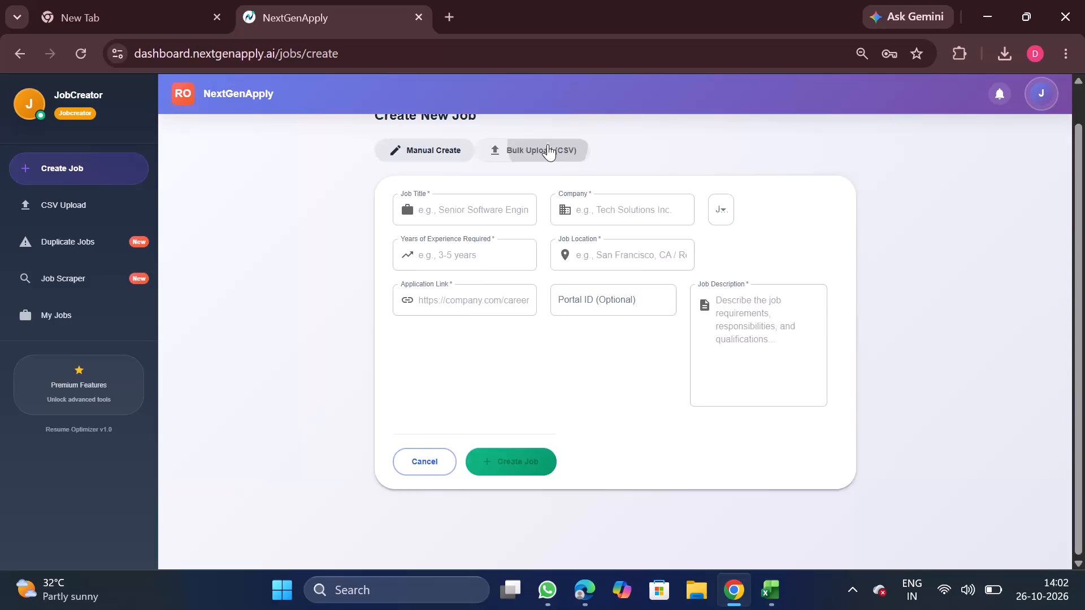
Copy the column name original_description from the bulk-upload CSV format requirements and switch to the processed jobs sheet in Excel.
double_click(610, 284)
key("ctrl+c")
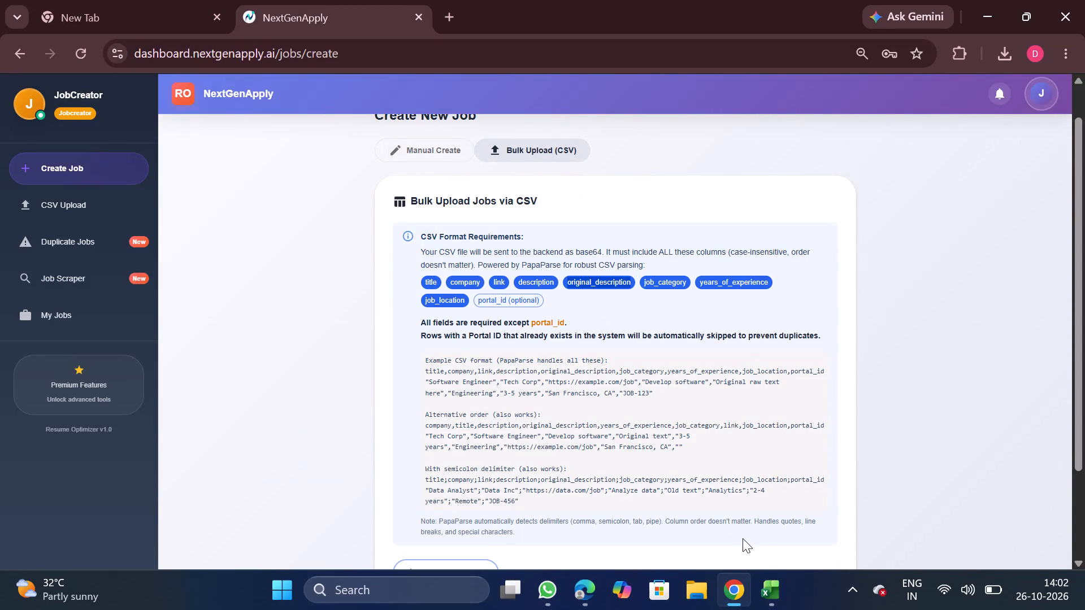
left_click(770, 587)
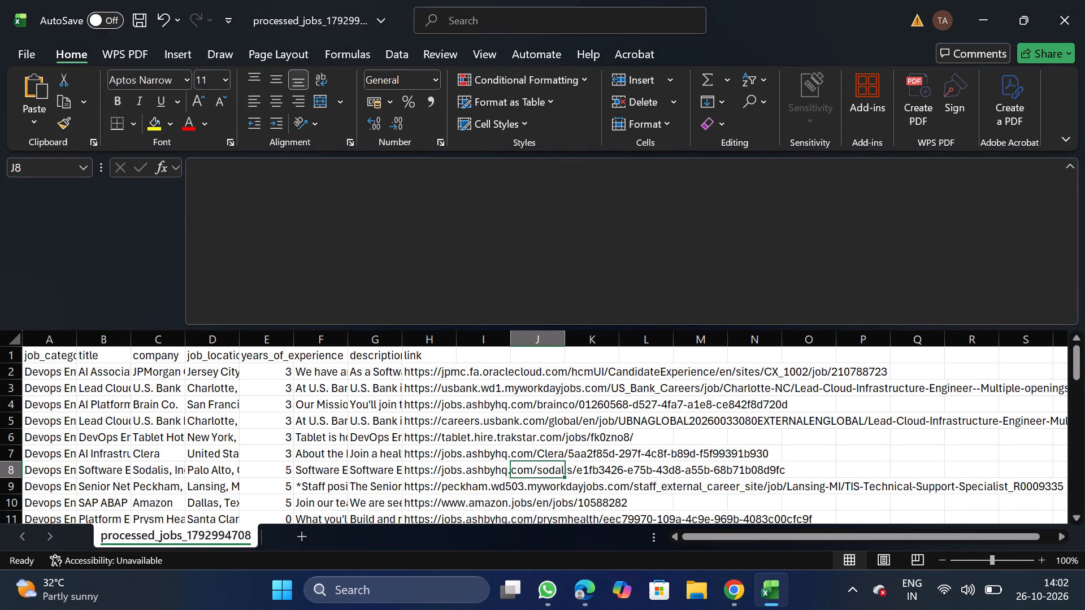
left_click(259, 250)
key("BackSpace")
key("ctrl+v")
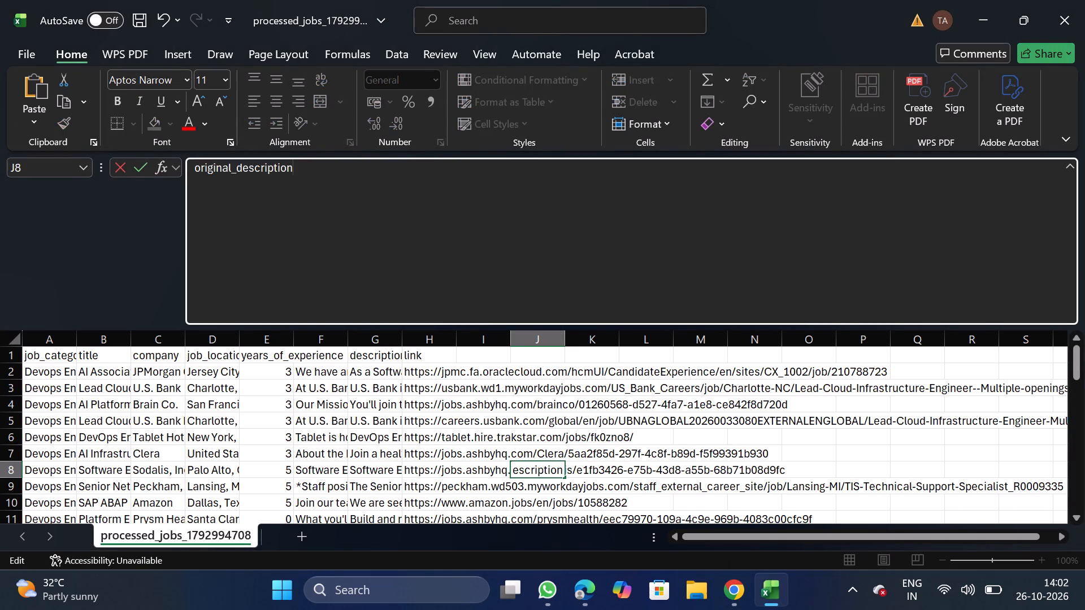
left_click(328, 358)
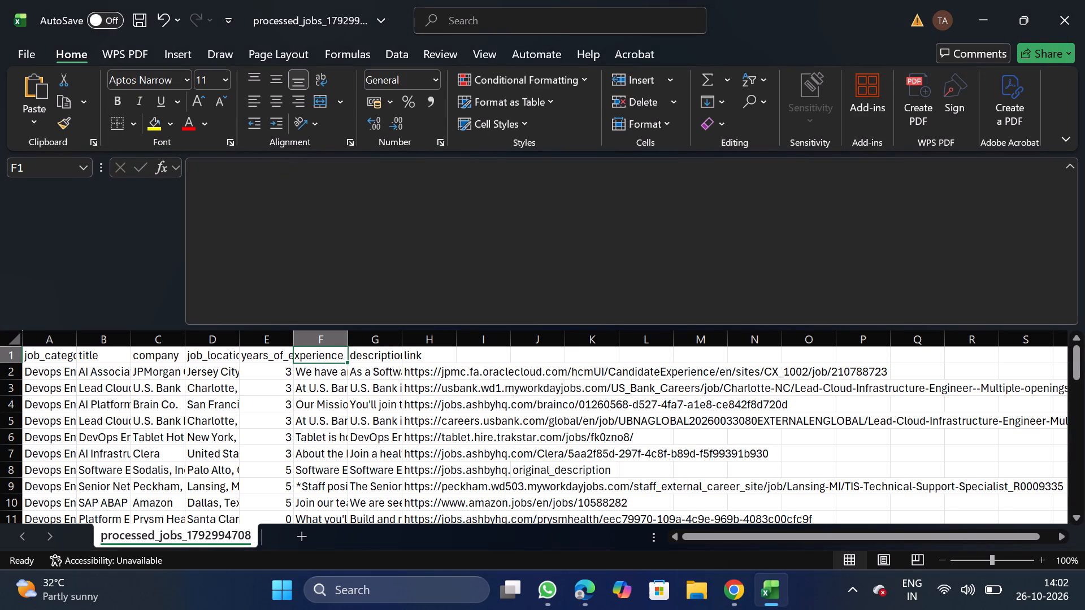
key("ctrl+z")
Fill the empty header cell F1 with the copied column name original_description.
left_click(319, 350)
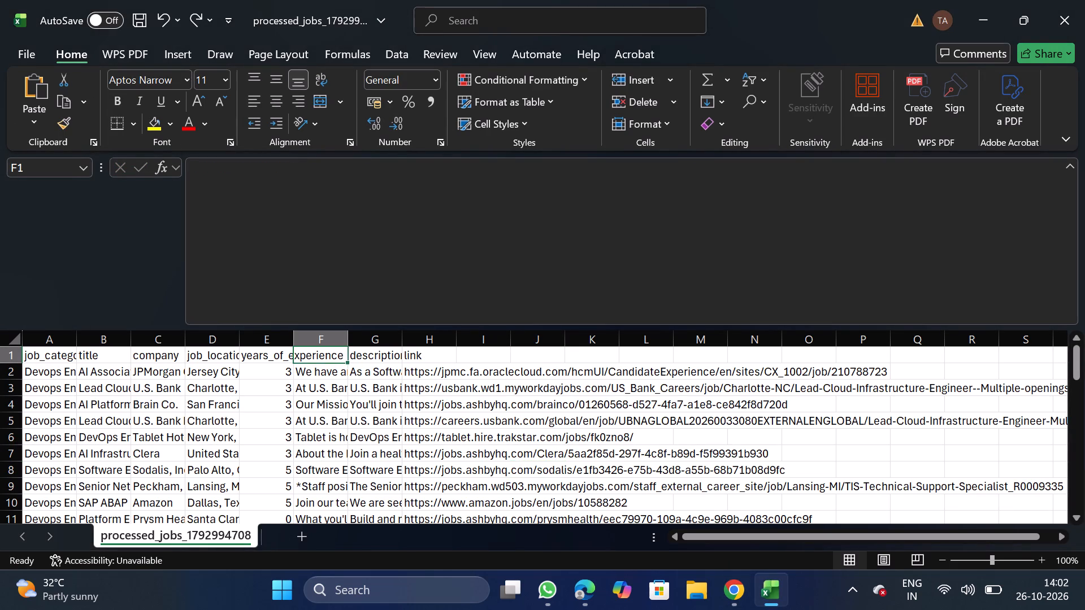
left_click(403, 243)
key("BackSpace")
key("ctrl+v")
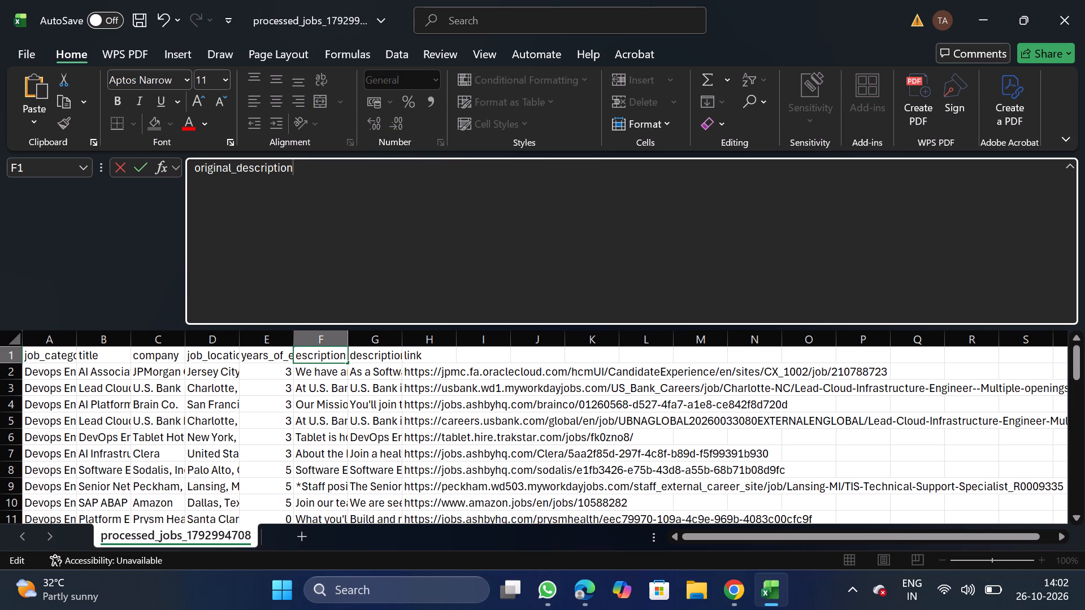
Filter the title column so that only rows with blank titles are shown.
left_click(105, 341)
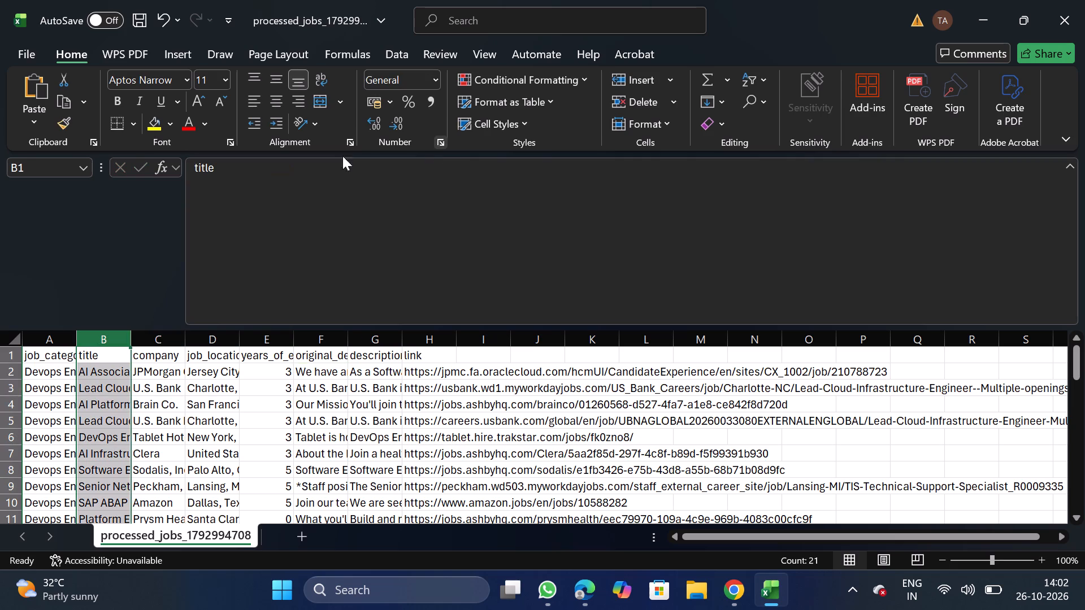
left_click(396, 46)
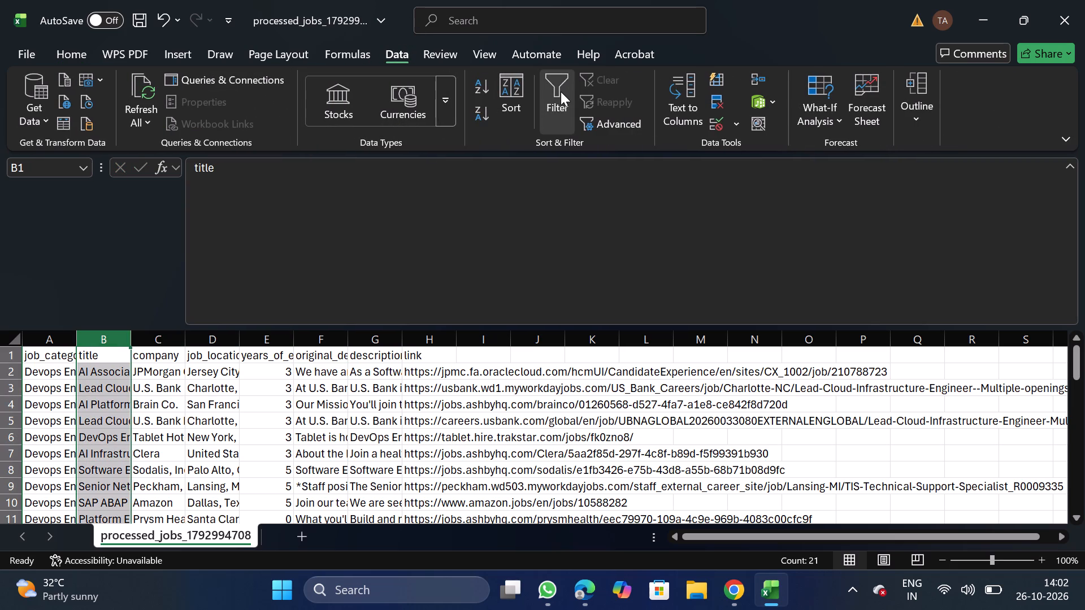
left_click(561, 91)
left_click(124, 354)
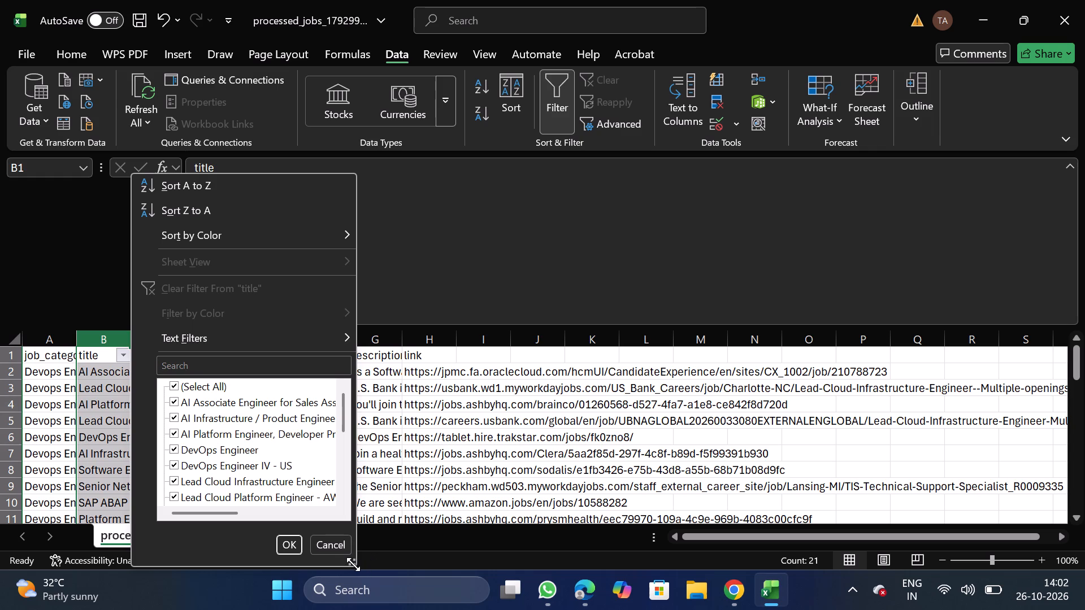
double_click(353, 564)
left_click_drag(353, 564, 688, 608)
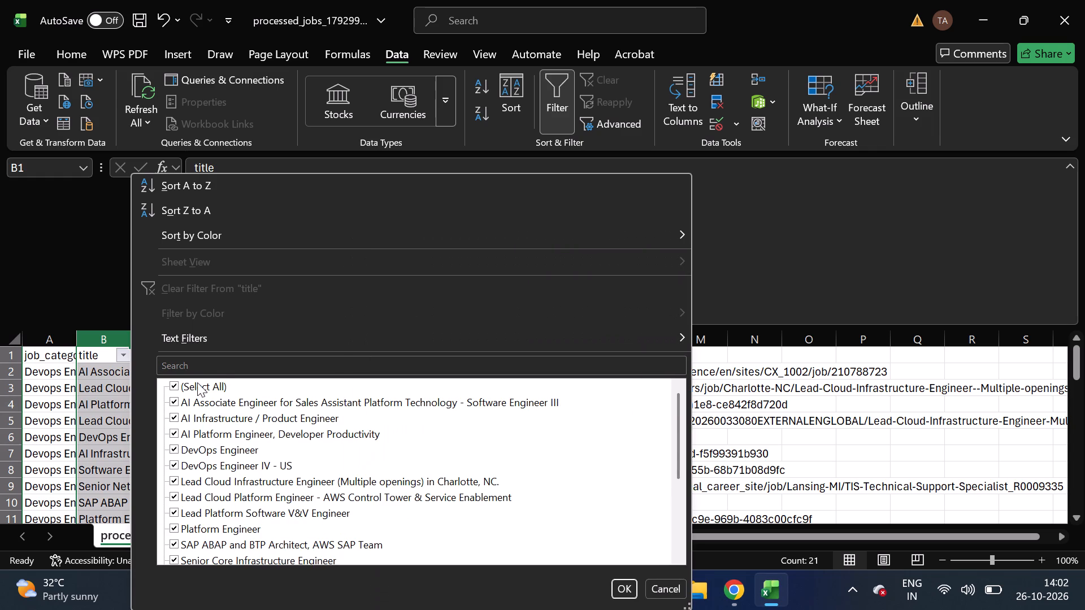
left_click(203, 385)
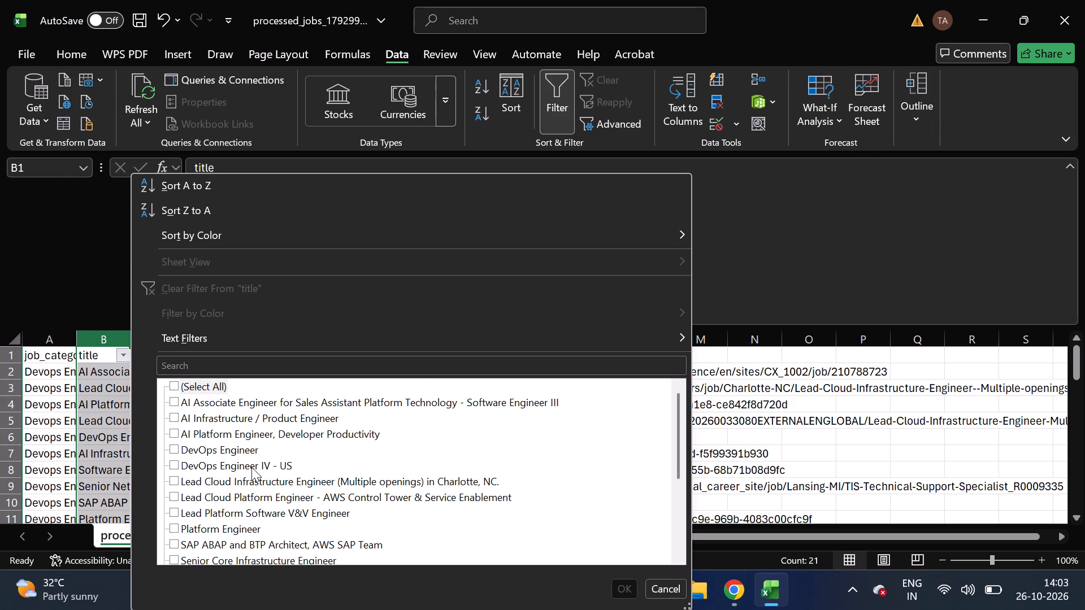
scroll(272, 535, "down", 1)
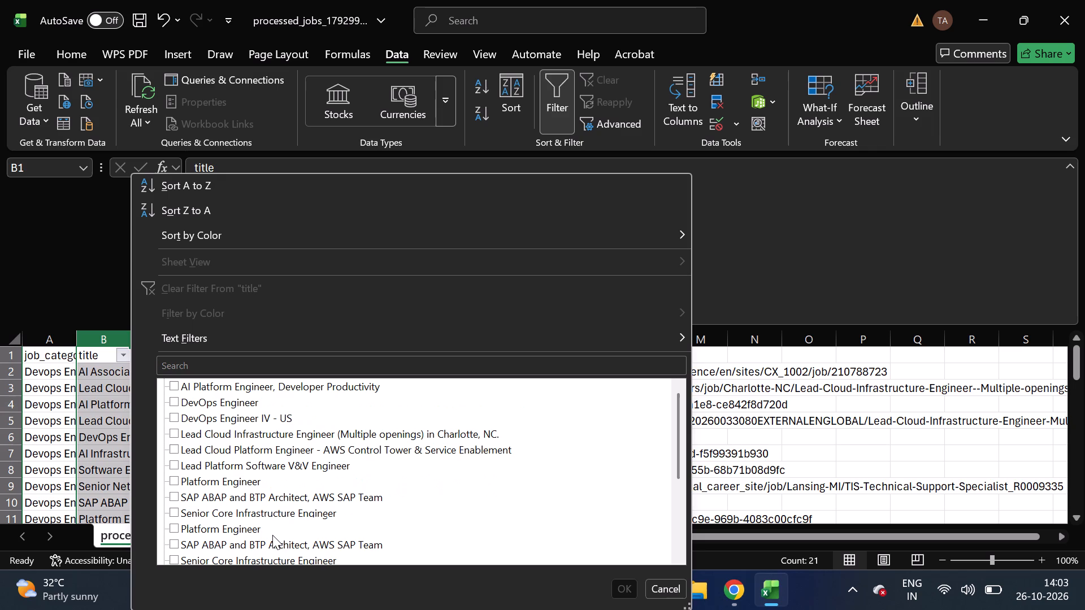
scroll(272, 535, "down", 2)
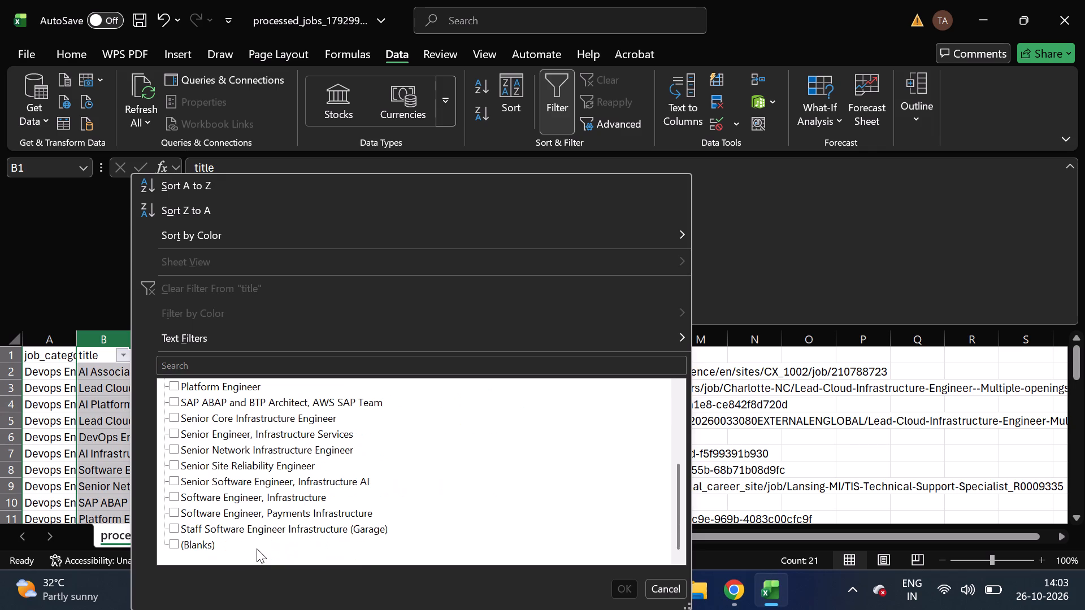
left_click(196, 545)
left_click(624, 590)
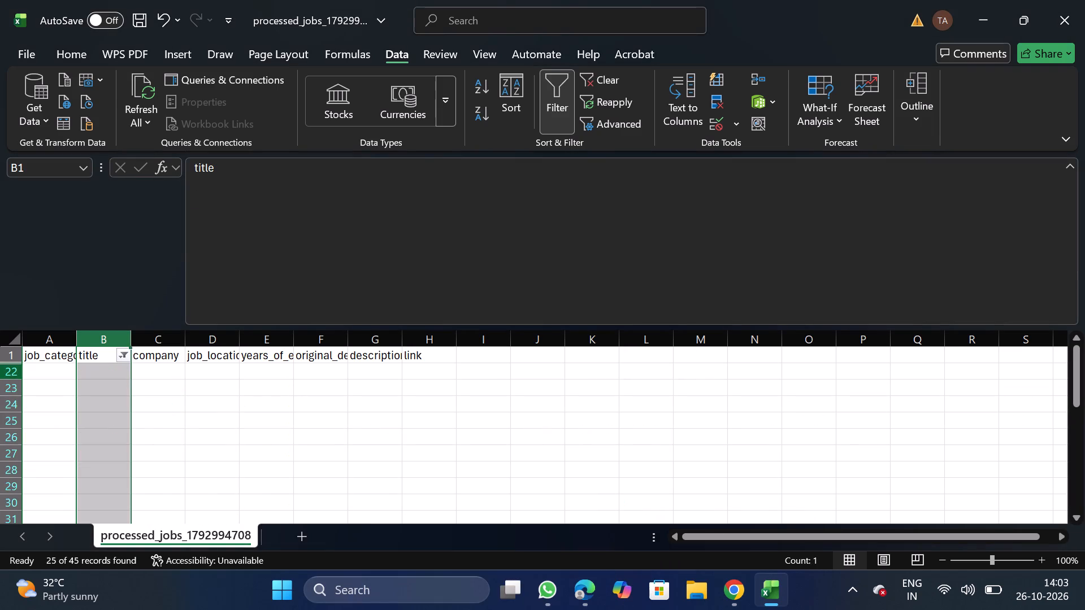
Delete all the blank rows from row 22 down to the sheet's end and remove the filter.
left_click(4, 374)
key("ctrl+shift+Down")
right_click(137, 411)
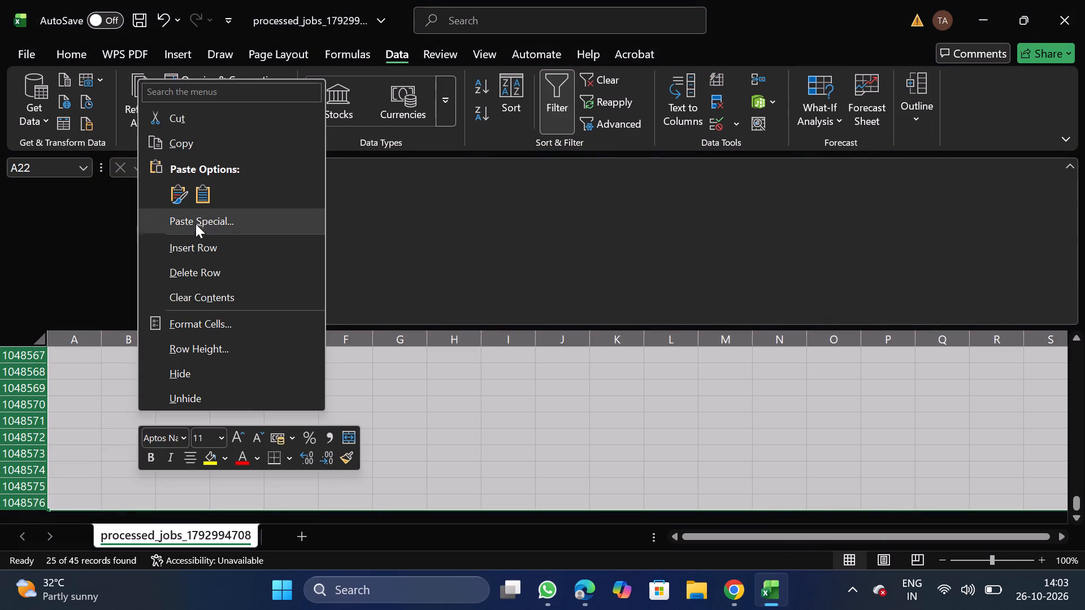
left_click(214, 278)
left_click(551, 99)
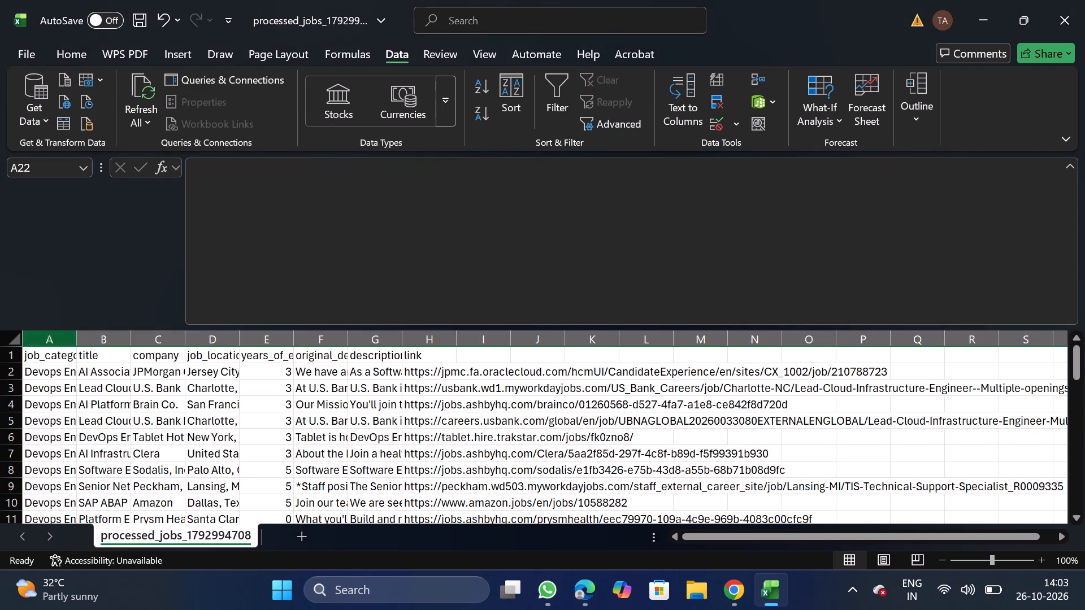
Filter the title column by the search text "lead".
left_click(97, 346)
left_click(552, 77)
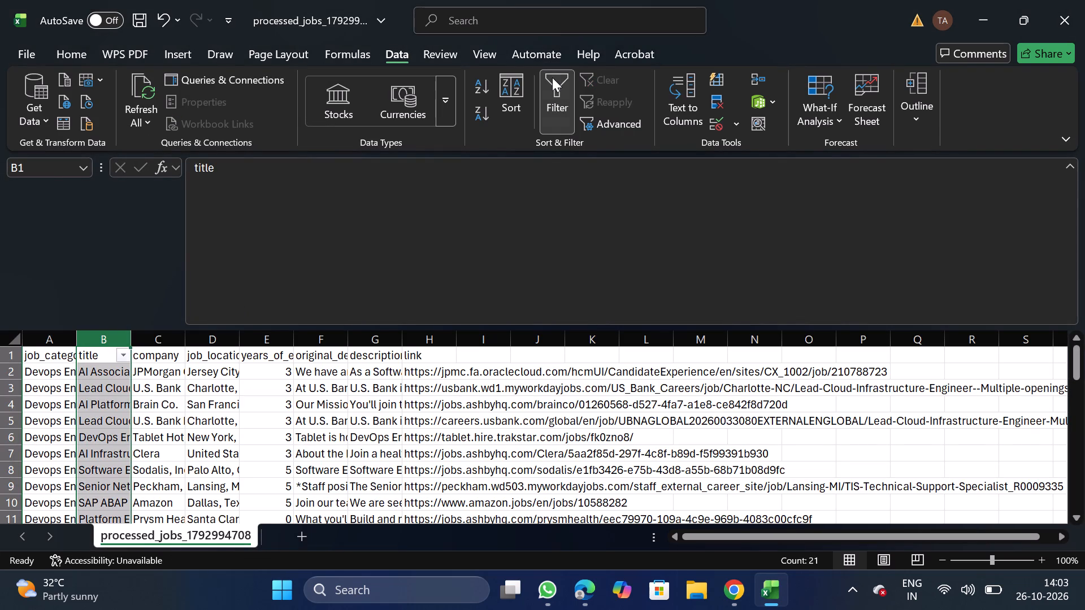
left_click(123, 359)
left_click(236, 361)
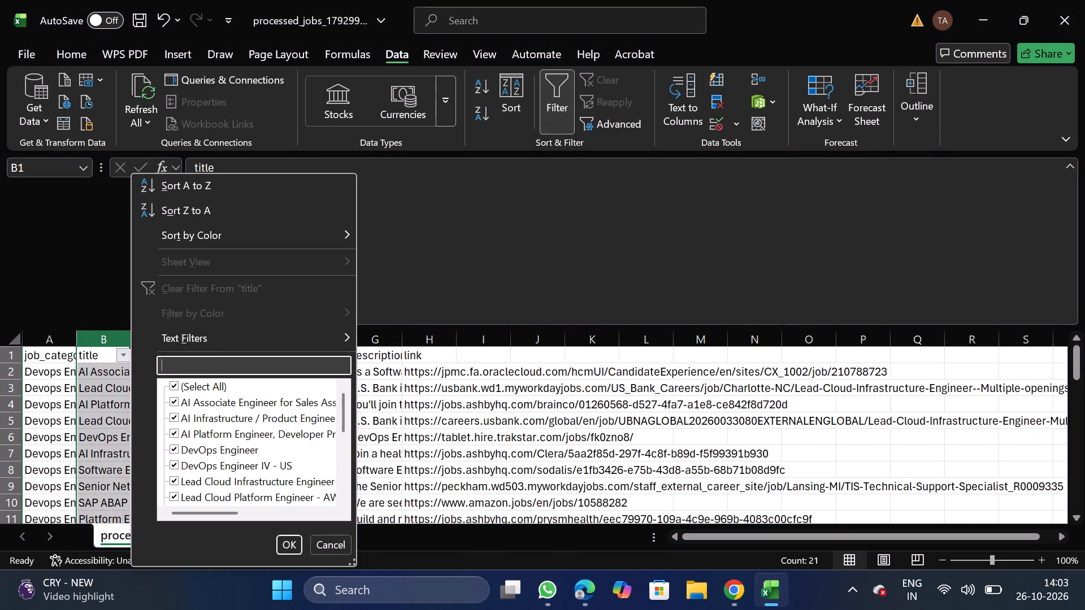
type("lead")
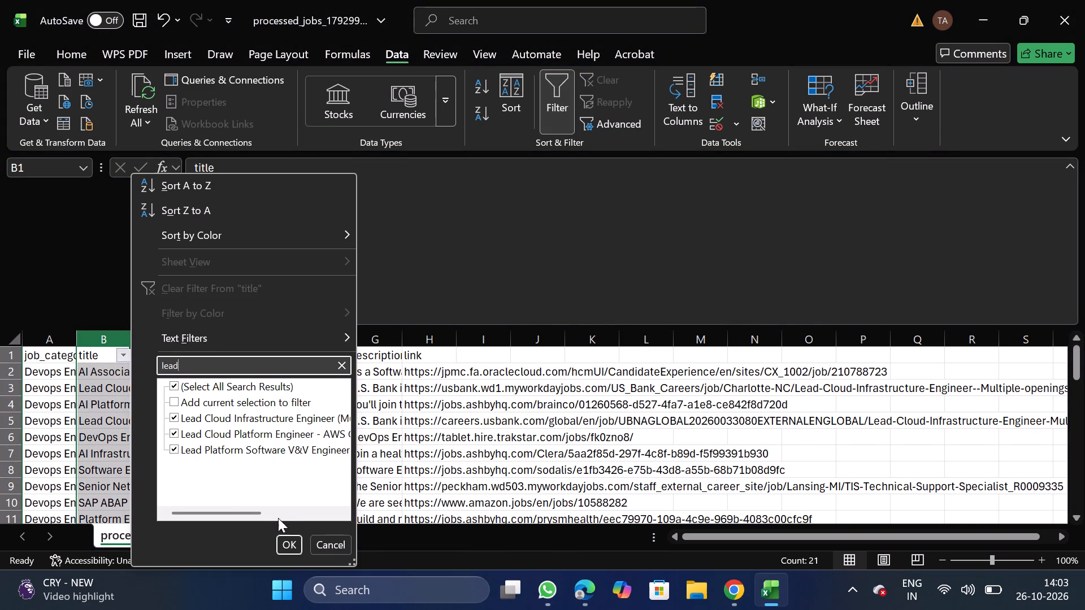
left_click(287, 536)
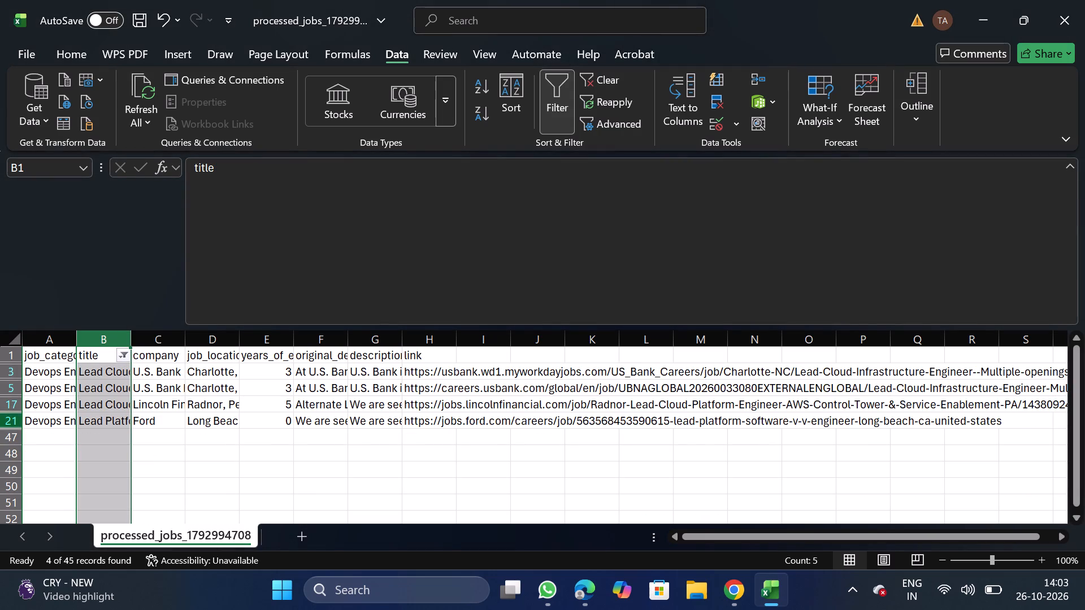
Delete row 21, the Ford lead platform engineer listing, and remove the filter.
left_click(0, 418)
right_click(33, 422)
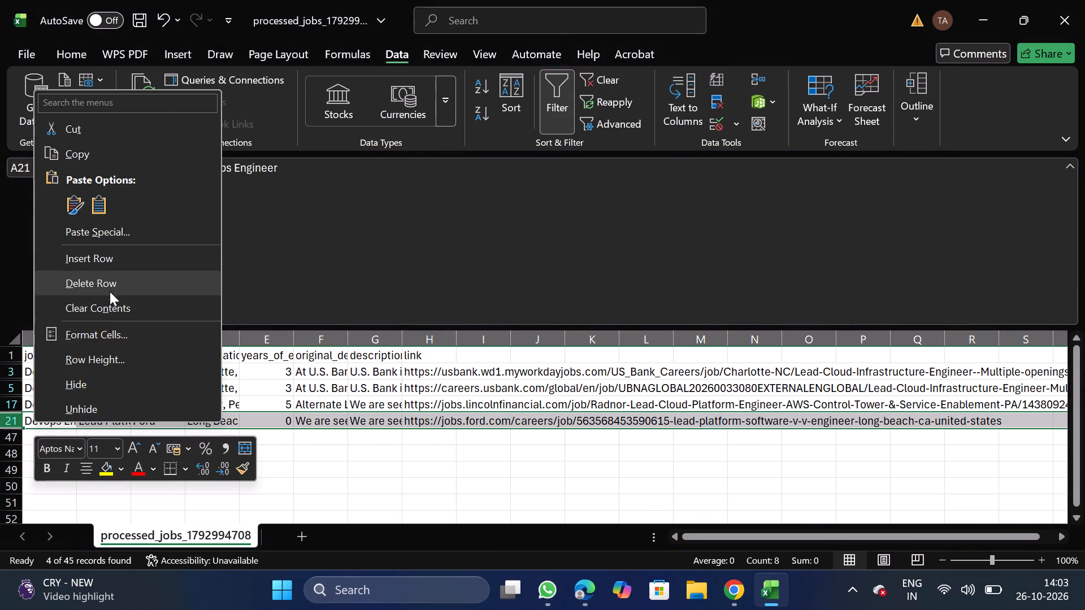
left_click(121, 284)
left_click(559, 98)
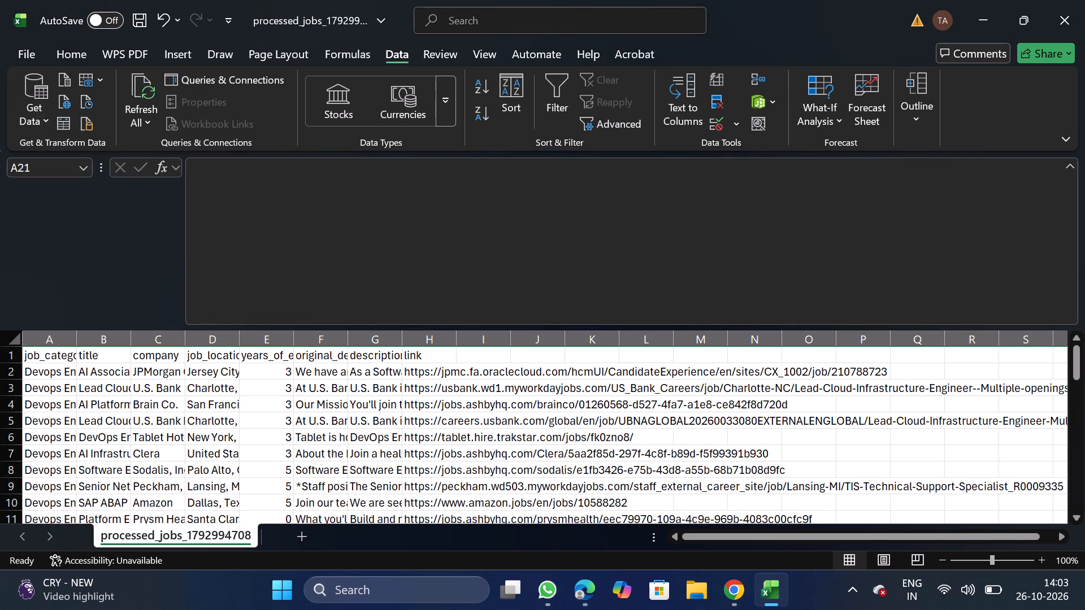
Filter the title column by "architect" to check for such listings, then remove the filter.
left_click(108, 359)
left_click(566, 99)
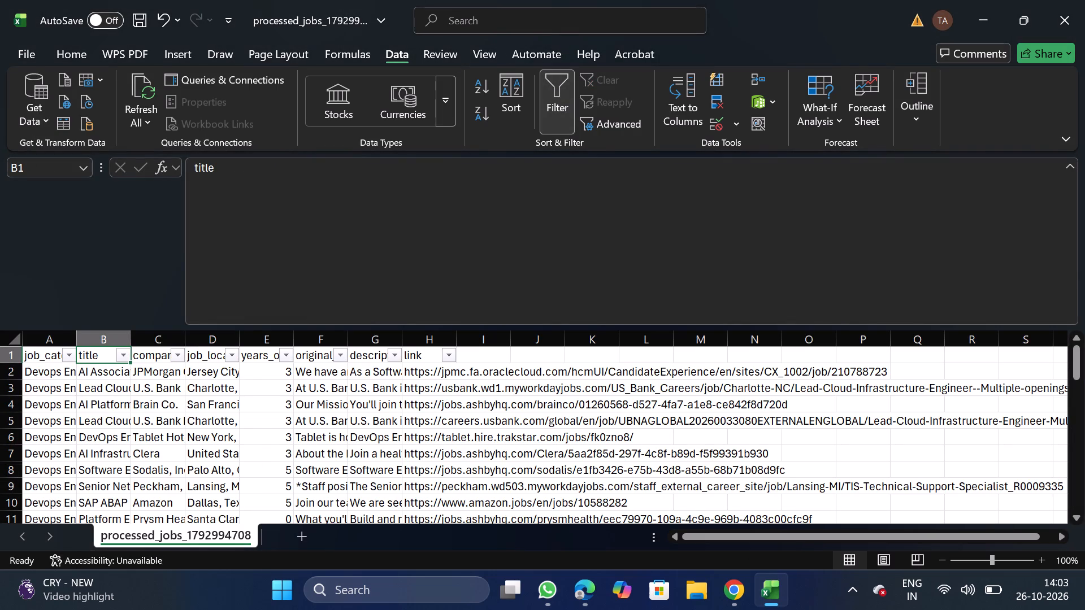
left_click(121, 357)
left_click(219, 364)
type("ae")
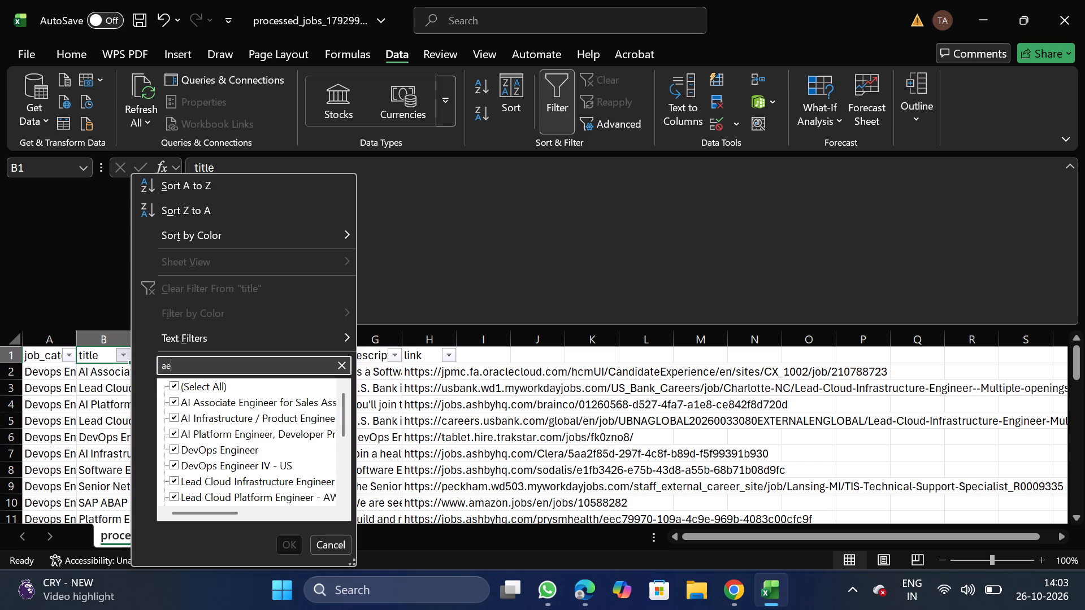
key("BackSpace")
type("rchitect")
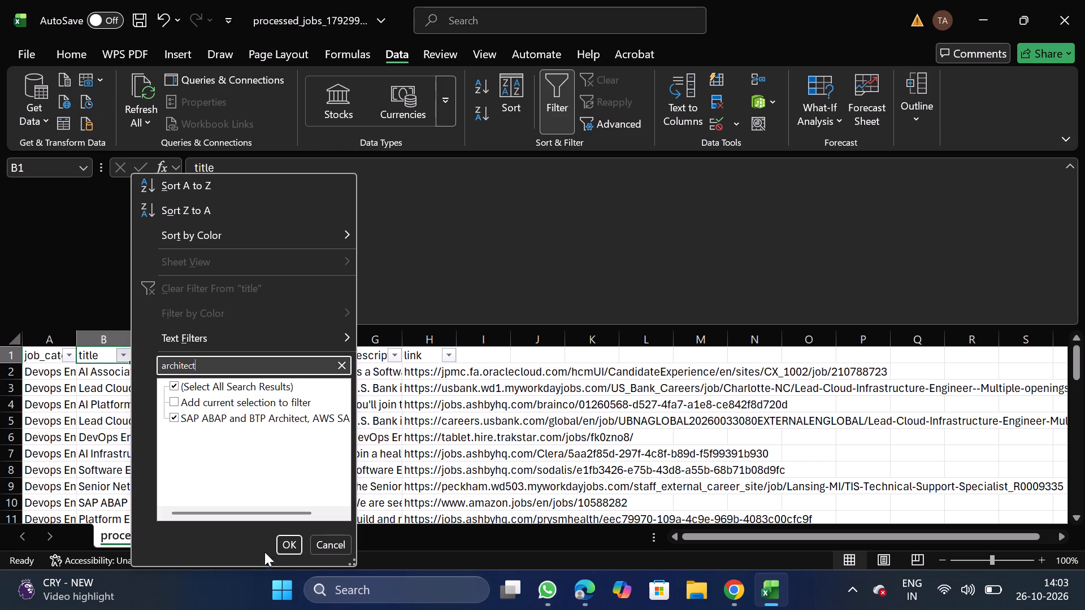
left_click(290, 539)
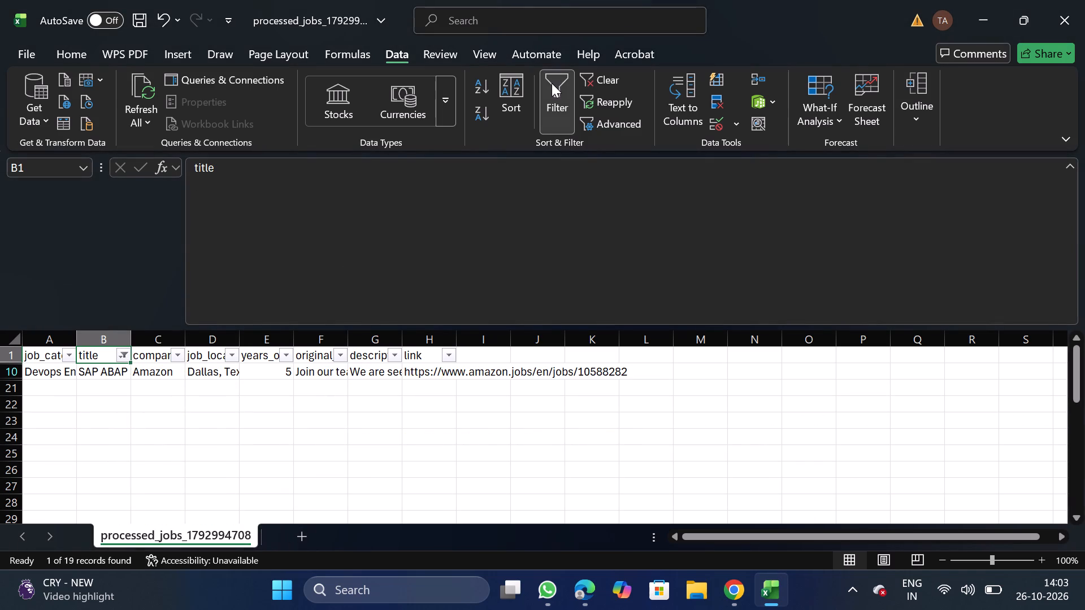
left_click(552, 83)
Turn filtering back on and search the title column's filter values for "enterprise".
left_click(557, 102)
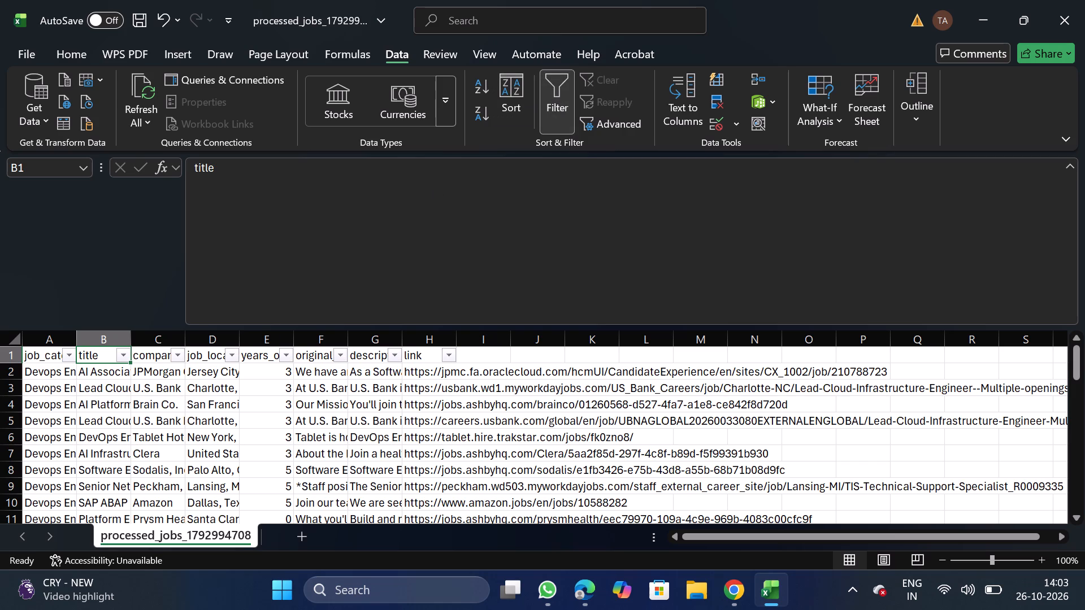
left_click(132, 352)
left_click(127, 356)
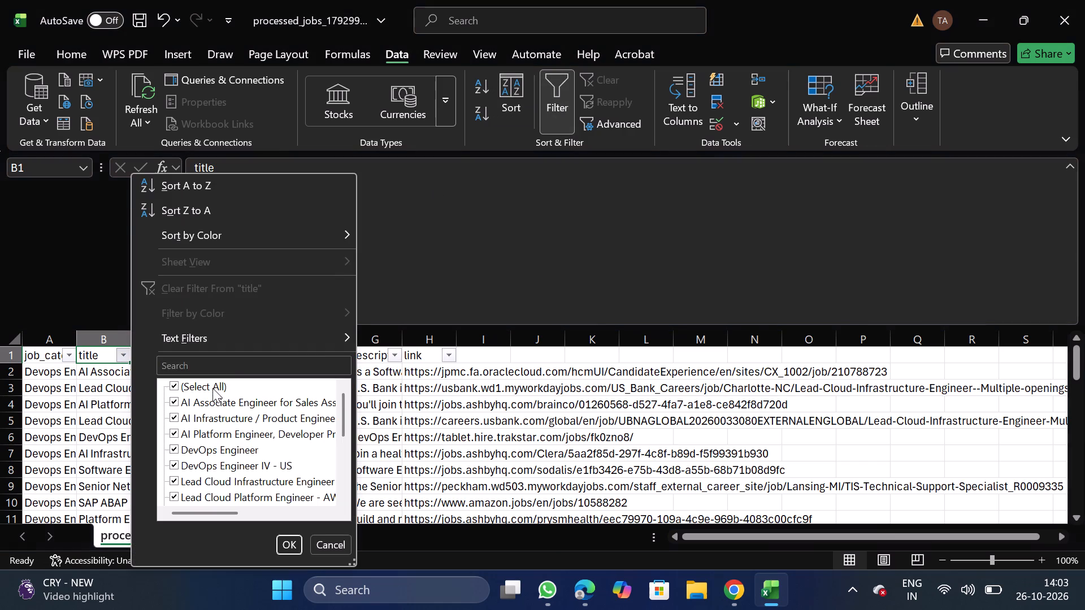
left_click(244, 368)
type("ent")
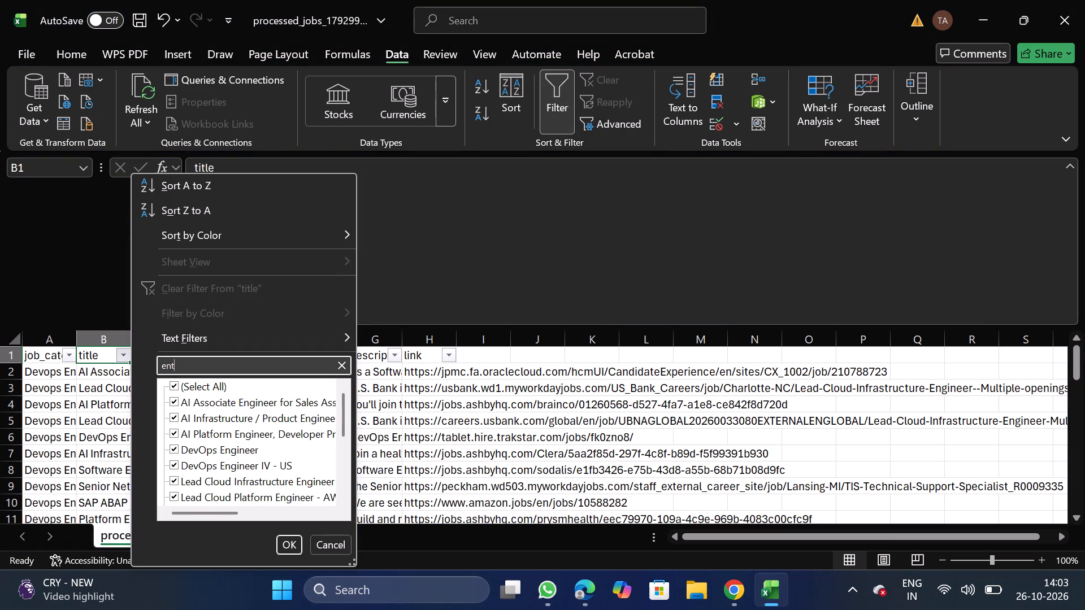
type("erprise=")
key("BackSpace")
key("BackSpace")
key("BackSpace")
key("BackSpace")
key("BackSpace")
key("BackSpace")
key("BackSpace")
key("BackSpace")
key("BackSpace")
key("BackSpace")
key("BackSpace")
key("BackSpace")
key("BackSpace")
key("BackSpace")
key("BackSpace")
key("BackSpace")
key("BackSpace")
key("BackSpace")
key("BackSpace")
key("BackSpace")
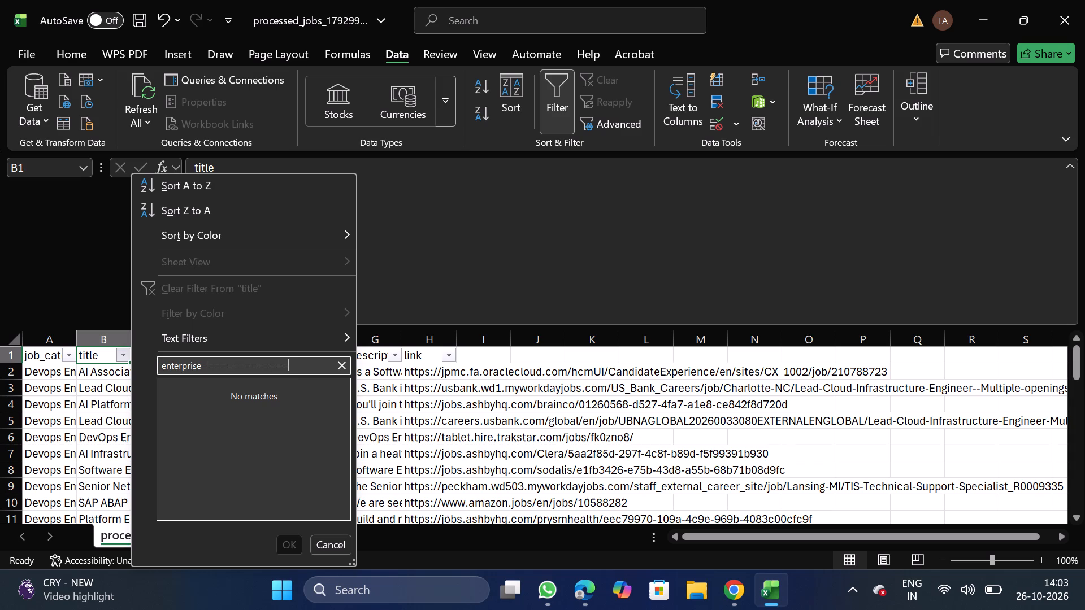
Search the title column's filter values for "principal", then close the list and remove the filter.
type("principal")
key("BackSpace")
key("BackSpace")
key("BackSpace")
key("BackSpace")
key("BackSpace")
key("BackSpace")
key("BackSpace")
key("BackSpace")
key("BackSpace")
key("BackSpace")
key("BackSpace")
key("BackSpace")
key("BackSpace")
key("BackSpace")
key("BackSpace")
key("BackSpace")
key("BackSpace")
key("BackSpace")
key("BackSpace")
key("BackSpace")
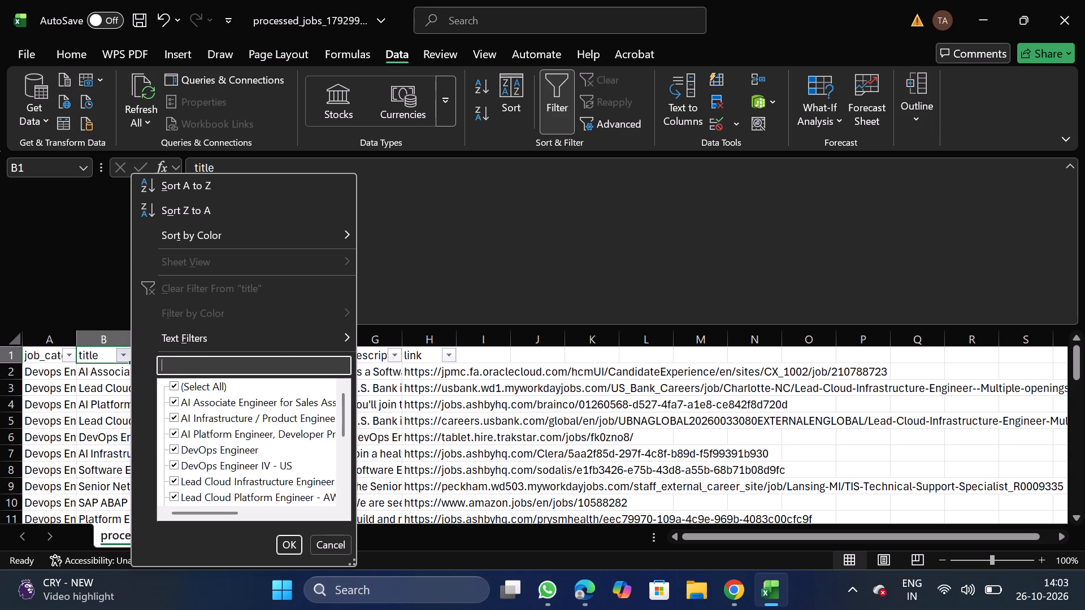
left_click(484, 488)
left_click(567, 89)
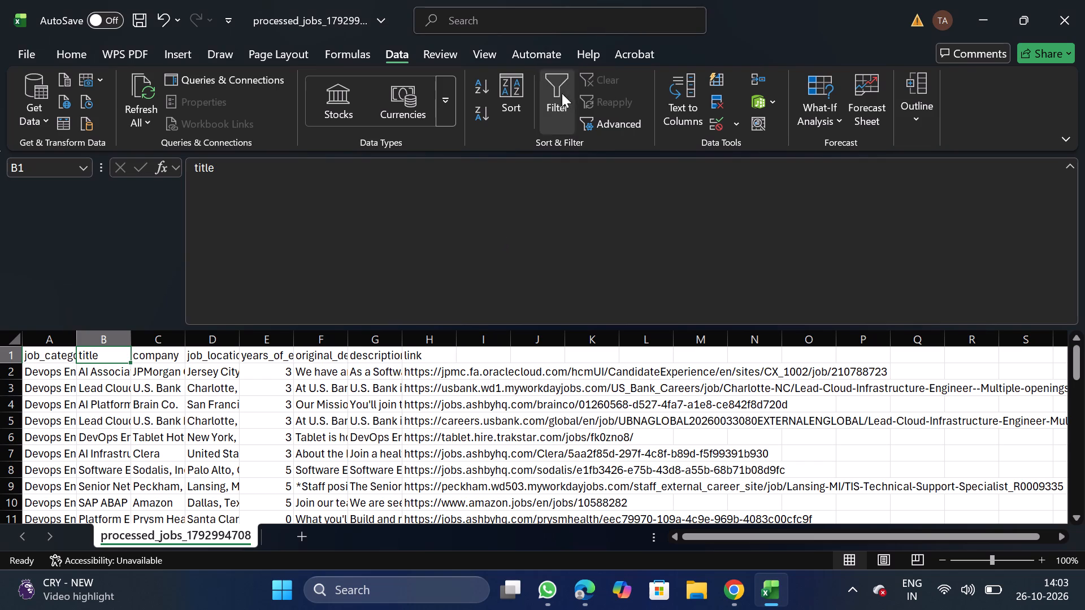
Turn filtering on and search the company column's filter values for "walmart", then clear the search.
left_click(157, 354)
left_click(563, 83)
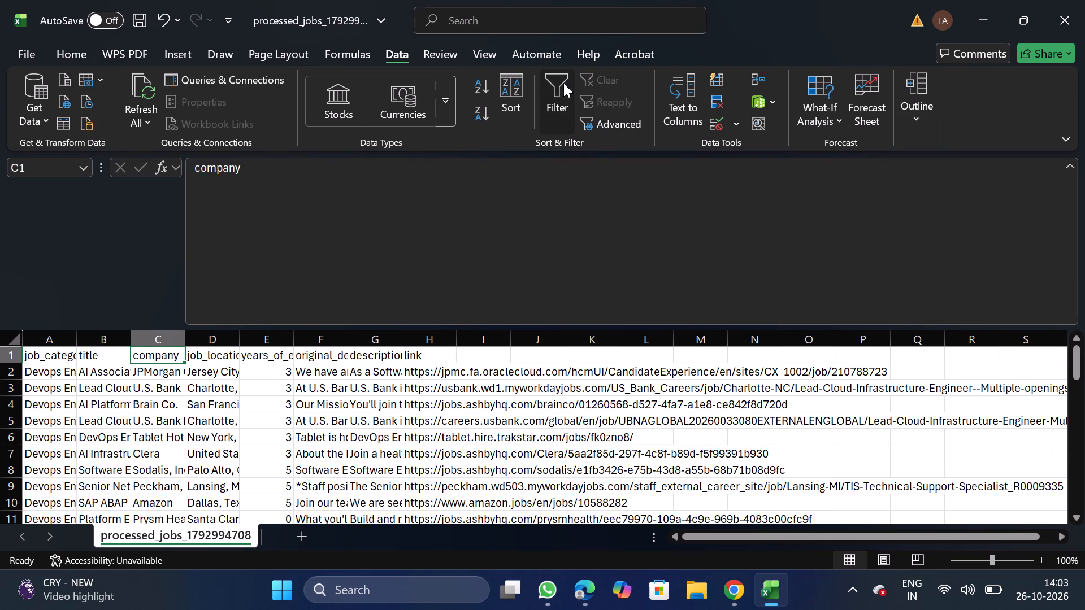
left_click(172, 355)
double_click(269, 369)
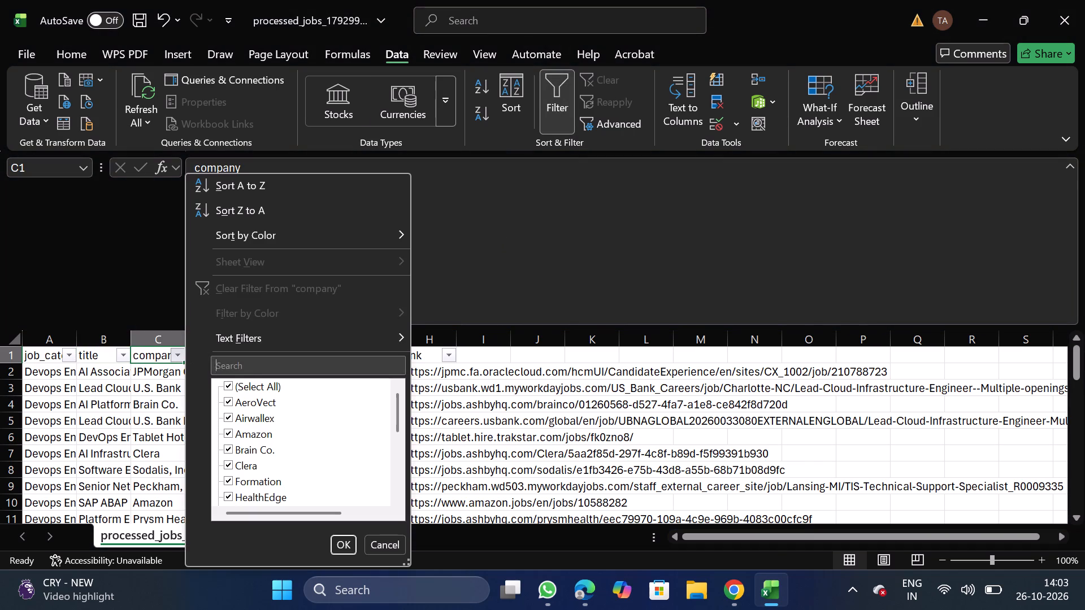
type("wal")
type("mart")
key("BackSpace")
key("BackSpace")
key("BackSpace")
key("BackSpace")
key("BackSpace")
key("BackSpace")
key("BackSpace")
key("BackSpace")
key("BackSpace")
key("BackSpace")
key("BackSpace")
key("BackSpace")
key("BackSpace")
key("BackSpace")
key("BackSpace")
key("BackSpace")
key("BackSpace")
key("BackSpace")
key("BackSpace")
key("BackSpace")
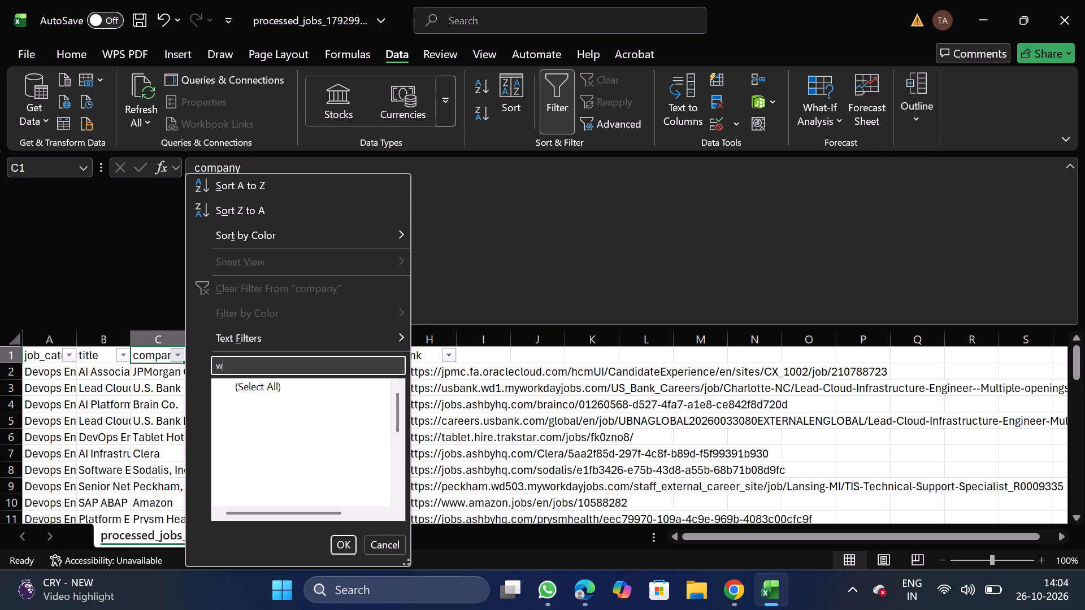
Search the company column's filter values for "dried=", then clear the search.
type("dried=")
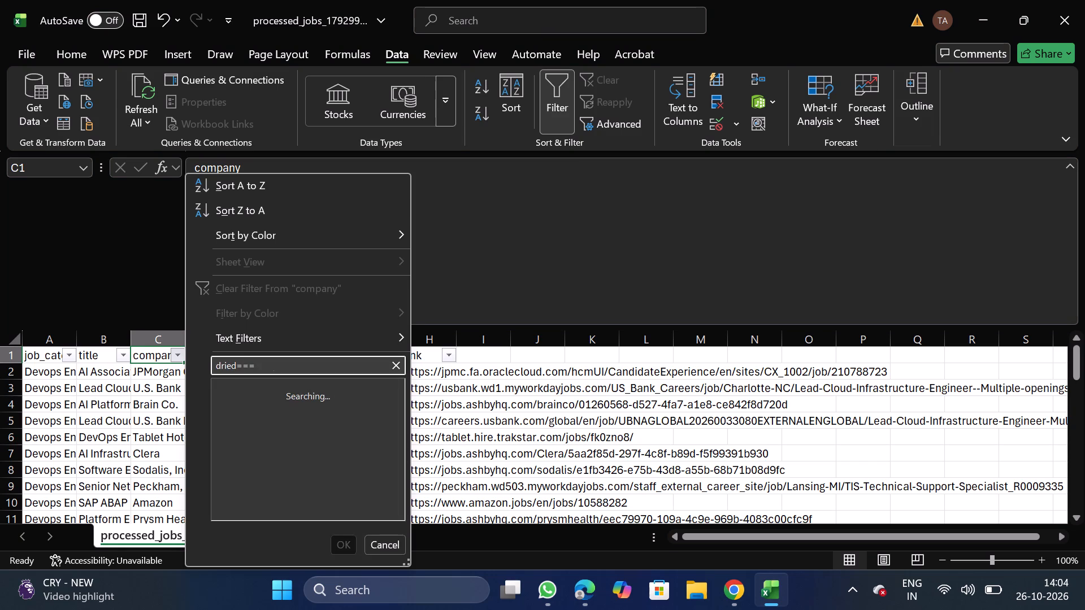
key("BackSpace")
key("BackSpace")
key("BackSpace")
key("BackSpace")
key("BackSpace")
key("BackSpace")
key("BackSpace")
key("BackSpace")
key("BackSpace")
key("BackSpace")
key("BackSpace")
key("BackSpace")
key("BackSpace")
key("BackSpace")
key("BackSpace")
key("BackSpace")
key("BackSpace")
key("BackSpace")
key("BackSpace")
key("BackSpace")
Search the company column's filter values for "capital", then clear the search.
type("capital")
key("BackSpace")
key("BackSpace")
key("BackSpace")
key("BackSpace")
key("BackSpace")
key("BackSpace")
key("BackSpace")
key("BackSpace")
key("BackSpace")
key("BackSpace")
key("BackSpace")
key("BackSpace")
key("BackSpace")
key("BackSpace")
key("BackSpace")
key("BackSpace")
key("BackSpace")
Search the company column's filter values for "under", then clear the search.
type("under")
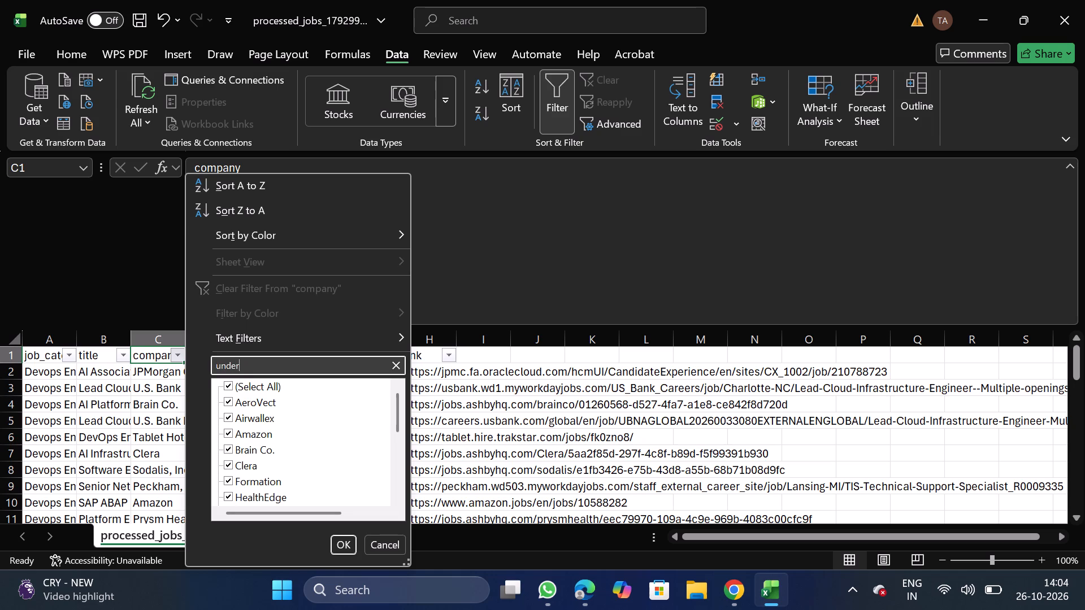
key("BackSpace")
key("BackSpace")
key("BackSpace")
key("BackSpace")
key("BackSpace")
key("BackSpace")
key("BackSpace")
key("BackSpace")
key("BackSpace")
key("BackSpace")
key("BackSpace")
key("BackSpace")
key("BackSpace")
Search the company column's filter values for "hunt", then clear the search.
type("hunt")
key("BackSpace")
key("BackSpace")
key("BackSpace")
key("BackSpace")
key("BackSpace")
key("BackSpace")
key("BackSpace")
key("BackSpace")
key("BackSpace")
key("BackSpace")
key("BackSpace")
key("BackSpace")
key("BackSpace")
key("BackSpace")
Search the company column's filter values for "skim", then clear the search.
type("skim")
key("BackSpace")
key("BackSpace")
key("BackSpace")
key("BackSpace")
key("BackSpace")
key("BackSpace")
key("BackSpace")
key("BackSpace")
key("BackSpace")
key("BackSpace")
key("BackSpace")
key("BackSpace")
key("BackSpace")
Search the company column's filter values for "ape", then clear the search.
type("ape")
key("BackSpace")
key("BackSpace")
key("BackSpace")
key("BackSpace")
key("BackSpace")
key("BackSpace")
key("BackSpace")
key("BackSpace")
key("BackSpace")
key("BackSpace")
key("BackSpace")
key("BackSpace")
key("BackSpace")
Search the company column's filter values for "in landem", then close the list and remove the filter.
type("in l")
key("BackSpace")
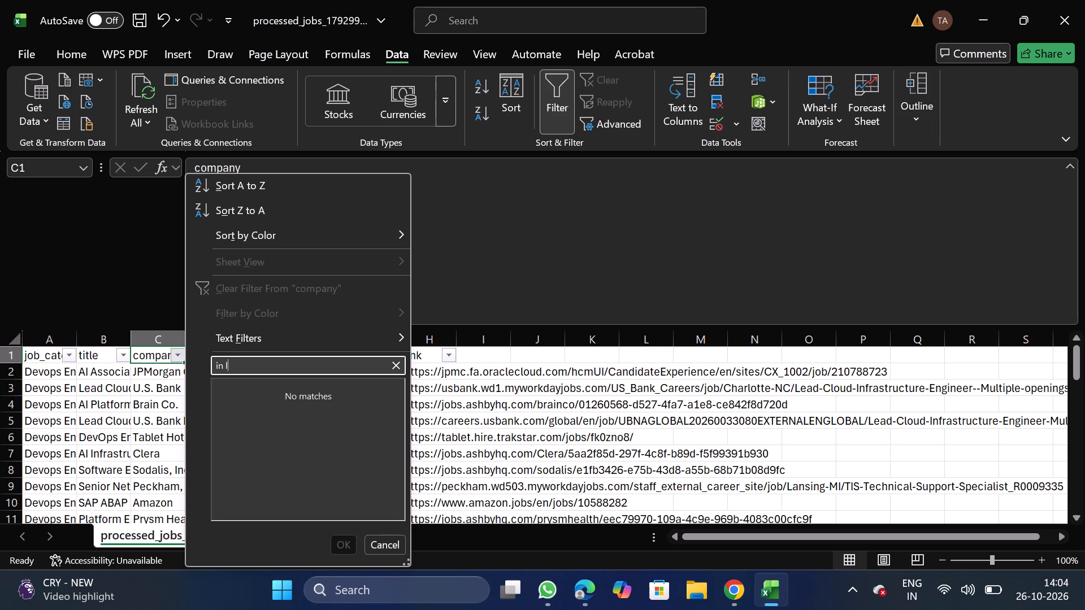
type("andem")
left_click(384, 542)
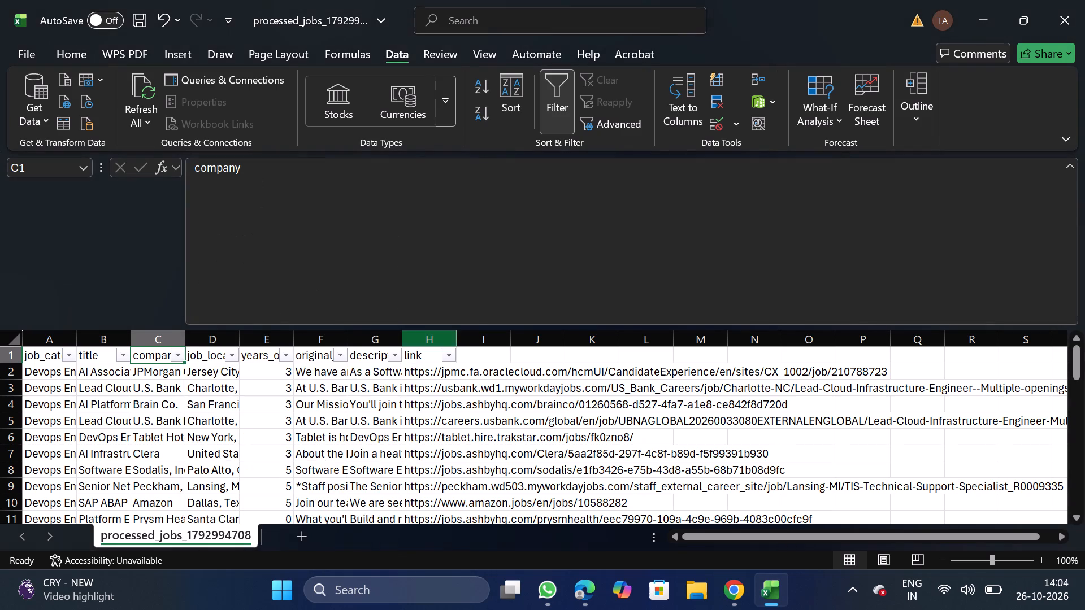
left_click(552, 97)
left_click(536, 142)
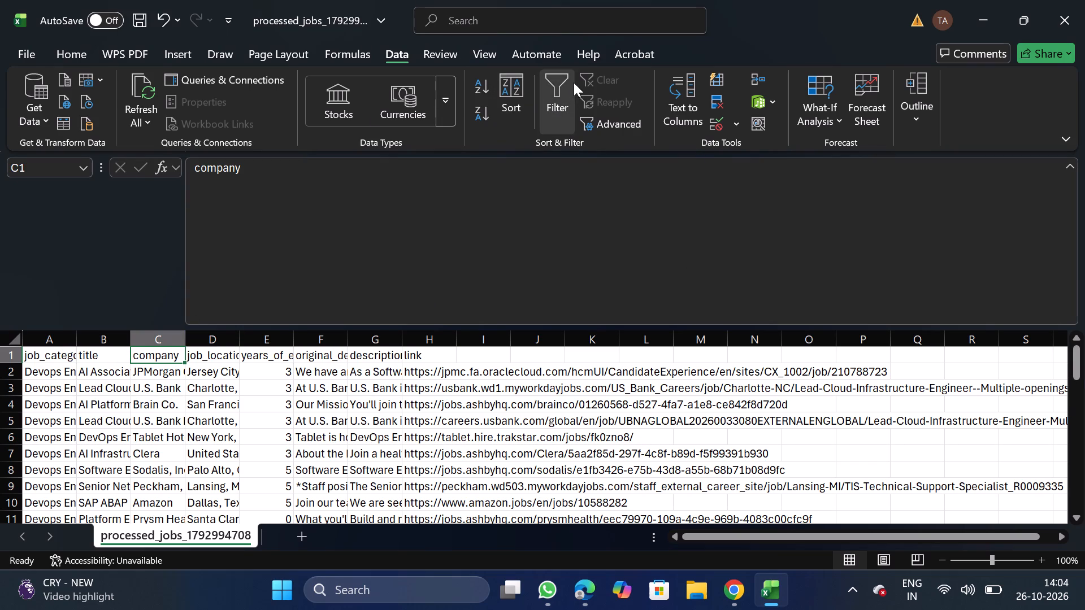
Turn filtering back on, look through the company column's filter values, then remove the filter.
left_click(574, 82)
left_click(179, 356)
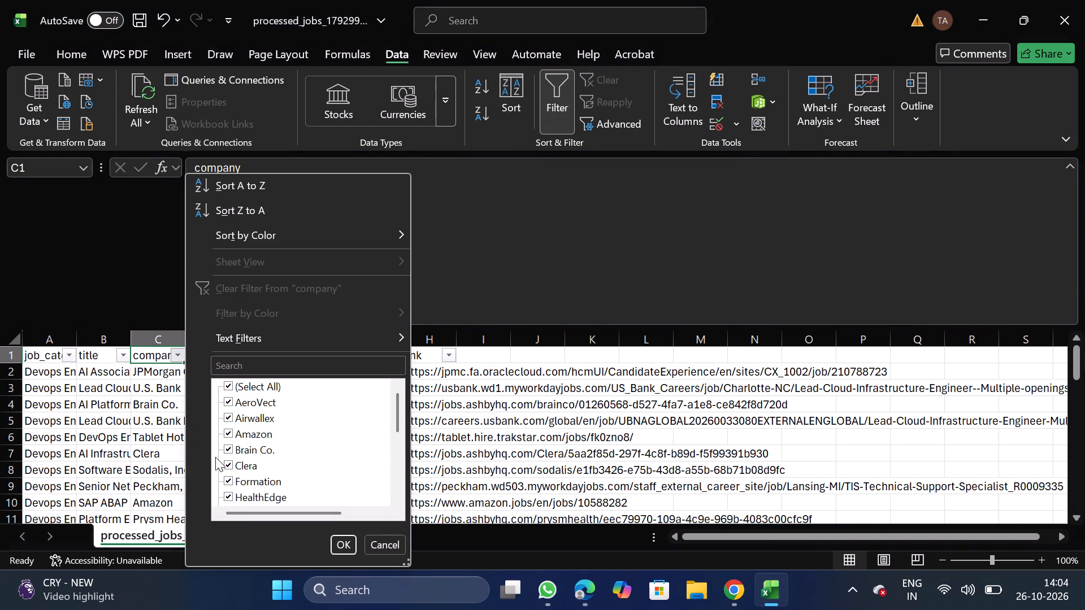
scroll(248, 465, "down", 3)
left_click(491, 423)
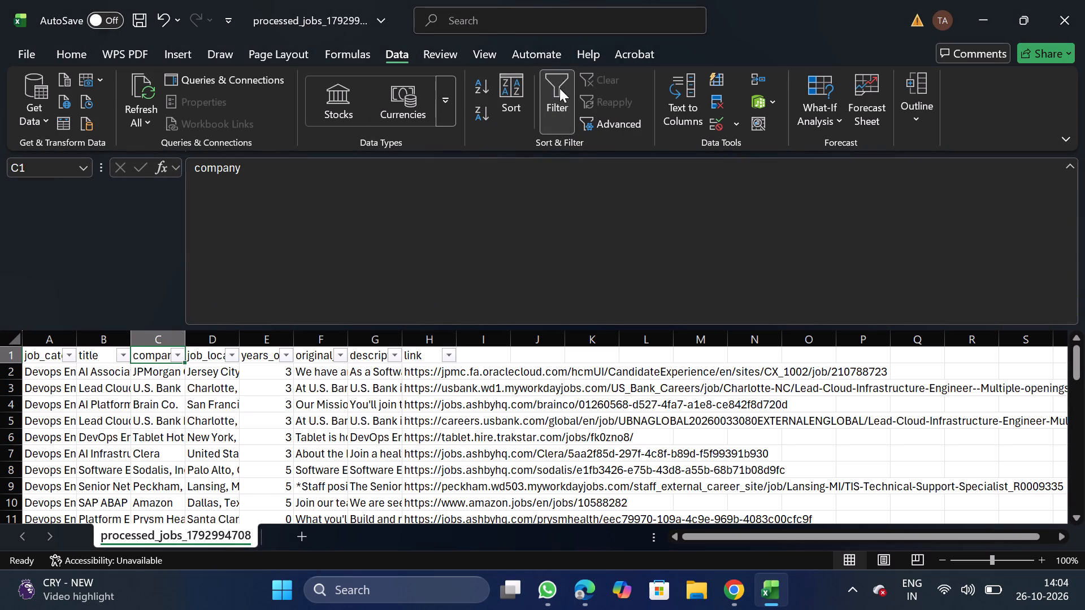
left_click(558, 90)
Save a copy of the spreadsheet as the CSV file Devops_10_26 in the Daily Scraping jobs folder under Documents.
double_click(28, 63)
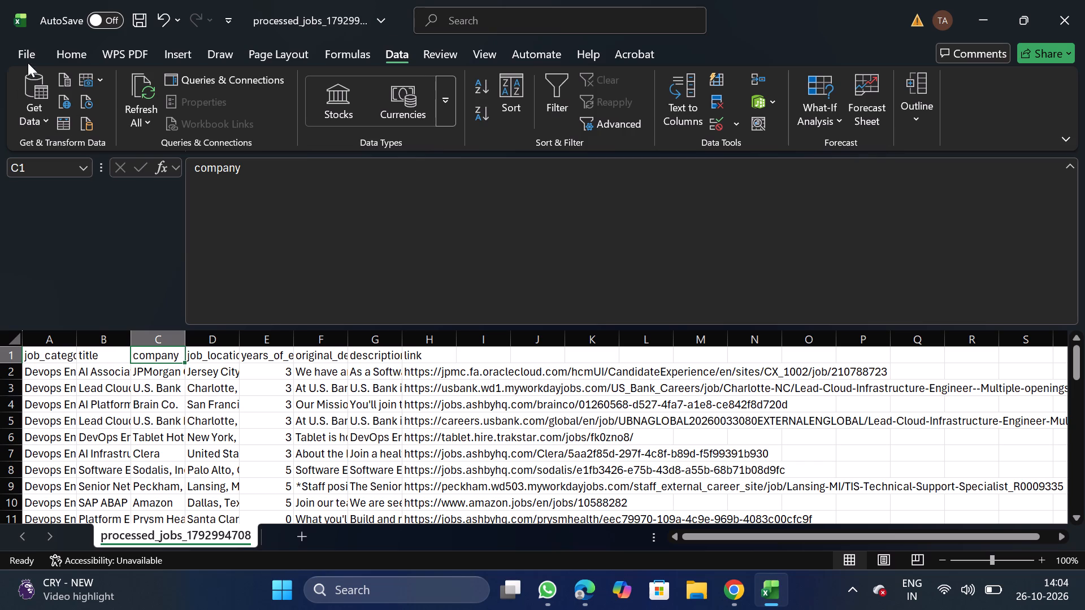
left_click(28, 44)
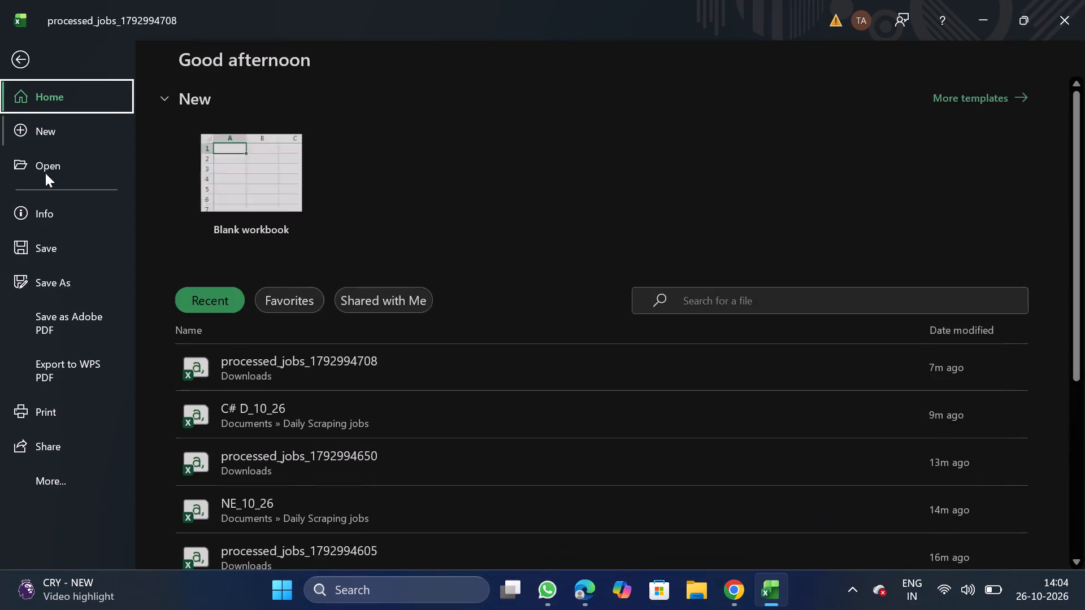
triple_click(53, 283)
left_click(53, 283)
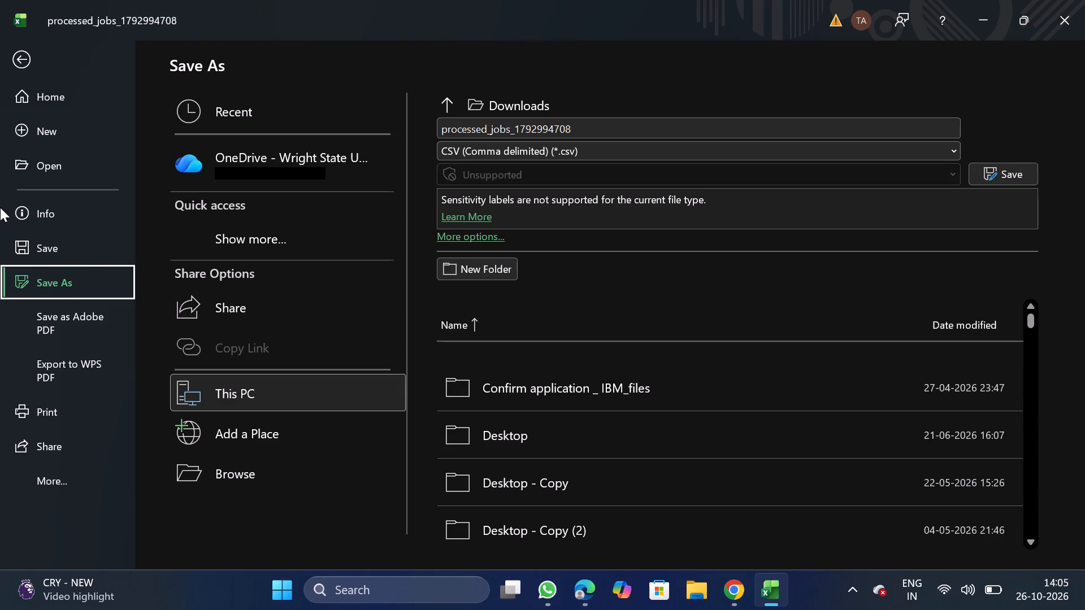
triple_click(224, 474)
double_click(224, 474)
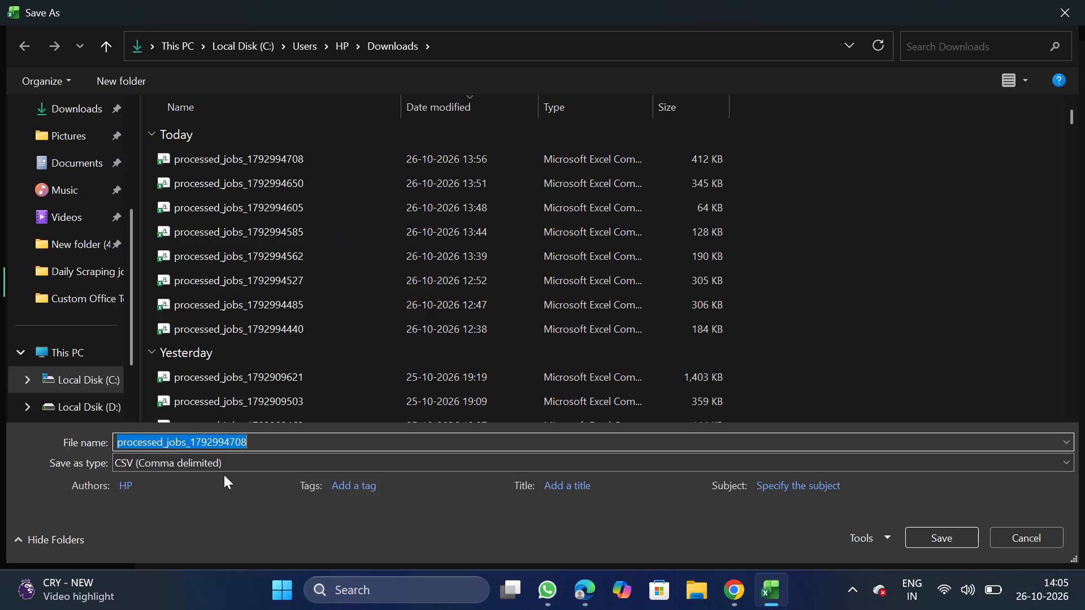
double_click(90, 163)
double_click(237, 186)
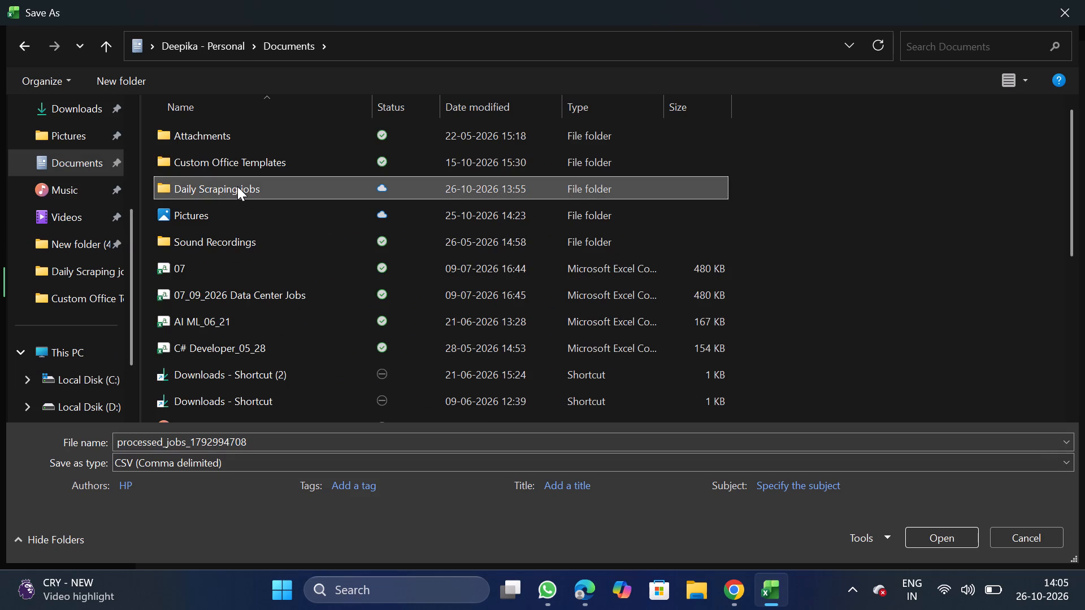
left_click(328, 446)
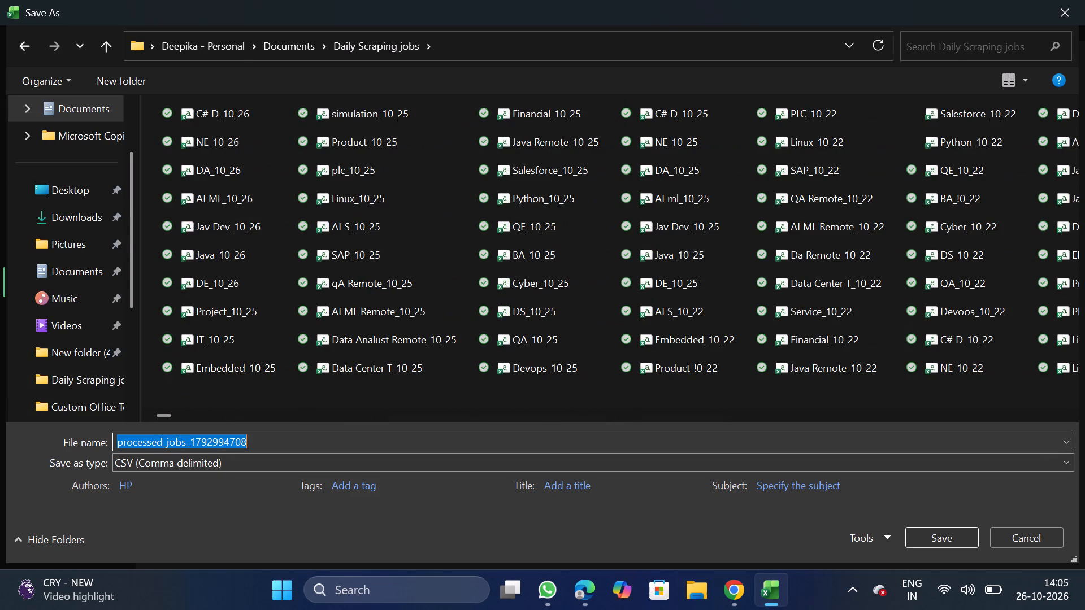
key("BackSpace")
type("evops_10_26")
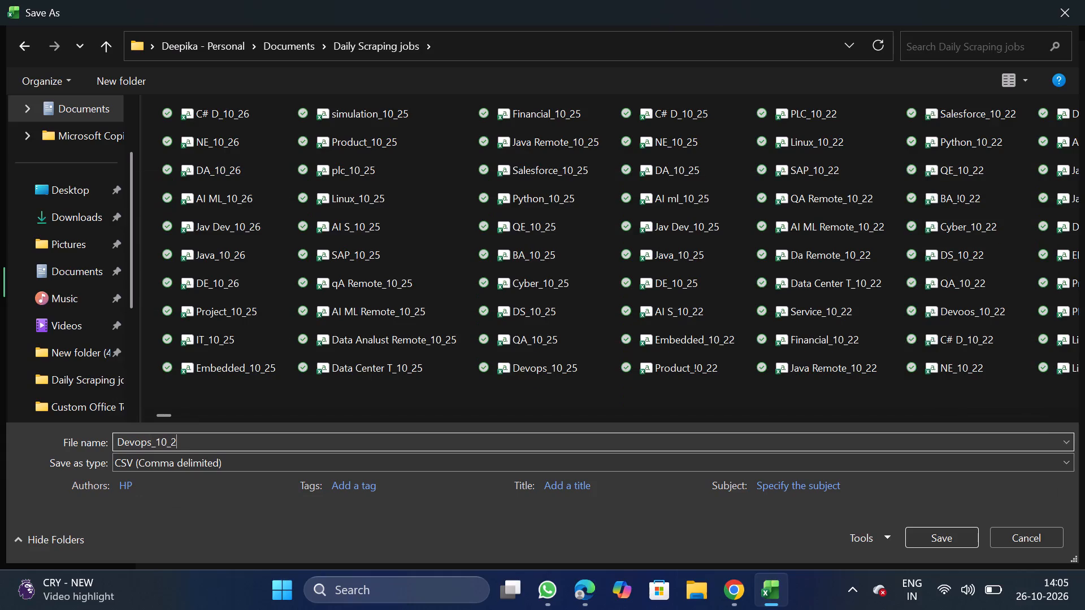
left_click(940, 527)
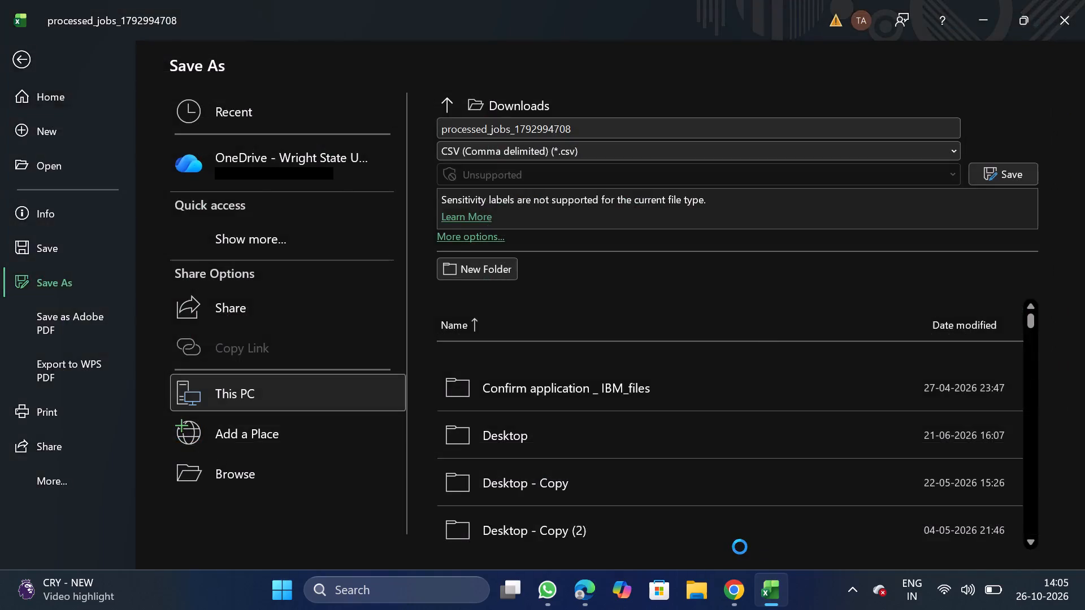
Switch to the NextGenApply bulk upload page in Chrome and choose Devops_10_26.csv as the CSV file.
left_click(726, 599)
scroll(552, 468, "down", 2)
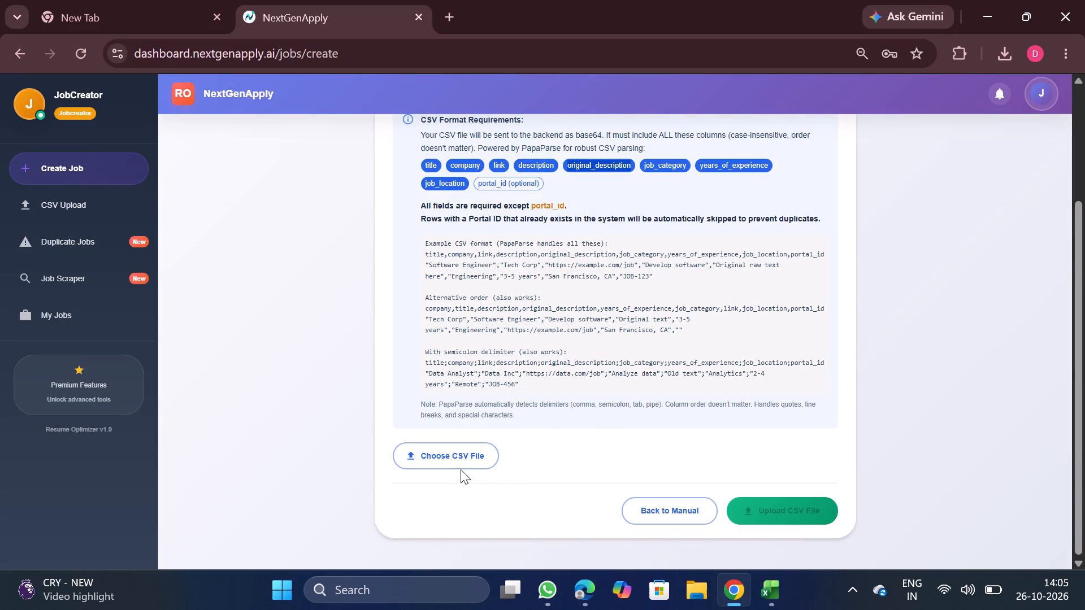
left_click(461, 469)
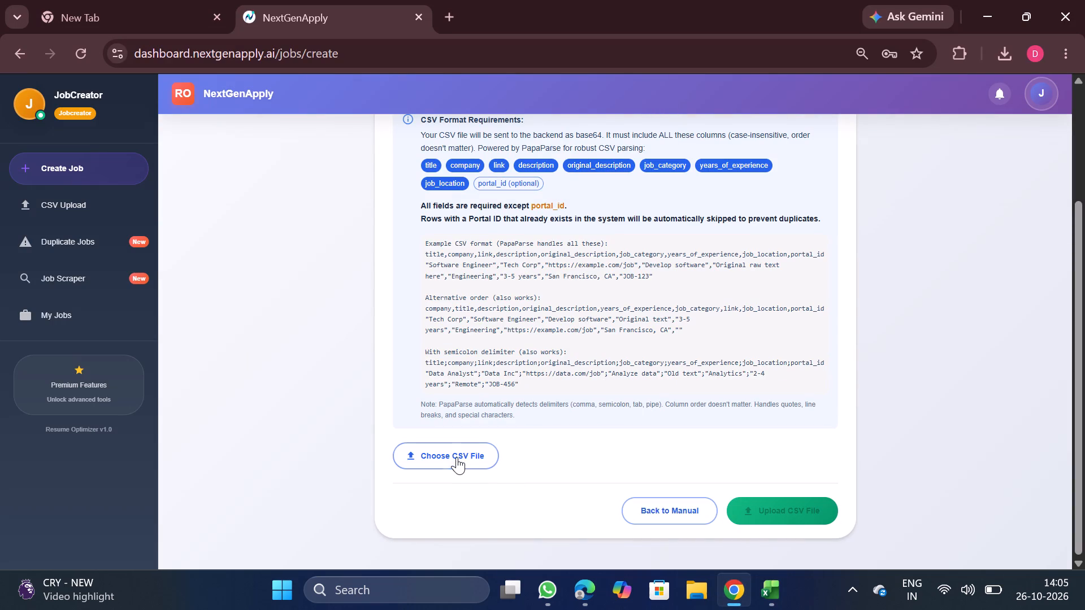
left_click(457, 457)
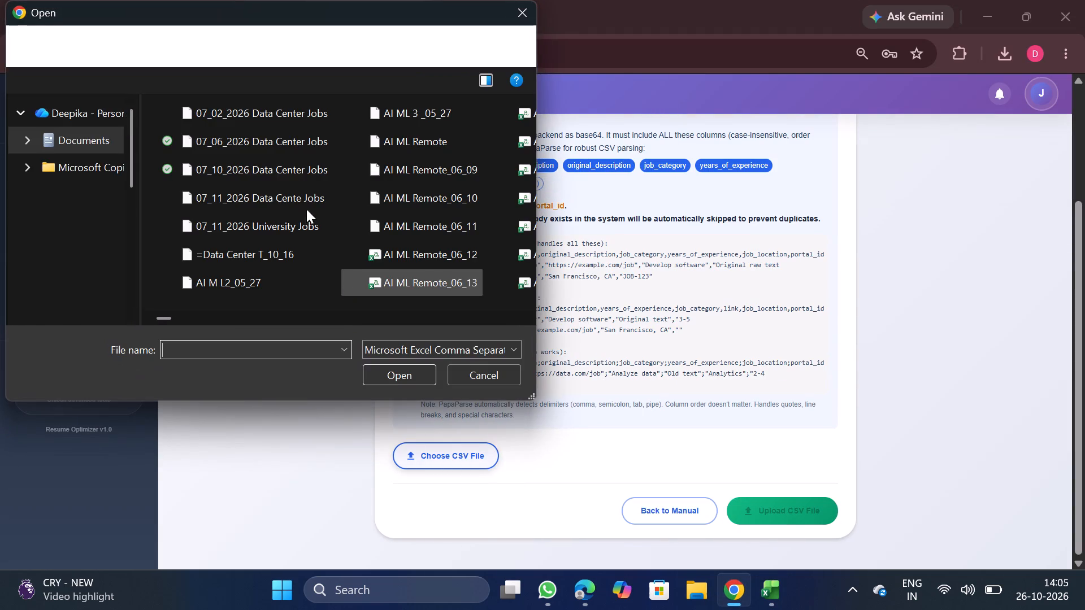
double_click(242, 118)
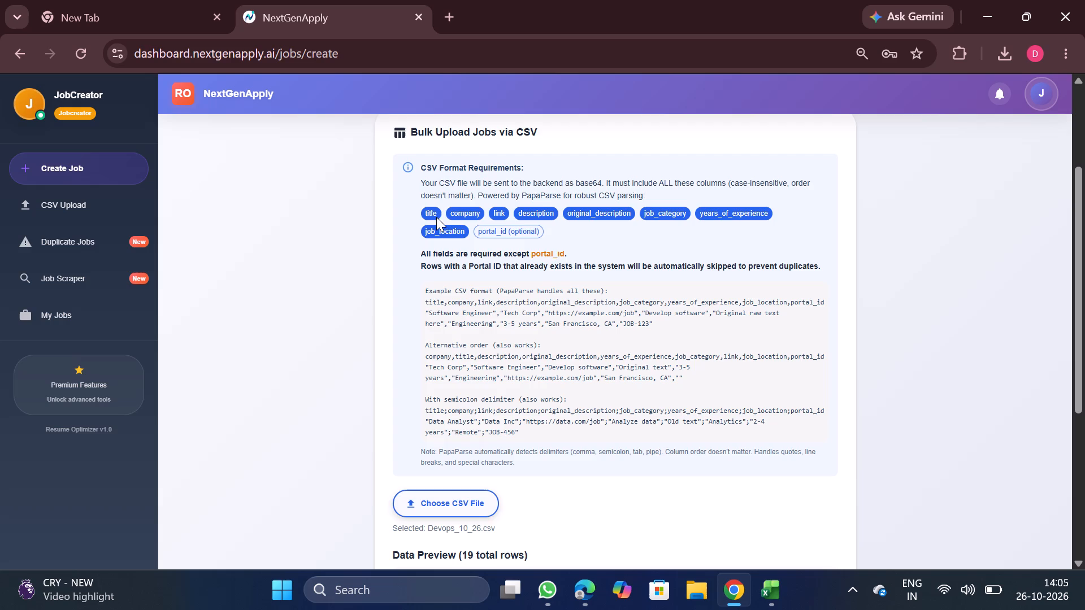
Review the data preview of Devops_10_26.csv and upload the file.
scroll(561, 376, "down", 2)
scroll(651, 390, "down", 1)
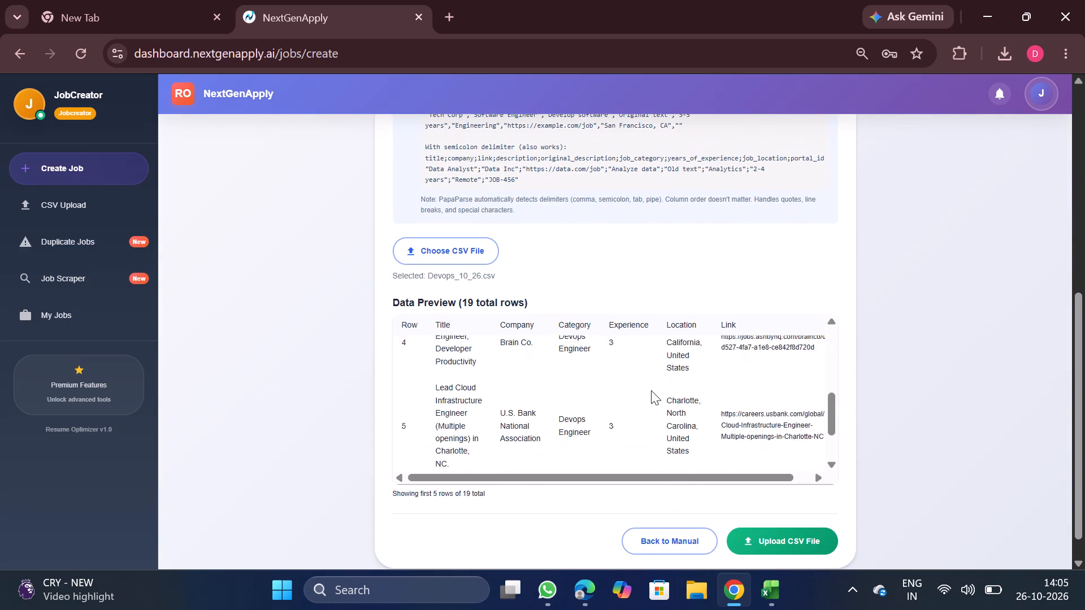
scroll(651, 390, "down", 3)
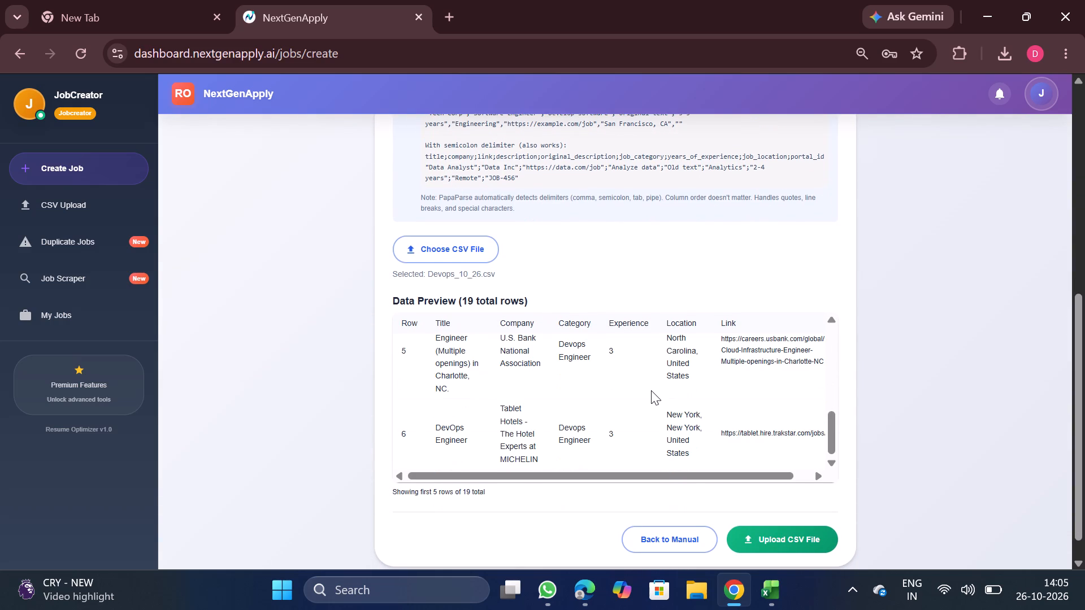
scroll(651, 390, "down", 1)
left_click(789, 514)
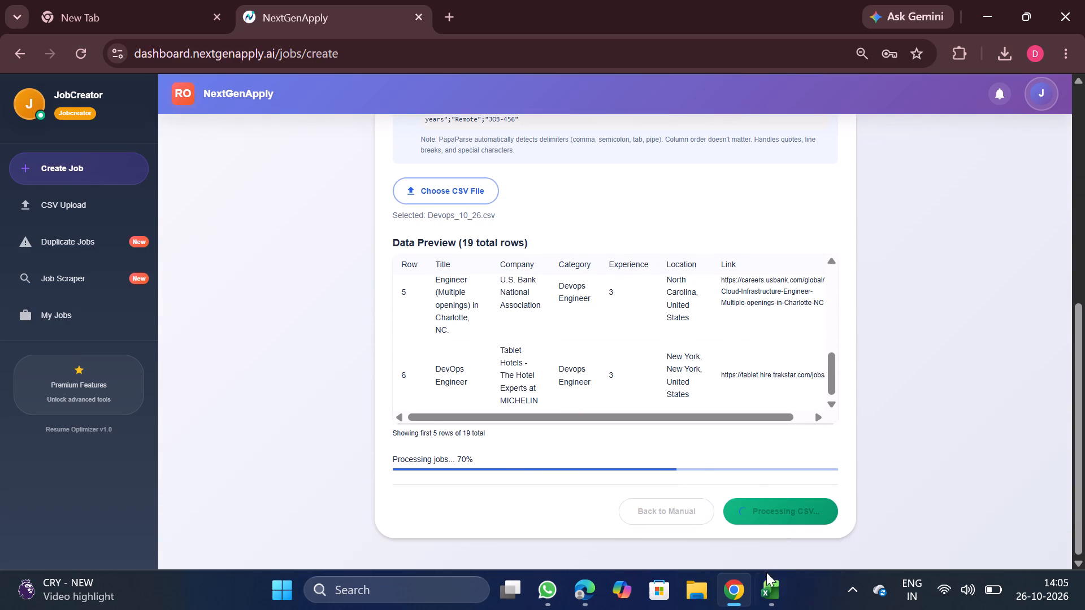
left_click(845, 447)
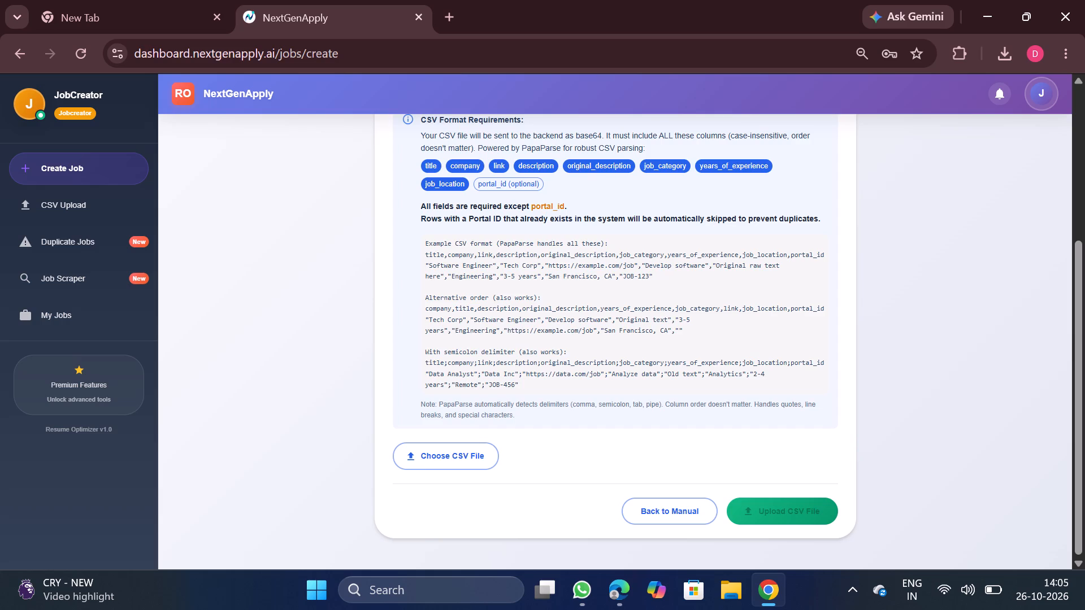
From the CSV upload history, download the processed CSV for QA Automation Engineer (#4533) and open it in Excel.
scroll(767, 363, "up", 4)
left_click(107, 209)
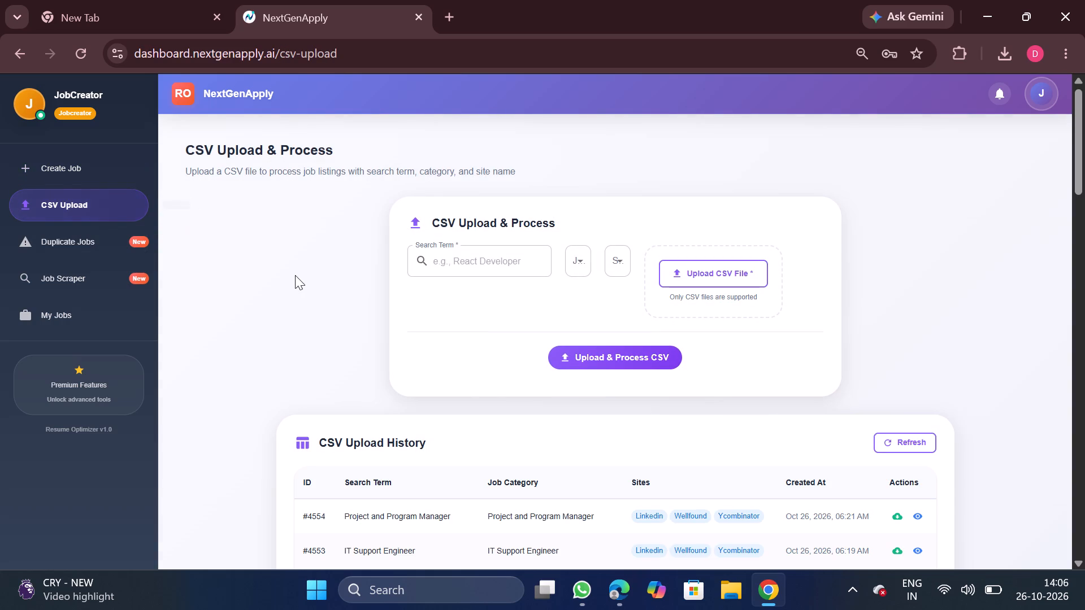
scroll(617, 433, "down", 3)
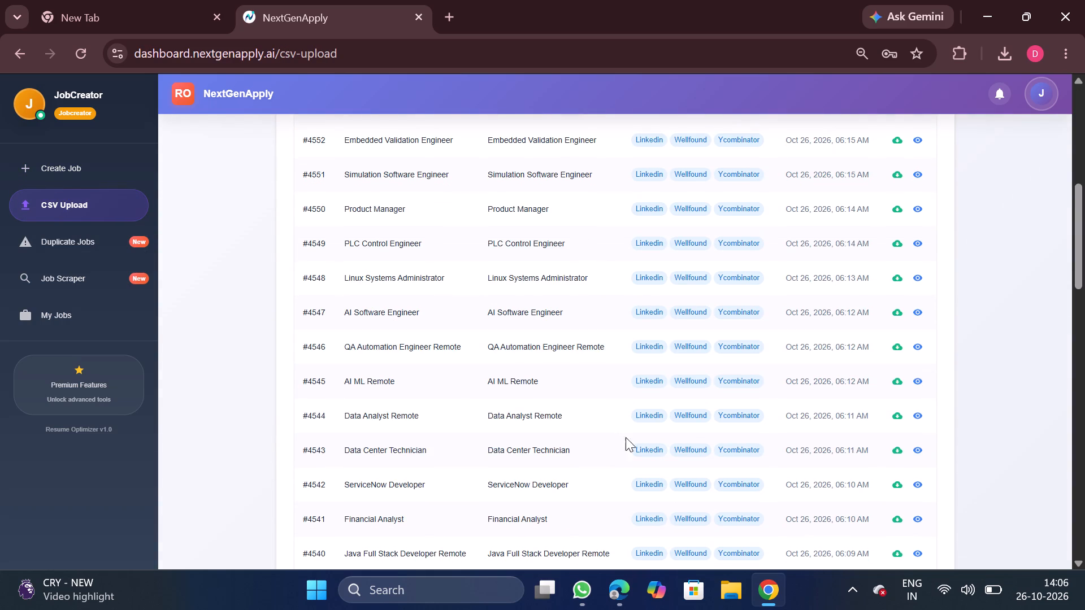
scroll(646, 447, "down", 2)
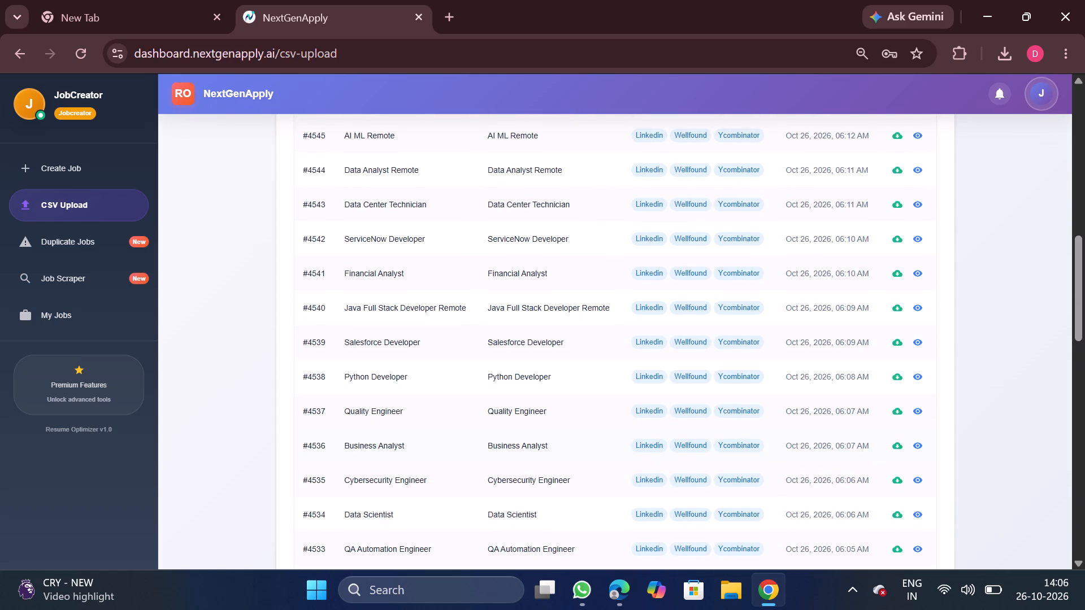
scroll(646, 447, "down", 1)
scroll(704, 450, "up", 1)
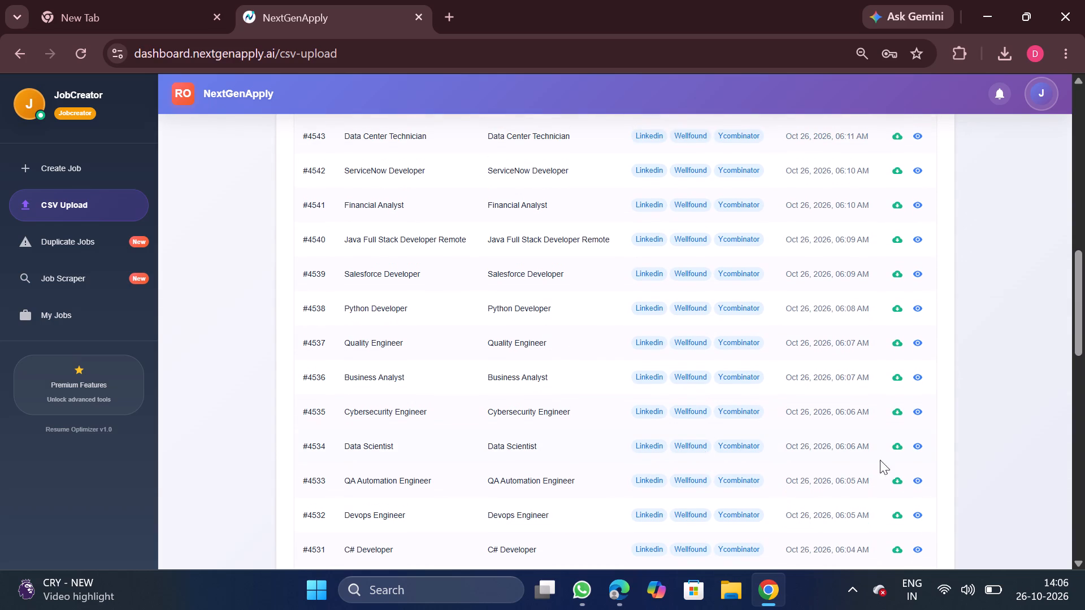
left_click(897, 482)
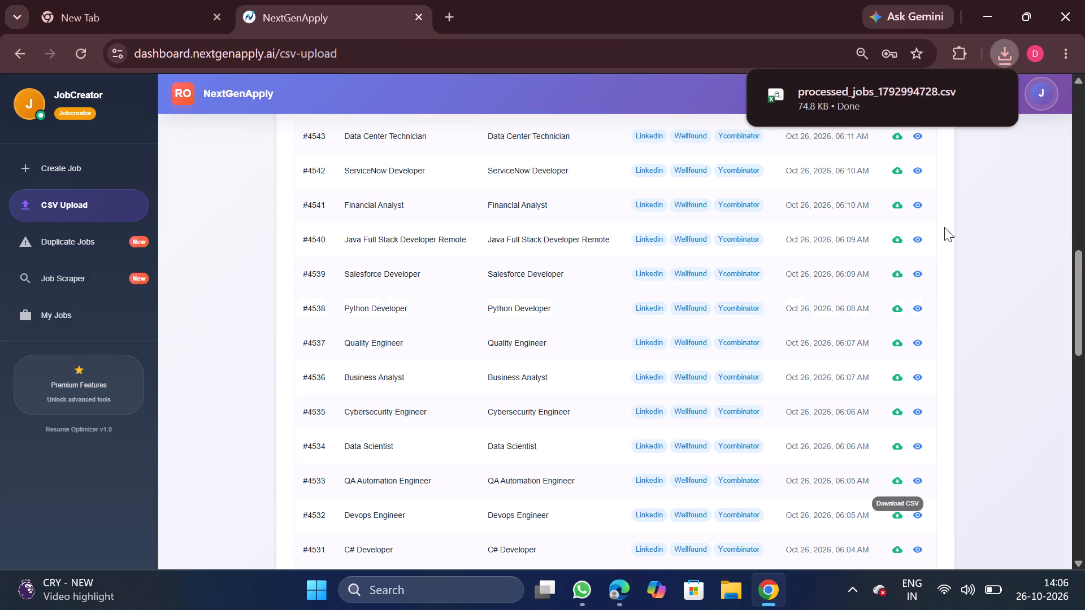
left_click(864, 100)
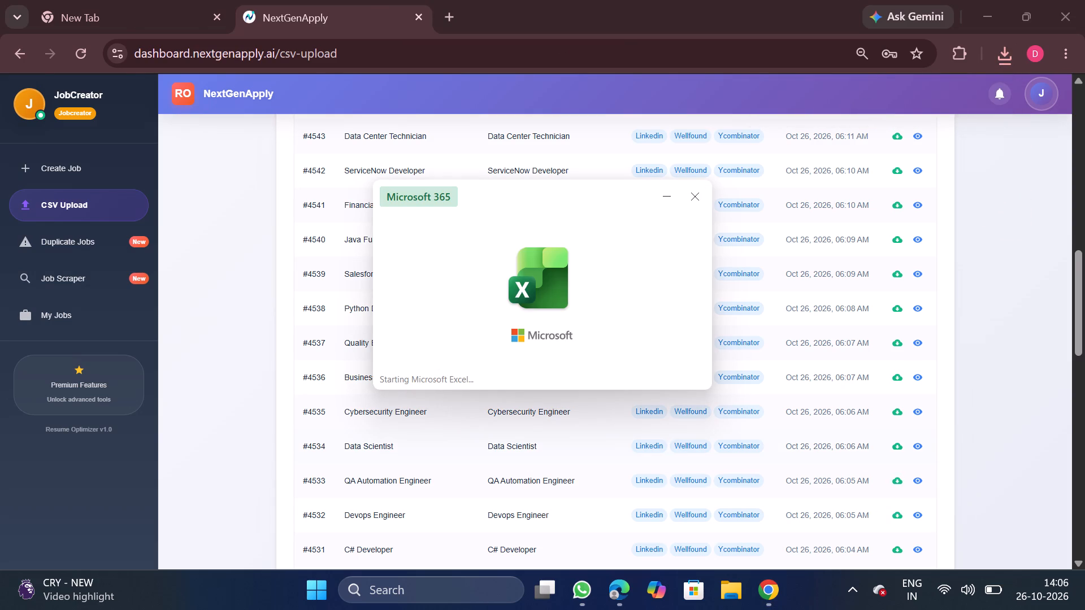
Run Remove Duplicates on the whole data range, comparing only the company column.
left_click(245, 450)
key("ctrl+a")
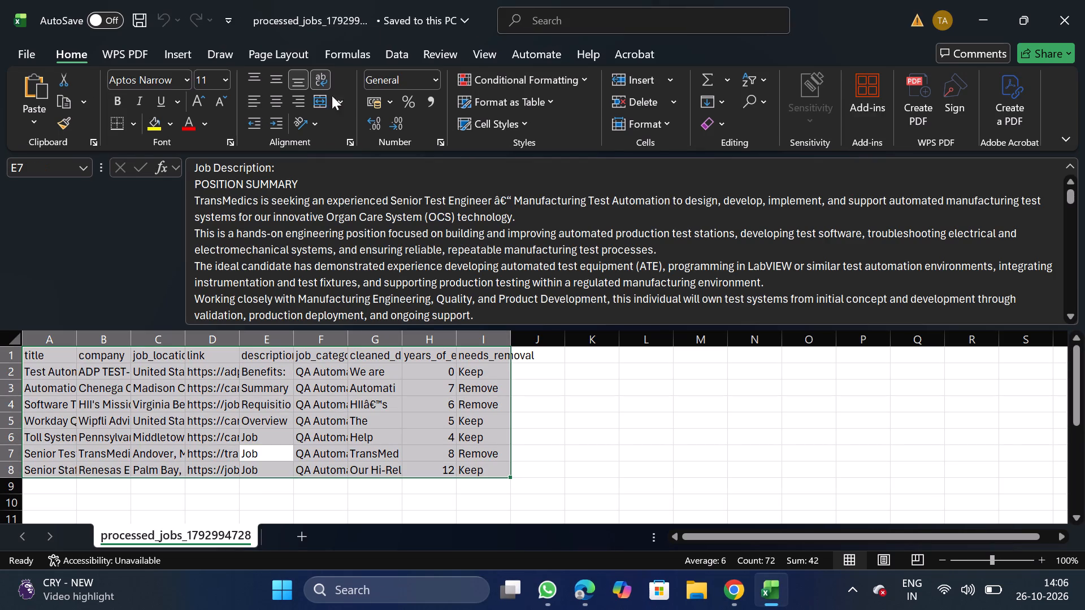
left_click(398, 53)
left_click(627, 0)
left_click(725, 97)
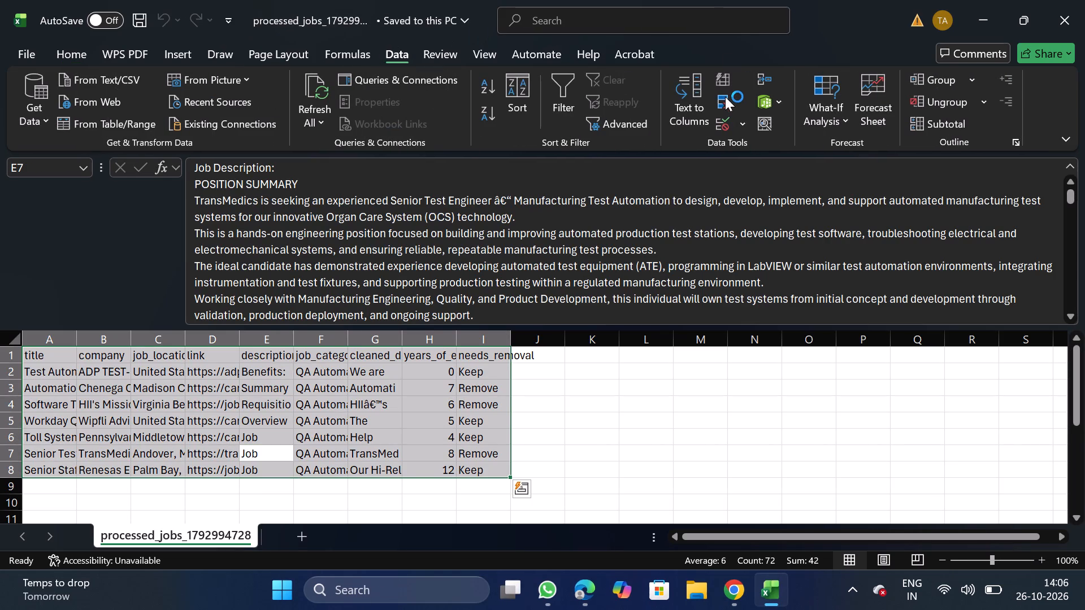
left_click(251, 247)
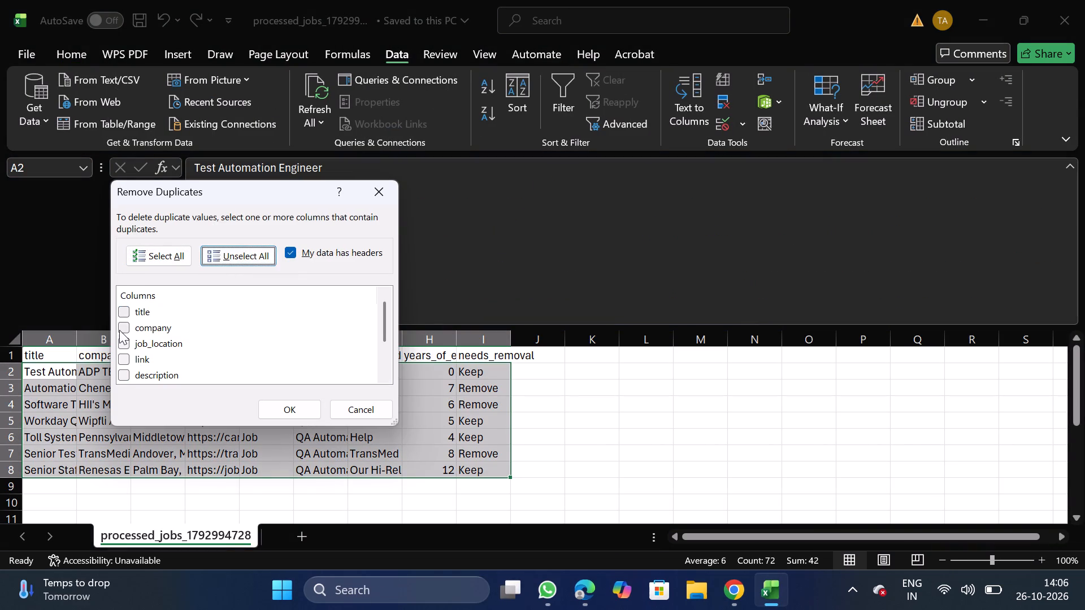
left_click(119, 330)
left_click(293, 412)
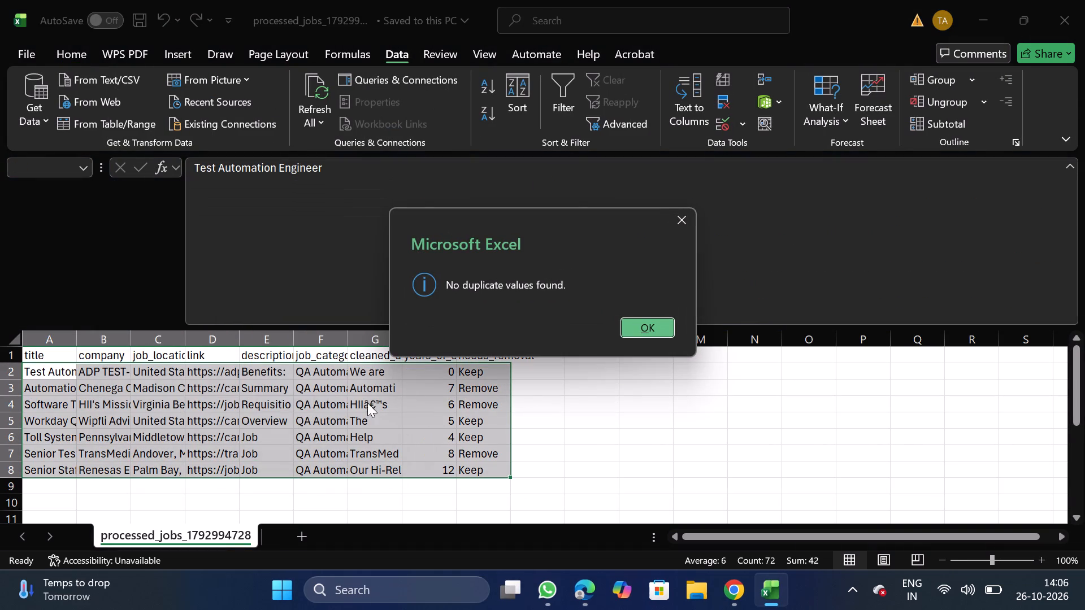
left_click(659, 322)
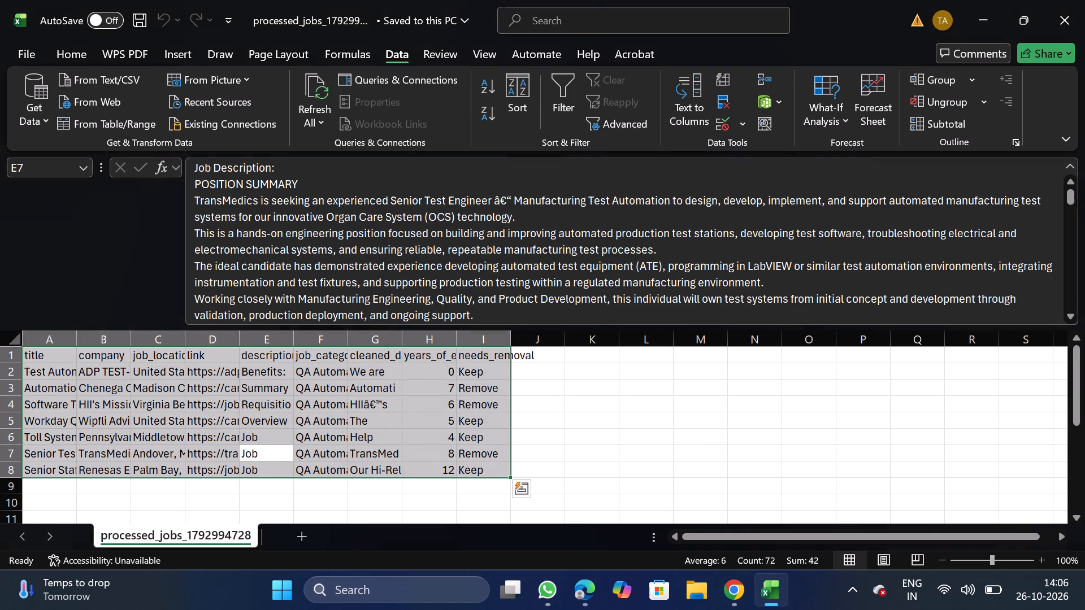
Delete the three job rows marked Remove in the needs_removal column.
left_click(477, 350)
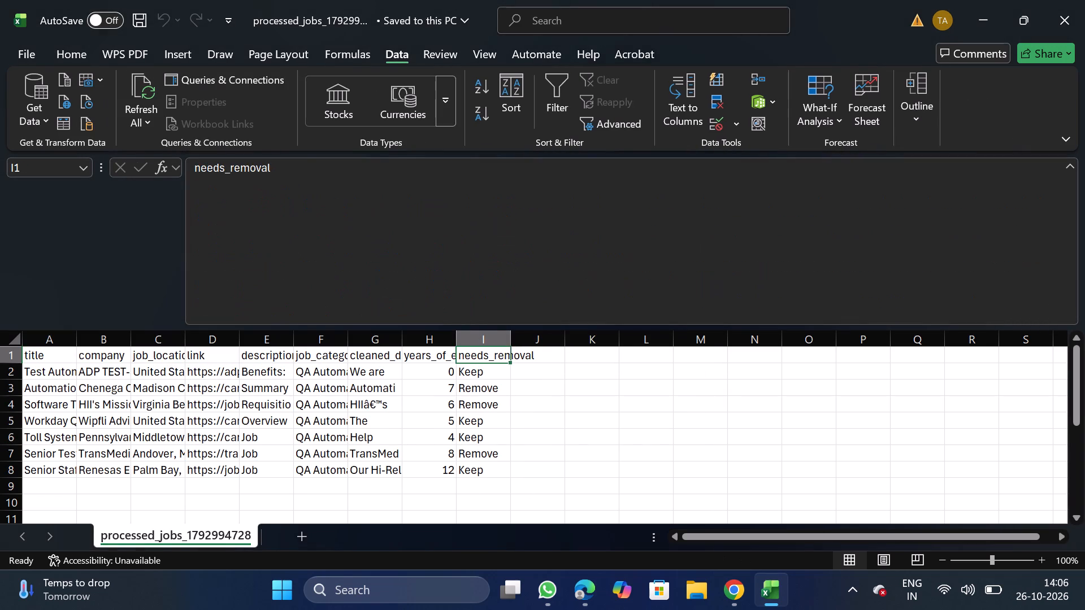
left_click(2, 387)
key("shift+Down")
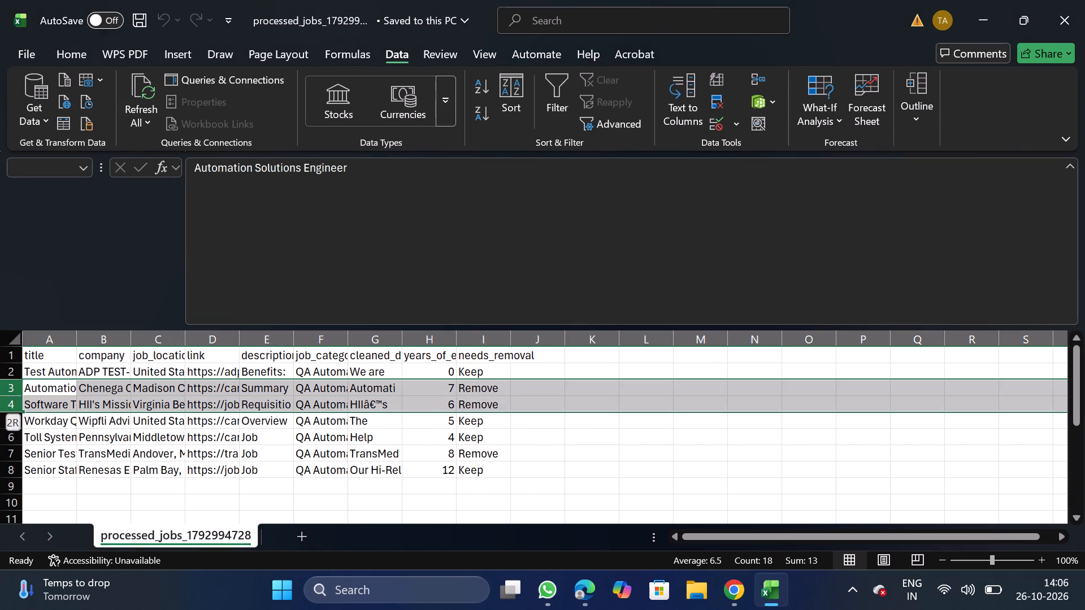
right_click(68, 386)
left_click(175, 247)
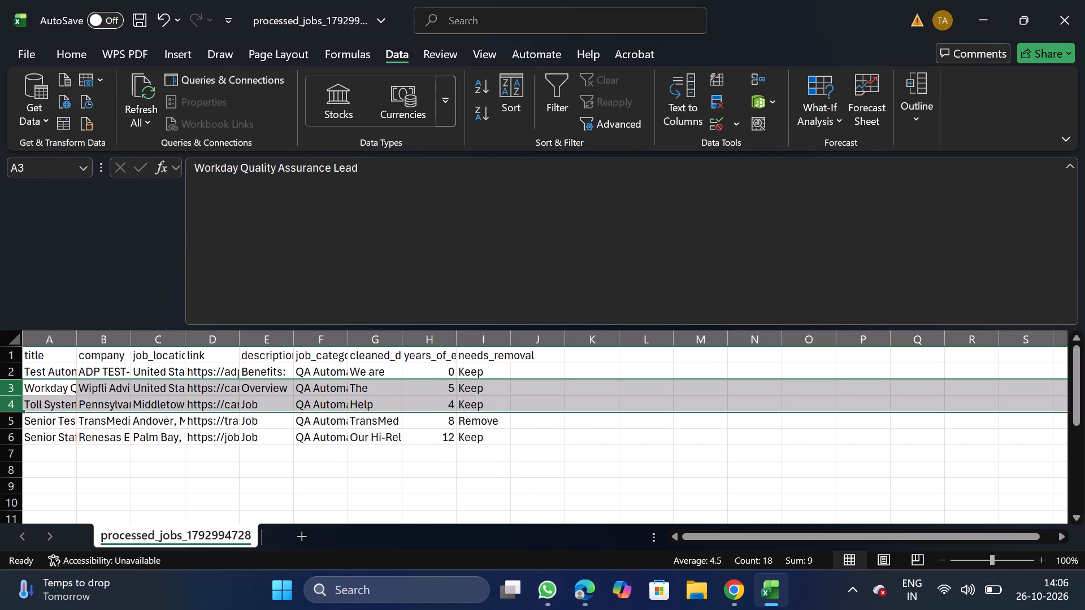
left_click(10, 417)
right_click(51, 416)
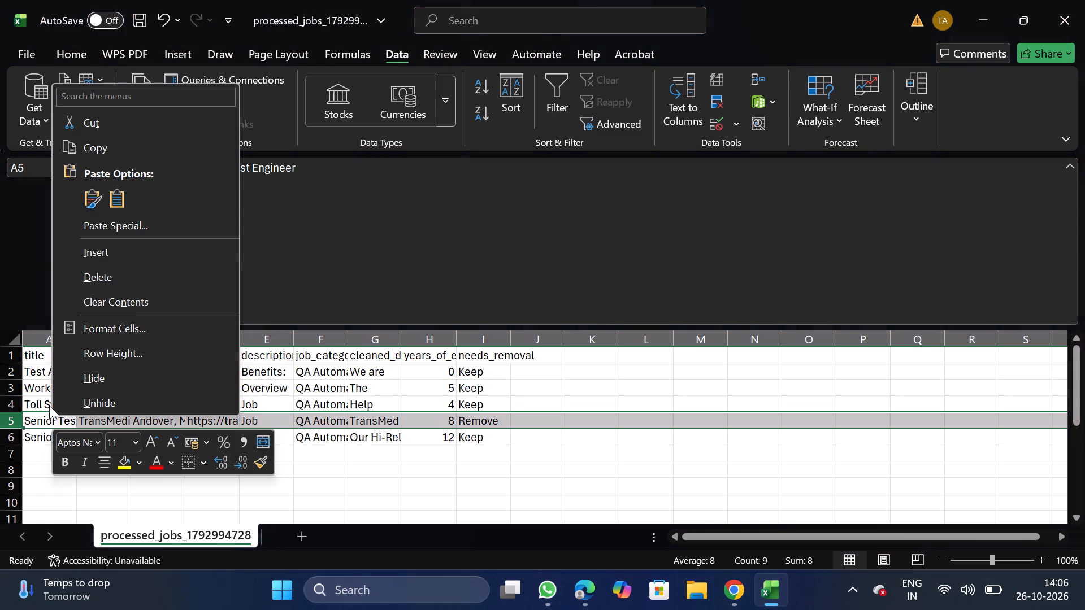
left_click(110, 273)
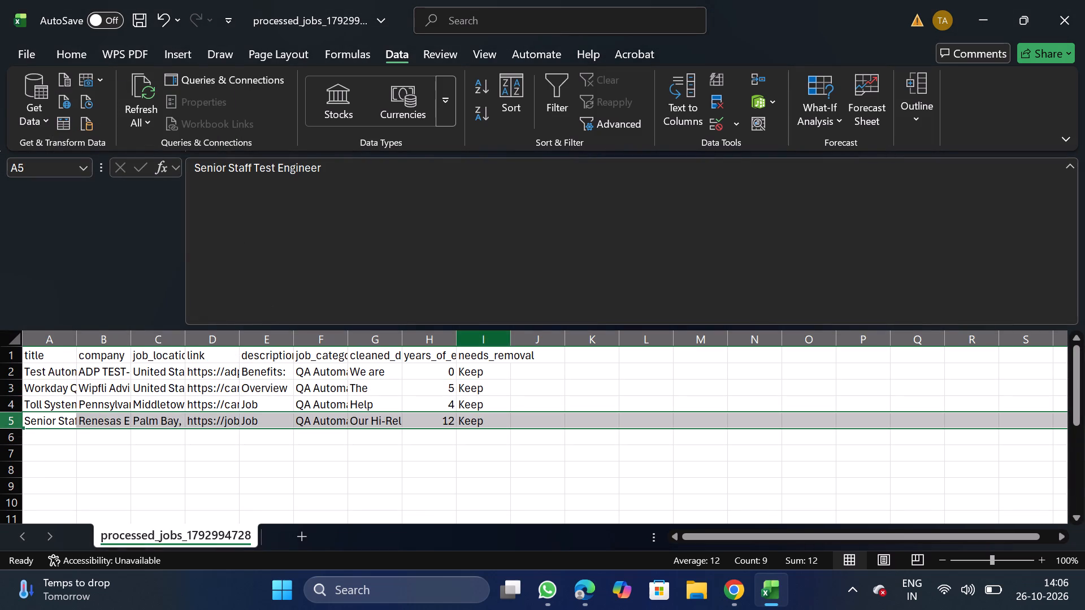
Delete the needs_removal column.
left_click_drag(482, 344, 483, 394)
right_click(483, 394)
left_click(540, 252)
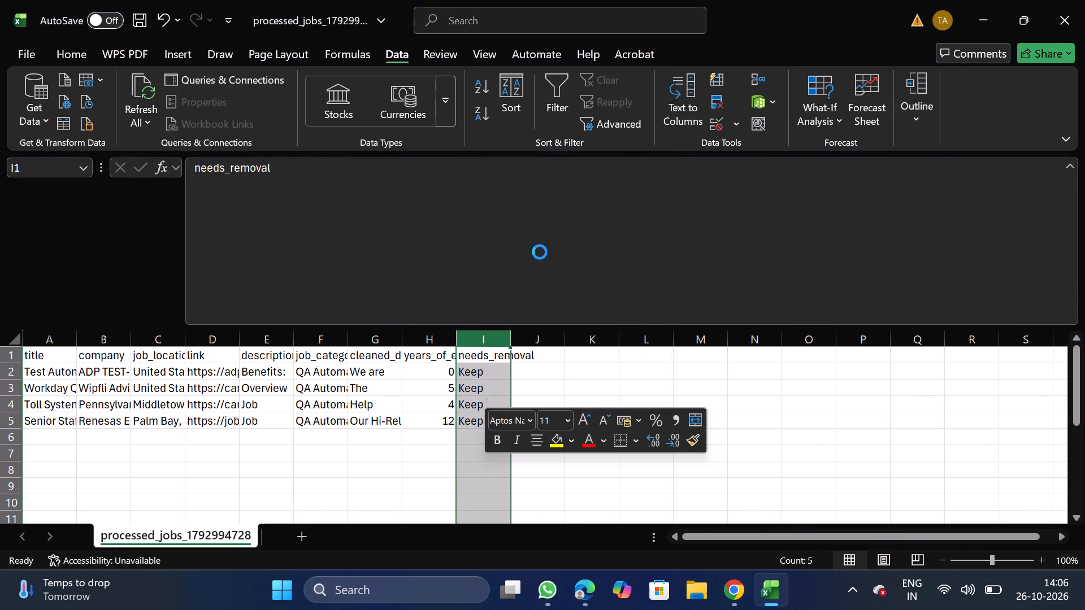
Delete the Senior Staff Test Engineer row, which asks for 12 years of experience.
left_click_drag(4, 420, 36, 420)
right_click(36, 420)
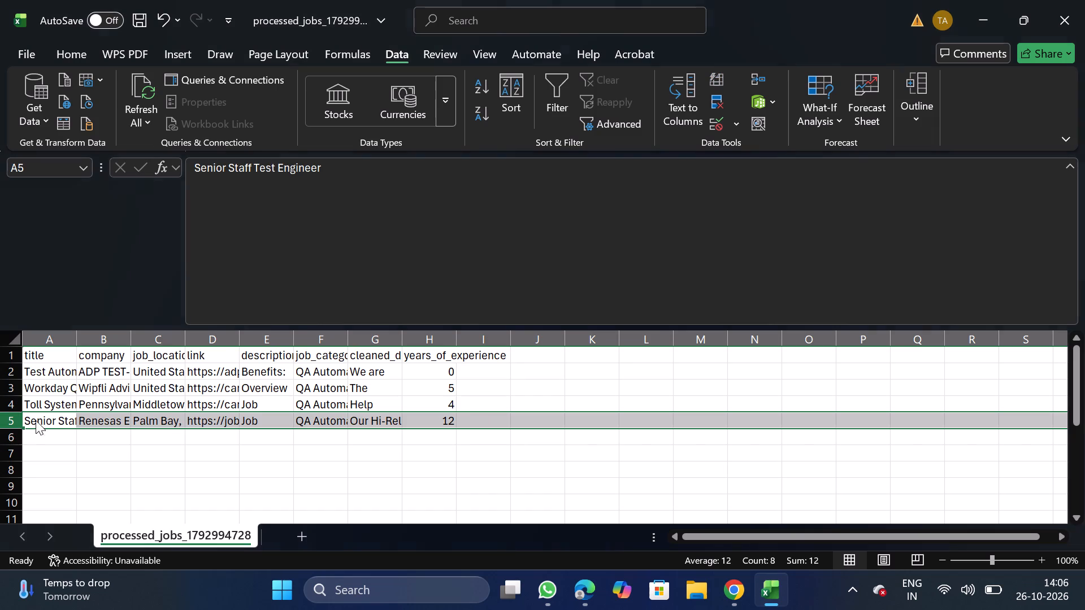
left_click(95, 280)
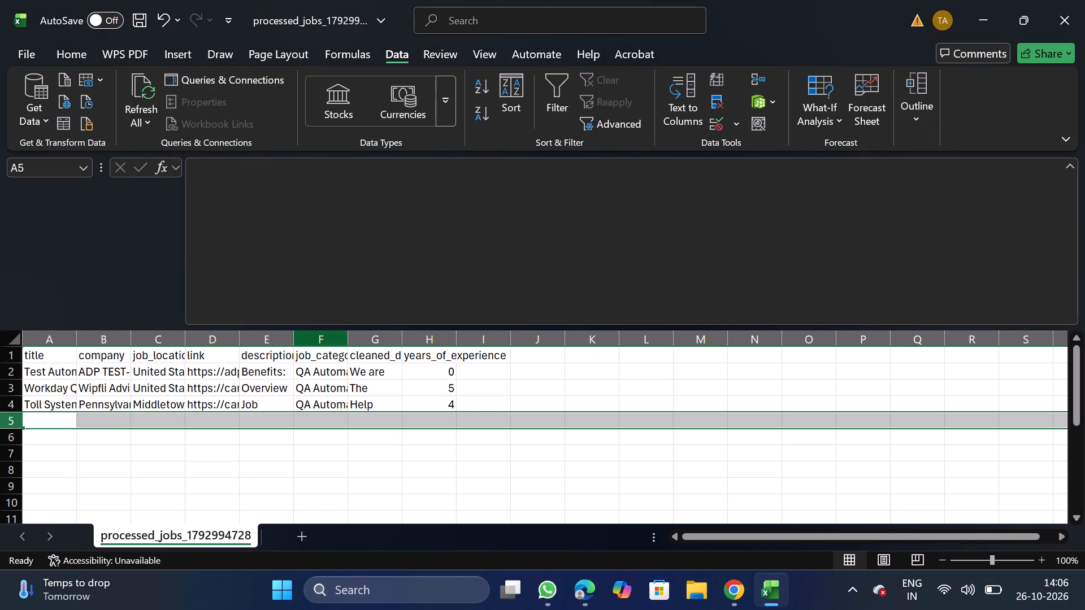
Move the job_category column to the front of the table, before title.
double_click(331, 343)
key("ctrl+x")
left_click(47, 341)
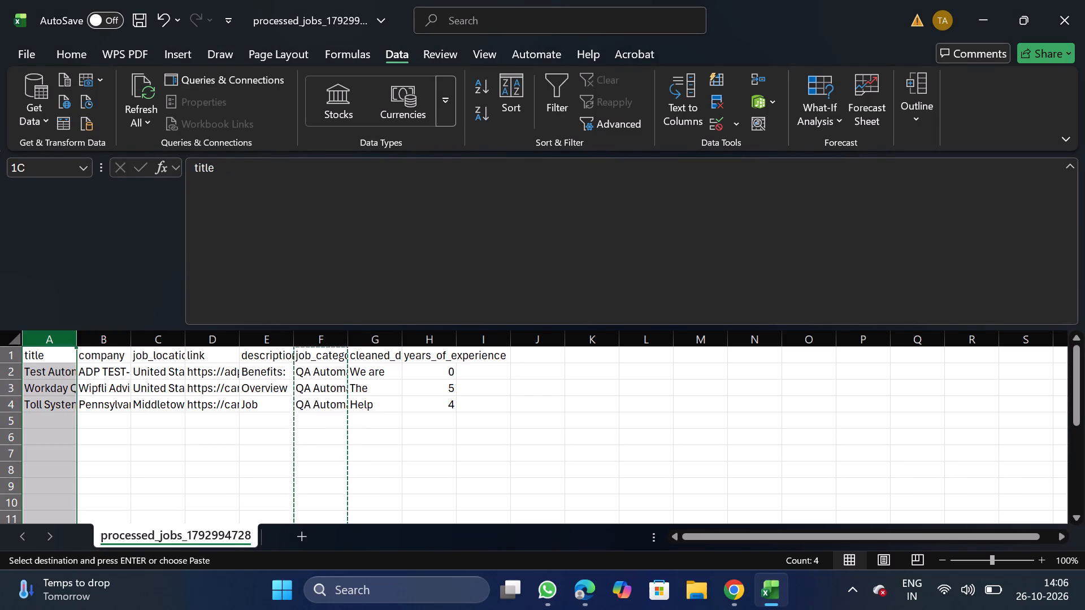
right_click(39, 398)
left_click(129, 229)
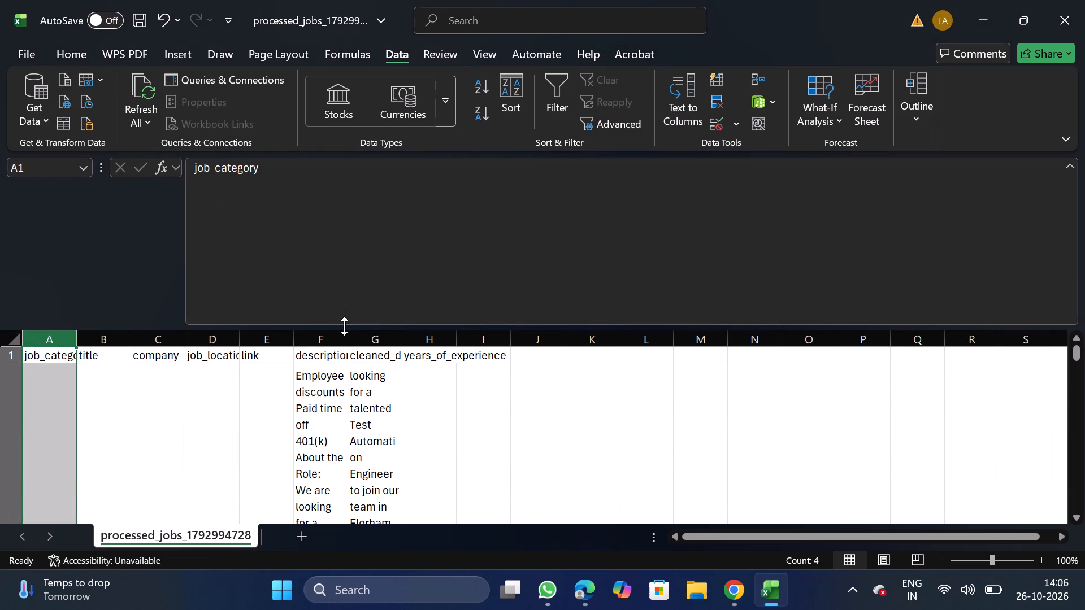
Turn off text wrapping for the description column and the cleaned description column beside it.
left_click(331, 339)
key("shift+Right")
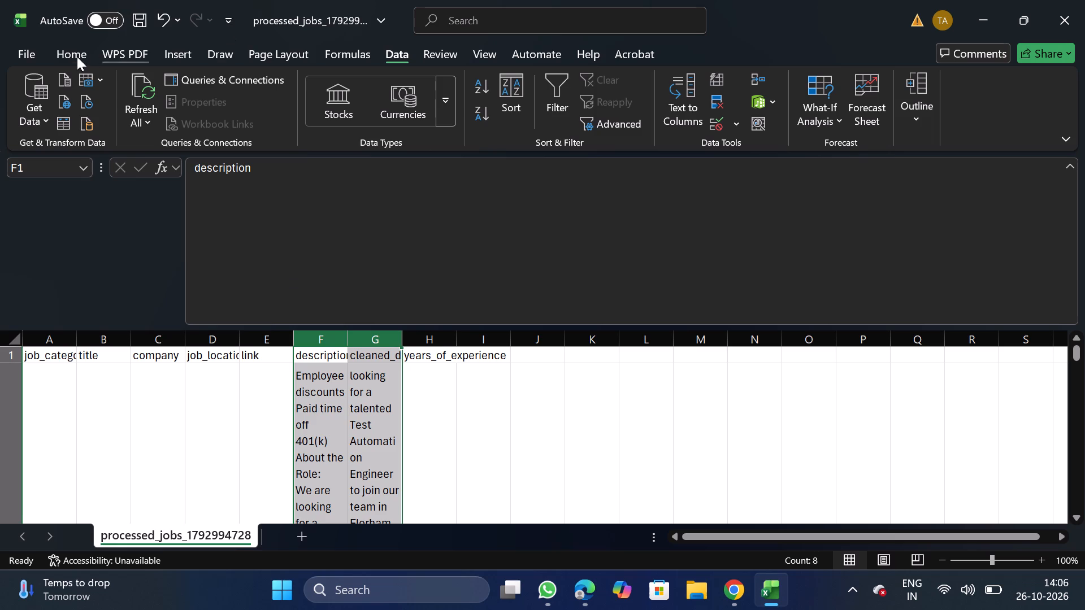
left_click(62, 53)
left_click(352, 142)
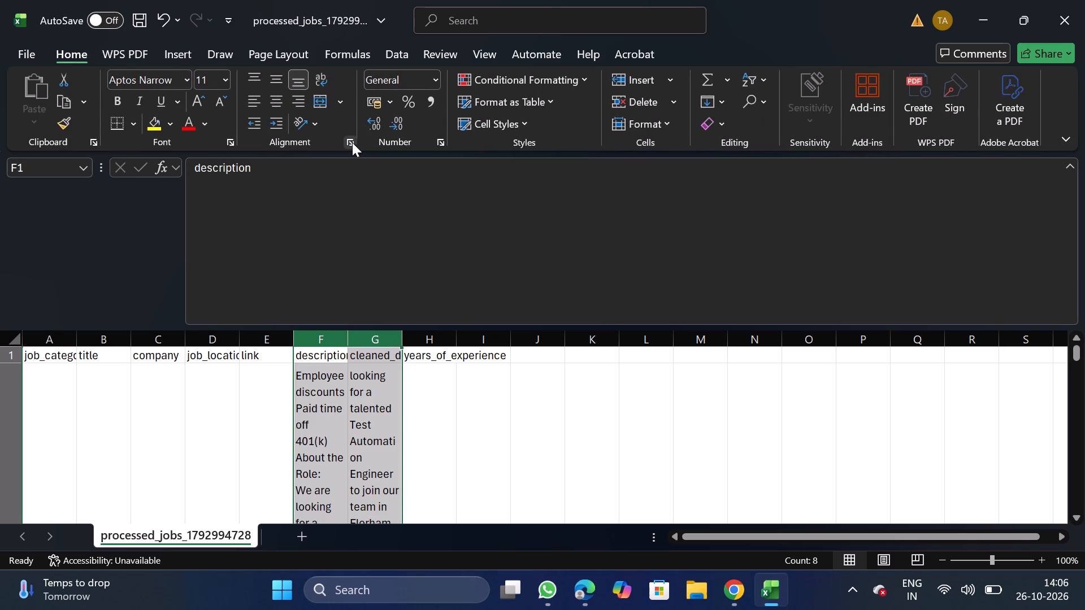
double_click(98, 277)
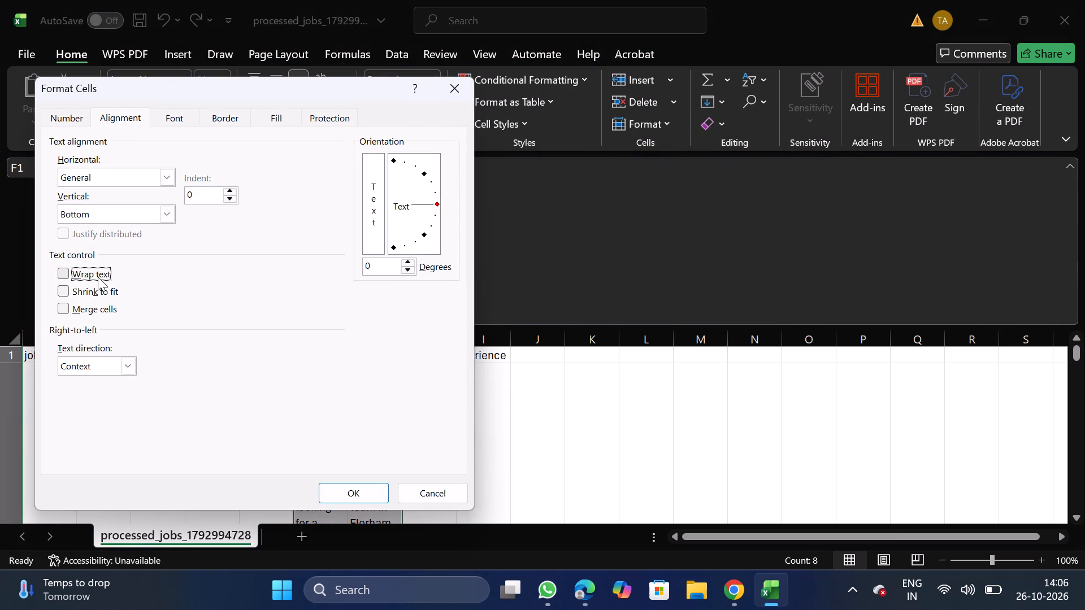
left_click(370, 494)
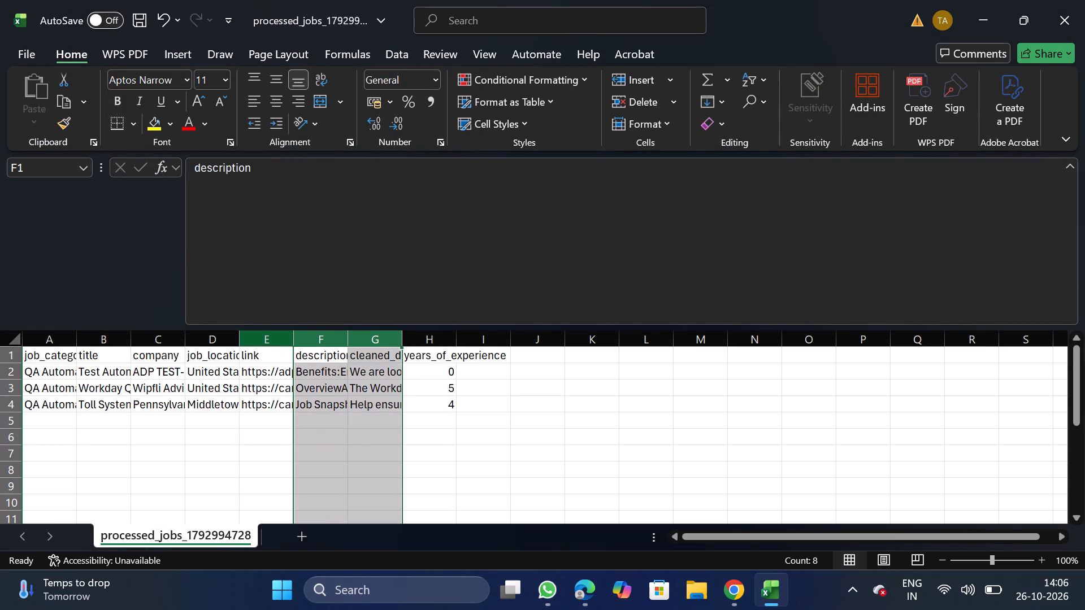
Move the link column to the end of the table, after years_of_experience.
left_click(258, 339)
key("ctrl+x")
left_click_drag(478, 344, 484, 387)
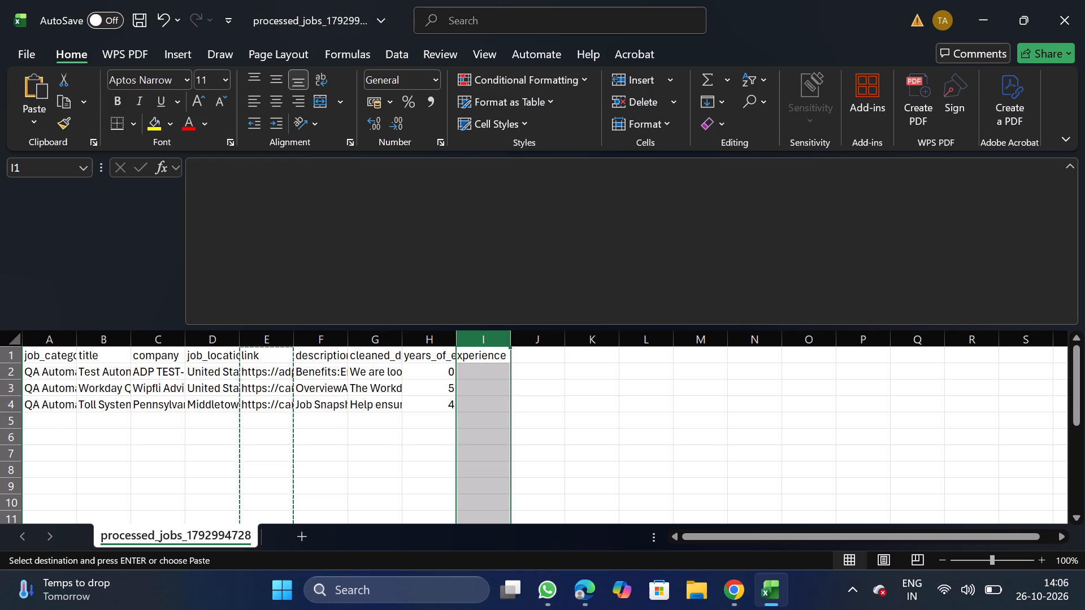
right_click(484, 387)
left_click(549, 220)
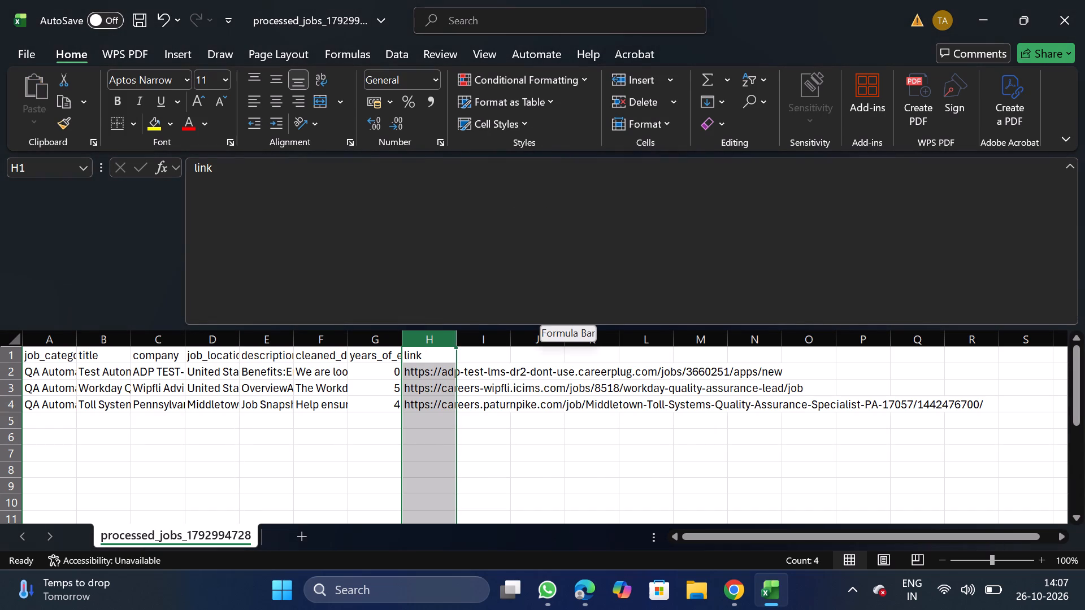
Move the years_of_experience column to sit between job_location and description.
left_click(368, 338)
key("ctrl+x")
left_click_drag(261, 341, 263, 395)
right_click(263, 395)
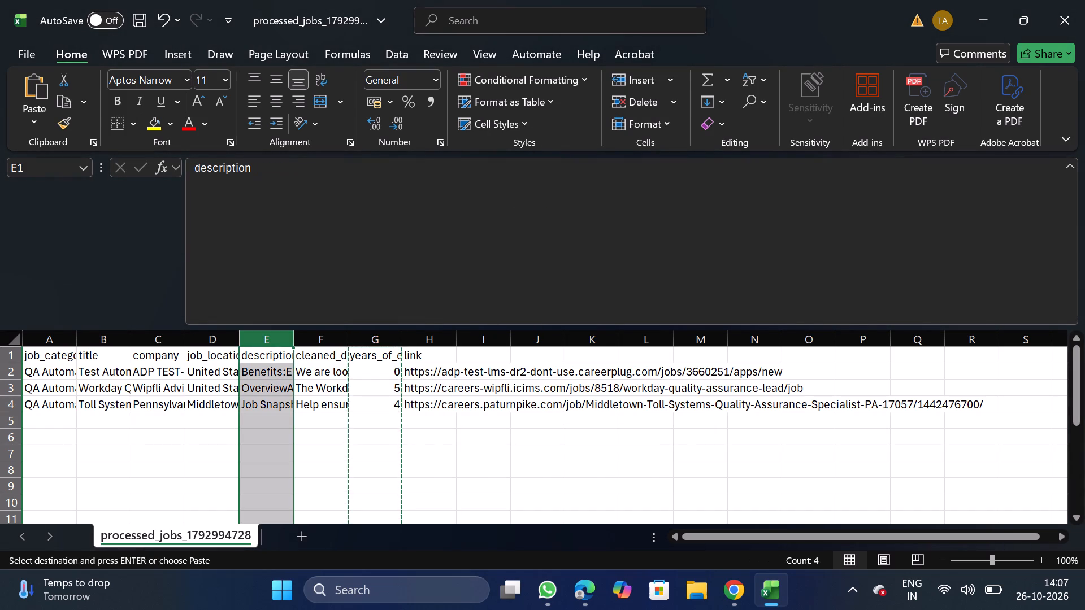
left_click(323, 233)
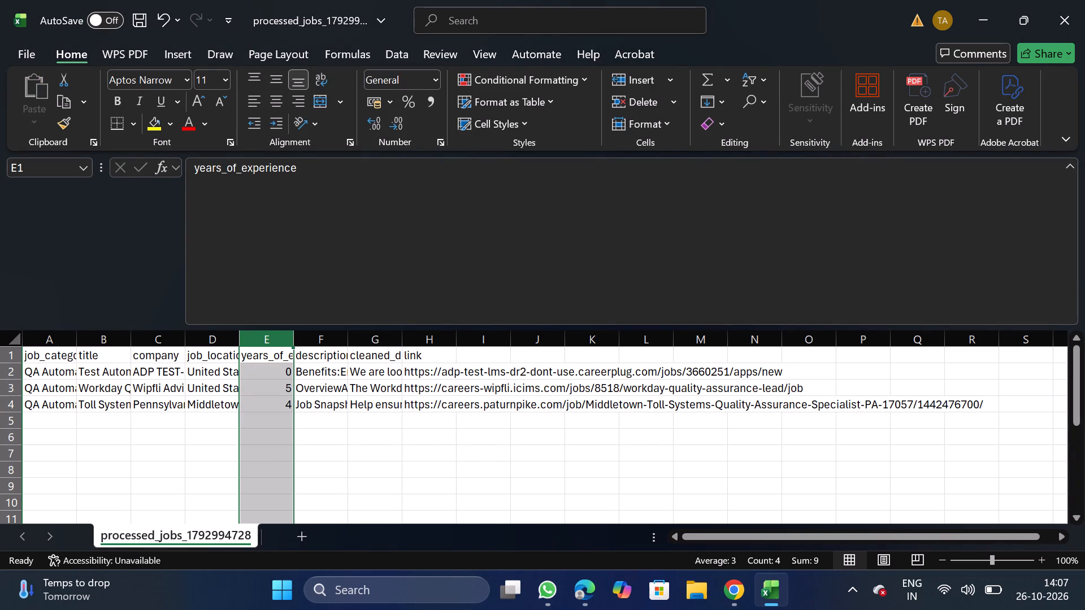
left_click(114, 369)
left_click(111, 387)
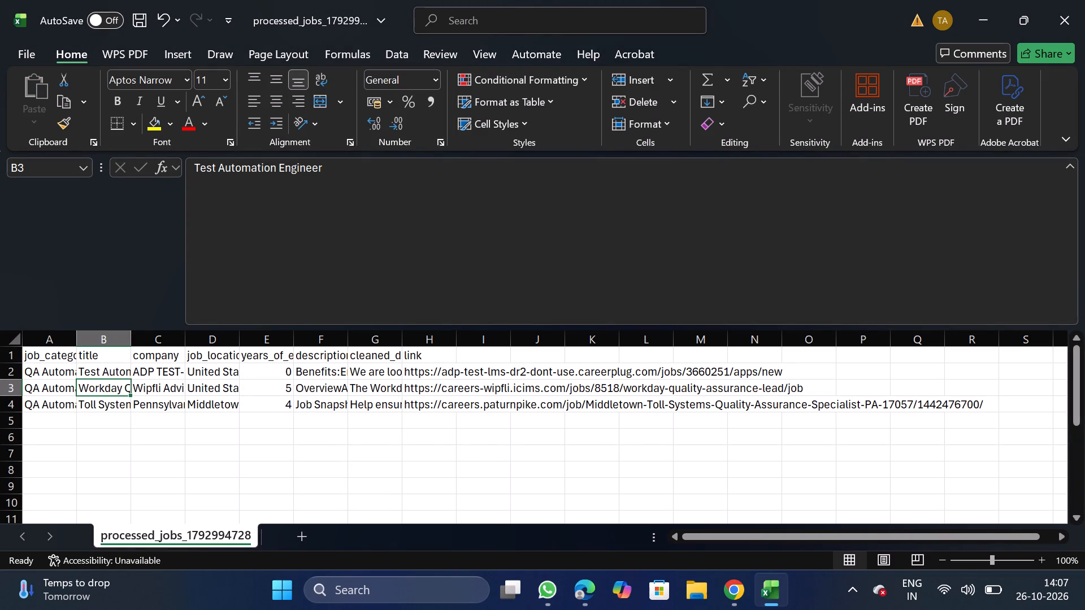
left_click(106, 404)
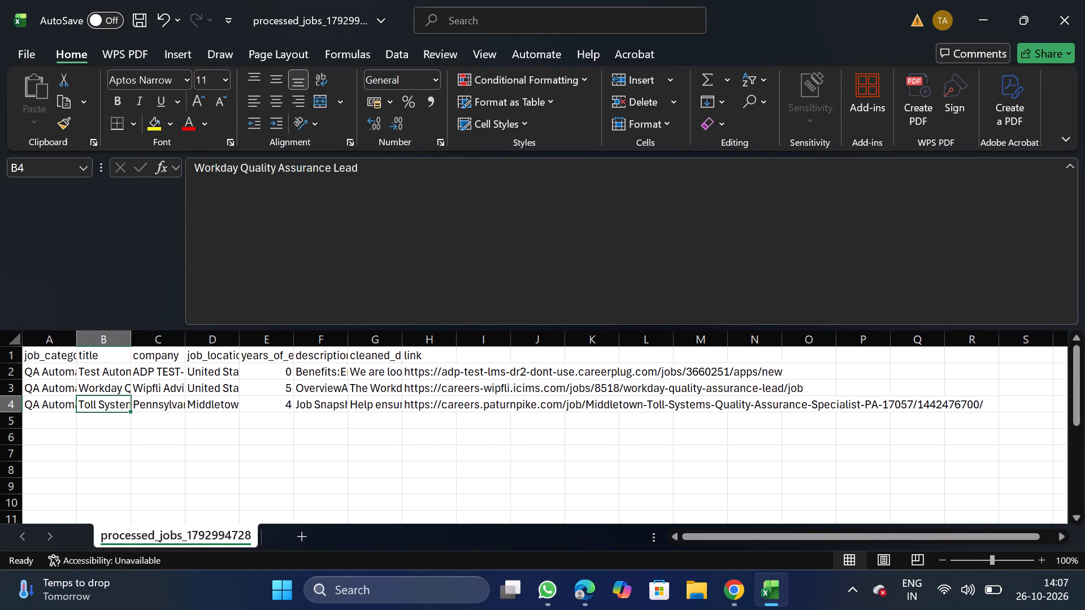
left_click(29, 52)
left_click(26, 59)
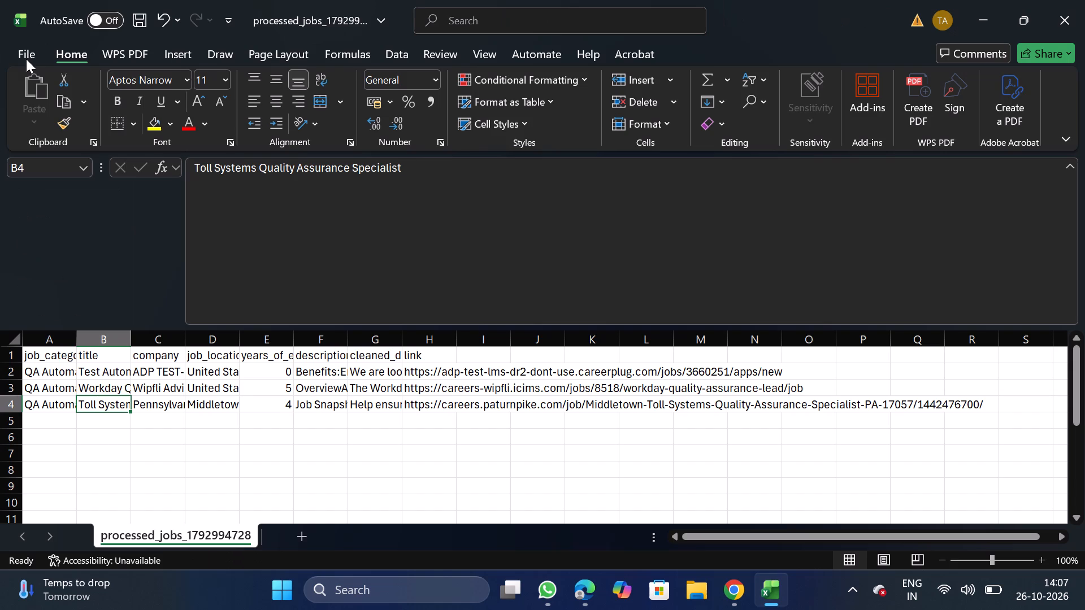
Rename the cleaned description column's header to description, reusing the name from the neighbouring description header.
left_click(307, 357)
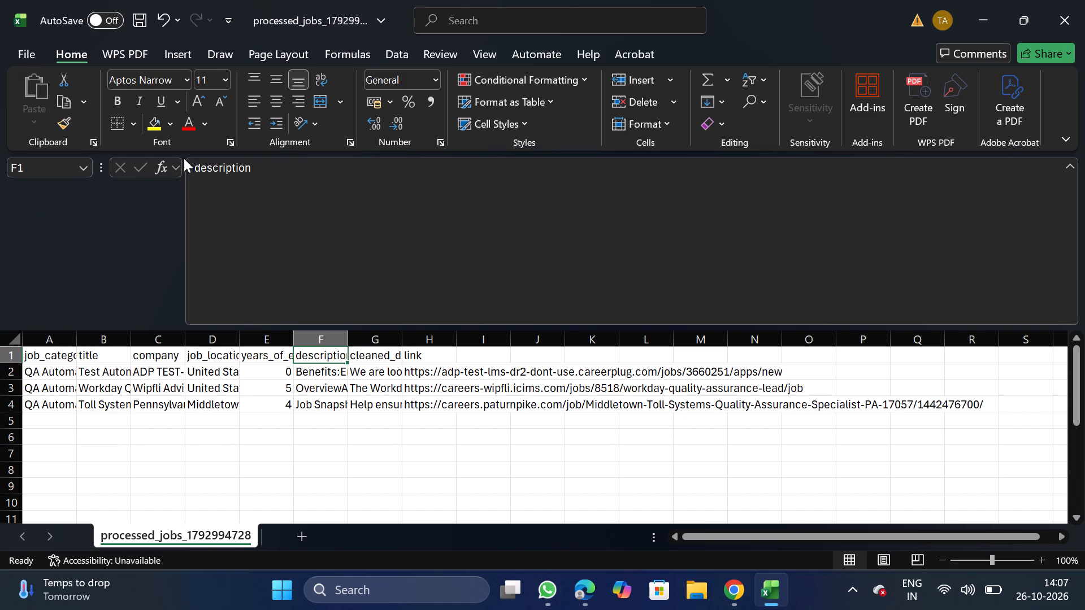
left_click_drag(193, 158, 258, 172)
key("ctrl+c")
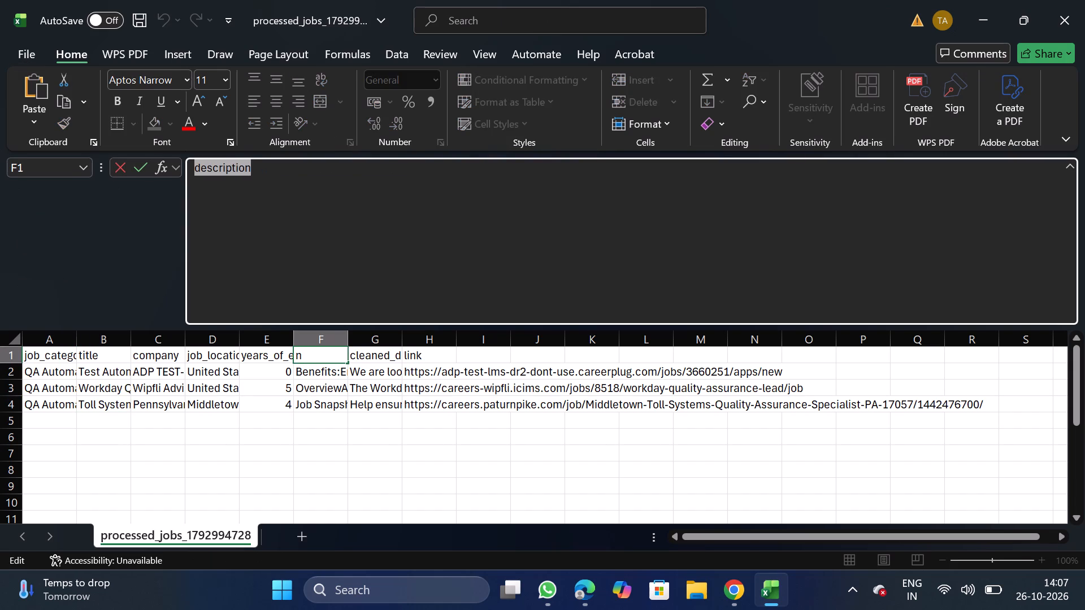
left_click(375, 358)
left_click(448, 306)
key("BackSpace")
key("BackSpace")
key("BackSpace")
key("BackSpace")
key("BackSpace")
key("BackSpace")
key("BackSpace")
key("BackSpace")
key("BackSpace")
key("BackSpace")
key("BackSpace")
key("BackSpace")
key("BackSpace")
key("BackSpace")
key("BackSpace")
key("BackSpace")
key("BackSpace")
key("BackSpace")
key("BackSpace")
key("BackSpace")
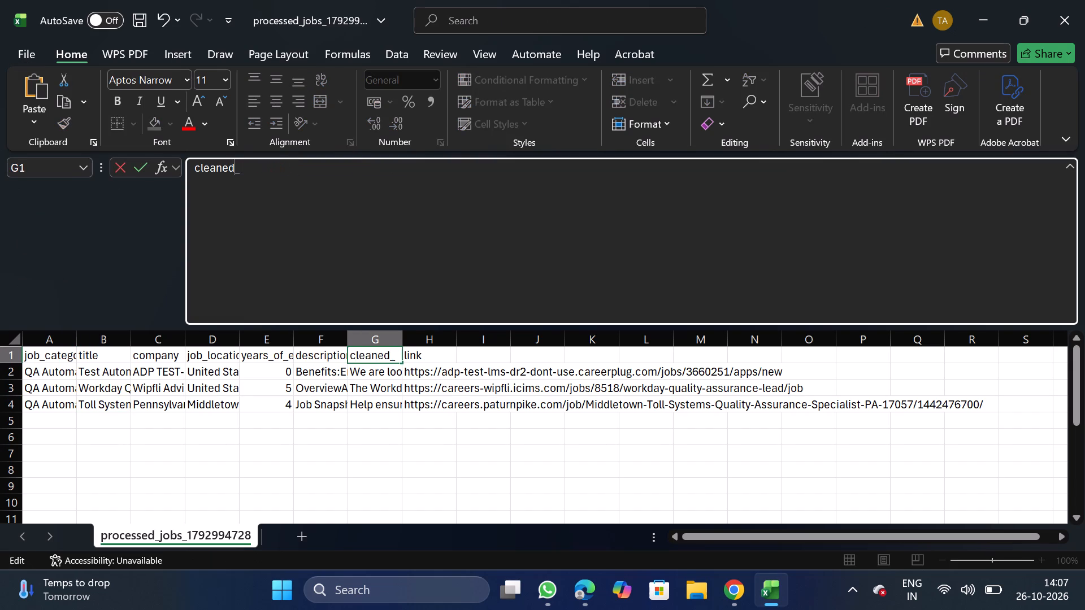
key("ctrl+v")
Rename the raw description column's header in F1 to original_description, copying the name from NextGenApply's bulk upload CSV format requirements.
left_click_drag(296, 367, 310, 356)
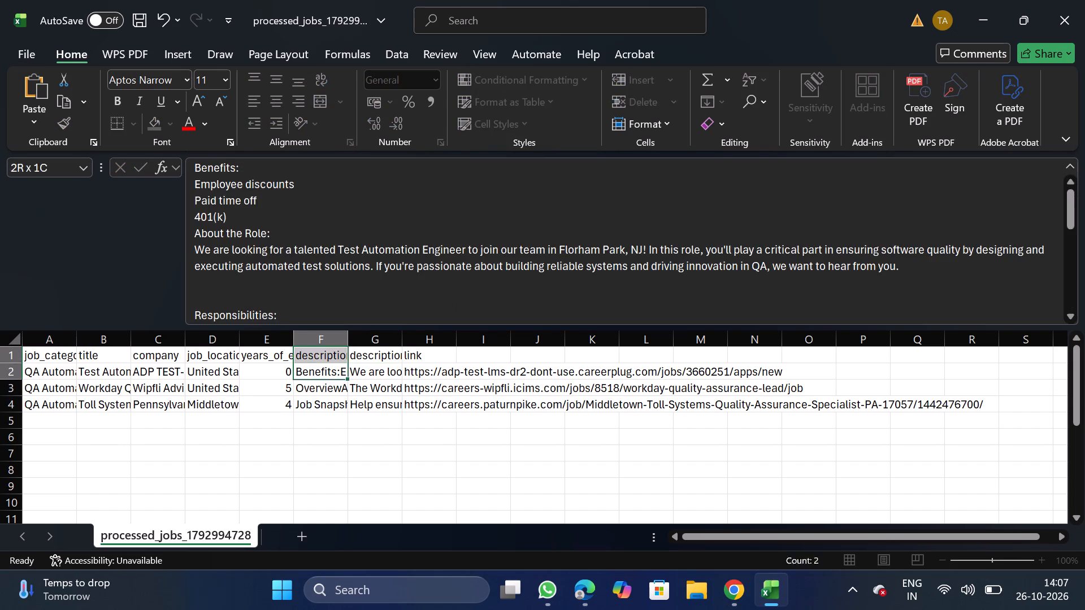
left_click(310, 356)
left_click(433, 244)
key("BackSpace")
key("BackSpace")
key("BackSpace")
key("BackSpace")
key("BackSpace")
key("BackSpace")
key("BackSpace")
key("BackSpace")
key("BackSpace")
key("BackSpace")
key("BackSpace")
key("BackSpace")
key("BackSpace")
key("BackSpace")
key("BackSpace")
key("BackSpace")
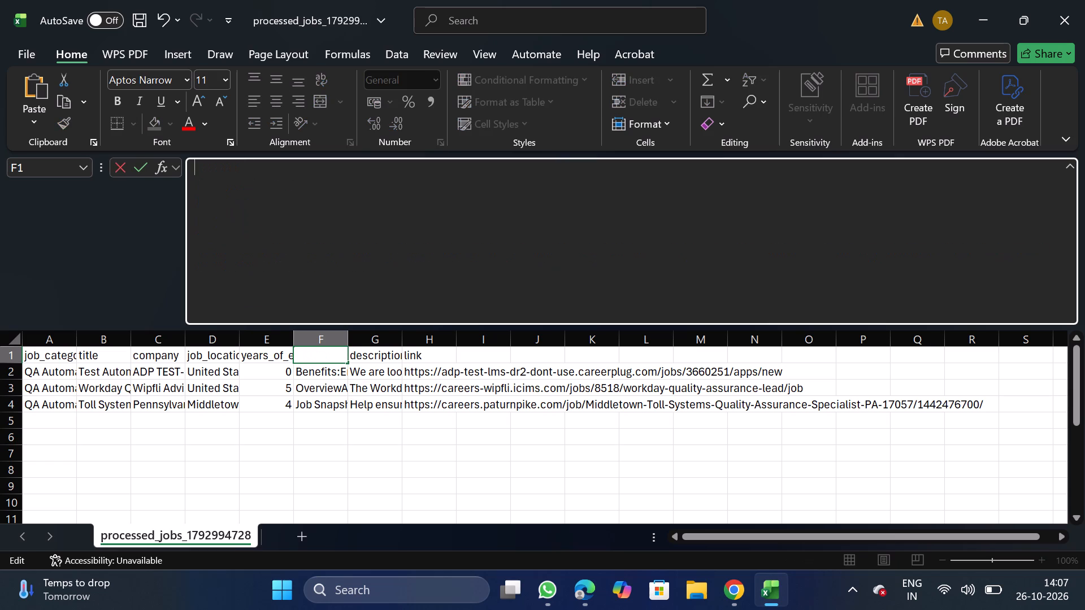
left_click(744, 595)
left_click(79, 159)
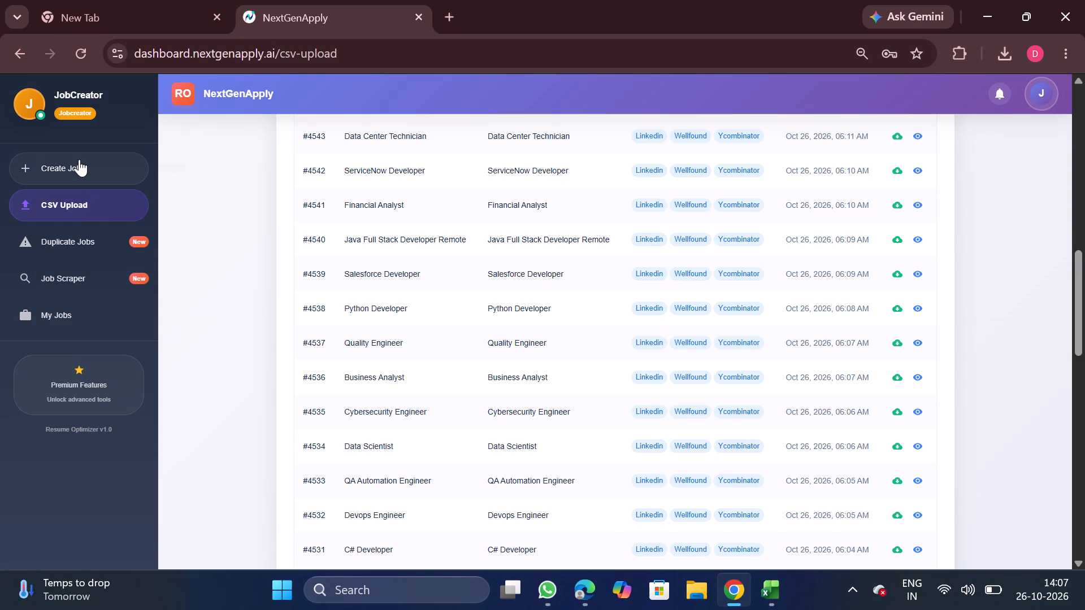
left_click(540, 150)
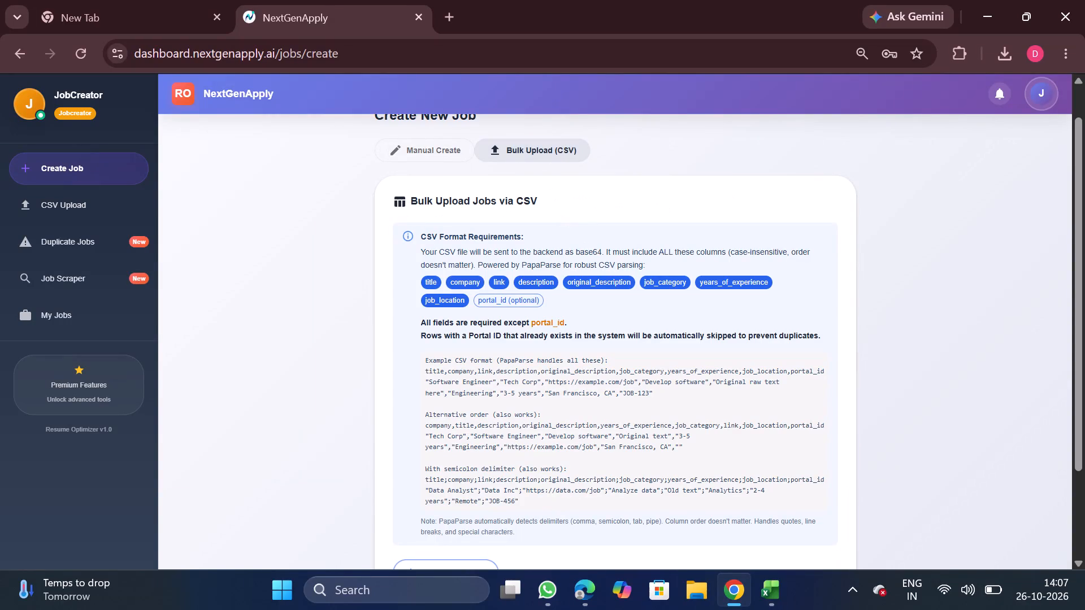
double_click(611, 280)
key("ctrl+c")
left_click(772, 602)
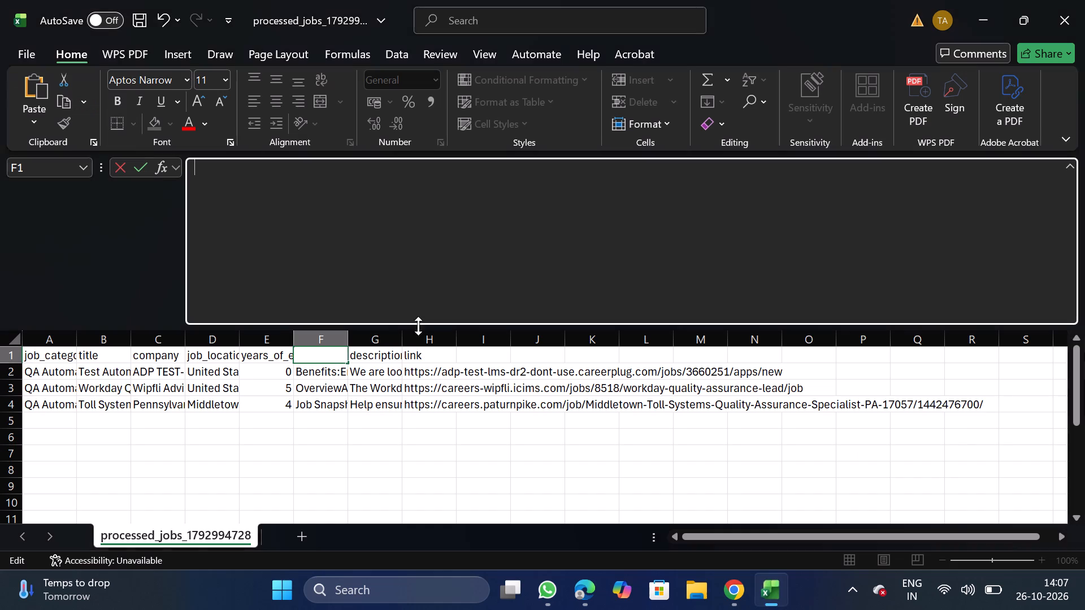
key("ctrl+v")
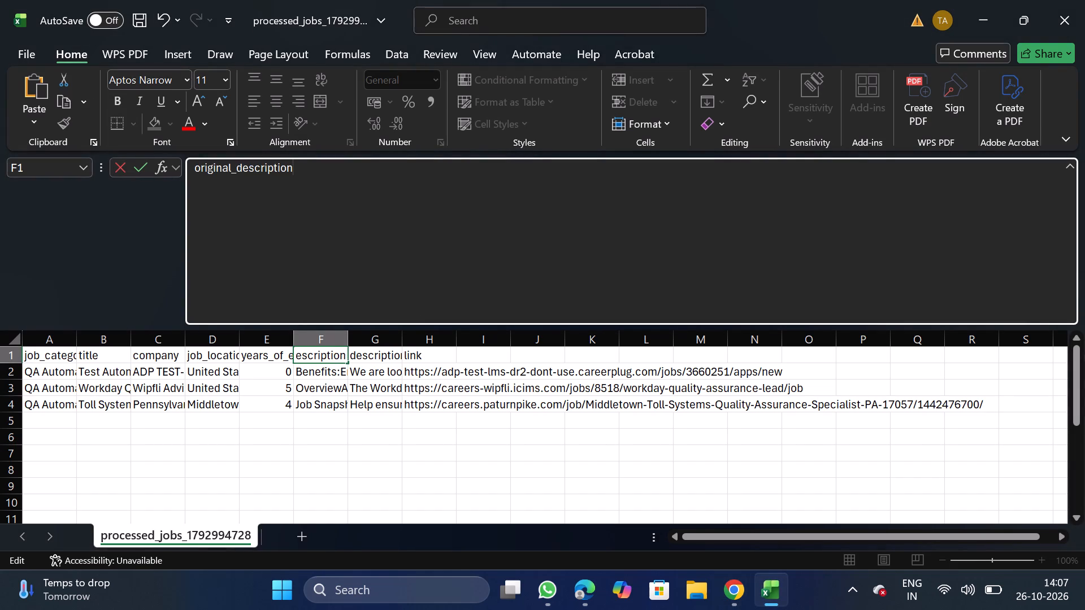
Save the sheet as a comma-delimited CSV named QA_10_26 in the Daily Scraping jobs folder under Documents.
left_click(33, 56)
triple_click(77, 290)
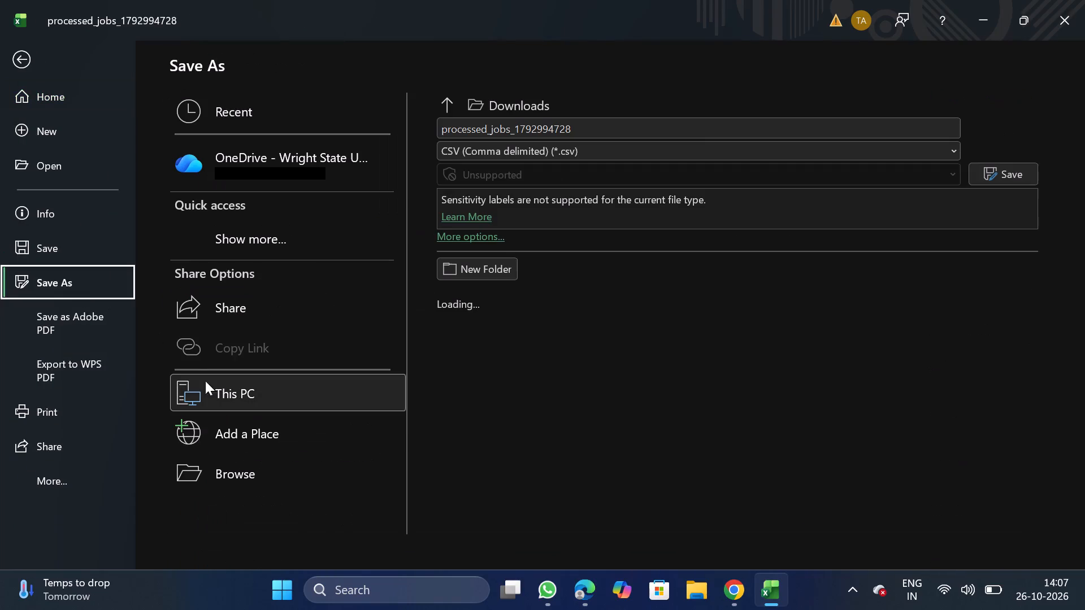
triple_click(266, 472)
triple_click(266, 472)
left_click(266, 472)
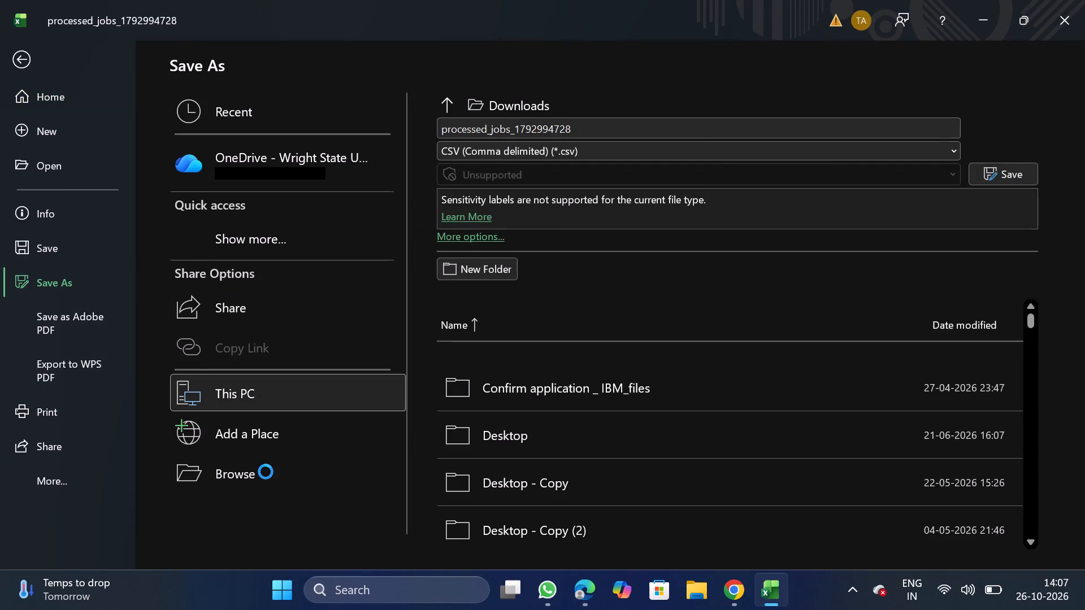
double_click(79, 162)
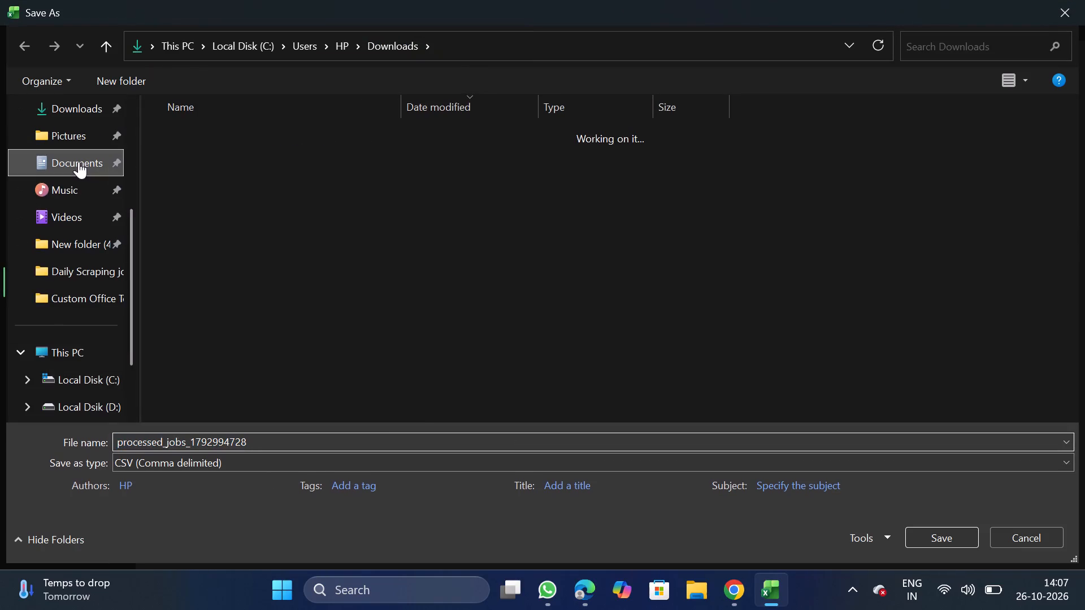
double_click(245, 187)
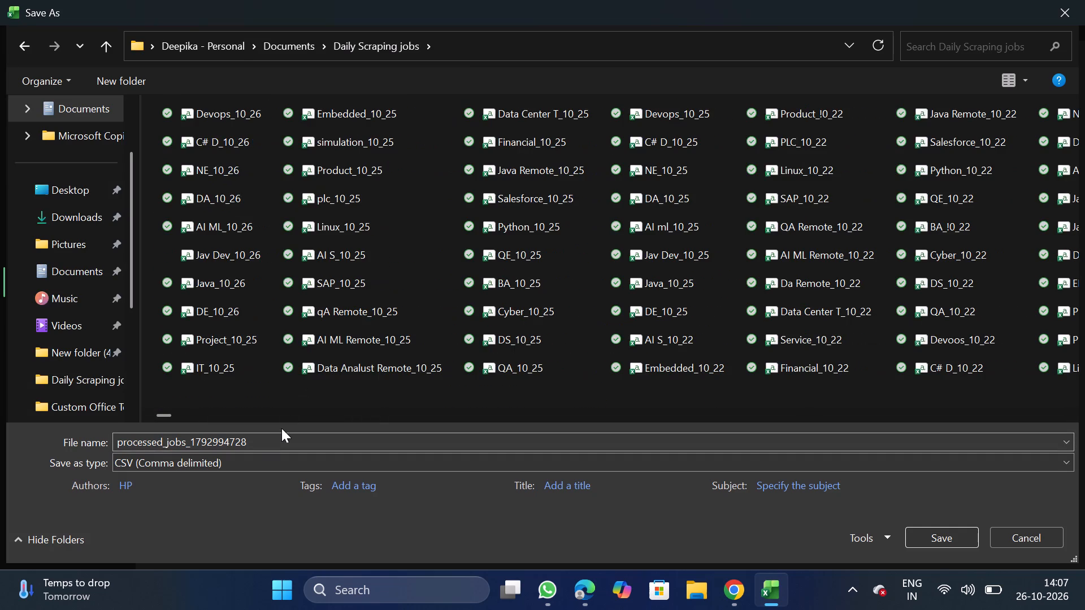
left_click(281, 428)
left_click(280, 436)
key("BackSpace")
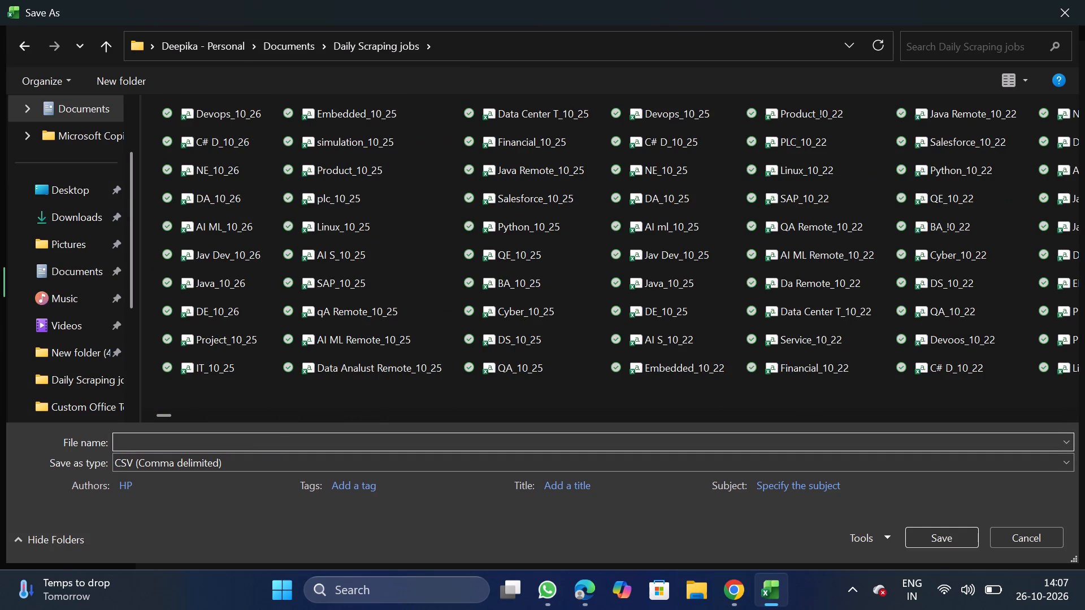
type("QA")
type("_10_26")
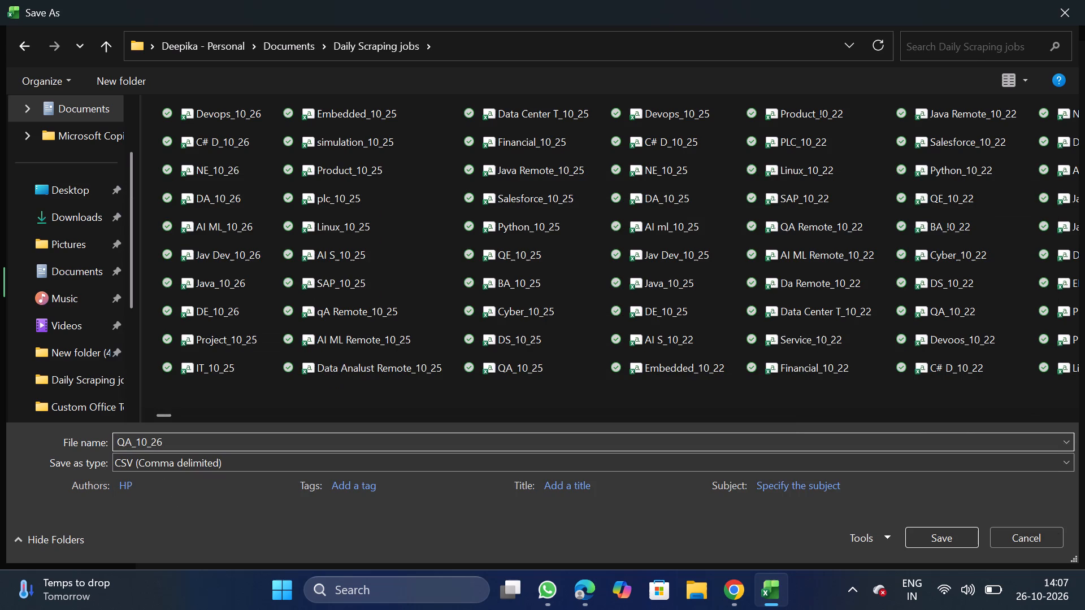
left_click(966, 538)
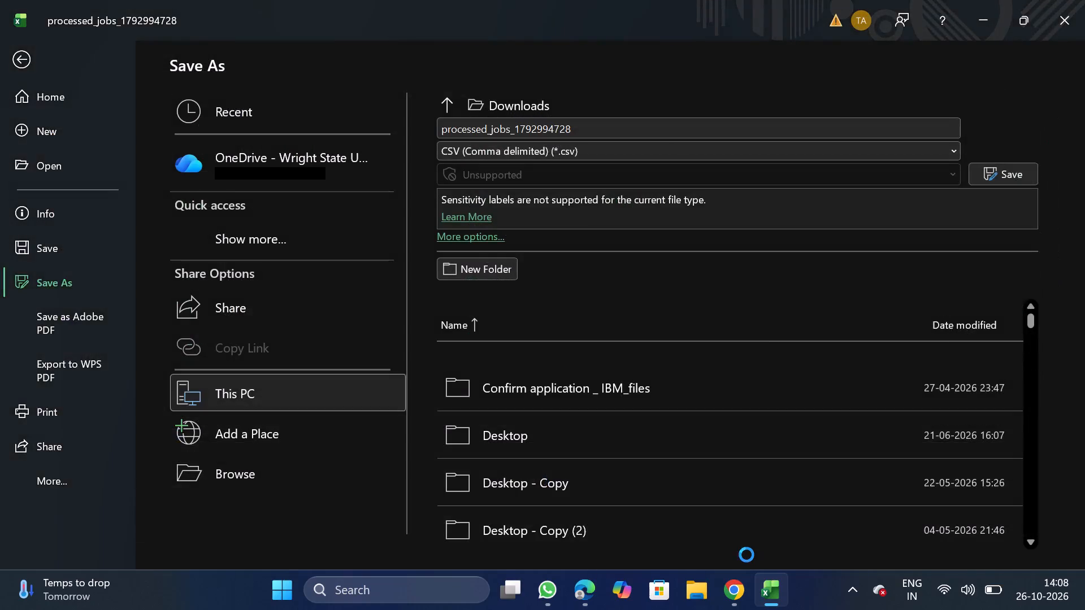
Switch to NextGenApply and bulk upload QA_10_26.csv from the Daily Scraping jobs folder.
left_click(726, 608)
scroll(485, 467, "down", 1)
left_click(467, 478)
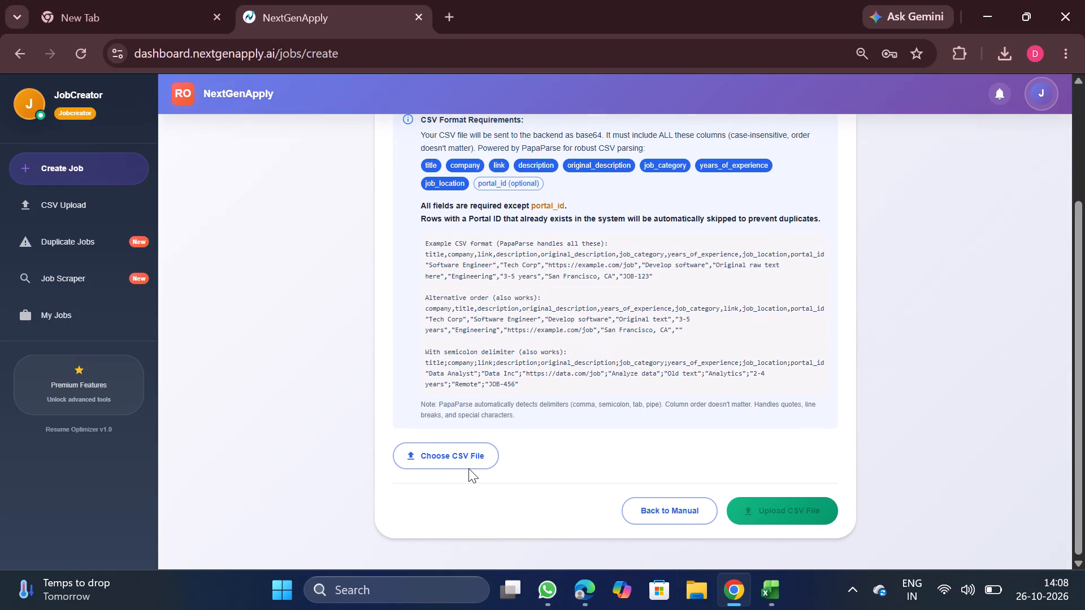
left_click(477, 457)
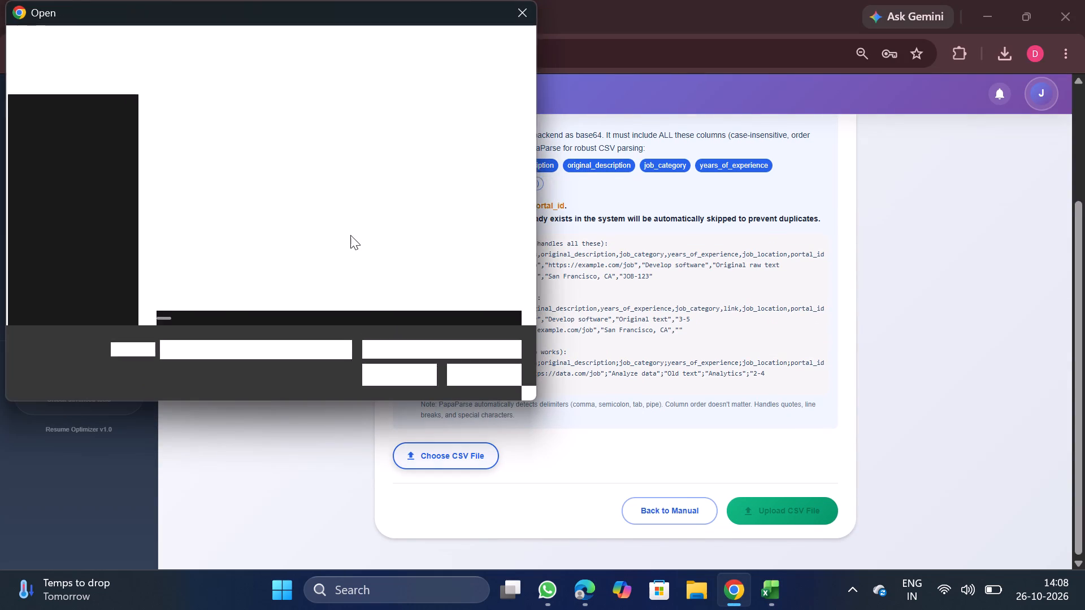
double_click(255, 106)
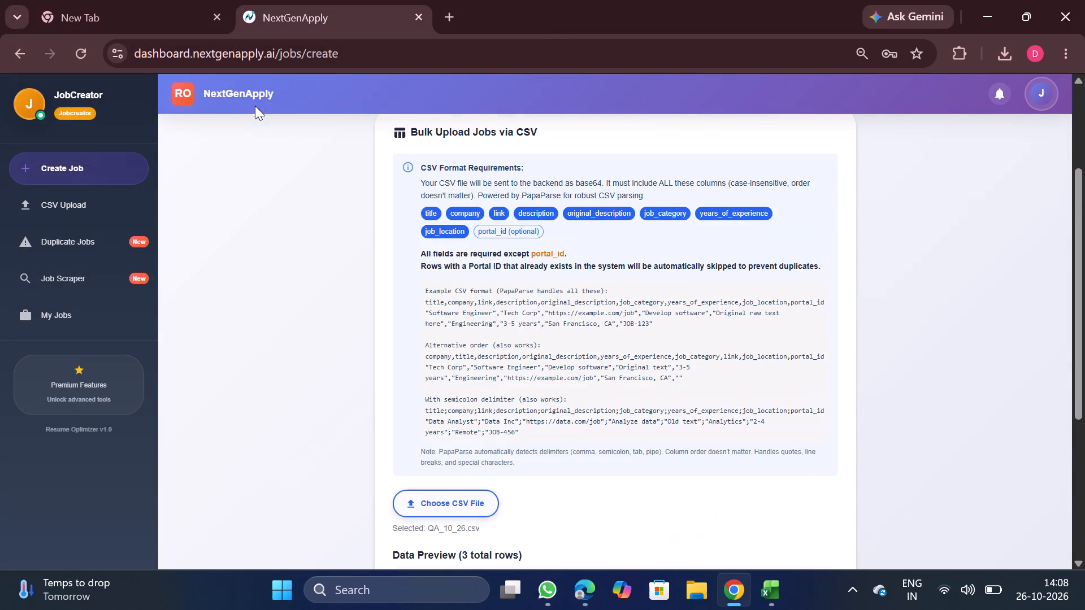
scroll(563, 364, "down", 4)
scroll(653, 369, "down", 4)
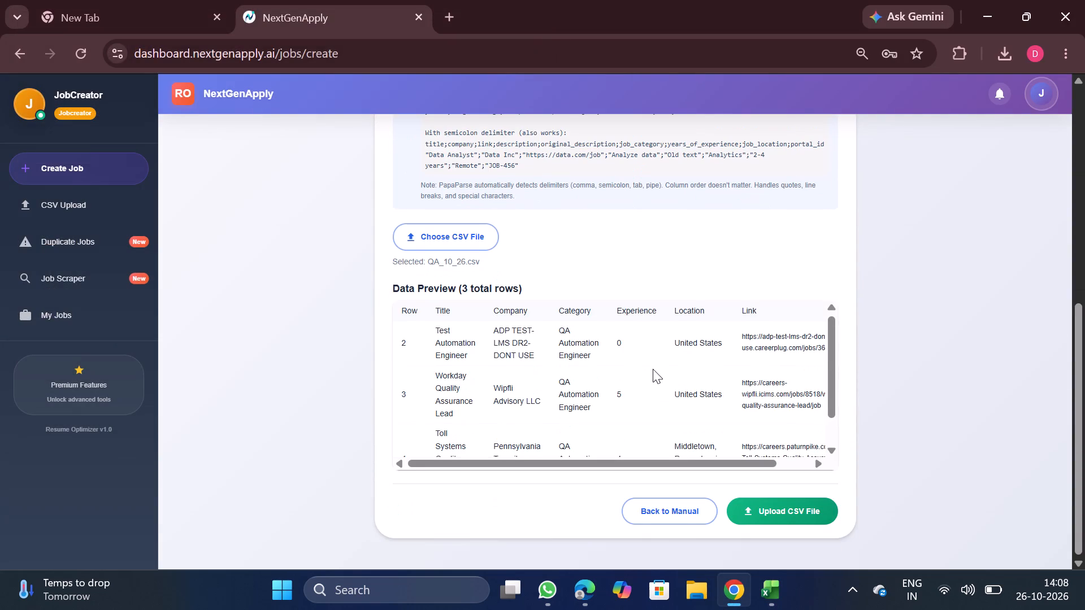
left_click(801, 503)
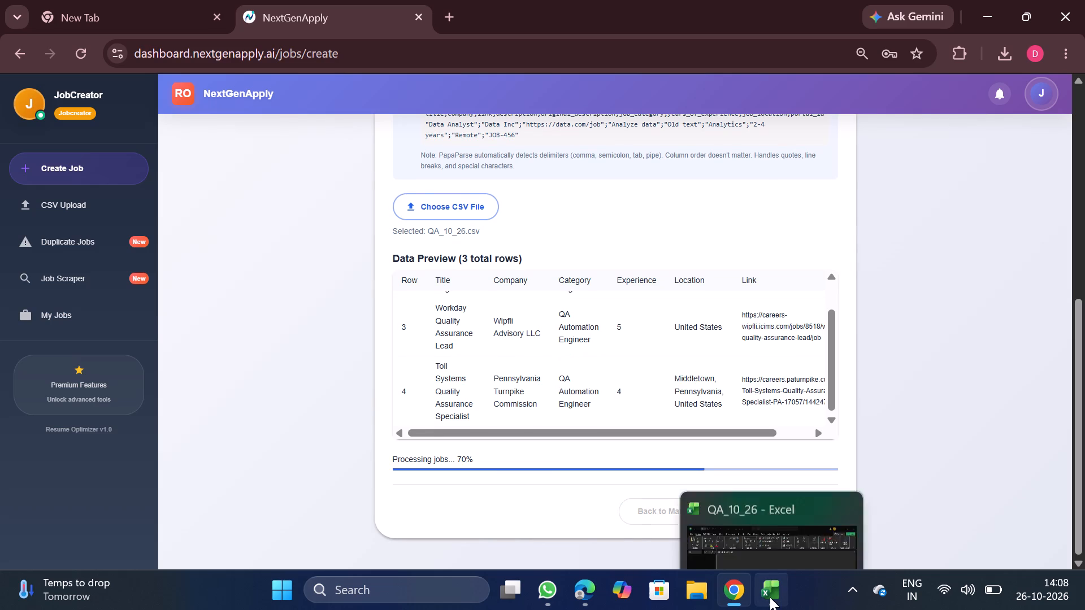
Close the QA_10_26 workbook.
double_click(846, 452)
Download the processed Data Scientist CSV from NextGenApply's CSV upload history and open it in Excel.
scroll(635, 429, "up", 5)
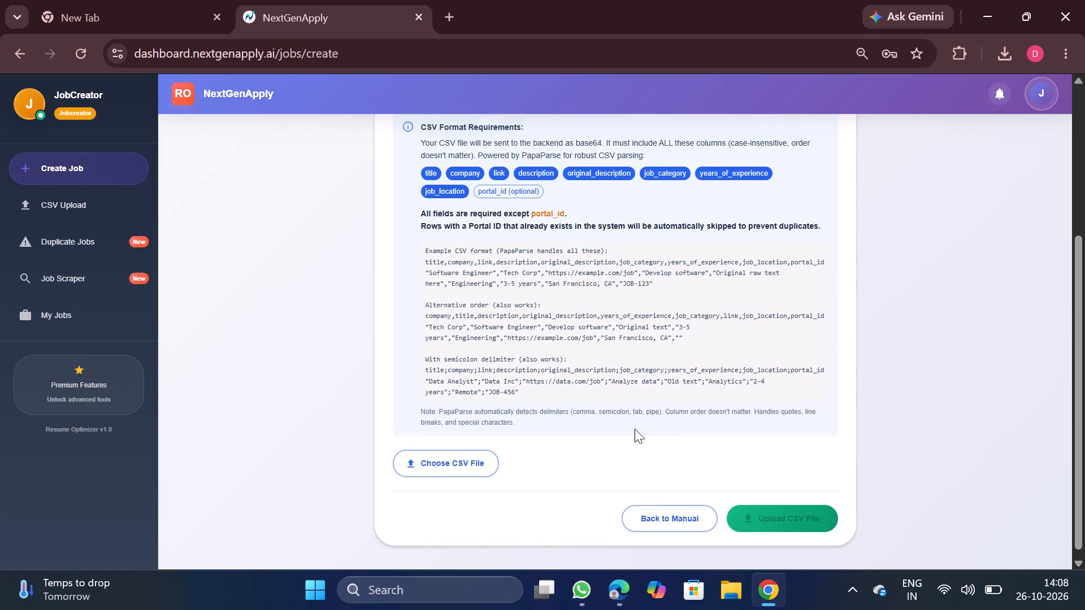
scroll(635, 429, "up", 1)
left_click(82, 213)
scroll(502, 239, "up", 2)
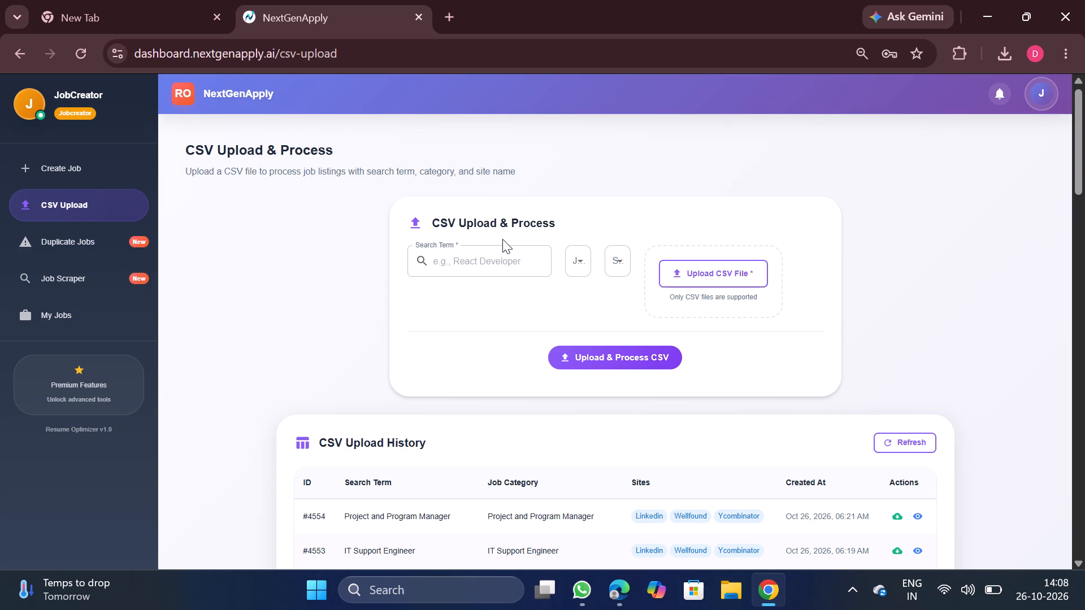
scroll(609, 563, "down", 2)
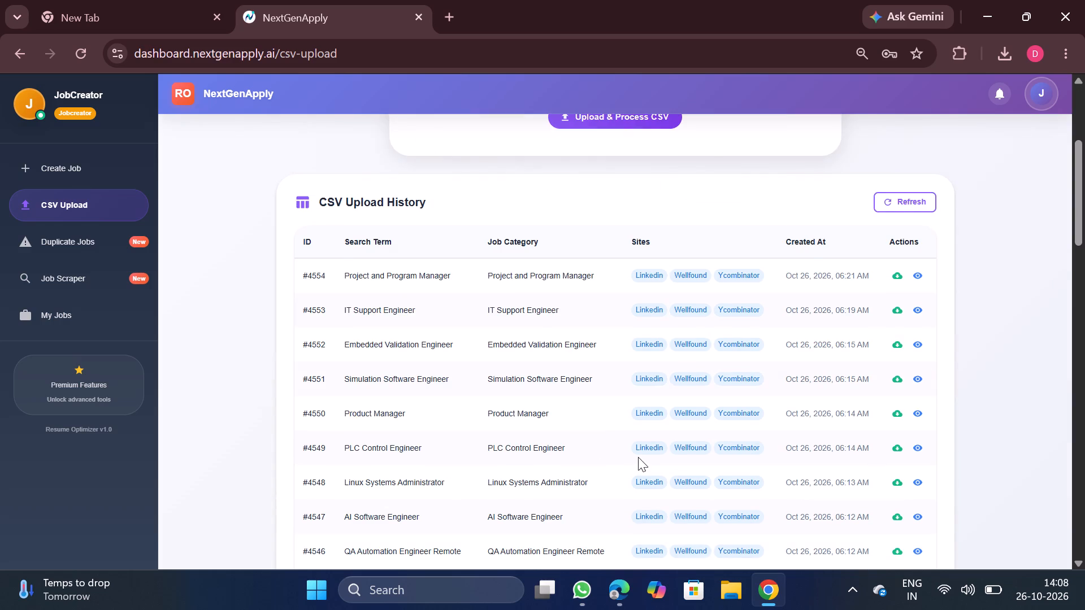
scroll(638, 457, "down", 3)
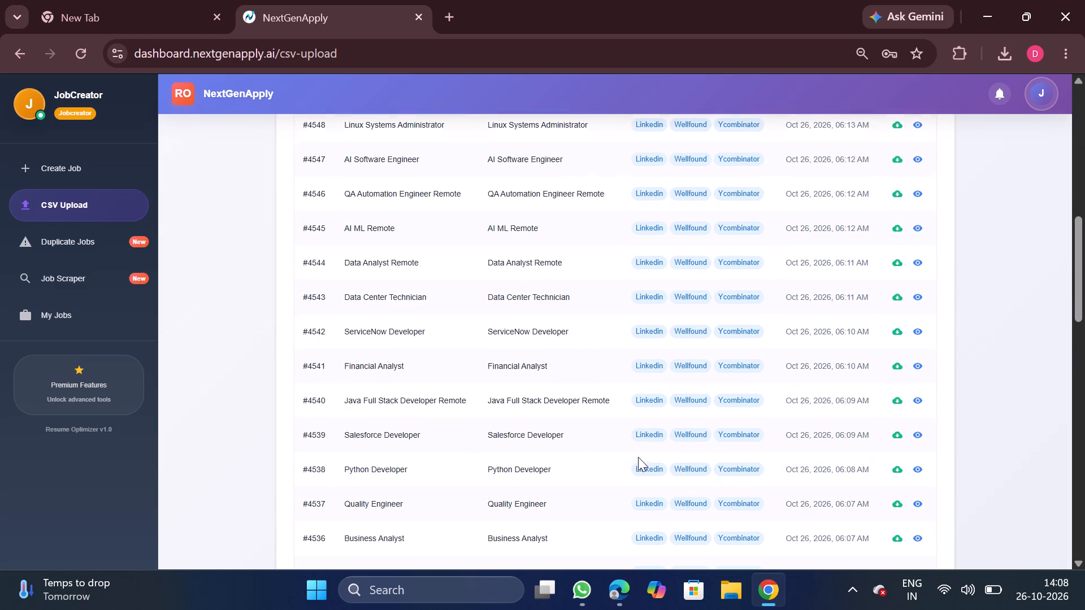
scroll(638, 457, "down", 1)
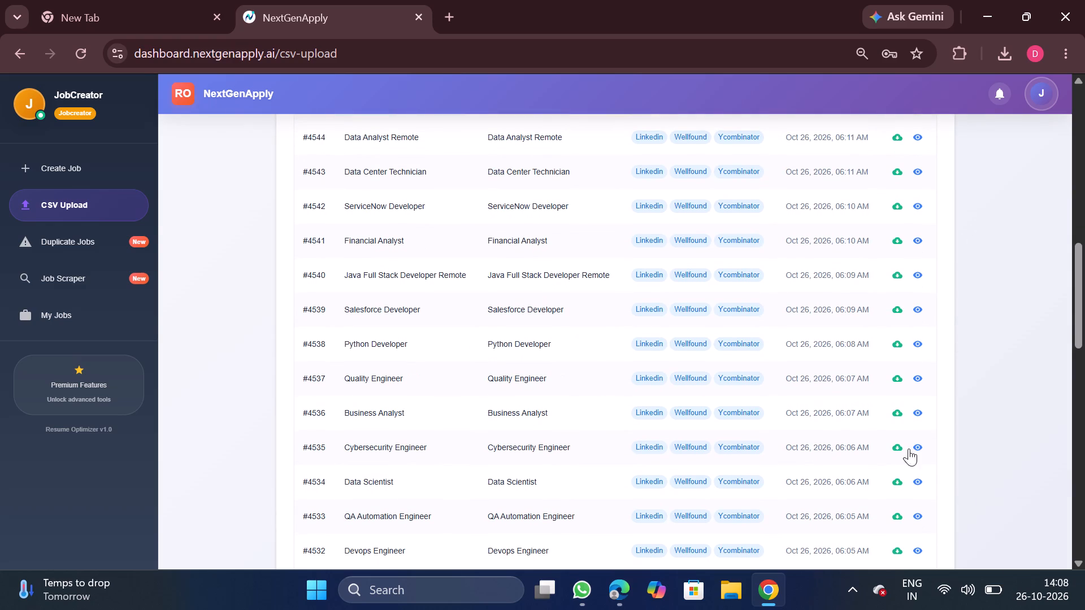
left_click(896, 484)
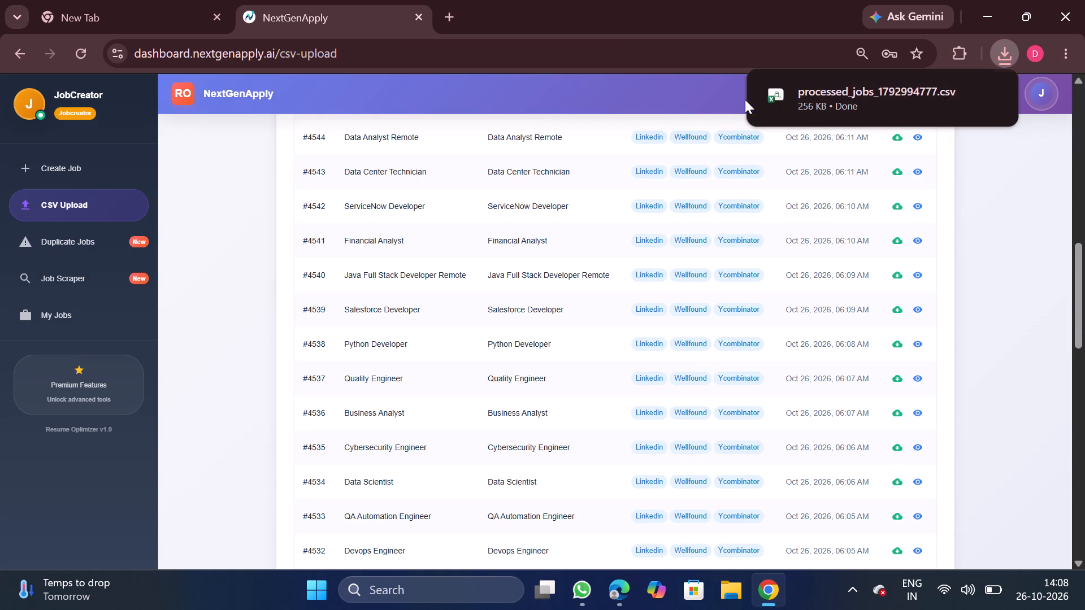
left_click(867, 80)
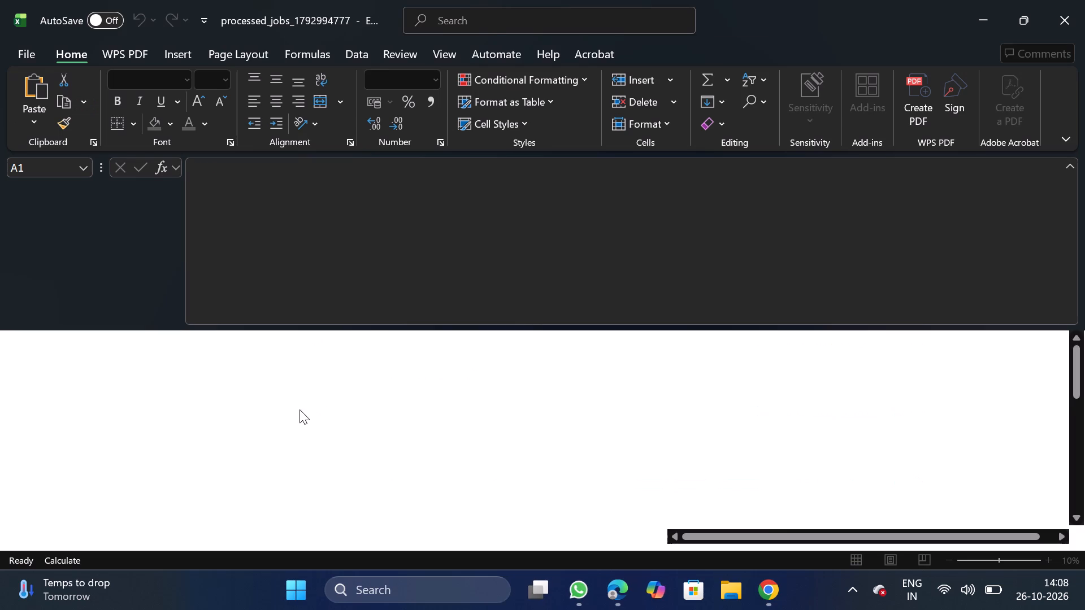
Remove duplicate rows from the whole Data Scientist table, comparing only the company column.
left_click(227, 424)
key("ctrl+a")
left_click(397, 54)
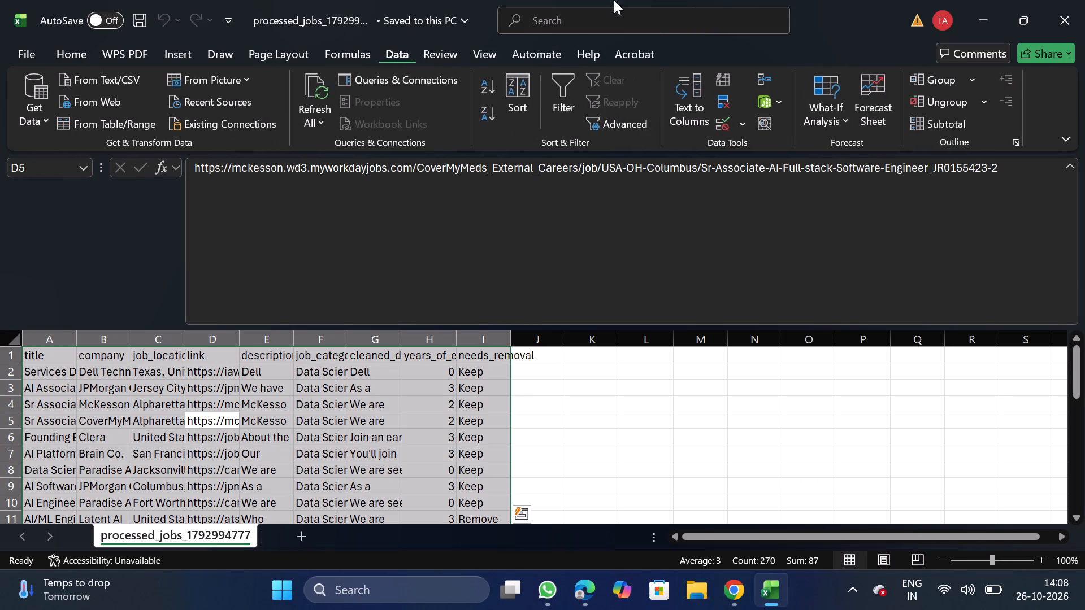
left_click(715, 101)
left_click(251, 255)
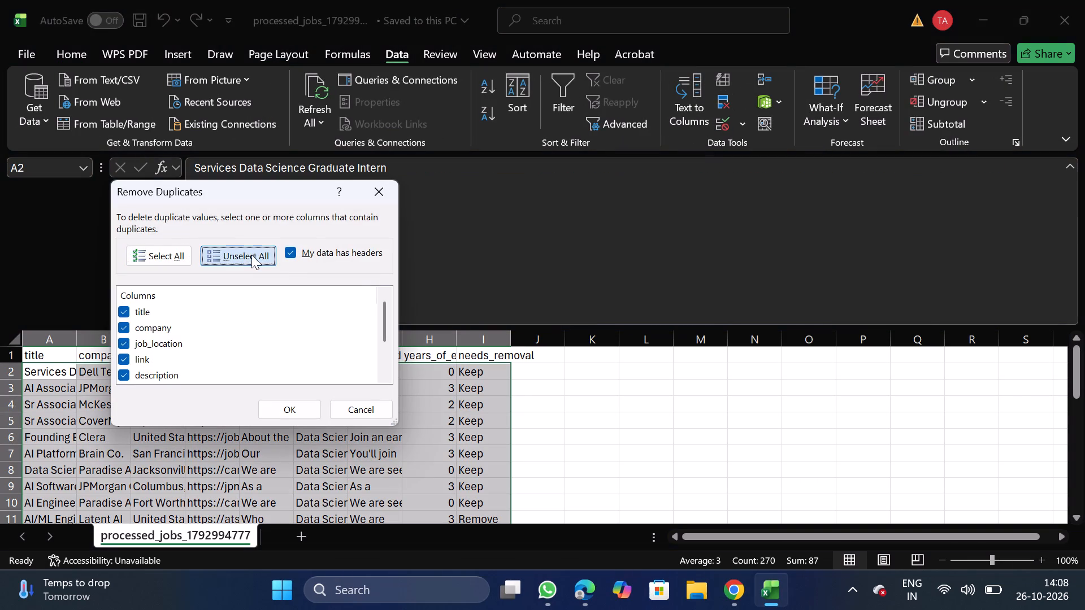
left_click(119, 326)
left_click(281, 406)
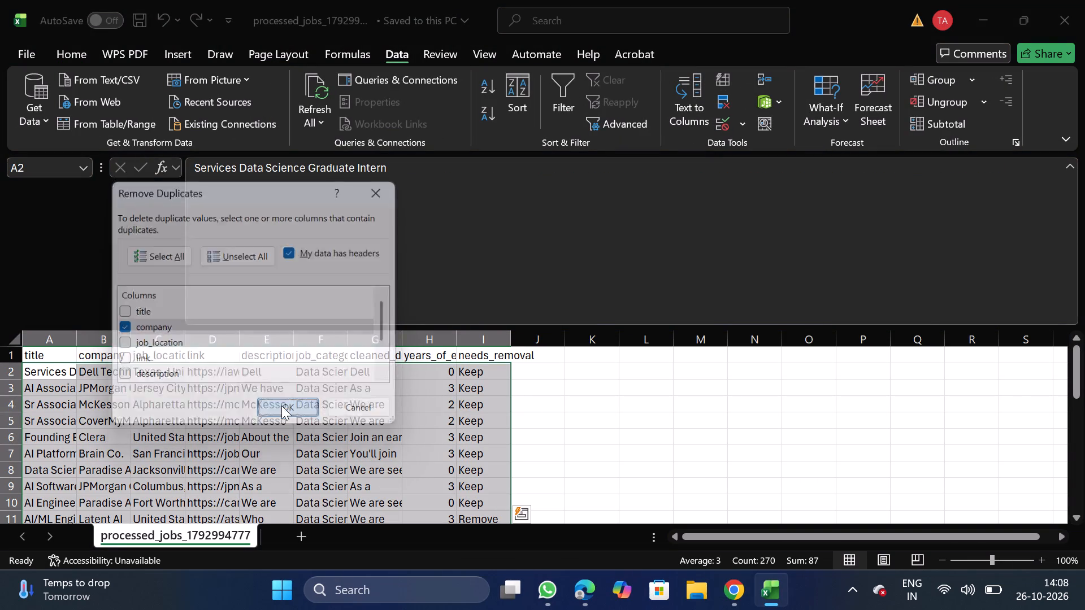
left_click(649, 333)
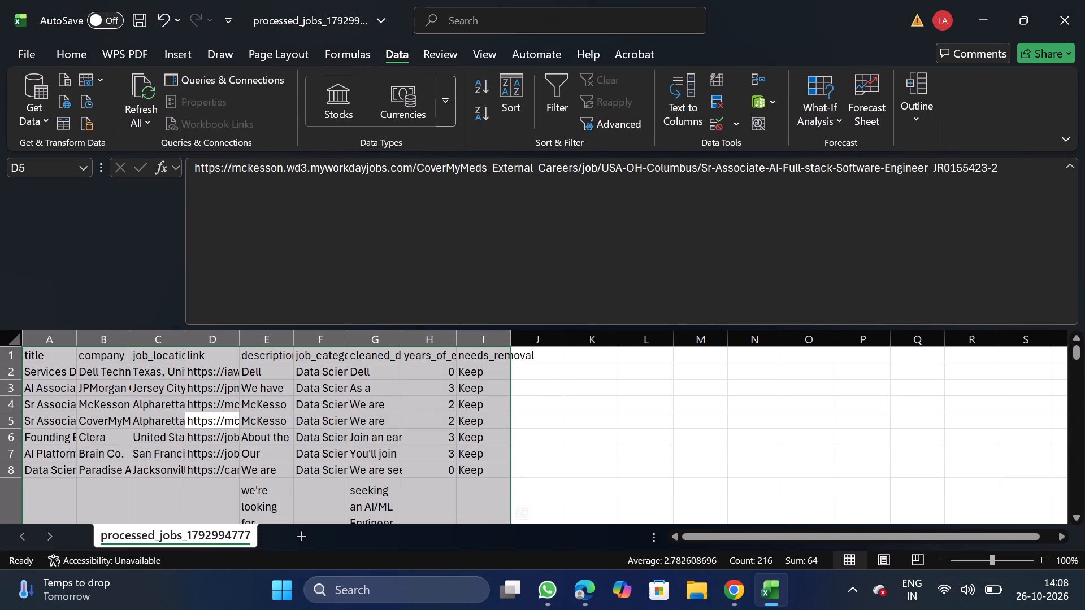
Run Remove Duplicates once more on the Data Scientist table, comparing only the company column.
left_click(711, 100)
left_click(254, 259)
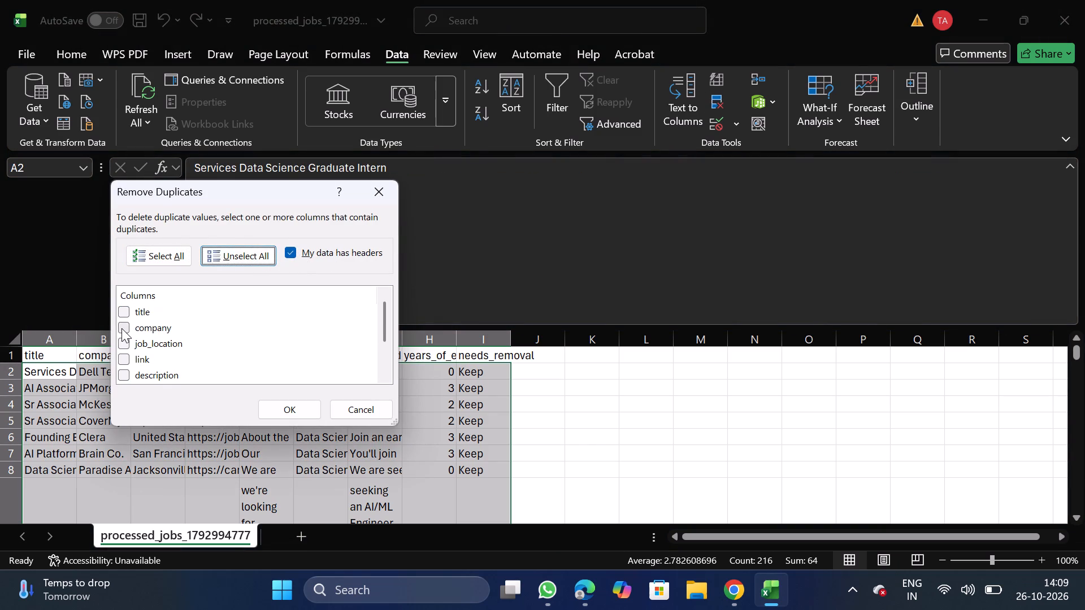
left_click(121, 328)
left_click(298, 410)
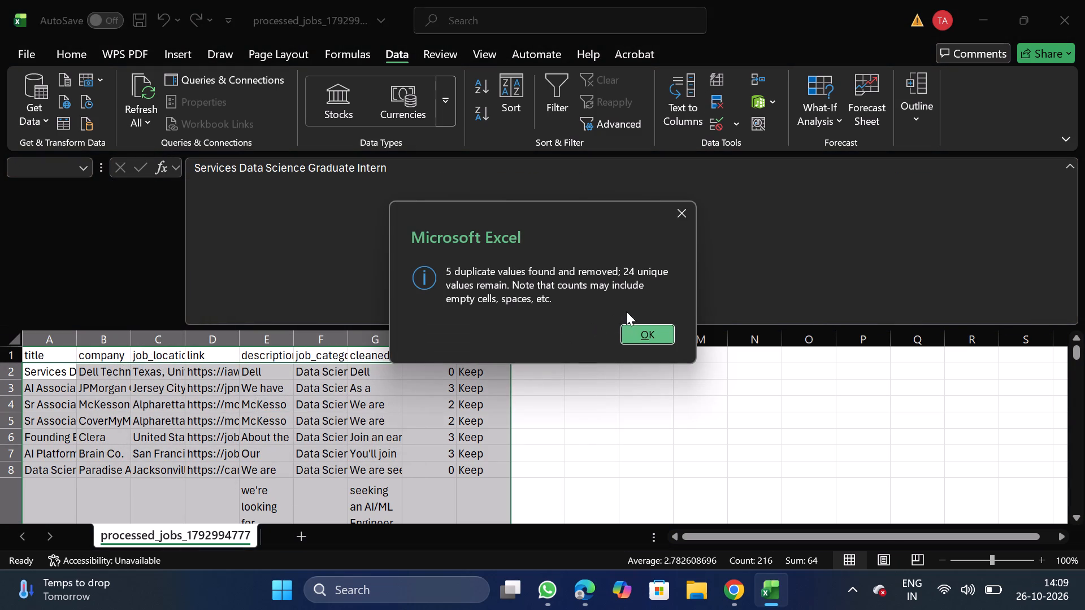
Filter the needs_removal column to Remove, delete all the filtered job rows, and turn the filter off.
left_click(638, 332)
left_click(471, 352)
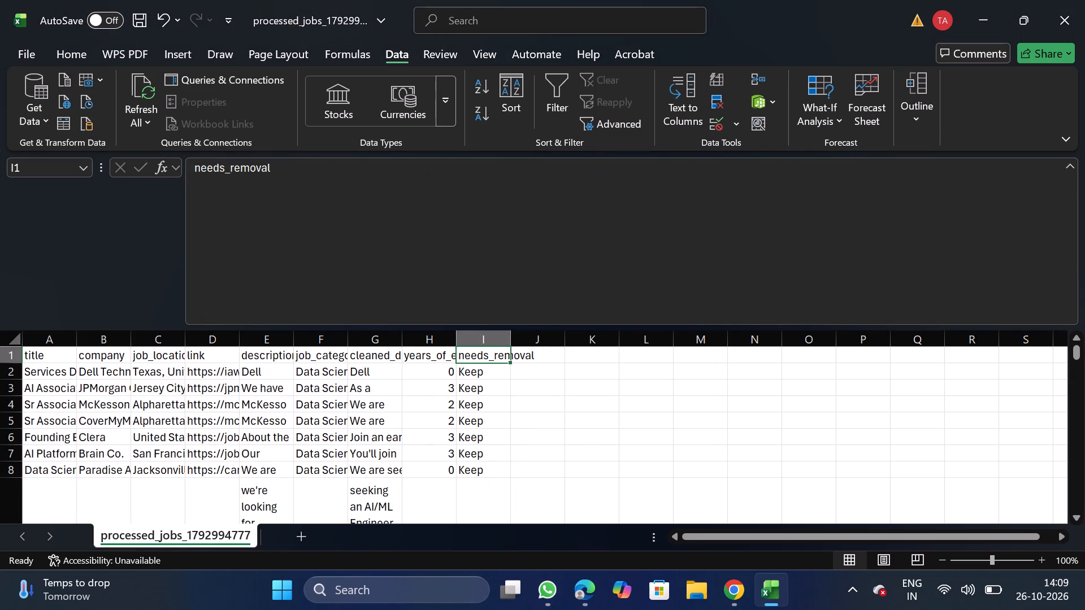
left_click(553, 94)
left_click(501, 358)
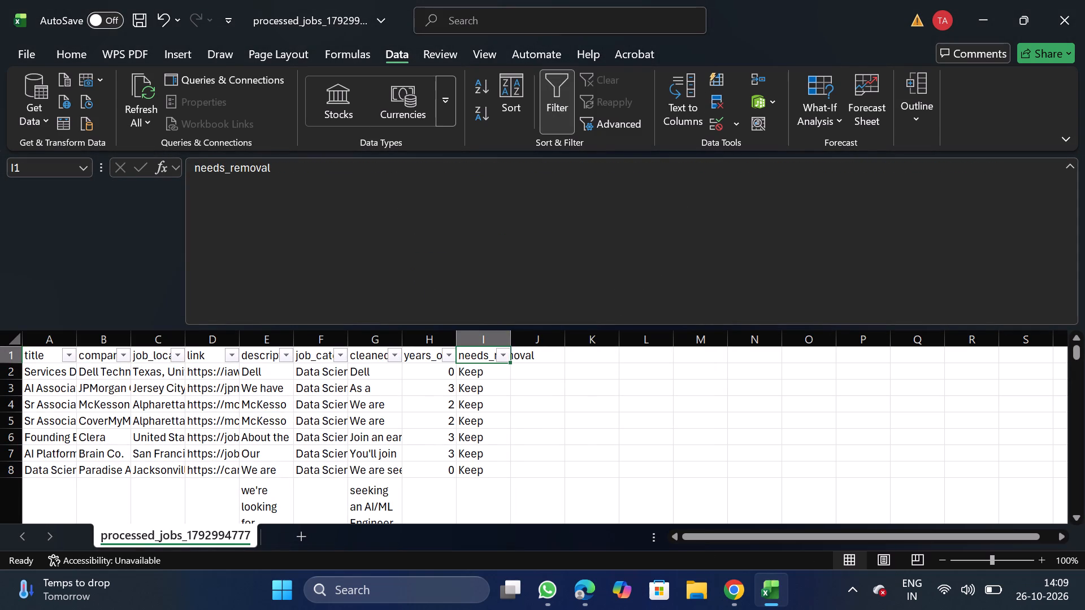
left_click(327, 404)
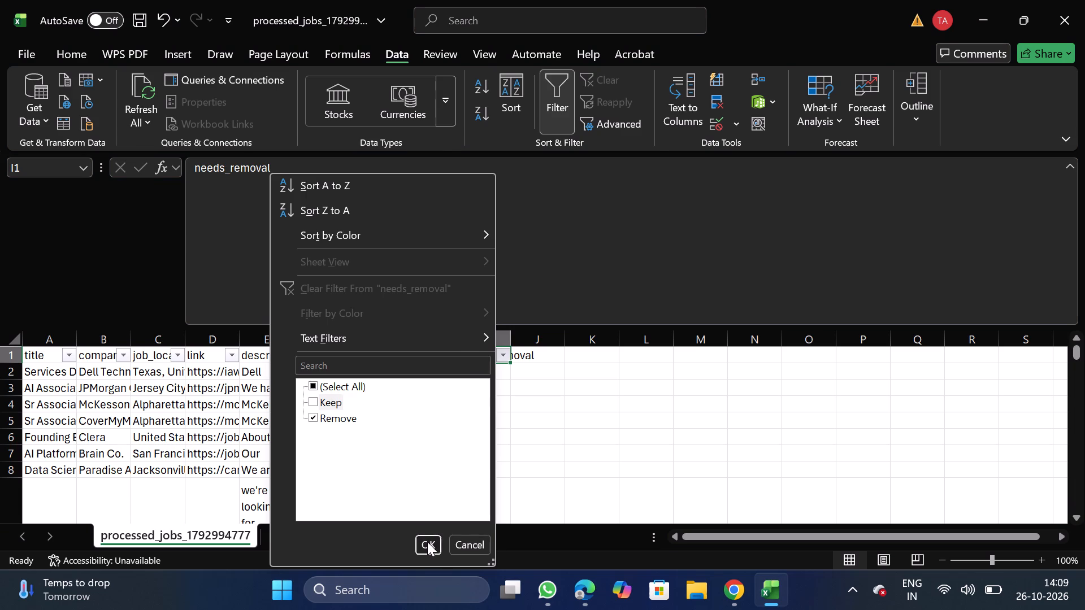
left_click(427, 542)
left_click(0, 387)
key("ctrl+shift+Down")
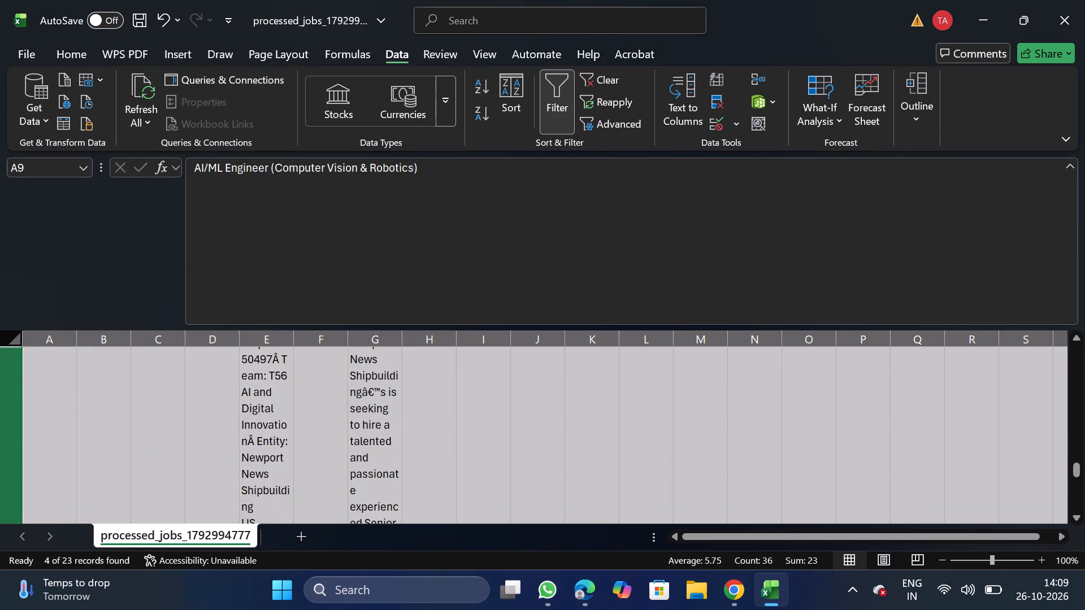
right_click(160, 429)
left_click(241, 294)
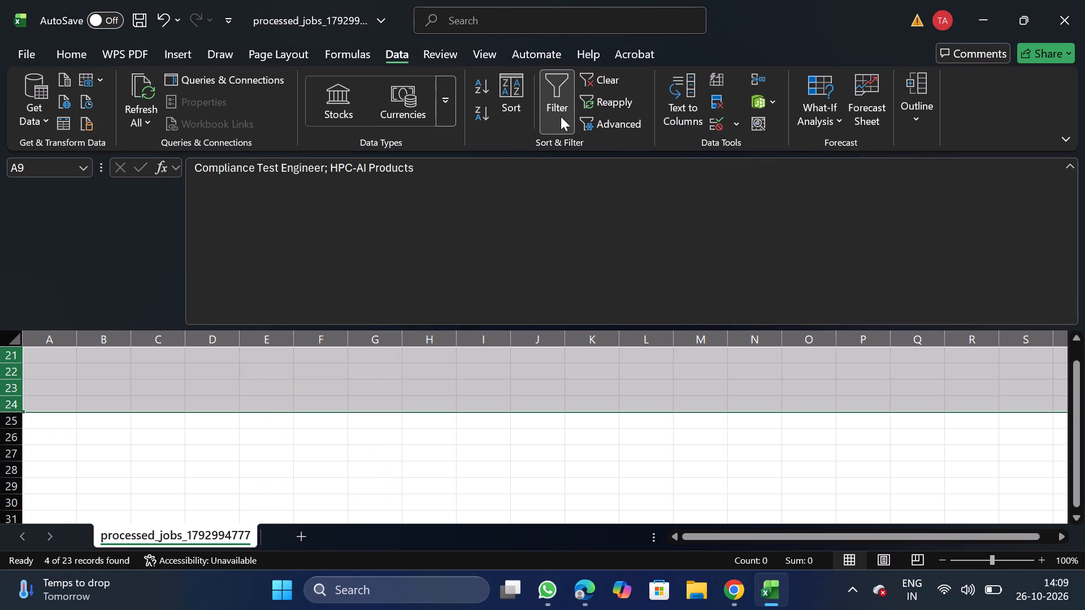
left_click(561, 116)
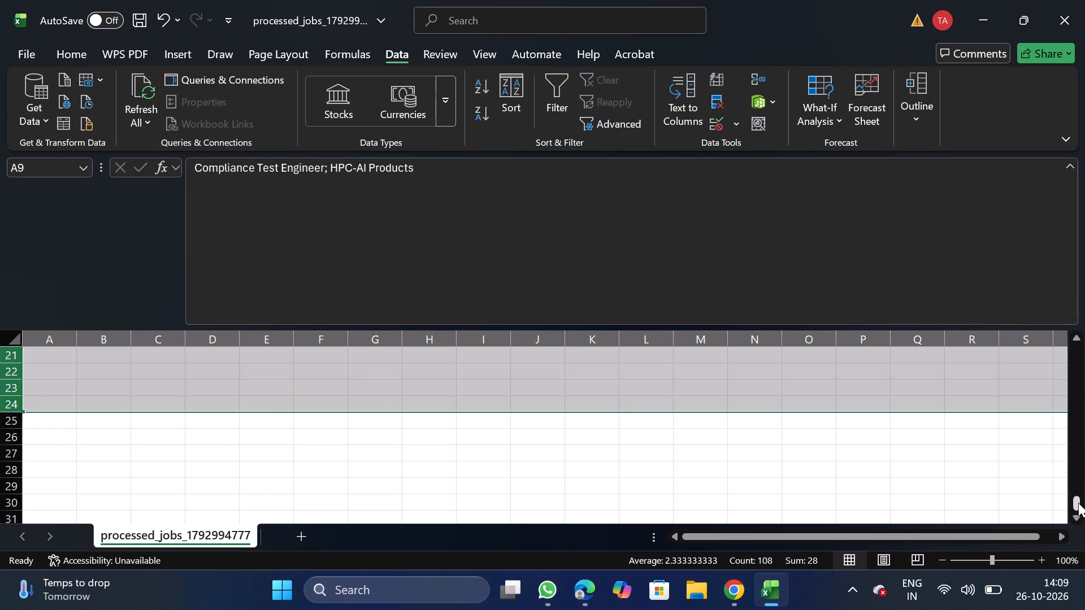
Filter the years_of_experience column to blanks, delete all the filtered rows, and turn the filter off.
left_click_drag(1078, 503, 1076, 278)
left_click(437, 342)
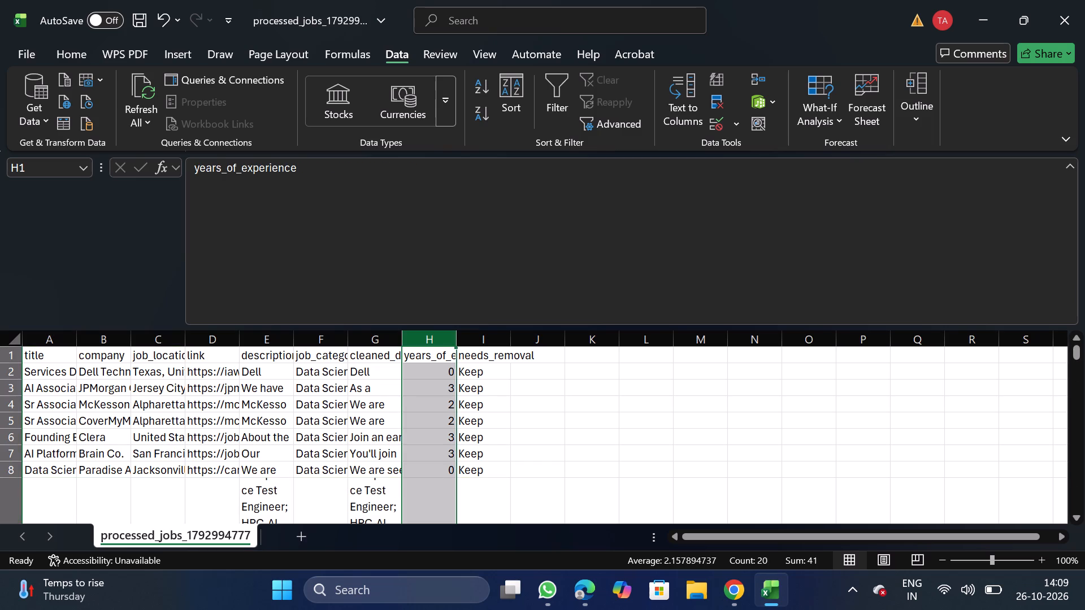
left_click(571, 103)
left_click(448, 355)
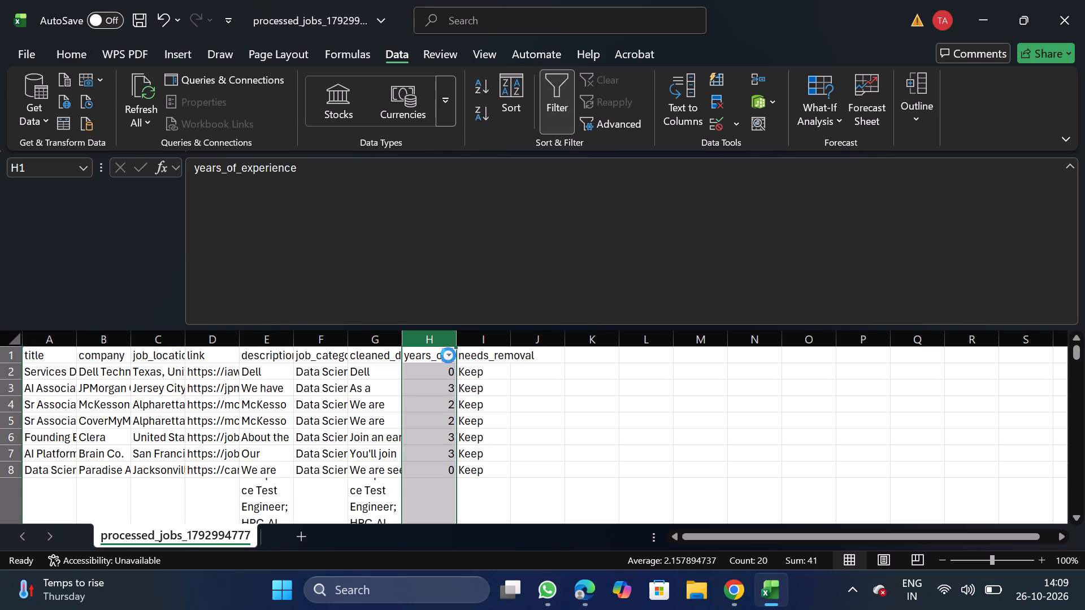
left_click(297, 384)
left_click(265, 483)
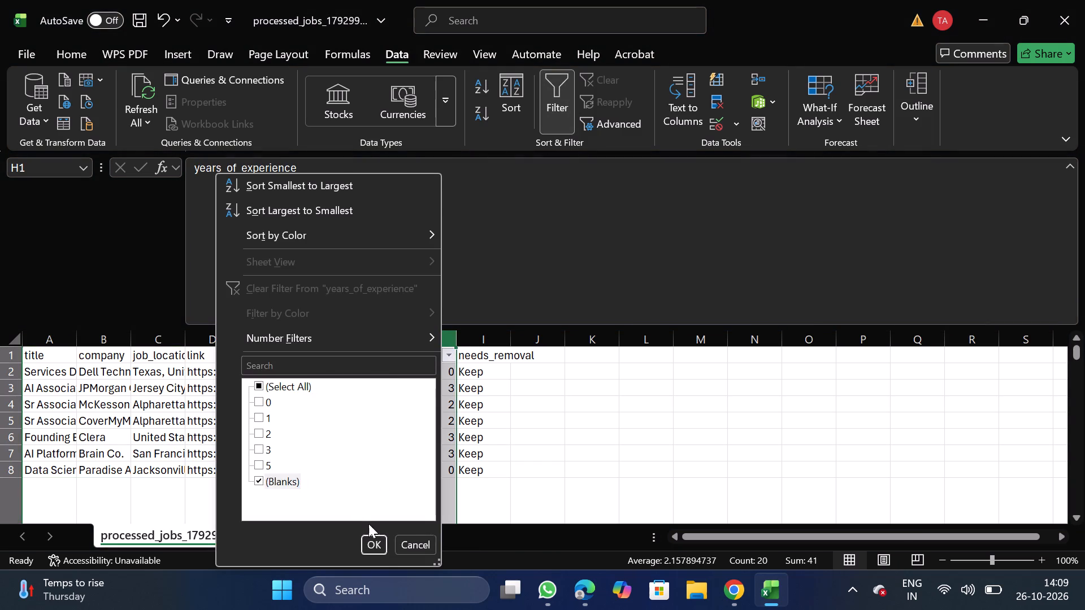
left_click(379, 551)
left_click(3, 369)
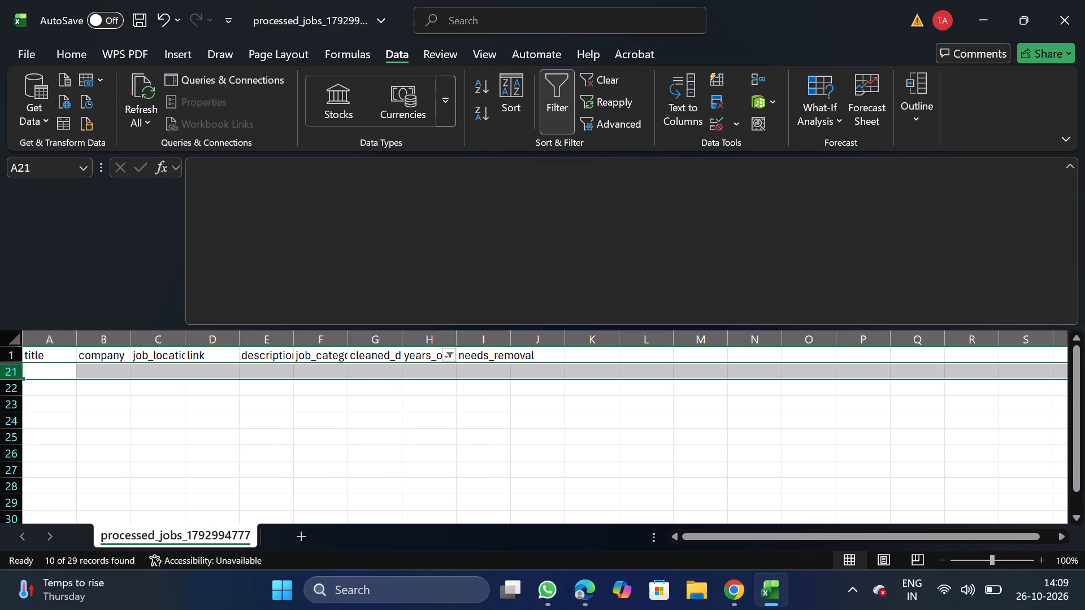
key("ctrl+shift+Down")
right_click(133, 402)
left_click(221, 263)
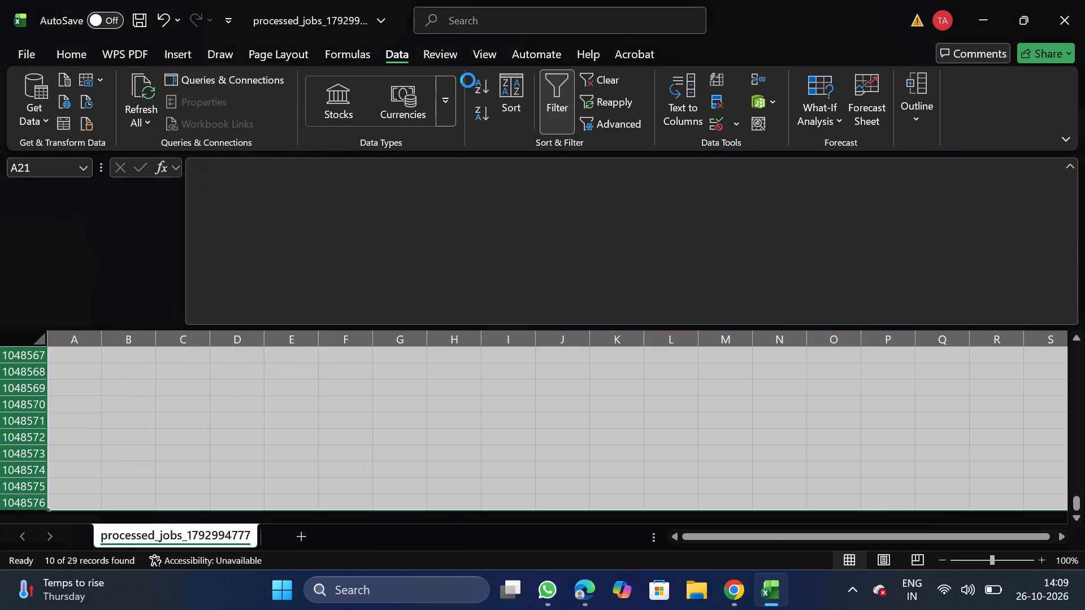
left_click(561, 110)
Delete the needs_removal column from the Data Scientist sheet.
double_click(484, 342)
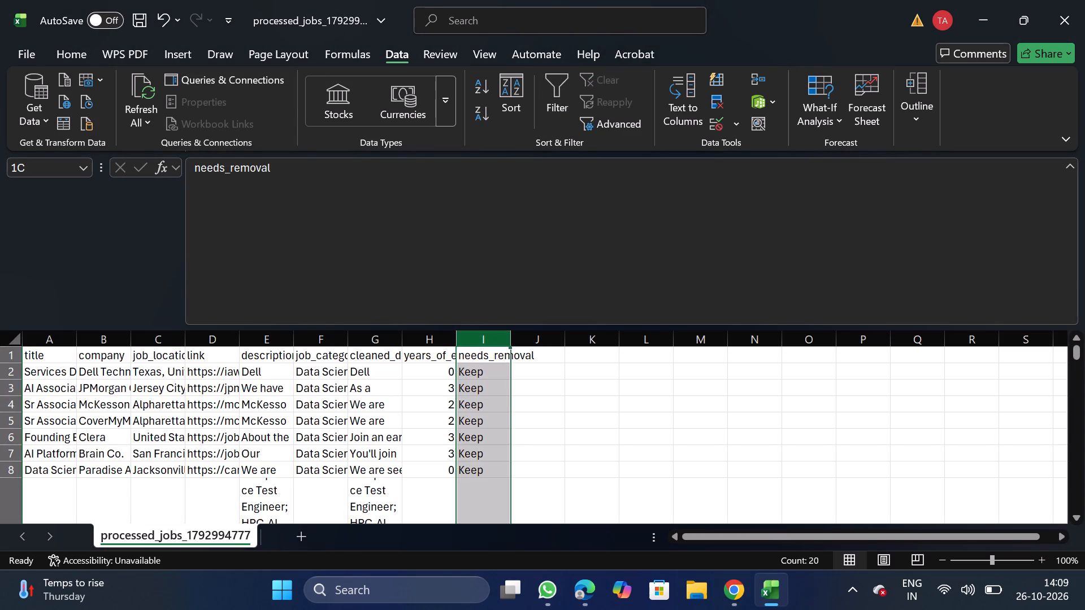
right_click(474, 461)
left_click(531, 329)
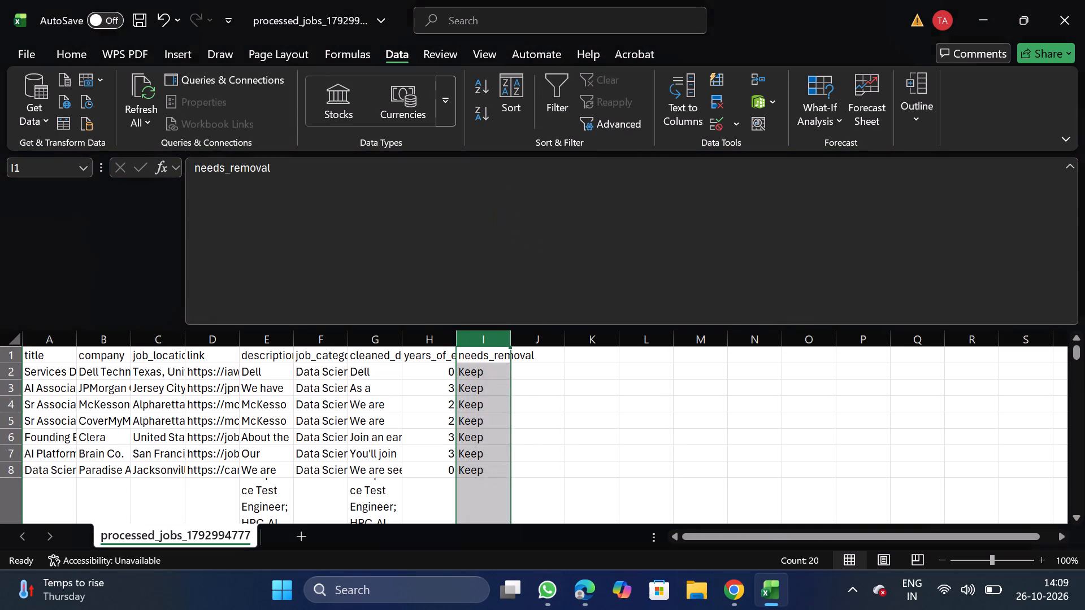
Move the job_category column in front of title so it is the first column.
left_click(325, 339)
key("ctrl+x")
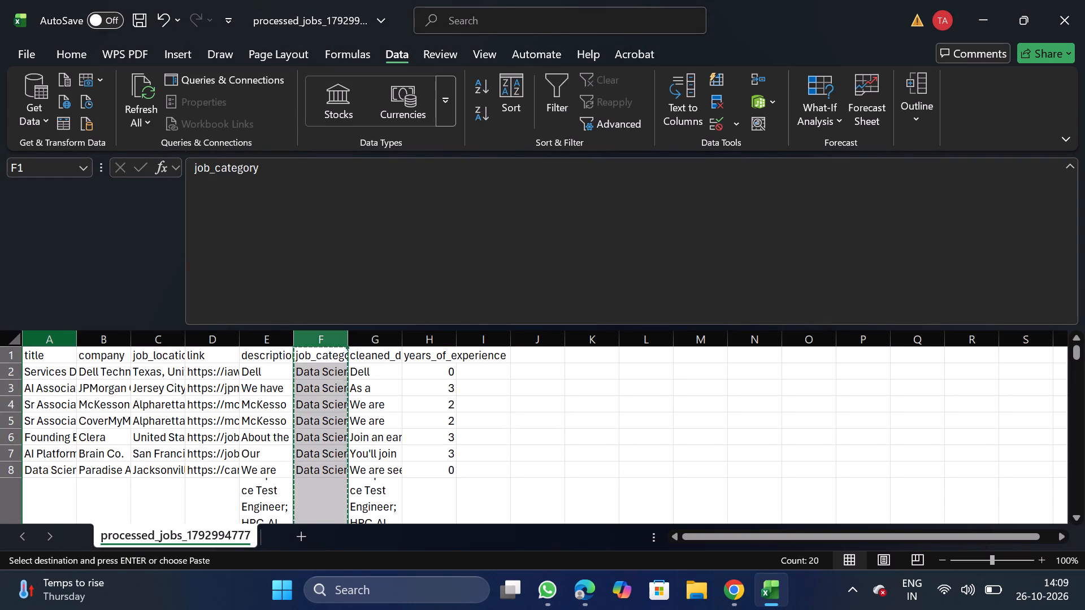
left_click(45, 342)
right_click(49, 401)
left_click(121, 235)
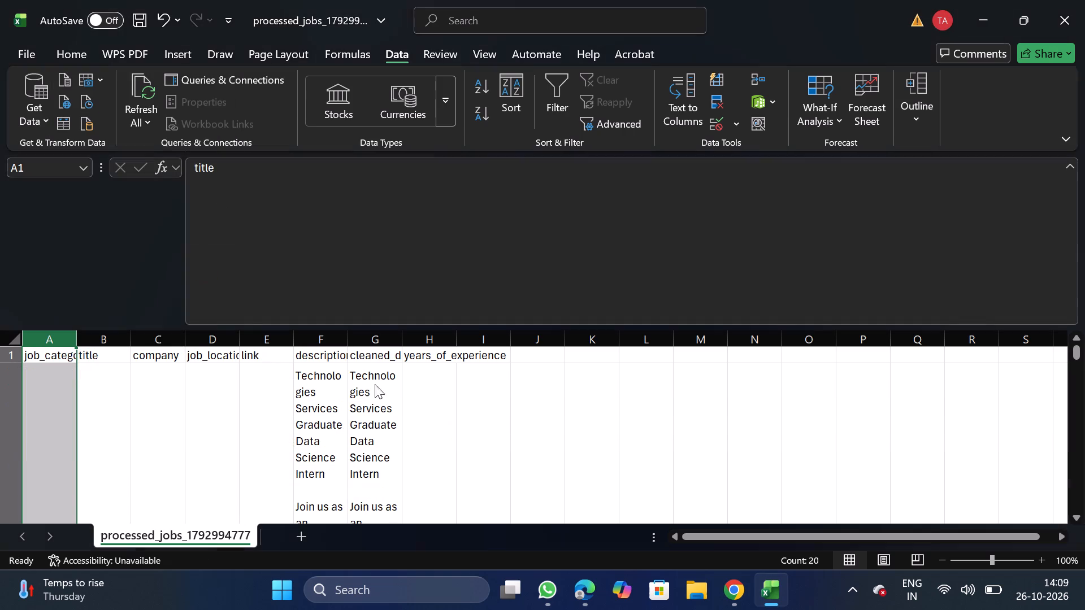
Turn off text wrapping for the description and cleaned_description columns.
left_click(319, 338)
key("shift+Right")
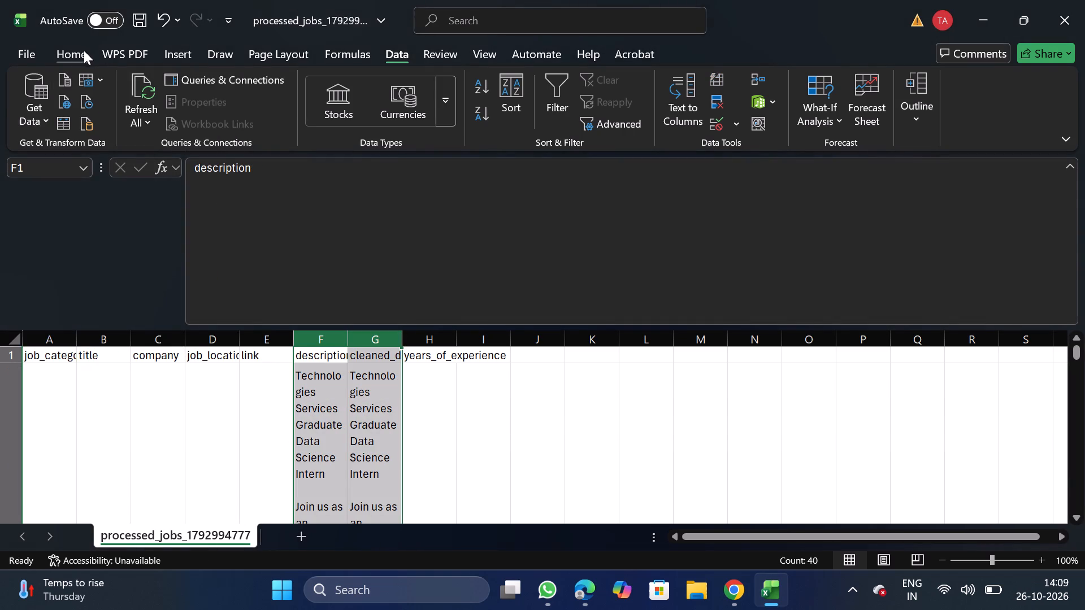
left_click(72, 50)
left_click(348, 140)
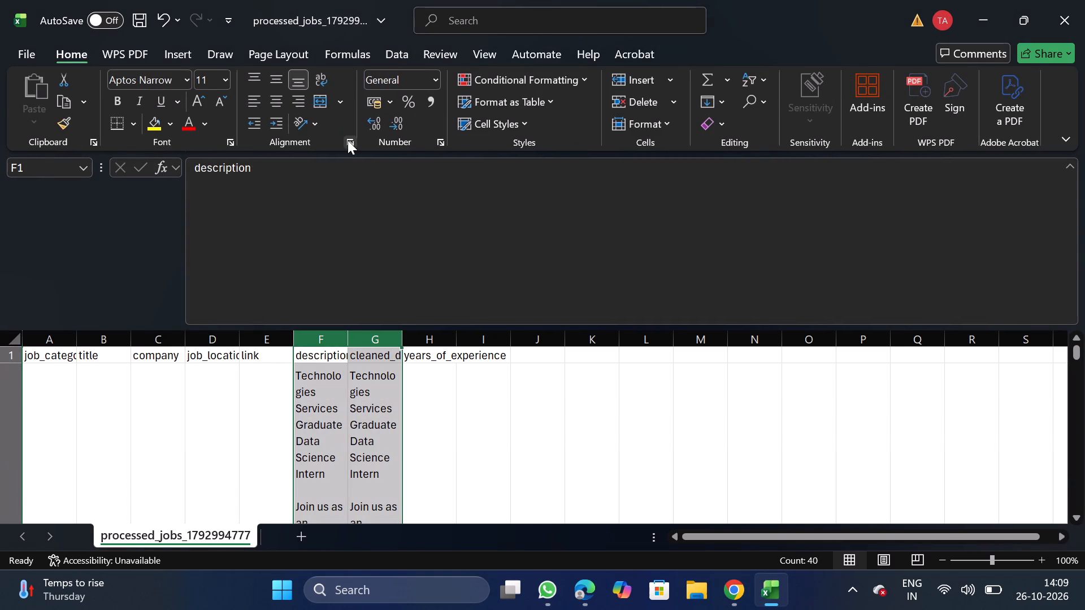
double_click(92, 273)
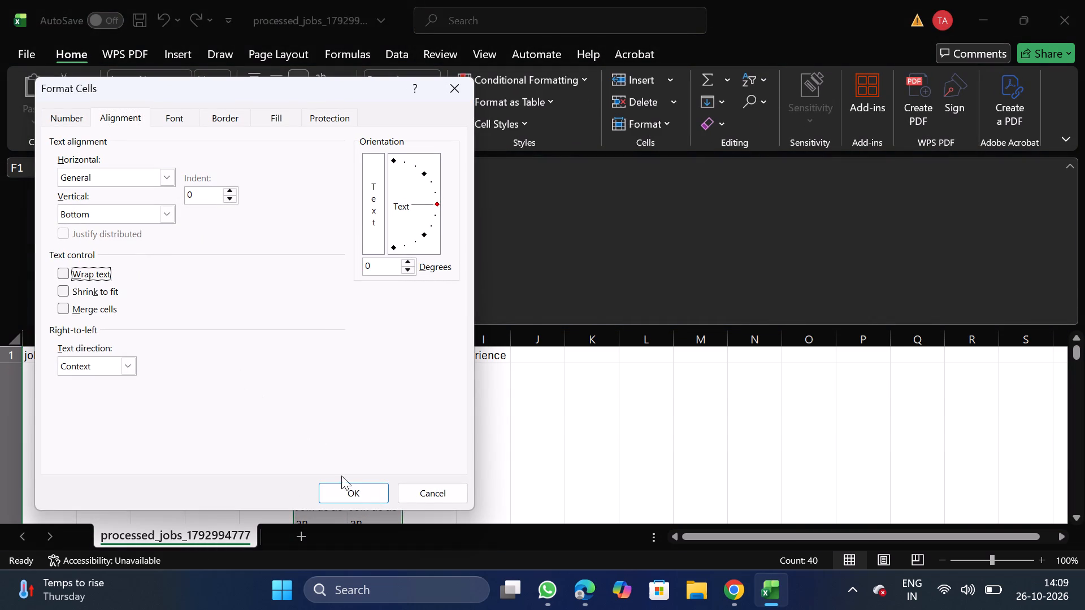
left_click(353, 487)
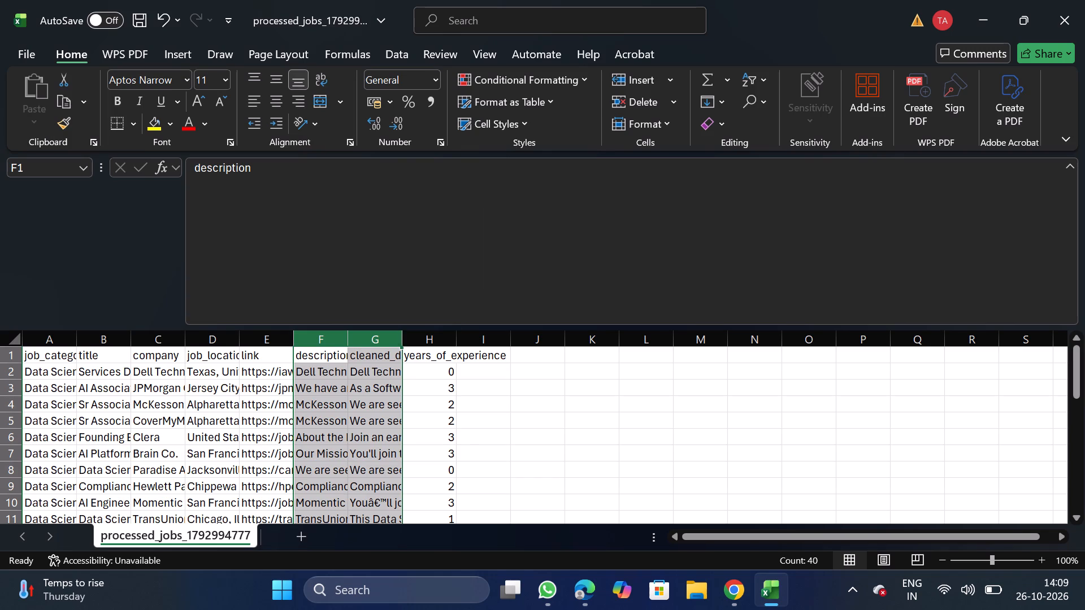
Move the link column to the end of the table, after years_of_experience.
left_click(260, 340)
key("ctrl+x")
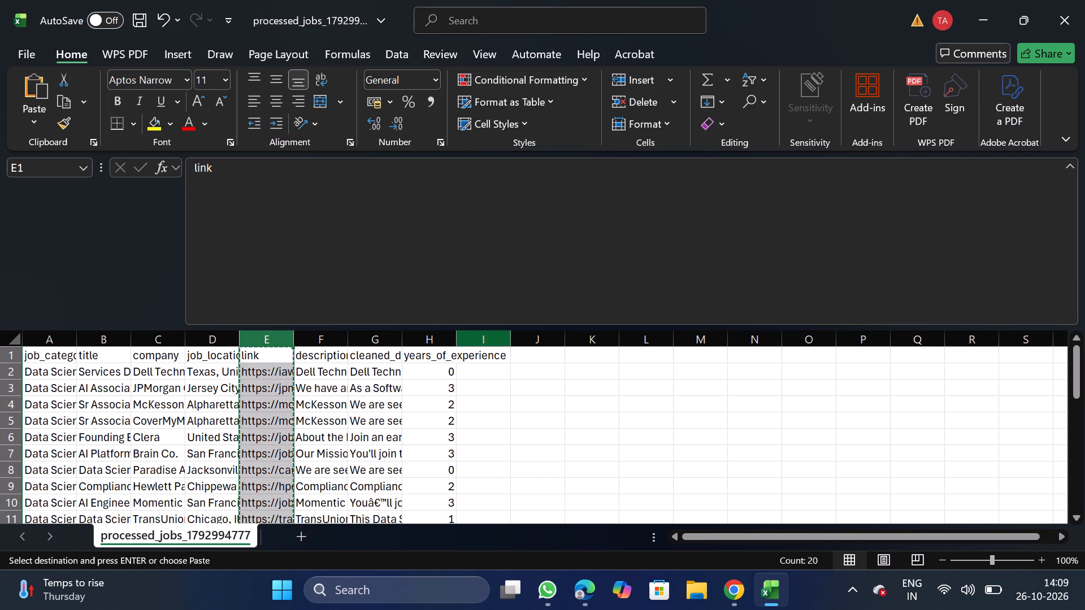
left_click_drag(481, 340, 479, 403)
right_click(479, 403)
left_click(539, 249)
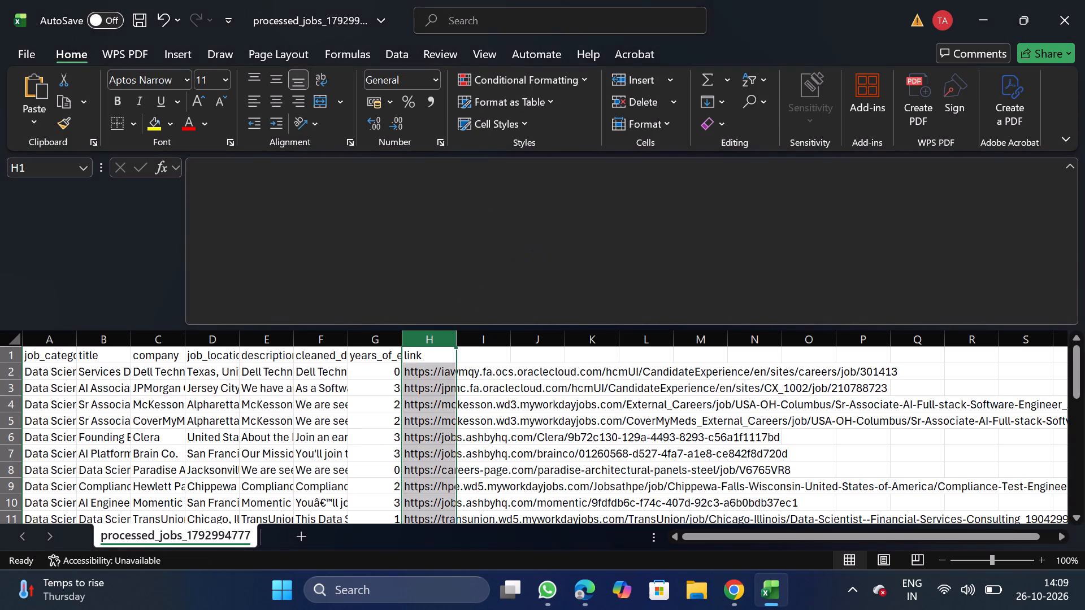
Move the years_of_experience column between job_location and description.
left_click(372, 338)
key("ctrl+x")
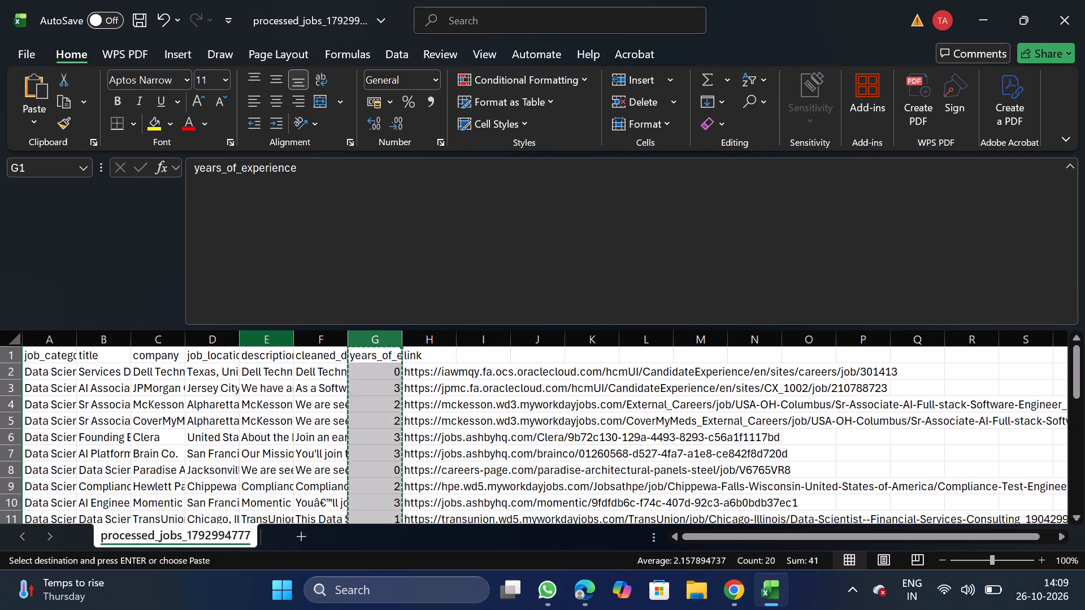
left_click(268, 344)
right_click(266, 377)
left_click(338, 212)
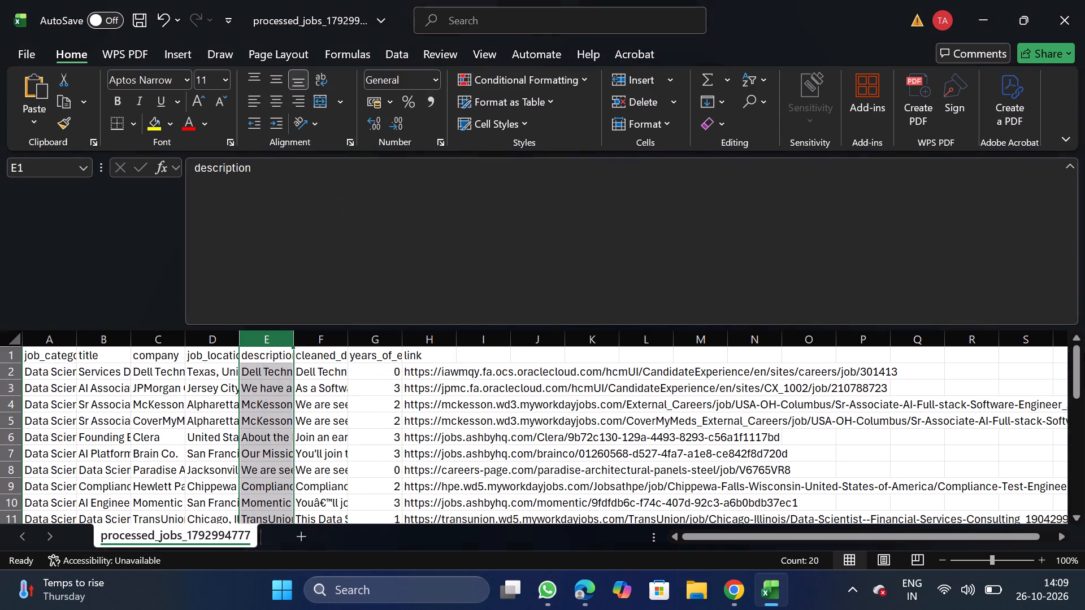
Rename the cleaned_description header in G1 as description, reusing the text copied from the header in F1.
left_click(337, 357)
left_click_drag(190, 163, 245, 163)
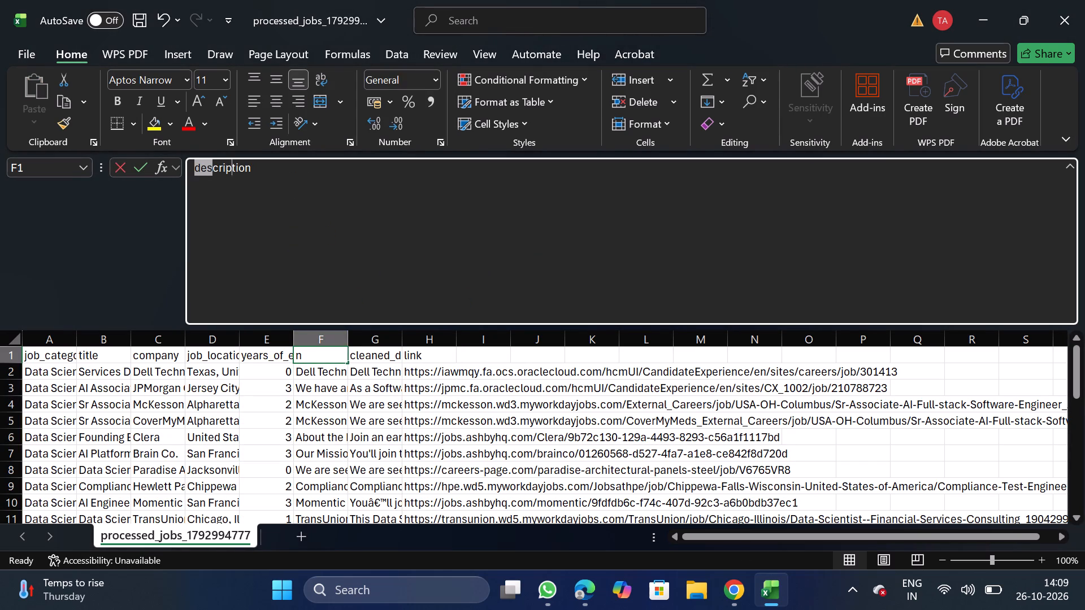
left_click_drag(245, 163, 266, 165)
key("ctrl+c")
left_click(371, 356)
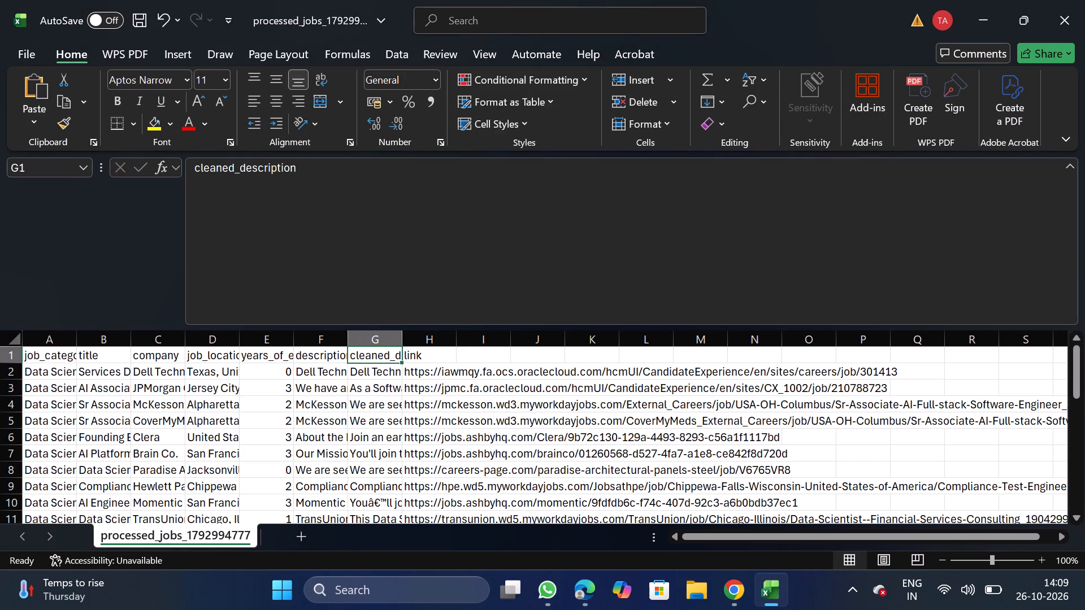
left_click(473, 284)
key("BackSpace")
key("BackSpace")
key("BackSpace")
key("BackSpace")
key("BackSpace")
key("BackSpace")
key("BackSpace")
key("BackSpace")
key("BackSpace")
key("BackSpace")
key("BackSpace")
key("BackSpace")
key("BackSpace")
key("BackSpace")
key("BackSpace")
key("BackSpace")
key("BackSpace")
key("BackSpace")
key("BackSpace")
key("BackSpace")
key("ctrl+v")
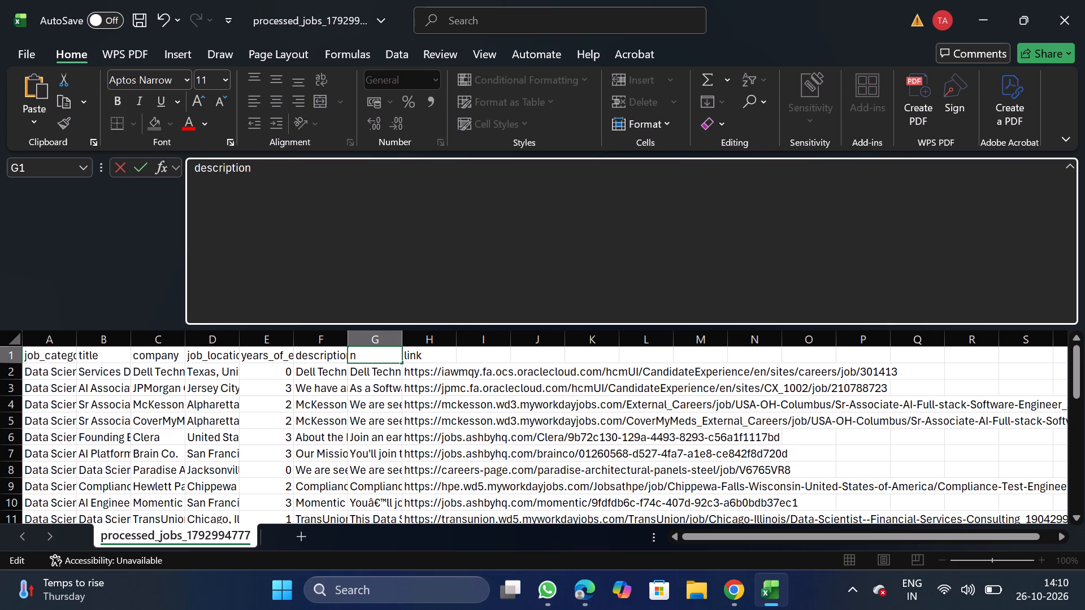
Rename the header in F1 as original_description, copying the name from NextGenApply's bulk CSV upload format requirements.
left_click(327, 352)
left_click(439, 271)
key("BackSpace")
key("BackSpace")
key("BackSpace")
key("BackSpace")
key("BackSpace")
key("BackSpace")
key("BackSpace")
key("BackSpace")
key("BackSpace")
key("BackSpace")
key("BackSpace")
key("BackSpace")
key("BackSpace")
key("BackSpace")
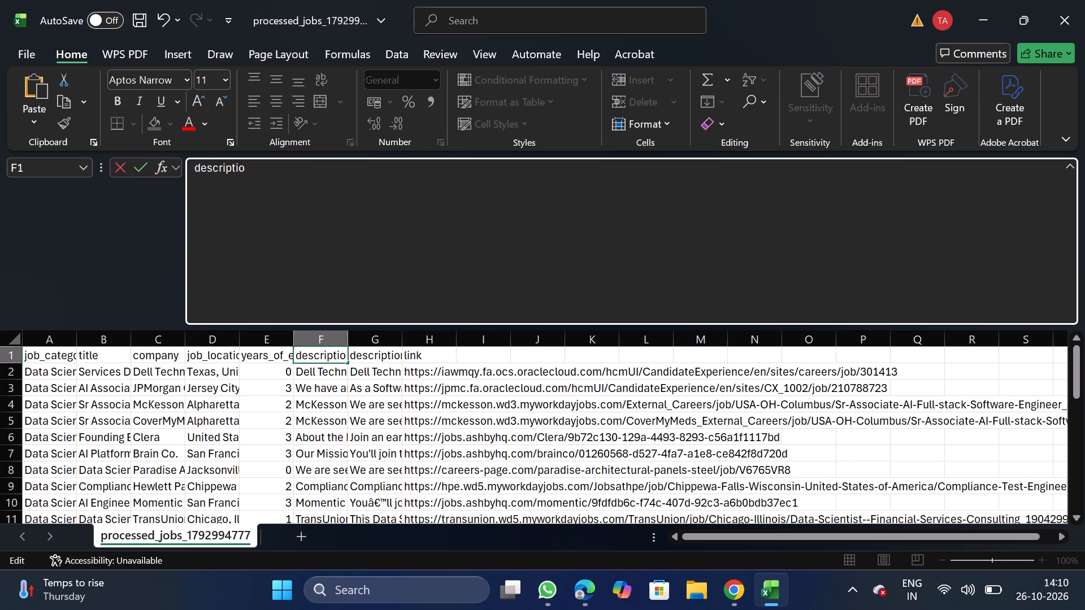
left_click(737, 594)
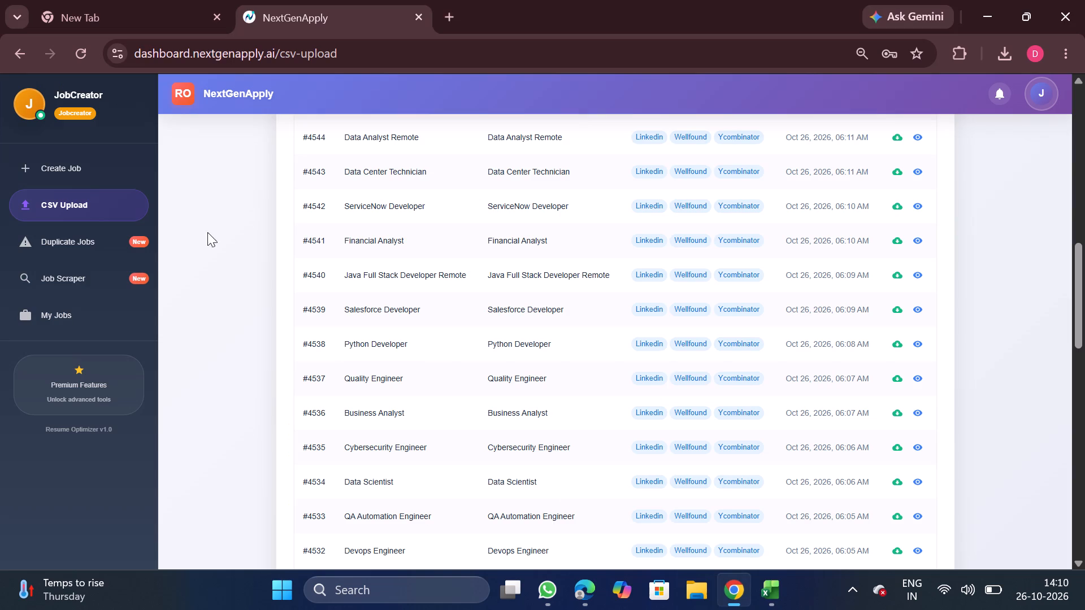
left_click(91, 156)
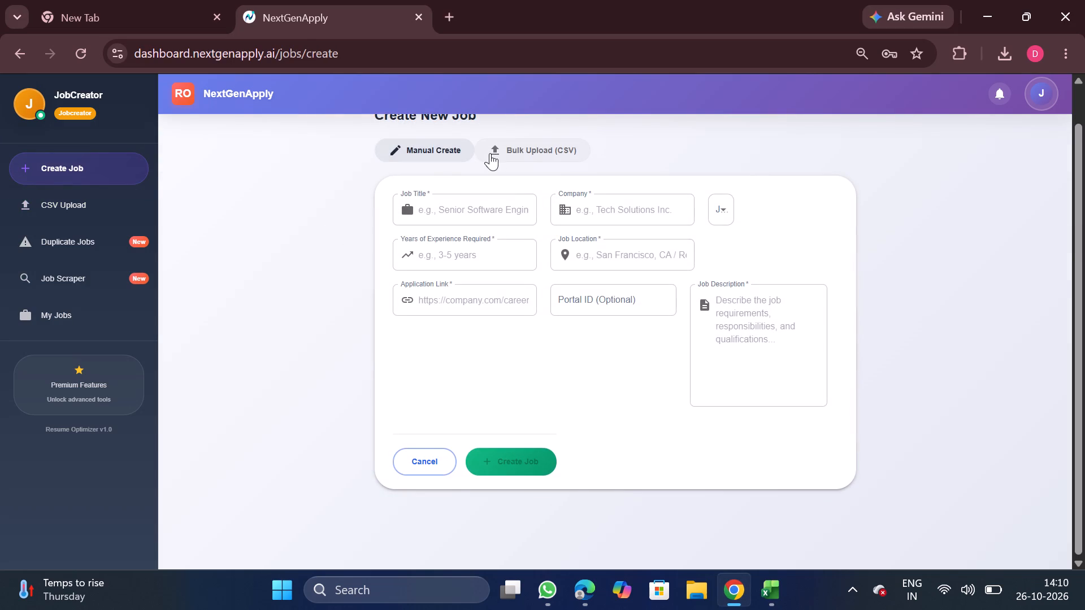
left_click(523, 150)
triple_click(599, 276)
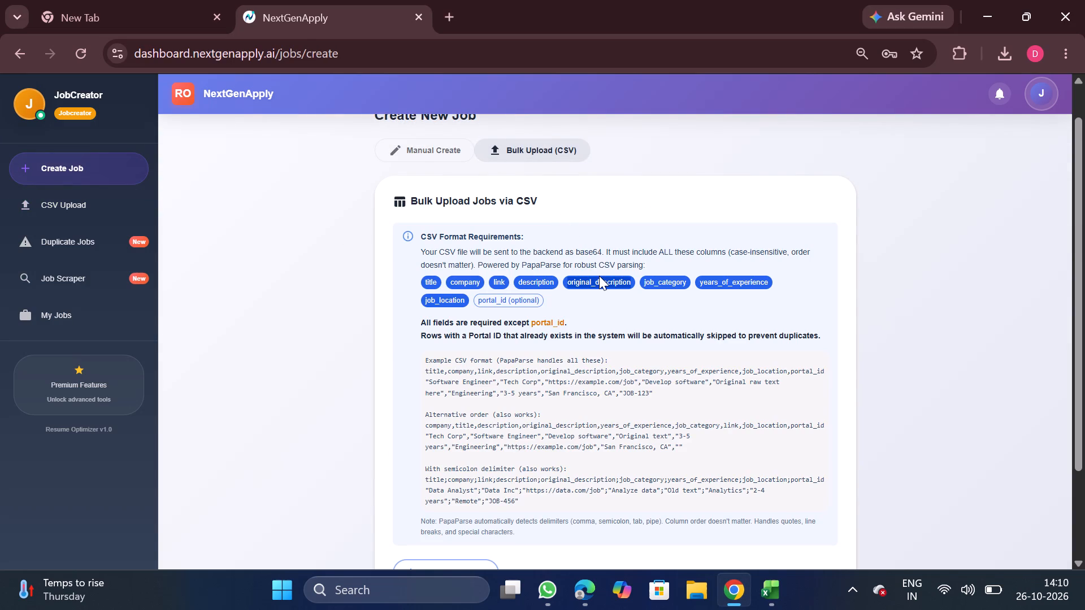
key("ctrl+c")
left_click(778, 599)
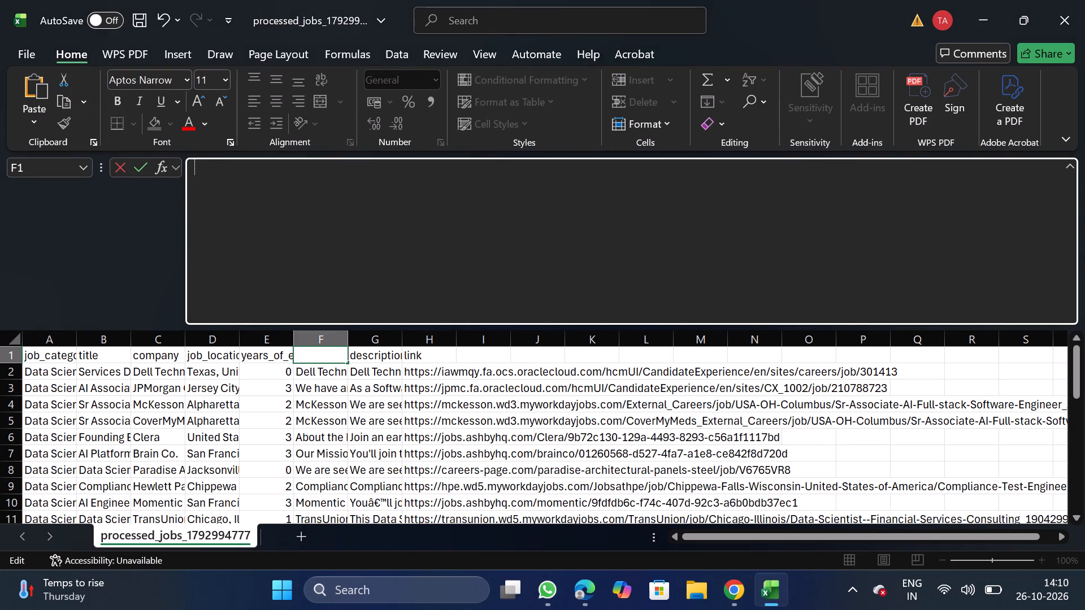
key("ctrl+v")
Filter the title column to show only Manager-Data Science (New York, NY), Services Data Science Graduate Intern and blanks.
left_click(105, 339)
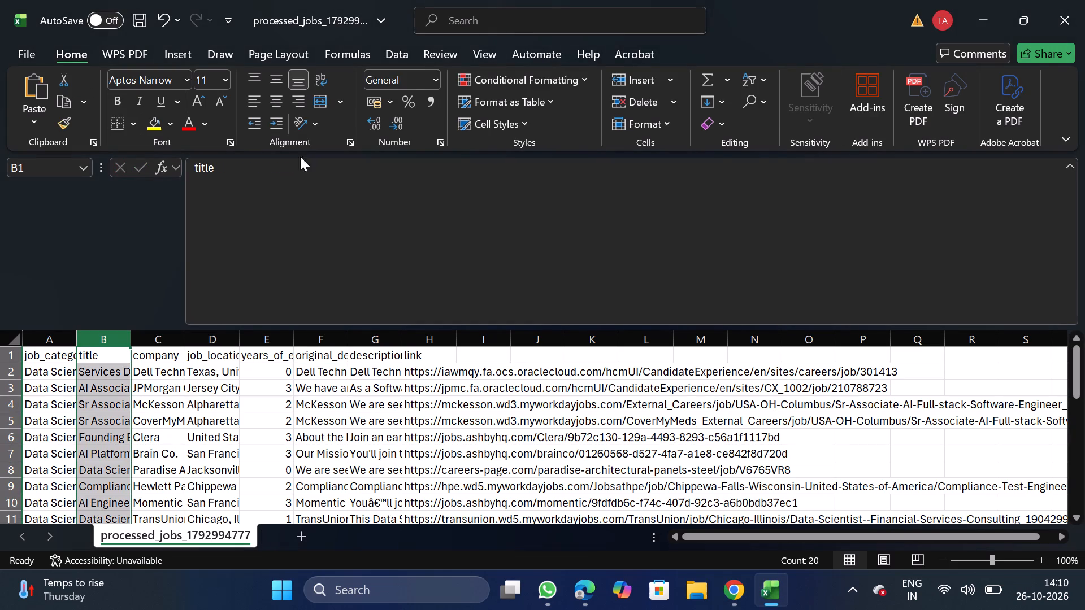
left_click(396, 50)
left_click(564, 100)
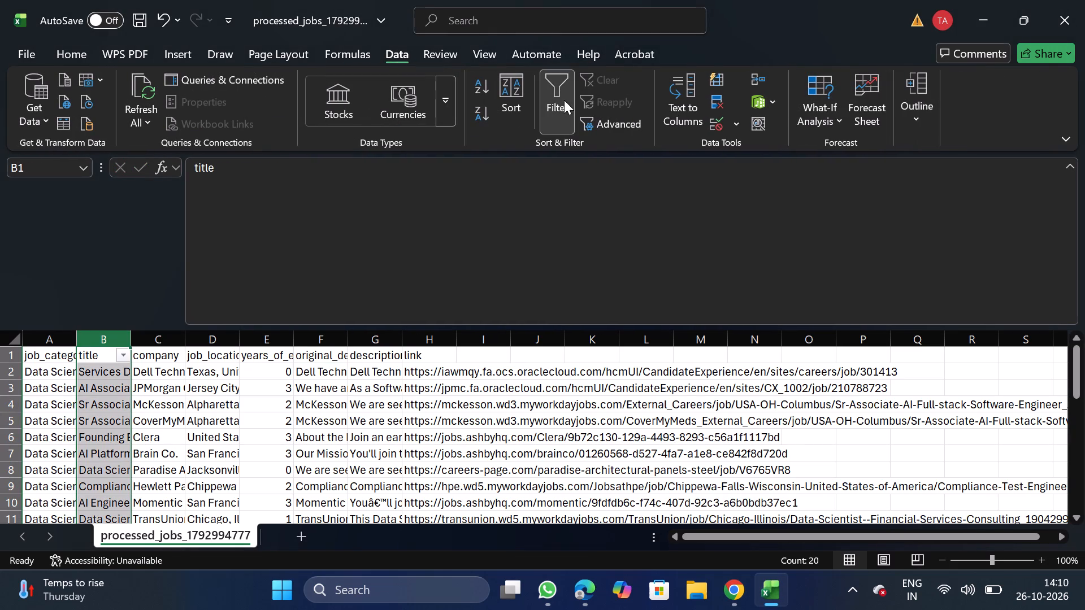
left_click(128, 351)
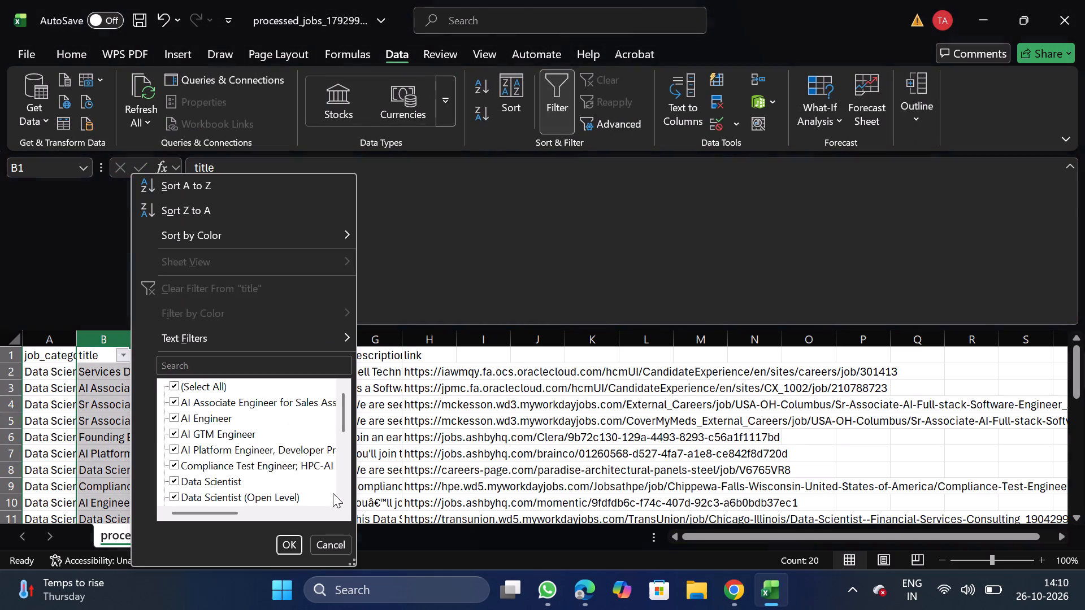
triple_click(355, 563)
left_click_drag(355, 563, 672, 609)
left_click(204, 387)
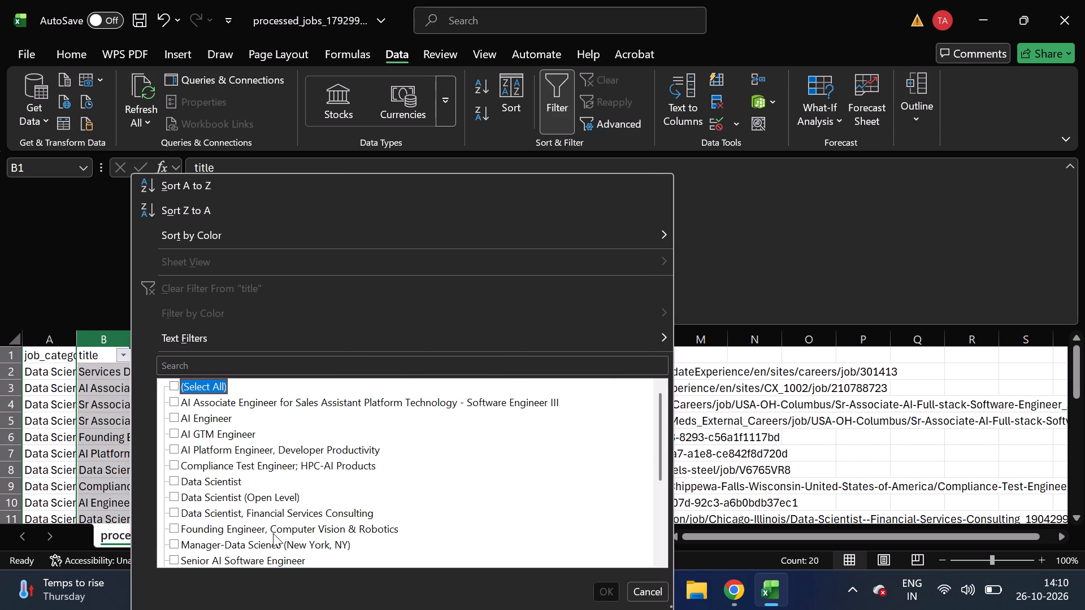
left_click(262, 543)
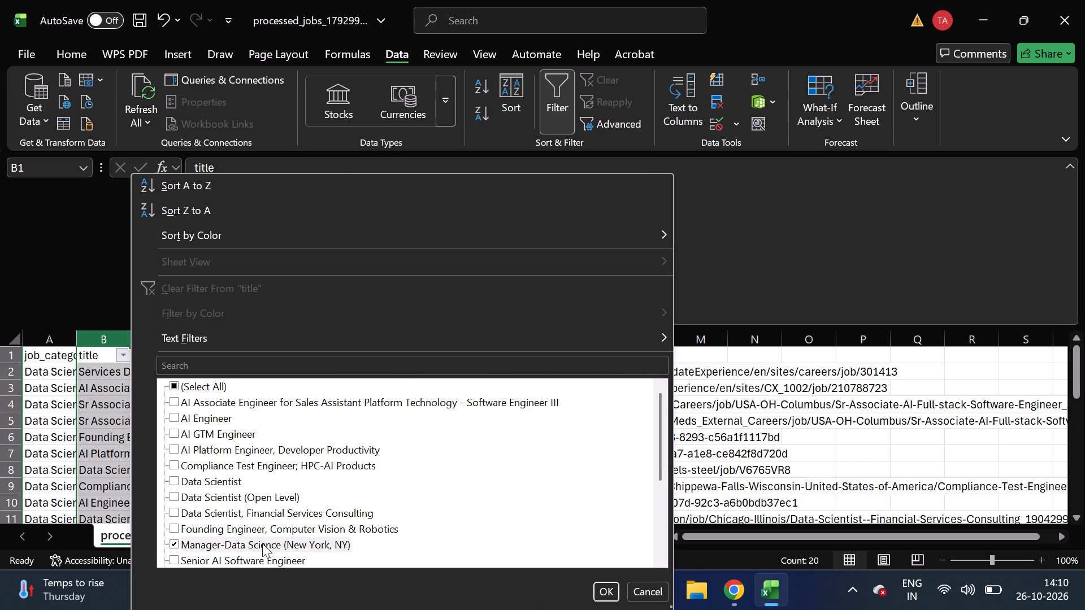
scroll(262, 543, "down", 1)
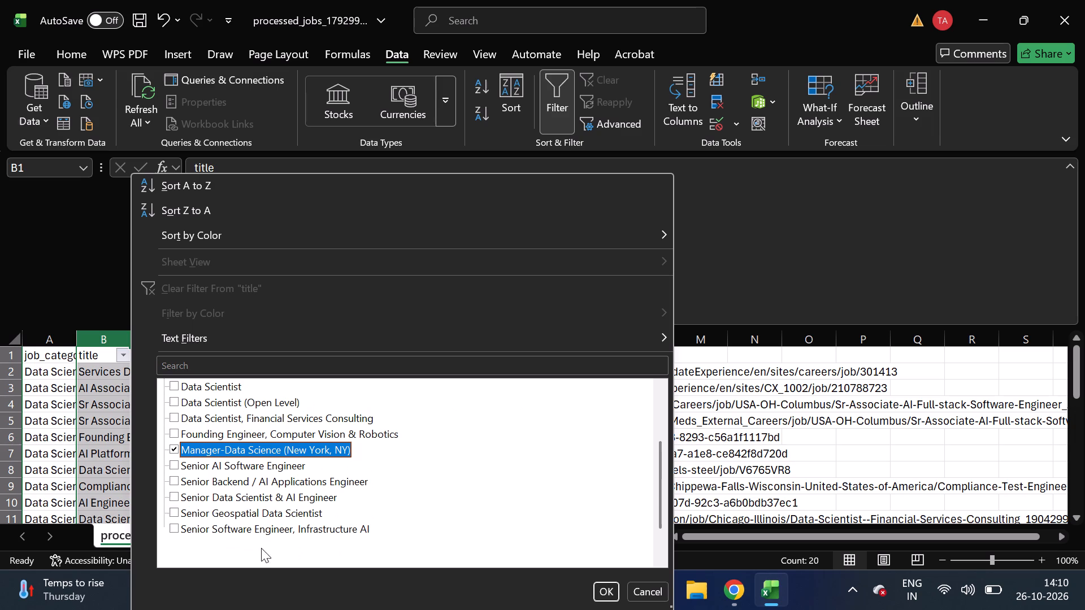
left_click(276, 544)
scroll(276, 544, "down", 1)
left_click(216, 538)
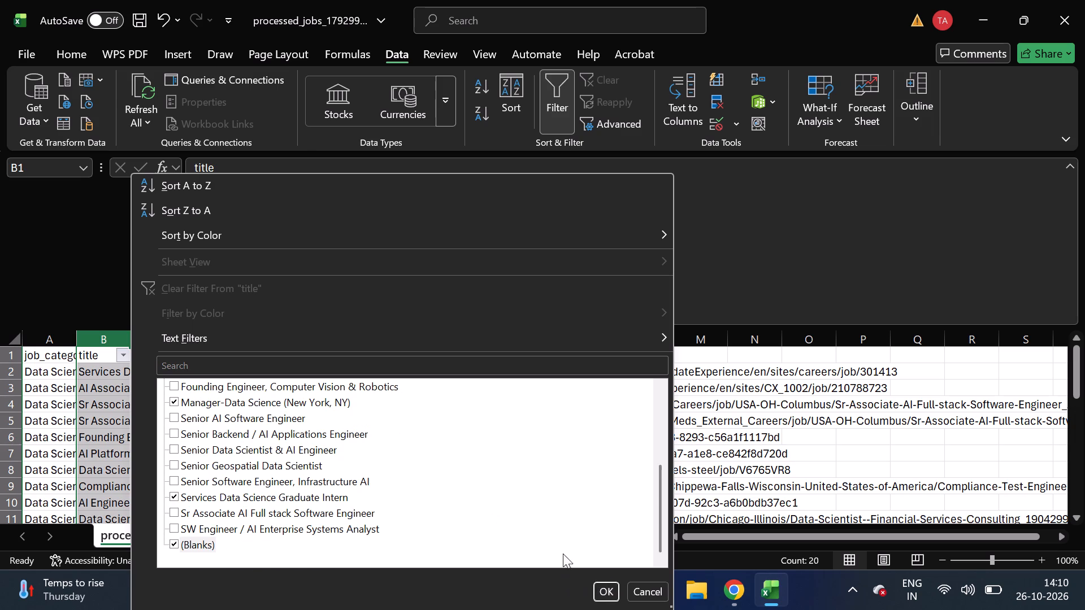
scroll(501, 498, "up", 6)
scroll(501, 498, "down", 4)
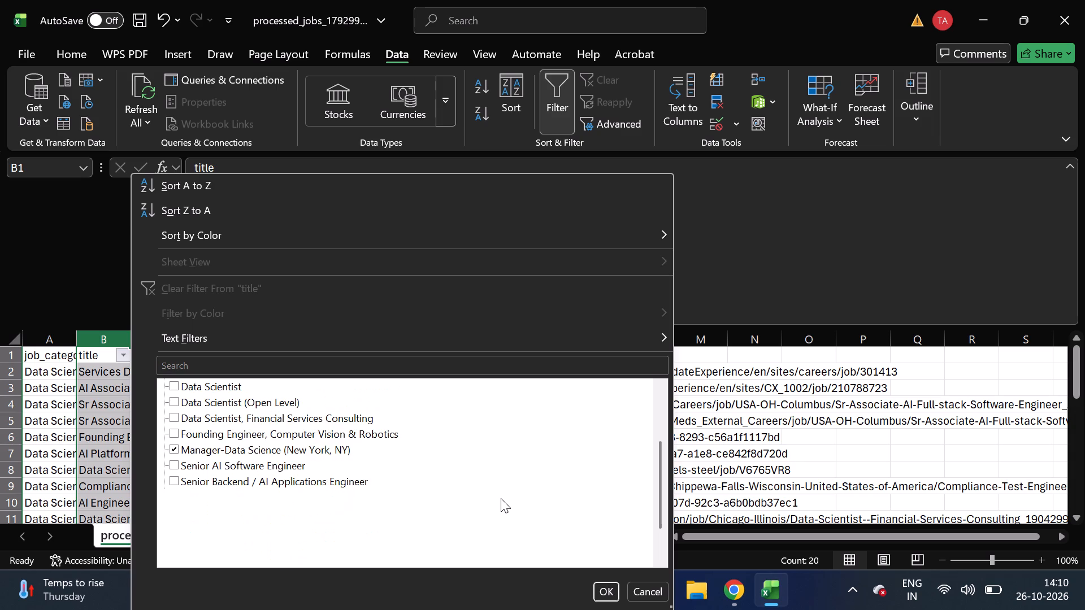
left_click(602, 591)
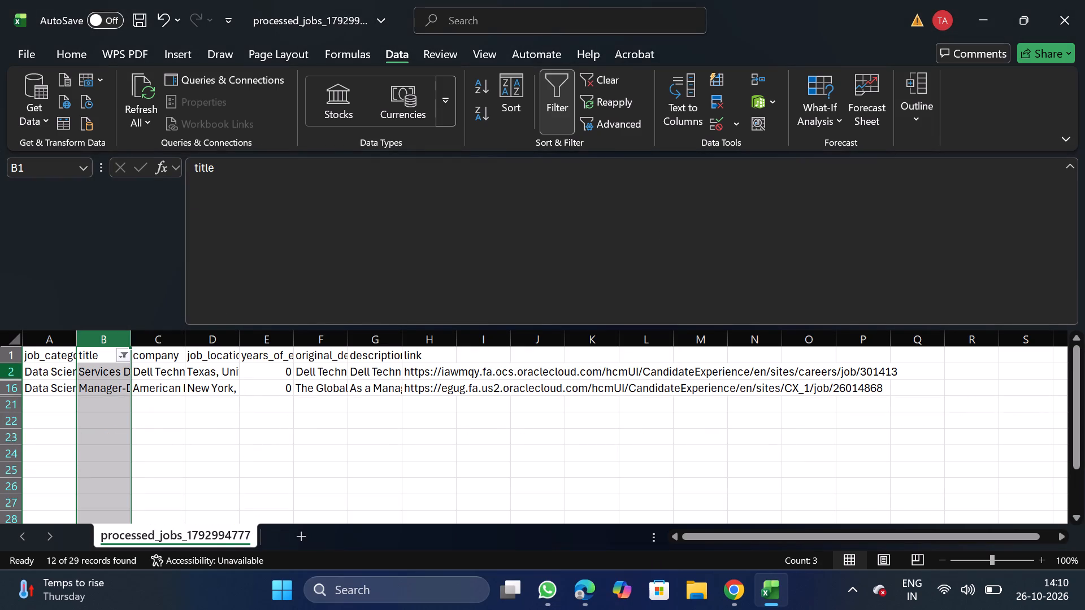
Delete all the filtered rows below the header and remove the filter.
left_click(4, 373)
key("ctrl+shift+Down")
right_click(47, 385)
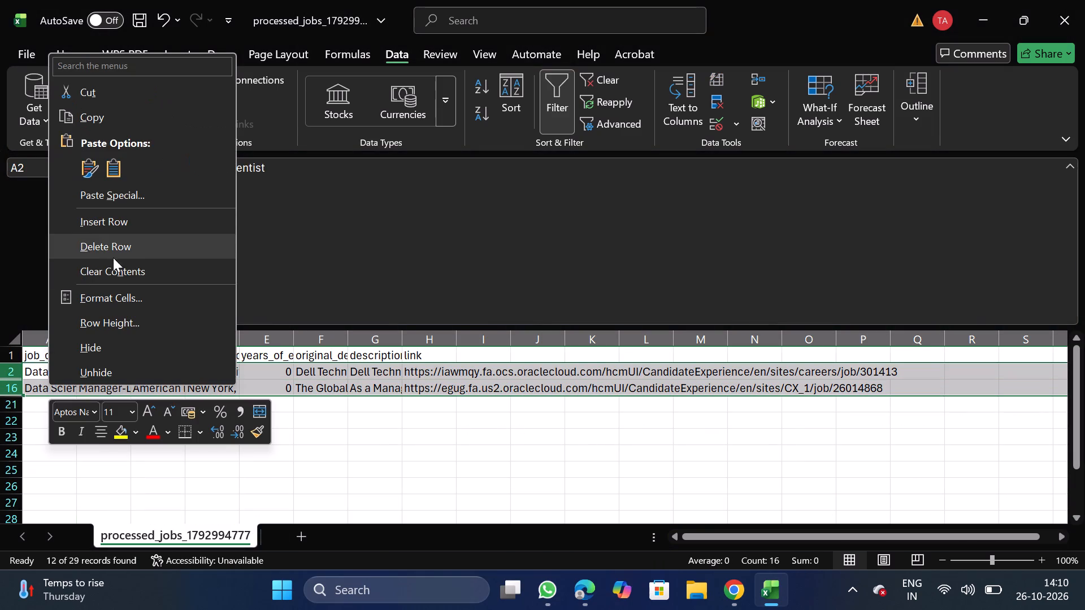
left_click(134, 247)
left_click(551, 108)
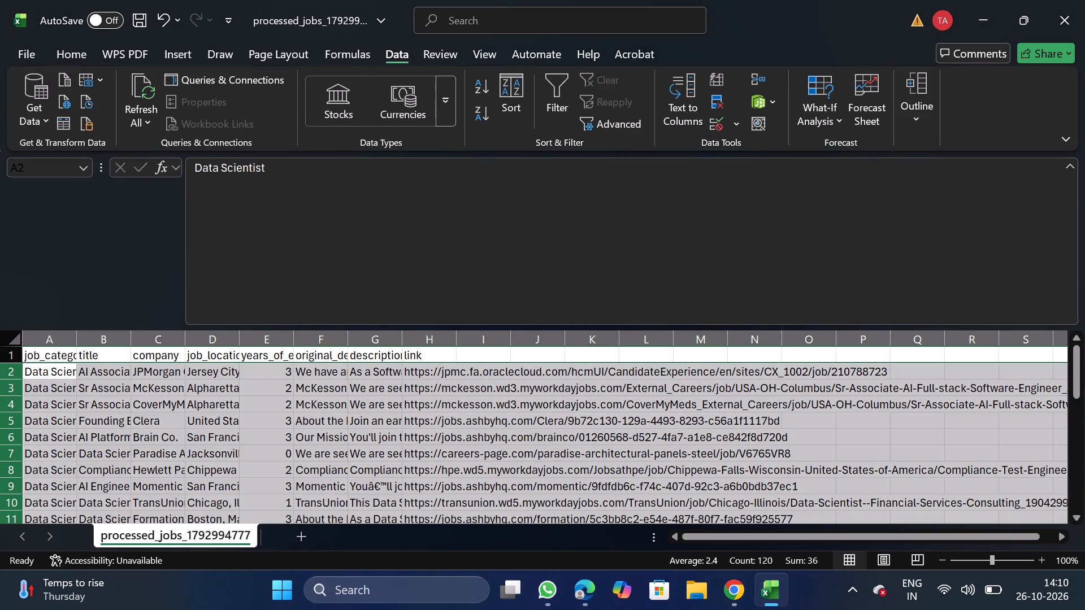
Add filters to headers B1 through J1, filter the title column by enterprise, and reset the filter.
left_click_drag(88, 352, 552, 88)
left_click(552, 88)
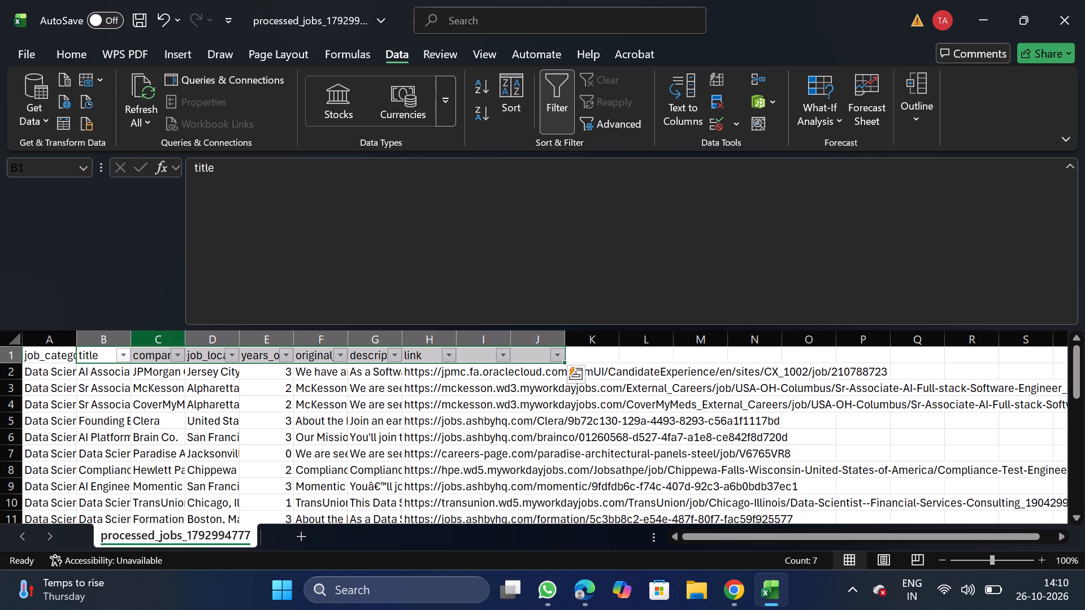
left_click(123, 354)
left_click(229, 372)
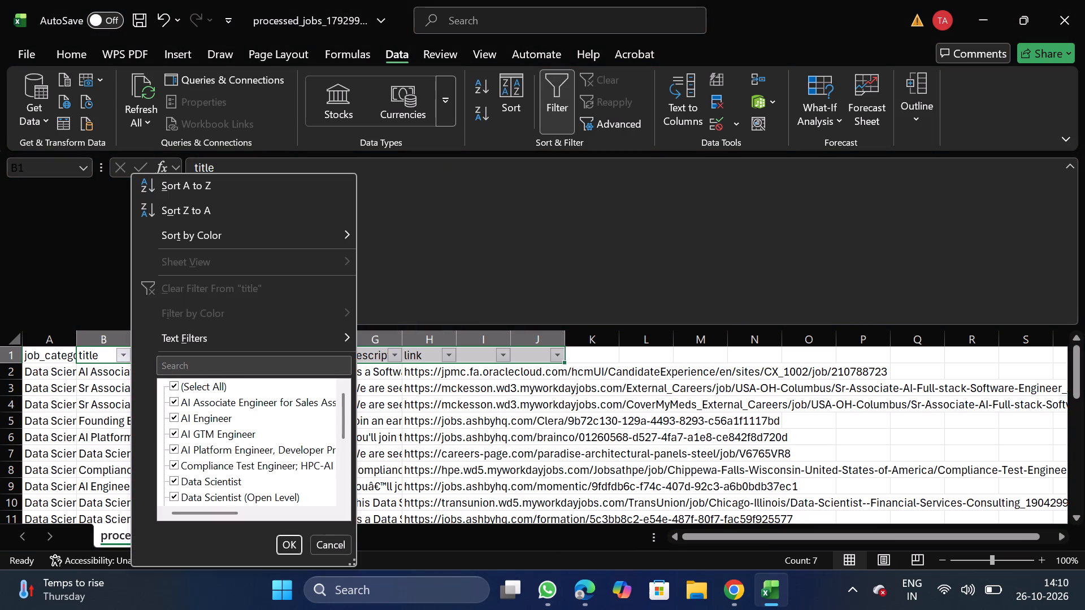
left_click(218, 367)
type("enterprise")
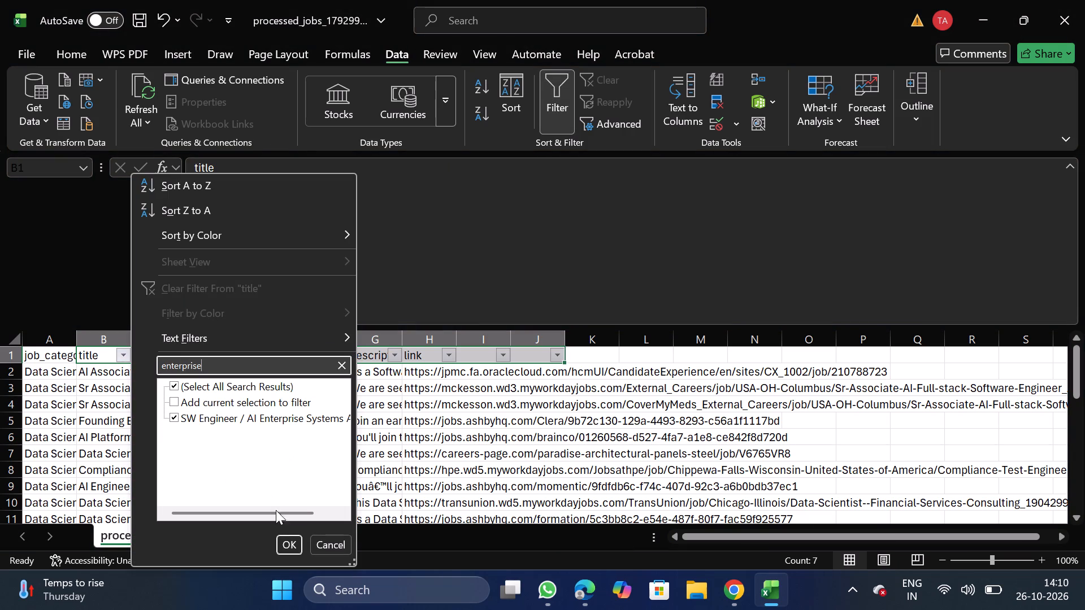
left_click(289, 543)
left_click(541, 103)
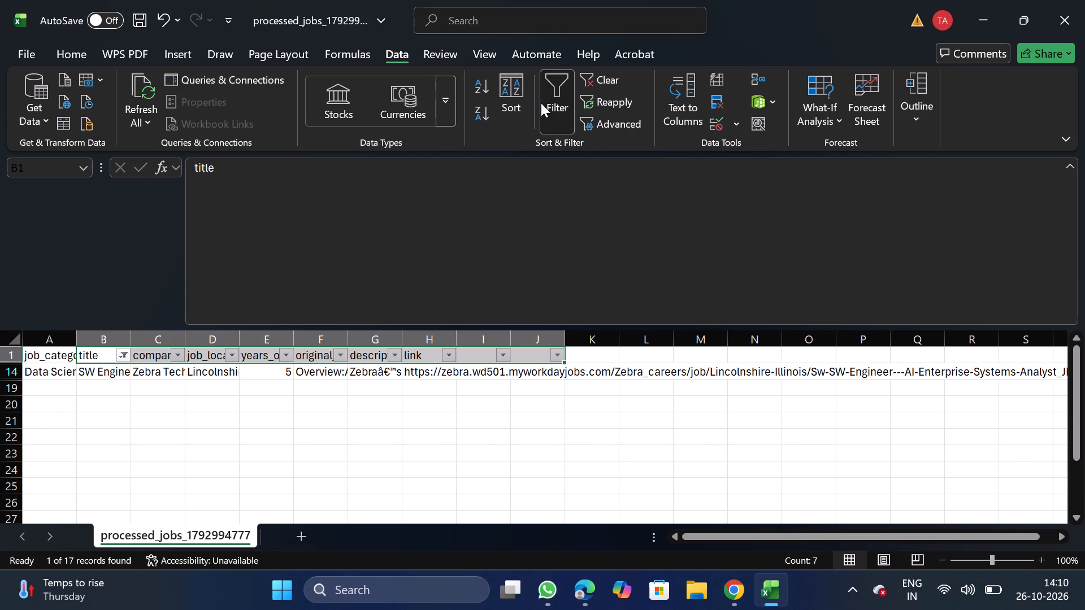
left_click(551, 103)
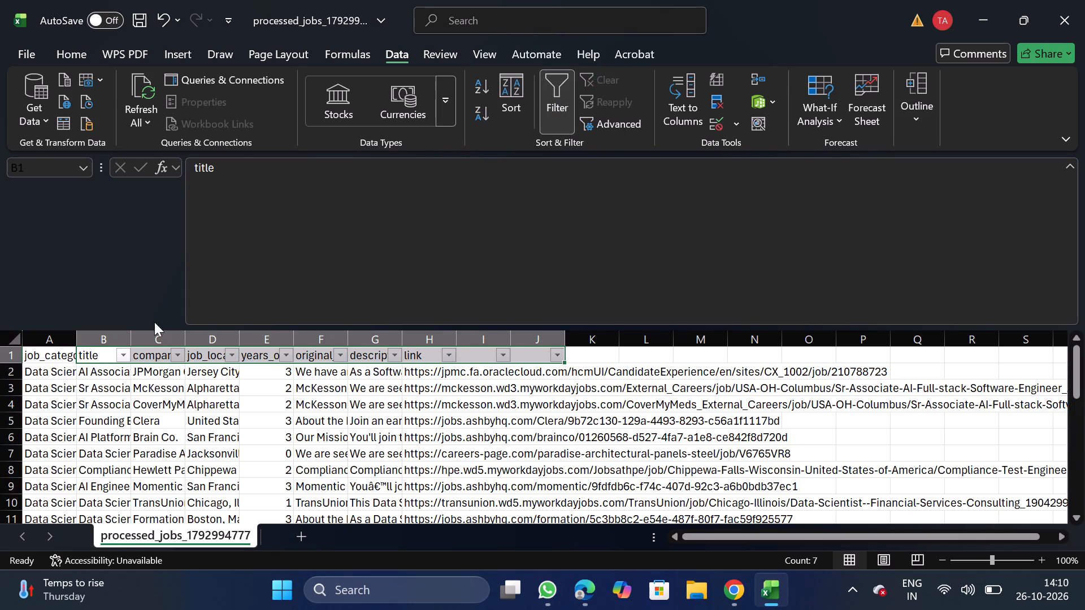
Filter the title column by sales to check the matching jobs, and reset the filter.
left_click(125, 360)
left_click(218, 365)
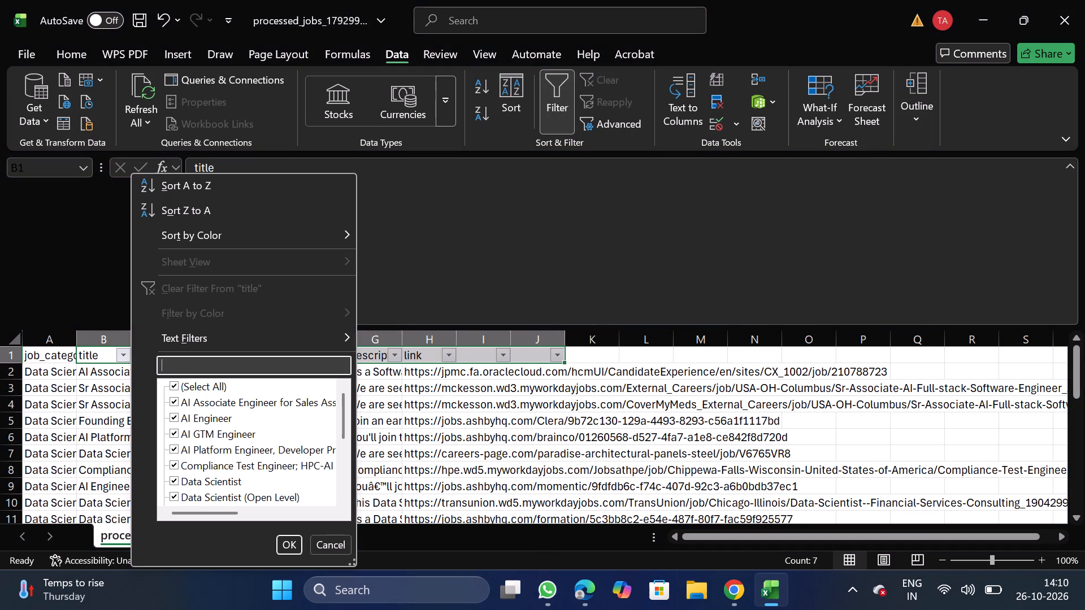
type("sales")
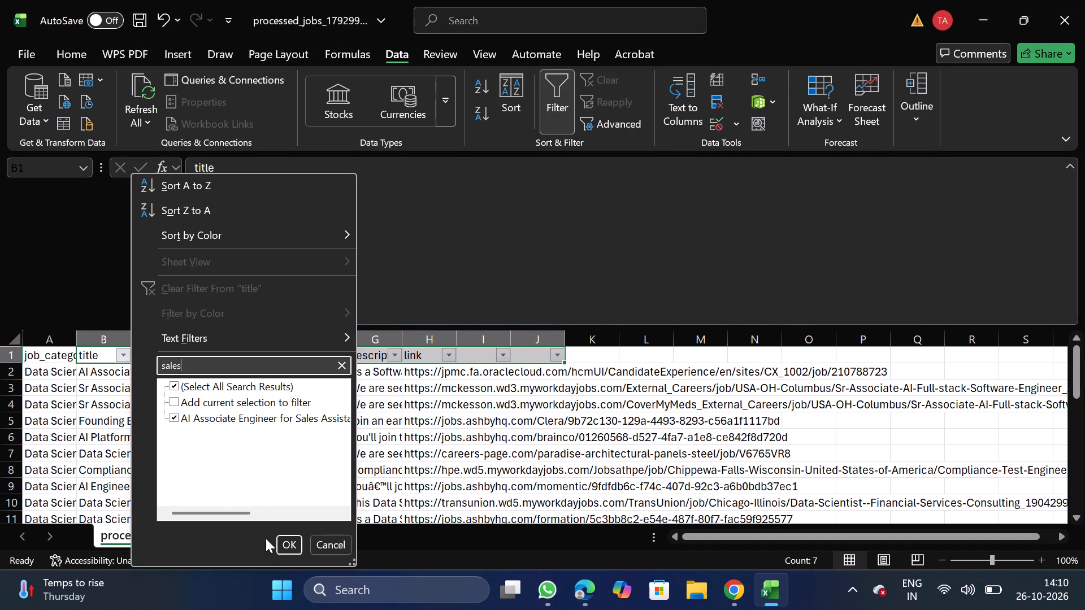
left_click(286, 542)
left_click(558, 105)
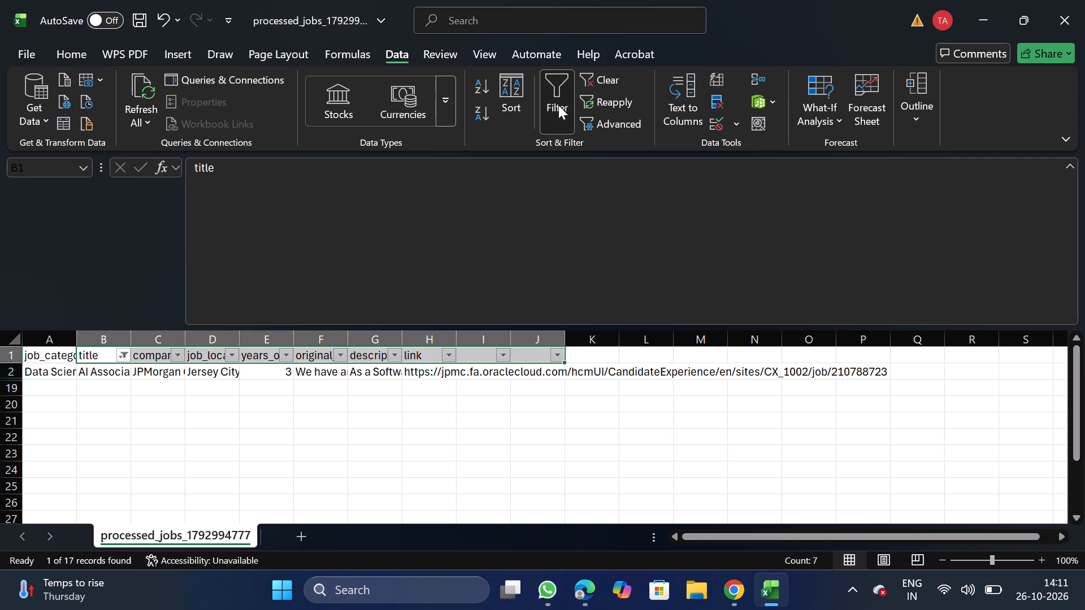
left_click(552, 110)
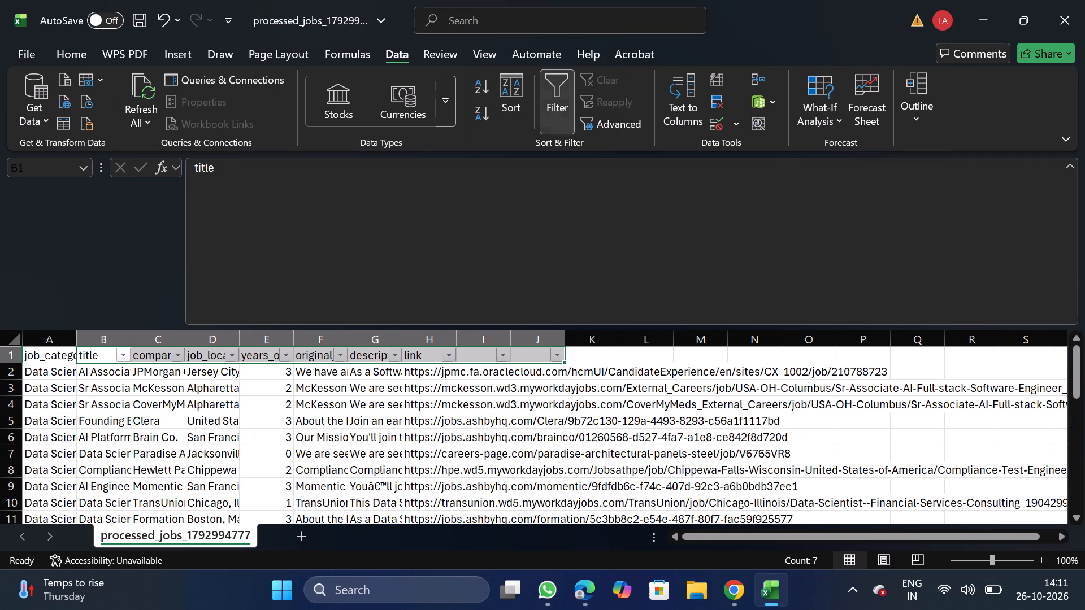
Search the company column's filter values for walmart and clear the search text.
left_click(176, 358)
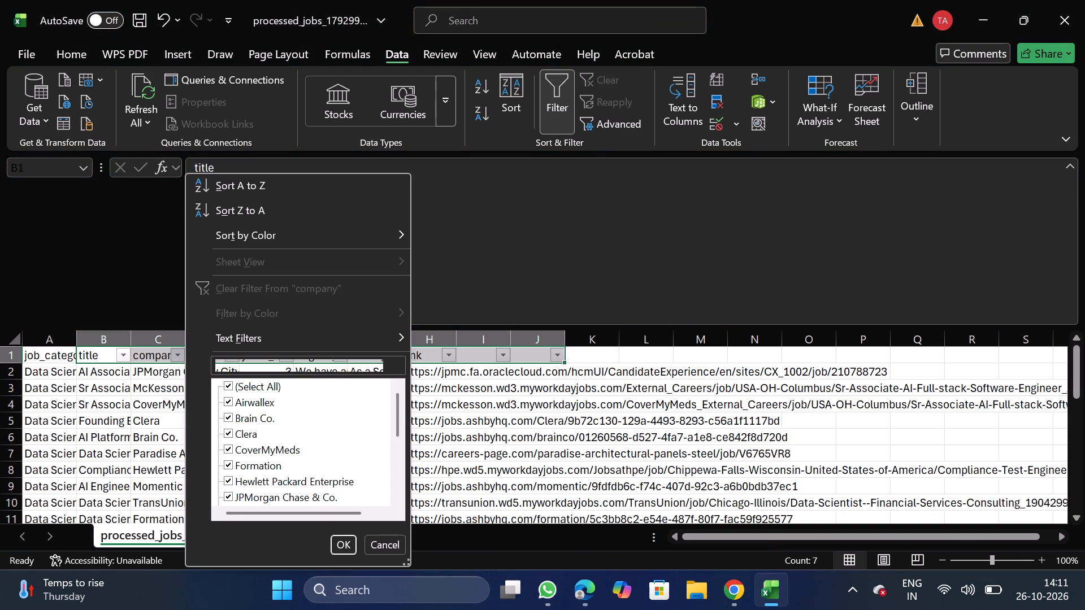
left_click(260, 368)
key("e")
key("BackSpace")
key("BackSpace")
type("walmart")
key("BackSpace")
key("BackSpace")
key("BackSpace")
key("BackSpace")
key("BackSpace")
key("BackSpace")
key("BackSpace")
key("BackSpace")
key("BackSpace")
key("BackSpace")
key("BackSpace")
key("BackSpace")
key("BackSpace")
key("BackSpace")
key("BackSpace")
key("BackSpace")
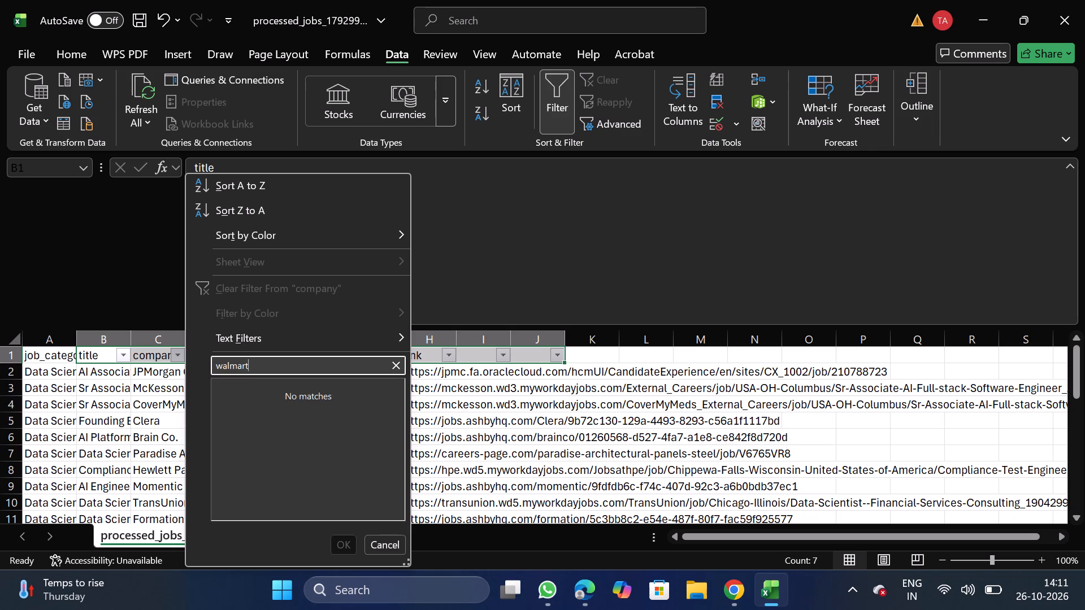
Search the company filter values for dried and capital, clearing the search text after each.
type("dried")
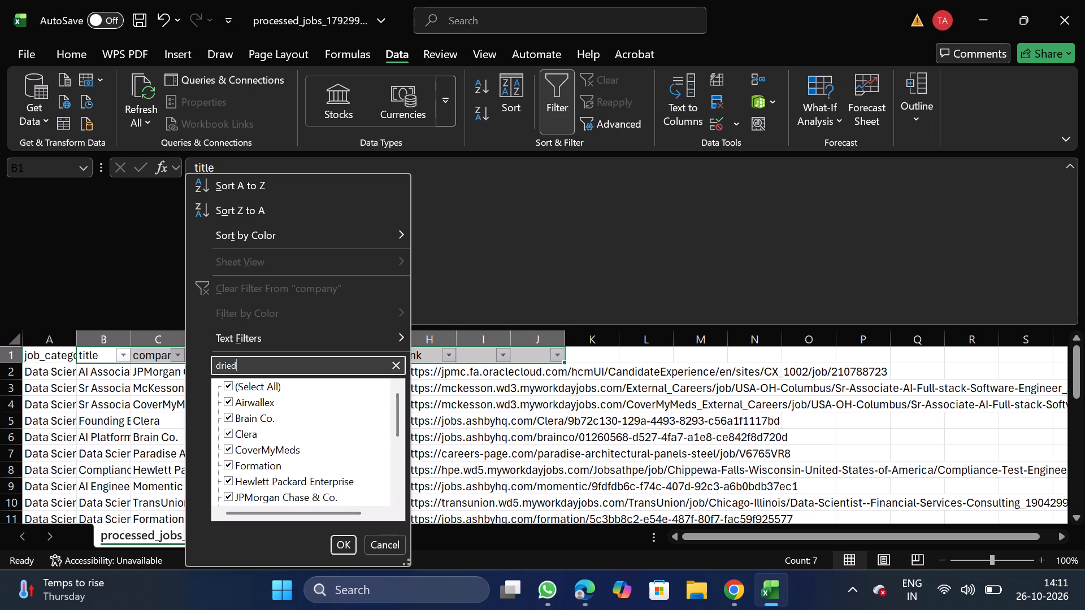
key("BackSpace")
key("BackSpace")
key("BackSpace")
key("BackSpace")
key("BackSpace")
key("BackSpace")
key("BackSpace")
key("BackSpace")
key("BackSpace")
key("BackSpace")
key("BackSpace")
key("BackSpace")
key("BackSpace")
key("BackSpace")
key("BackSpace")
type("capital")
key("BackSpace")
key("BackSpace")
key("BackSpace")
key("BackSpace")
key("BackSpace")
key("BackSpace")
key("BackSpace")
key("BackSpace")
key("BackSpace")
key("BackSpace")
key("BackSpace")
key("BackSpace")
key("BackSpace")
key("BackSpace")
Search the company filter values for under and hunt, clearing the search text after each.
type("under")
key("BackSpace")
key("BackSpace")
key("BackSpace")
key("BackSpace")
key("BackSpace")
key("BackSpace")
key("BackSpace")
key("BackSpace")
key("BackSpace")
key("BackSpace")
key("BackSpace")
key("BackSpace")
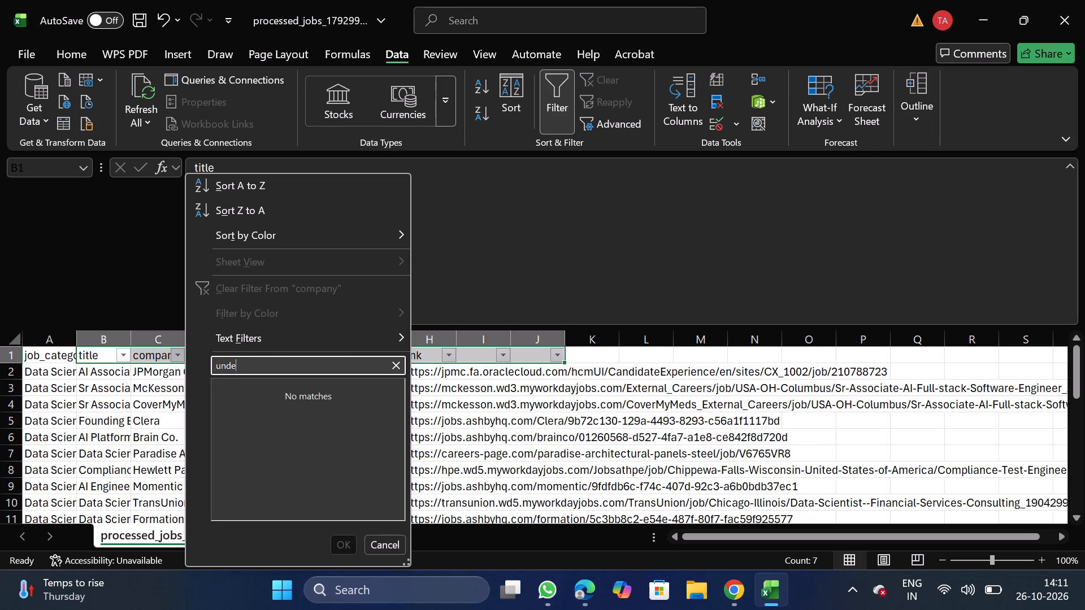
type("hunt")
key("BackSpace")
key("BackSpace")
key("BackSpace")
key("BackSpace")
key("BackSpace")
key("BackSpace")
key("BackSpace")
key("BackSpace")
key("BackSpace")
key("BackSpace")
key("BackSpace")
key("BackSpace")
key("BackSpace")
key("BackSpace")
key("BackSpace")
Search the company filter values for skim and ape, and remove the header filters without filtering by company.
type("skim")
key("BackSpace")
key("BackSpace")
key("BackSpace")
key("BackSpace")
key("BackSpace")
key("BackSpace")
key("BackSpace")
key("BackSpace")
key("BackSpace")
key("BackSpace")
key("BackSpace")
key("BackSpace")
key("BackSpace")
key("BackSpace")
key("BackSpace")
key("BackSpace")
type("ape")
key("BackSpace")
key("BackSpace")
key("BackSpace")
key("BackSpace")
key("BackSpace")
key("BackSpace")
key("BackSpace")
key("BackSpace")
key("BackSpace")
key("BackSpace")
key("BackSpace")
key("BackSpace")
key("BackSpace")
left_click(373, 552)
left_click(554, 89)
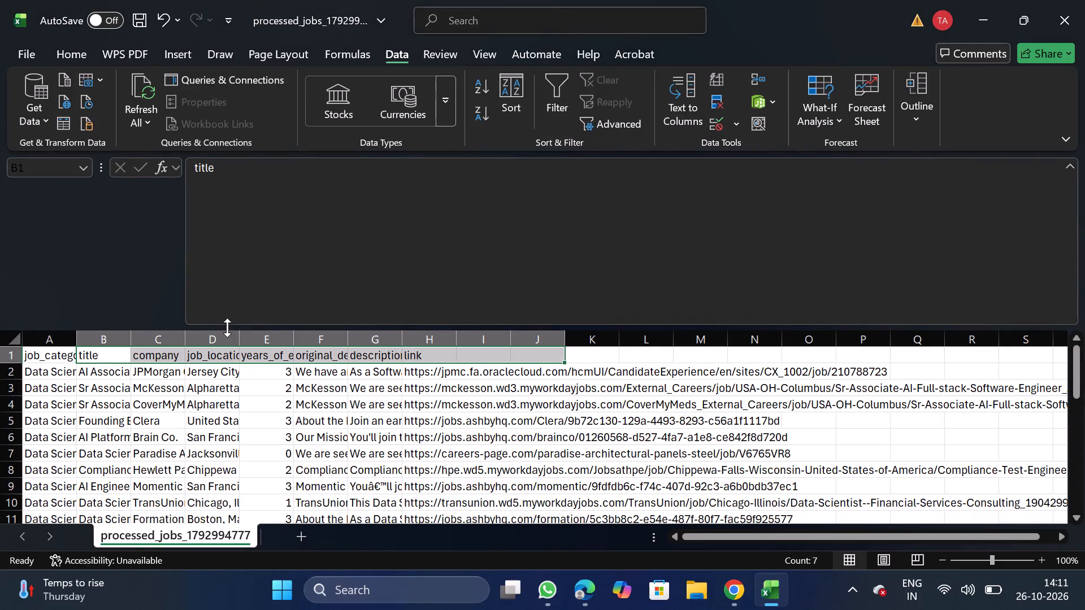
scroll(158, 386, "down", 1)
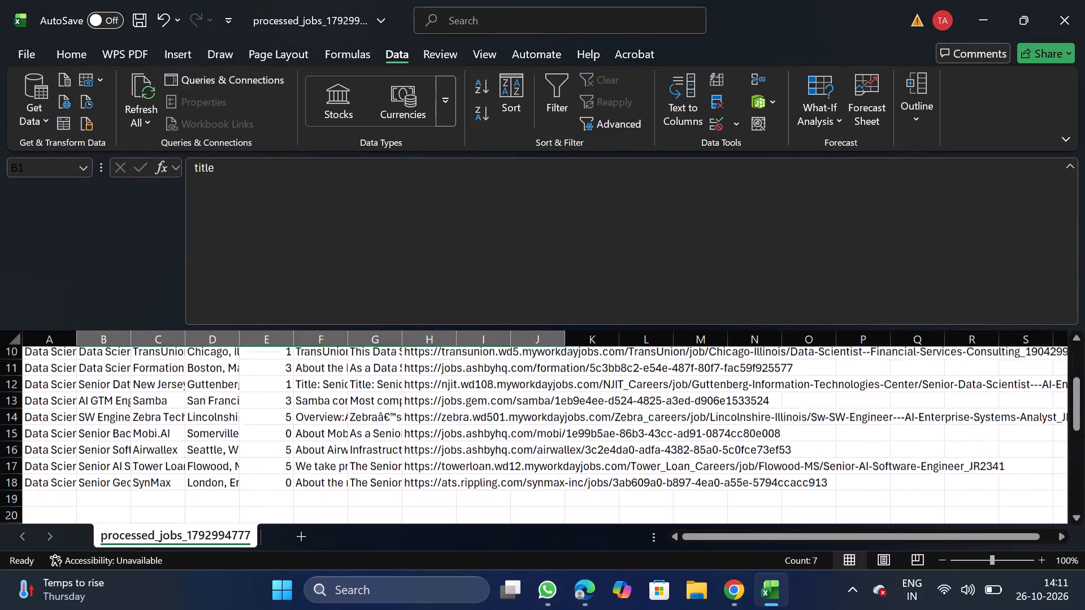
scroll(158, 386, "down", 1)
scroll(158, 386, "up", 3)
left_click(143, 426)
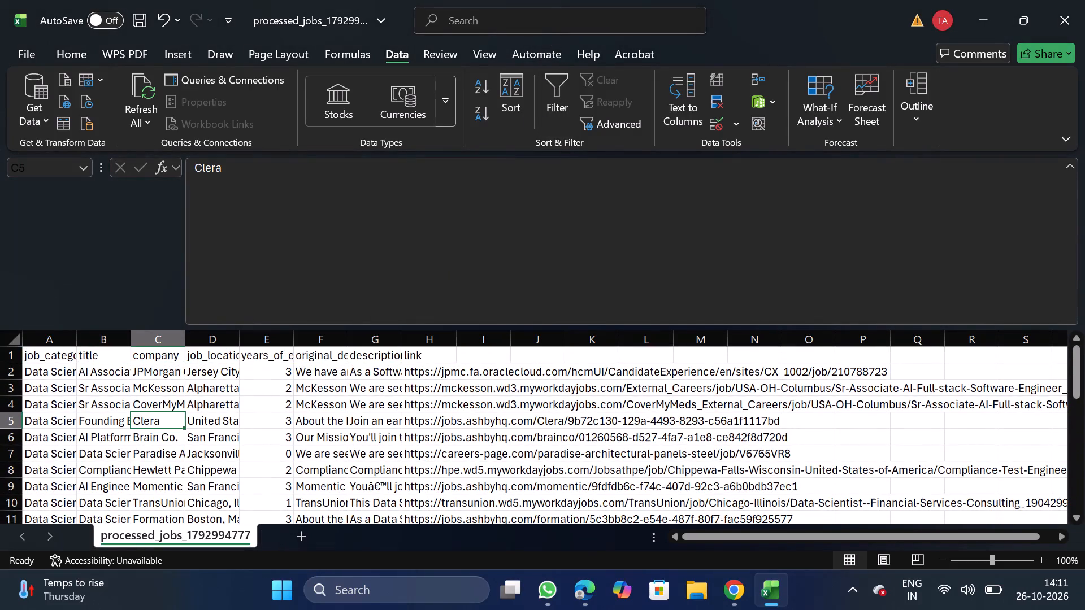
Save the cleaned Data Scientist sheet as the comma-delimited CSV DS_10_26 in the Documents subfolder Daily Scraping jobs.
left_click(30, 47)
triple_click(45, 272)
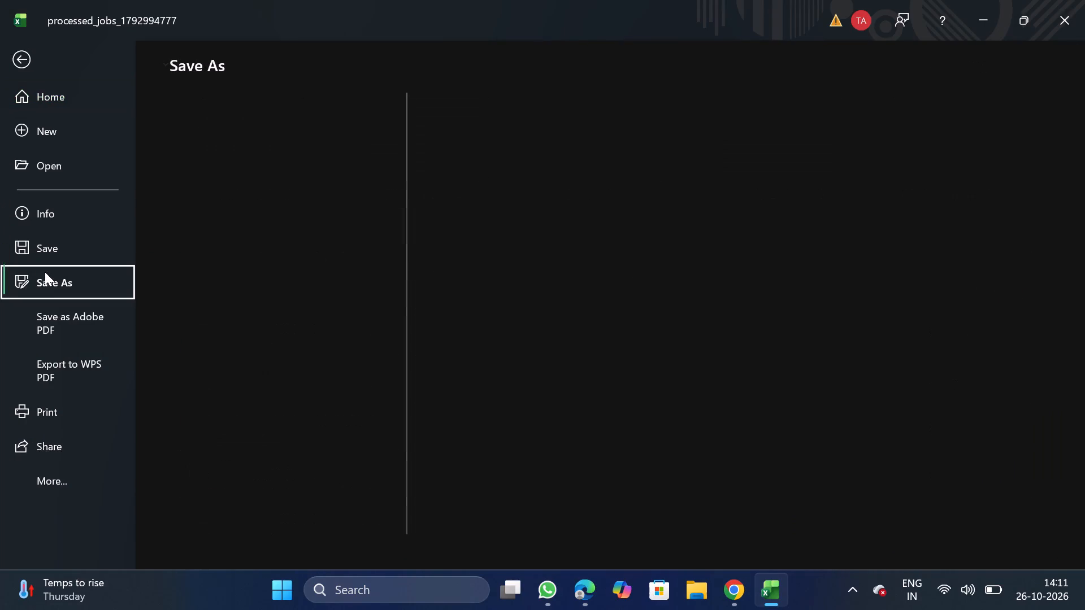
left_click(45, 272)
double_click(278, 487)
left_click_drag(278, 487, 248, 474)
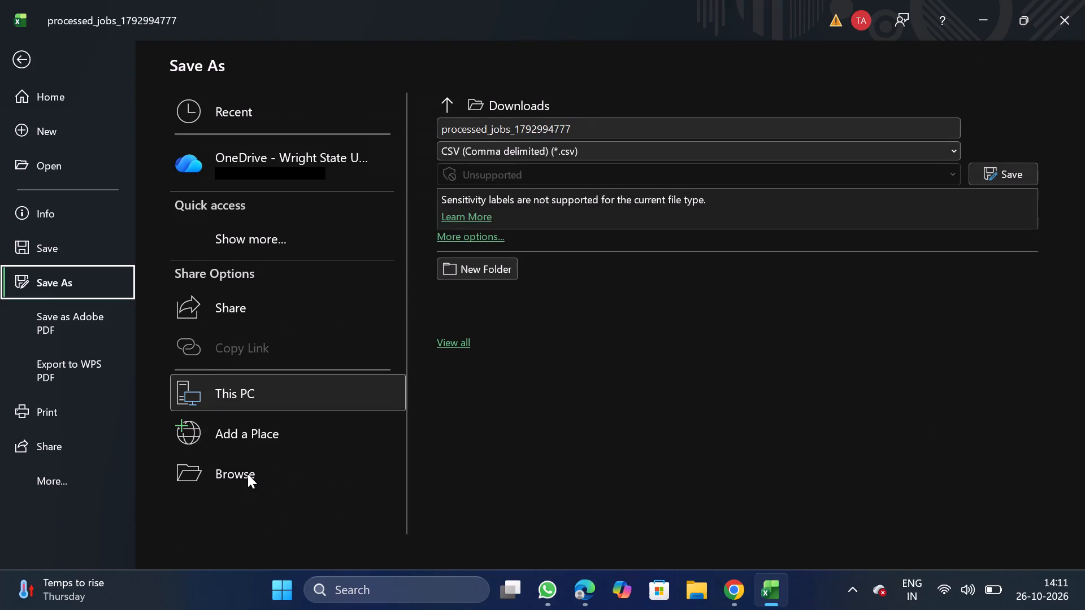
triple_click(248, 474)
triple_click(248, 474)
left_click(248, 474)
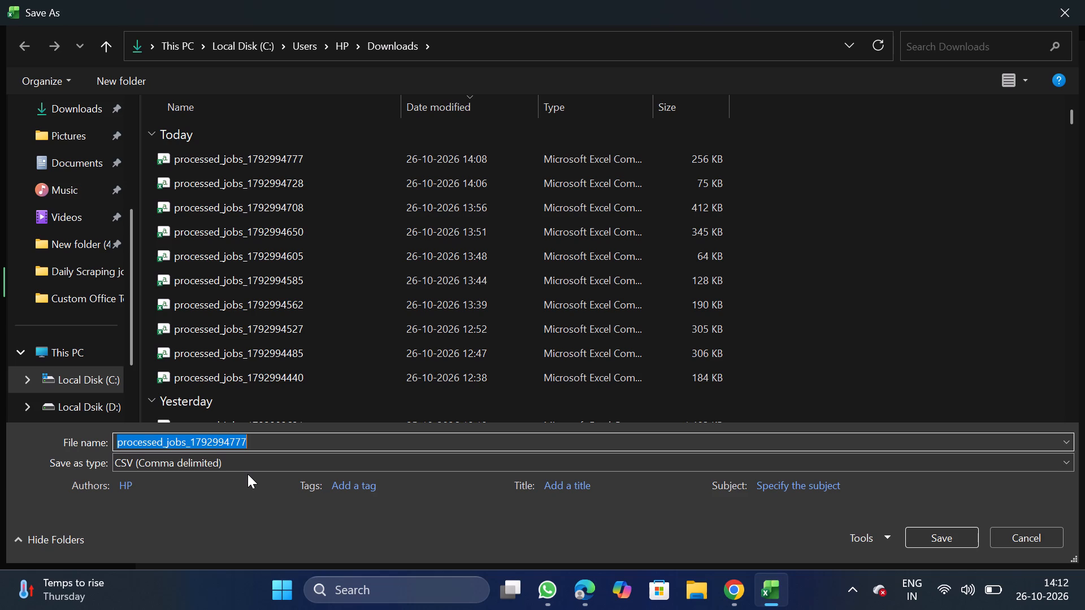
double_click(72, 161)
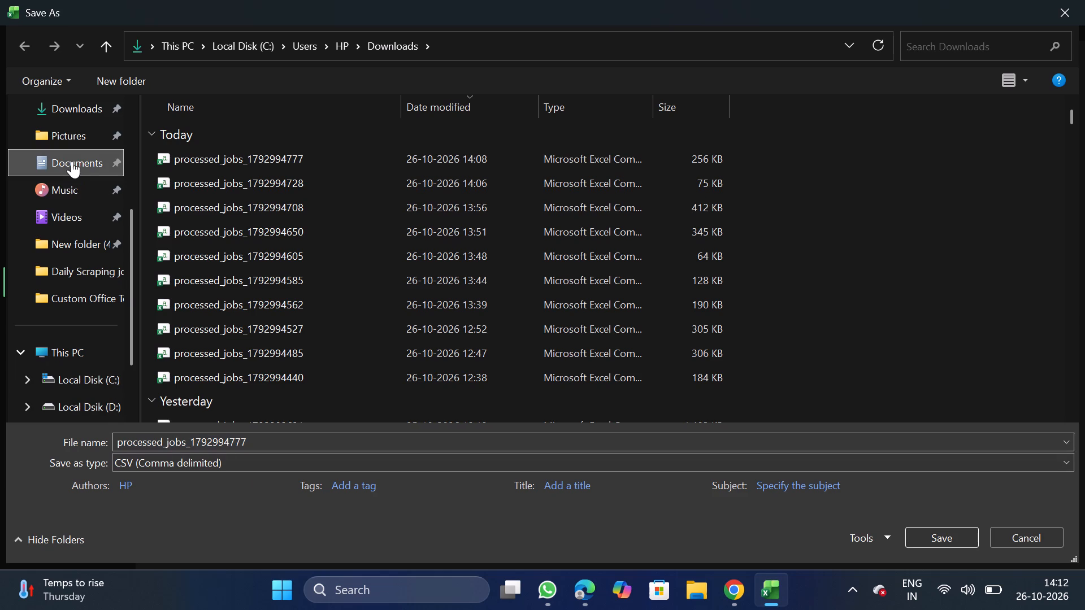
double_click(281, 185)
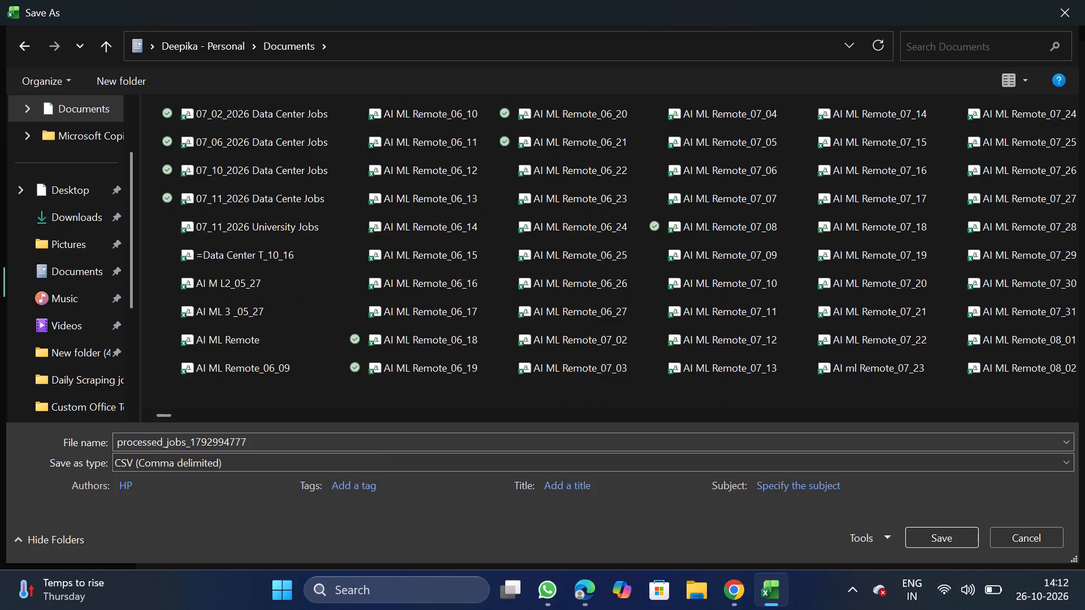
left_click(359, 448)
key("BackSpace")
type("DS_10_26")
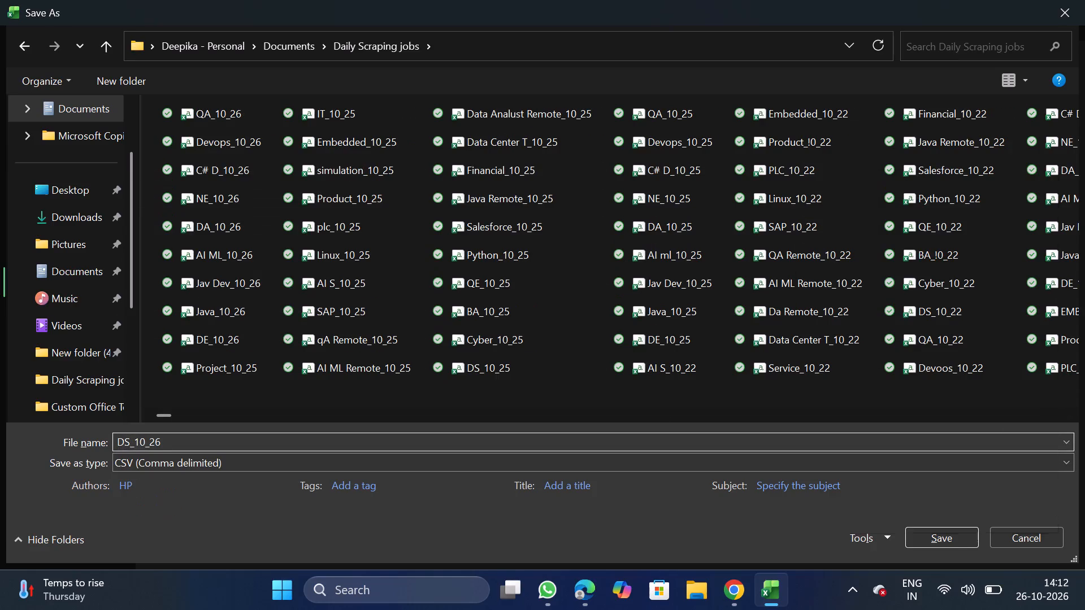
left_click(973, 547)
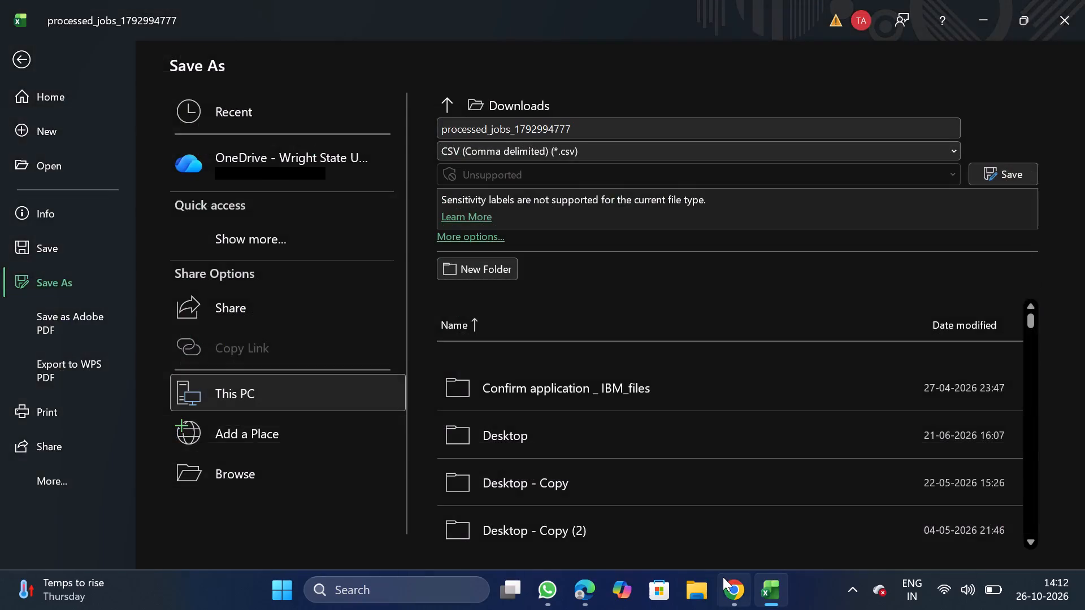
Switch to NextGenApply in Chrome and bulk upload DS_10_26.csv from the Daily Scraping jobs folder.
left_click(736, 596)
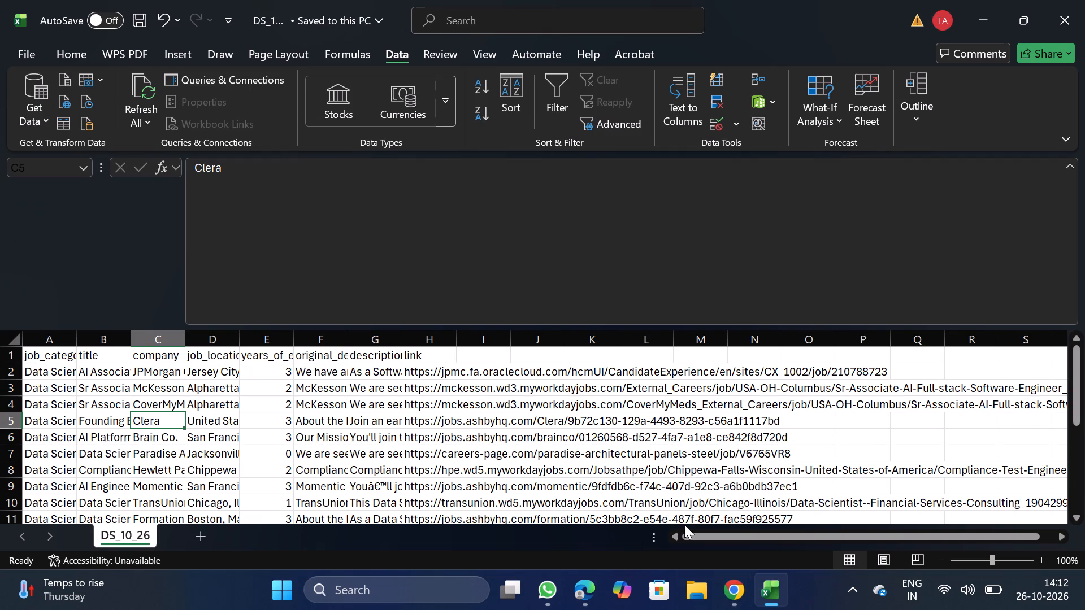
left_click(721, 588)
scroll(613, 503, "down", 2)
left_click(476, 450)
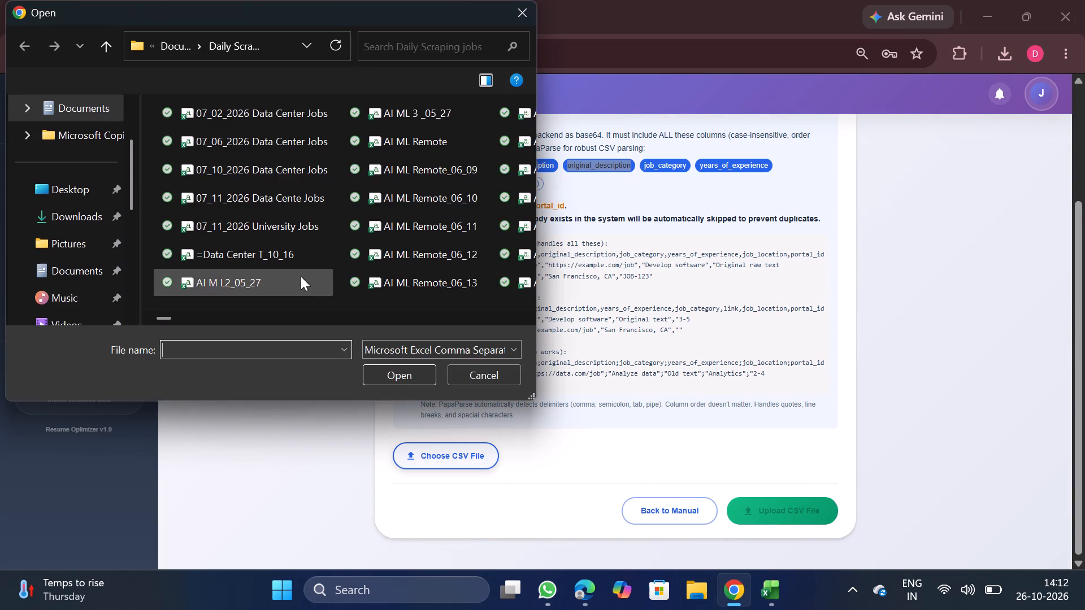
double_click(216, 111)
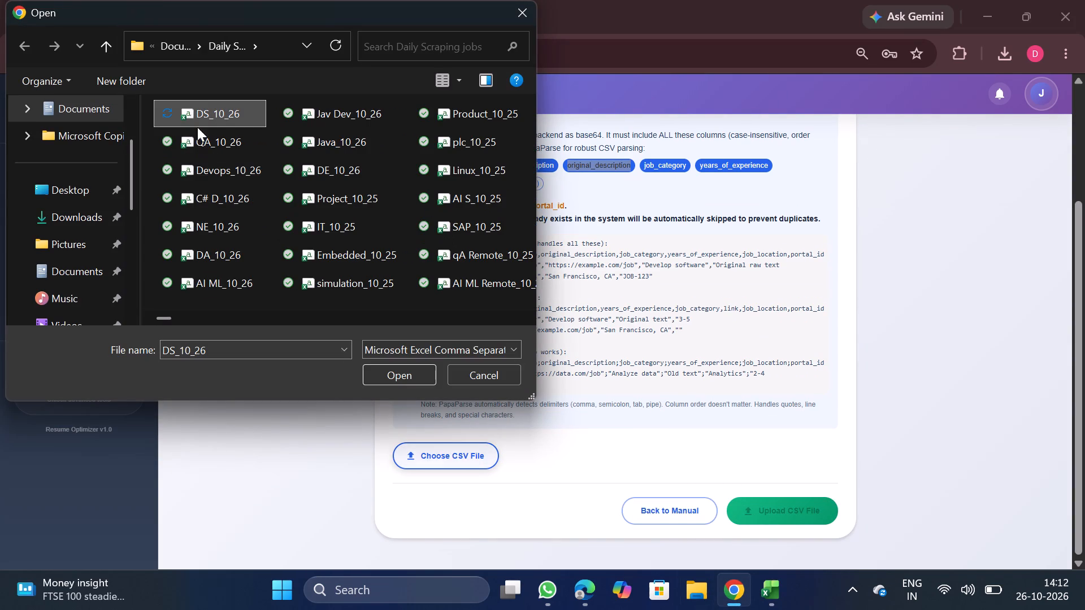
double_click(219, 117)
scroll(577, 450, "down", 2)
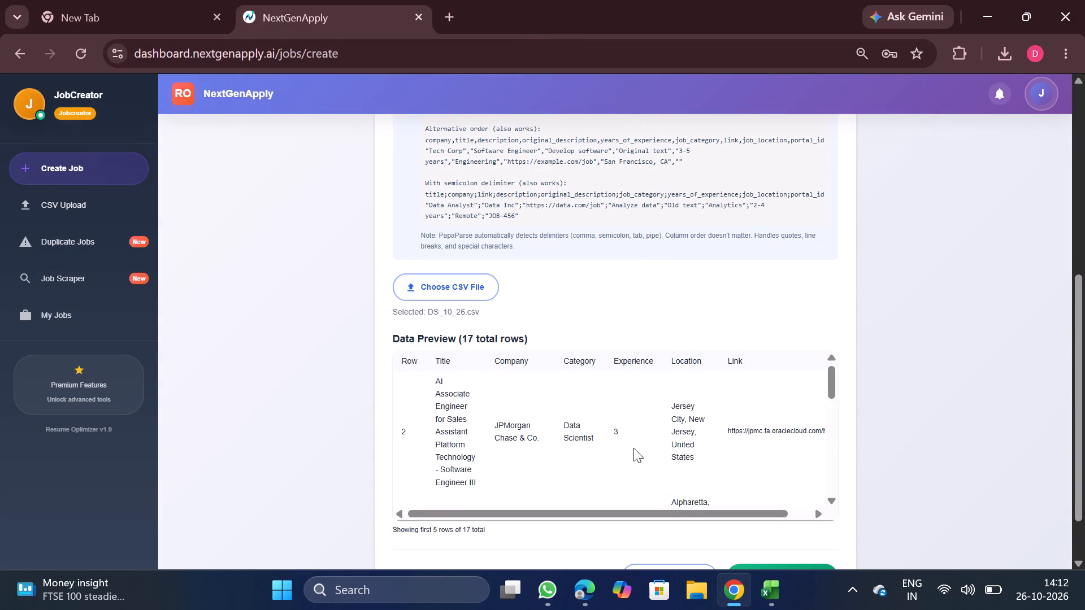
scroll(633, 448, "down", 6)
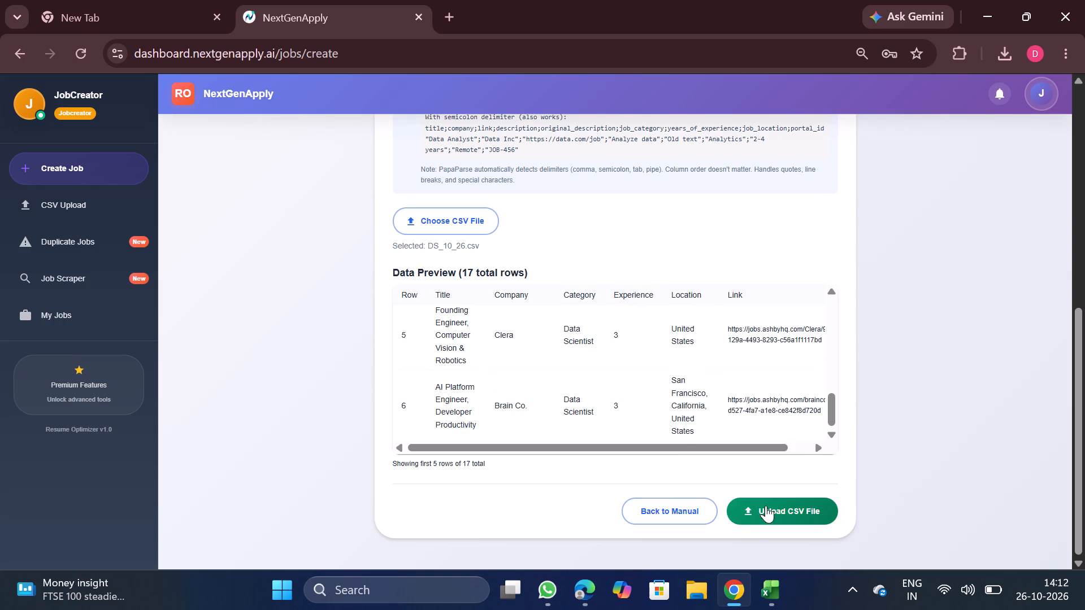
left_click(769, 513)
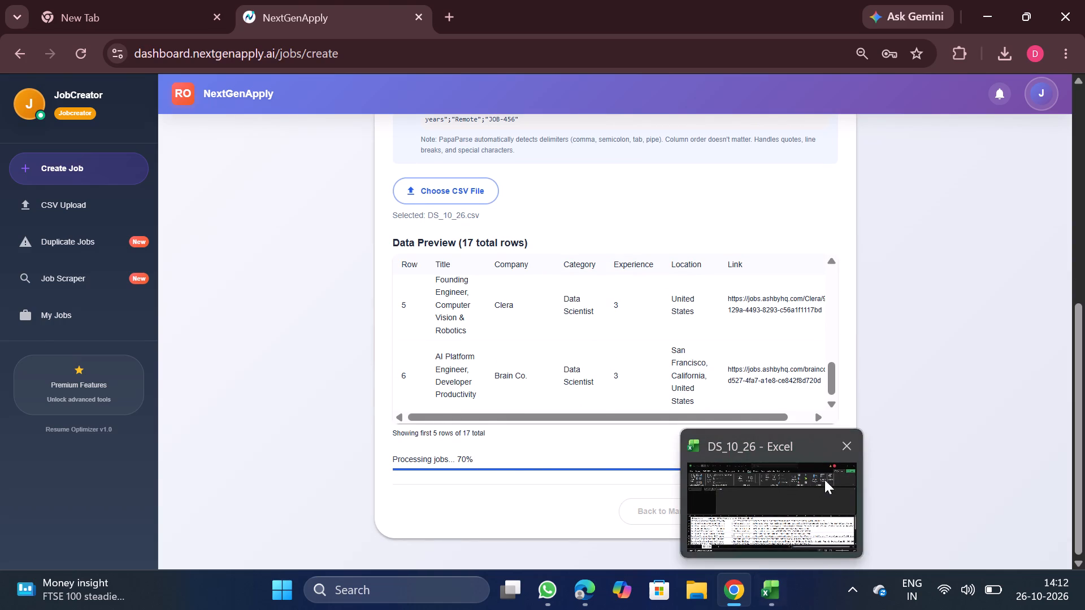
Close the DS_10_26 workbook in Excel.
left_click(845, 450)
Open NextGenApply's CSV Upload page with the upload history.
scroll(585, 394, "up", 5)
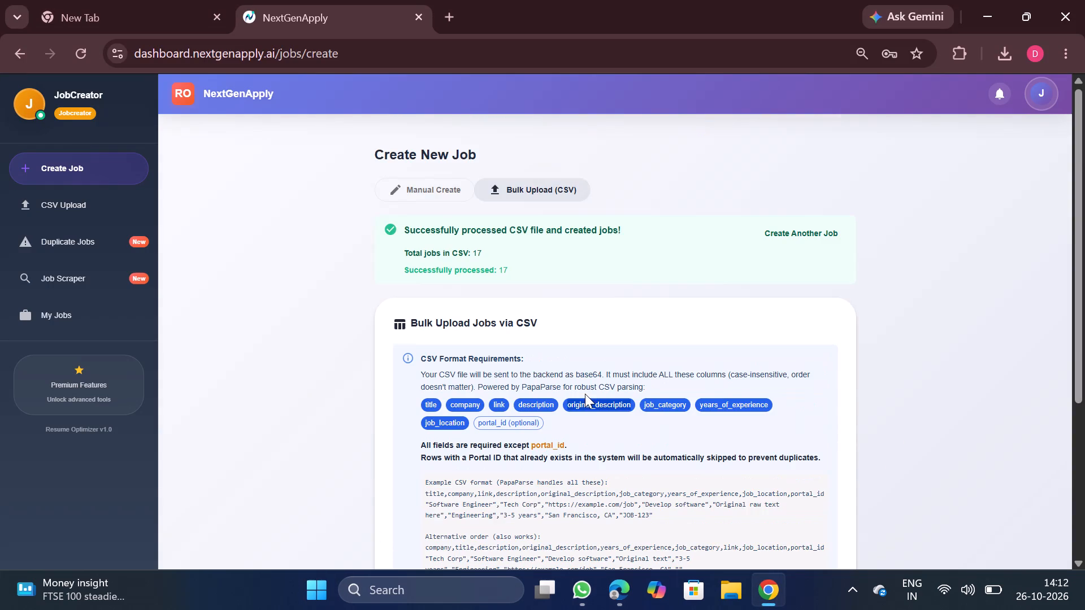
left_click(77, 213)
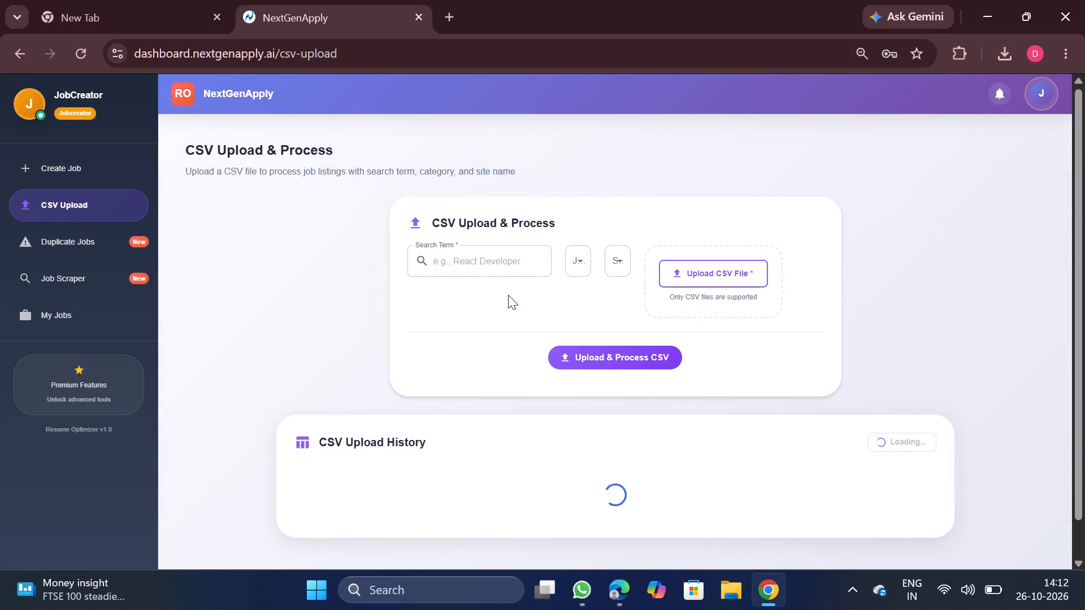
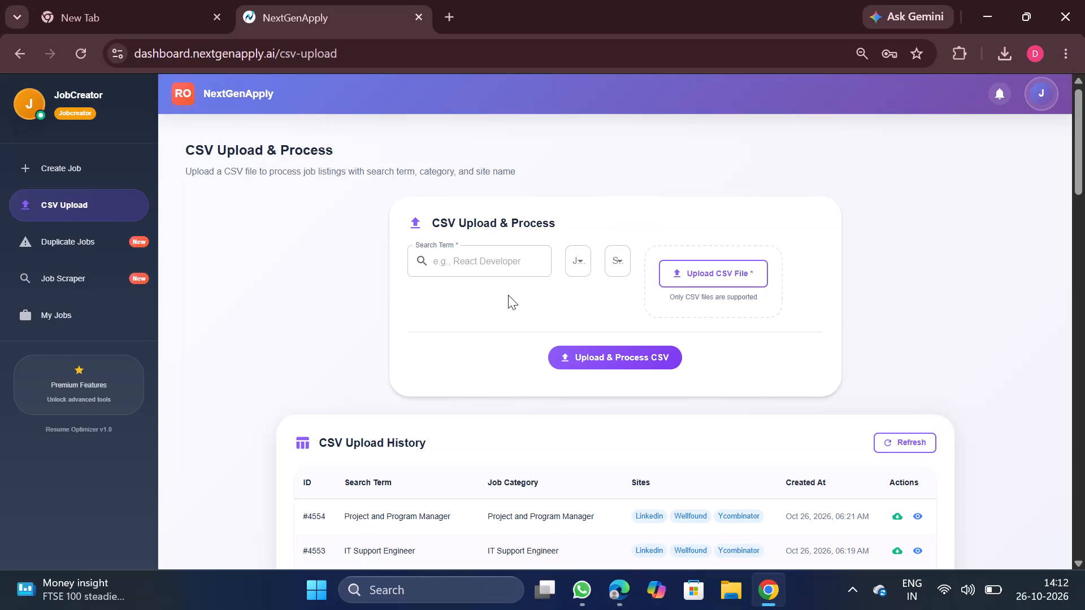
Download the processed Cybersecurity Engineer CSV, entry #4535, from the upload history and open it in Excel.
scroll(593, 489, "down", 3)
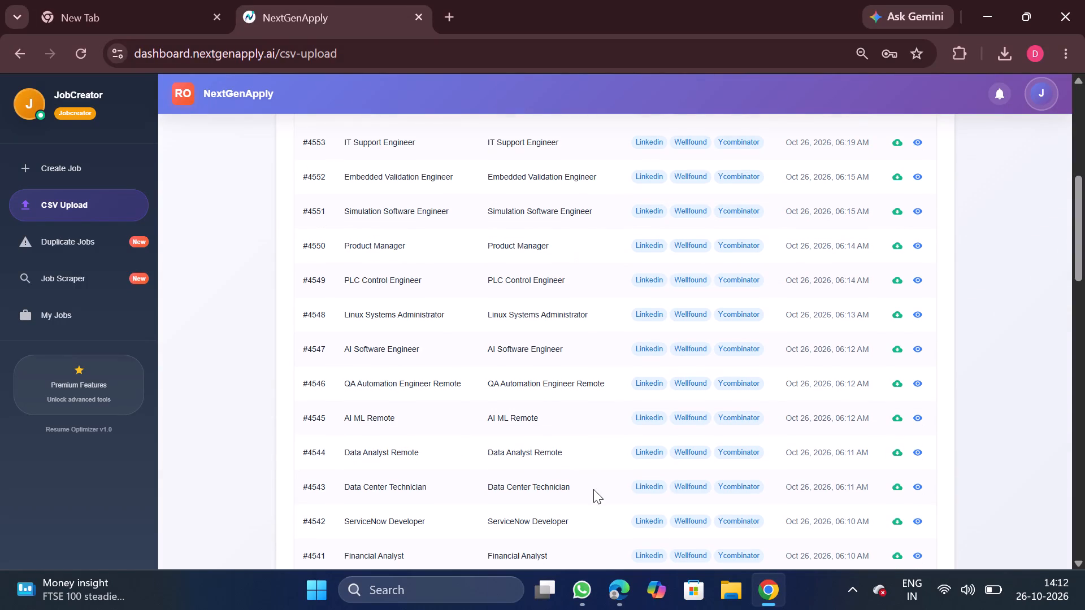
scroll(593, 489, "down", 2)
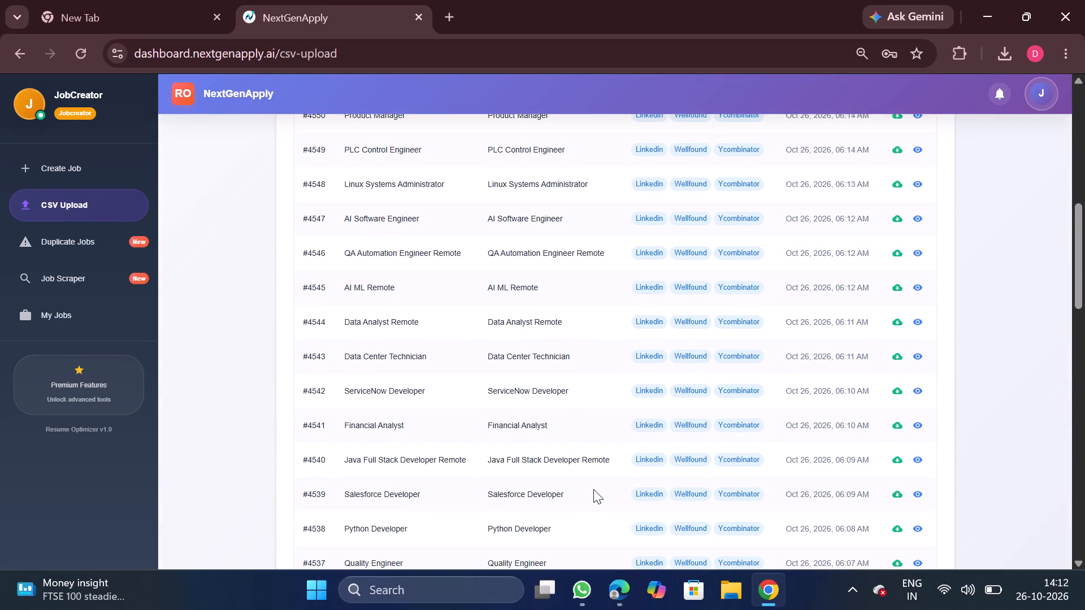
scroll(593, 489, "down", 1)
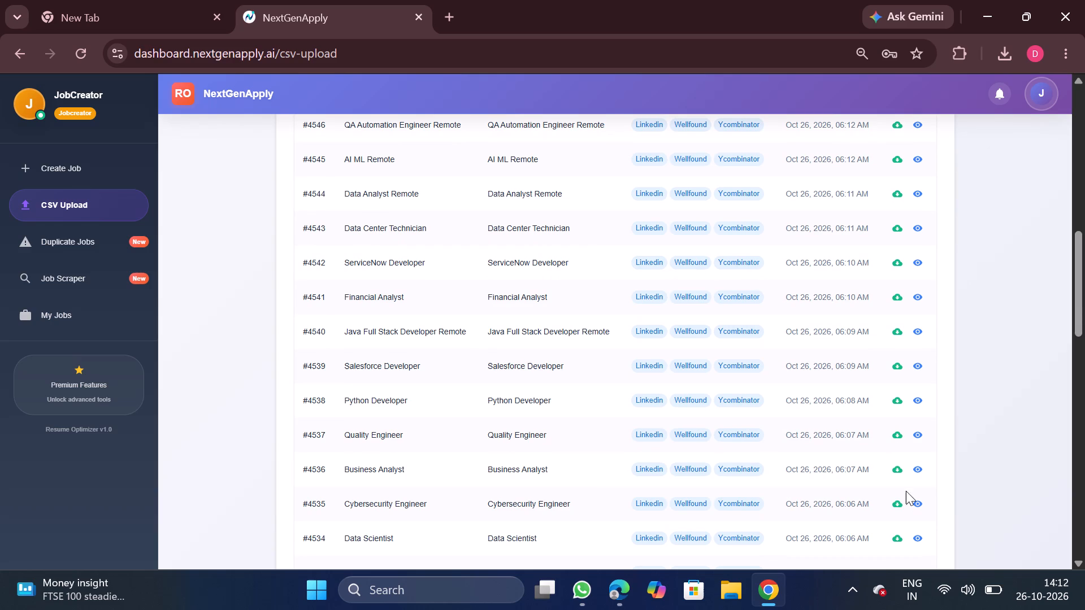
left_click(897, 501)
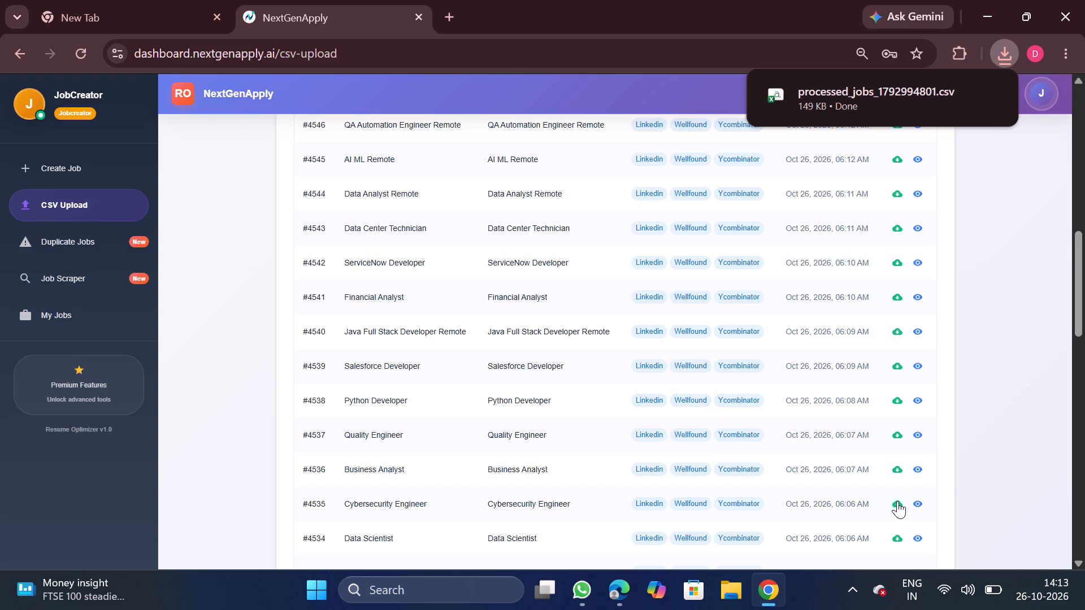
left_click(863, 95)
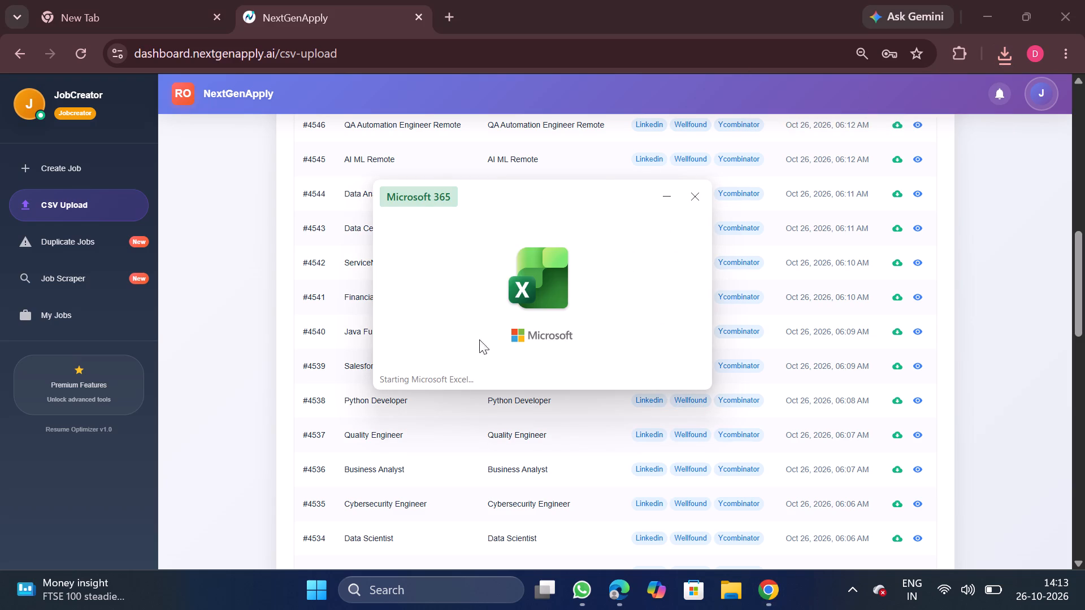
Remove duplicate rows from the whole data range, comparing only the company column.
left_click(293, 415)
key("ctrl+a")
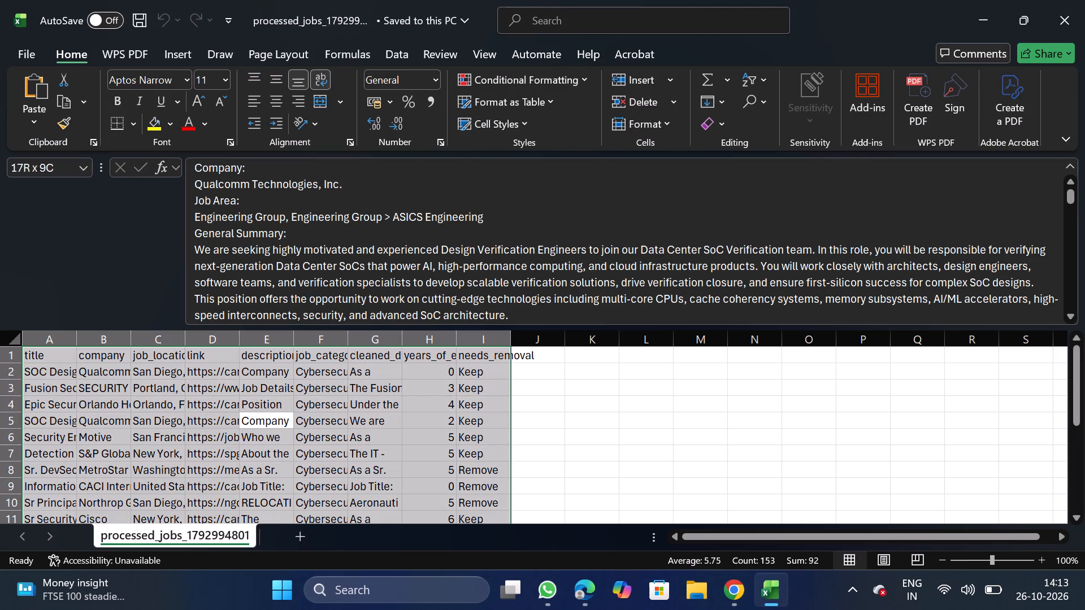
left_click(395, 58)
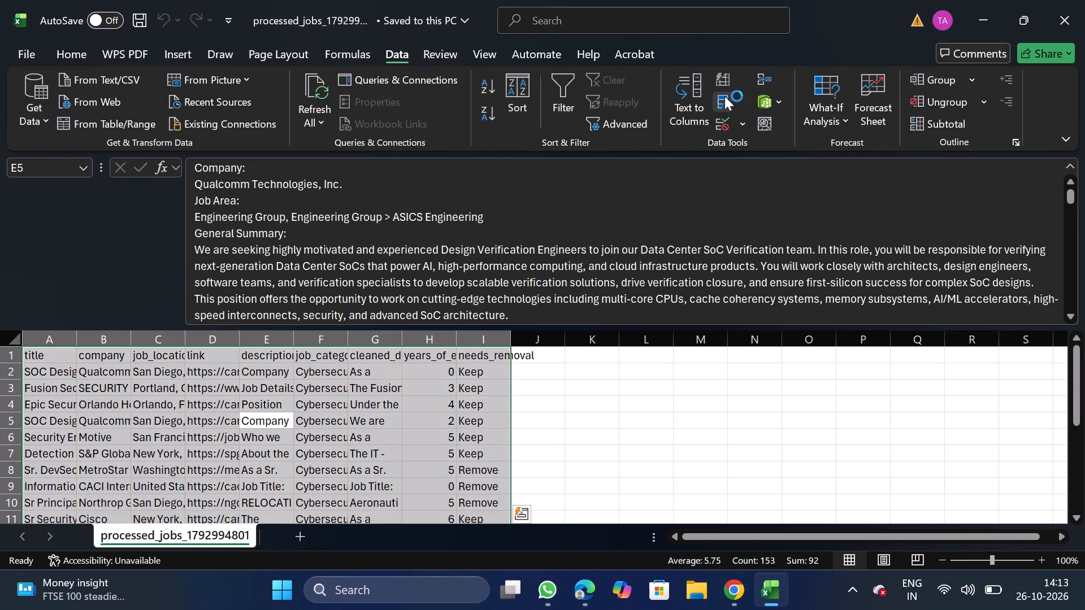
left_click(719, 101)
left_click(236, 258)
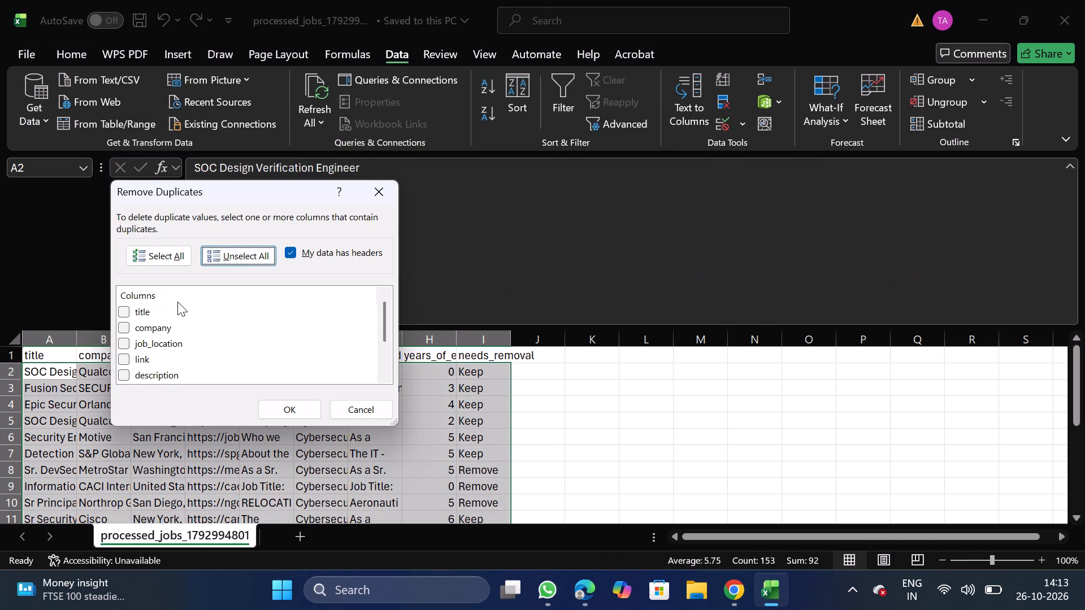
left_click(125, 330)
left_click(303, 412)
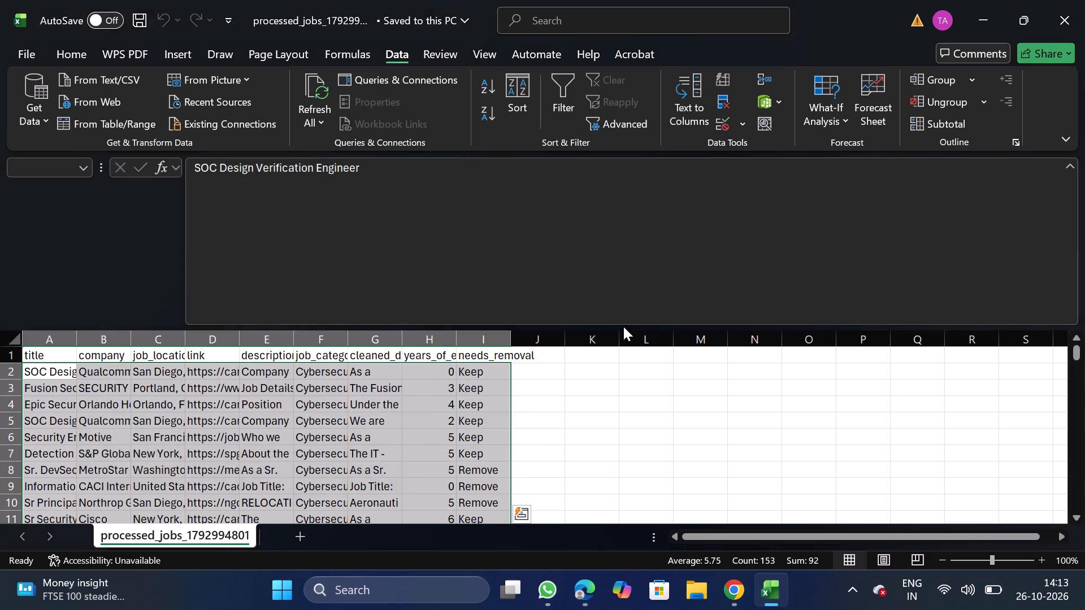
left_click(644, 329)
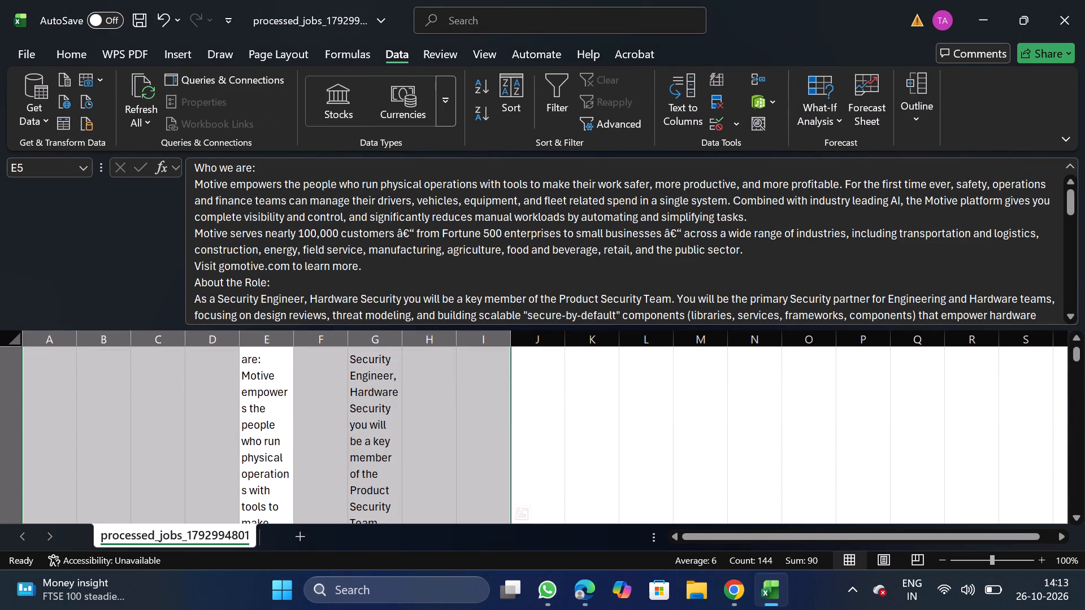
Filter needs_removal to Remove, delete all the filtered job rows, and turn the filter off.
left_click_drag(1077, 351, 1069, 302)
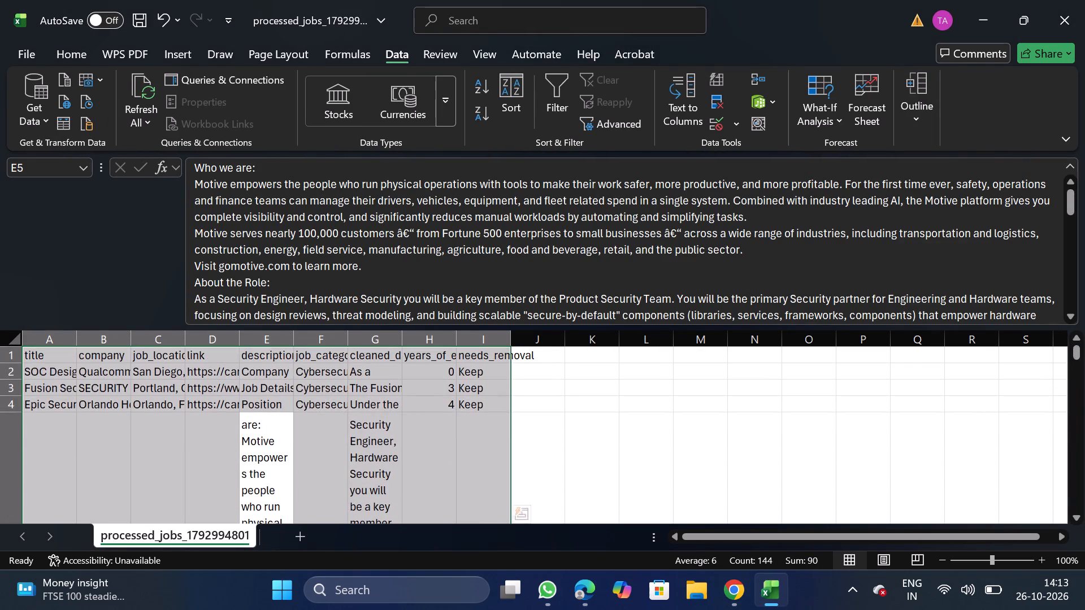
left_click(487, 358)
left_click(549, 108)
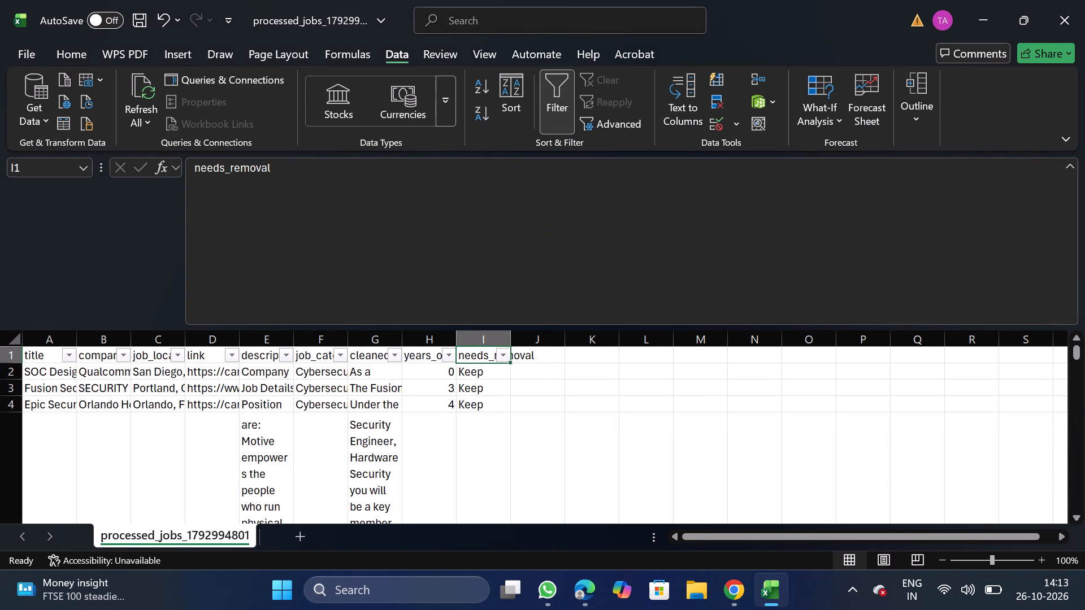
left_click(505, 354)
left_click(323, 402)
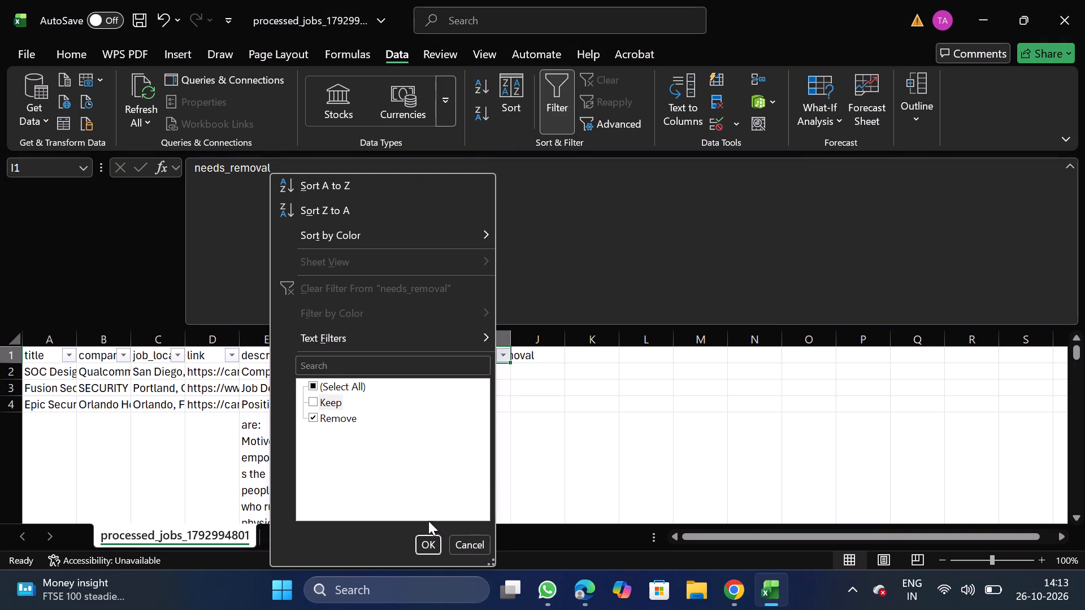
left_click(432, 545)
left_click(7, 383)
key("ctrl+shift+Down")
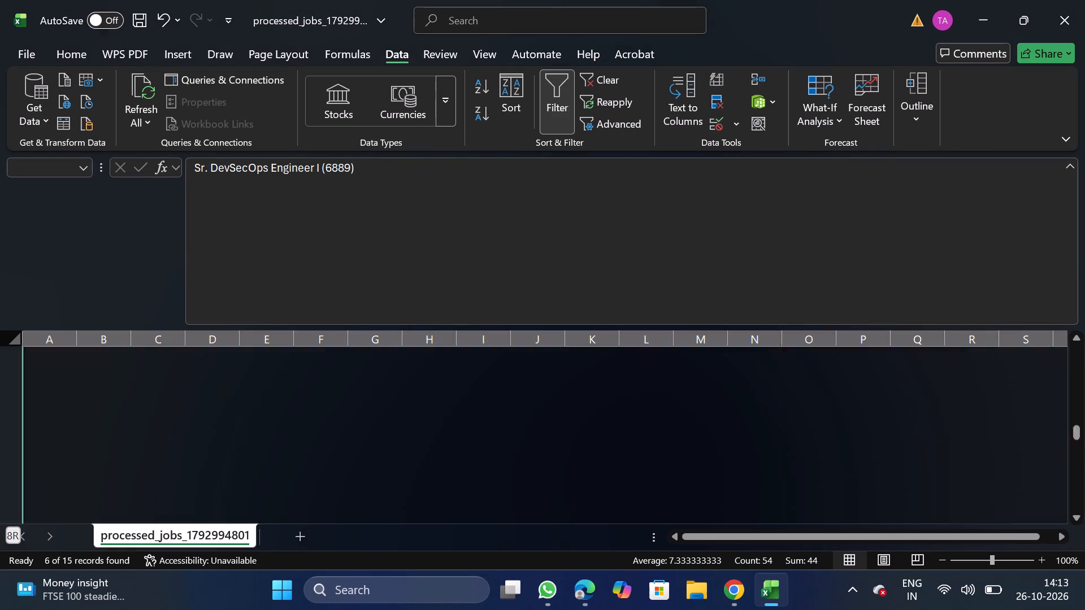
right_click(116, 430)
left_click(192, 286)
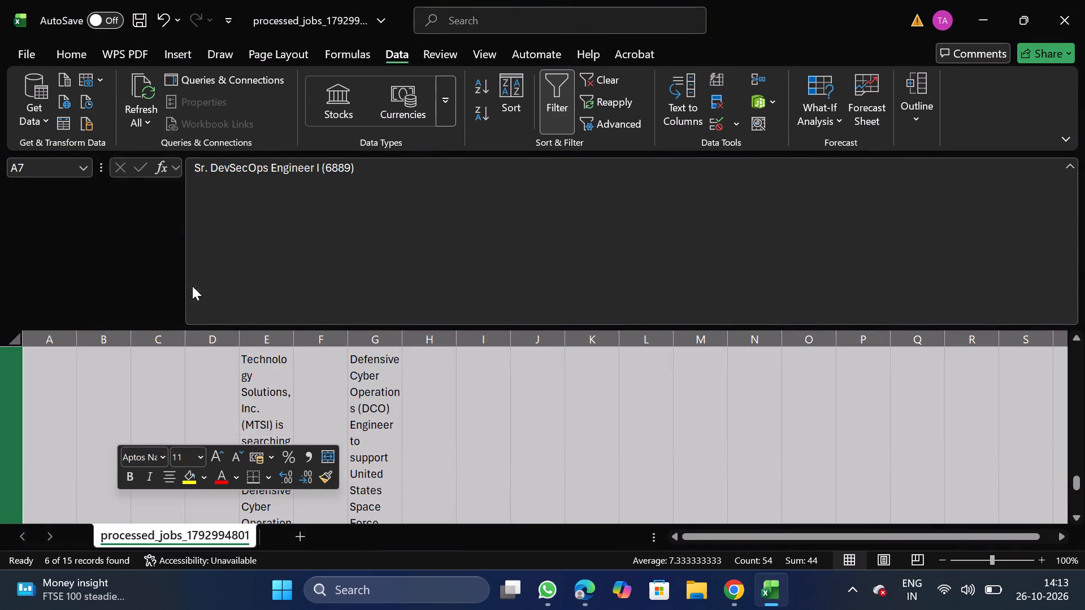
left_click(553, 102)
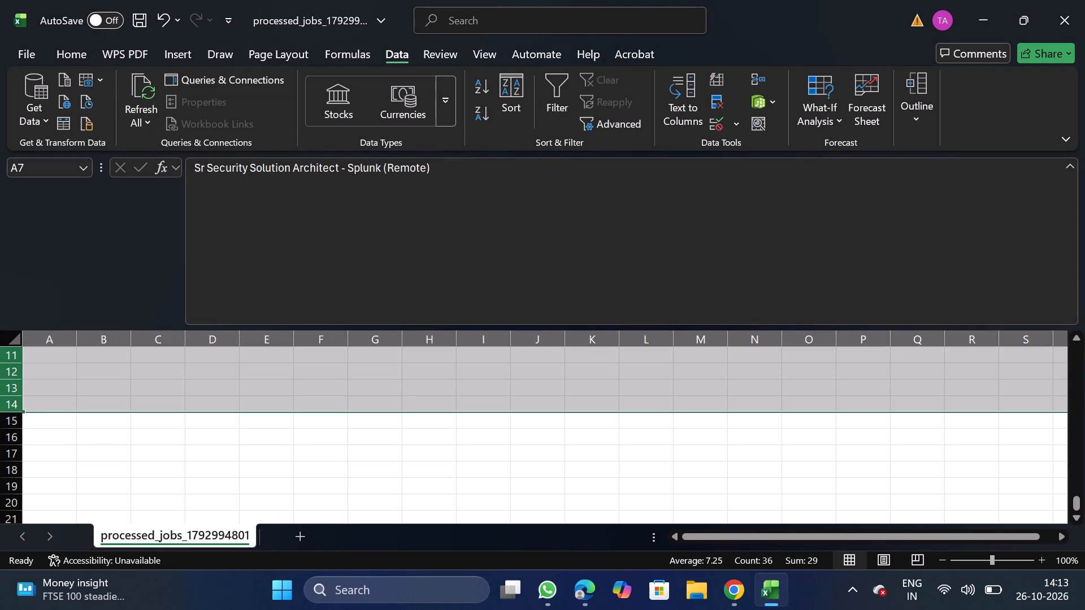
Filter years_of_experience to 8 and 10, delete the filtered job rows, and turn the filter off.
left_click_drag(1073, 509, 1069, 263)
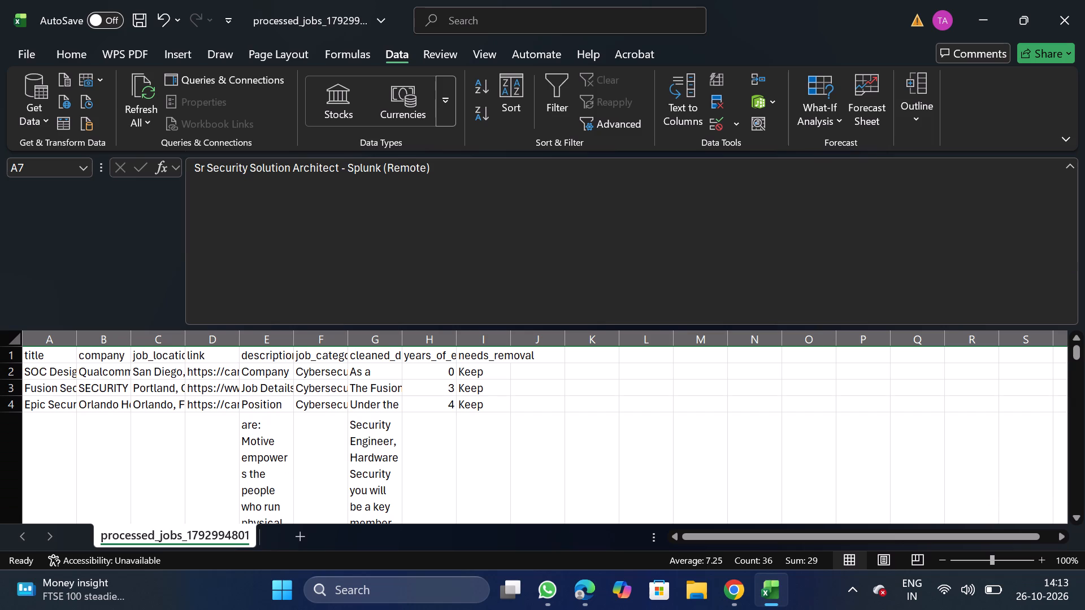
left_click(418, 357)
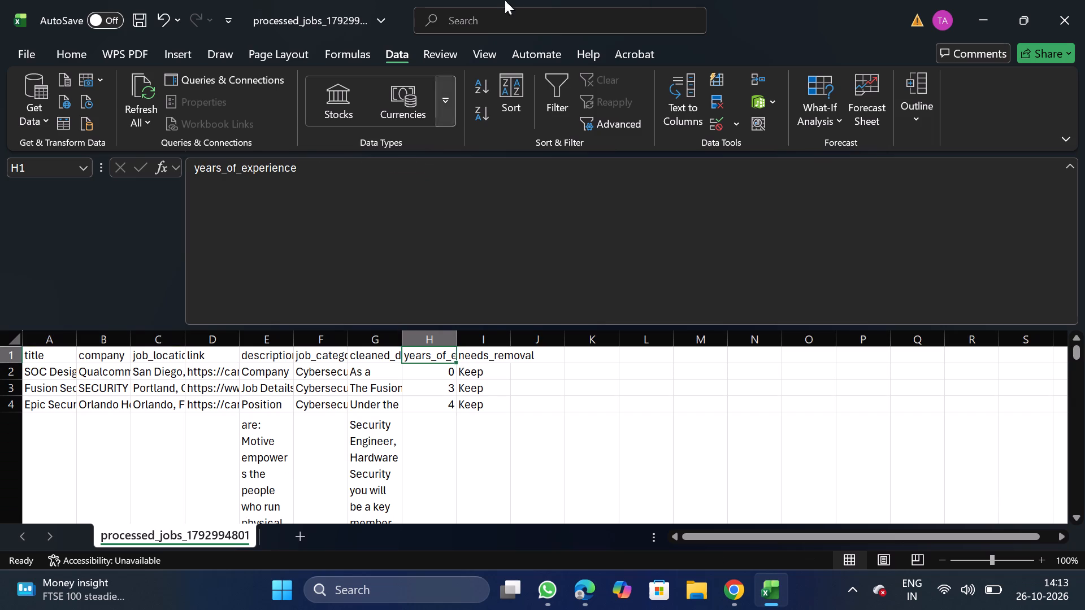
left_click(564, 97)
left_click(449, 359)
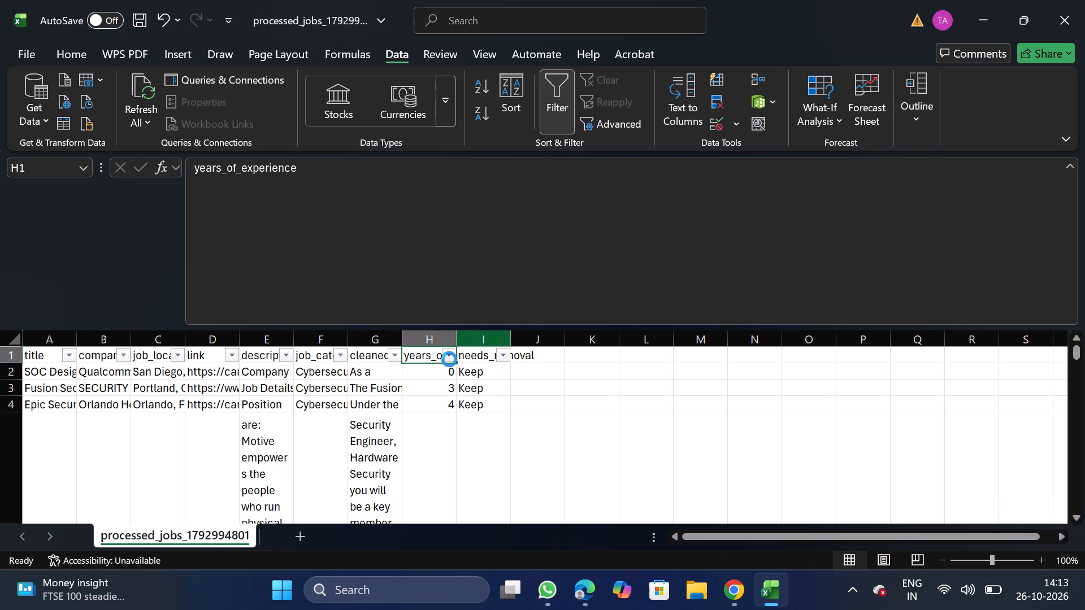
left_click(301, 387)
left_click(257, 483)
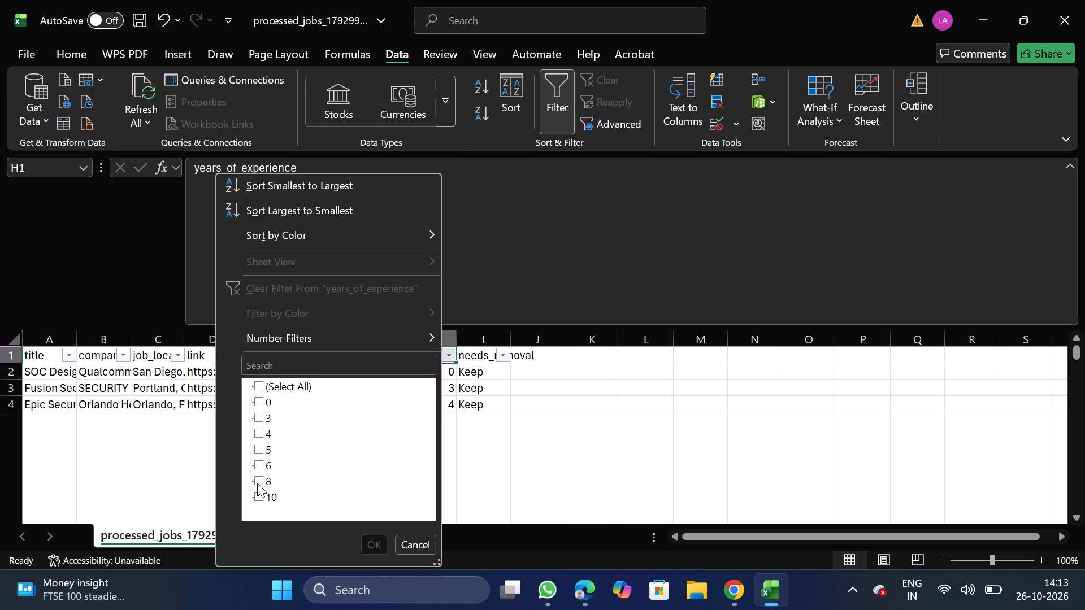
left_click(259, 494)
left_click(371, 542)
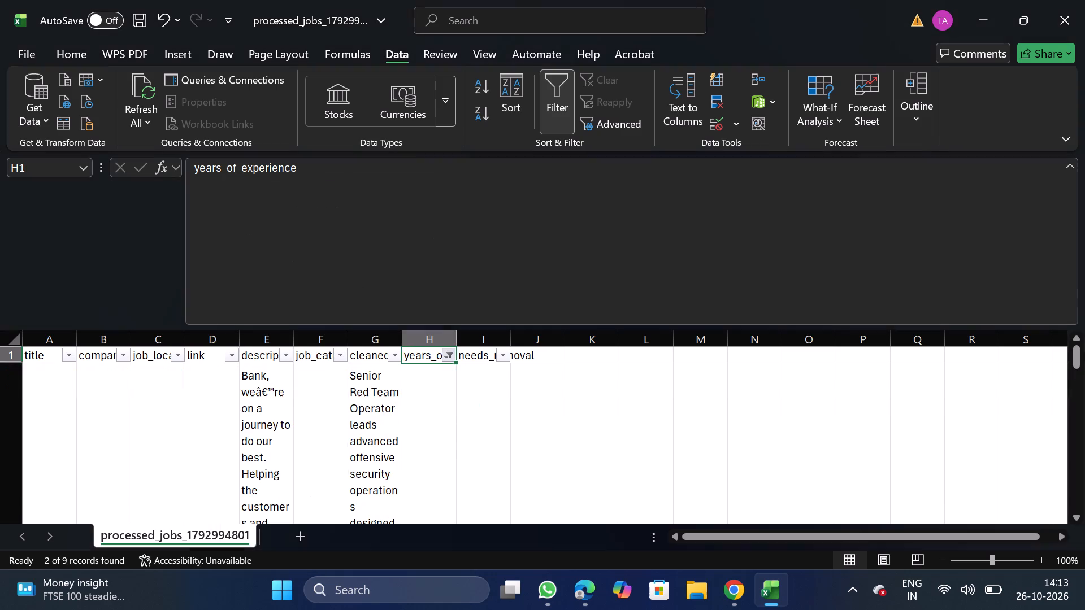
left_click(6, 382)
key("ctrl+shift+Down")
right_click(175, 421)
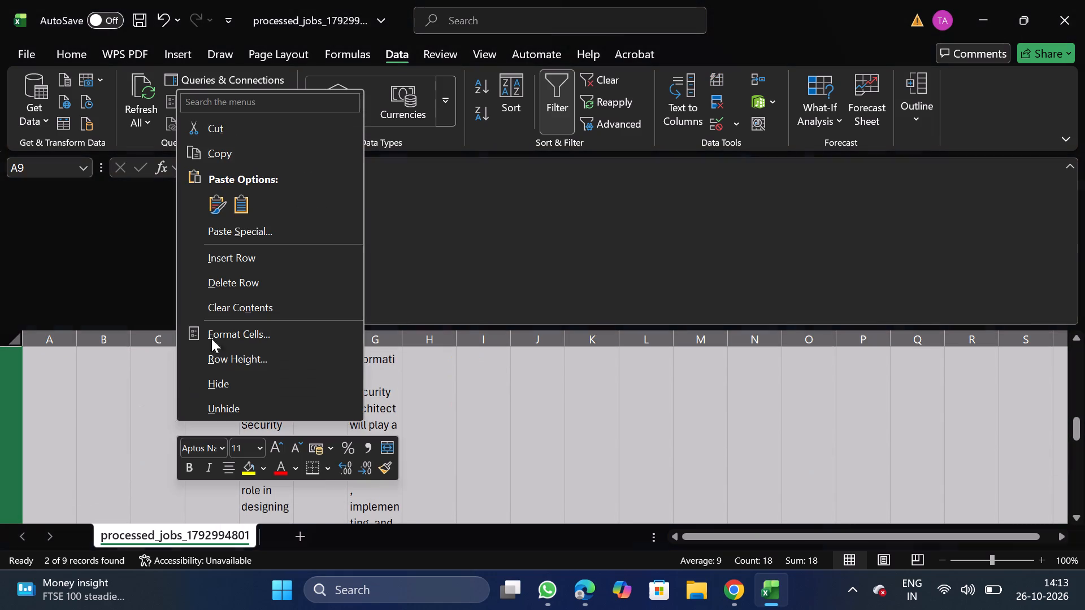
left_click(268, 277)
left_click(557, 115)
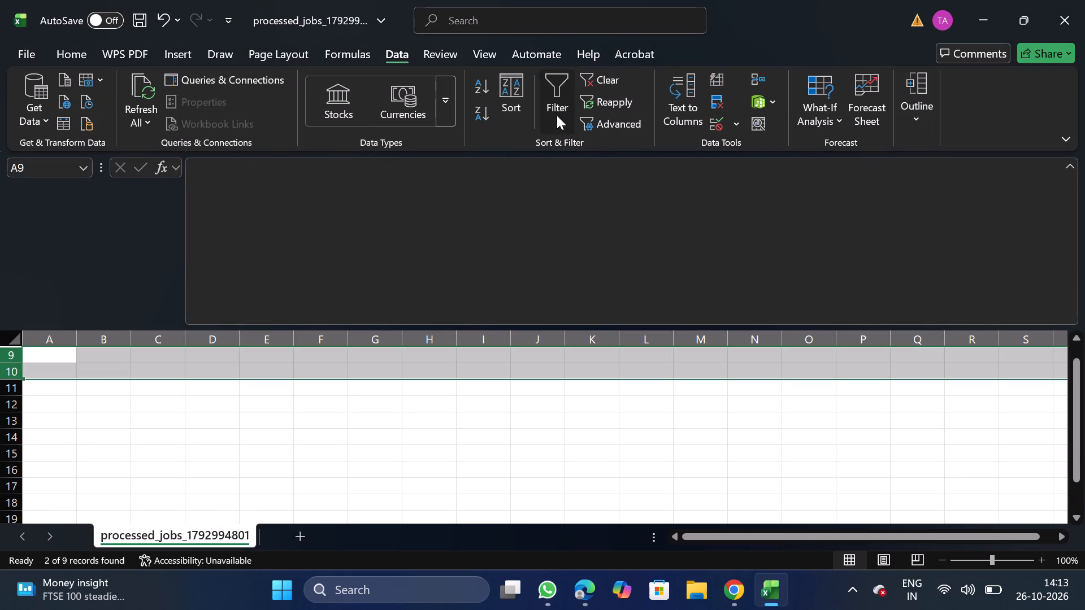
Delete the needs_removal column.
left_click_drag(1078, 505, 1079, 203)
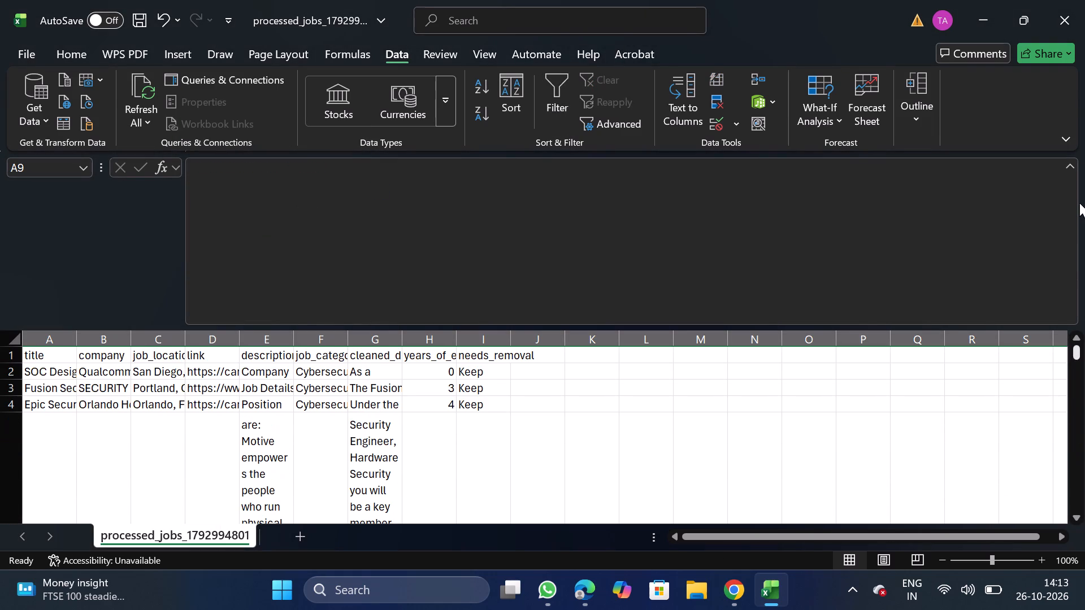
left_click(499, 337)
right_click(491, 429)
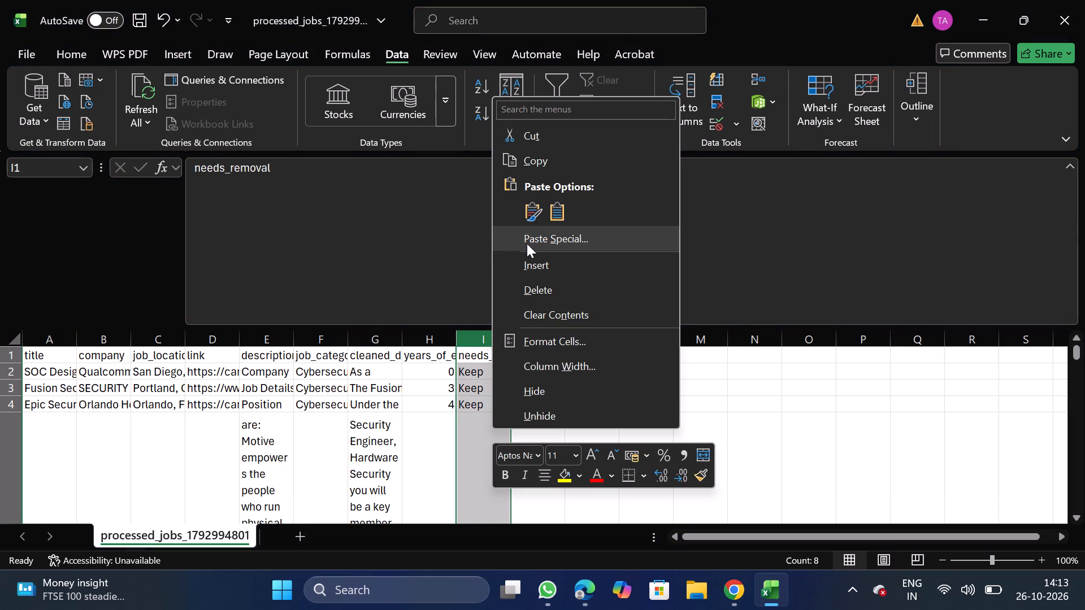
left_click(548, 287)
Move the job_category column in front of the title column as the first column.
left_click(309, 338)
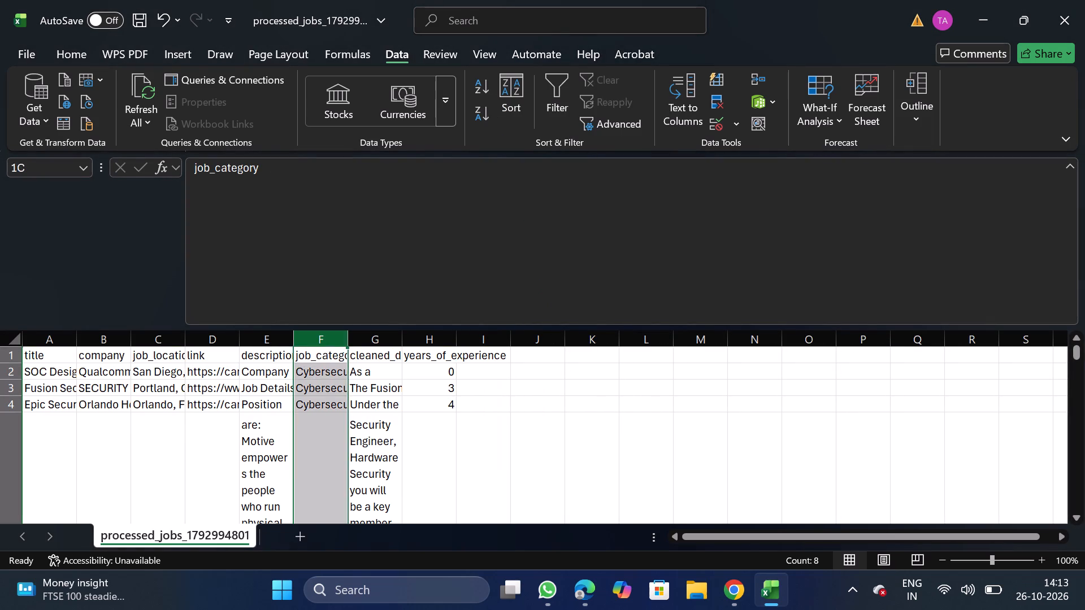
key("ctrl+x")
left_click(309, 338, "ctrl")
left_click(50, 342)
right_click(49, 380)
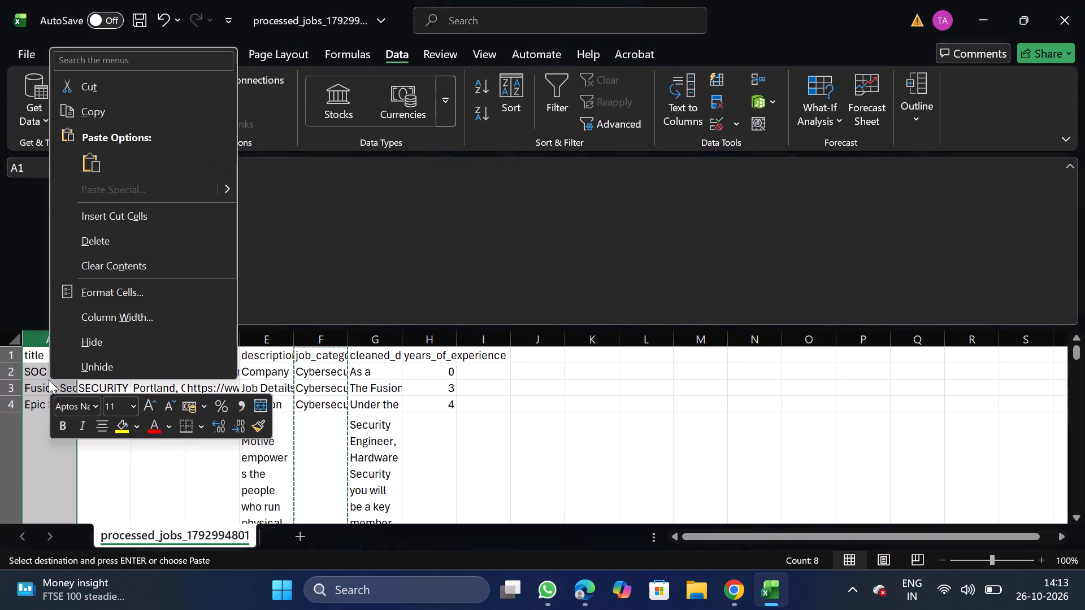
left_click(136, 217)
Turn off text wrapping for the description column and the cleaned description column beside it.
left_click(326, 341)
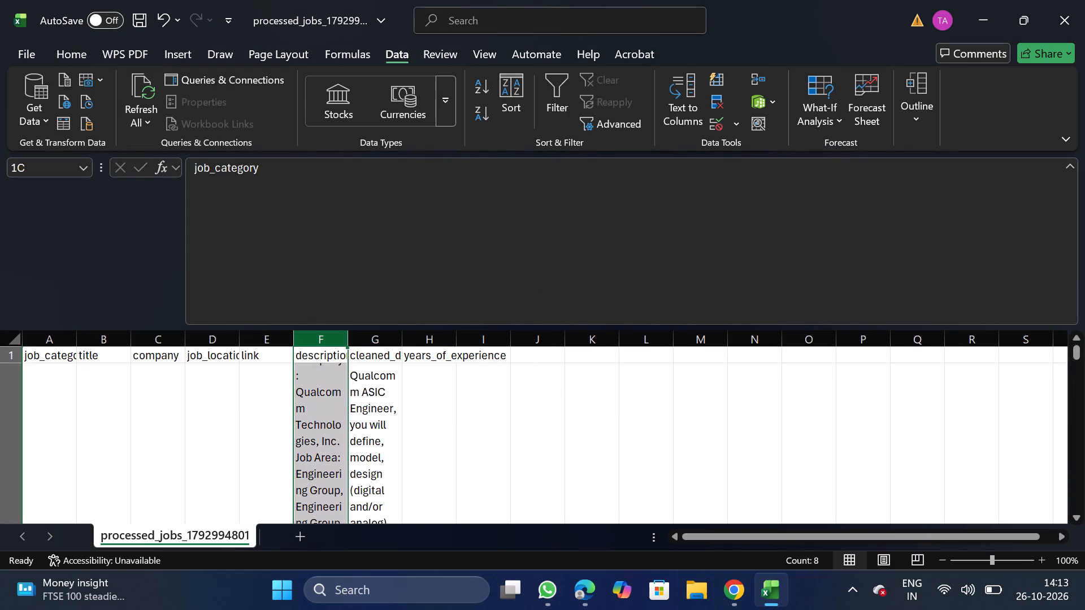
key("shift+Right")
left_click(81, 49)
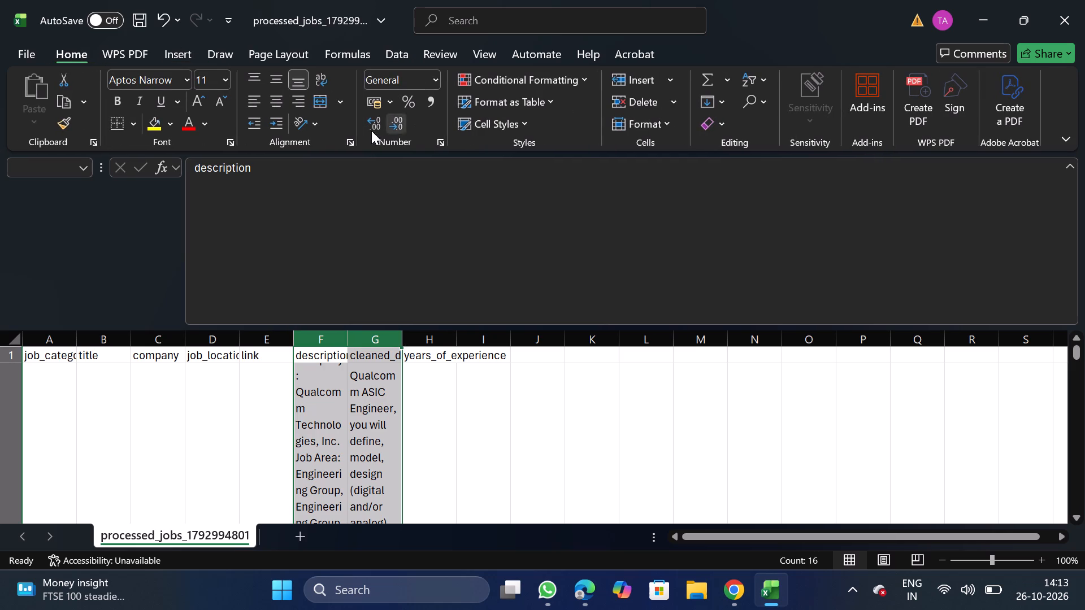
left_click(346, 142)
left_click_drag(101, 280, 92, 276)
double_click(92, 276)
double_click(92, 276)
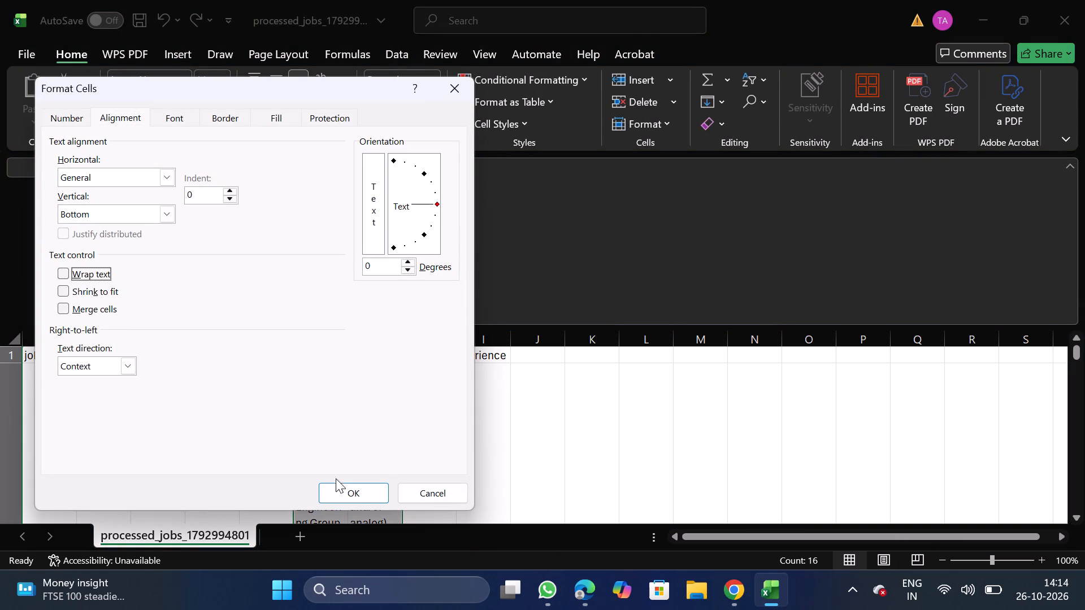
left_click(369, 499)
Move the link column to the end, after years_of_experience.
left_click(258, 343)
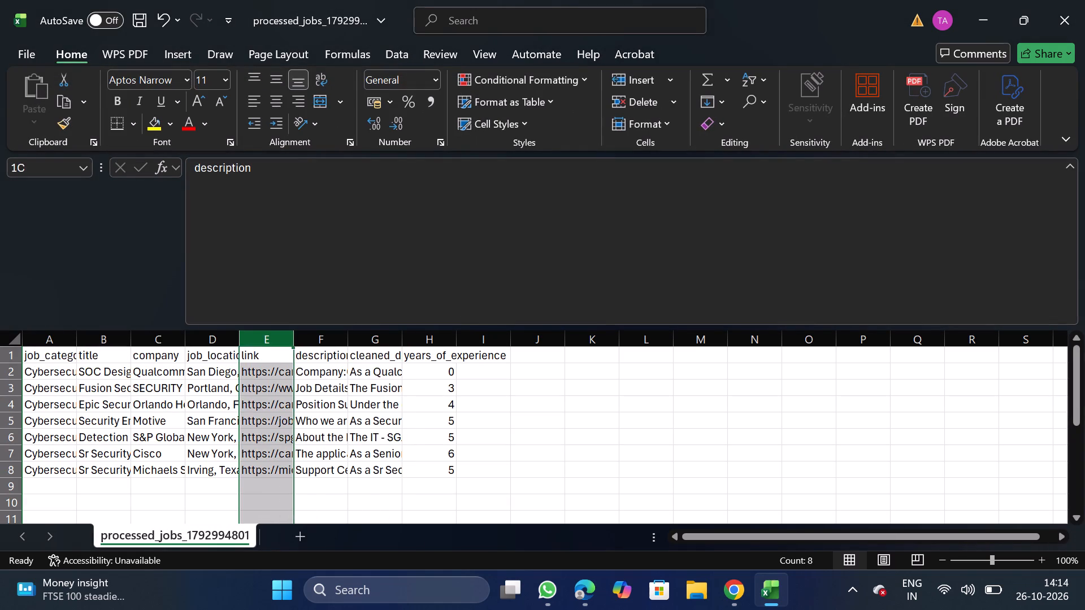
key("ctrl+x")
left_click_drag(484, 338, 480, 395)
right_click(480, 395)
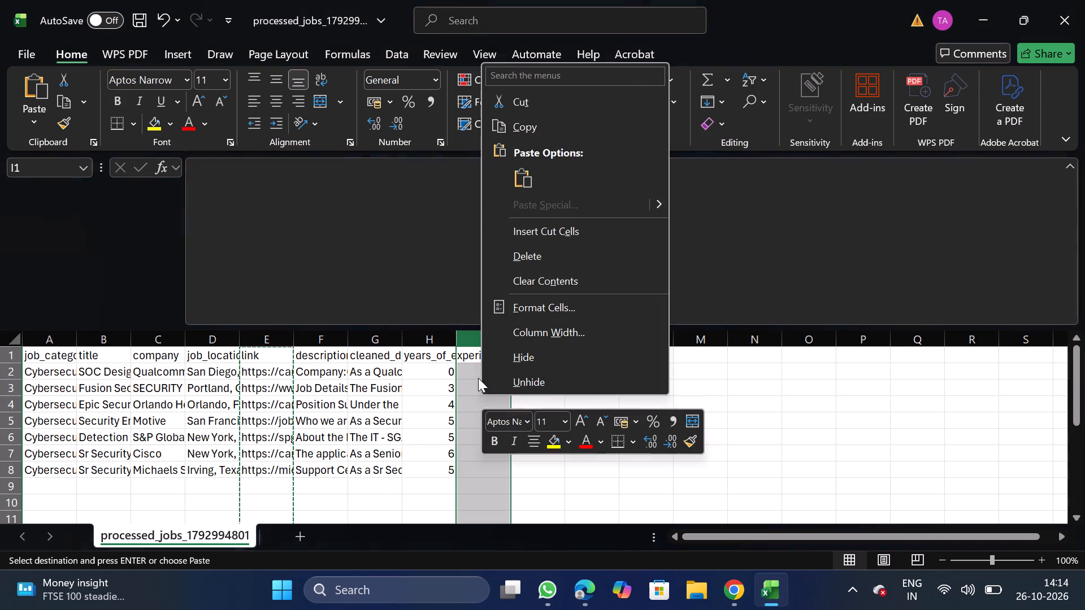
left_click(537, 232)
Move the years_of_experience column in front of the description column, right after job_location.
left_click(371, 336)
key("ctrl+x")
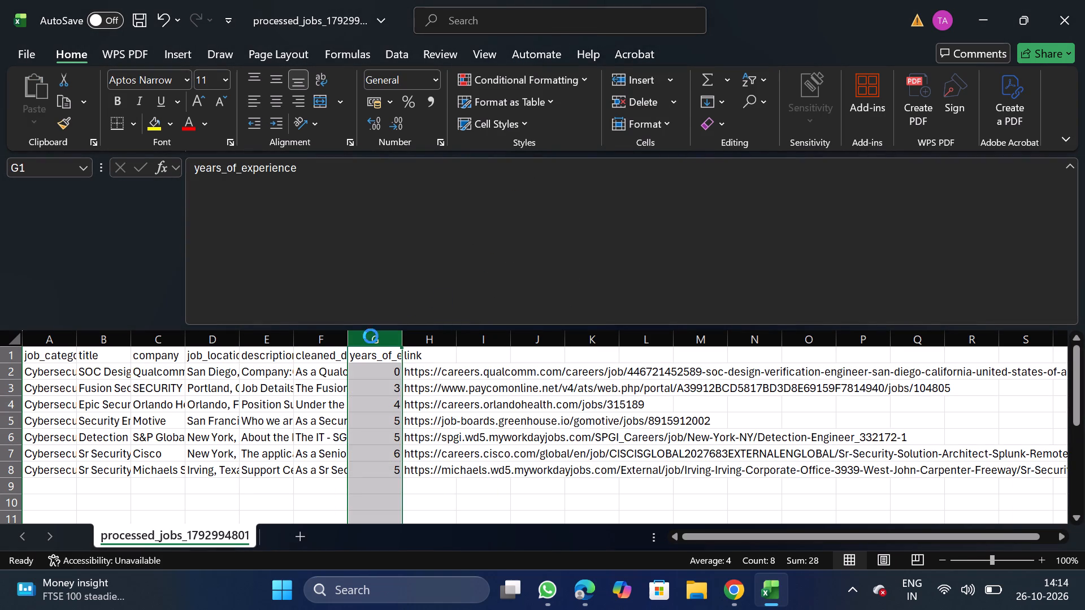
left_click_drag(258, 335, 267, 402)
left_click(267, 402)
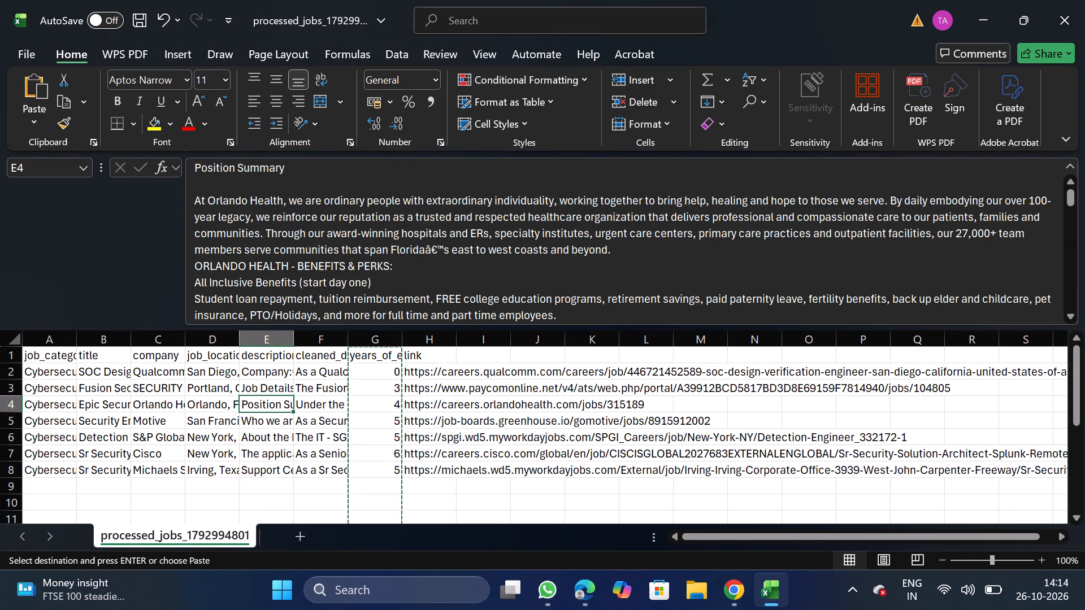
left_click(266, 342)
right_click(277, 424)
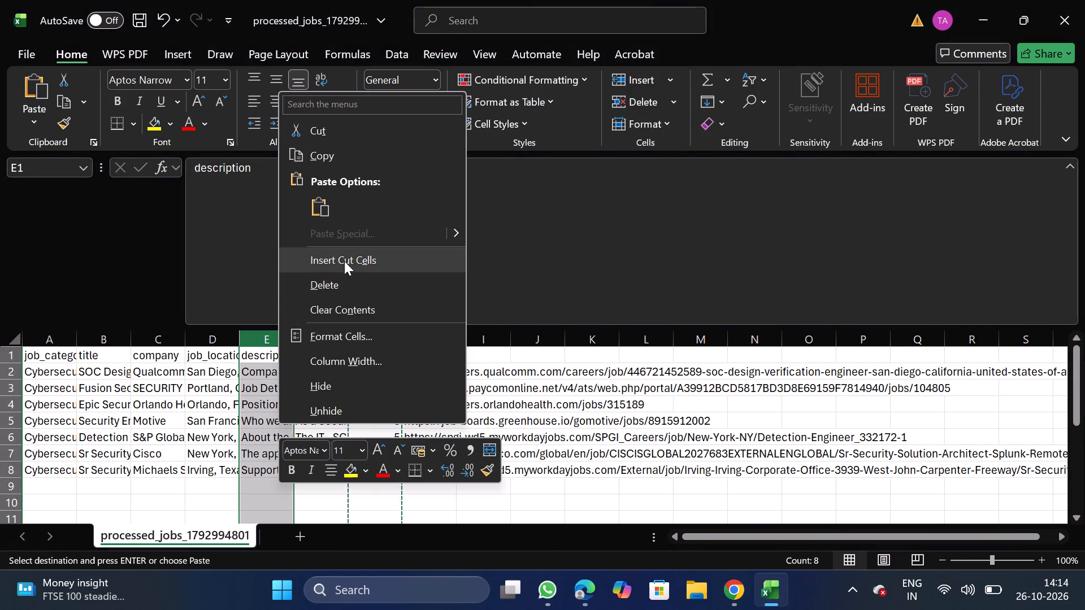
left_click(346, 259)
Rename the cleaned description column's header as description, reusing the header text of the column before it.
left_click(321, 351)
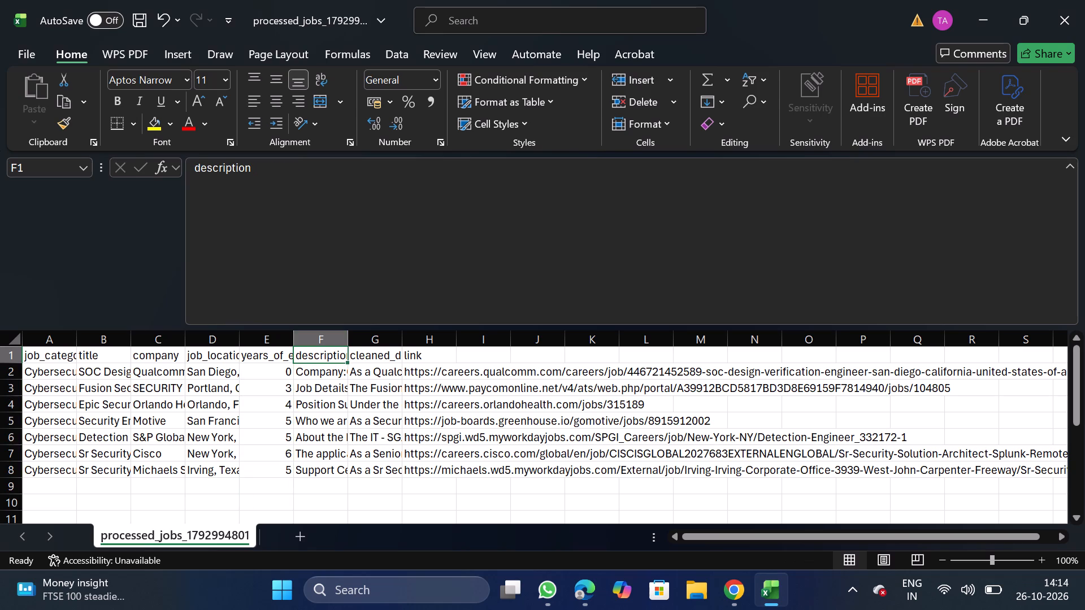
left_click_drag(190, 160, 281, 160)
key("ctrl+c")
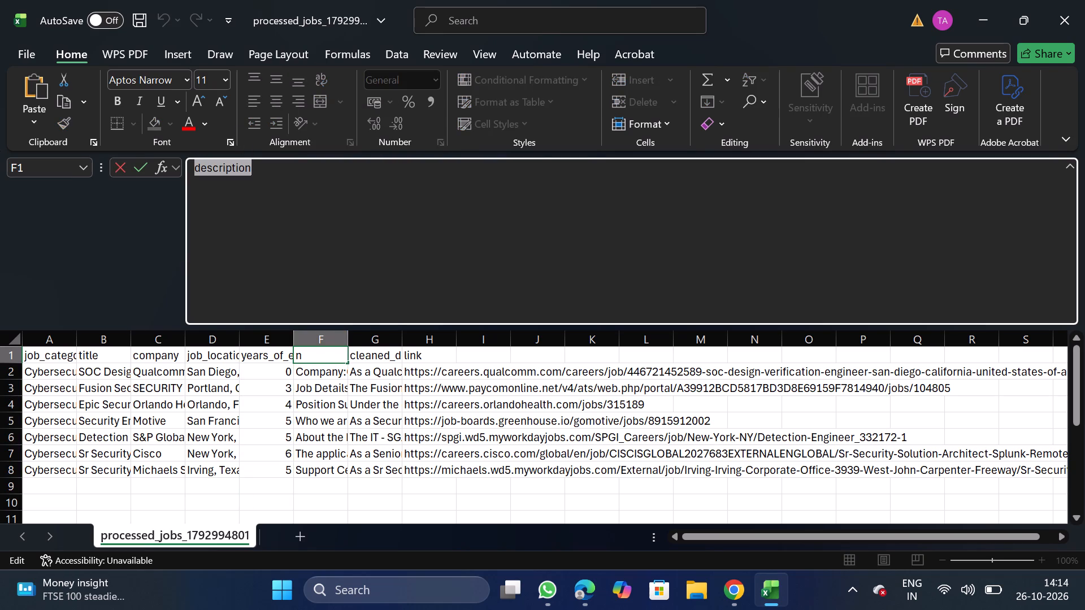
left_click(374, 351)
left_click(473, 298)
key("BackSpace")
key("BackSpace")
key("BackSpace")
key("BackSpace")
key("BackSpace")
key("BackSpace")
key("BackSpace")
key("BackSpace")
key("BackSpace")
key("BackSpace")
key("BackSpace")
key("BackSpace")
key("BackSpace")
key("BackSpace")
key("BackSpace")
key("BackSpace")
key("BackSpace")
key("BackSpace")
key("BackSpace")
key("BackSpace")
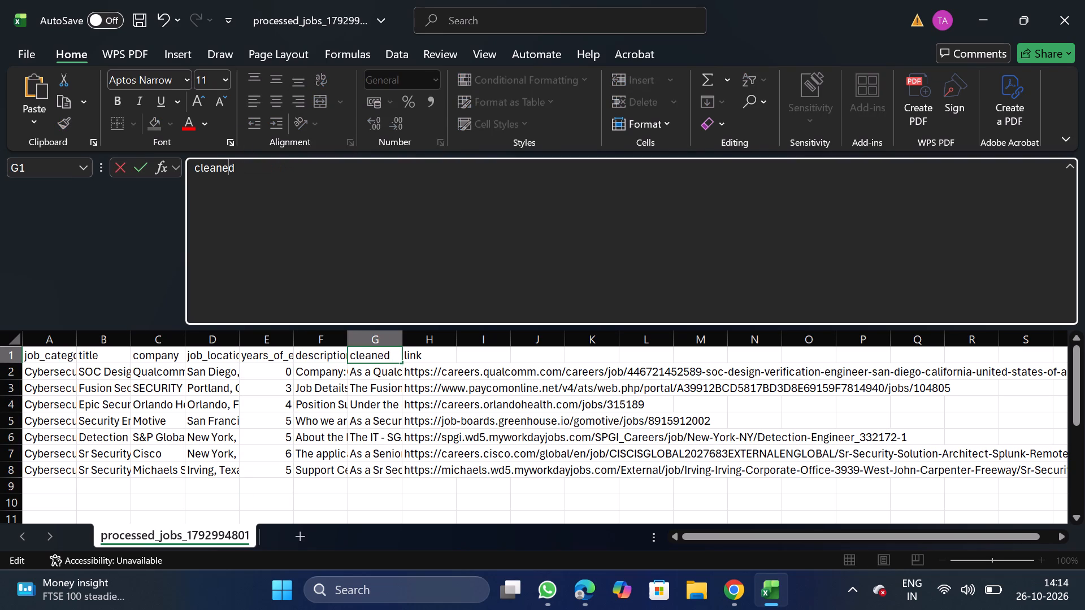
key("ctrl+v")
Rename the first description column's header as original_description, copying the name from NextGenApply's bulk upload CSV format requirements.
left_click(315, 362)
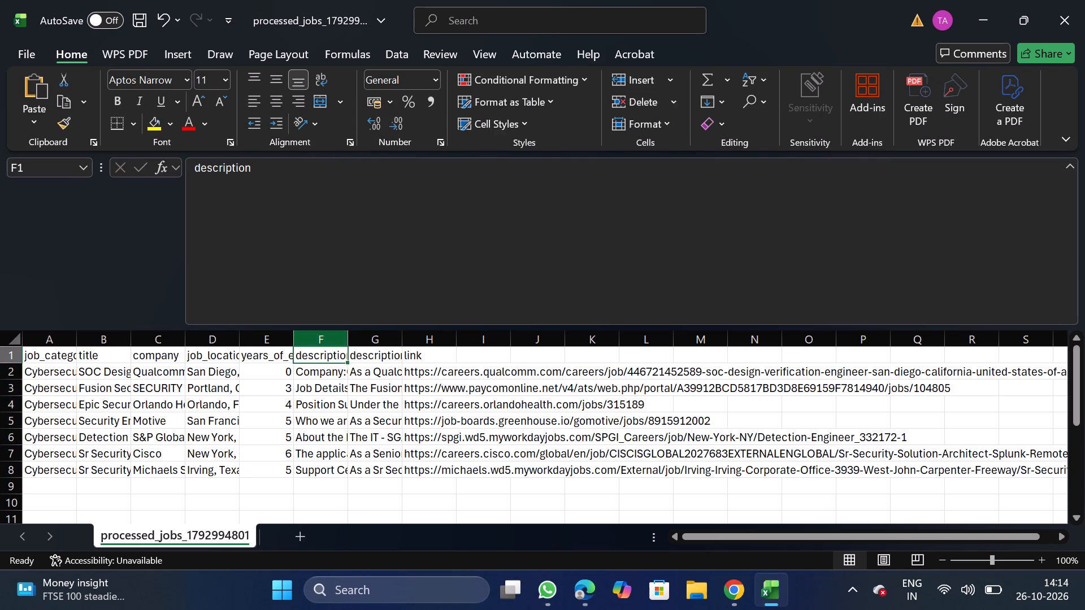
left_click(467, 247)
key("BackSpace")
key("BackSpace")
key("BackSpace")
key("BackSpace")
key("BackSpace")
key("BackSpace")
key("BackSpace")
key("BackSpace")
key("BackSpace")
key("BackSpace")
key("BackSpace")
key("BackSpace")
key("BackSpace")
key("BackSpace")
key("BackSpace")
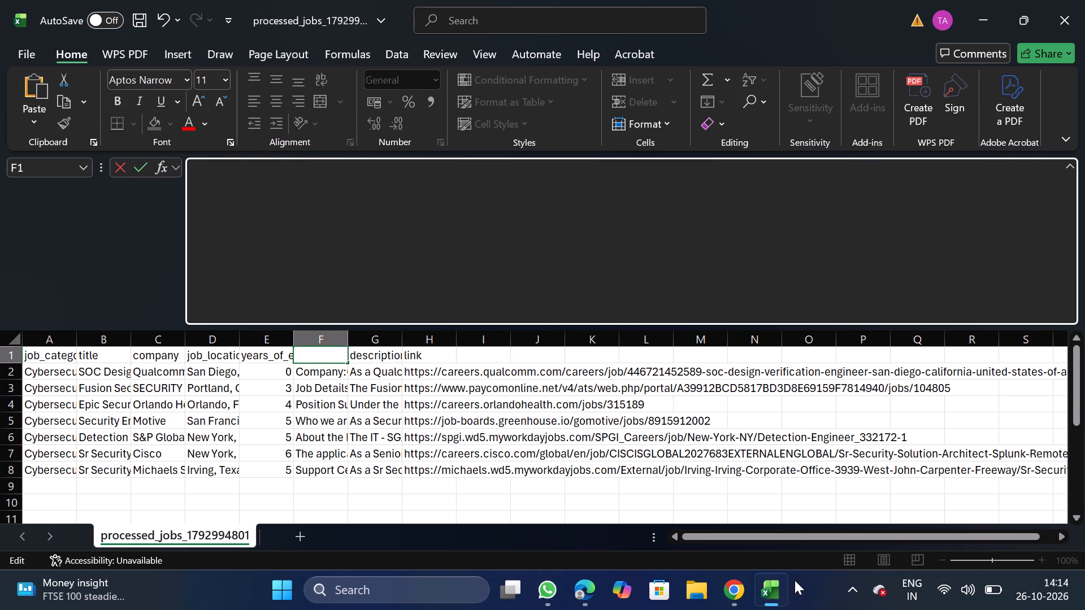
left_click(735, 595)
left_click(47, 167)
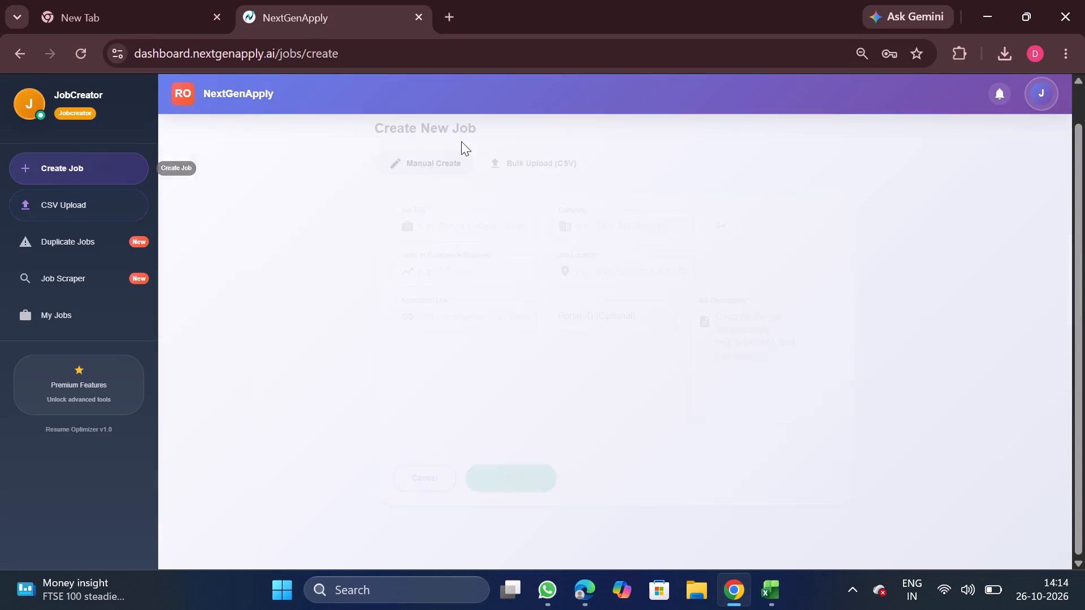
left_click(532, 151)
double_click(609, 282)
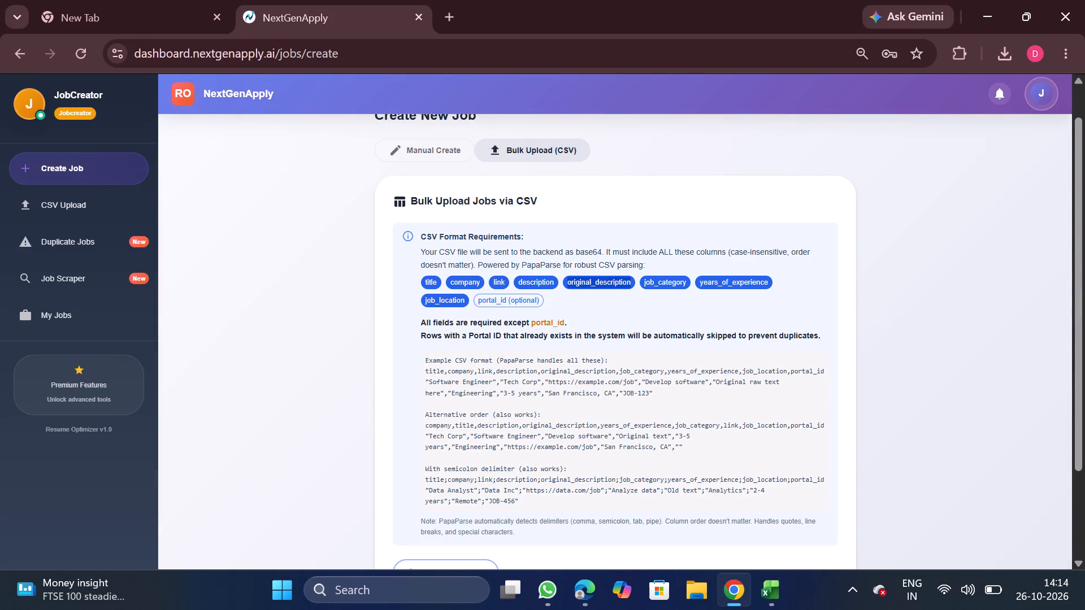
key("ctrl+c")
left_click(784, 596)
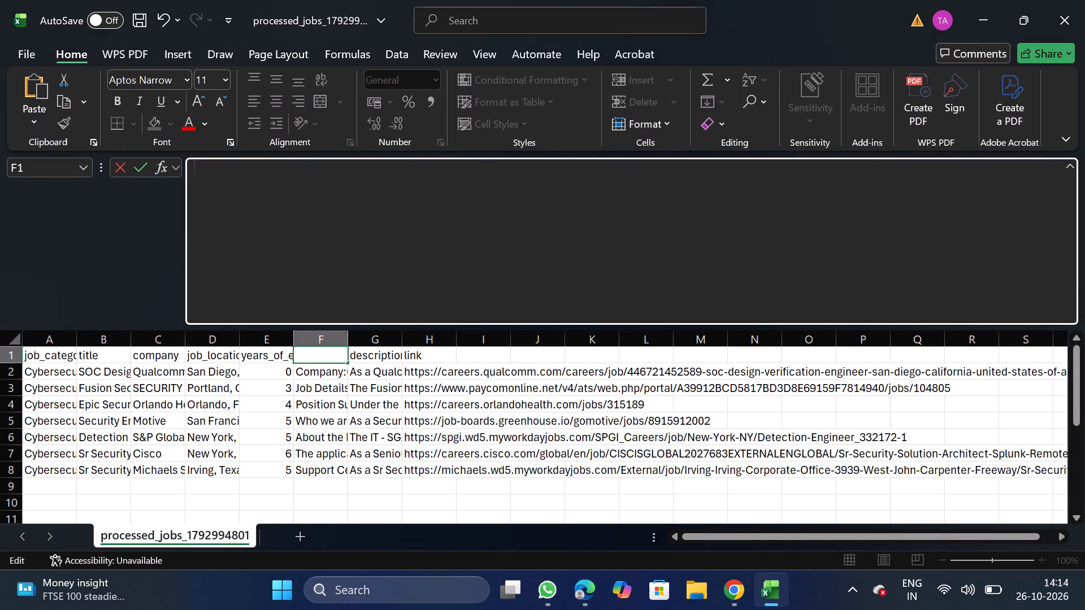
key("ctrl+v")
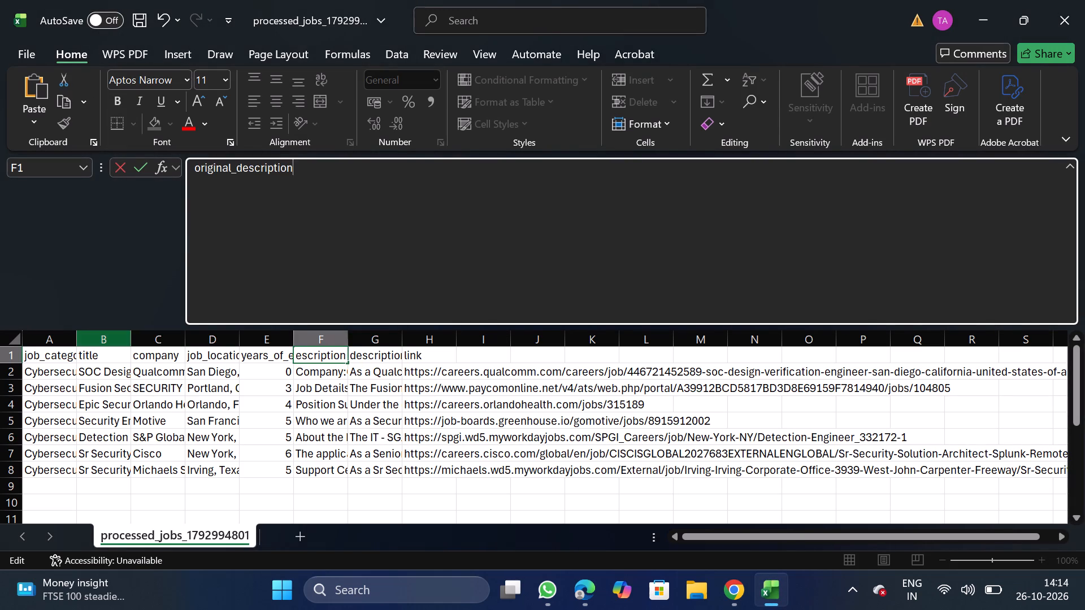
left_click(104, 366)
Check the job titles row by row and delete Motive's "Security Engineer, Device/Hardware" row.
left_click(105, 390)
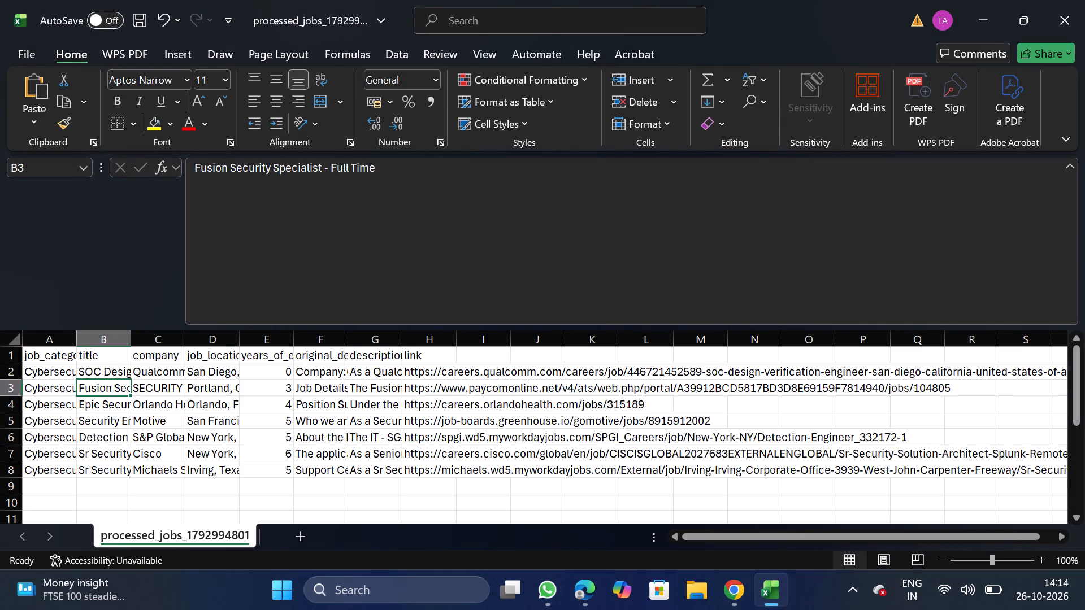
left_click(110, 407)
left_click(110, 424)
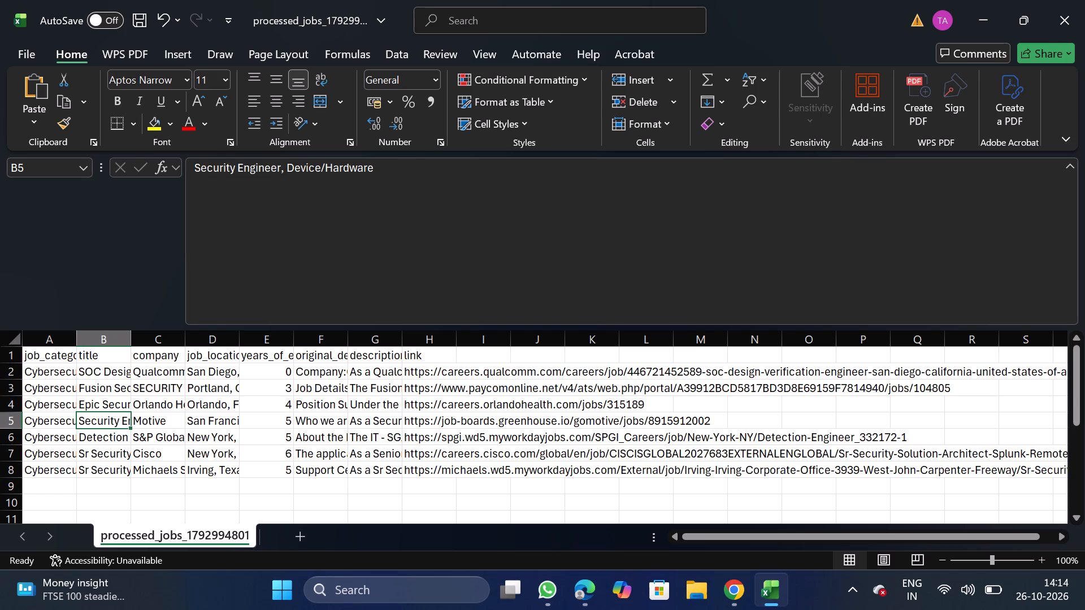
left_click_drag(5, 422, 34, 422)
right_click(34, 422)
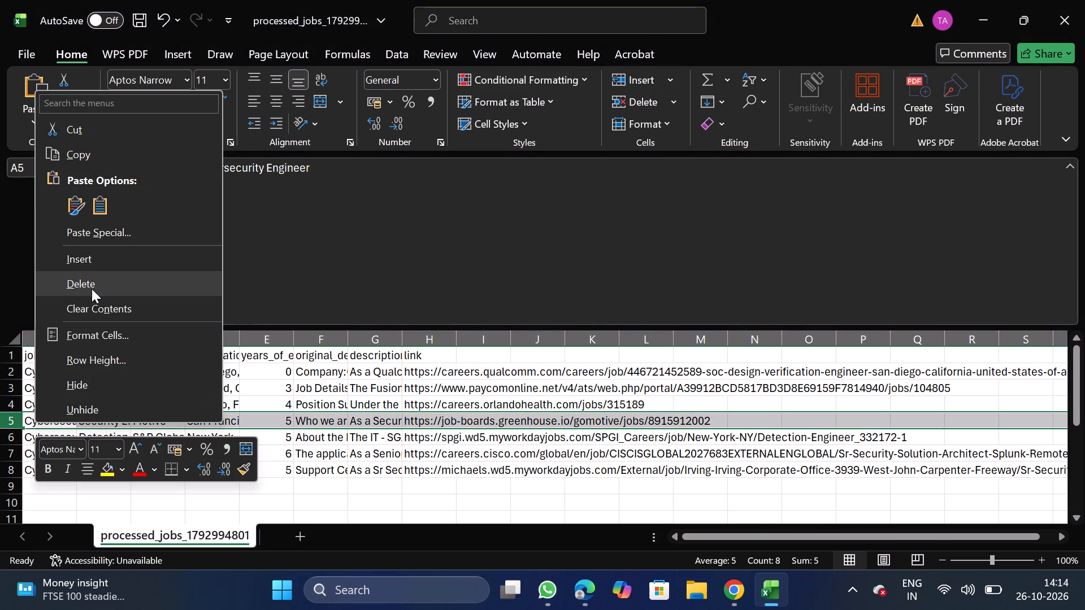
left_click(103, 281)
left_click(98, 442)
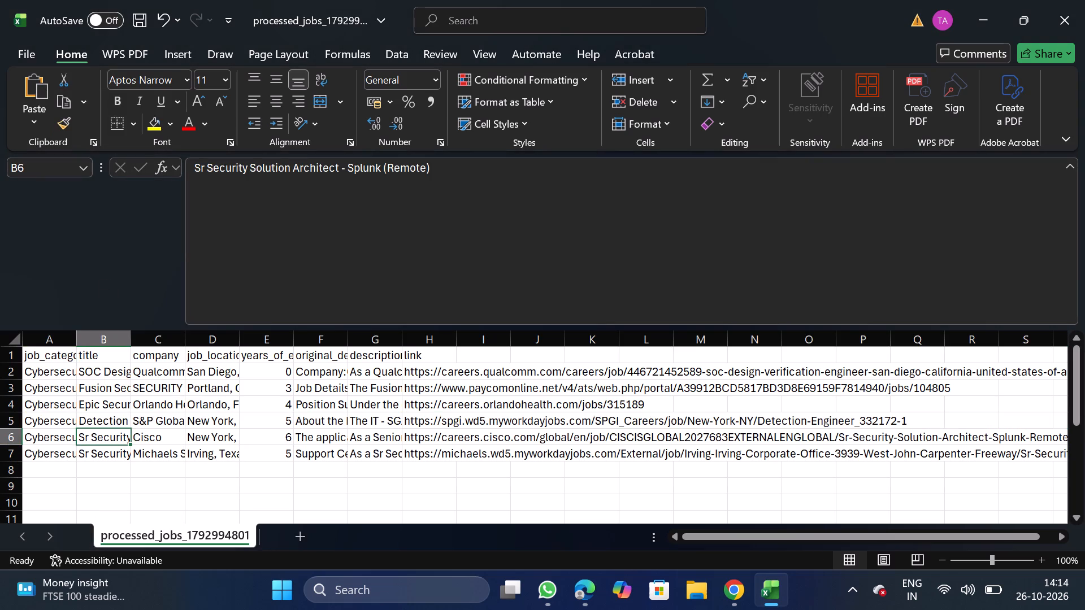
left_click(104, 455)
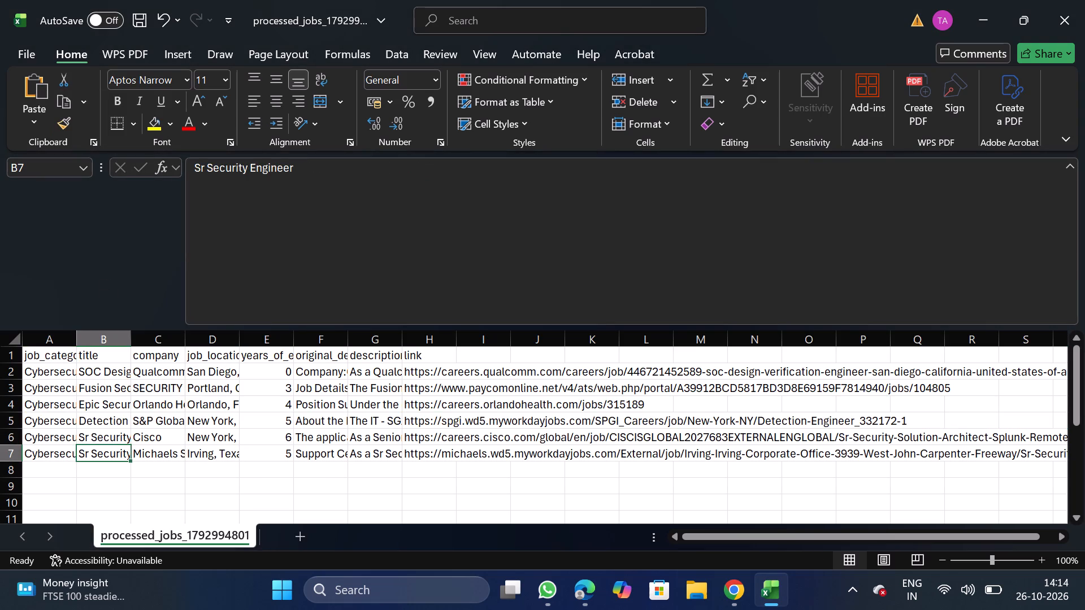
Save the sheet as a CSV named Cyber_10_26 in the Daily Scraping jobs folder under Documents.
left_click(27, 53)
triple_click(57, 291)
left_click_drag(57, 291, 249, 450)
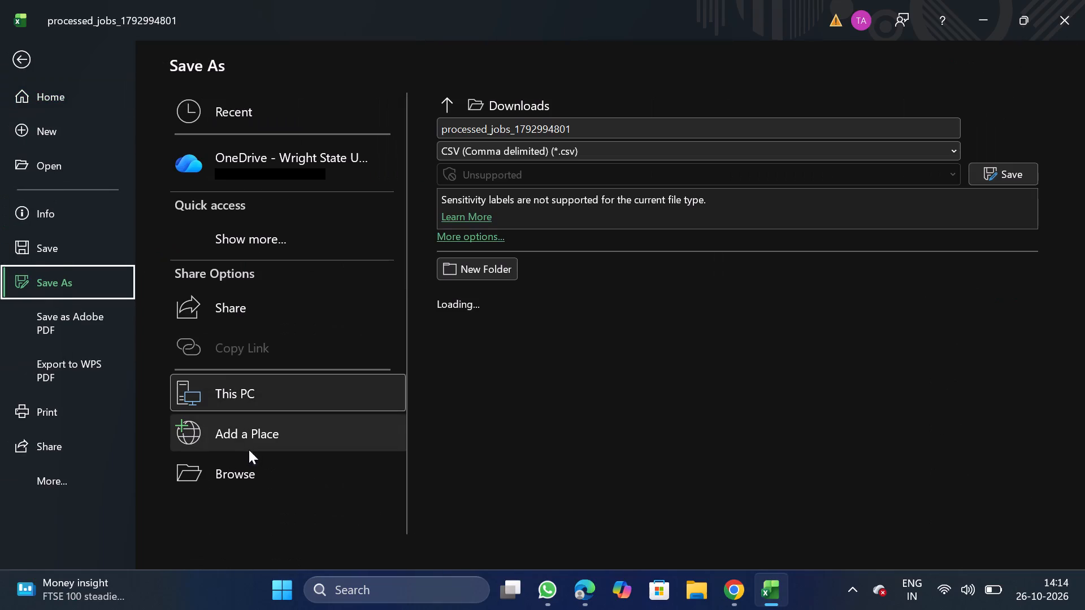
left_click_drag(249, 450, 251, 469)
triple_click(251, 469)
triple_click(251, 469)
left_click(251, 469)
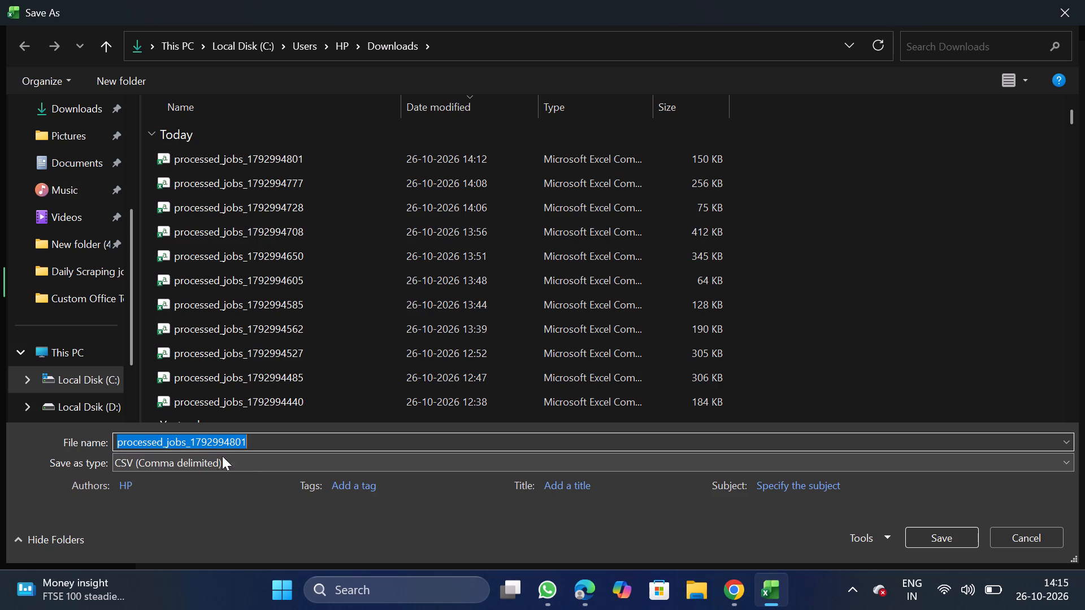
double_click(73, 154)
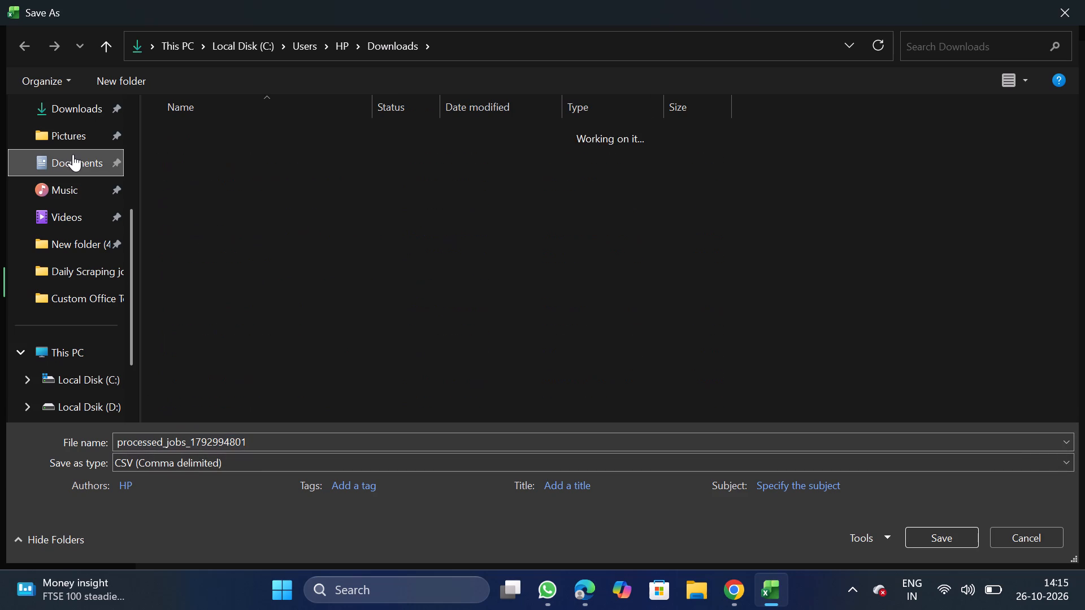
double_click(240, 182)
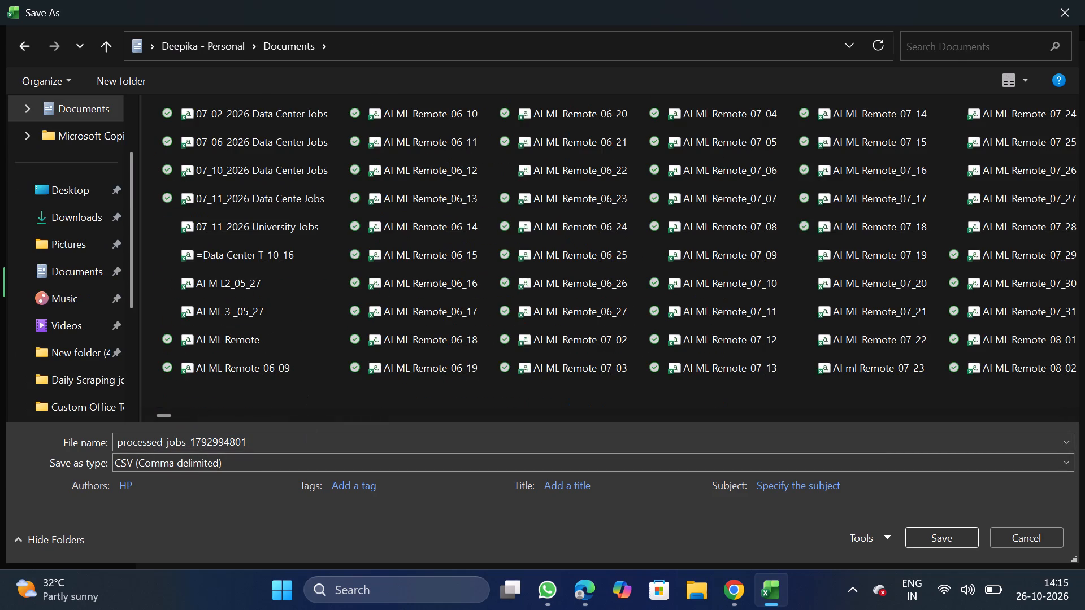
left_click(310, 441)
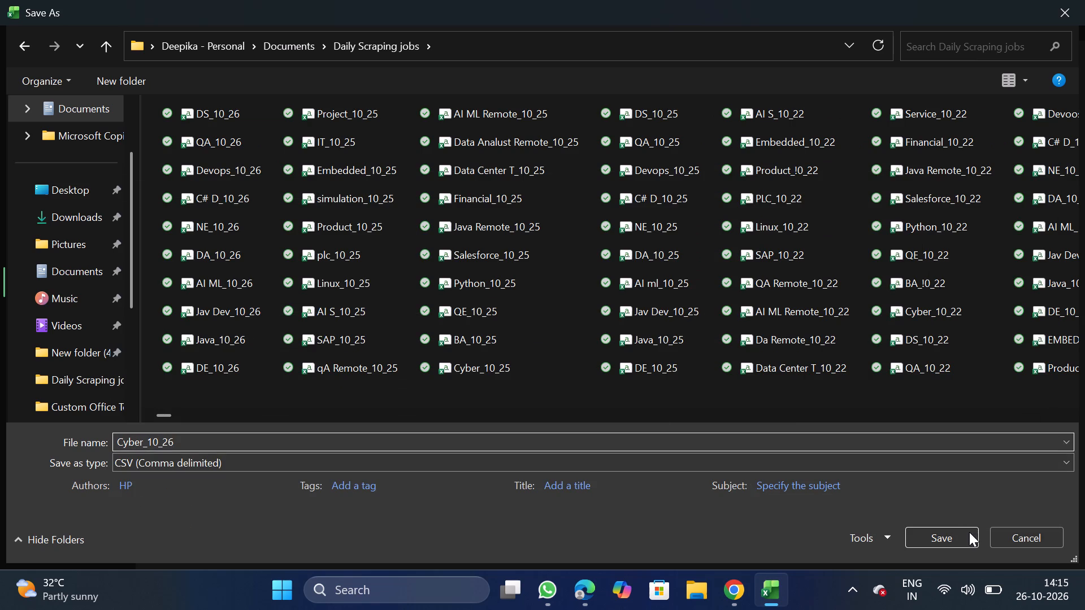
left_click(969, 533)
In NextGenApply's bulk upload, choose Cyber_10_26, check its data preview, and upload the file.
left_click(736, 600)
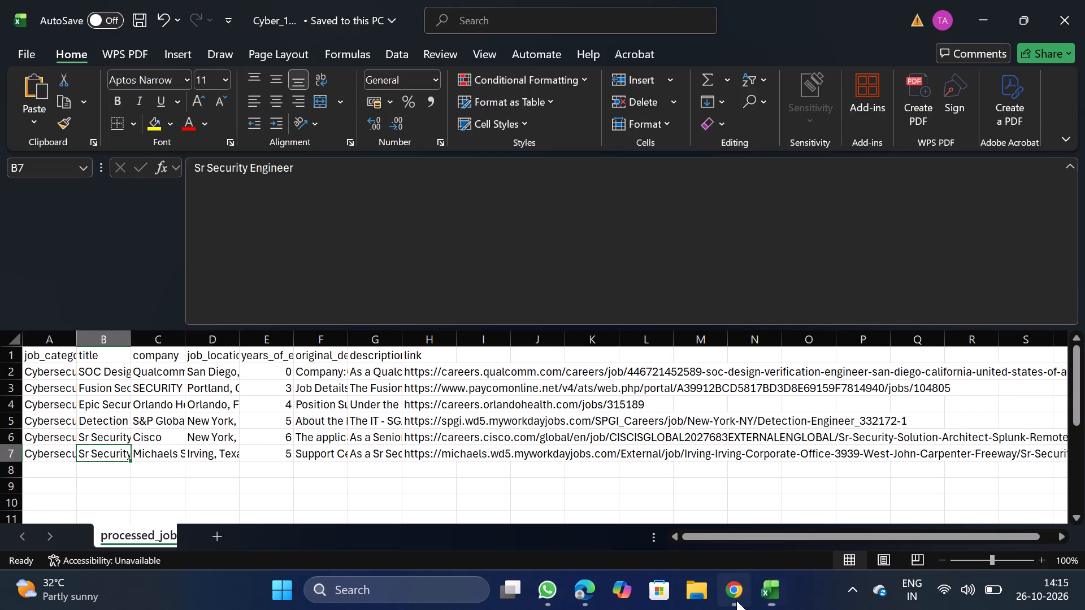
scroll(520, 449, "down", 2)
left_click(467, 463)
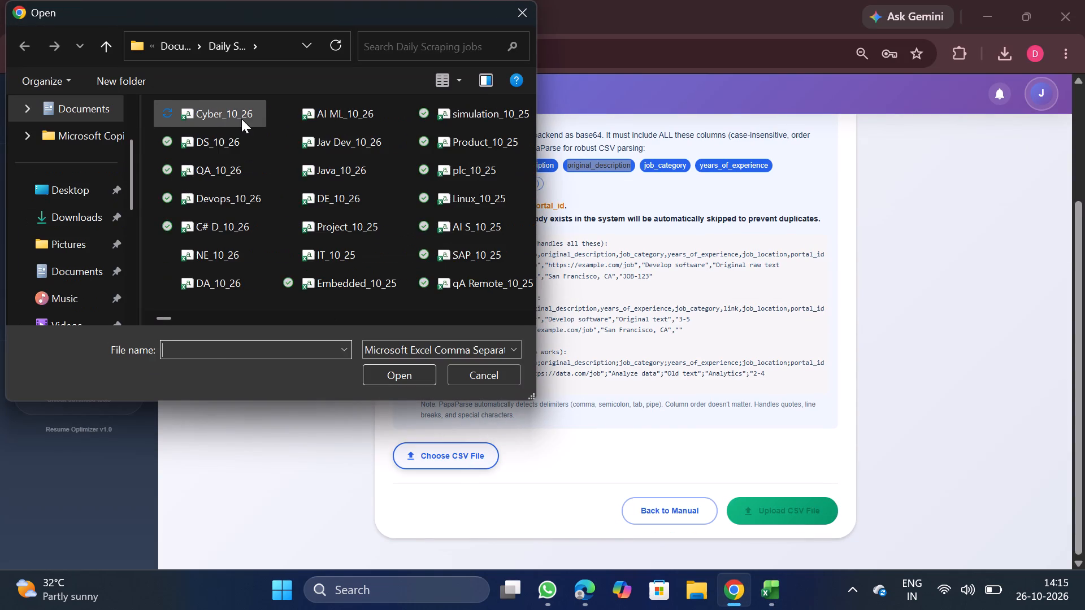
double_click(241, 119)
scroll(305, 146, "down", 2)
scroll(635, 372, "down", 1)
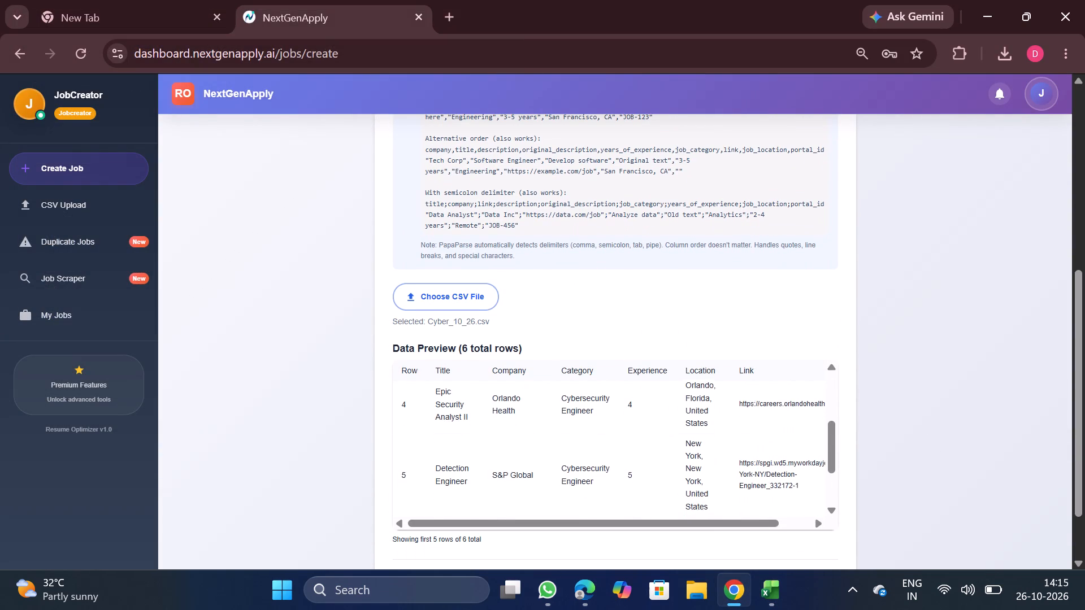
scroll(655, 428, "down", 3)
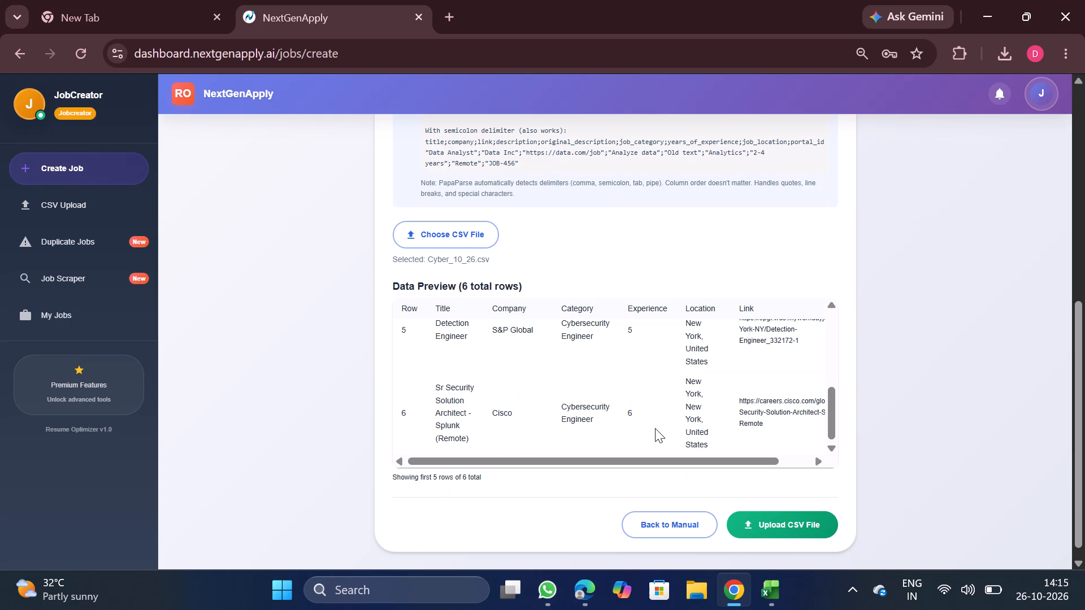
scroll(655, 428, "down", 1)
scroll(763, 456, "down", 2)
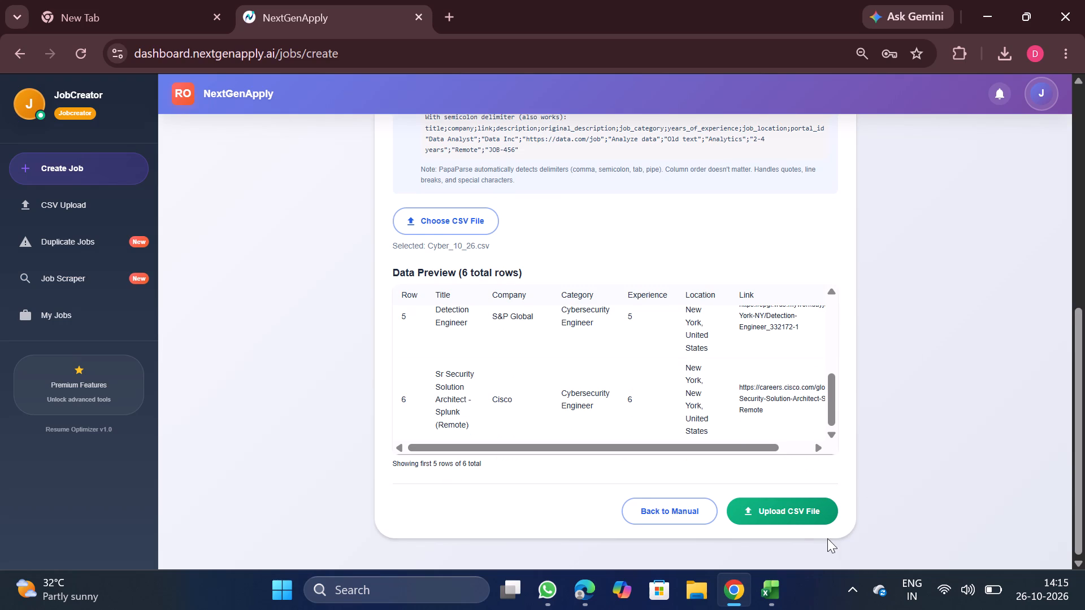
left_click(780, 505)
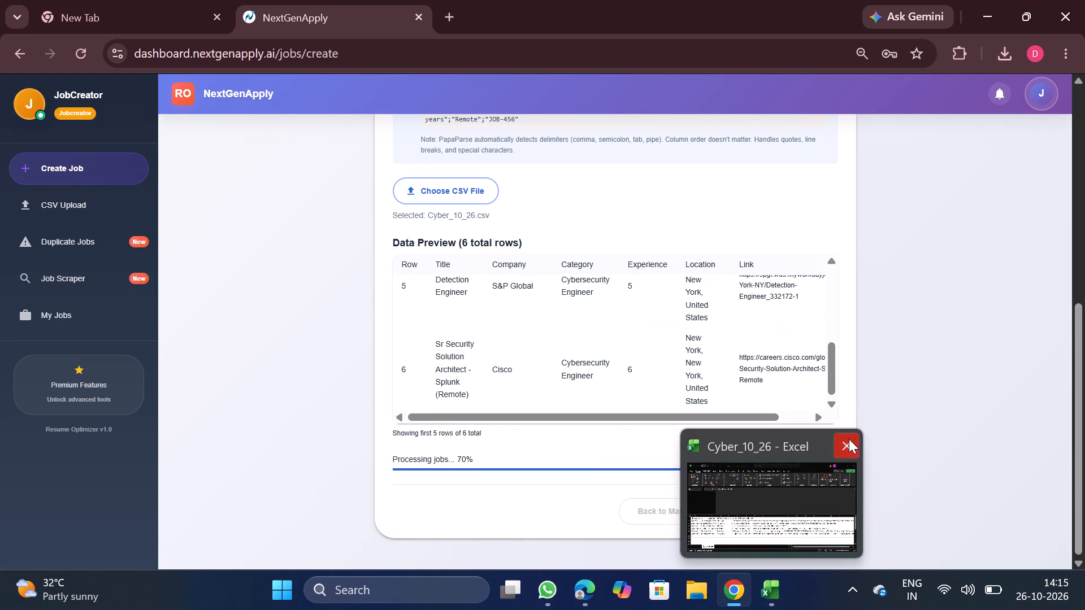
Close the Cyber_10_26 workbook in Excel.
left_click(847, 445)
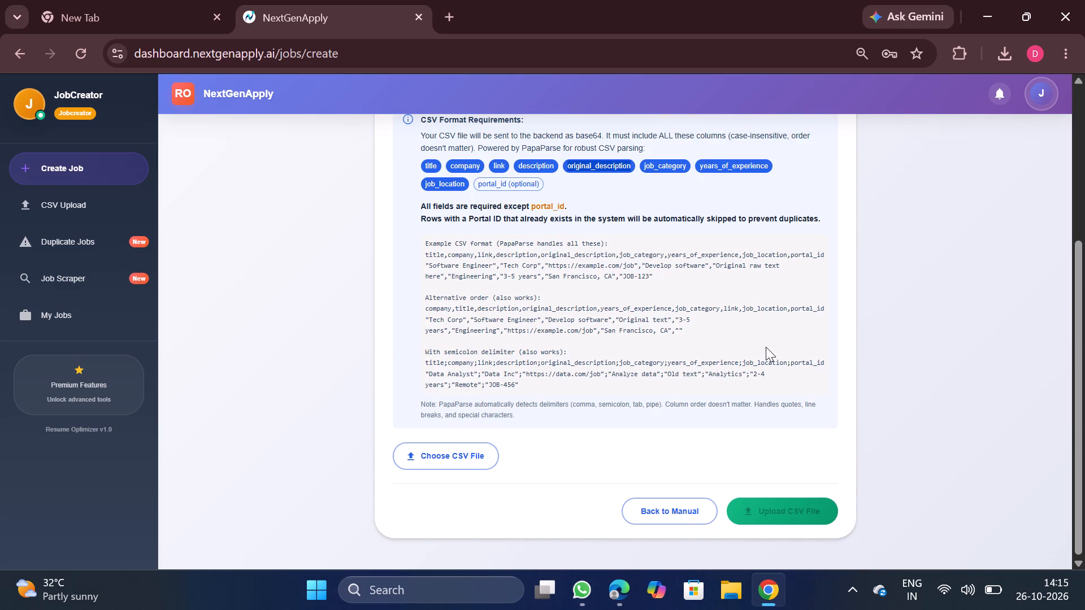
Download the processed Business Analyst CSV (#4536) from NextGenApply's CSV Upload History.
scroll(766, 347, "up", 6)
left_click(66, 202)
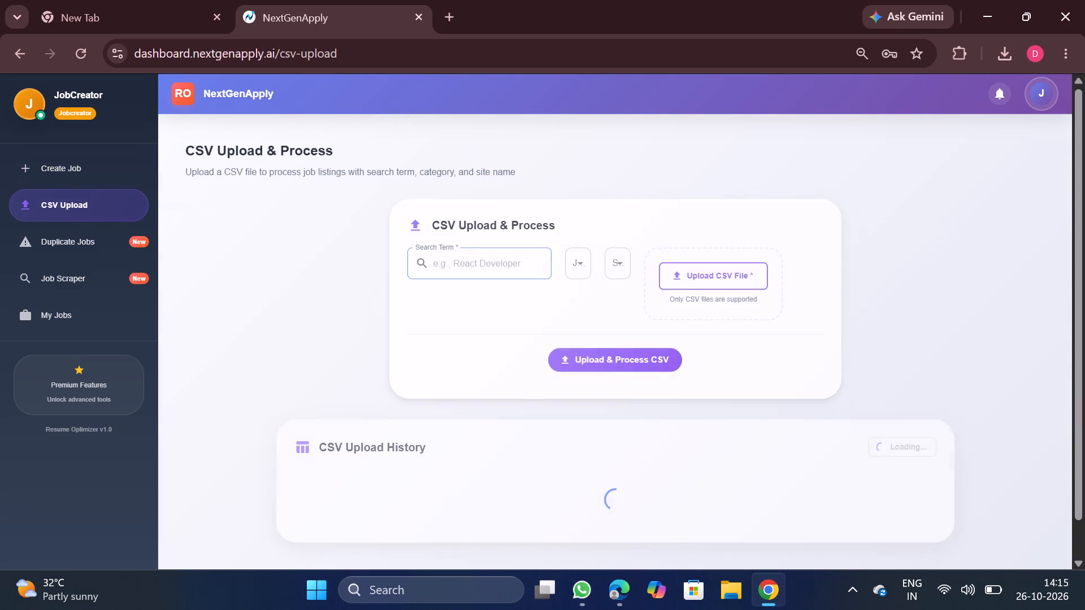
scroll(513, 266, "up", 4)
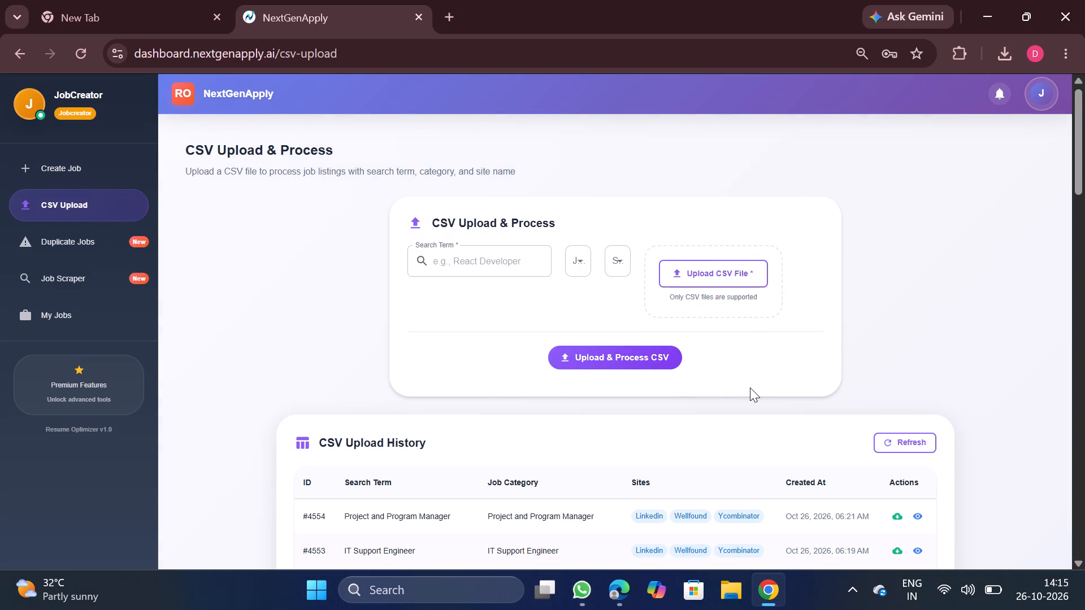
scroll(750, 387, "down", 3)
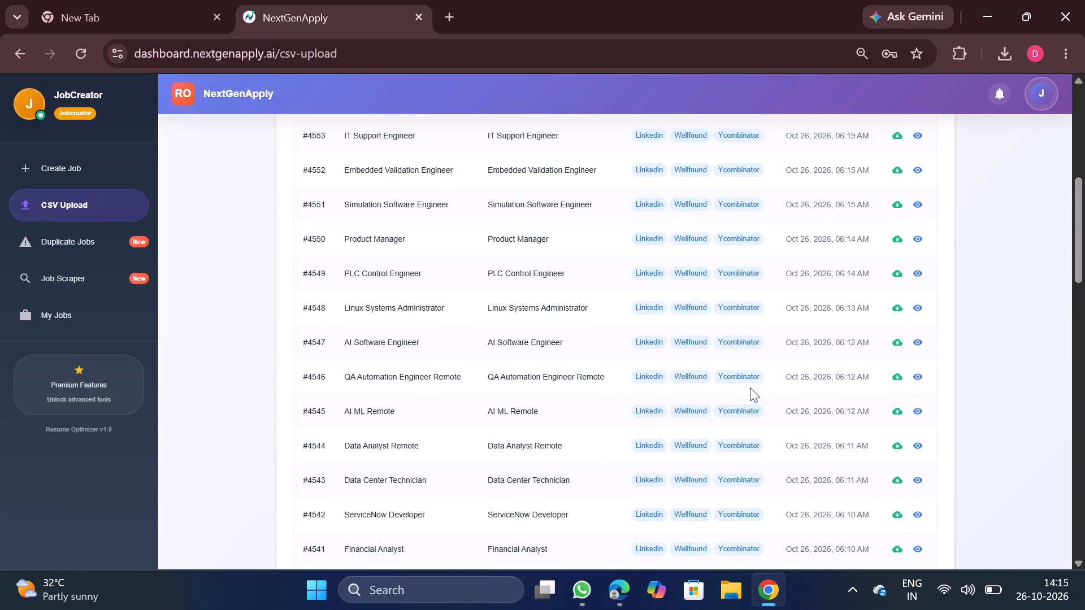
scroll(750, 387, "down", 3)
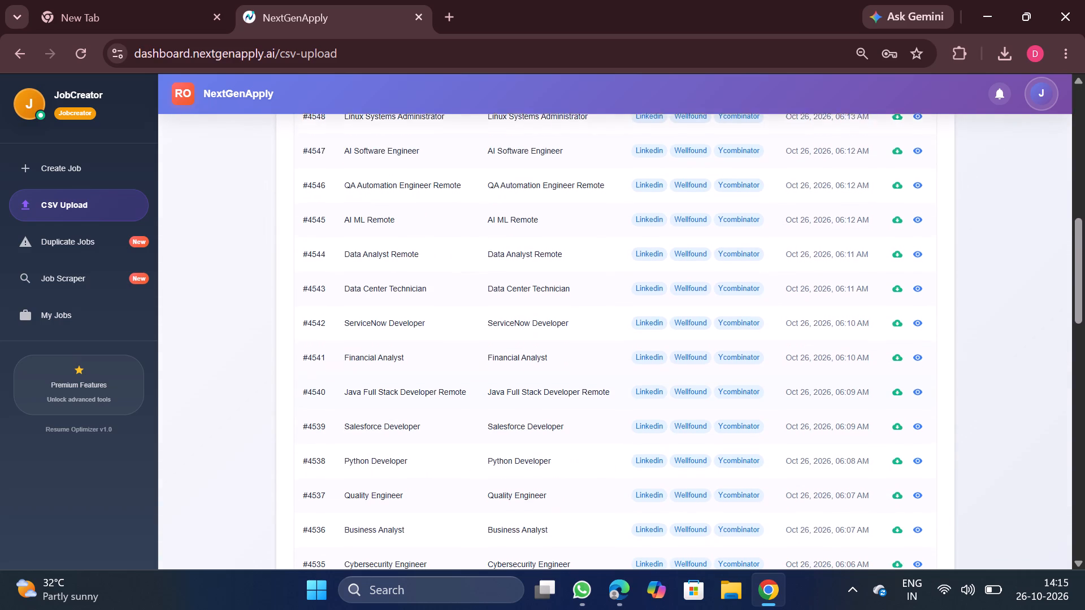
scroll(750, 387, "down", 1)
left_click(902, 480)
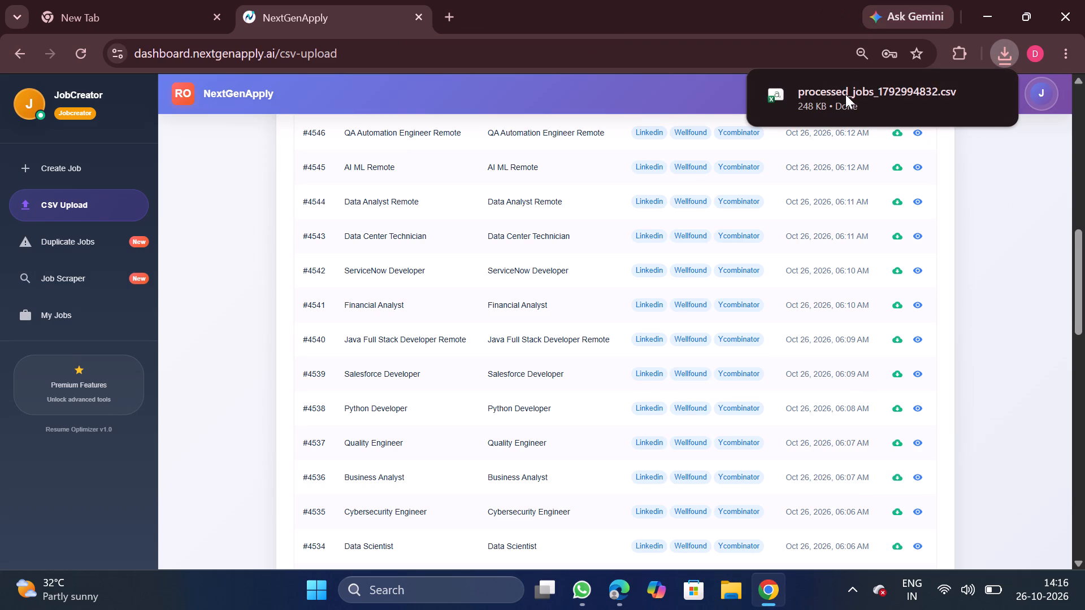
Open the downloaded processed_jobs_1792994832.csv in Excel.
left_click(850, 90)
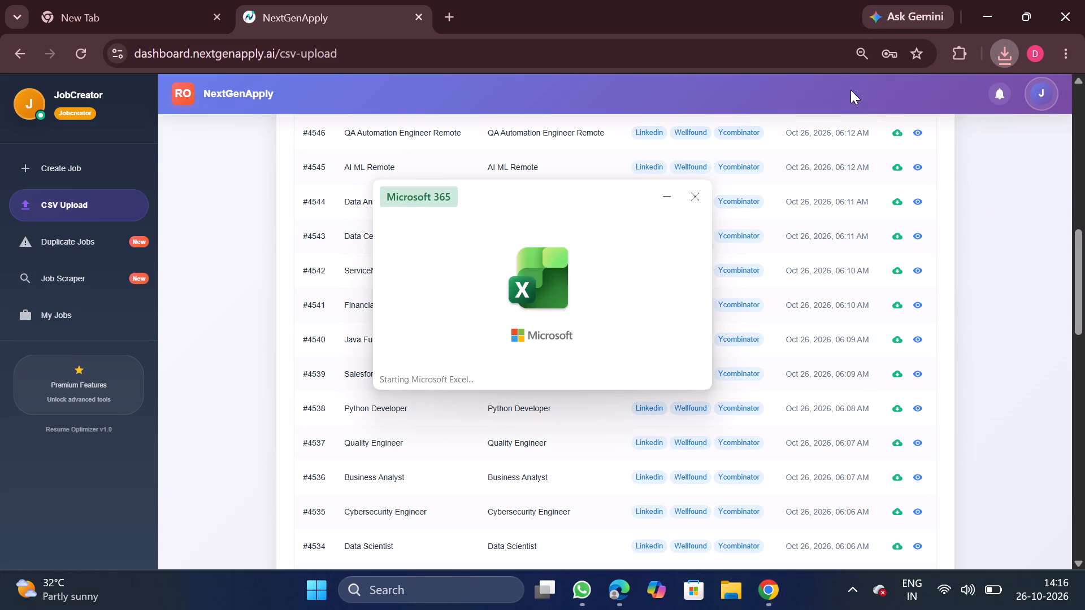
Remove duplicate rows from the whole sheet, comparing only the company column.
left_click(254, 409)
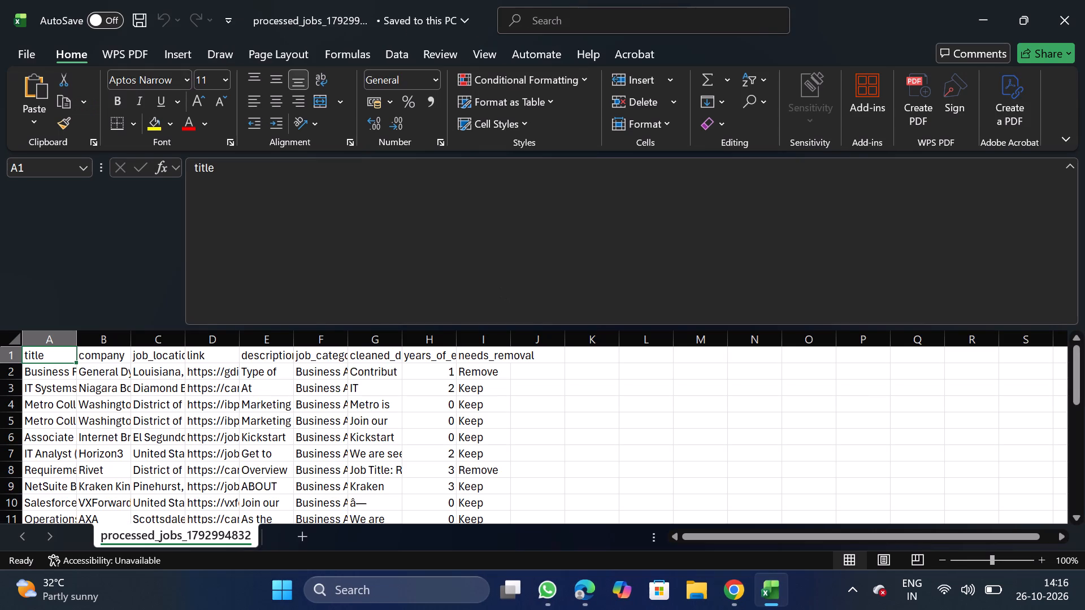
key("ctrl+a")
left_click(391, 50)
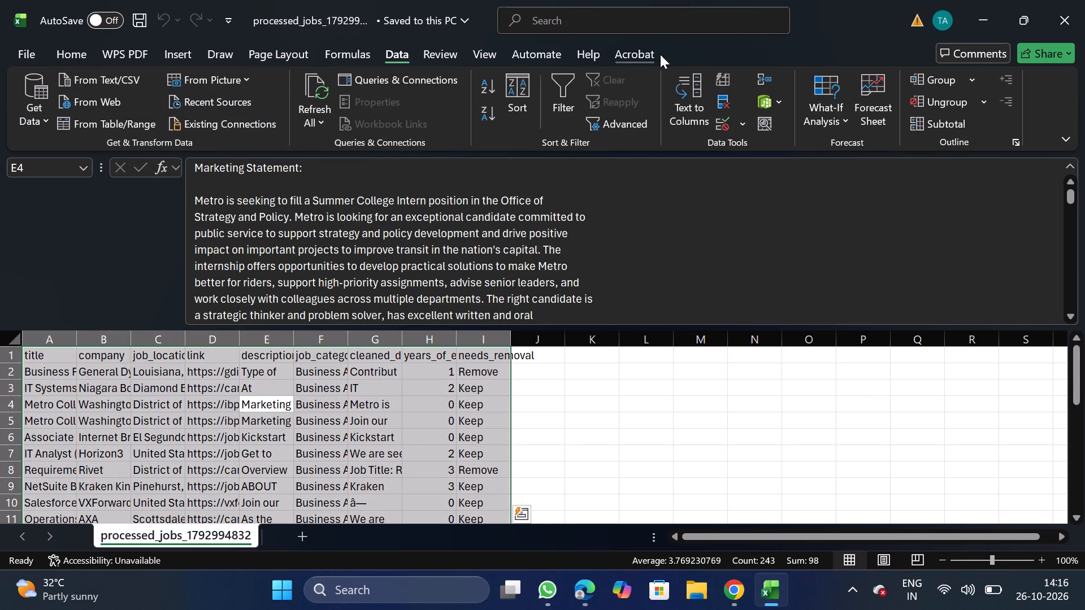
left_click(724, 99)
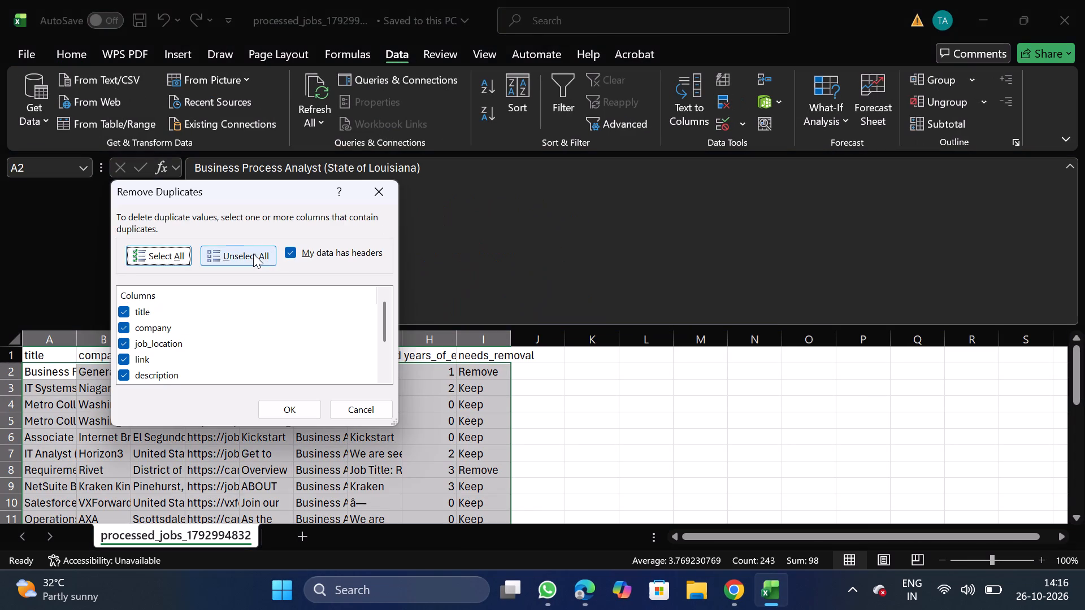
left_click(253, 254)
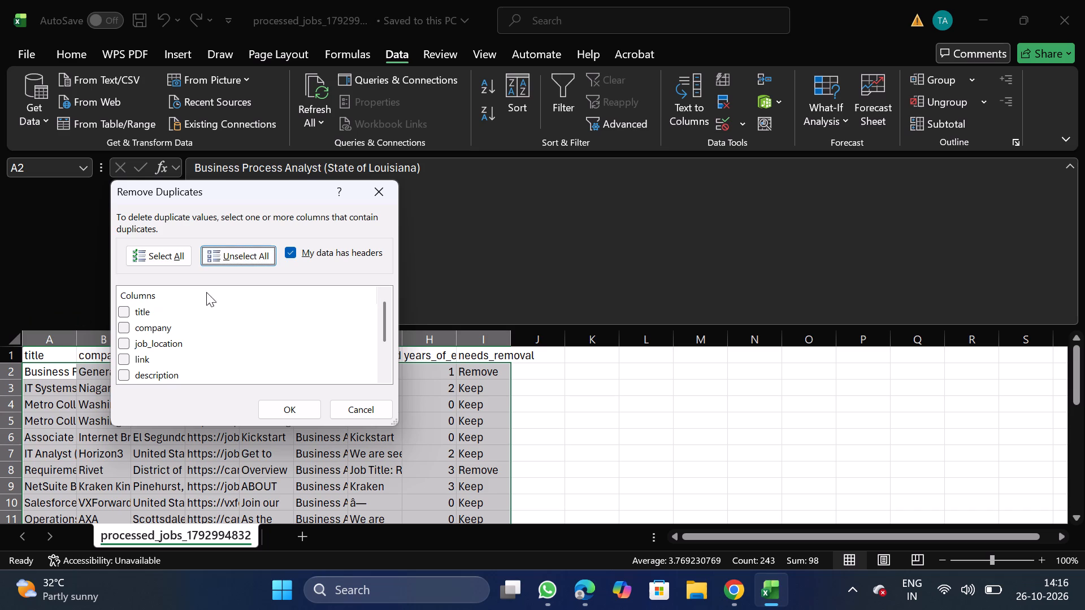
left_click(127, 329)
left_click(296, 408)
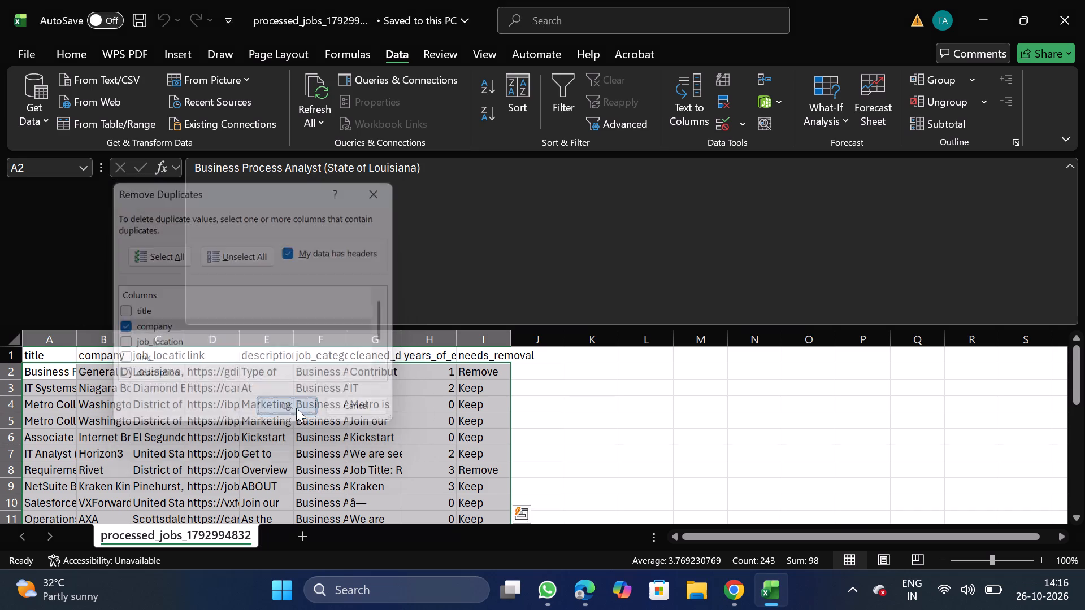
left_click(653, 342)
Filter needs_removal to Remove, delete all the filtered rows, and turn the filter off.
left_click(465, 359)
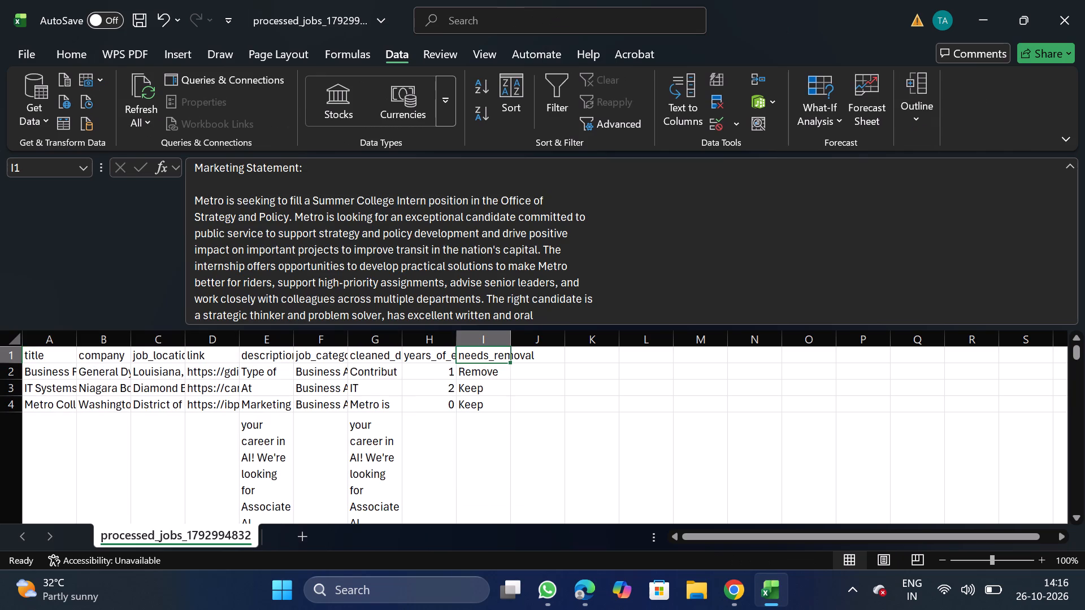
left_click(553, 103)
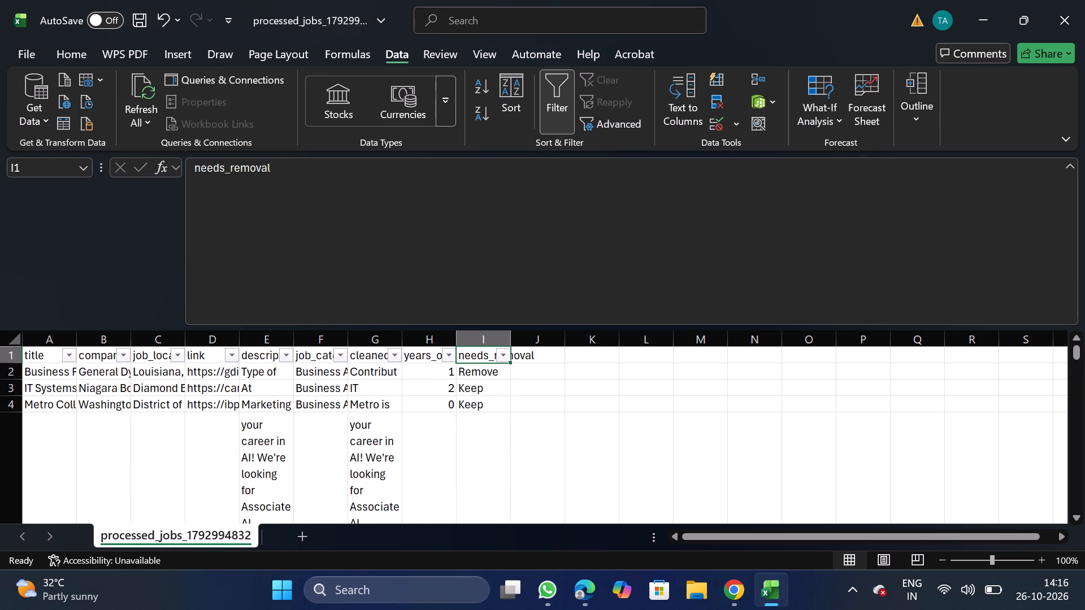
left_click(502, 360)
left_click(324, 402)
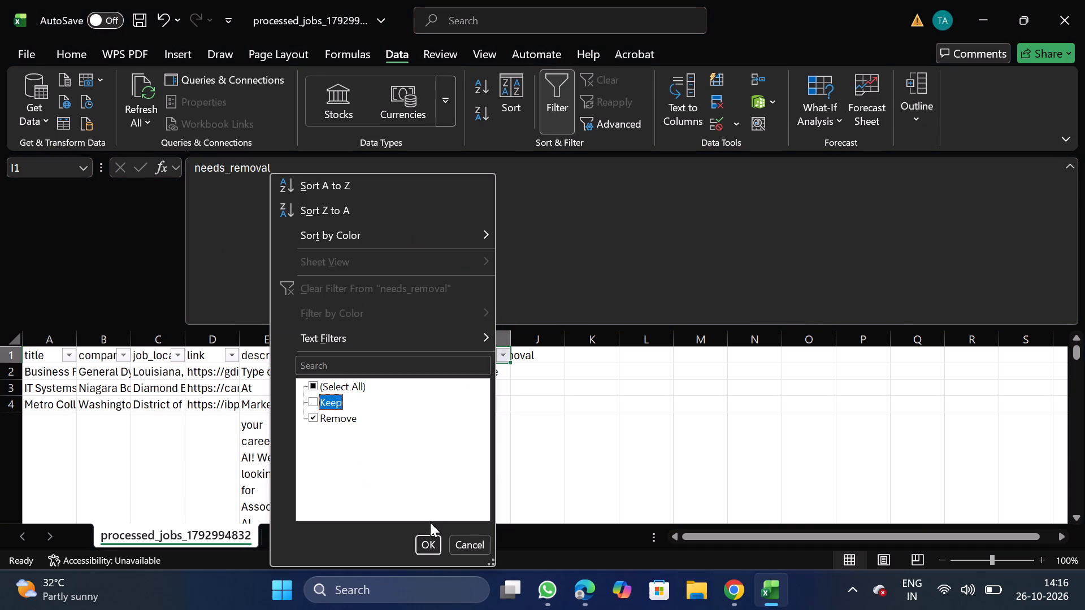
left_click(420, 542)
left_click(3, 375)
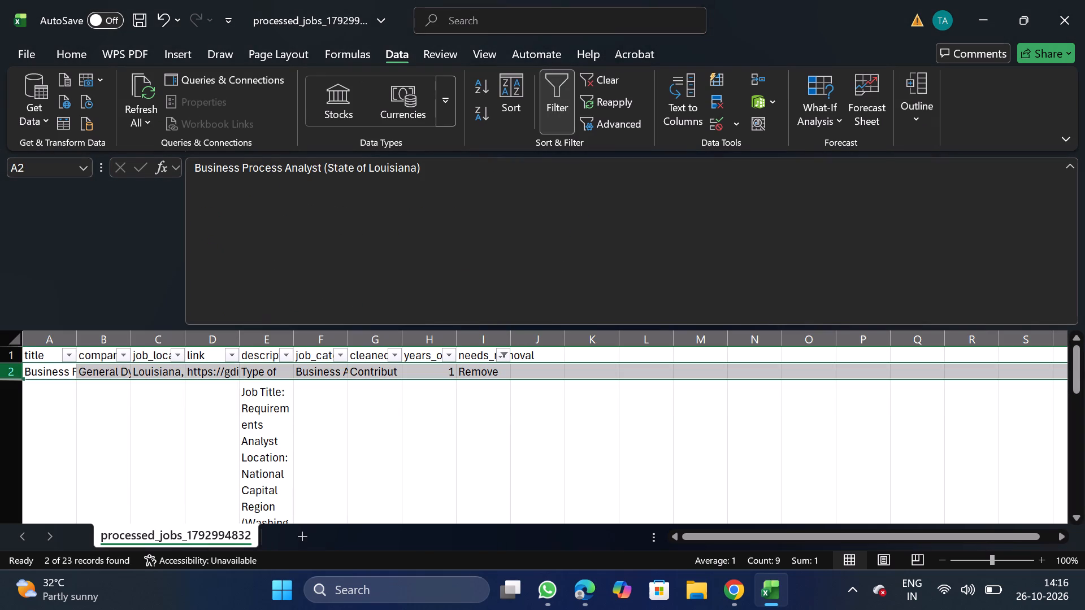
key("ctrl+shift+Down")
right_click(171, 408)
left_click(246, 271)
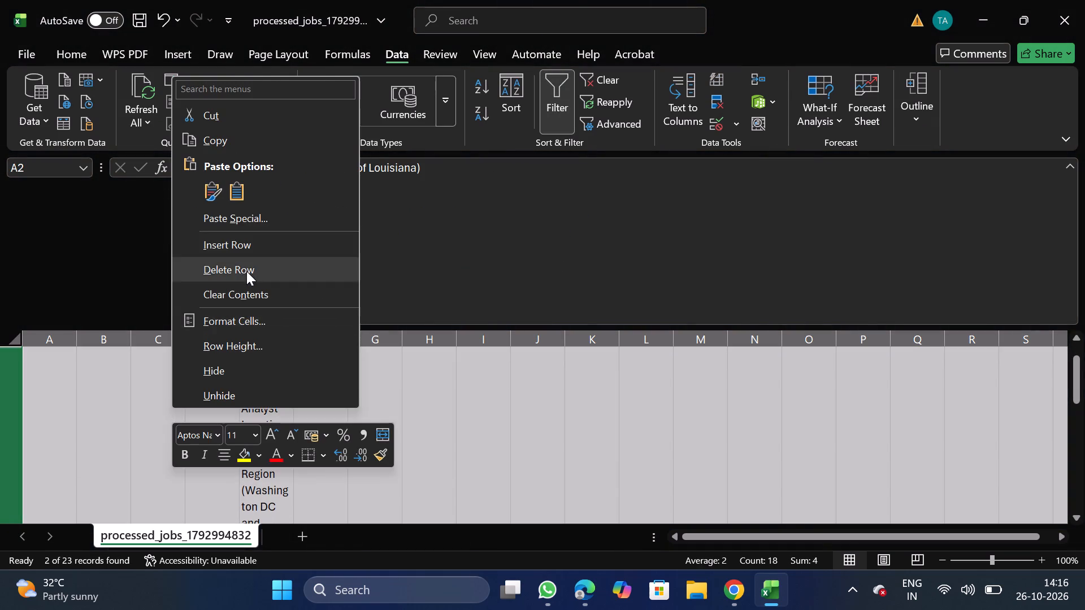
left_click(558, 106)
Filter years_of_experience to 8, delete the filtered rows, and turn the filter off.
left_click(429, 356)
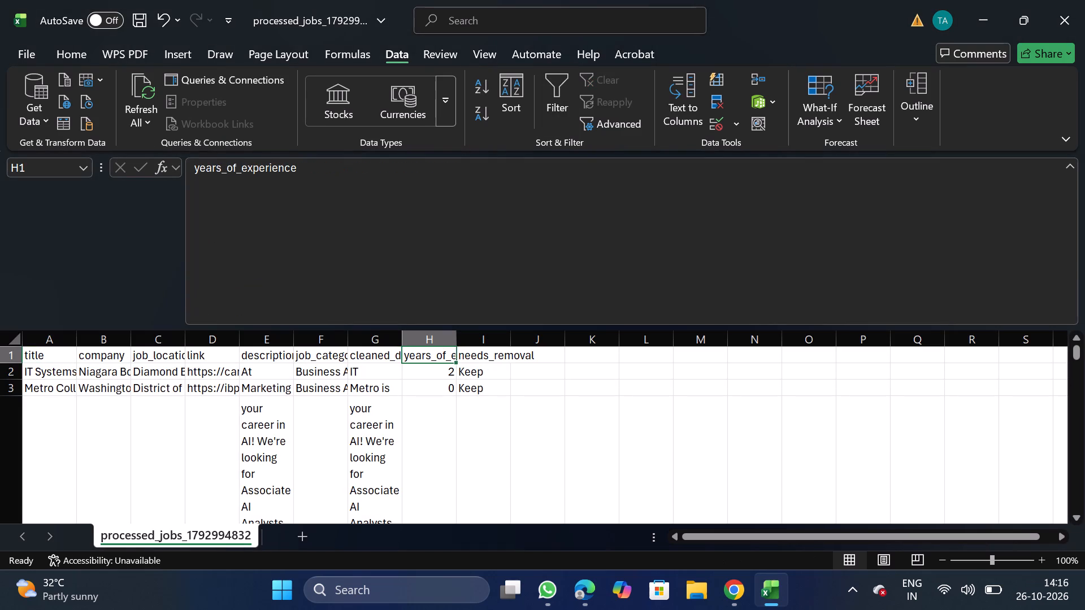
left_click(556, 93)
left_click(449, 361)
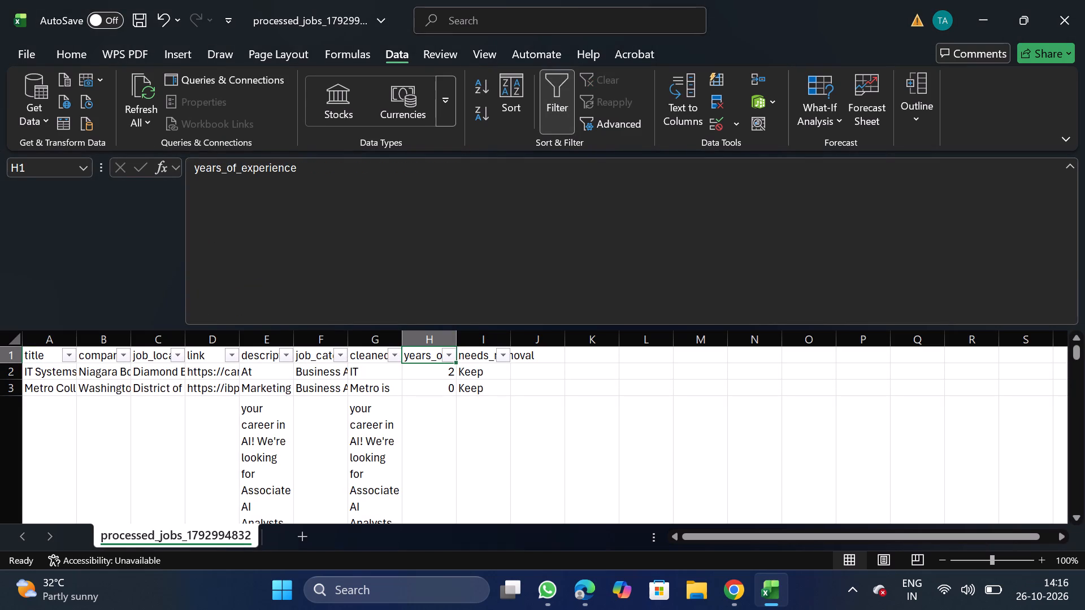
left_click(295, 386)
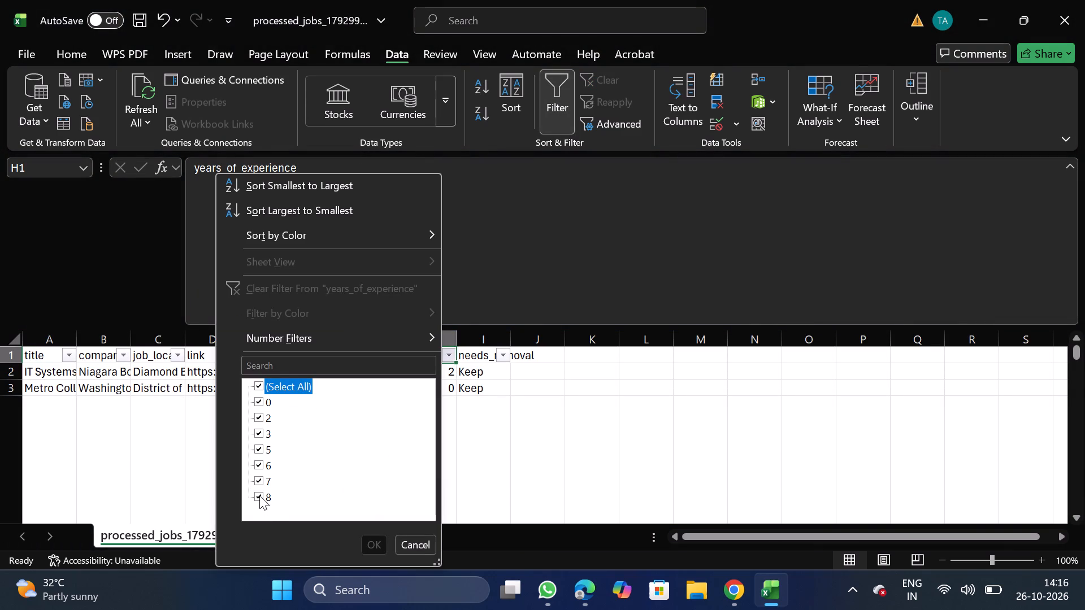
left_click(259, 495)
left_click(374, 546)
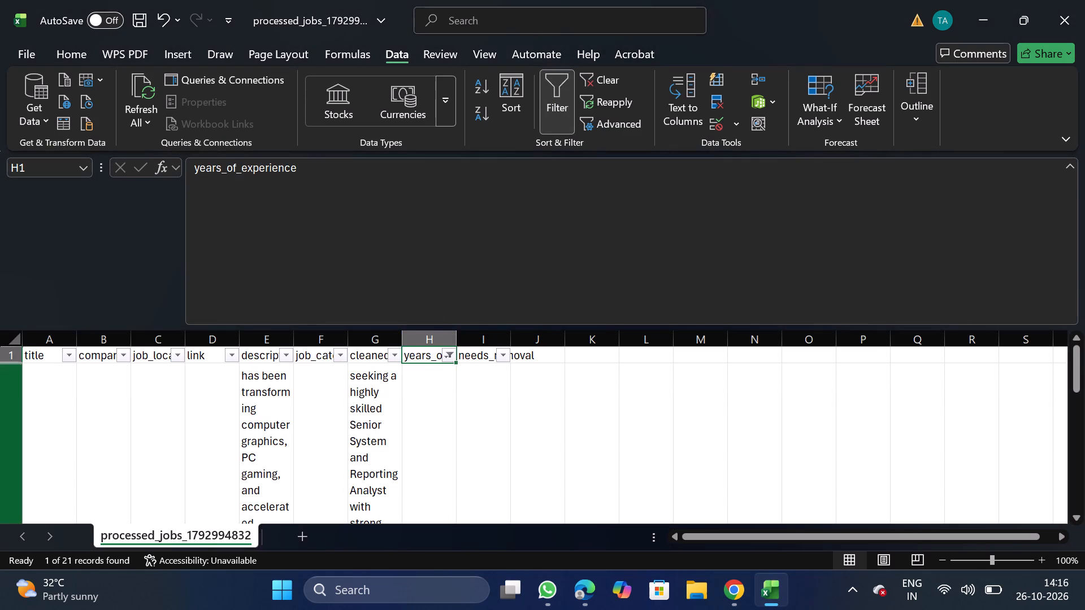
left_click(0, 373)
key("ctrl+shift+Down")
right_click(116, 405)
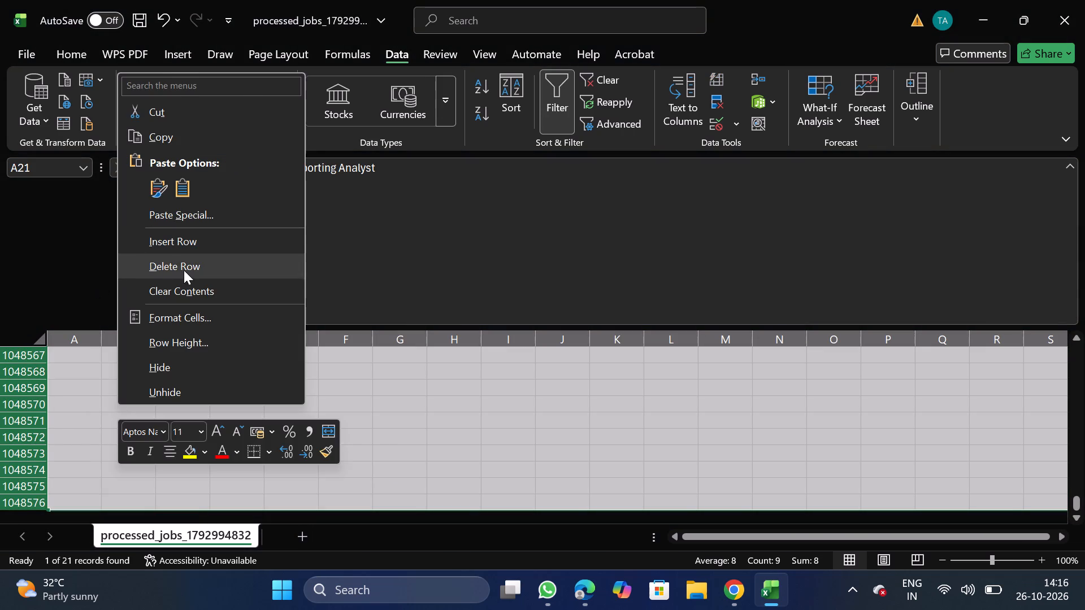
left_click(184, 270)
left_click_drag(1076, 386, 1066, 281)
left_click(557, 80)
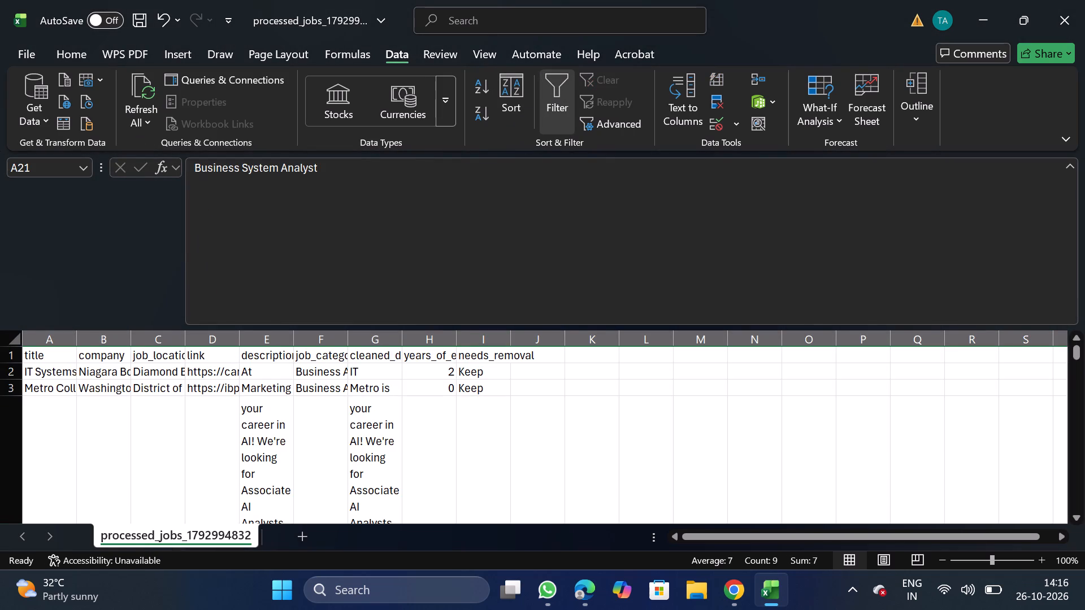
Delete the needs_removal column.
left_click(486, 340)
right_click(492, 429)
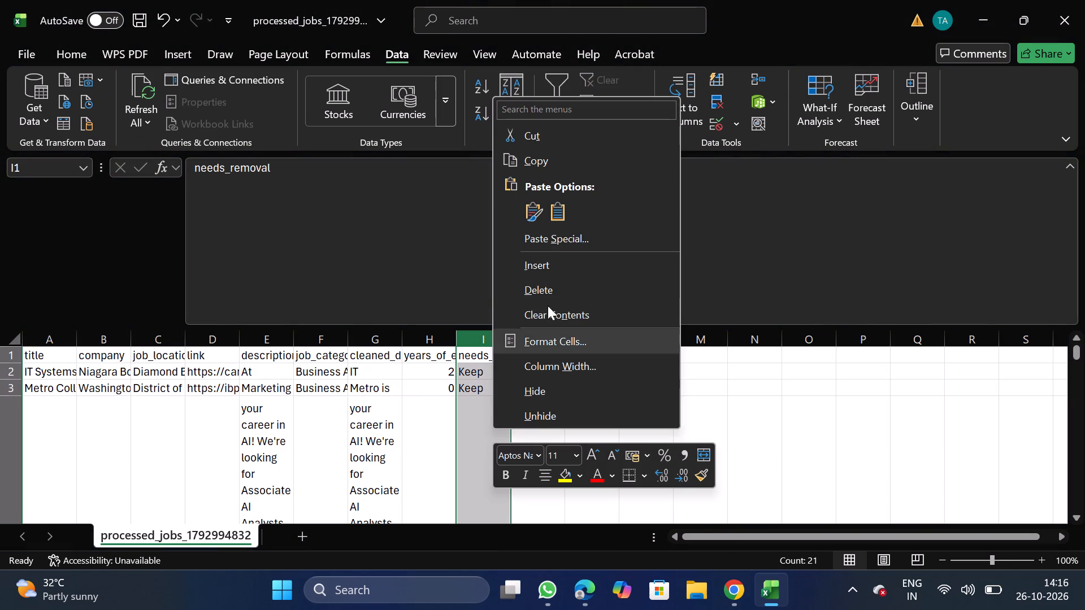
left_click(564, 293)
Move the job_category column in front of the title column so it comes first.
left_click(324, 337)
key("ctrl+x")
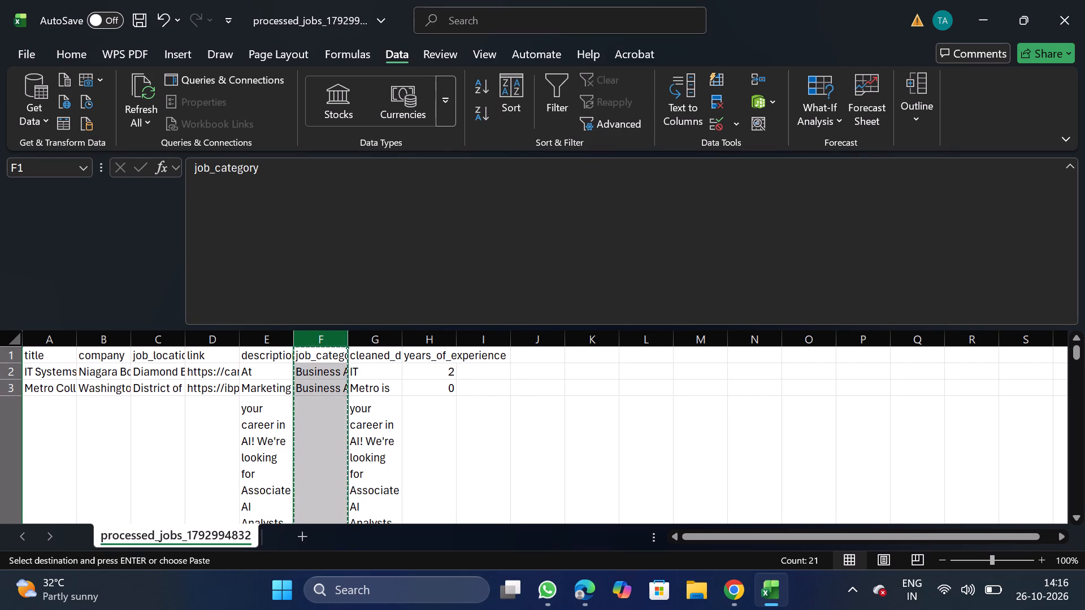
left_click(59, 334)
left_click(37, 451)
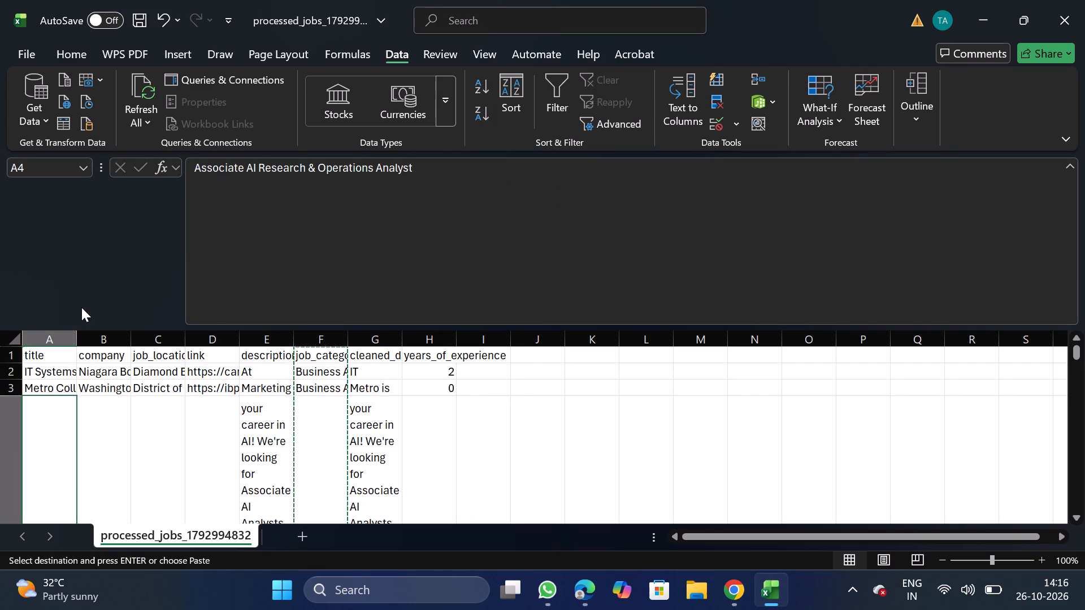
left_click(36, 339)
right_click(40, 403)
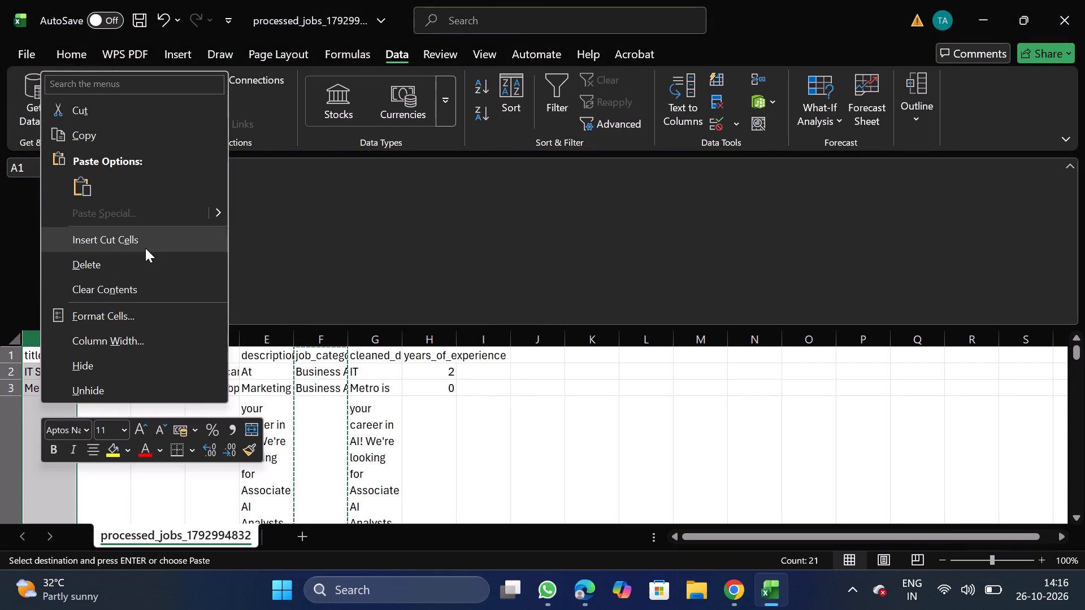
left_click(145, 248)
Turn off text wrapping for the description and cleaned_description columns.
left_click(327, 329)
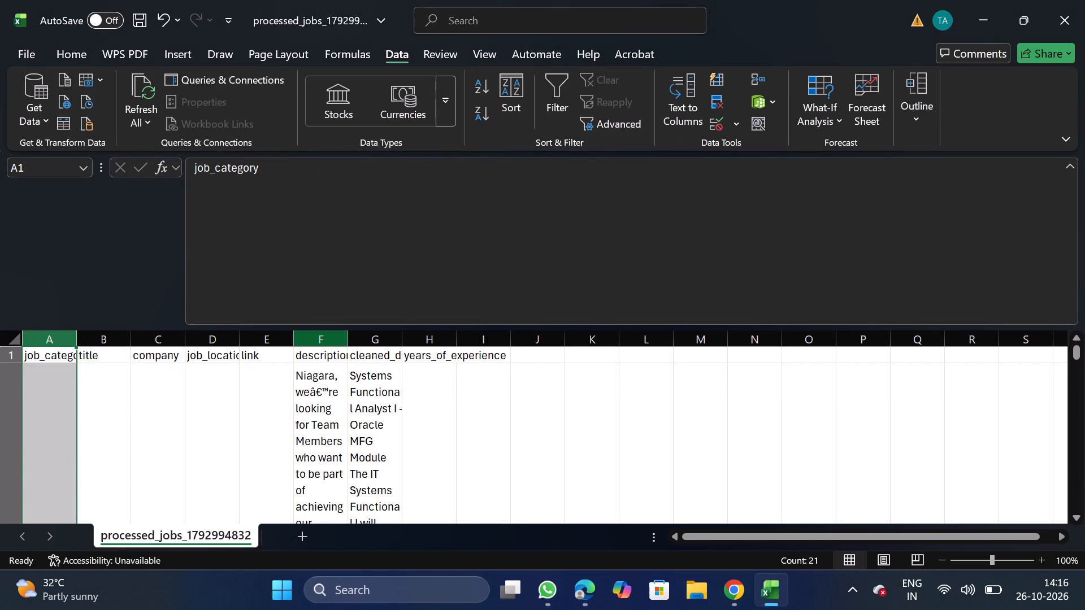
left_click(320, 338)
key("shift+Right")
left_click(70, 54)
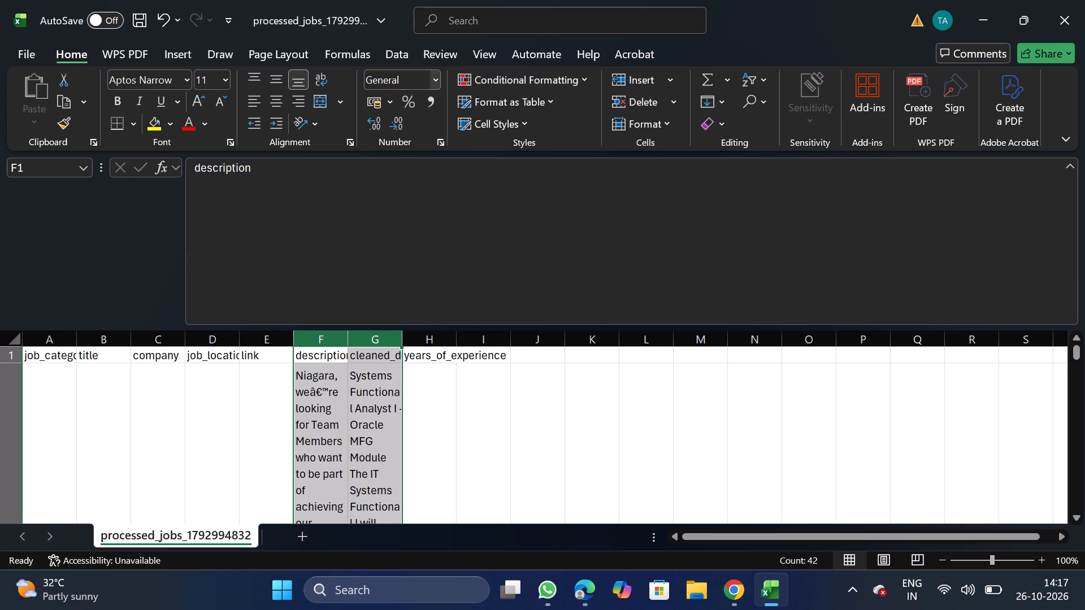
left_click(355, 139)
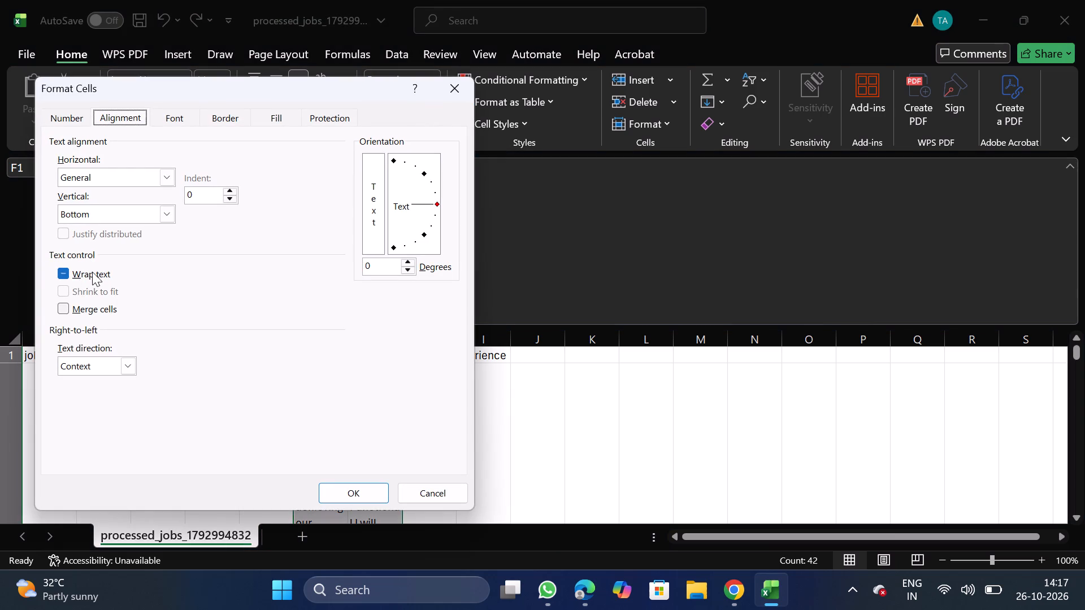
double_click(93, 272)
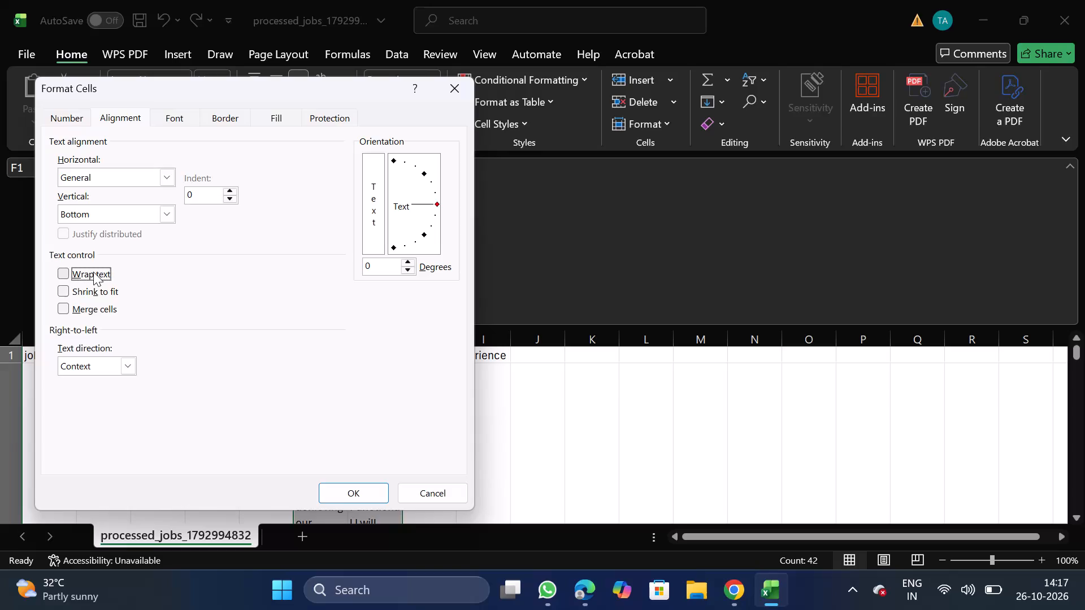
left_click(363, 490)
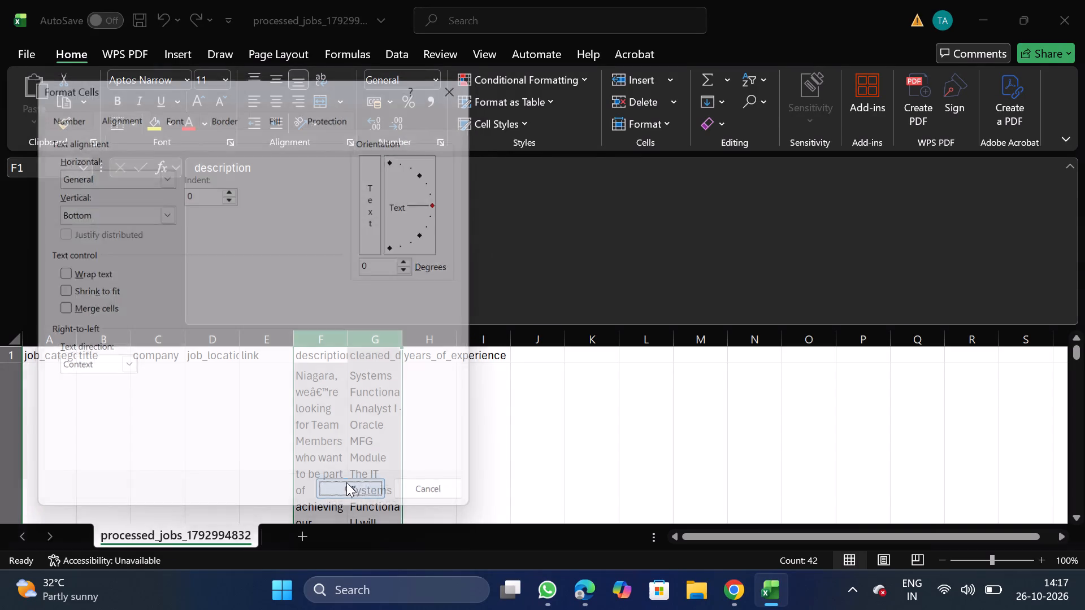
Move the link column to the end, after years_of_experience.
left_click(269, 343)
key("ctrl+x")
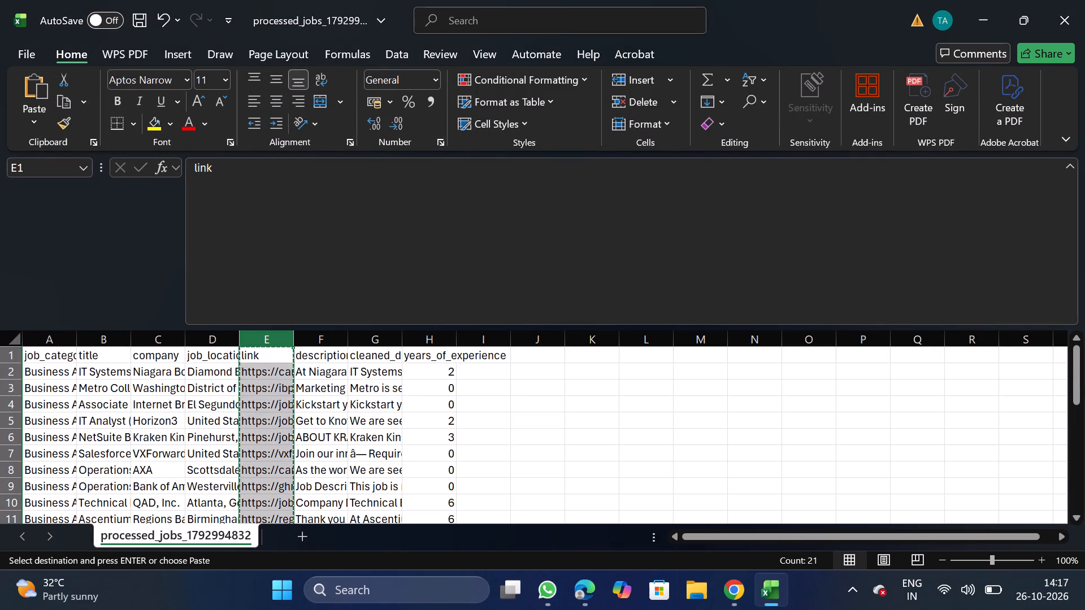
left_click_drag(479, 341, 491, 452)
right_click(491, 452)
left_click(548, 291)
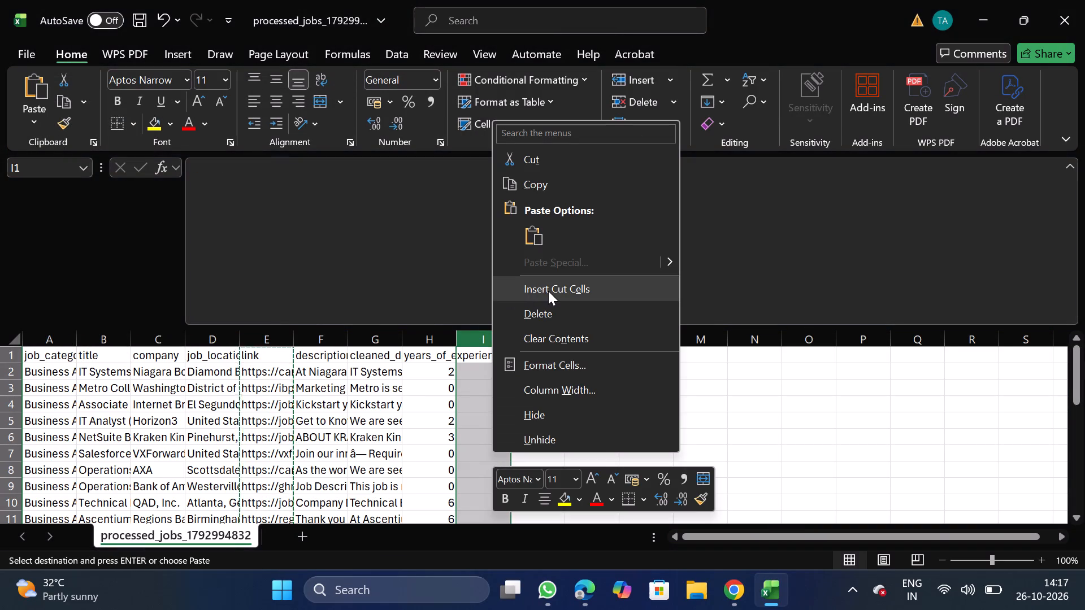
Move the years_of_experience column in front of the description column.
left_click(359, 340)
key("ctrl+x")
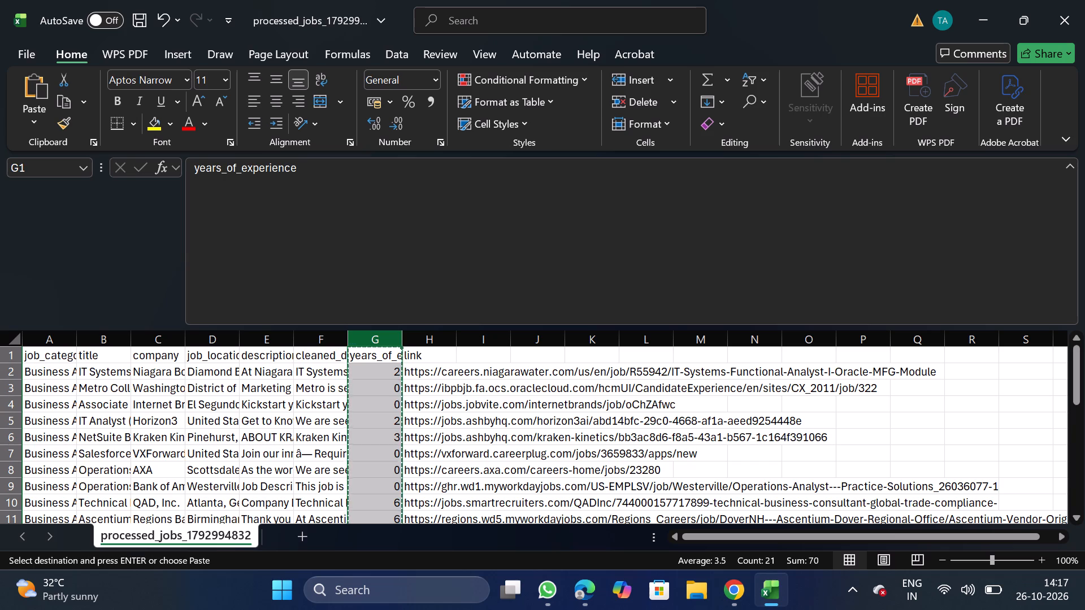
left_click_drag(257, 343, 256, 425)
right_click(256, 425)
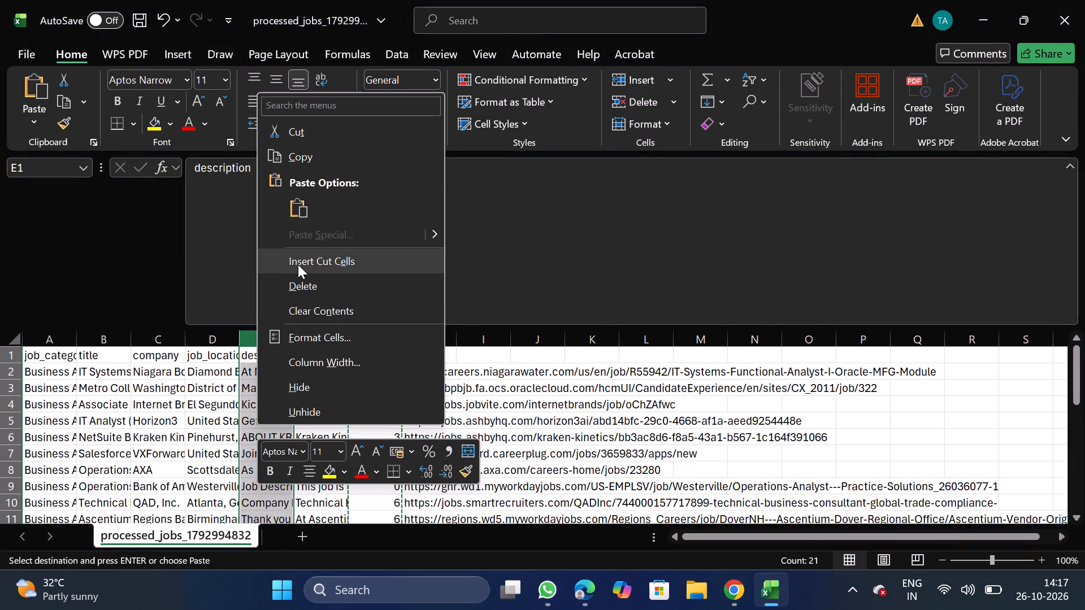
left_click(309, 264)
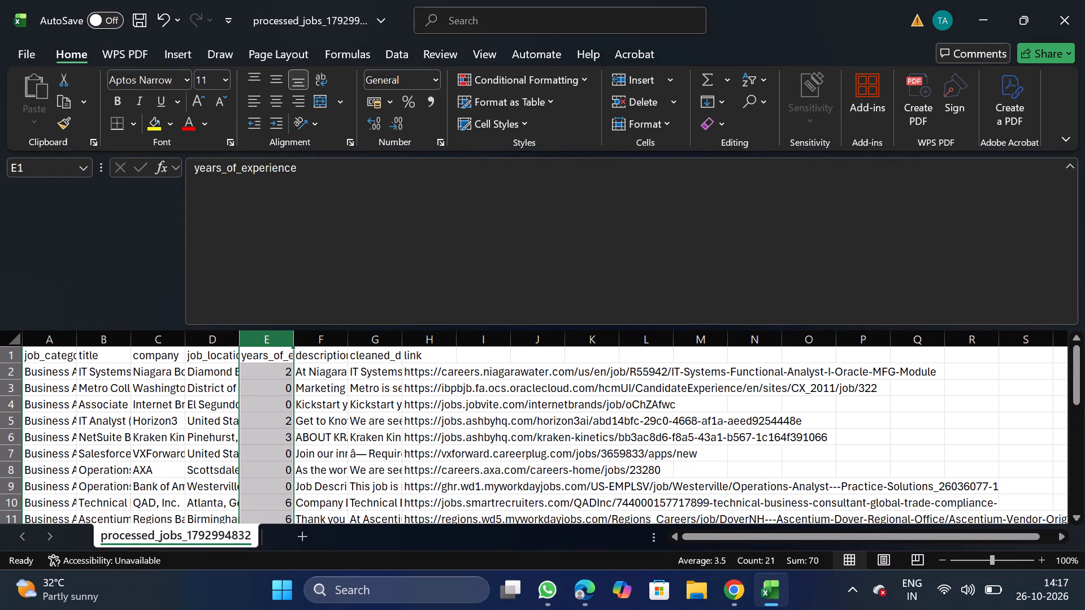
Replace the cleaned_description header in G1 with description, copied from the F1 header.
left_click(327, 348)
left_click_drag(192, 164, 260, 160)
key("ctrl+c")
left_click(366, 354)
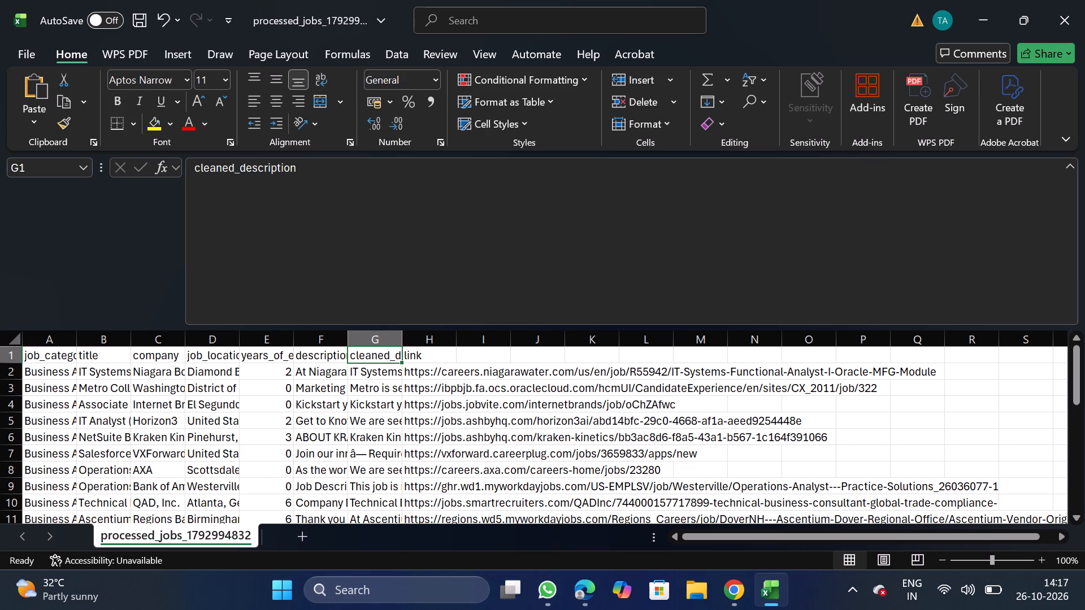
left_click(450, 293)
key("BackSpace")
key("BackSpace")
key("BackSpace")
key("BackSpace")
key("BackSpace")
key("BackSpace")
key("BackSpace")
key("BackSpace")
key("BackSpace")
key("BackSpace")
key("BackSpace")
key("BackSpace")
key("BackSpace")
key("BackSpace")
key("BackSpace")
key("BackSpace")
key("BackSpace")
key("BackSpace")
key("BackSpace")
key("BackSpace")
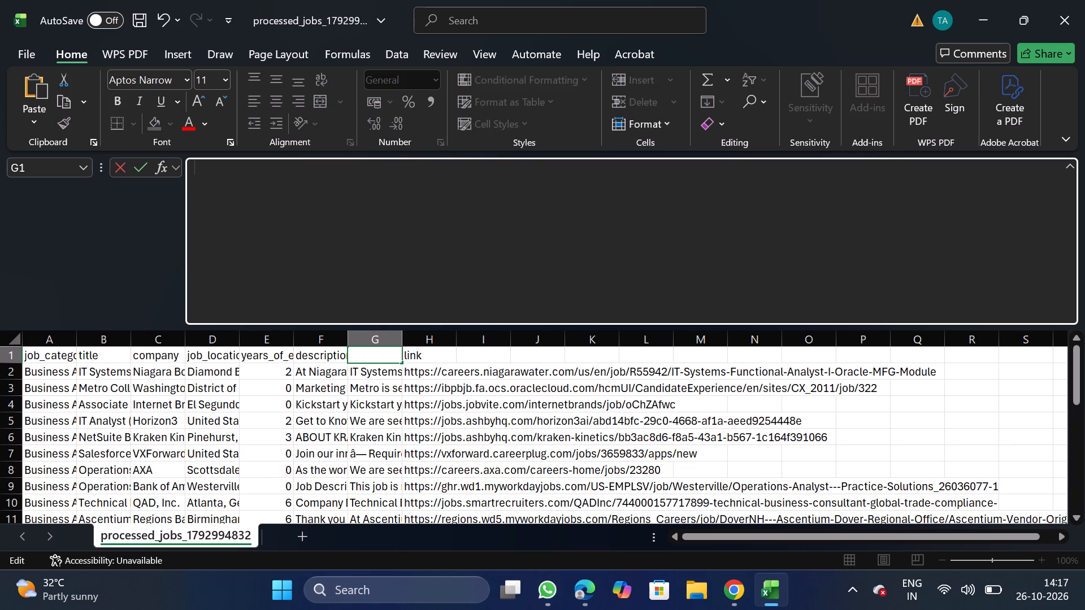
key("ctrl+v")
Clear the header text of the original description column in F1.
left_click(315, 349)
left_click(449, 231)
key("BackSpace")
key("BackSpace")
key("BackSpace")
key("BackSpace")
key("BackSpace")
key("BackSpace")
key("BackSpace")
key("BackSpace")
key("BackSpace")
key("BackSpace")
key("BackSpace")
key("BackSpace")
key("BackSpace")
key("BackSpace")
key("BackSpace")
key("BackSpace")
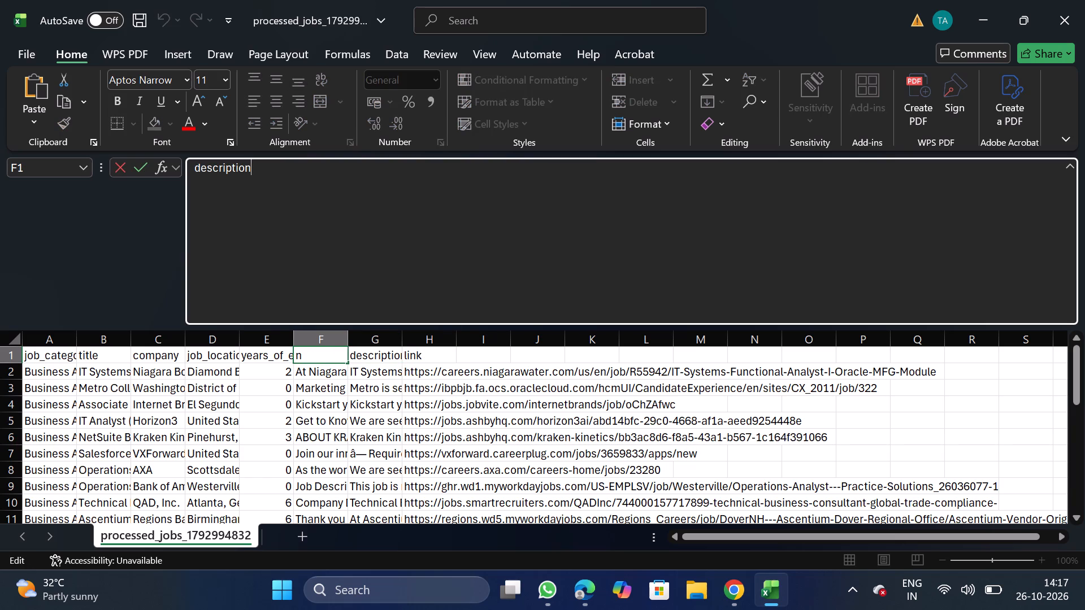
Set the F1 header to original_description, copied from the CSV format requirements on NextGenApply's Create Job bulk upload page.
left_click(734, 599)
left_click(76, 170)
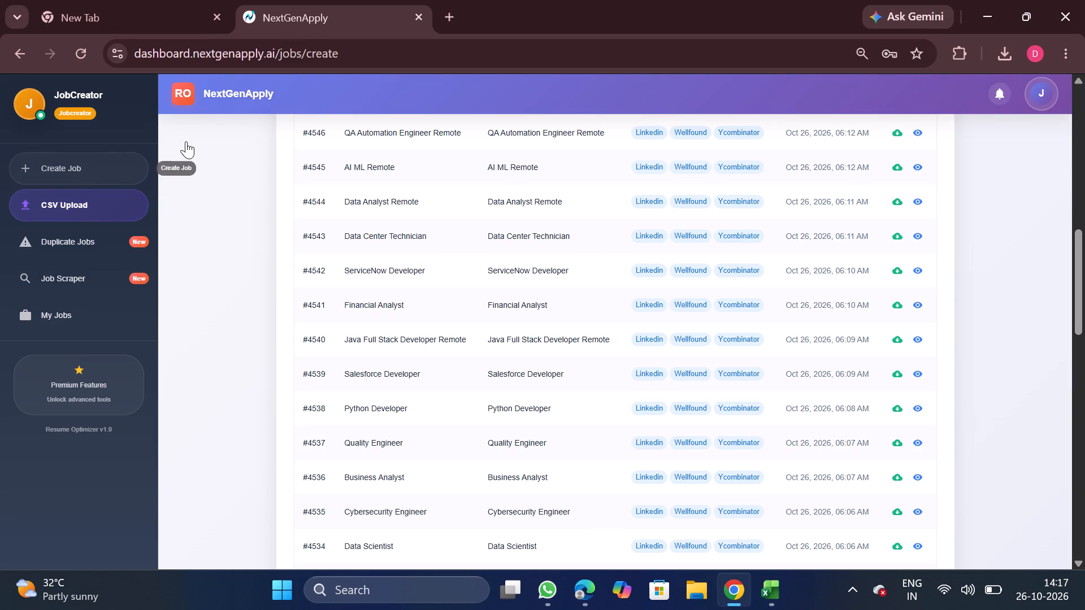
left_click(547, 140)
triple_click(591, 289)
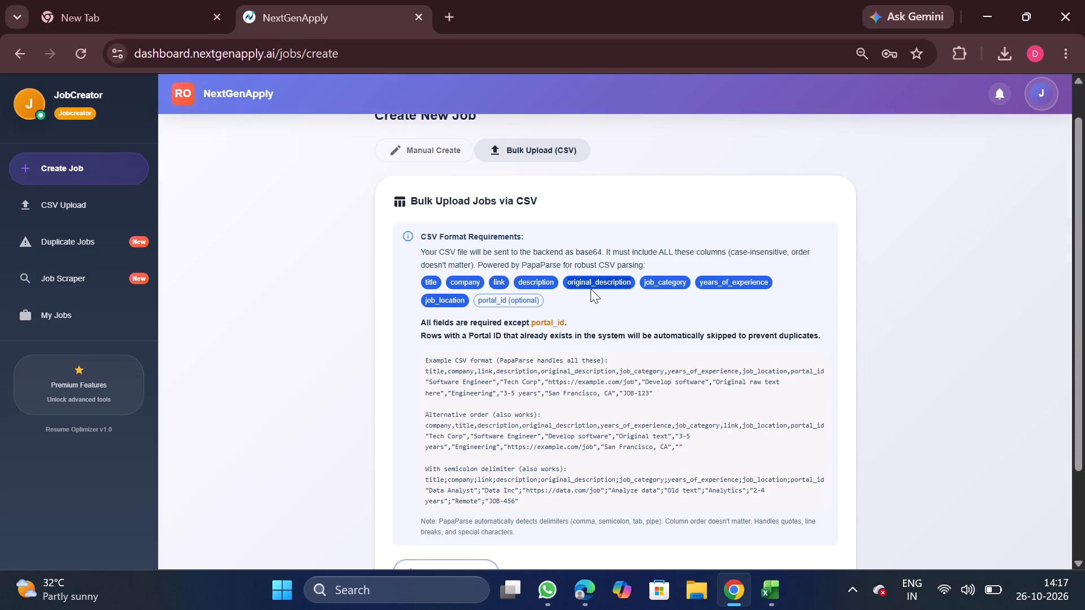
key("ctrl+c")
left_click(771, 587)
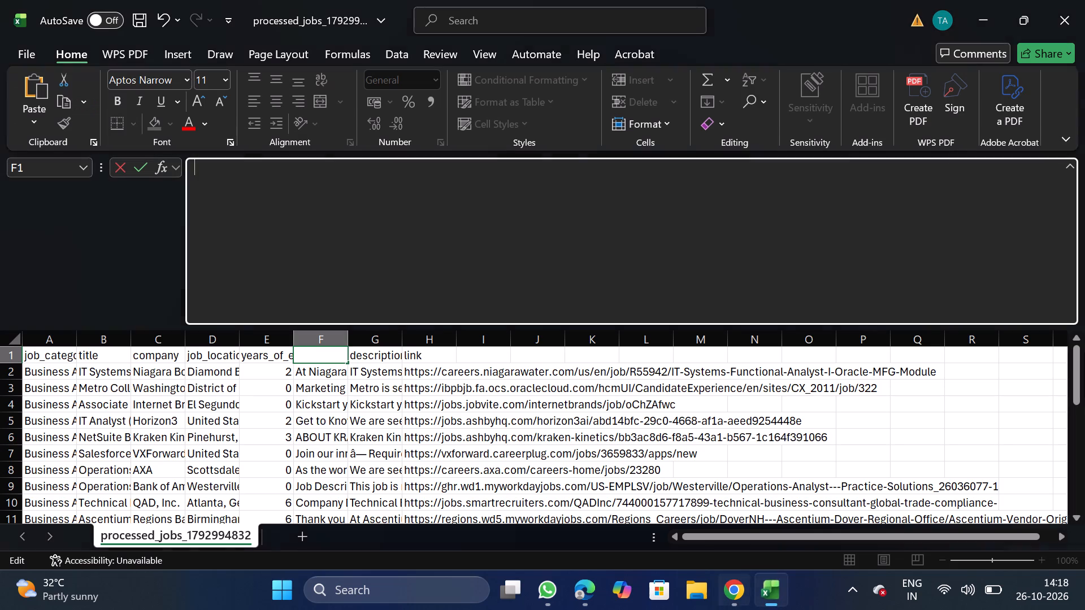
key("ctrl+v")
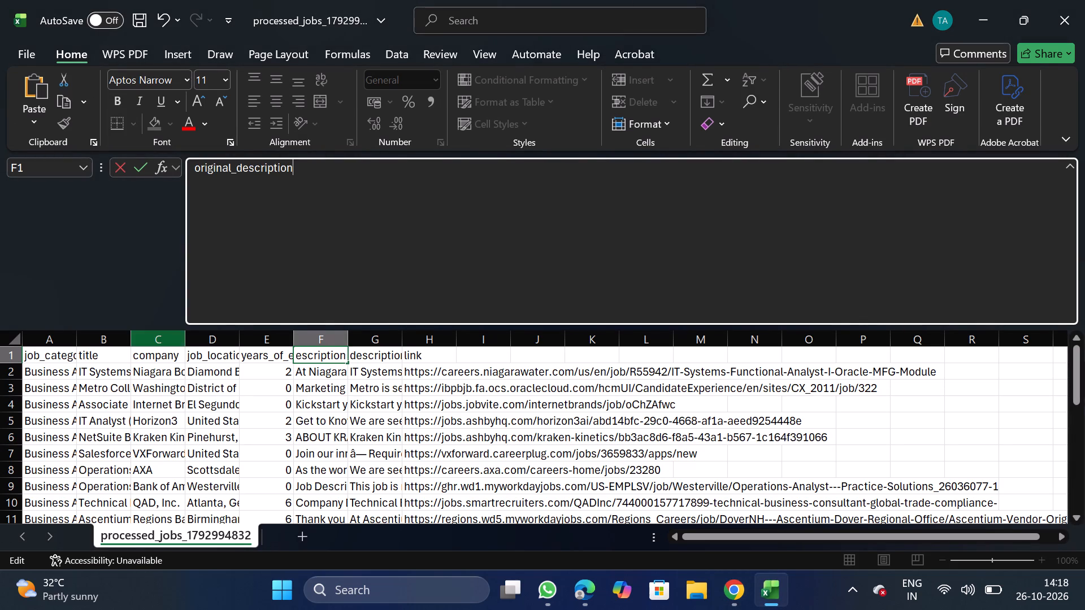
left_click(101, 356)
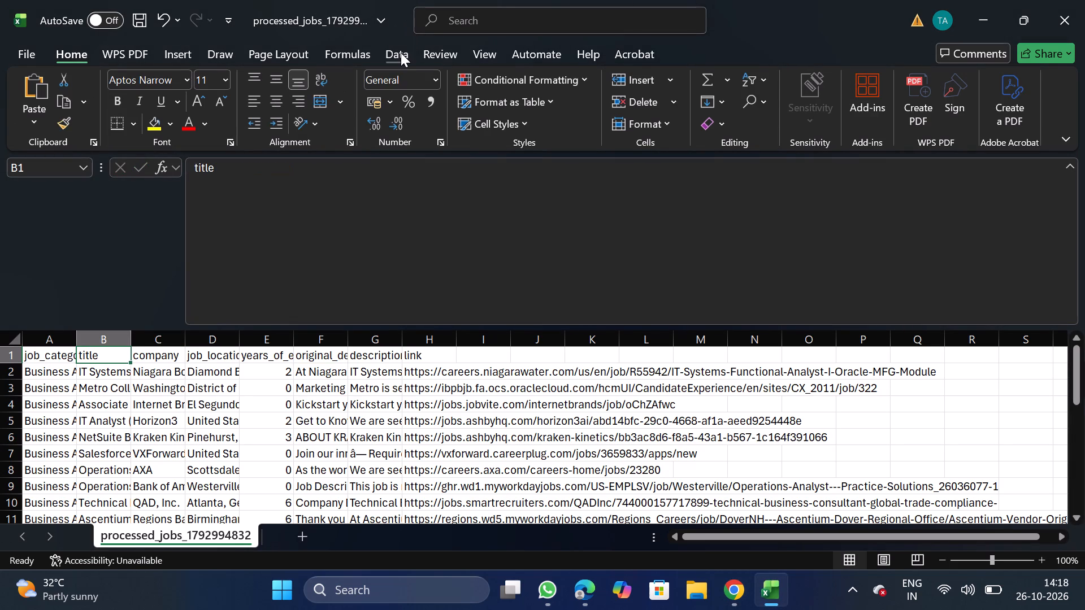
Filter the title column to only the Metro College Intern policy analyst and Salesforce Business Analyst - Remote titles.
left_click(401, 53)
left_click(557, 109)
left_click(125, 351)
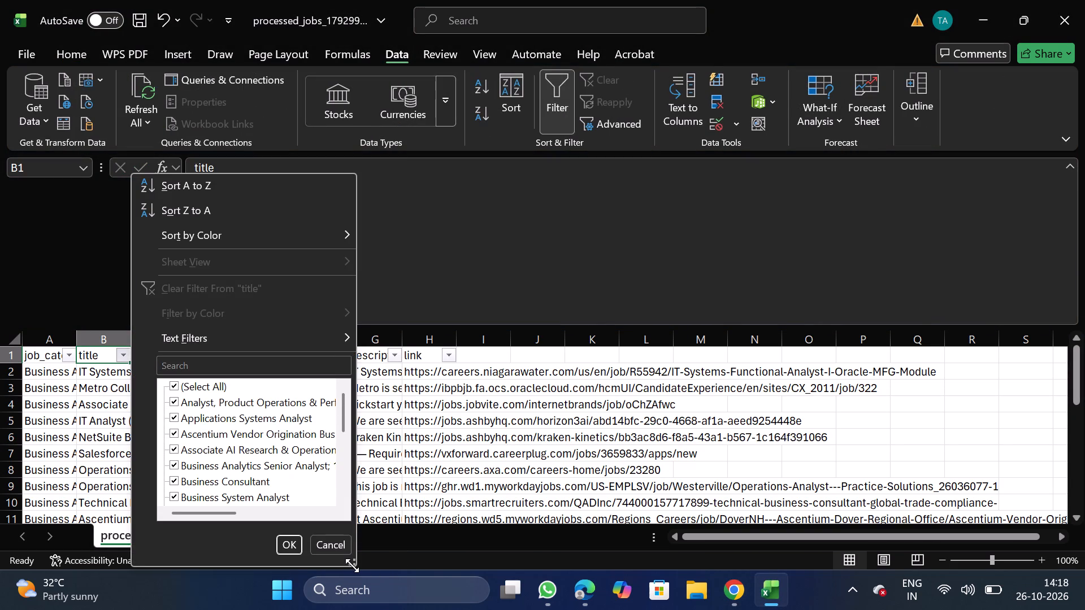
double_click(352, 565)
left_click_drag(352, 565, 622, 609)
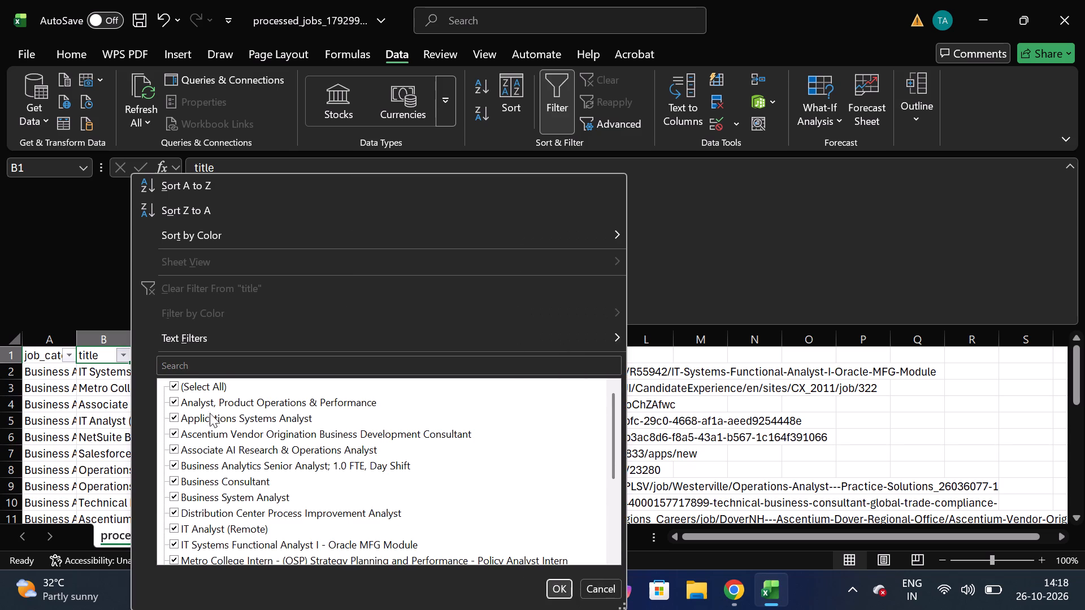
left_click(206, 382)
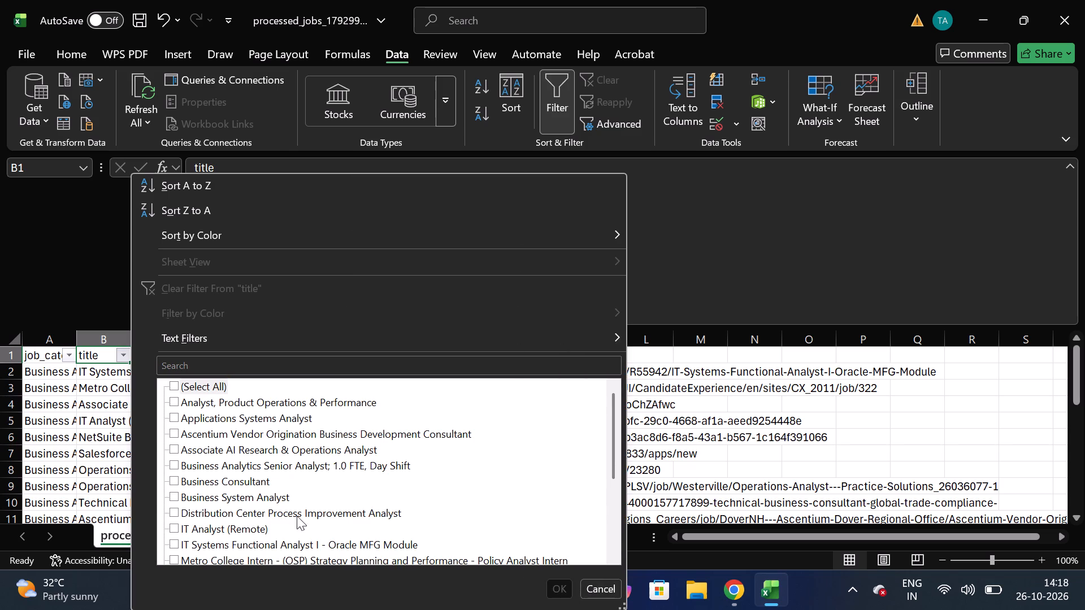
scroll(276, 546, "down", 1)
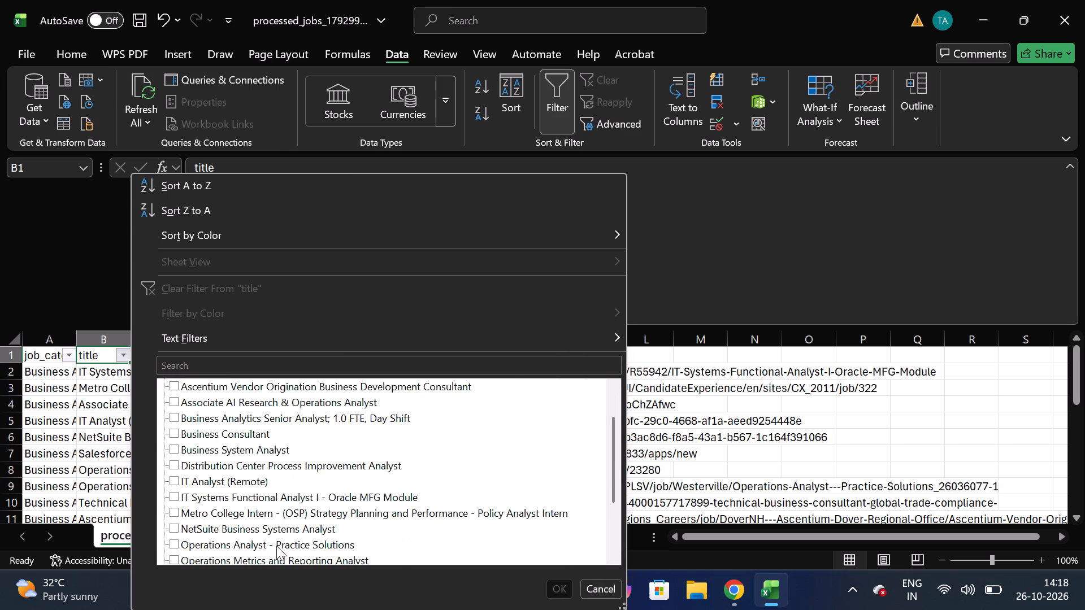
left_click(317, 509)
scroll(289, 544, "down", 1)
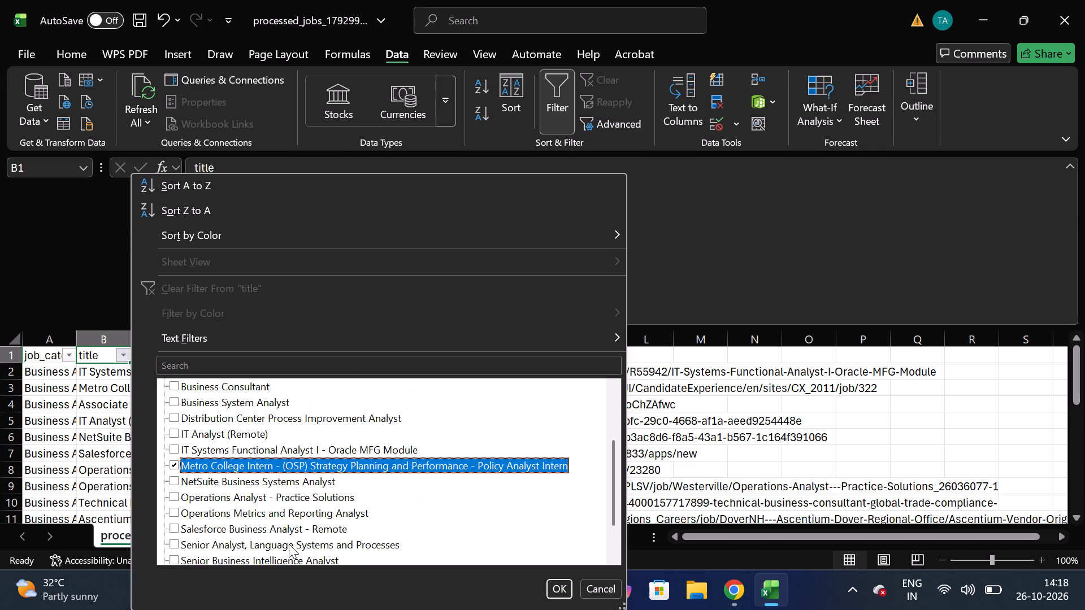
left_click(236, 530)
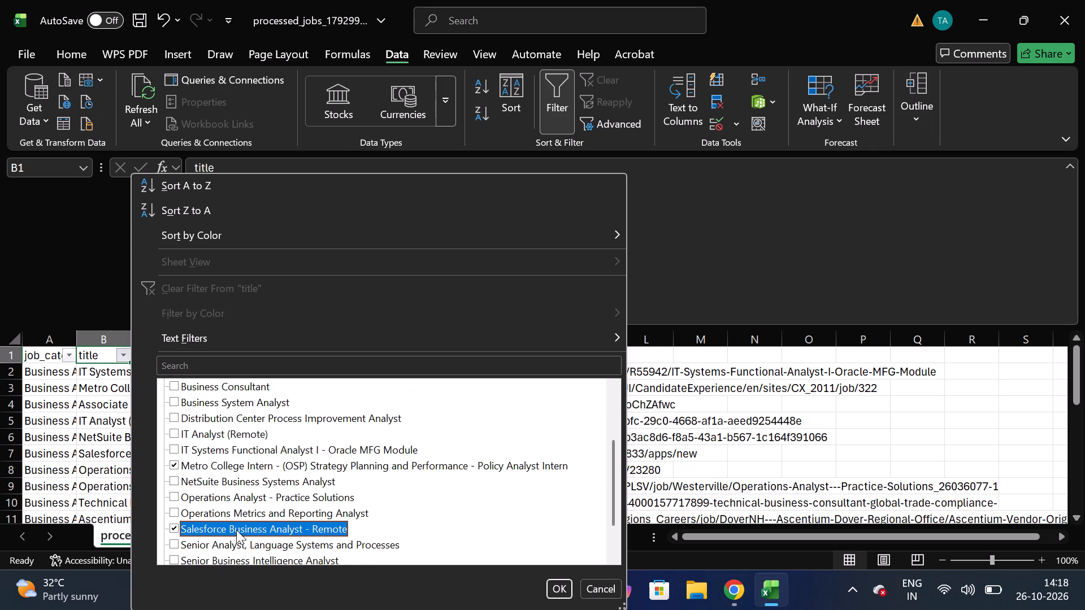
scroll(236, 530, "down", 1)
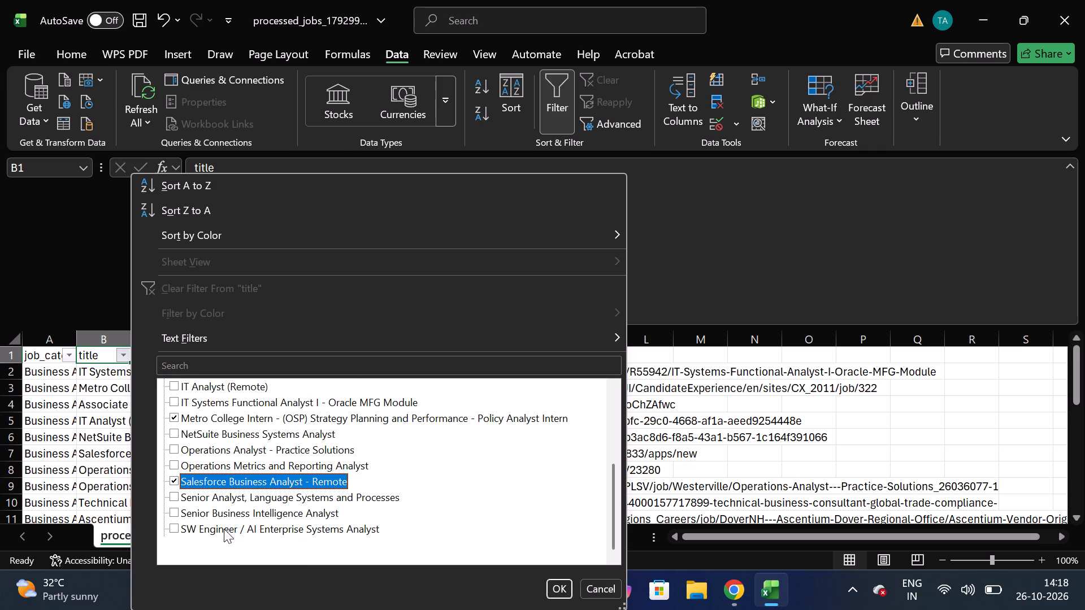
left_click(565, 596)
Delete the filtered Metro College Intern and Salesforce Business Analyst rows, and remove the filter from the sheet.
left_click(6, 368)
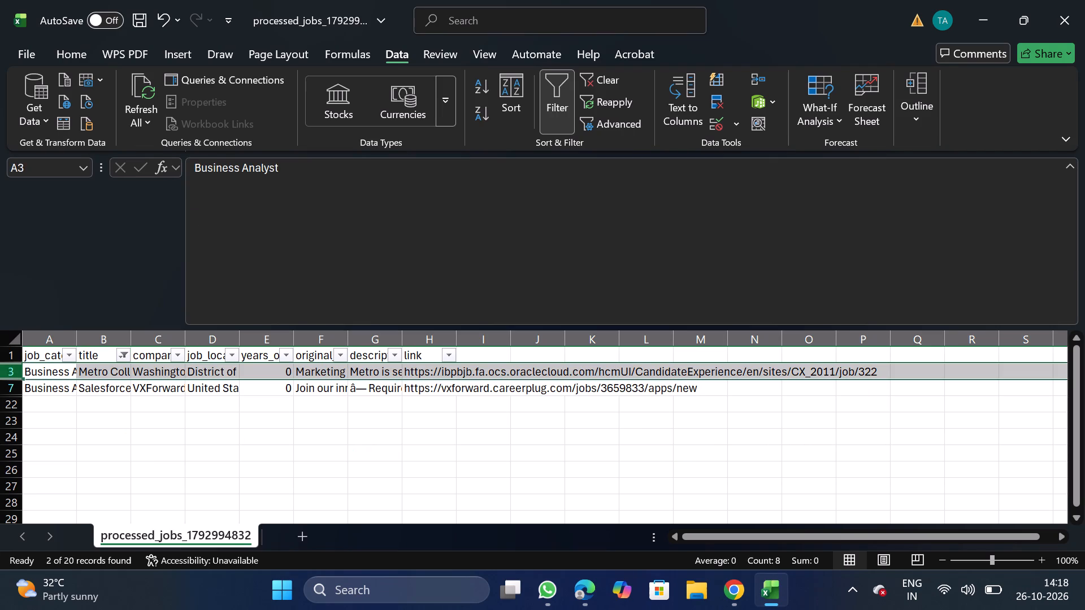
key("ctrl+shift+Down")
right_click(94, 389)
left_click(177, 254)
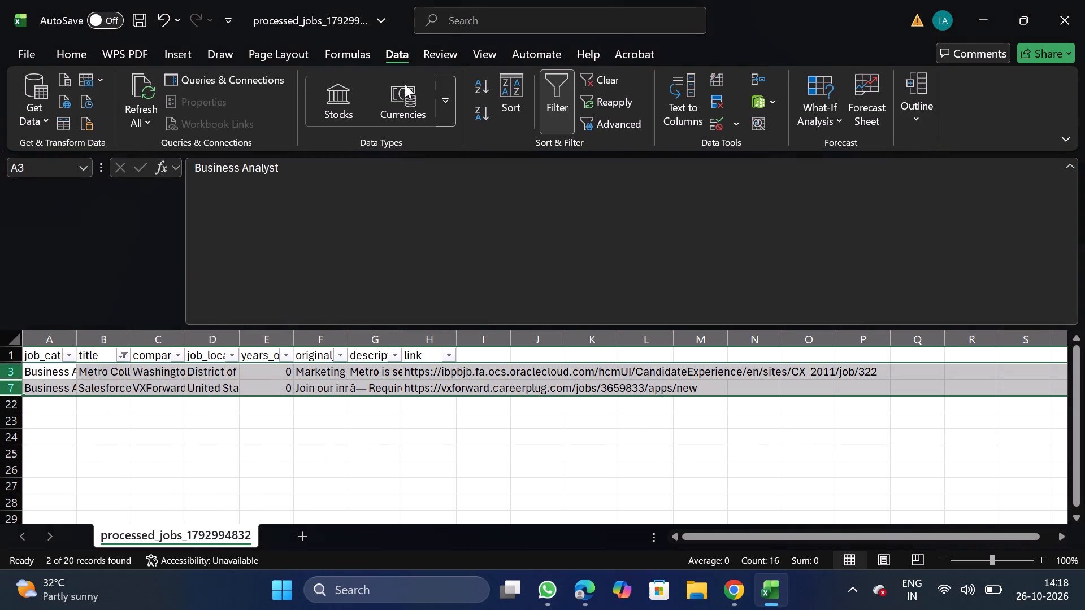
left_click(560, 113)
Filter the title column by "consultant" to check the matching jobs, and remove the filter.
left_click(105, 356)
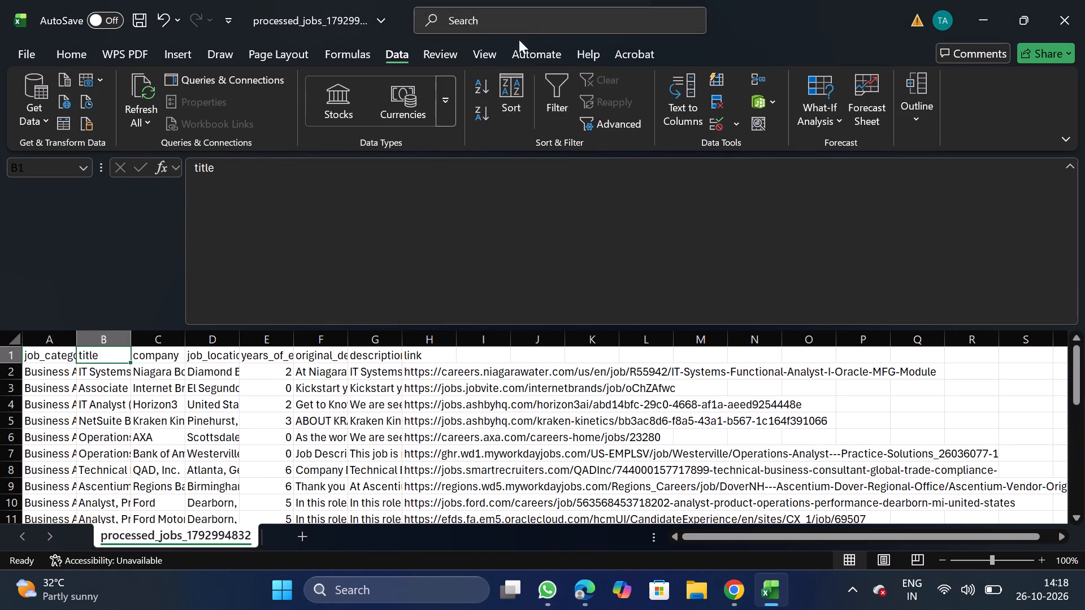
left_click(551, 93)
left_click(130, 357)
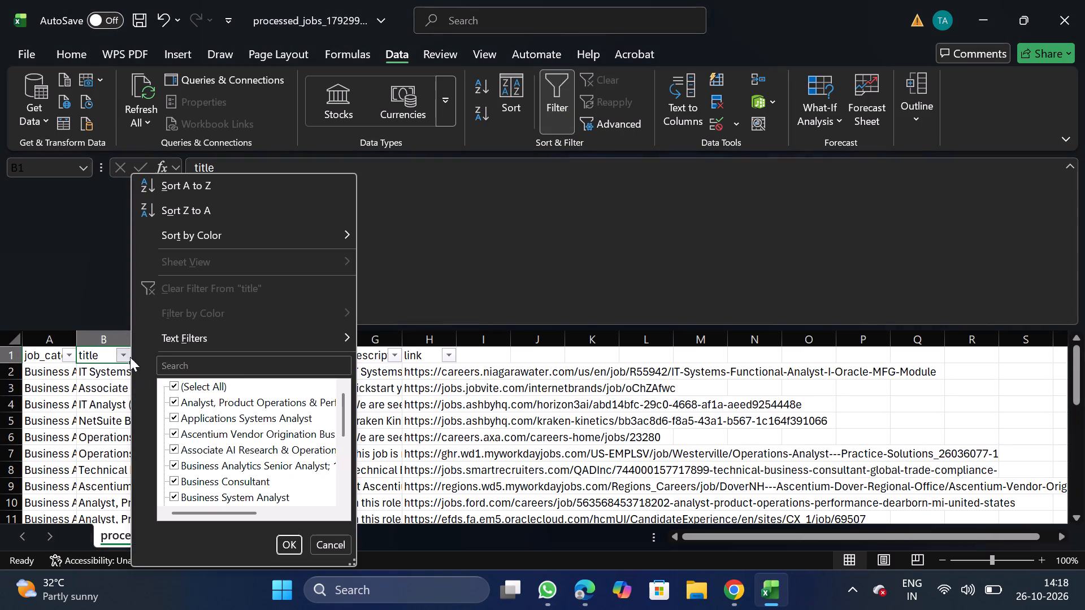
left_click(244, 361)
type("consultant")
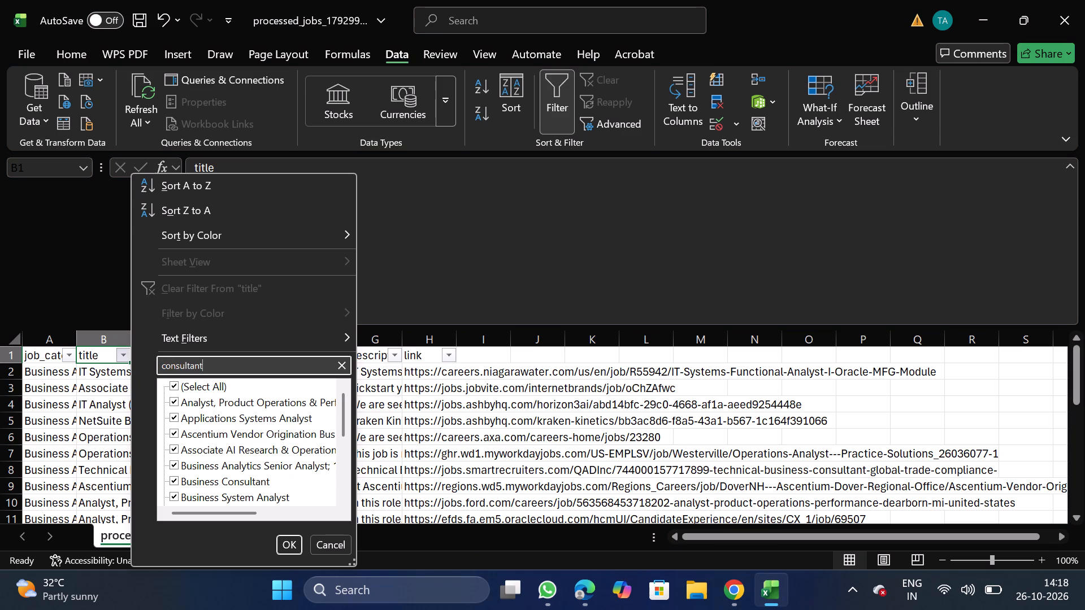
left_click(287, 544)
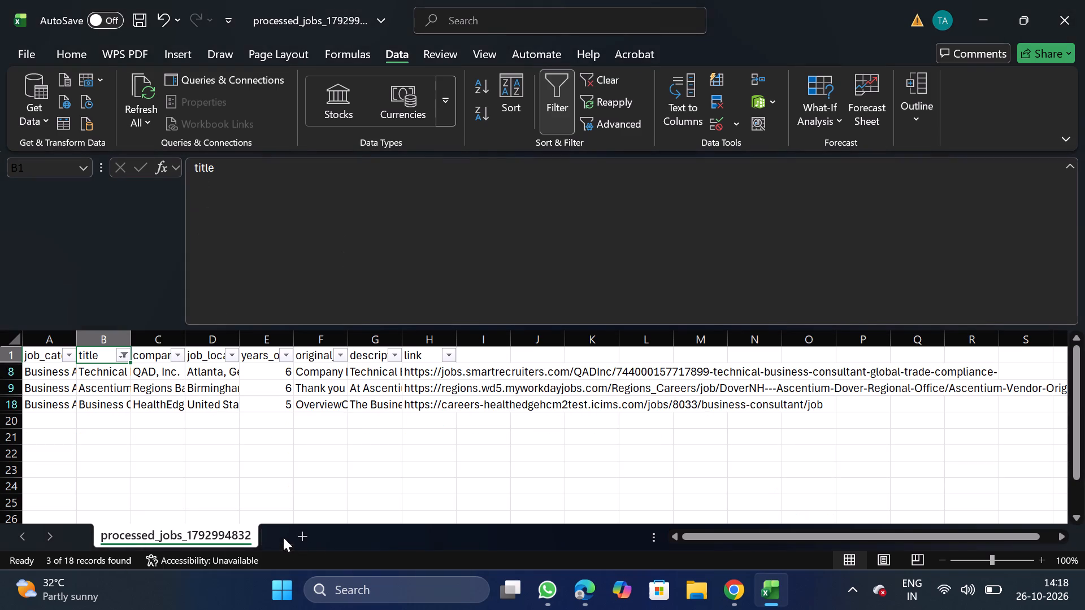
left_click(564, 98)
Filter the title column by "enterprise" to check the matching jobs, and remove the filter.
left_click(117, 356)
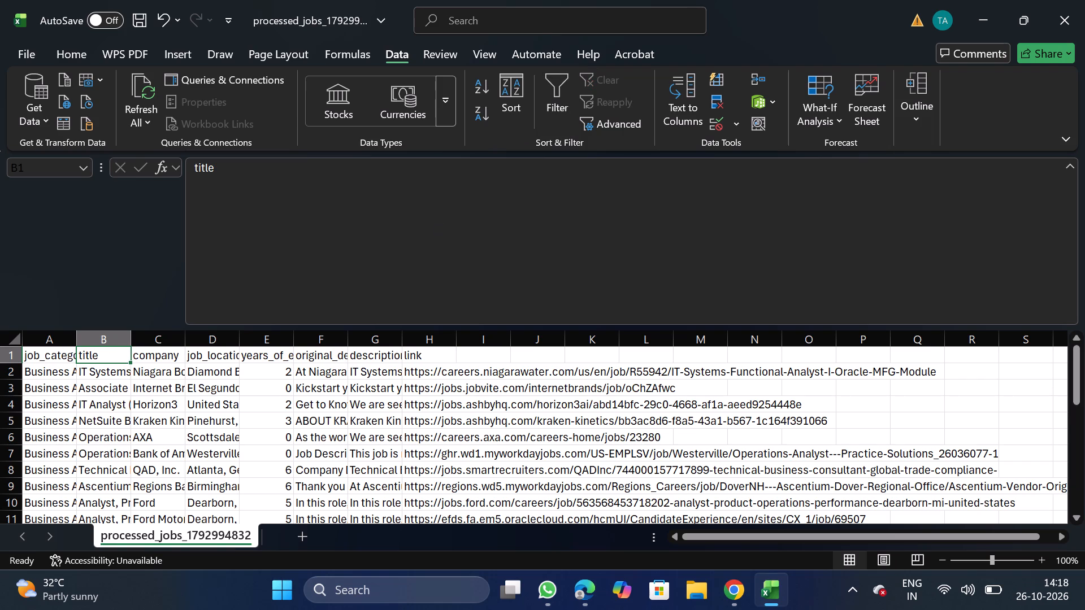
left_click(552, 104)
left_click(125, 361)
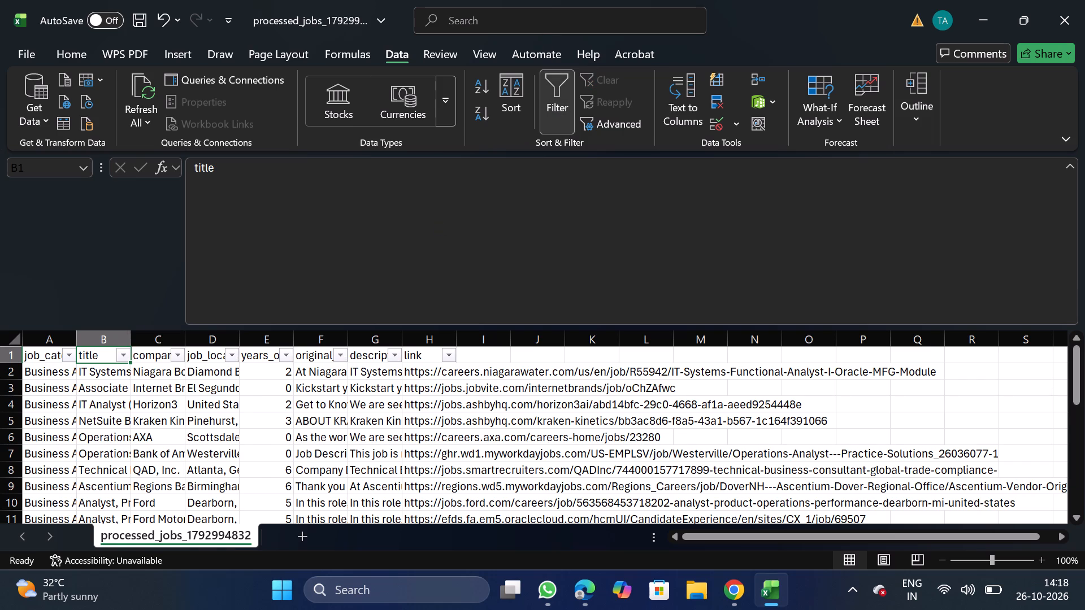
left_click(248, 365)
type("enterpro")
key("BackSpace")
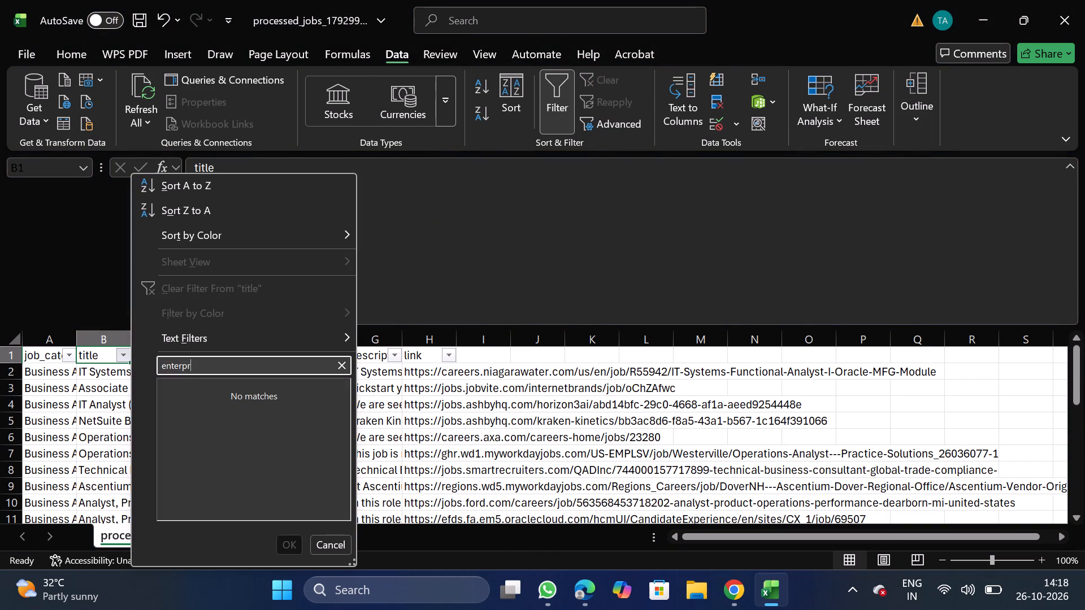
type("ise")
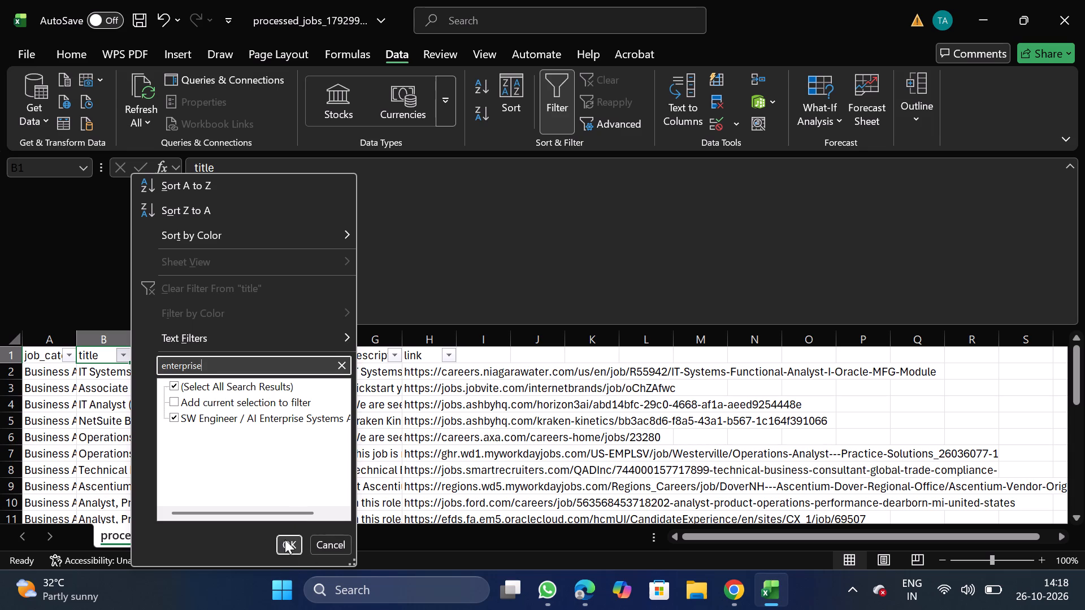
left_click(285, 539)
left_click(552, 94)
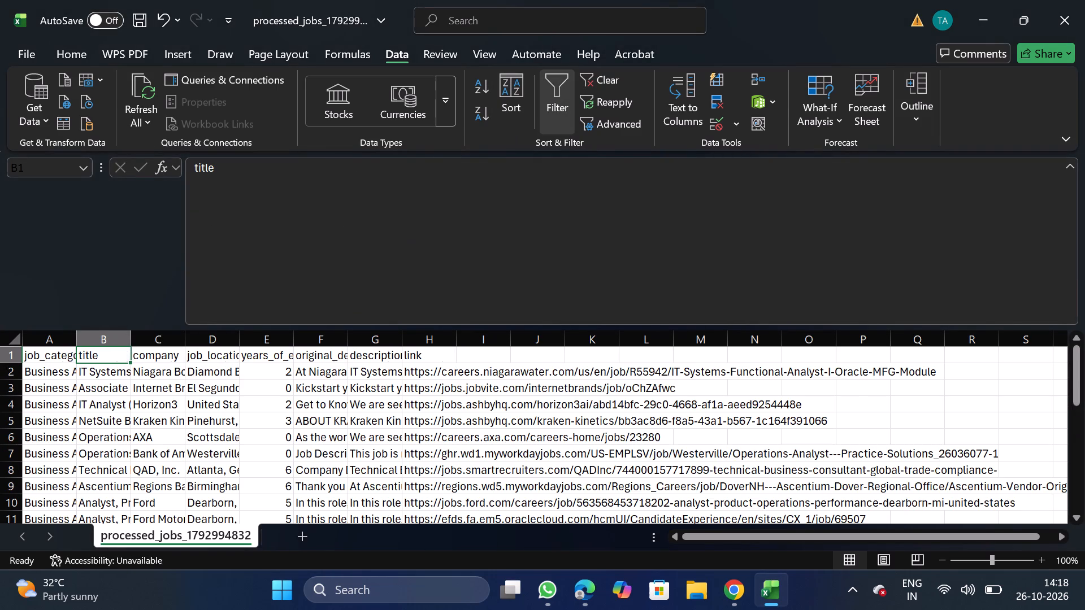
Check the remaining job rows and save the sheet as the CSV BA_10_26 in Documents > Daily Scraping jobs.
left_click(164, 350)
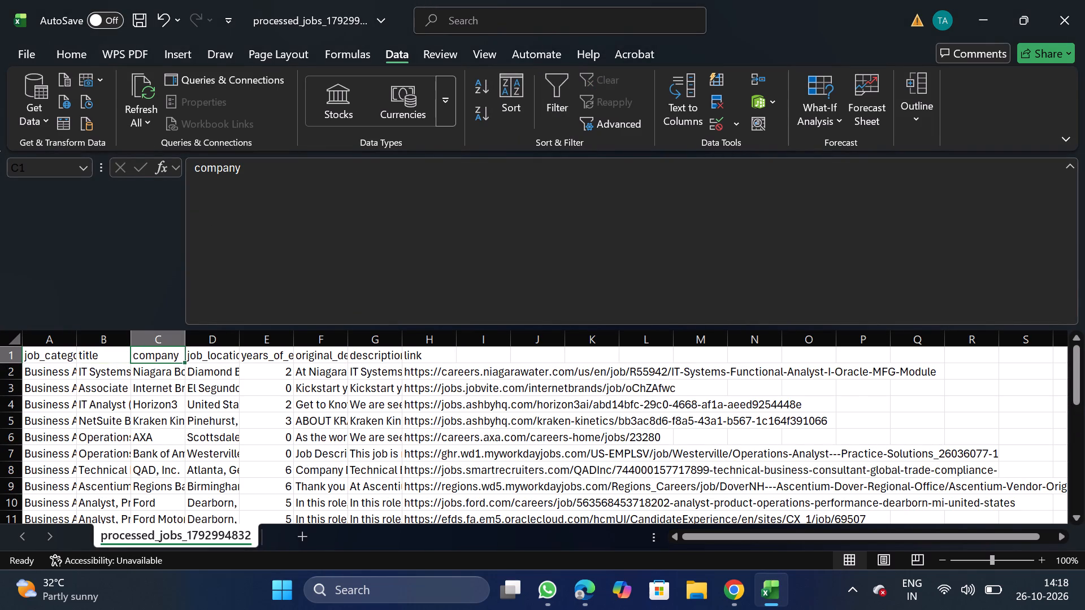
scroll(194, 416, "down", 2)
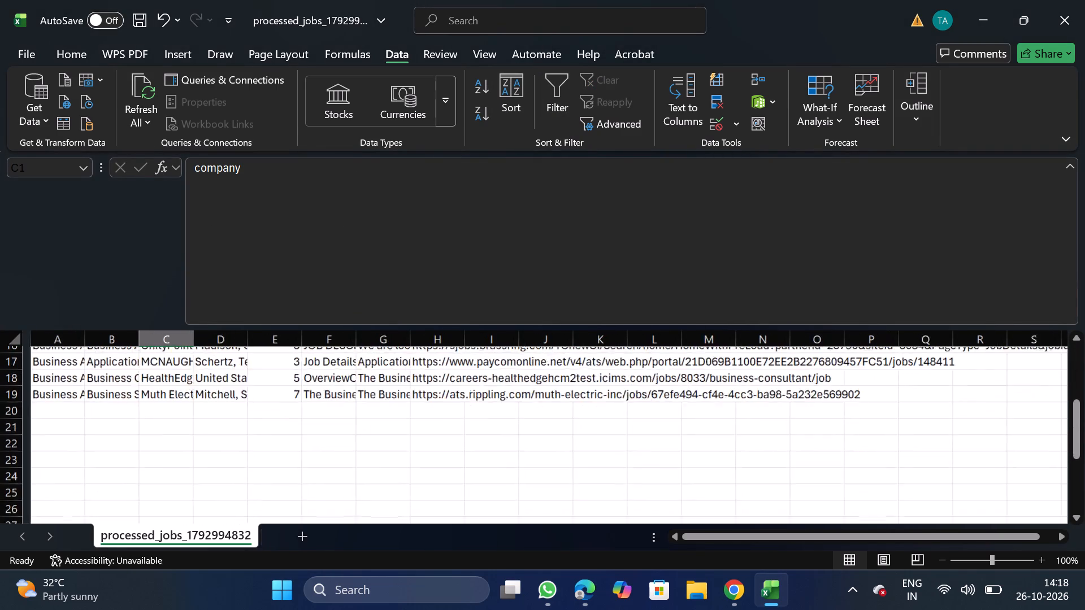
scroll(194, 416, "up", 1)
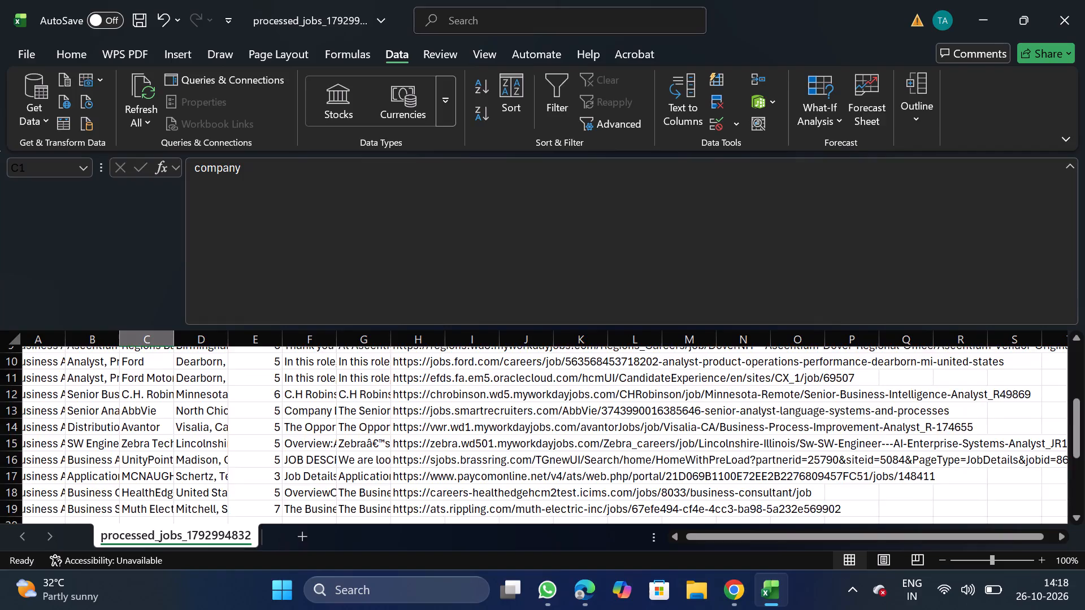
scroll(194, 416, "up", 3)
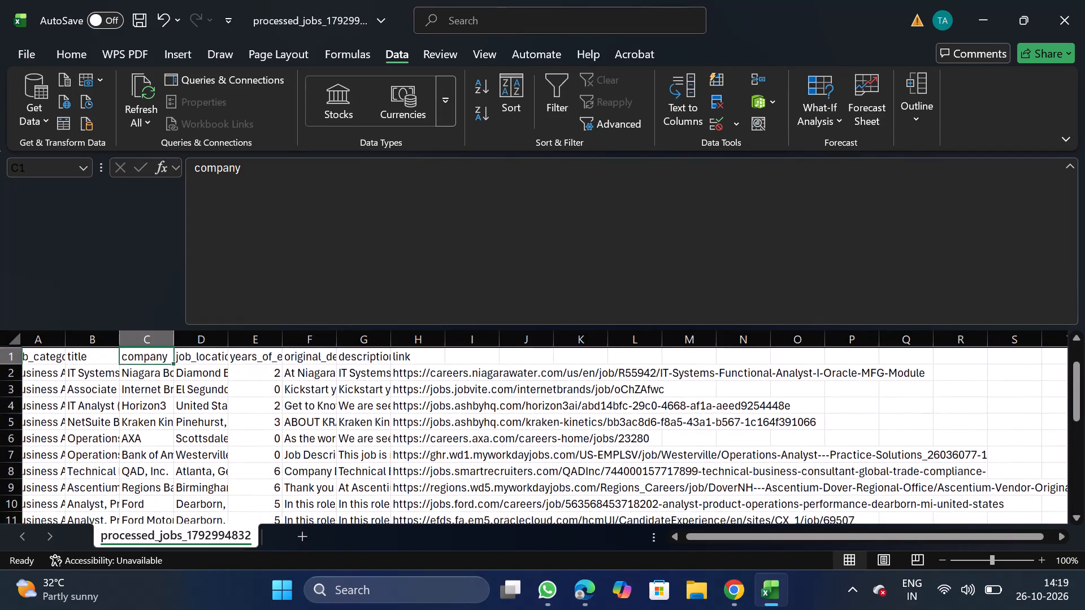
left_click(42, 52)
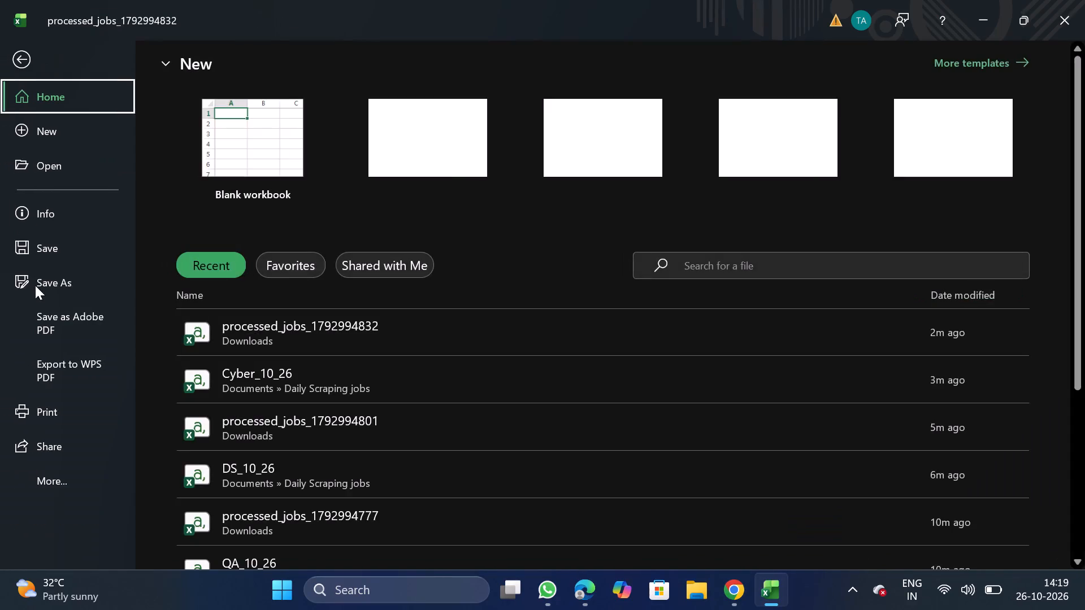
triple_click(39, 288)
triple_click(240, 481)
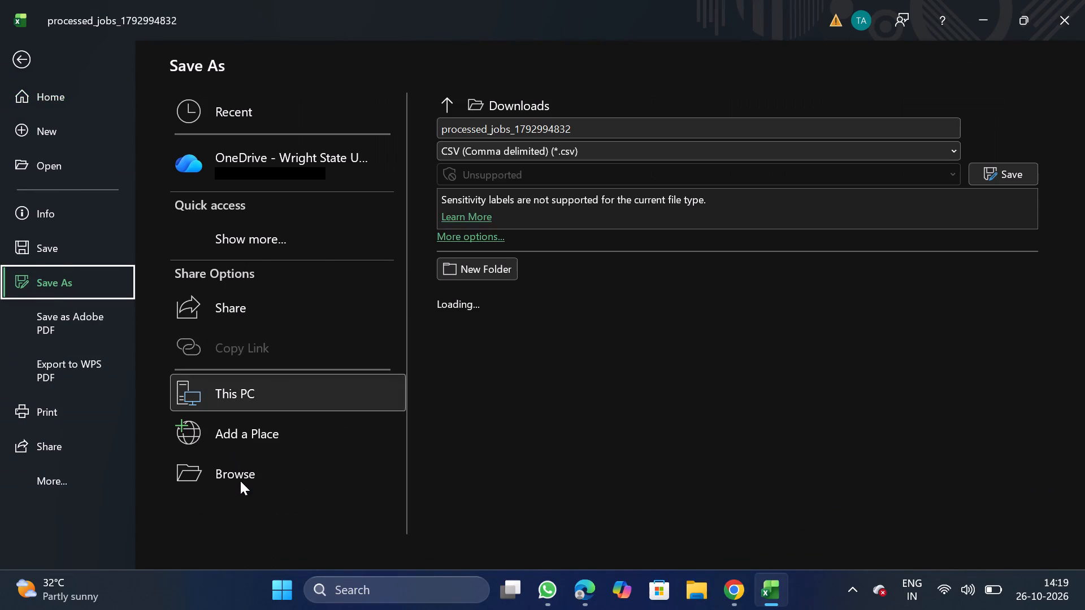
triple_click(240, 481)
triple_click(240, 481)
left_click(240, 481)
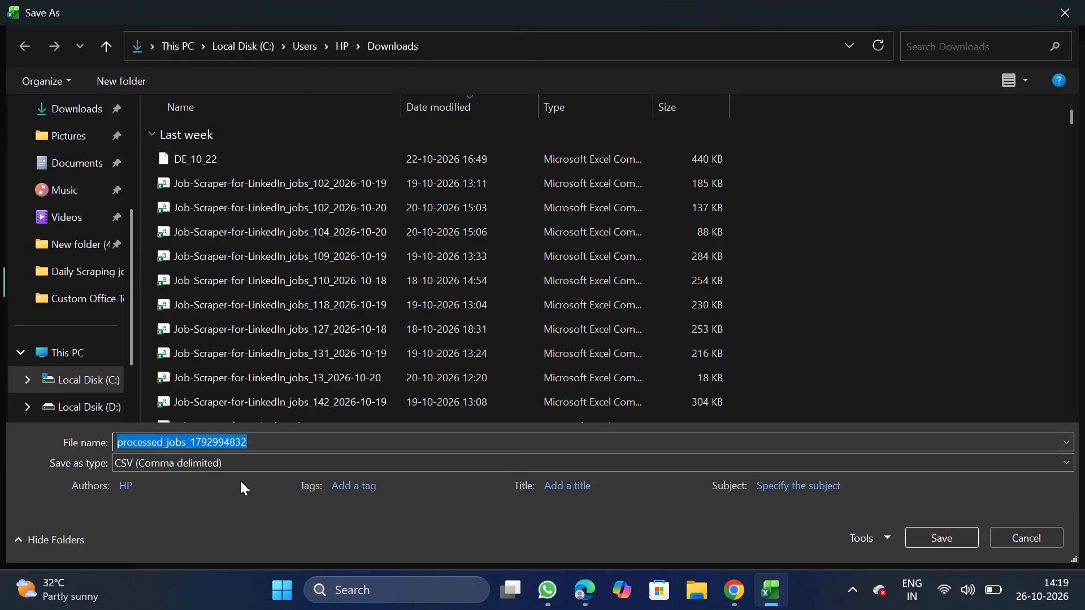
double_click(96, 154)
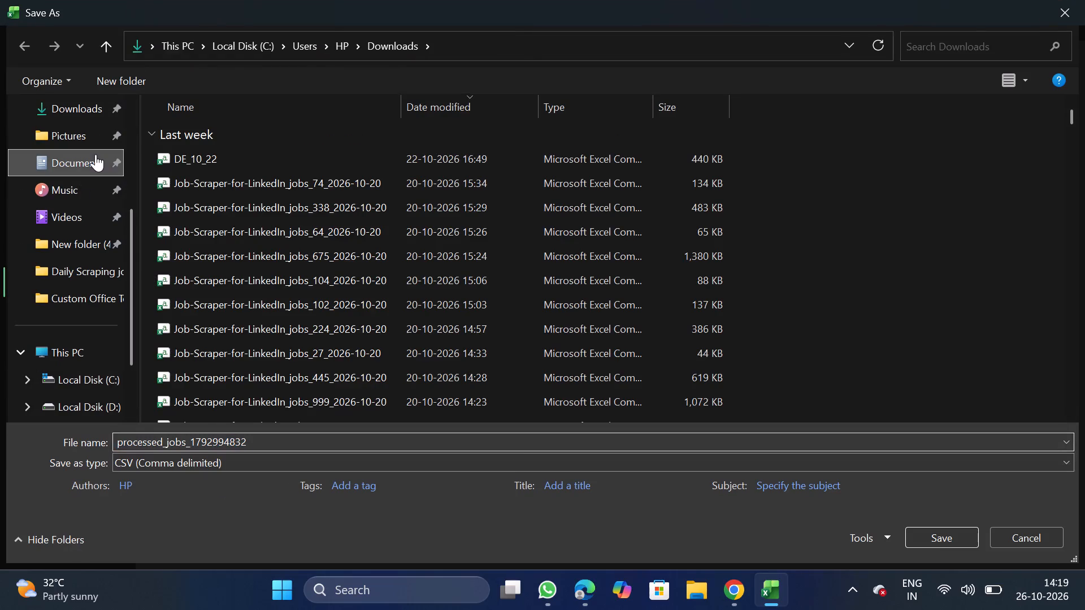
double_click(331, 182)
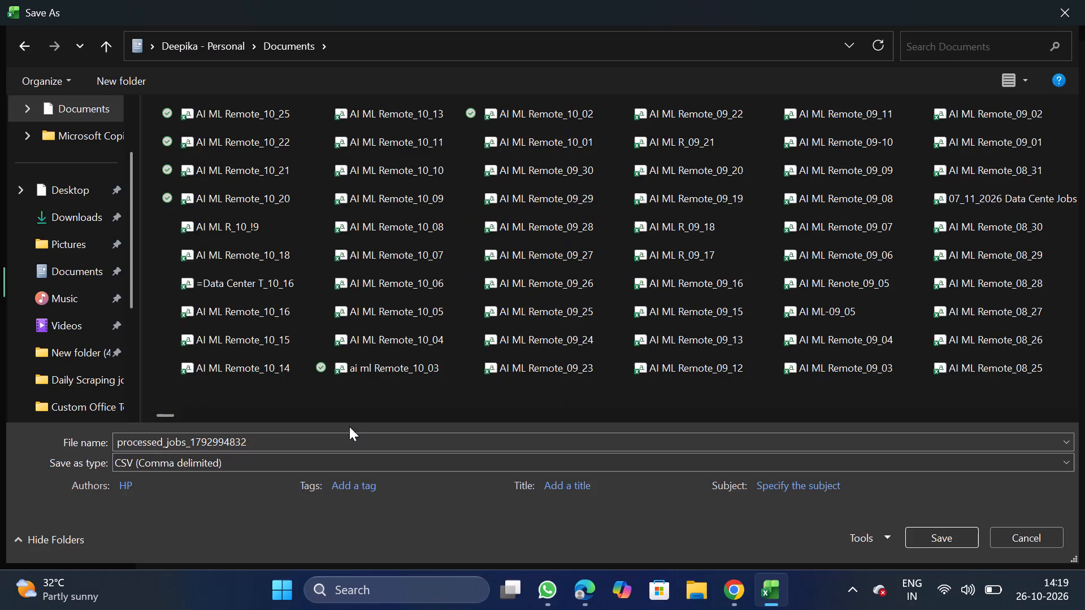
left_click(348, 442)
key("BackSpace")
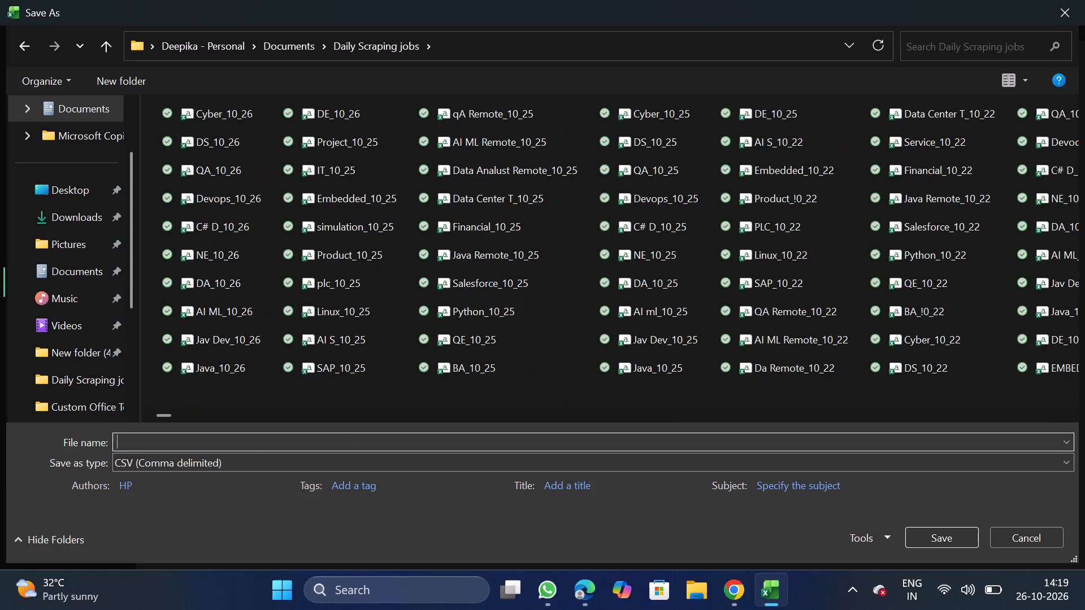
type("BA_10_26")
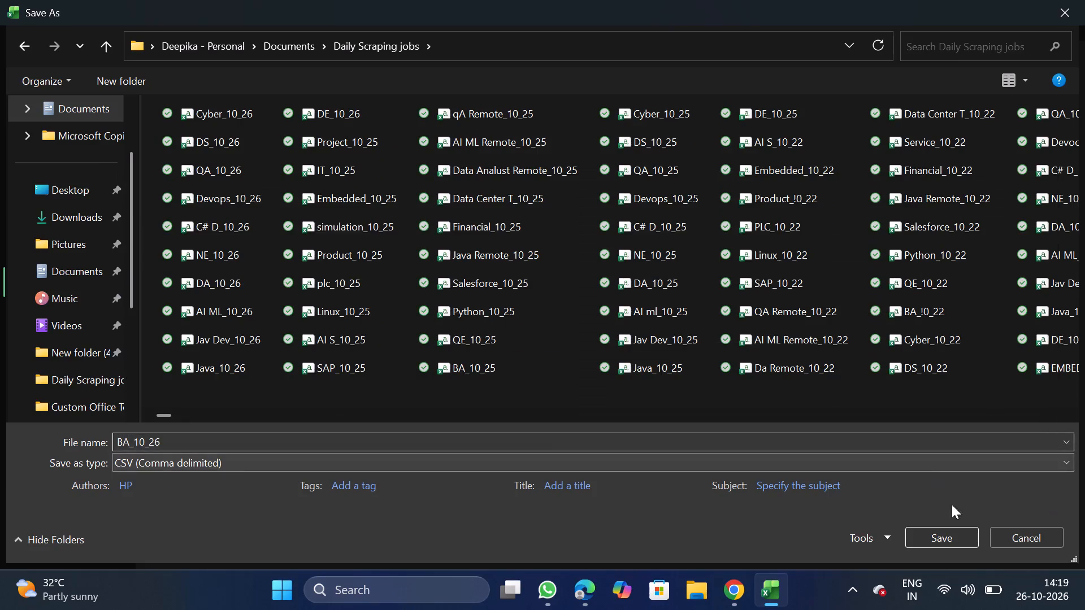
left_click(959, 529)
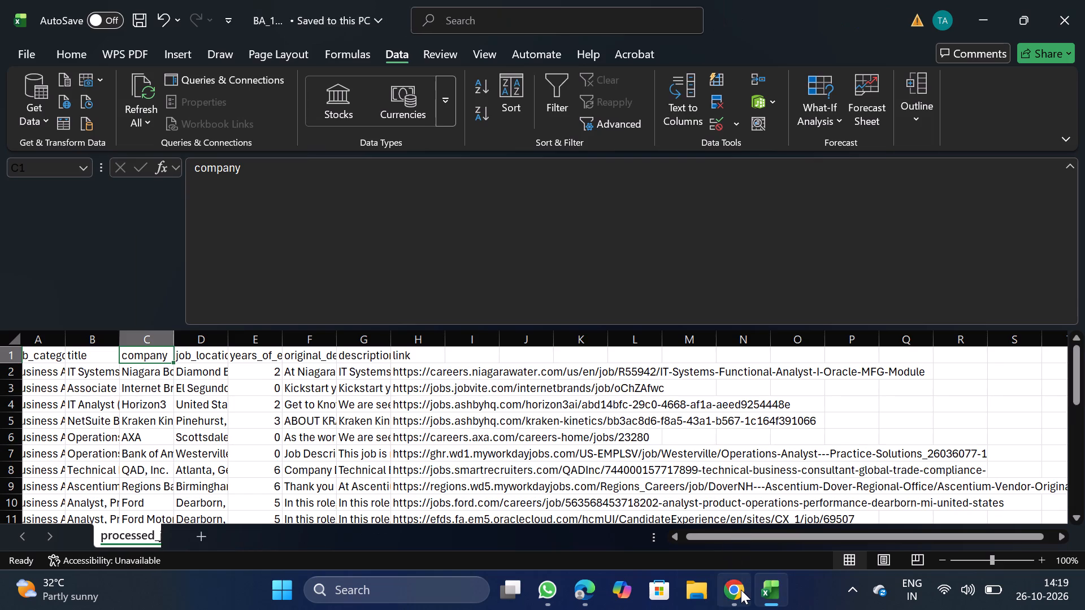
Switch to NextGenApply, choose BA_10_26 from Daily Scraping jobs as the bulk upload CSV, and review its data preview.
left_click(741, 590)
scroll(602, 500, "down", 2)
left_click(457, 453)
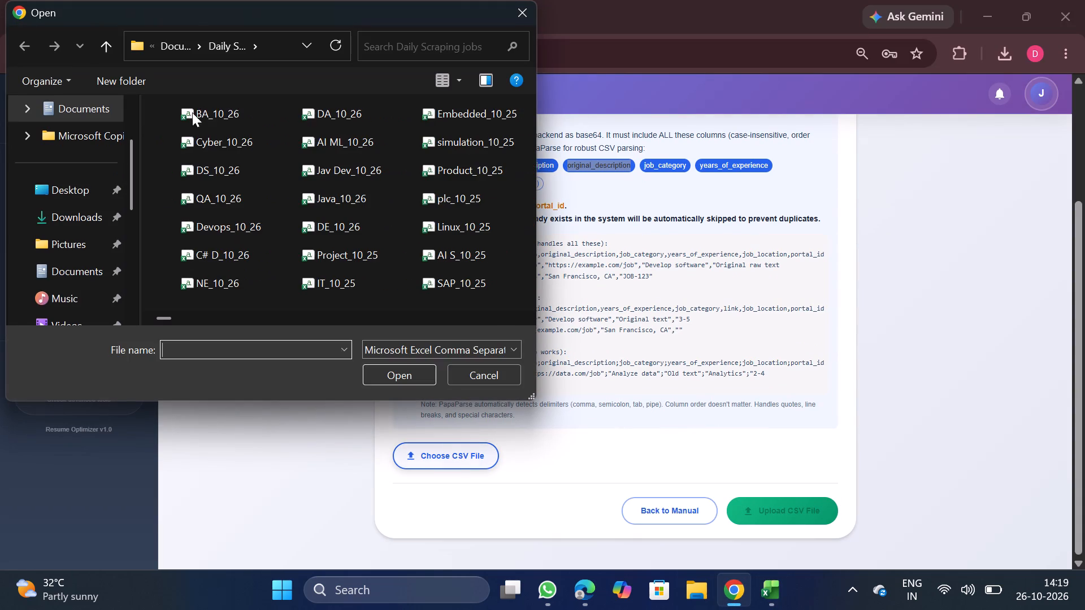
double_click(222, 112)
scroll(546, 357, "down", 2)
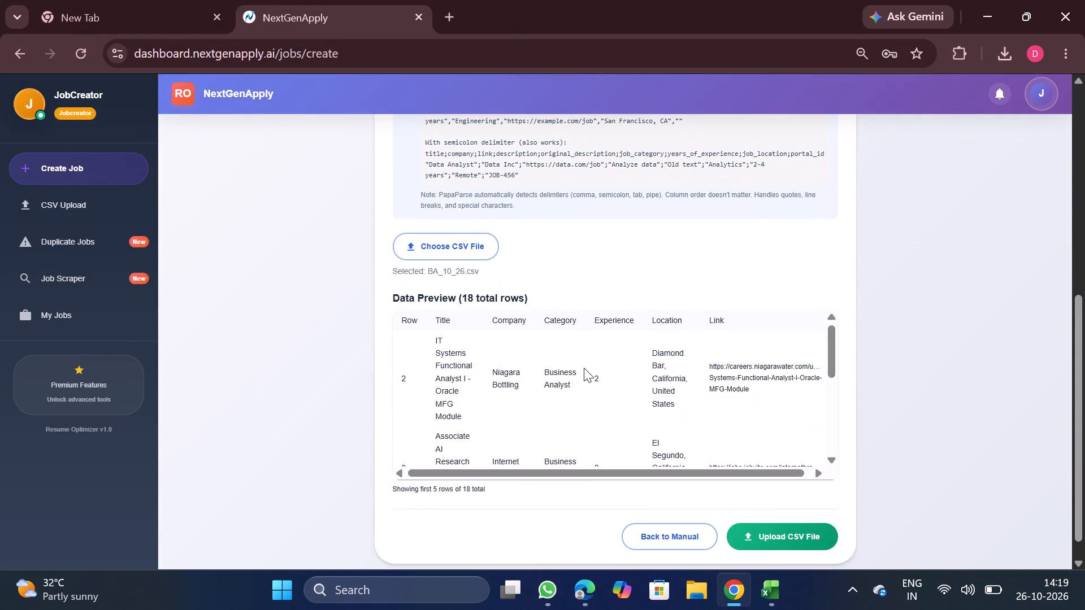
scroll(663, 398, "down", 4)
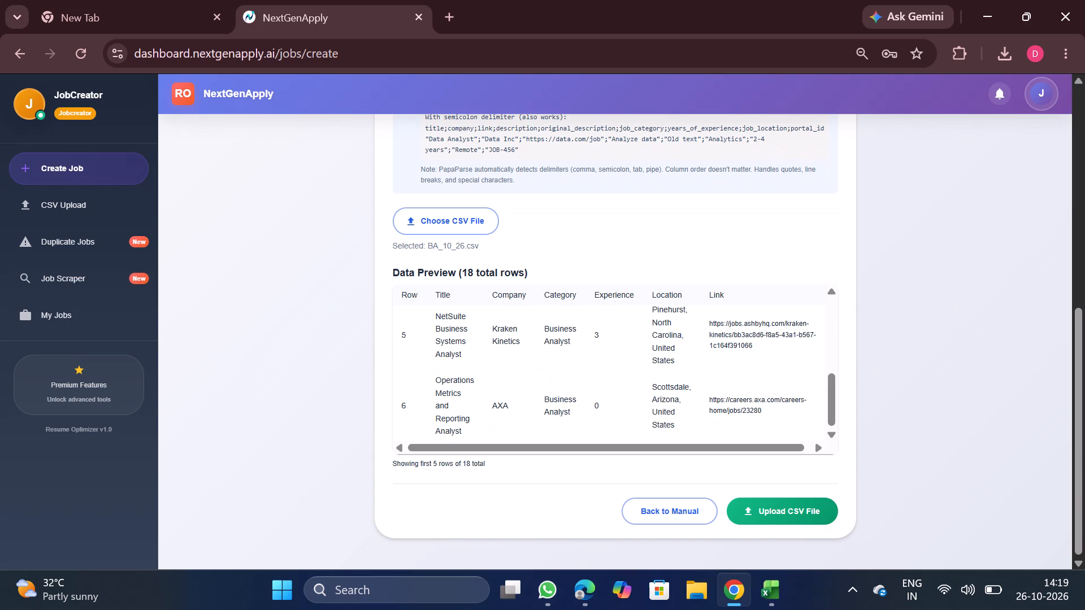
scroll(705, 393, "down", 1)
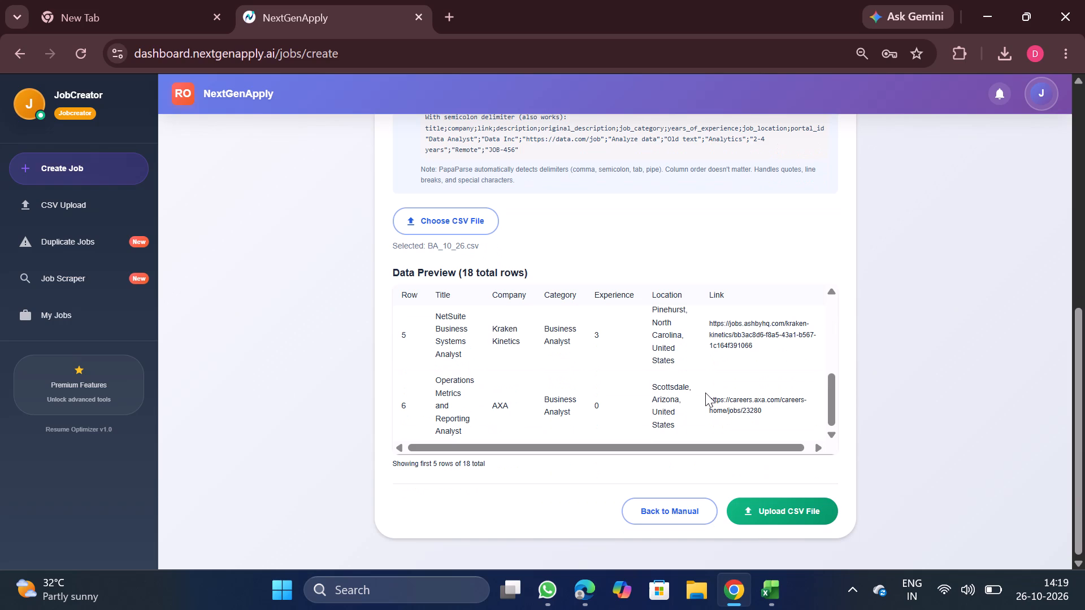
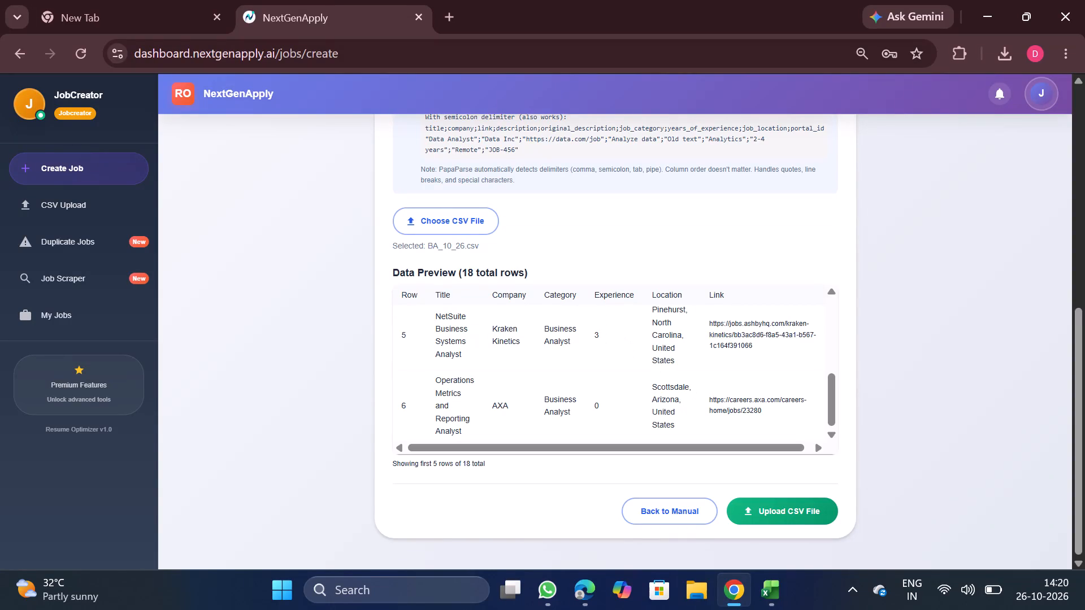
Upload the chosen BA_10_26 CSV to create the jobs in bulk, and close the BA_10_26 workbook in Excel.
scroll(723, 401, "down", 2)
scroll(723, 401, "up", 1)
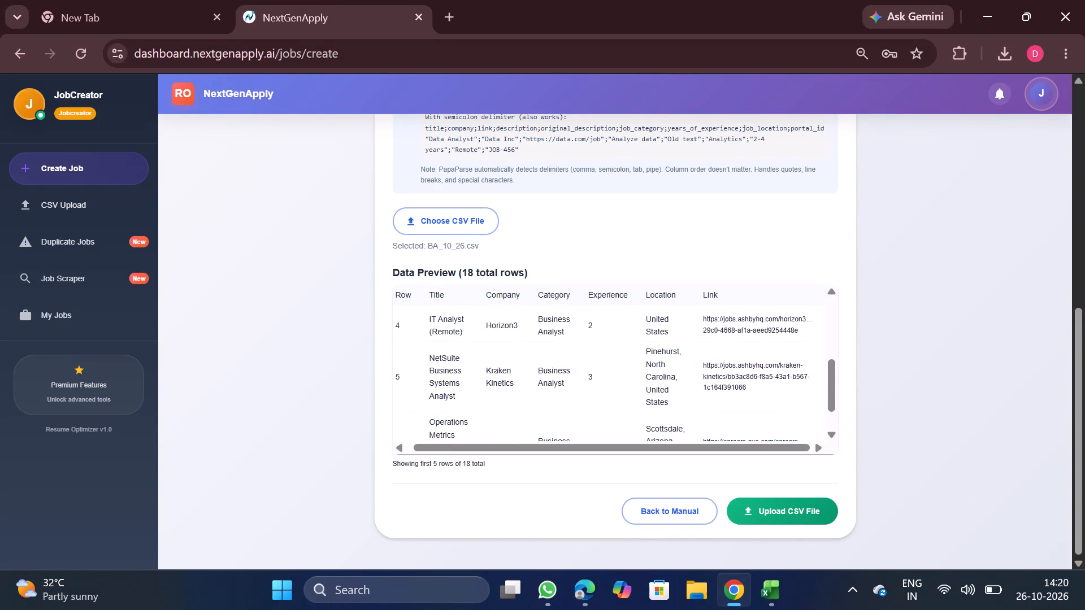
scroll(723, 401, "up", 1)
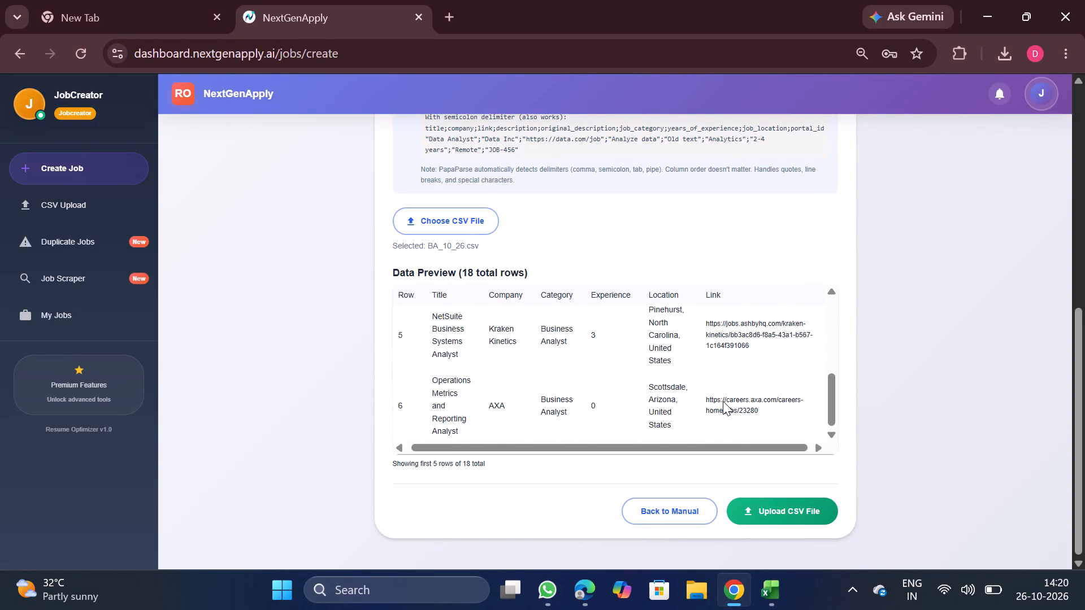
scroll(723, 401, "down", 2)
left_click(804, 506)
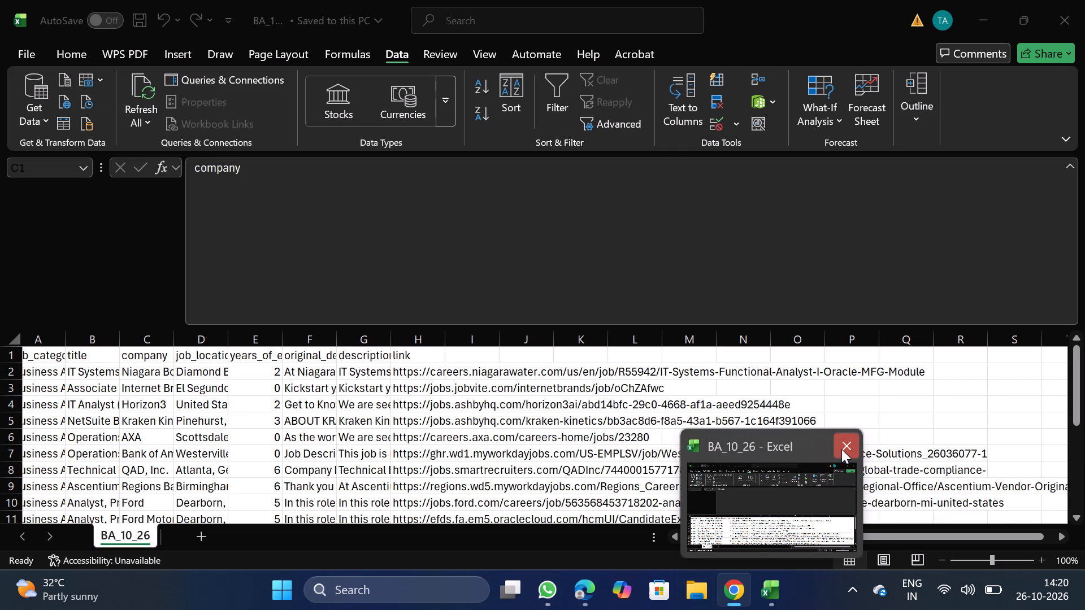
left_click(841, 449)
scroll(695, 394, "up", 2)
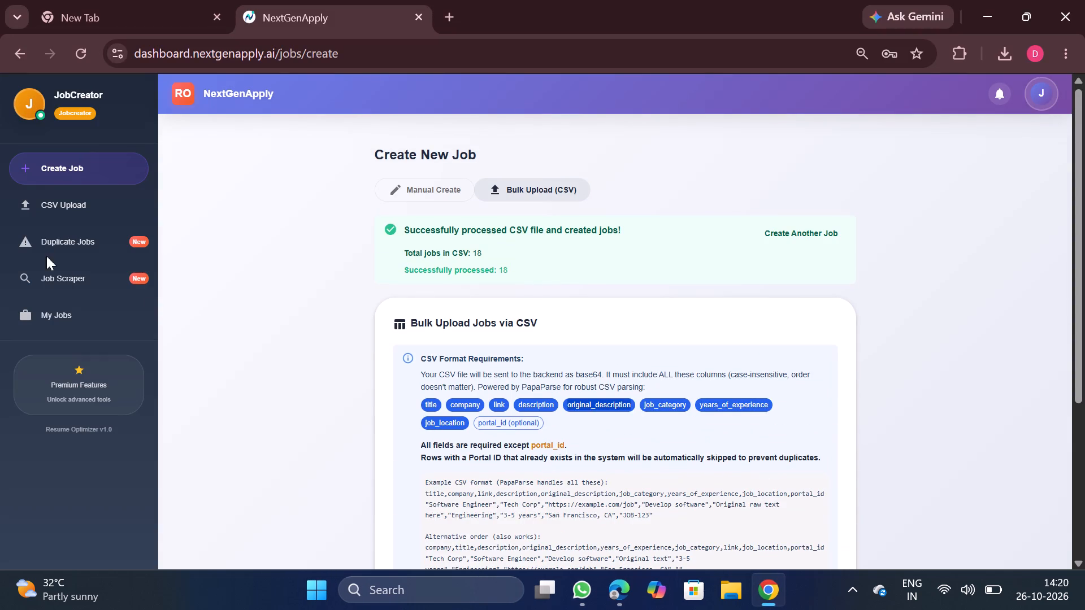
Download the processed CSV for Quality Engineer (#4537) from the CSV upload history and open it in Excel.
left_click(68, 200)
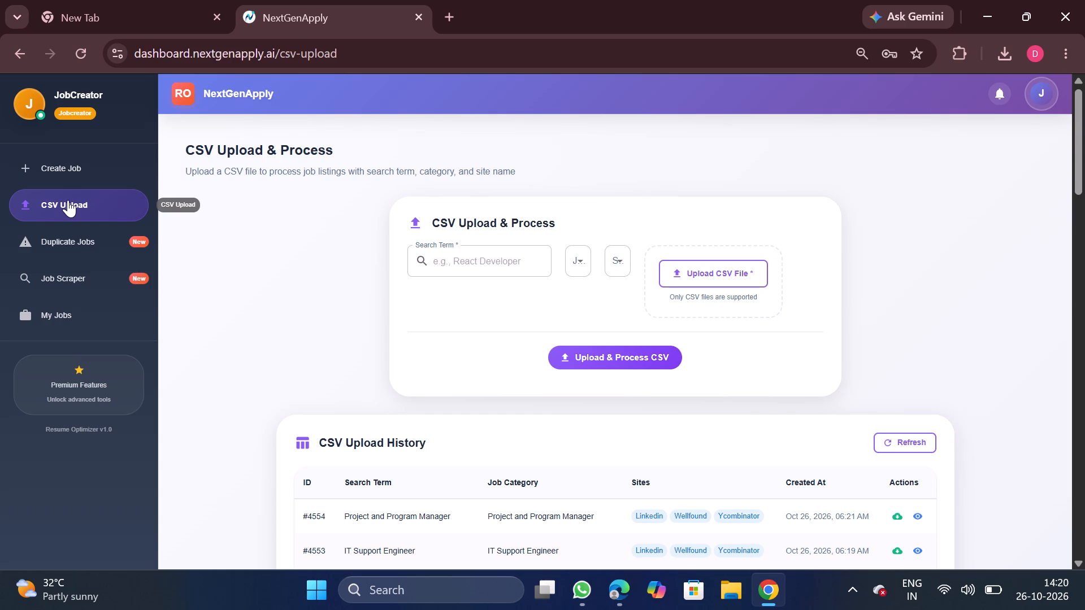
scroll(534, 371, "down", 1)
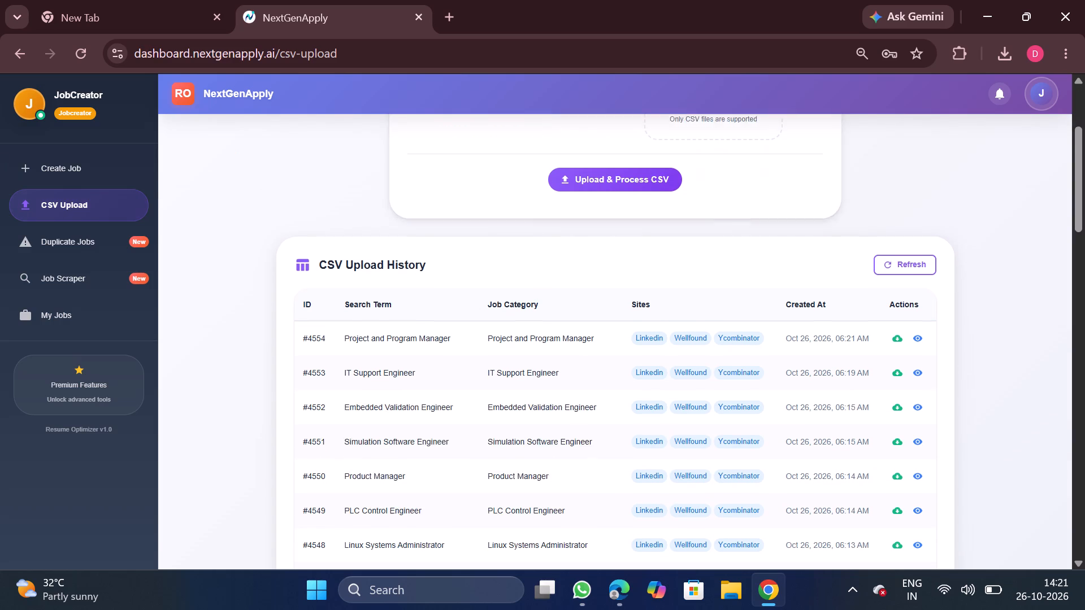
scroll(534, 371, "down", 1)
scroll(588, 421, "down", 2)
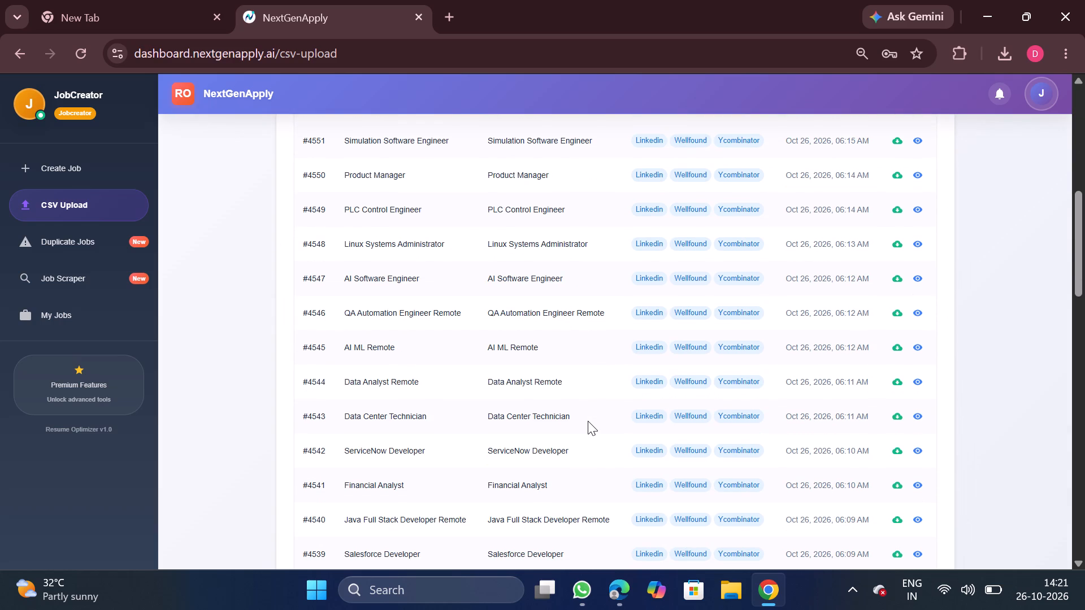
scroll(588, 421, "down", 1)
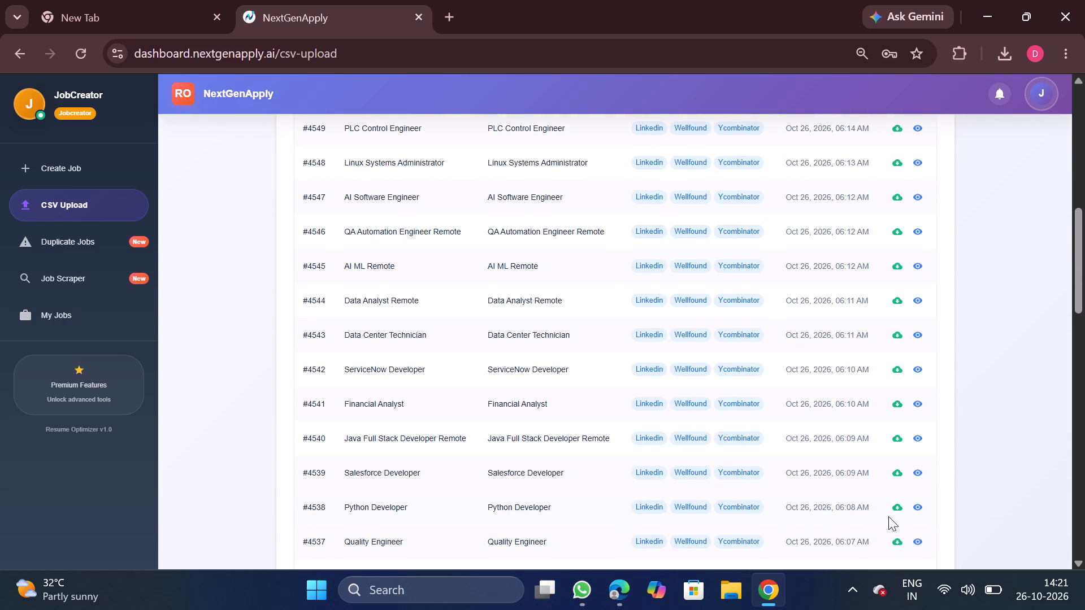
left_click(897, 537)
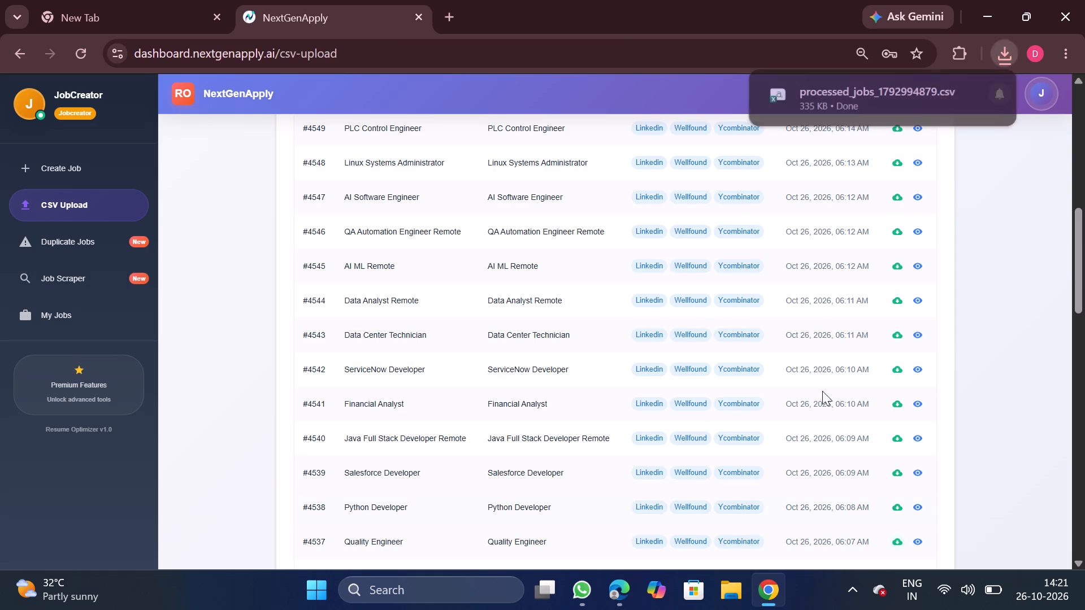
left_click(845, 93)
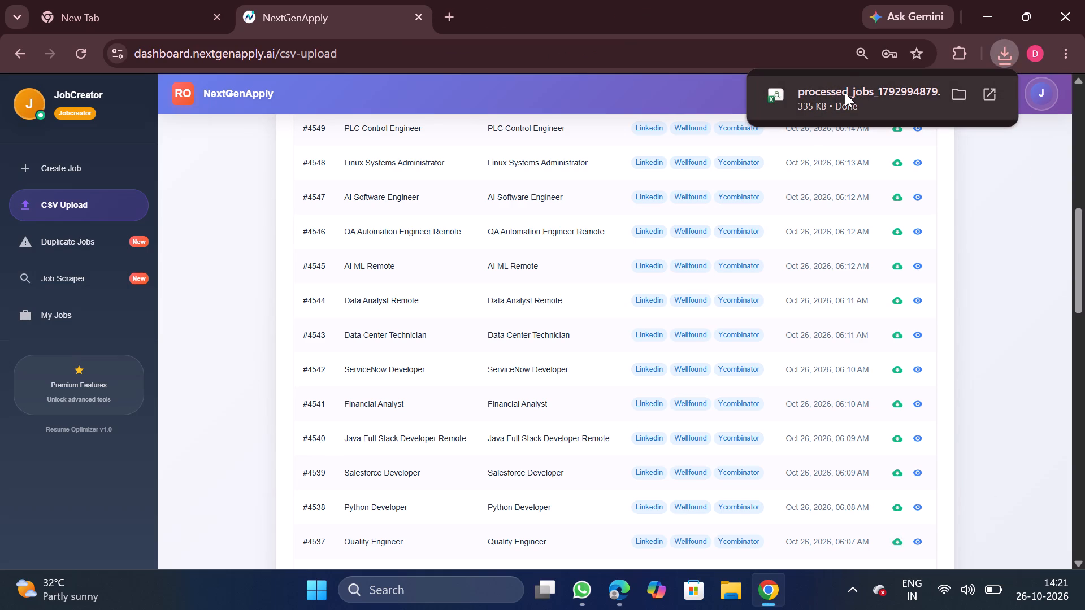
Remove duplicate rows from the whole Quality Engineer sheet, comparing only the company column.
left_click(254, 431)
key("ctrl+a")
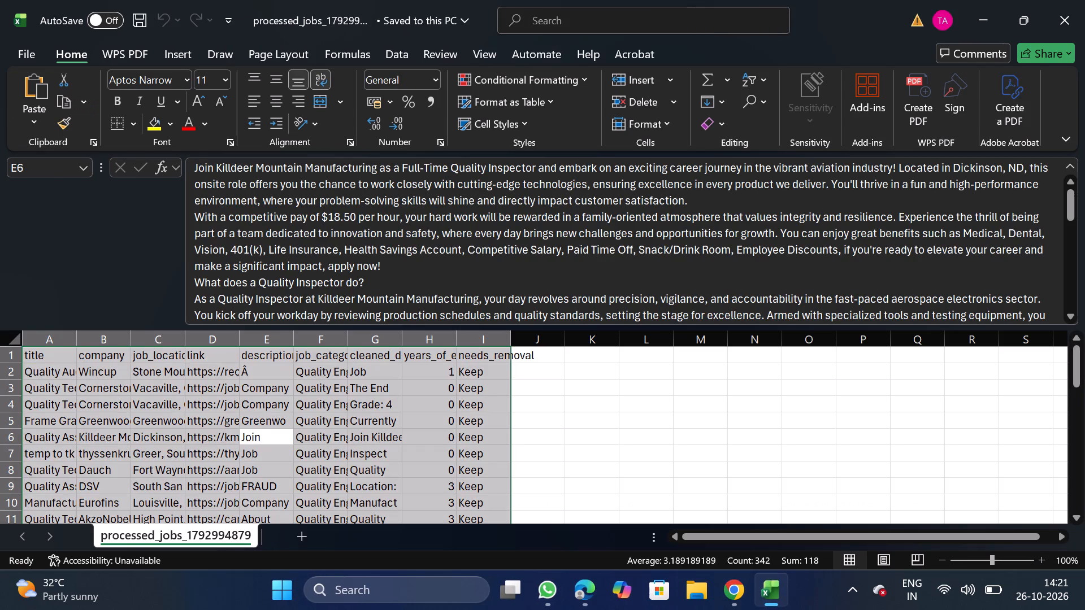
left_click(413, 51)
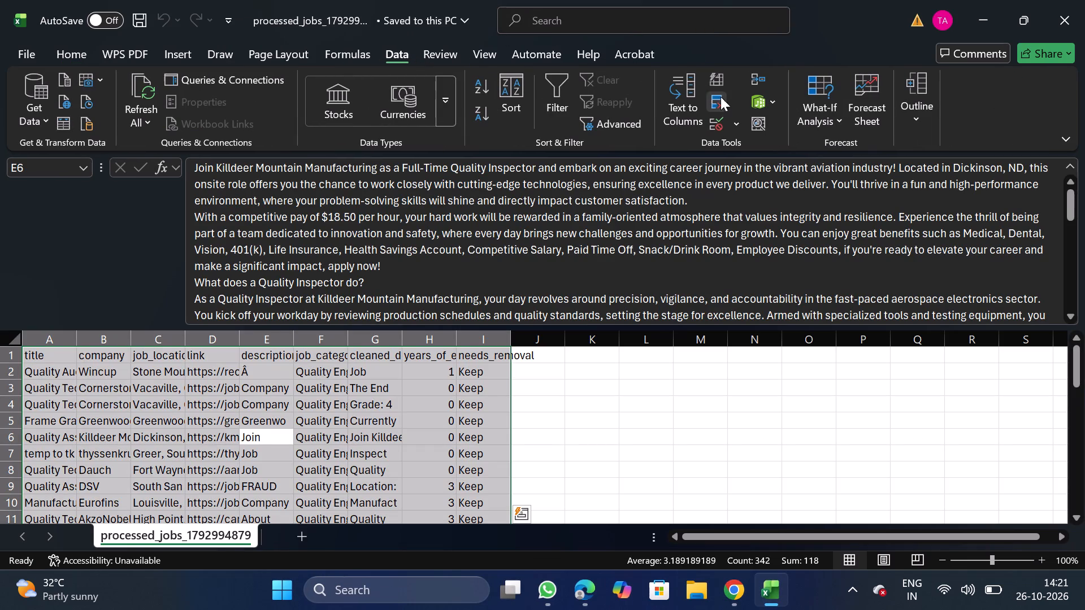
left_click(720, 97)
left_click(251, 260)
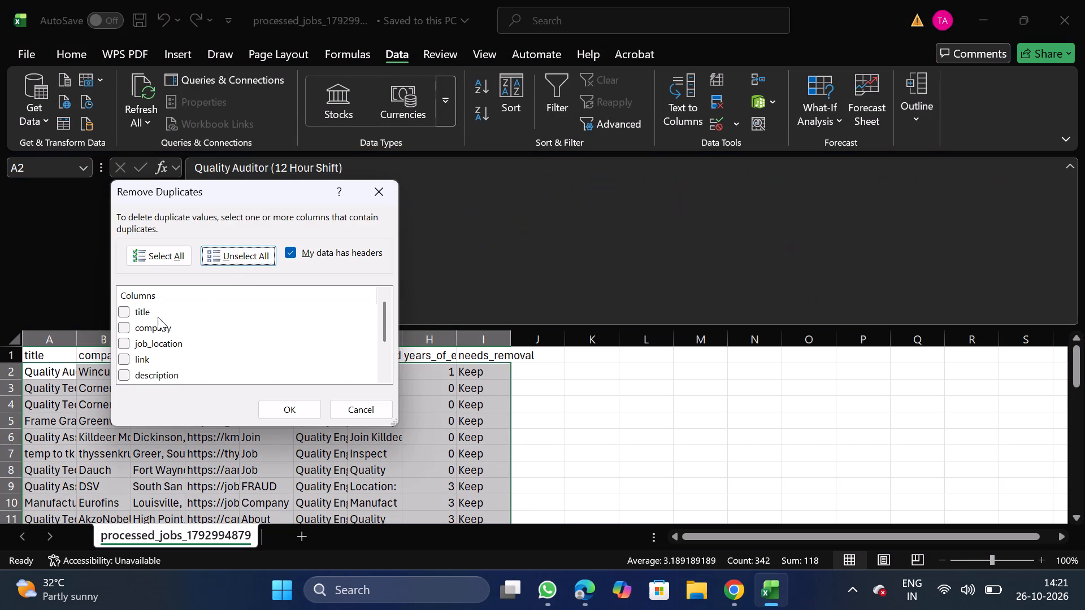
left_click(120, 328)
left_click(269, 411)
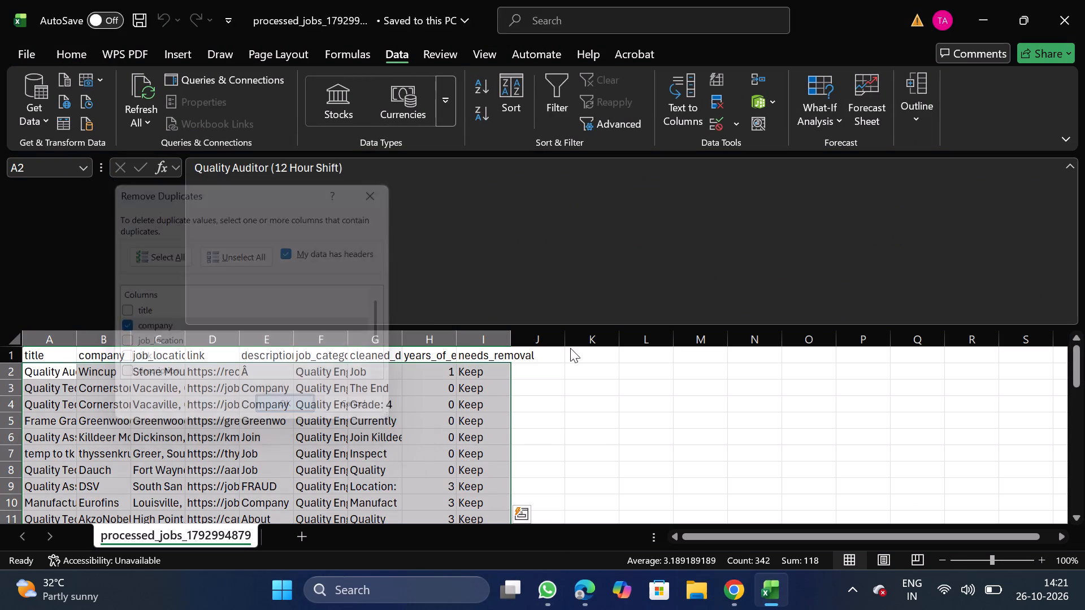
left_click(656, 341)
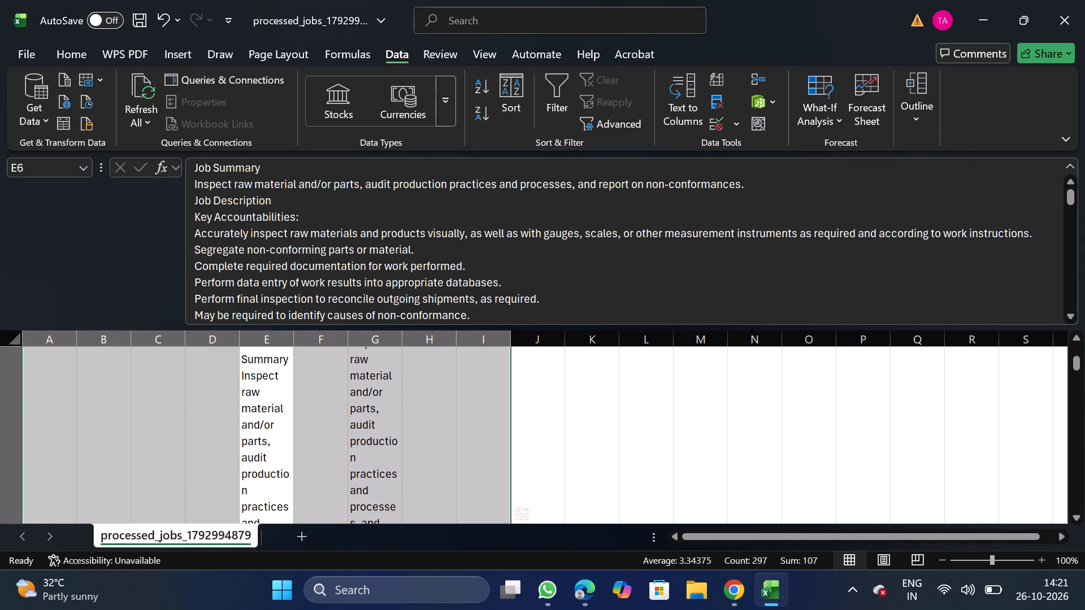
Filter needs_removal to show only Remove, delete all the matching job rows, and turn the filter off.
left_click_drag(1075, 360, 1065, 315)
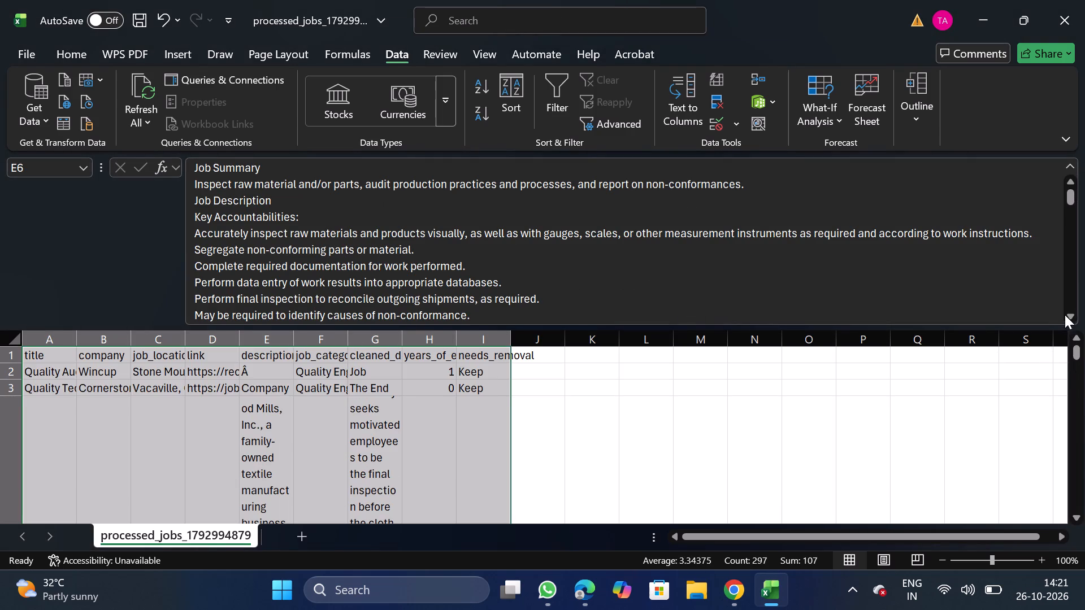
left_click(487, 358)
left_click(545, 86)
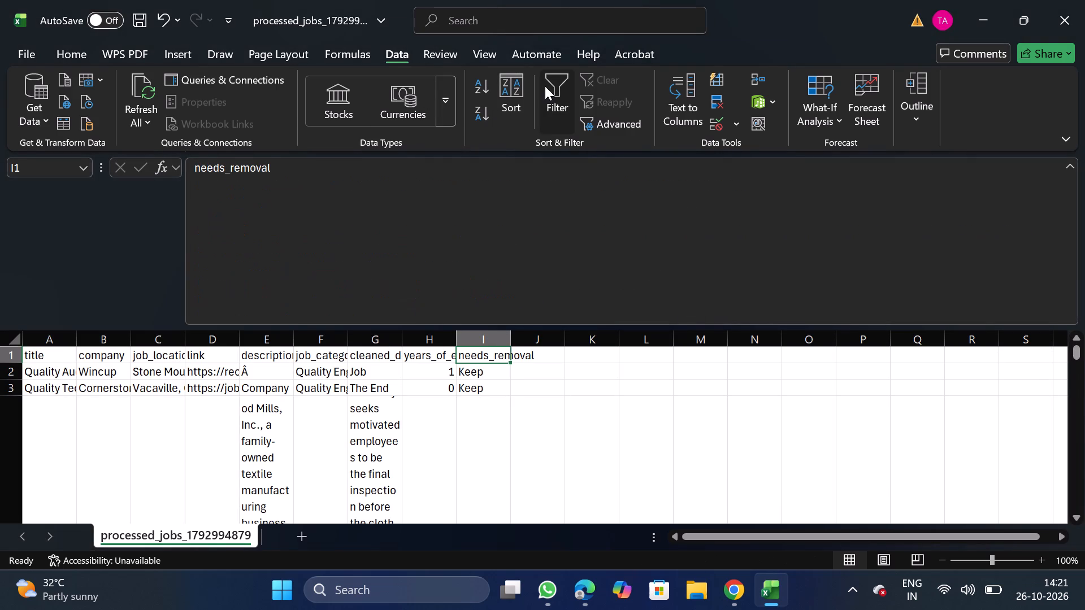
left_click(507, 352)
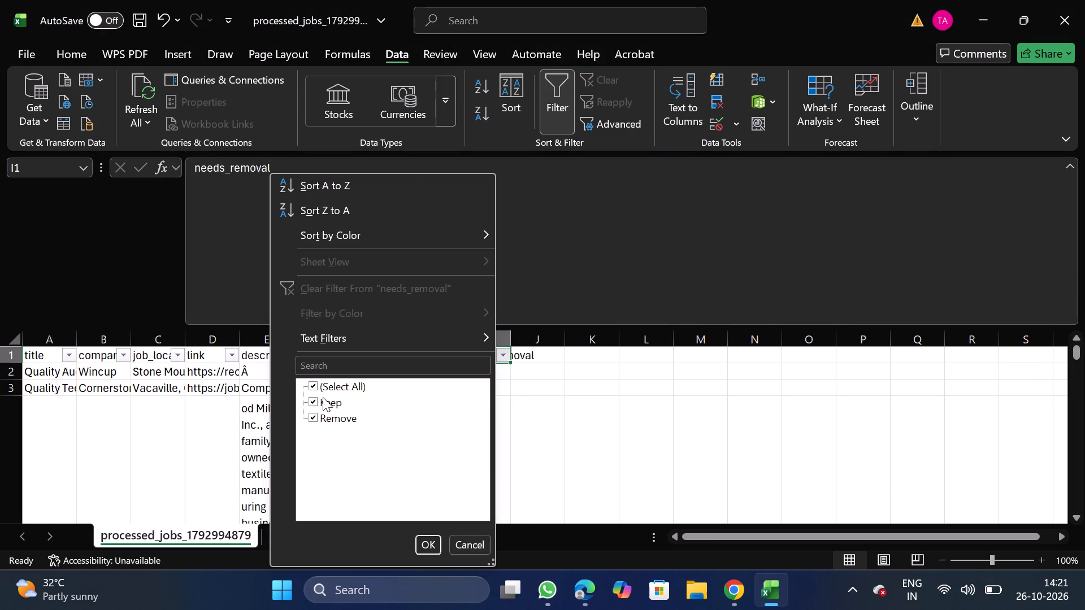
left_click(323, 397)
left_click(435, 550)
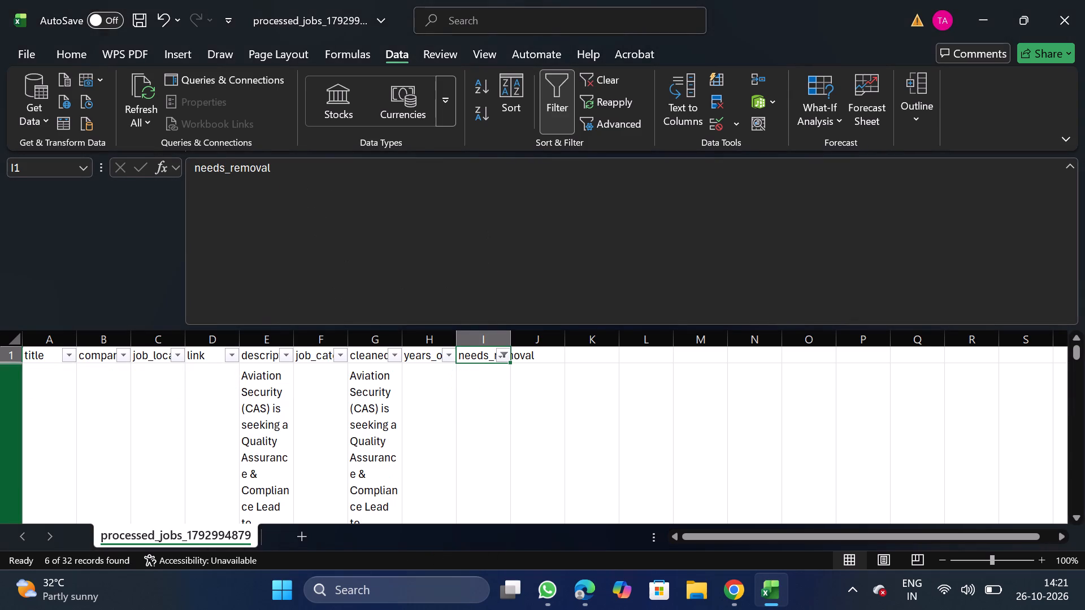
left_click(12, 380)
key("ctrl+shift+Down")
right_click(125, 419)
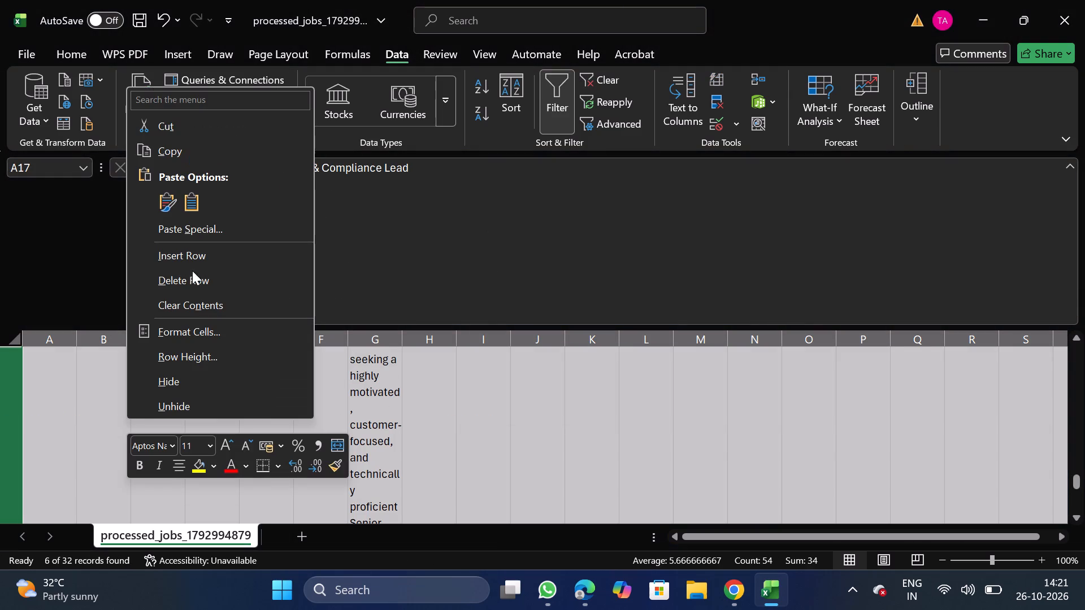
left_click(194, 271)
left_click(542, 108)
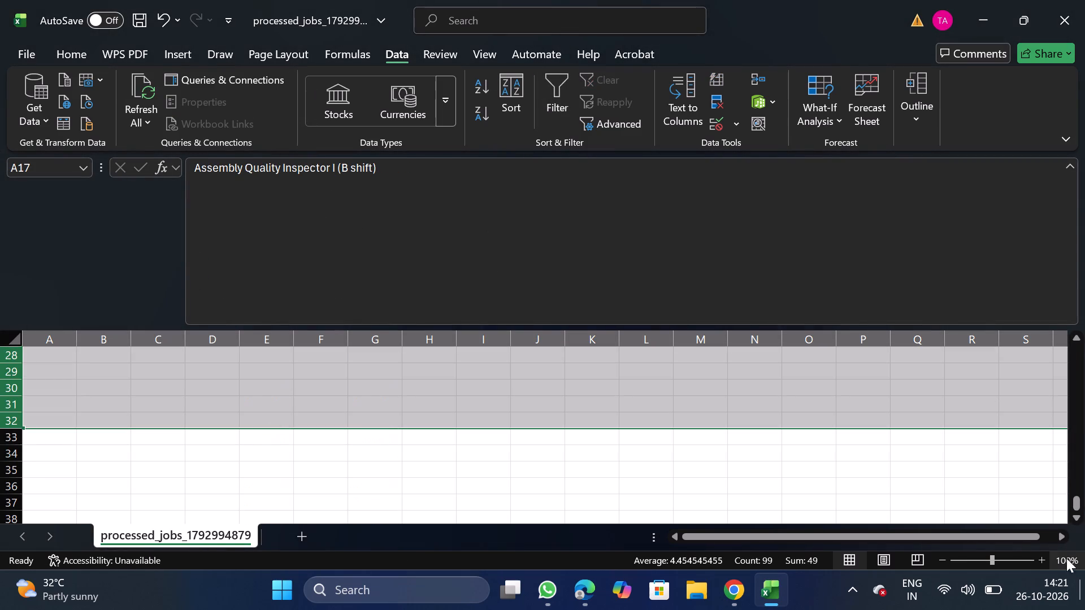
Filter years_of_experience to 10 only, delete the matching job rows, and turn the filter off.
left_click_drag(1077, 503, 1067, 329)
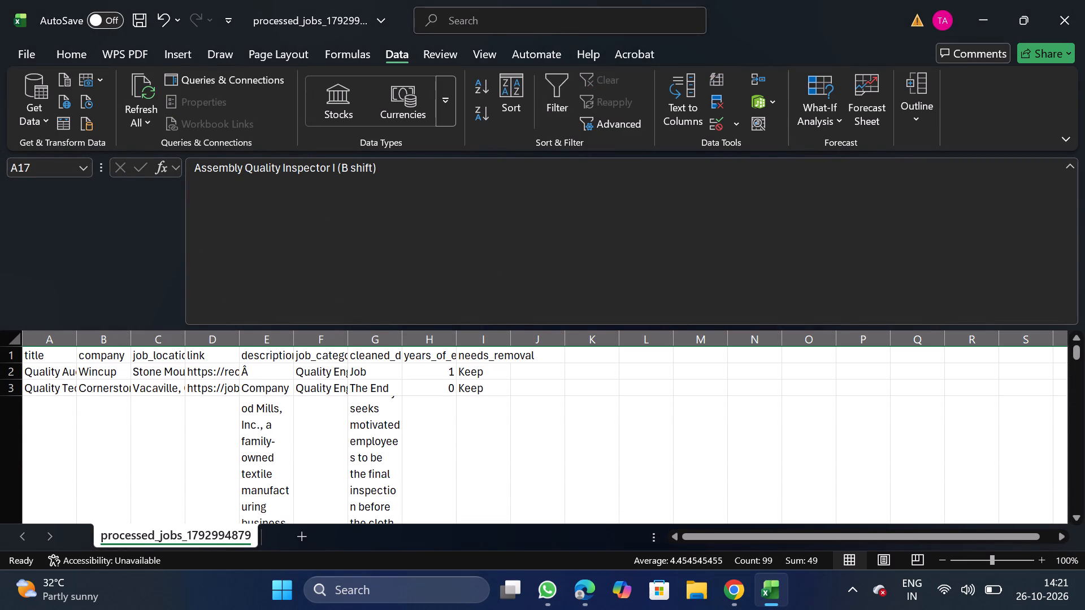
left_click(441, 358)
left_click(553, 90)
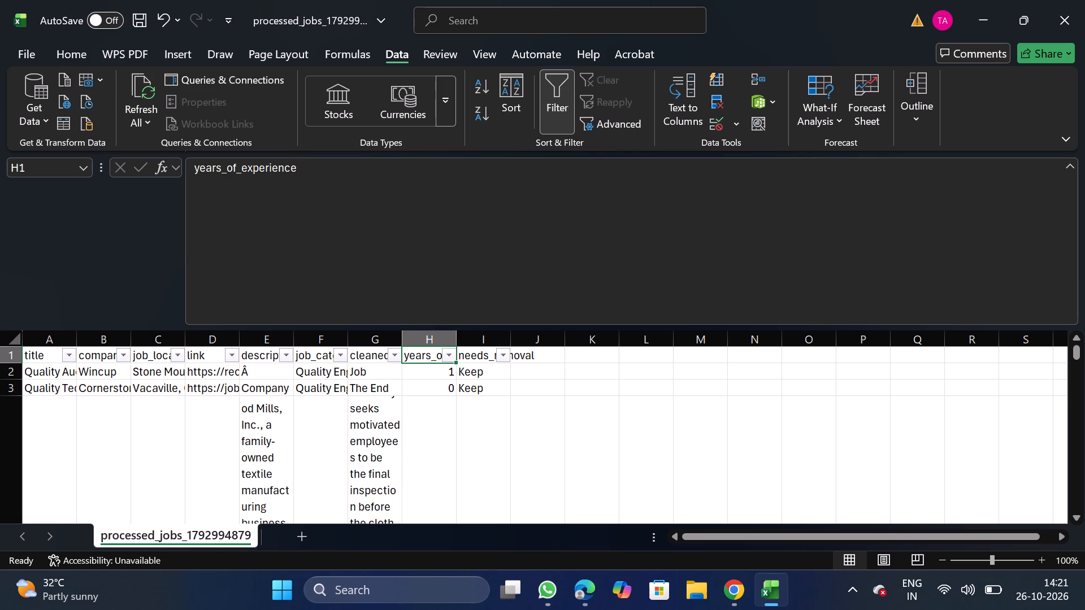
left_click(451, 359)
left_click(293, 386)
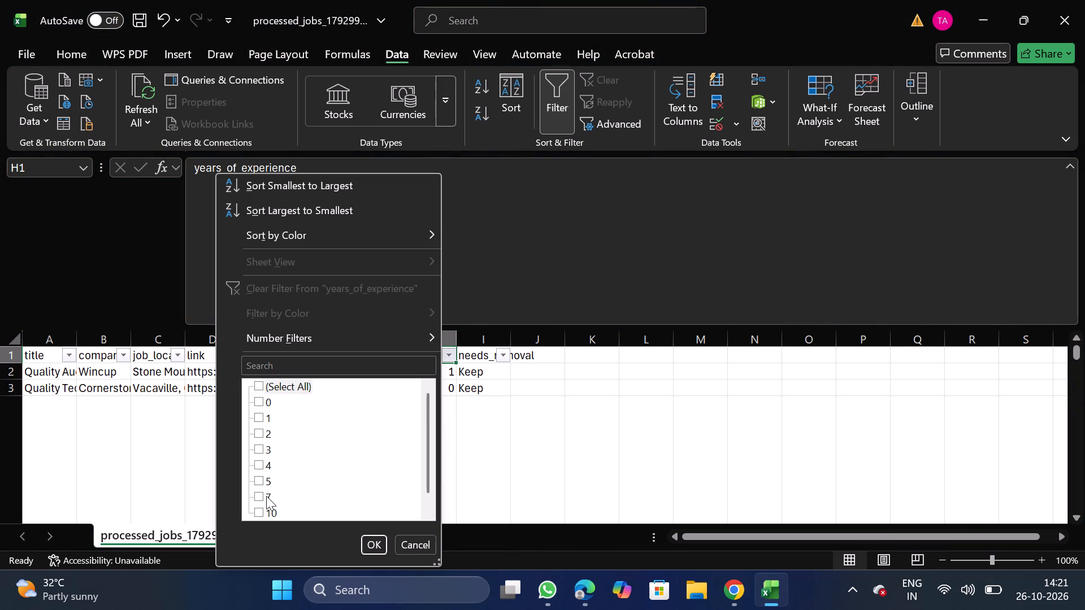
scroll(266, 496, "down", 1)
left_click(255, 492)
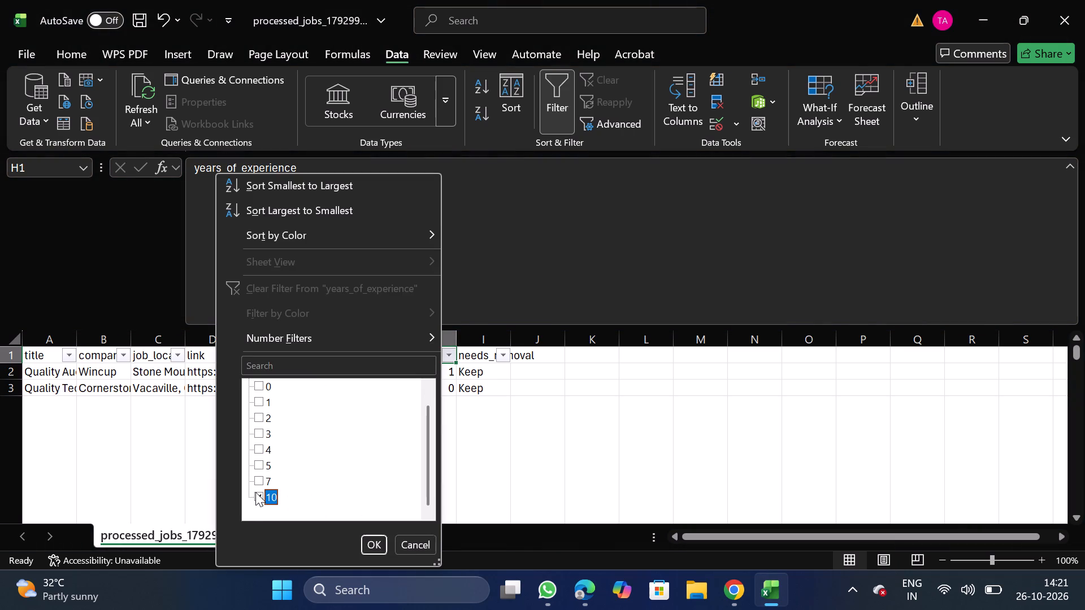
left_click(373, 544)
left_click(12, 378)
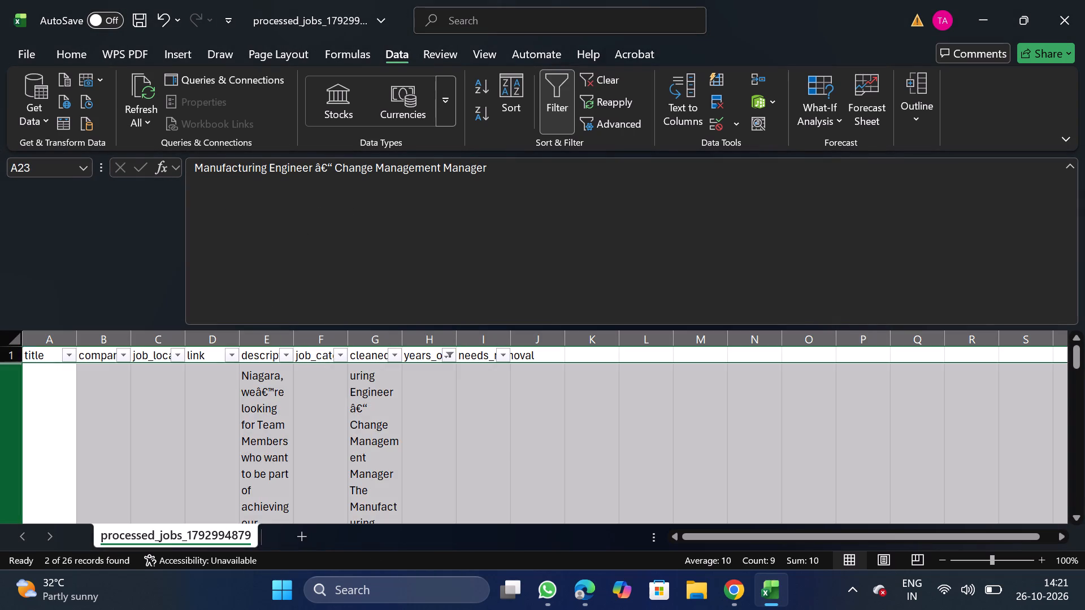
key("ctrl+shift+Down")
right_click(95, 404)
left_click(189, 267)
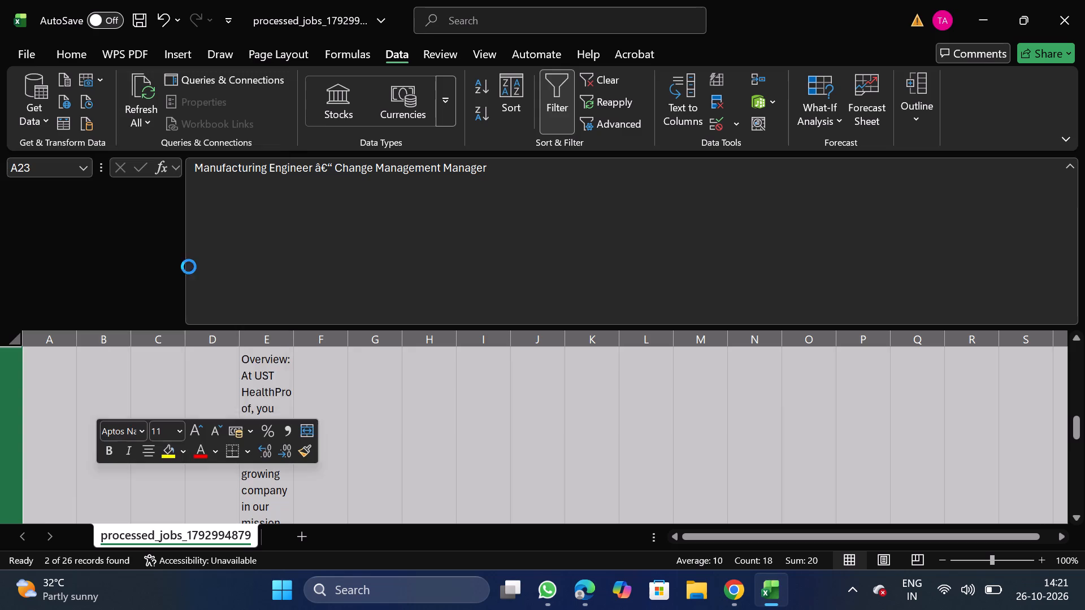
left_click(555, 104)
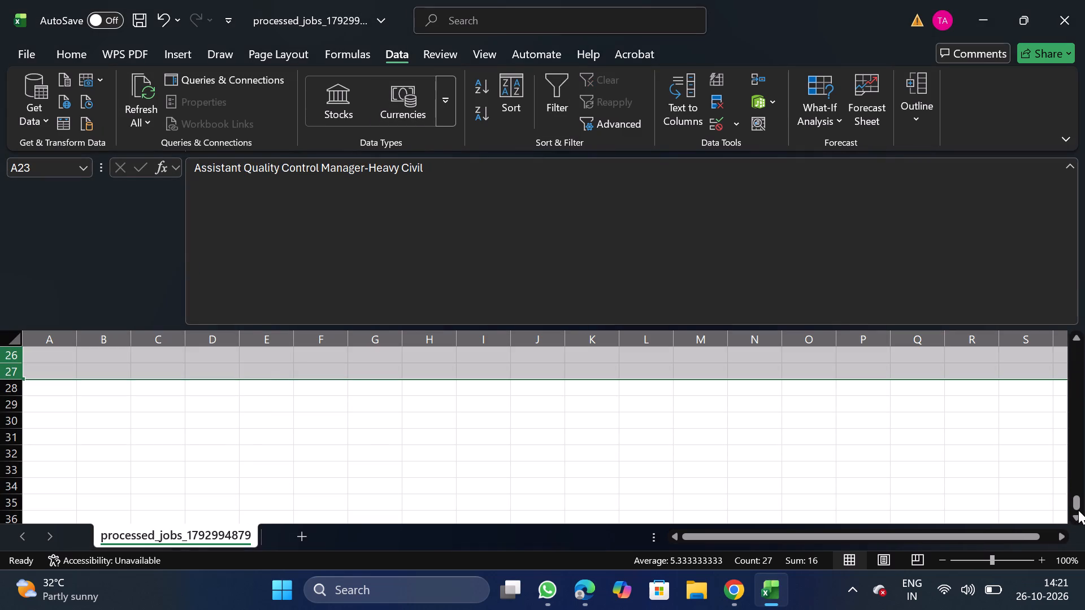
Delete the needs_removal column from the sheet.
left_click_drag(1078, 509, 1067, 191)
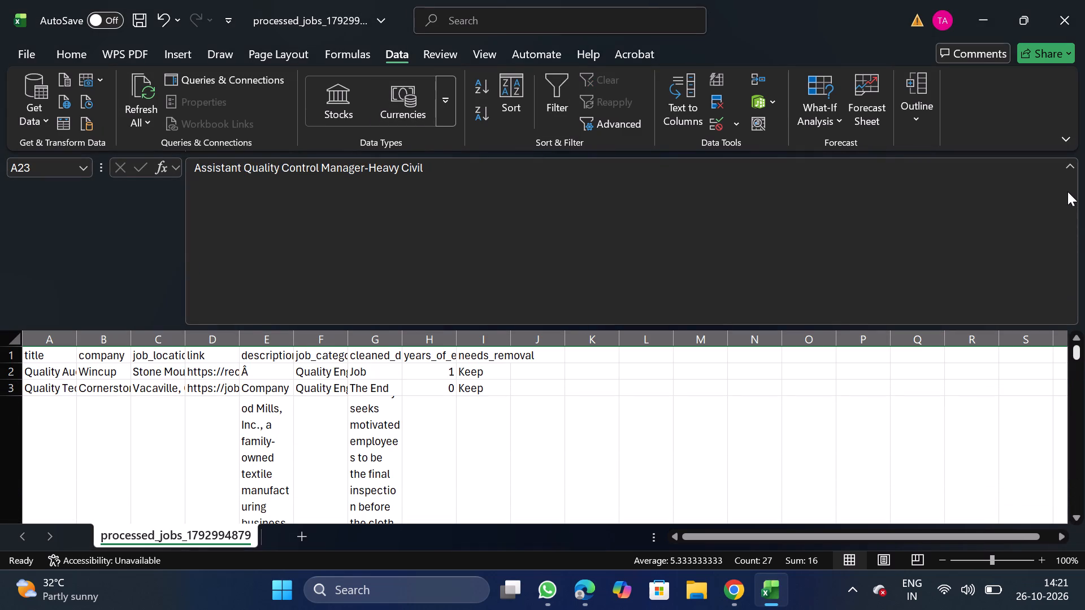
left_click_drag(482, 335, 491, 446)
right_click(491, 446)
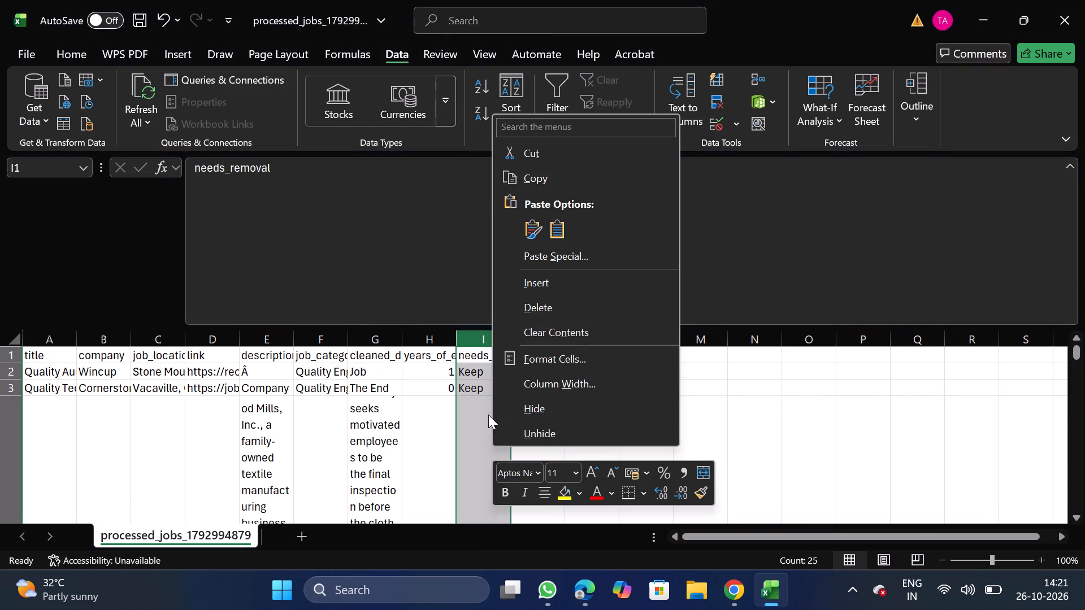
left_click(542, 305)
Move the job_category column to the front of the sheet, before title.
left_click(314, 334)
key("ctrl+x")
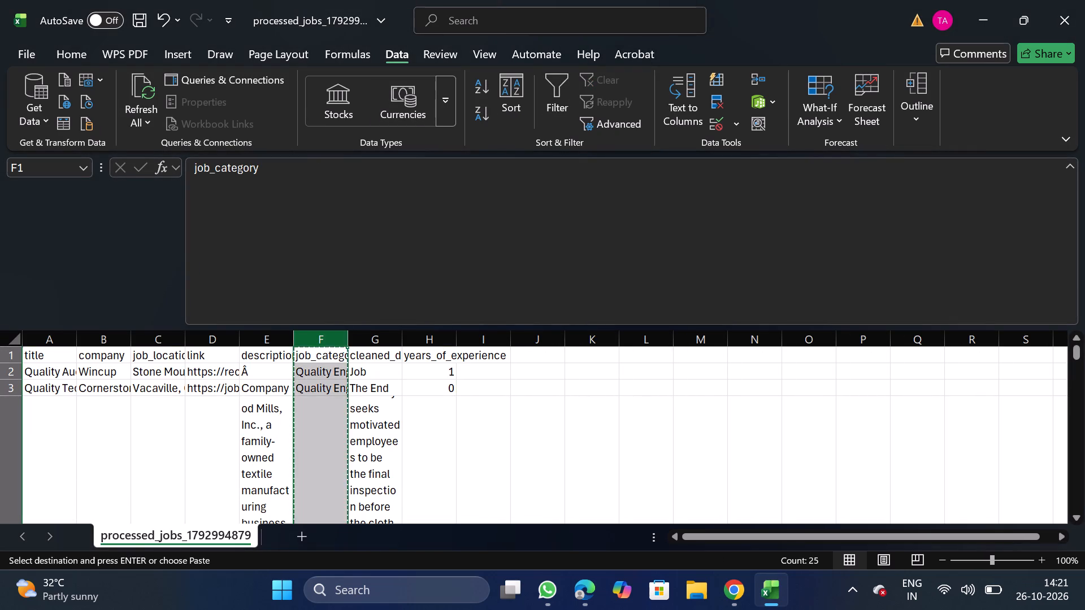
left_click_drag(45, 336, 44, 387)
right_click(44, 387)
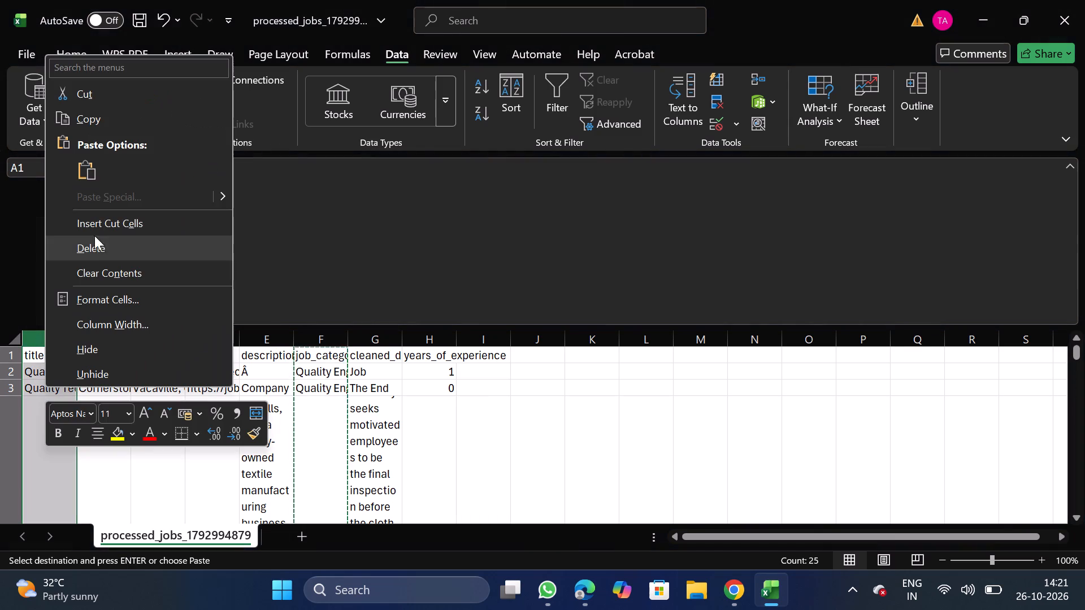
left_click(133, 225)
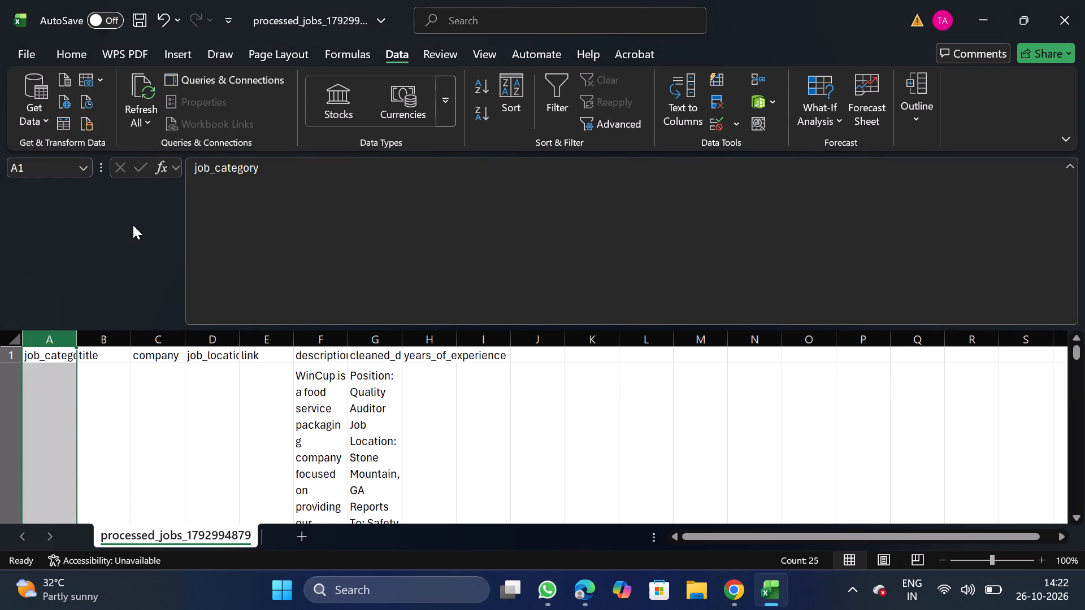
left_click(133, 225)
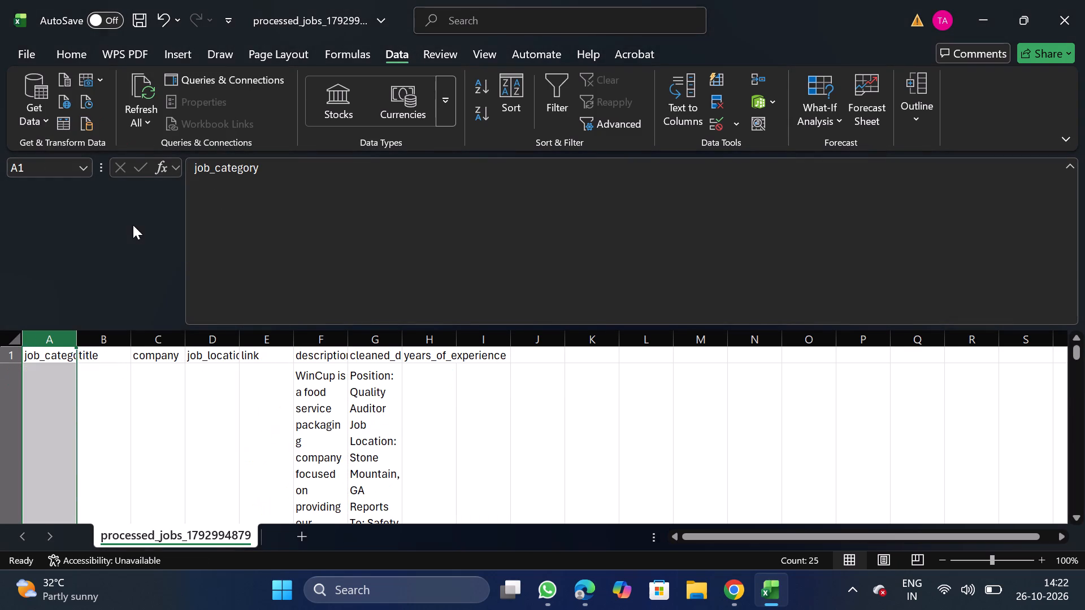
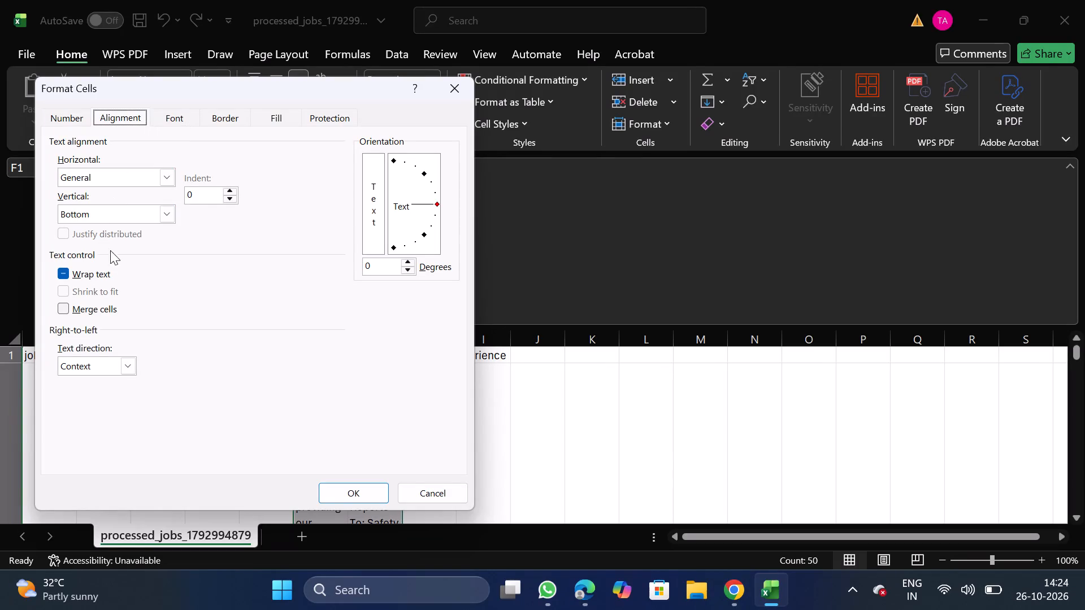
Turn off text wrapping for the two description columns.
double_click(101, 272)
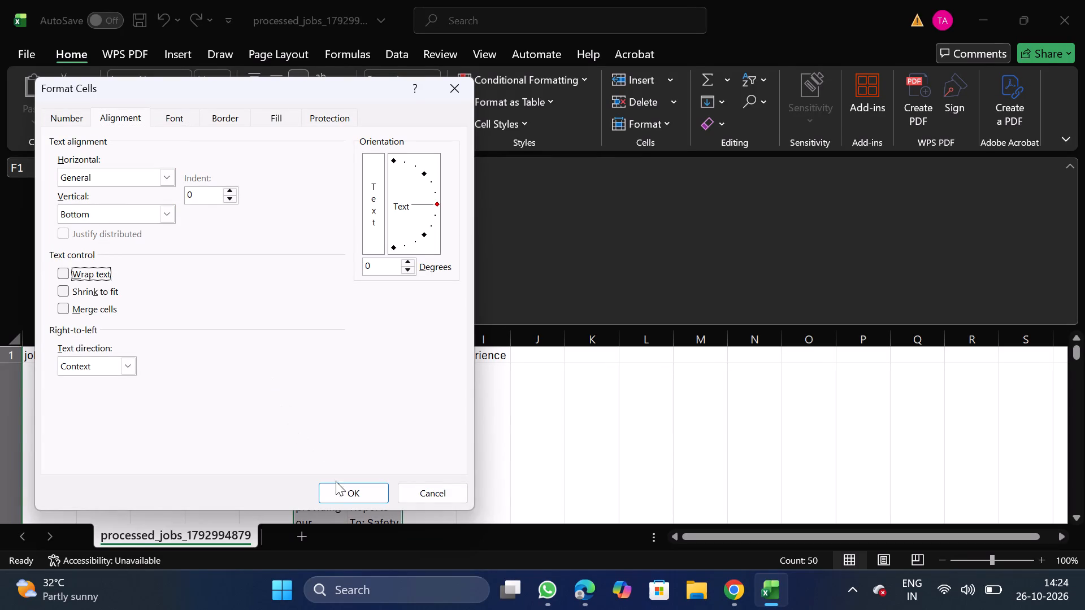
left_click(348, 495)
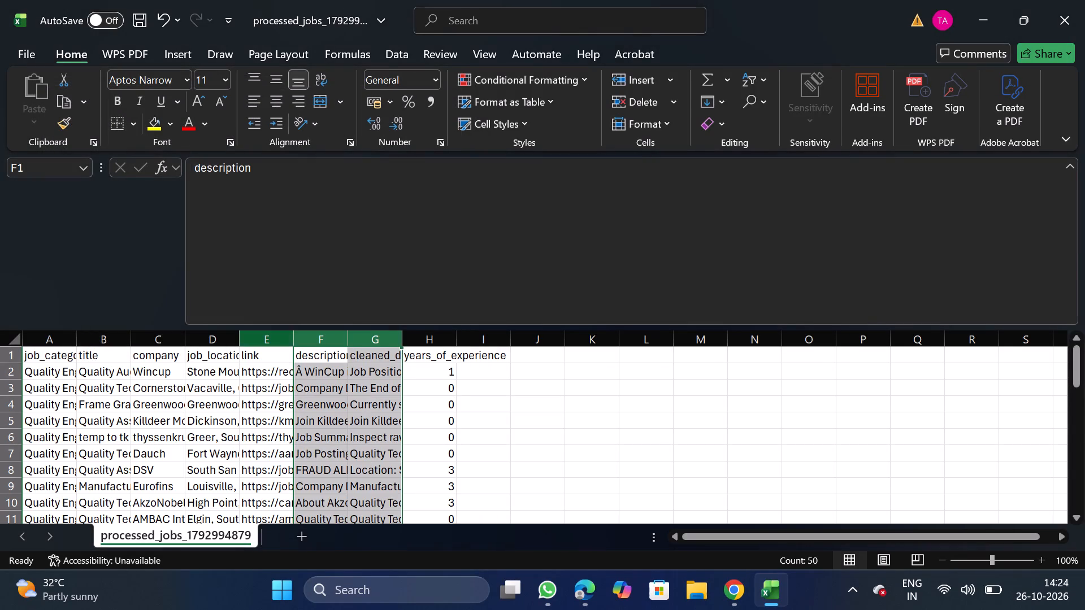
Move the link column to the end of the sheet, after years_of_experience.
left_click(271, 343)
key("ctrl+x")
left_click_drag(485, 342, 496, 438)
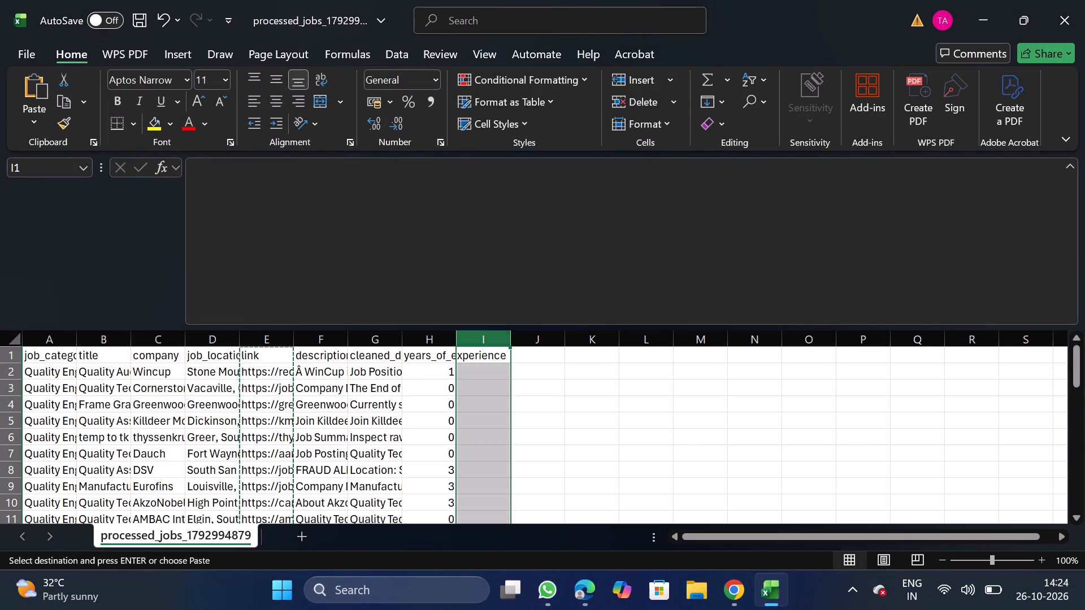
right_click(496, 438)
left_click(585, 267)
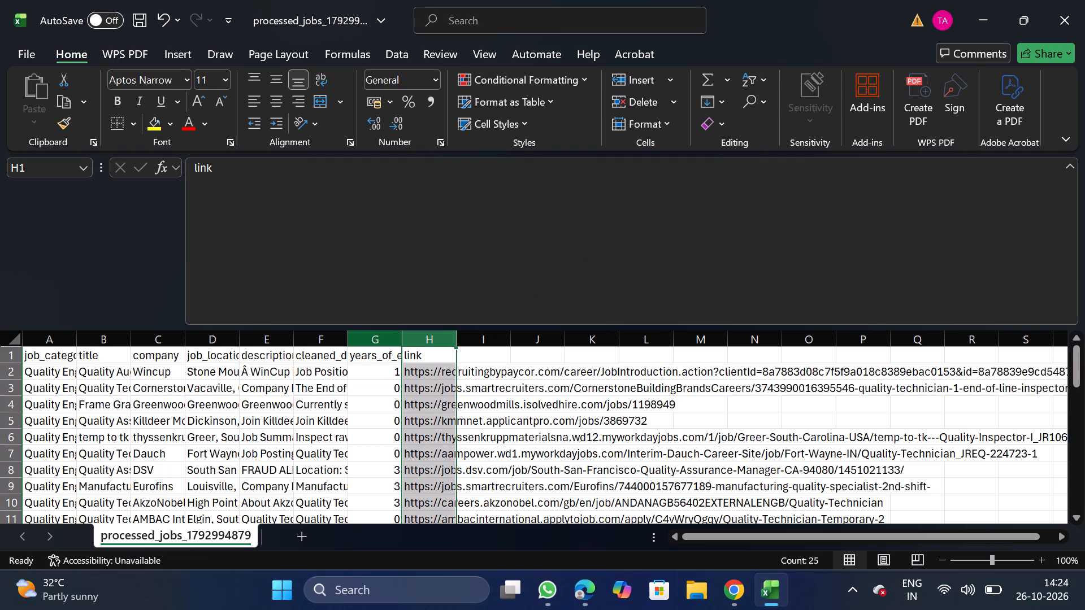
Move the years_of_experience column so it sits between job_location and the original description column.
left_click(367, 338)
key("ctrl+x")
left_click(266, 342)
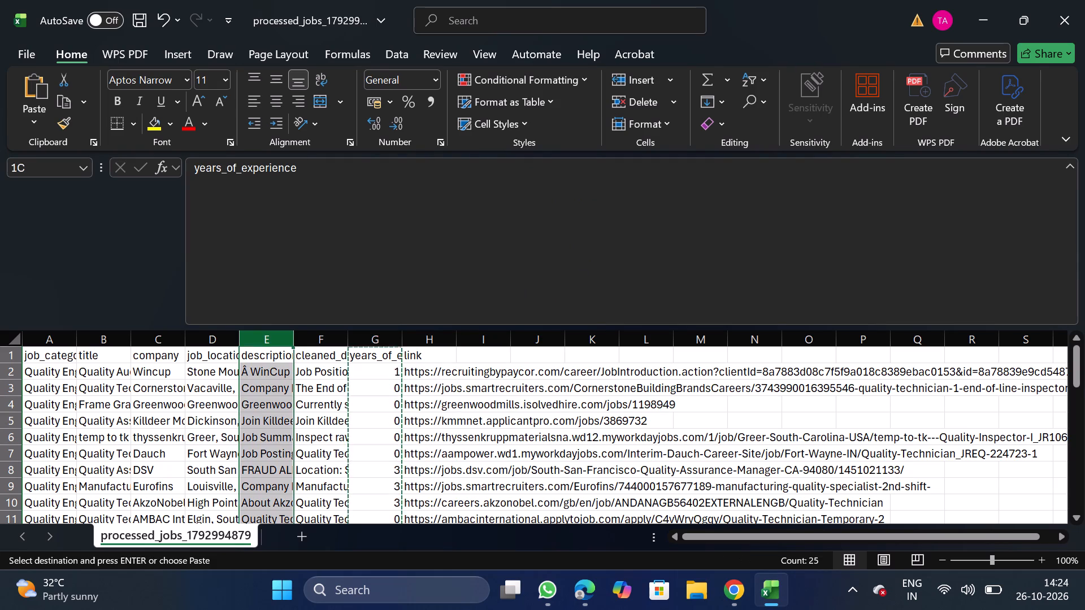
right_click(259, 430)
left_click(369, 268)
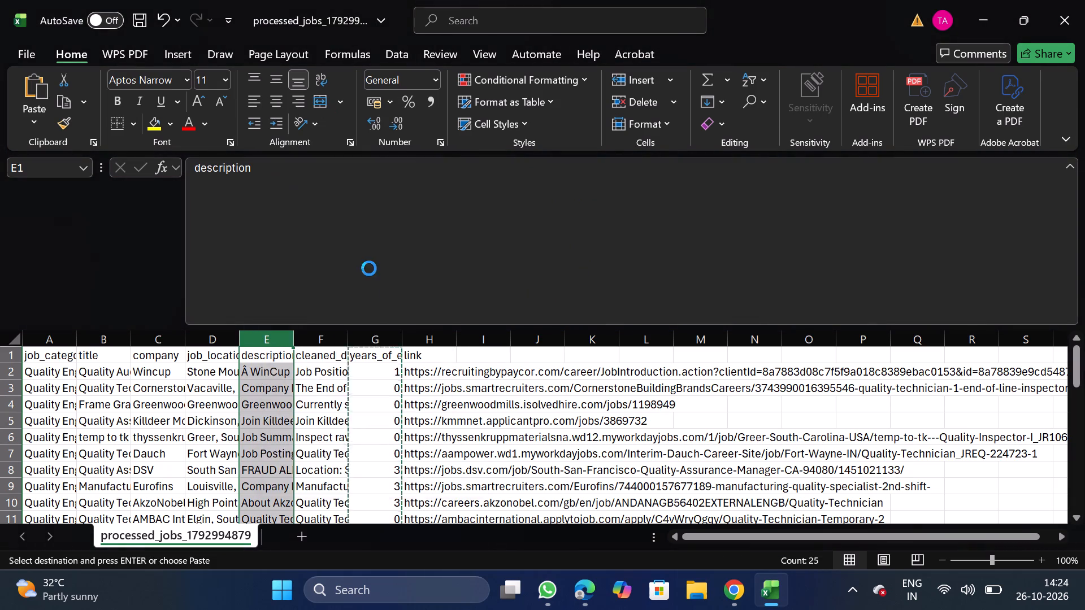
Rename the cleaned description column's header in G1 to description, reusing the header text from F1.
left_click(344, 360)
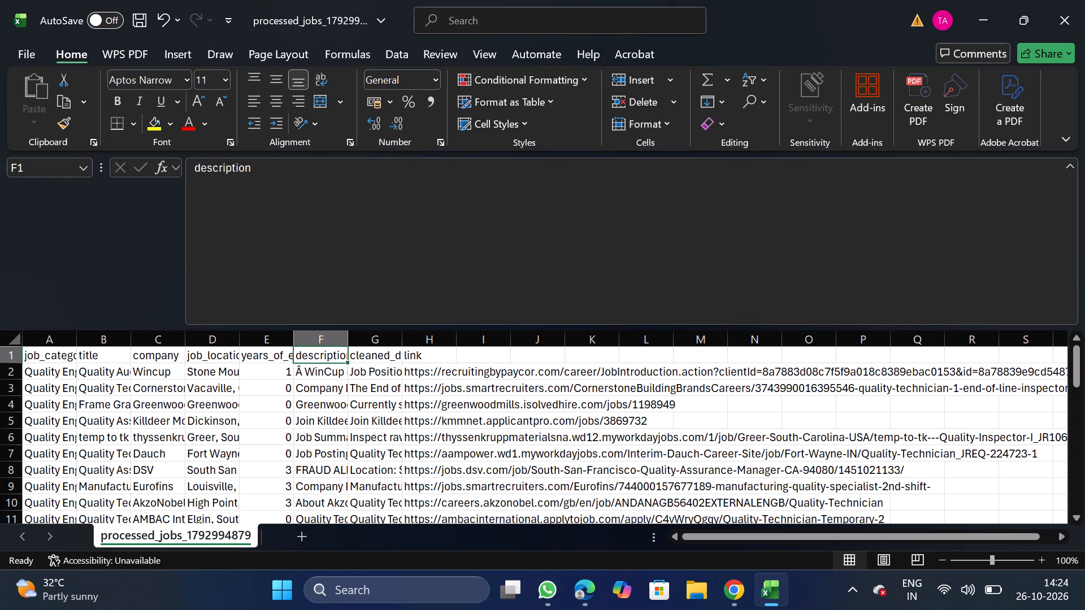
left_click_drag(196, 177, 262, 173)
key("ctrl+c")
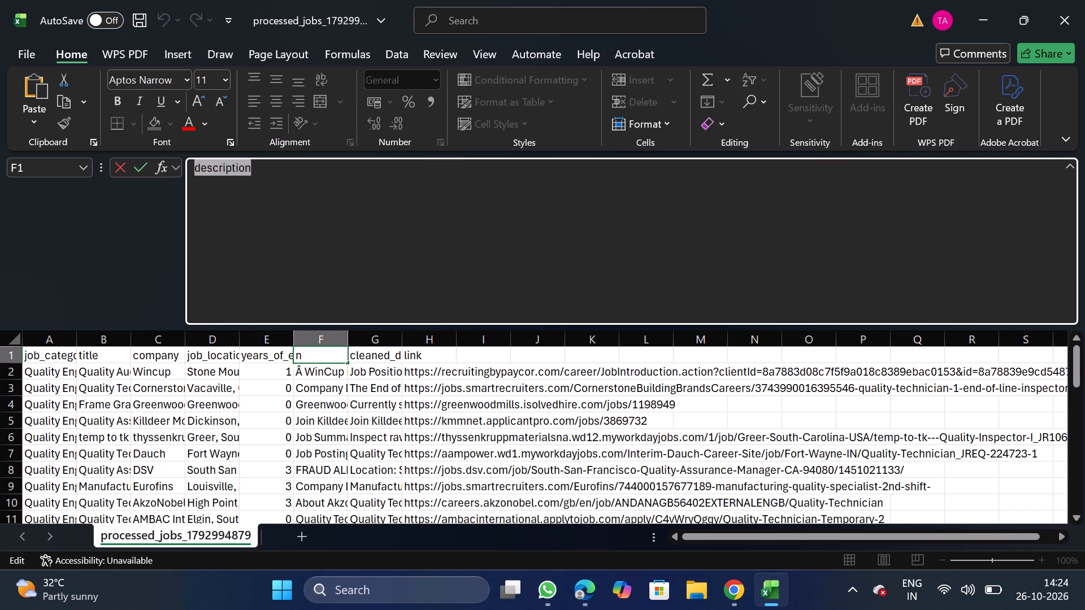
left_click(371, 360)
left_click(433, 292)
key("BackSpace")
key("BackSpace")
key("BackSpace")
key("BackSpace")
key("BackSpace")
key("BackSpace")
key("BackSpace")
key("BackSpace")
key("BackSpace")
key("BackSpace")
key("BackSpace")
key("BackSpace")
key("BackSpace")
key("BackSpace")
key("BackSpace")
key("BackSpace")
key("BackSpace")
key("BackSpace")
key("BackSpace")
key("BackSpace")
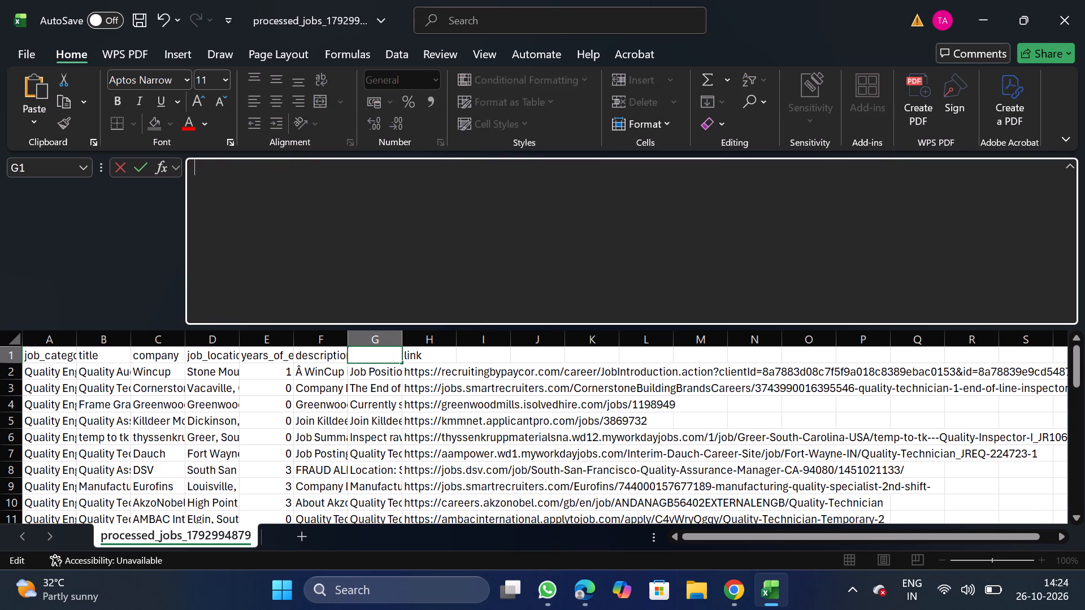
key("ctrl+v")
Rename the header in F1 to original_description, copying the name from the CSV format requirements on NextGenApply's bulk upload page in Chrome.
left_click(327, 352)
left_click(409, 287)
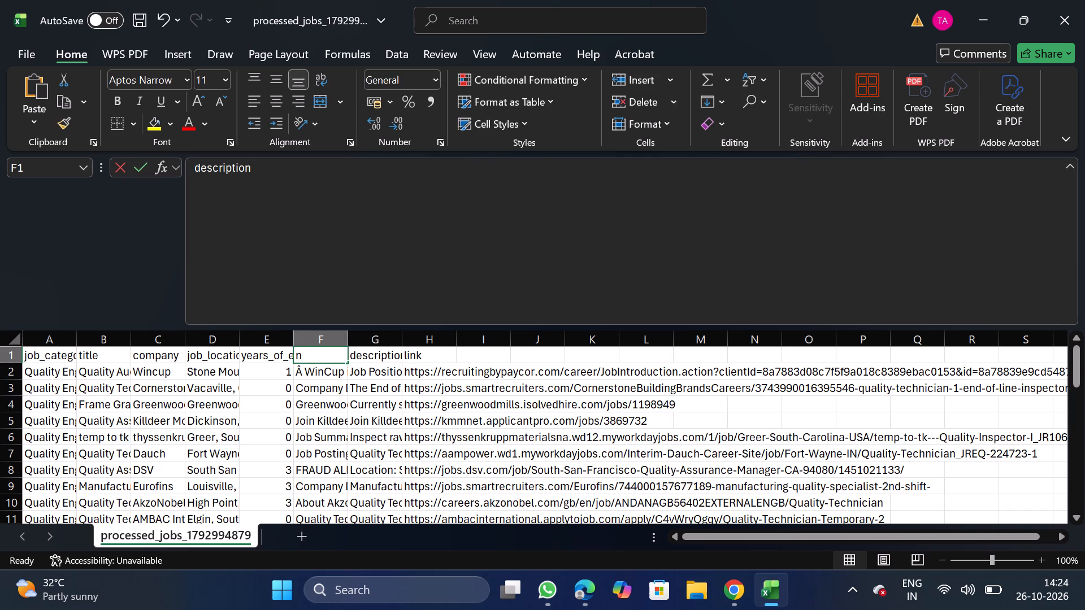
key("BackSpace")
key("BackSpace")
key("BackSpace")
key("BackSpace")
key("BackSpace")
key("BackSpace")
key("BackSpace")
key("BackSpace")
key("BackSpace")
key("BackSpace")
key("BackSpace")
key("BackSpace")
key("BackSpace")
key("BackSpace")
key("BackSpace")
key("BackSpace")
key("BackSpace")
key("BackSpace")
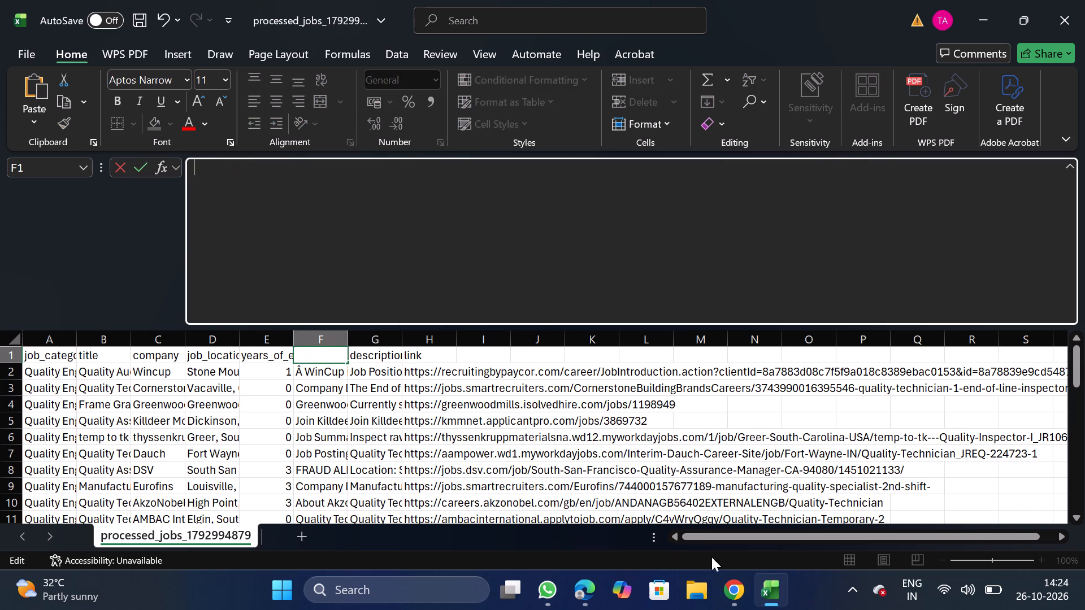
left_click(737, 589)
left_click(114, 172)
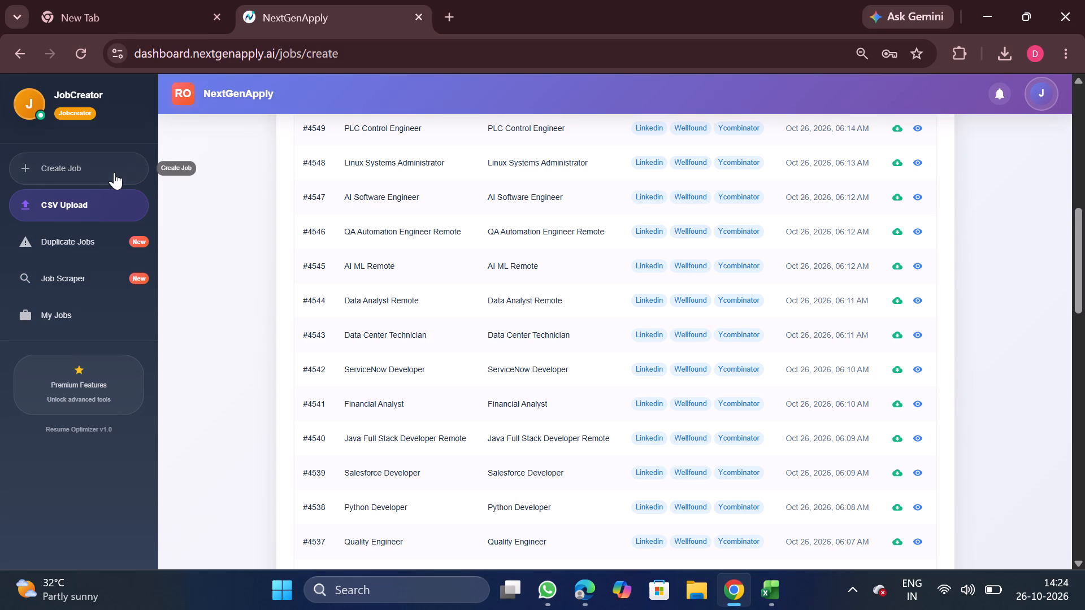
left_click(537, 152)
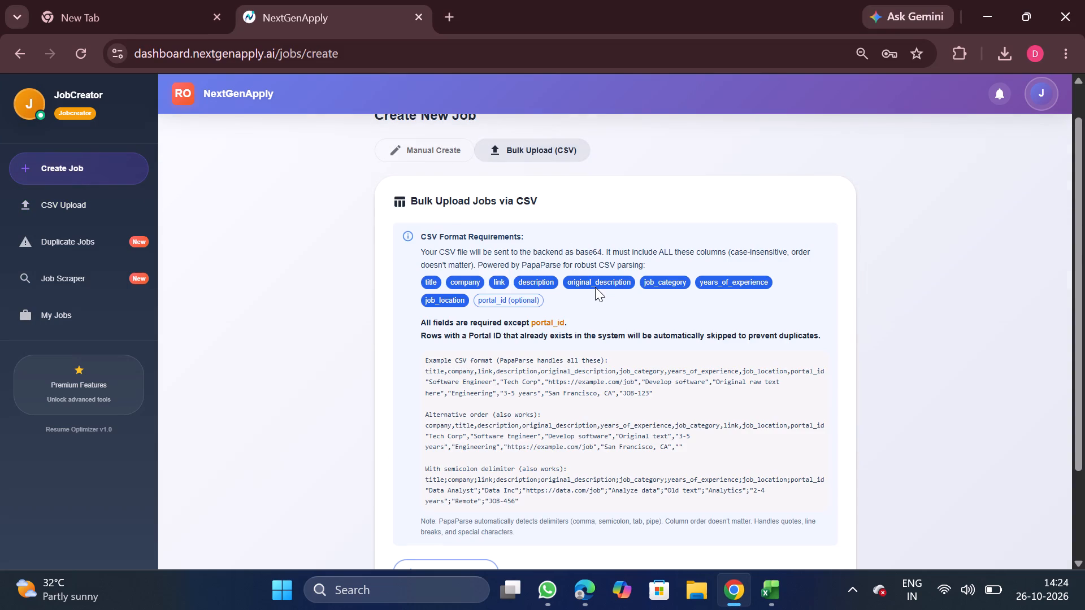
double_click(595, 287)
key("ctrl+c")
left_click(767, 592)
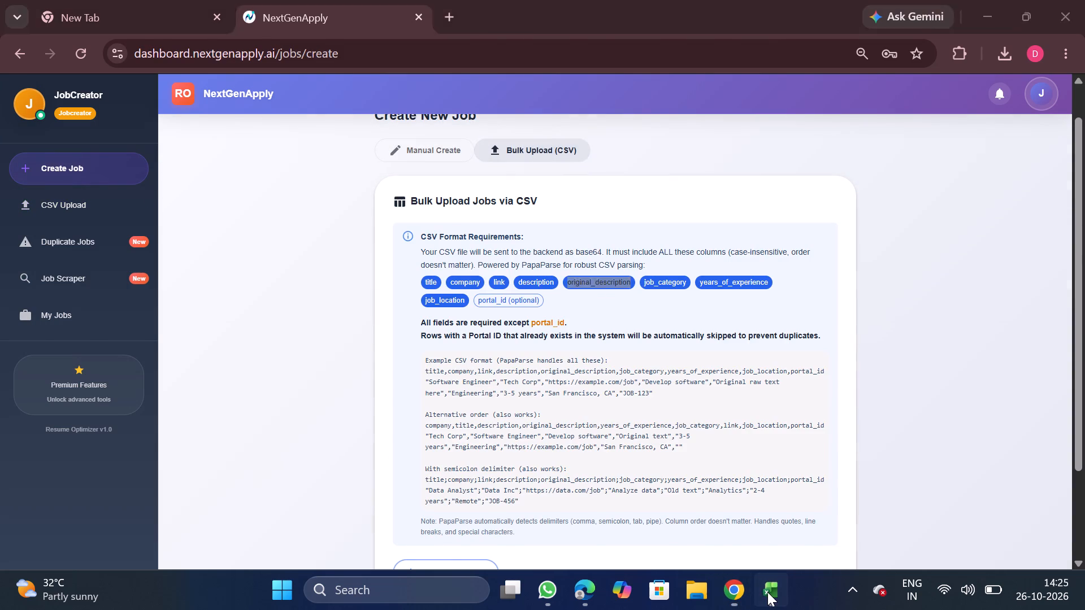
key("ctrl+v")
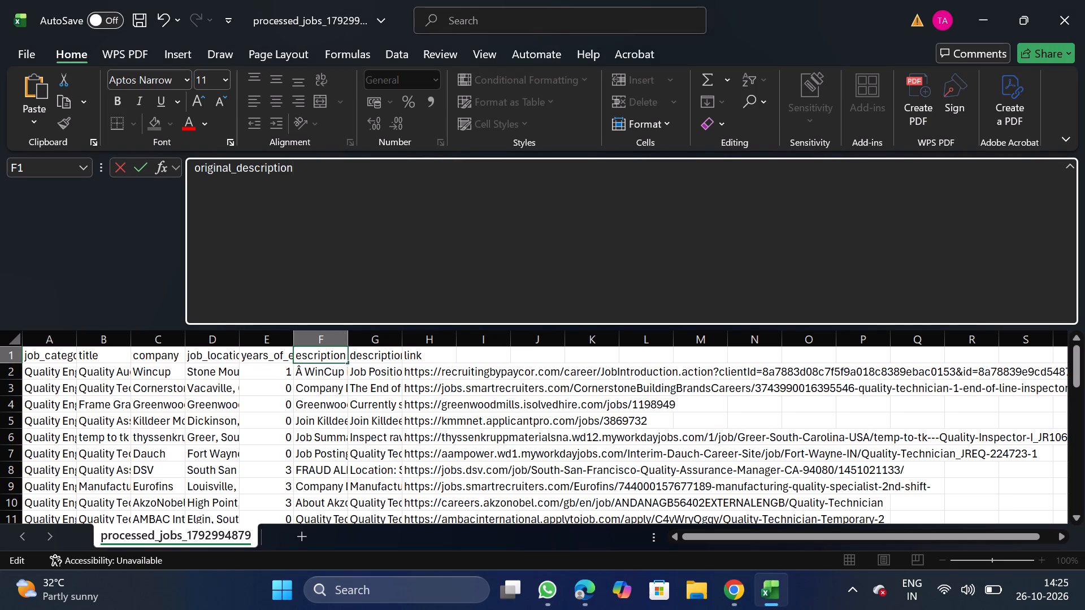
left_click(92, 351)
Filter title to show only Assistant Quality Control Manager-Heavy Civil, Quality Assurance Manager and Quality Manager.
scroll(102, 404, "down", 2)
scroll(102, 404, "up", 1)
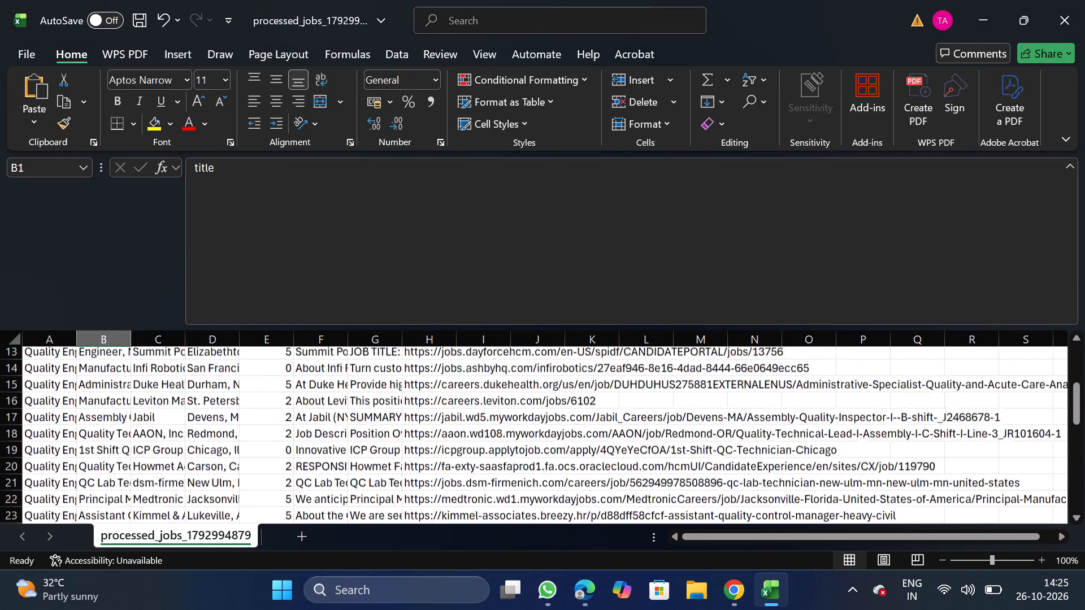
scroll(102, 404, "up", 1)
left_click(400, 58)
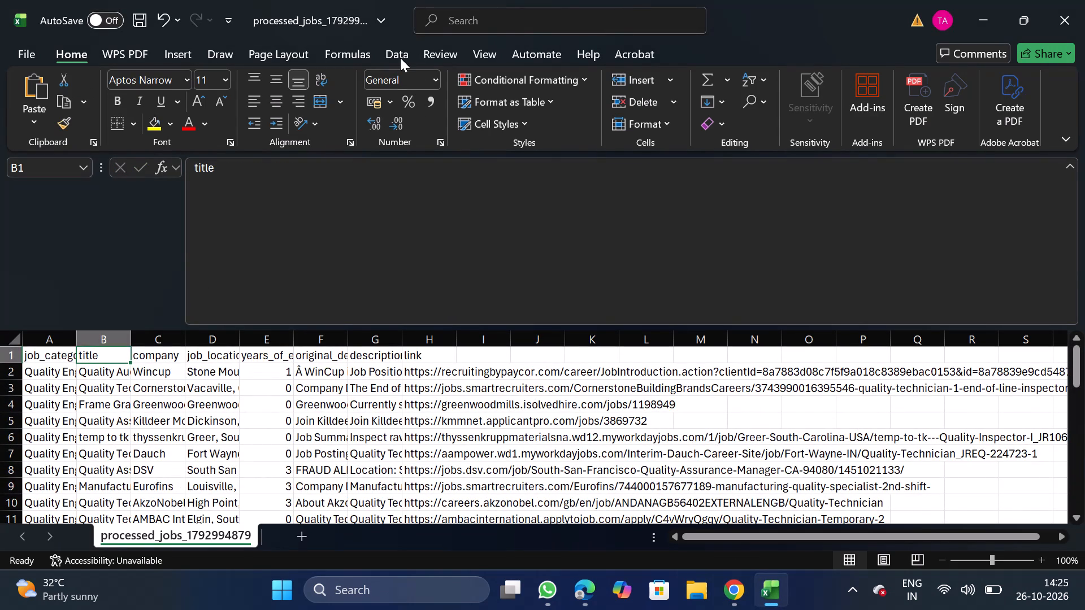
left_click(555, 93)
left_click(115, 353)
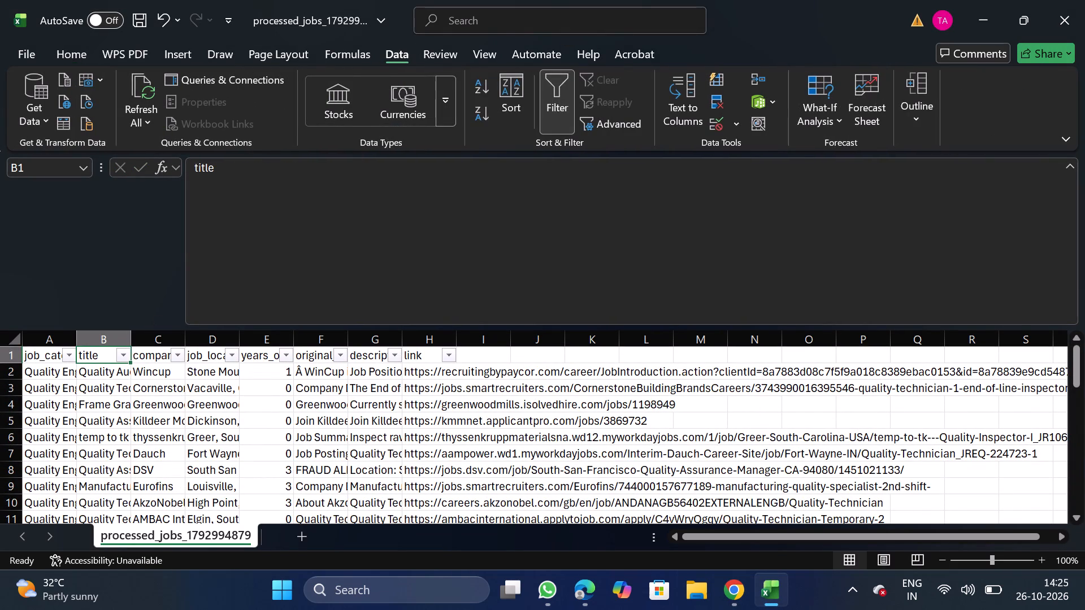
left_click(120, 354)
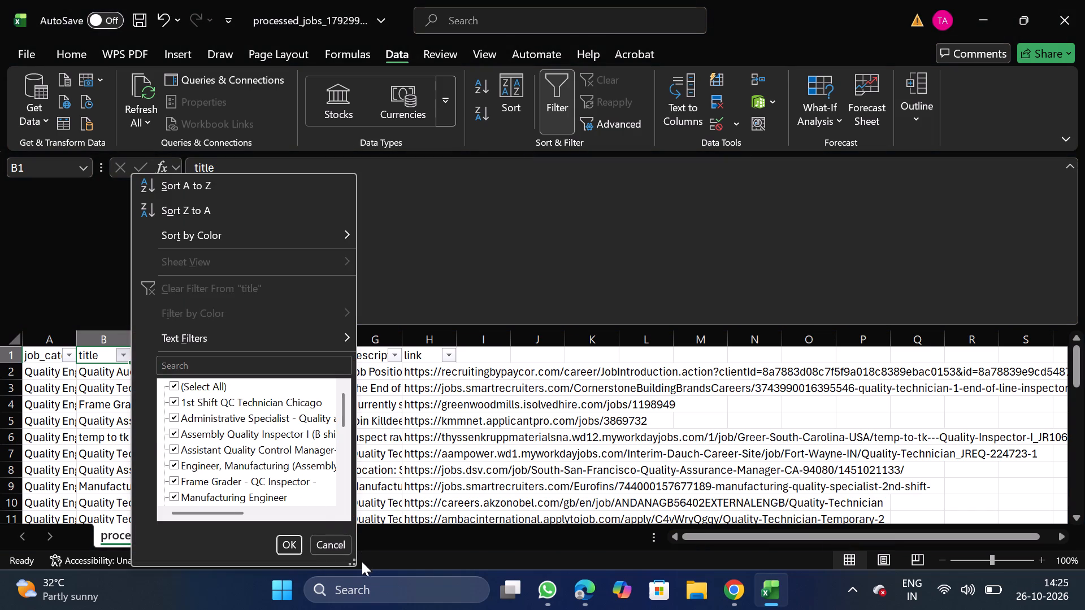
left_click(353, 568)
left_click_drag(353, 568, 125, 390)
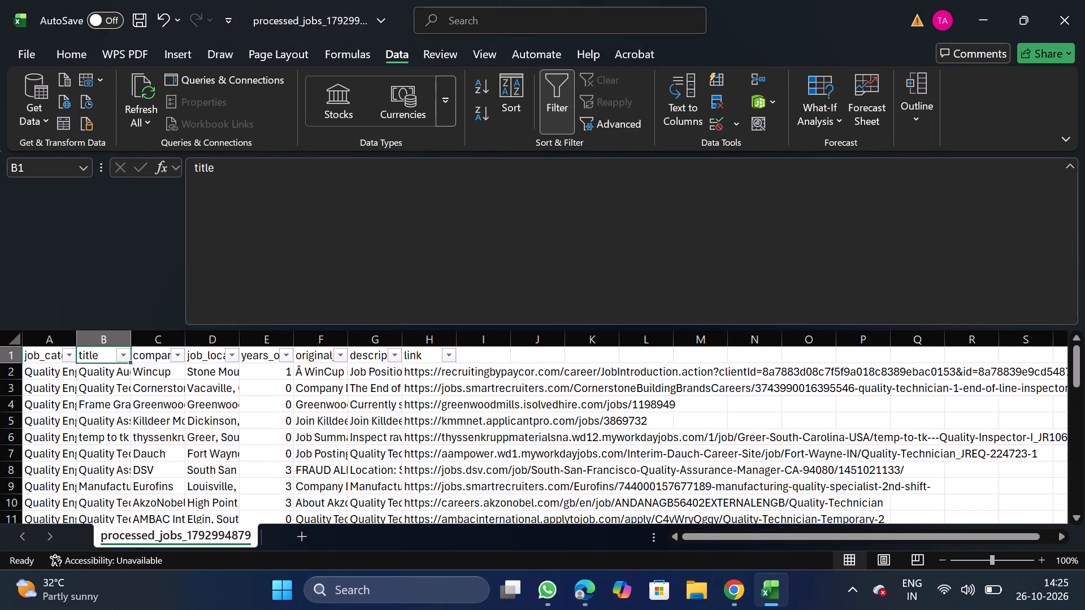
left_click(127, 358)
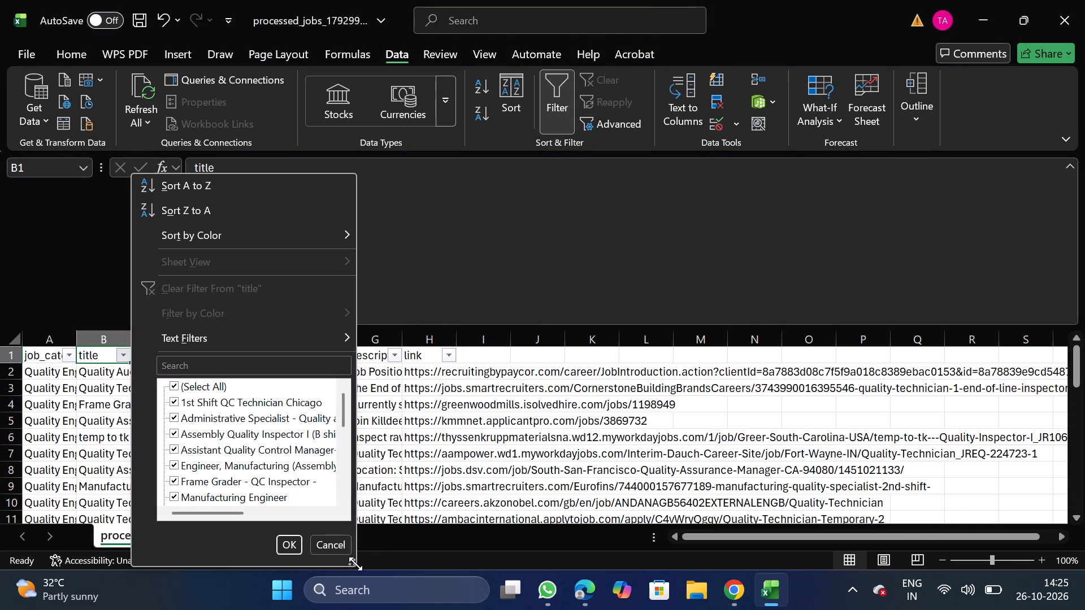
left_click(354, 564)
left_click_drag(354, 564, 569, 608)
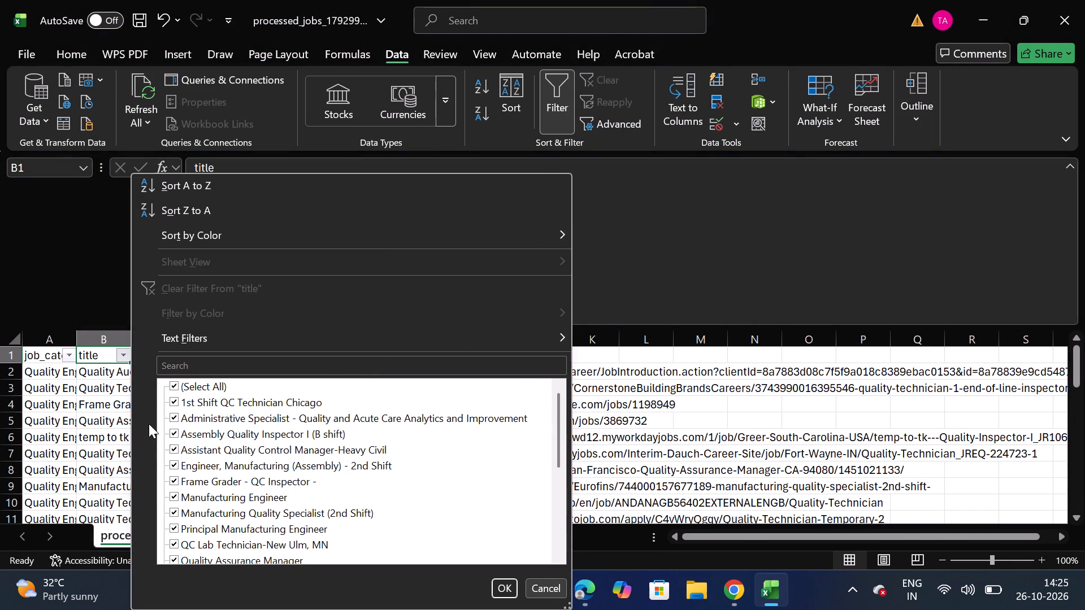
left_click(199, 380)
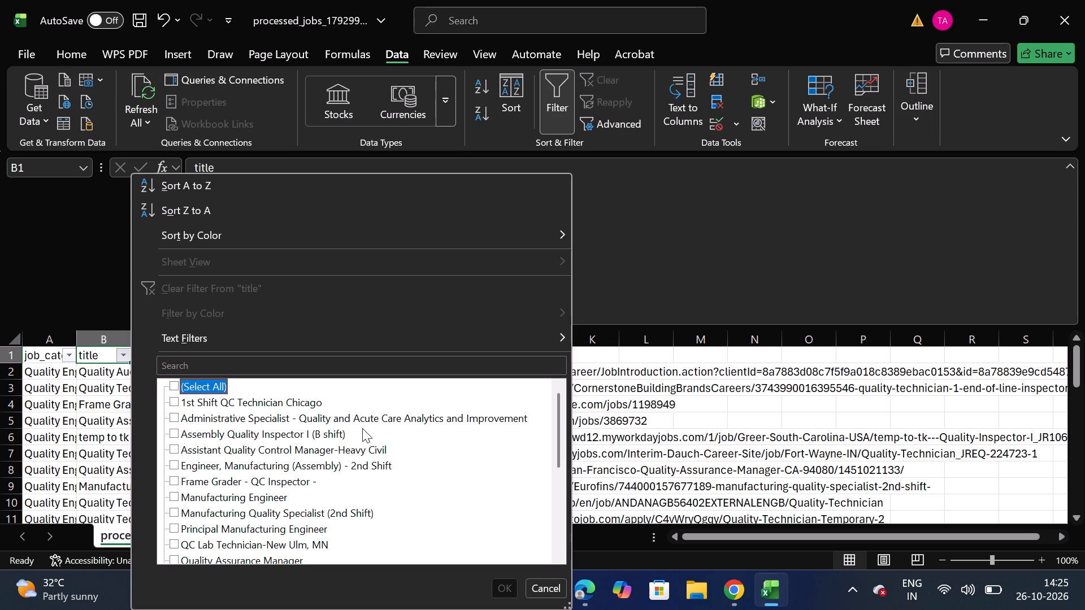
left_click(305, 454)
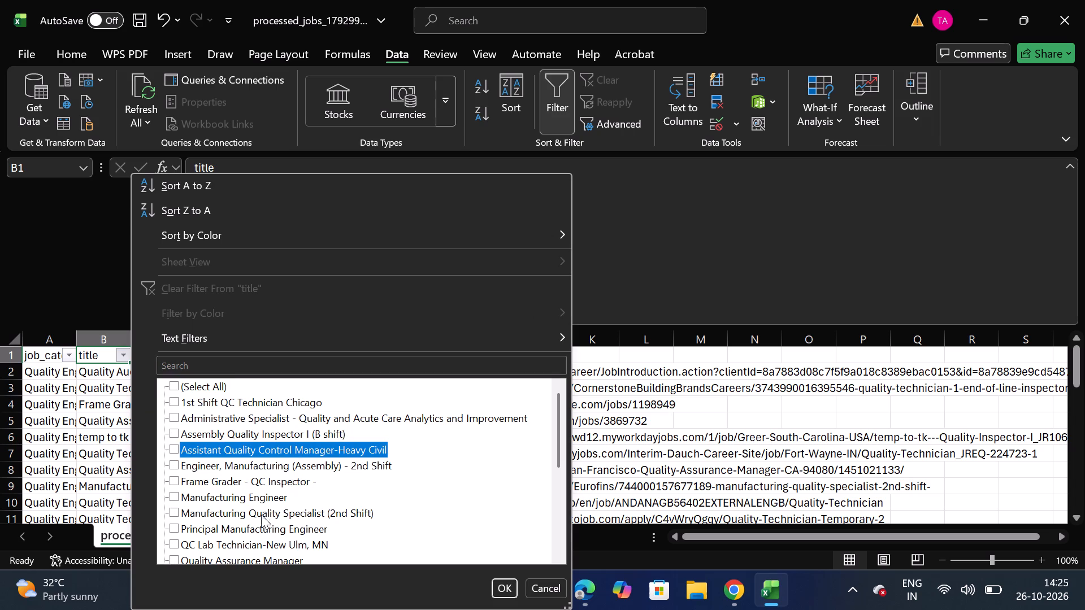
scroll(251, 546, "down", 2)
left_click(271, 511)
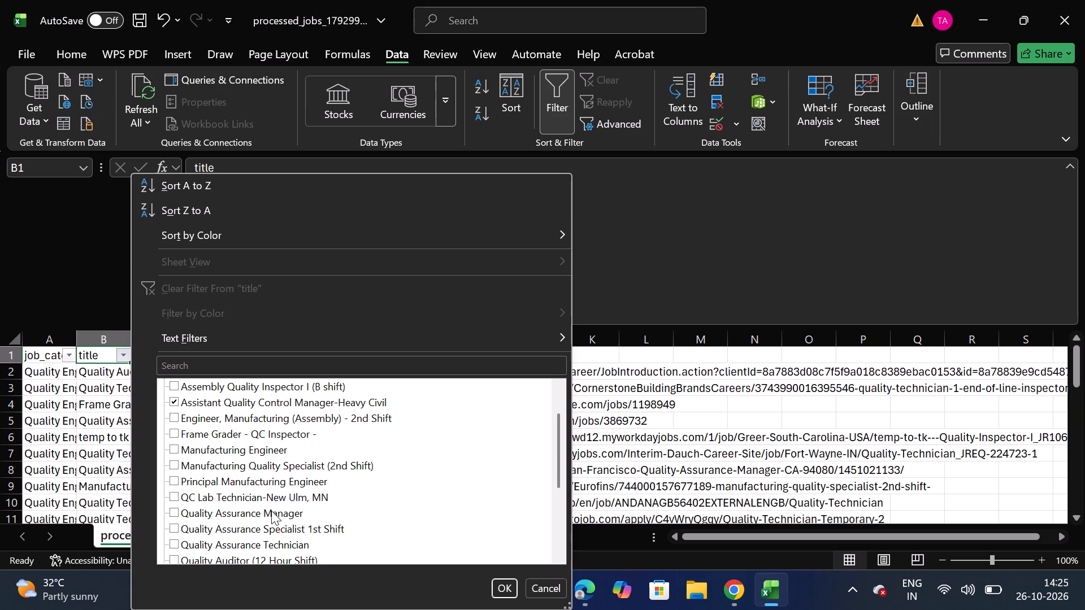
scroll(251, 548, "down", 1)
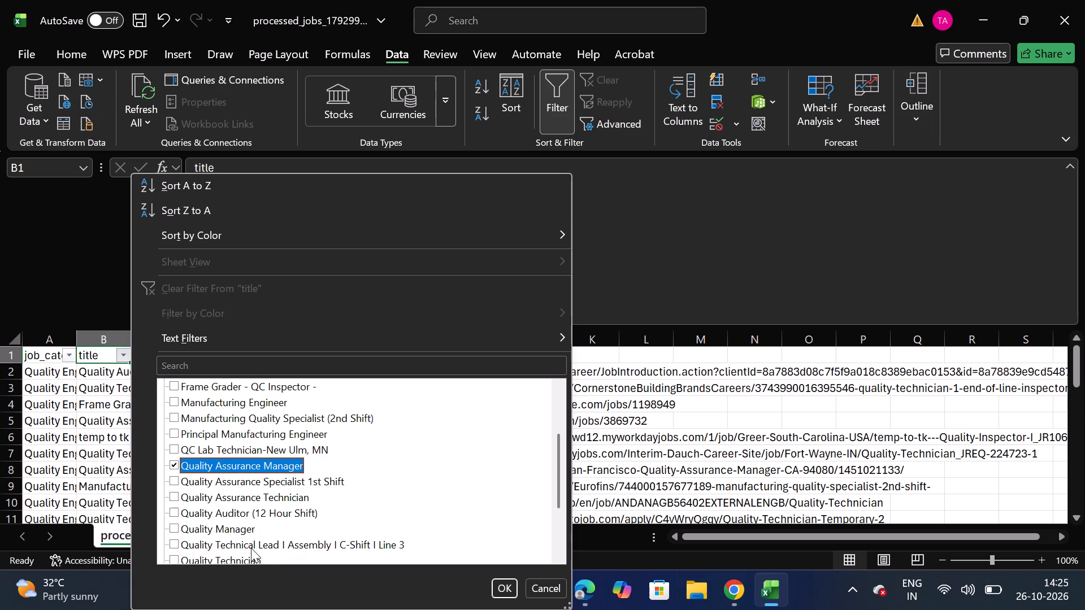
scroll(251, 548, "down", 1)
left_click(234, 481)
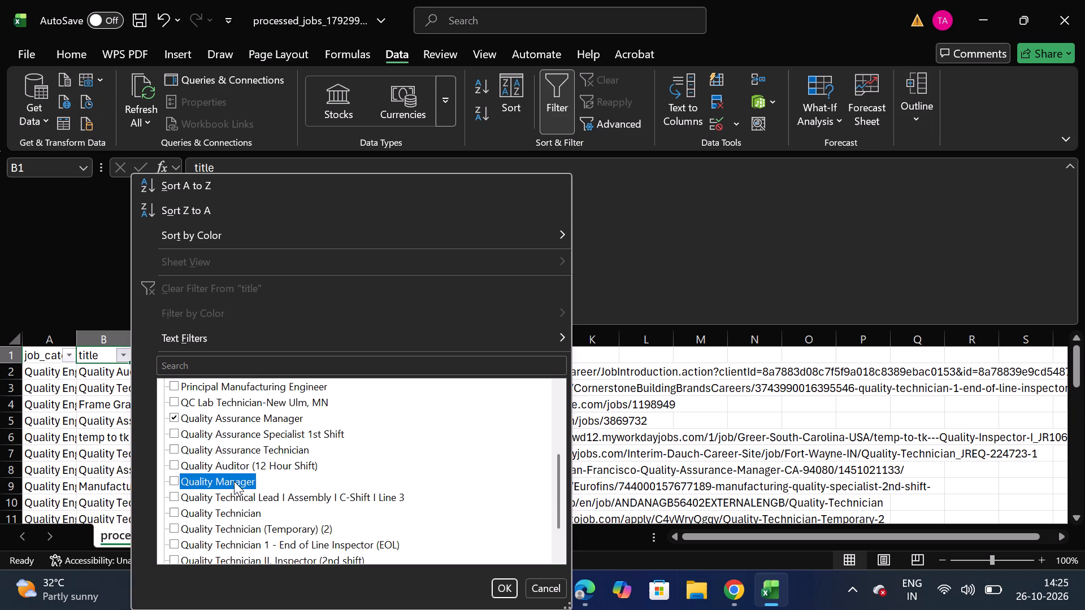
scroll(316, 544, "down", 1)
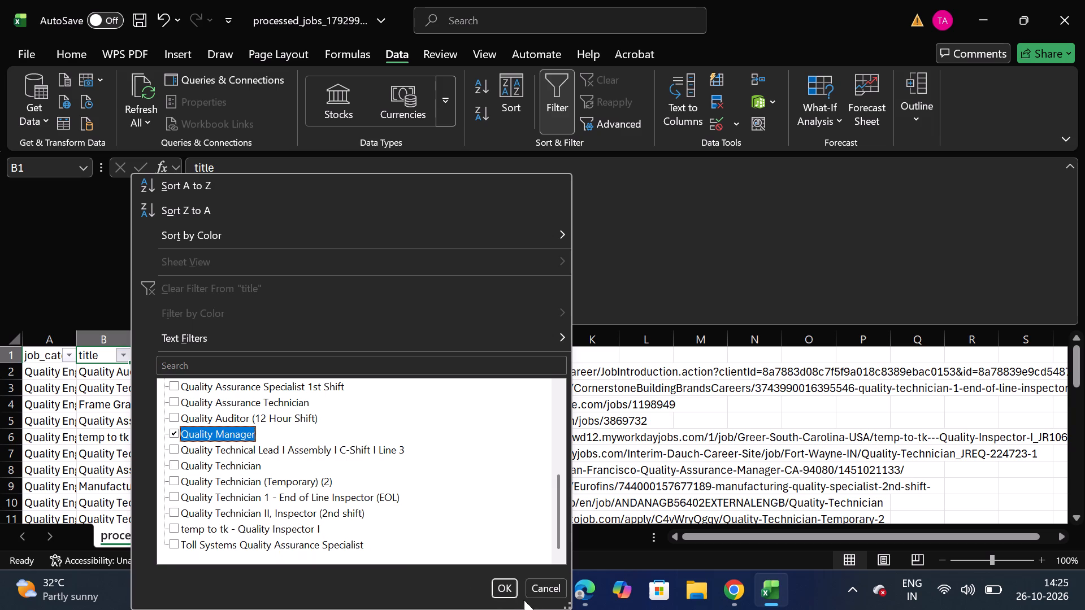
left_click(506, 587)
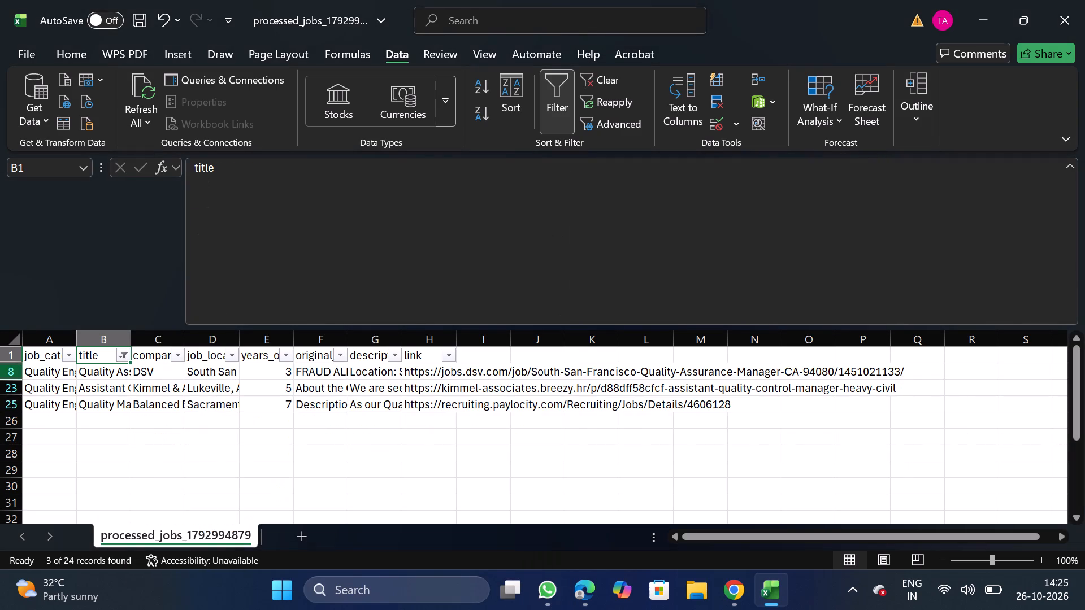
Delete all the filtered manager job rows and turn the filter off.
left_click(0, 372)
key("ctrl+shift+Down")
right_click(68, 382)
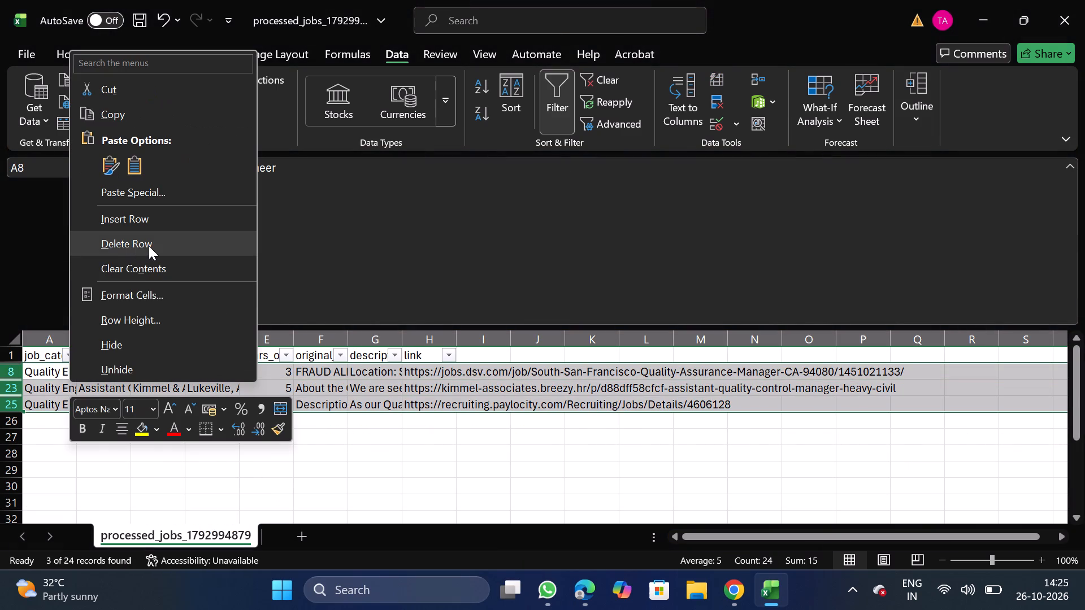
left_click(149, 246)
left_click(559, 97)
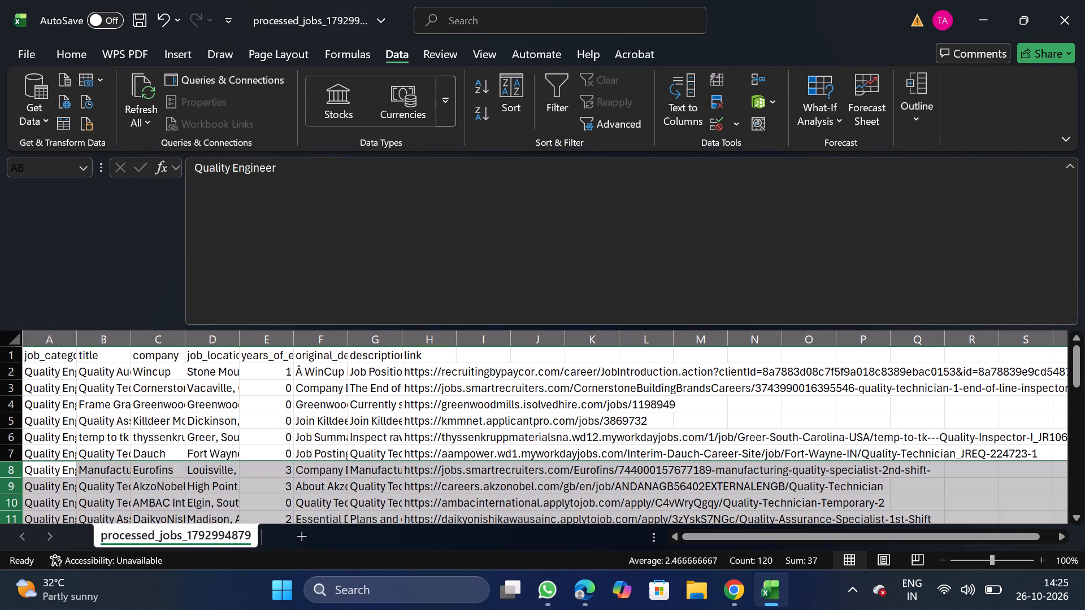
Filter the title column by principal to check the matching jobs, and turn the filter off.
left_click_drag(120, 368, 115, 351)
left_click(115, 351)
left_click(555, 99)
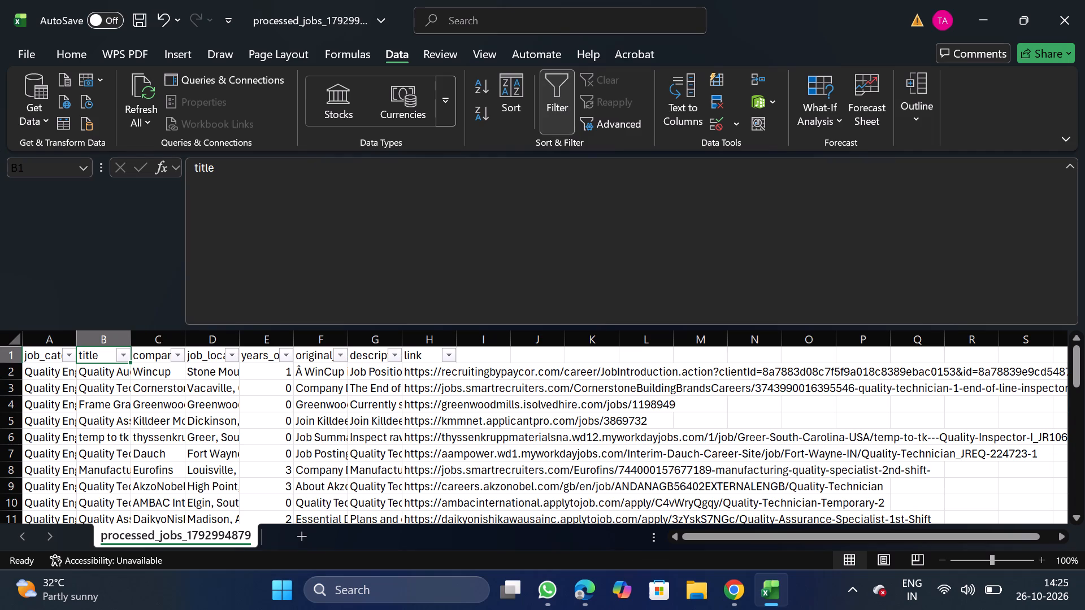
left_click(124, 356)
left_click(258, 368)
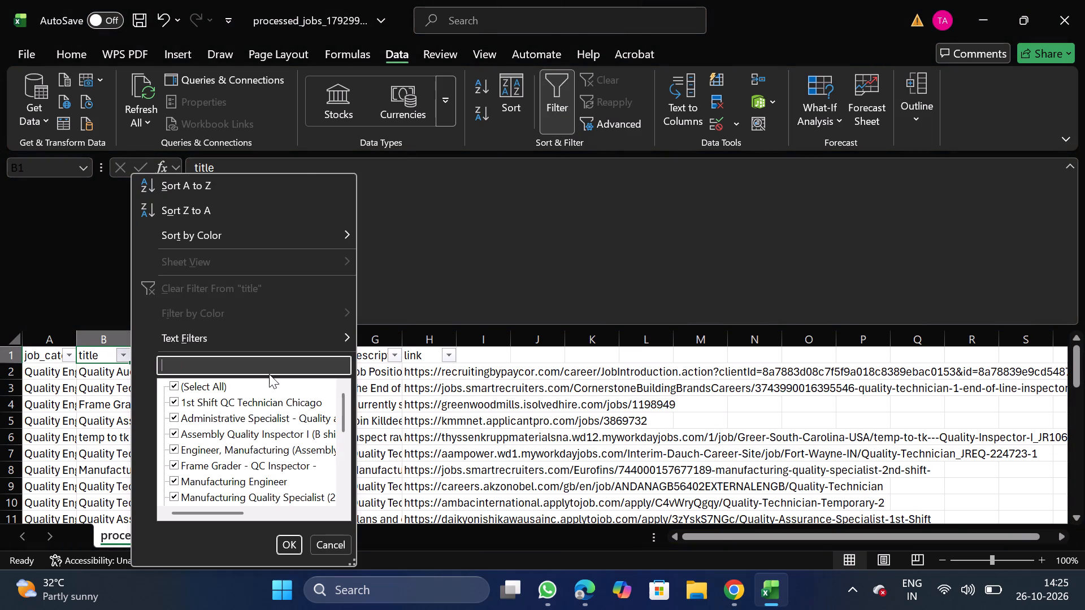
type("principak")
key("BackSpace")
key("l")
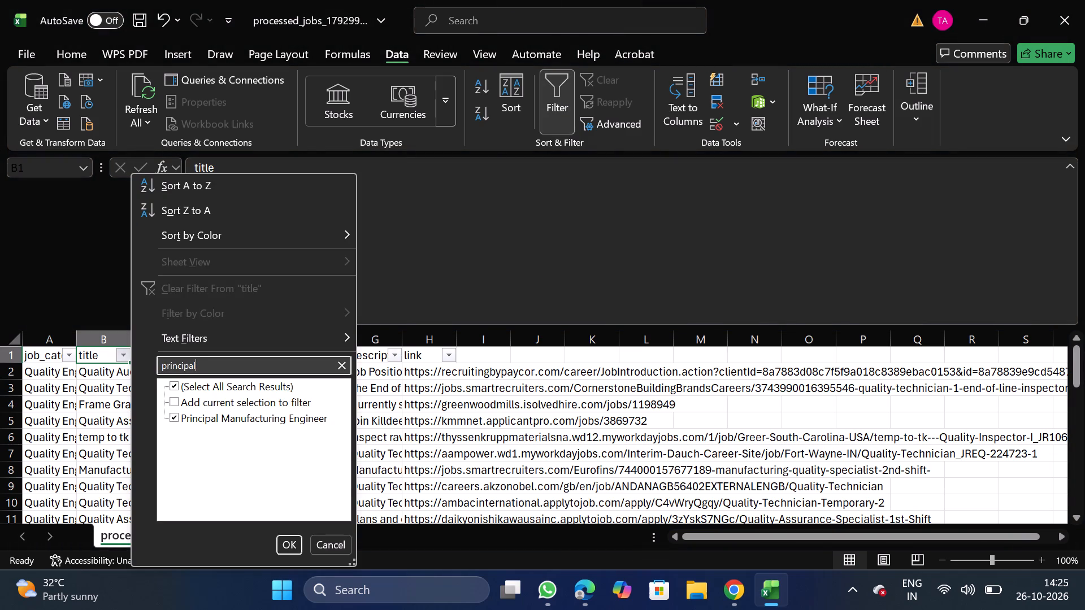
left_click(287, 536)
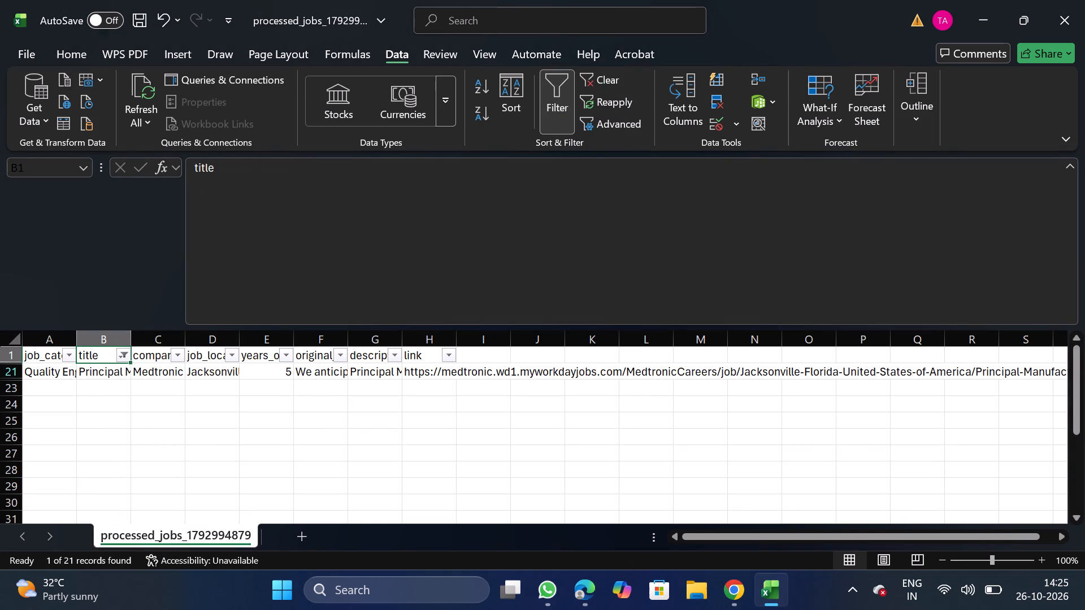
left_click(561, 84)
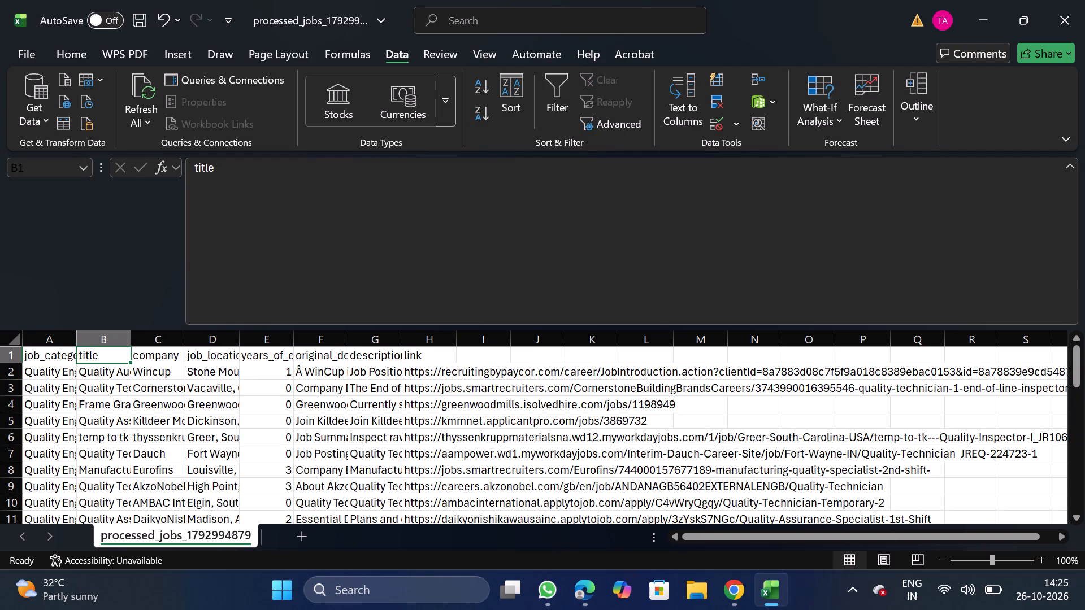
Filter the title column by lead, delete the matching Quality Technical Lead job row and turn the filter off.
left_click(545, 105)
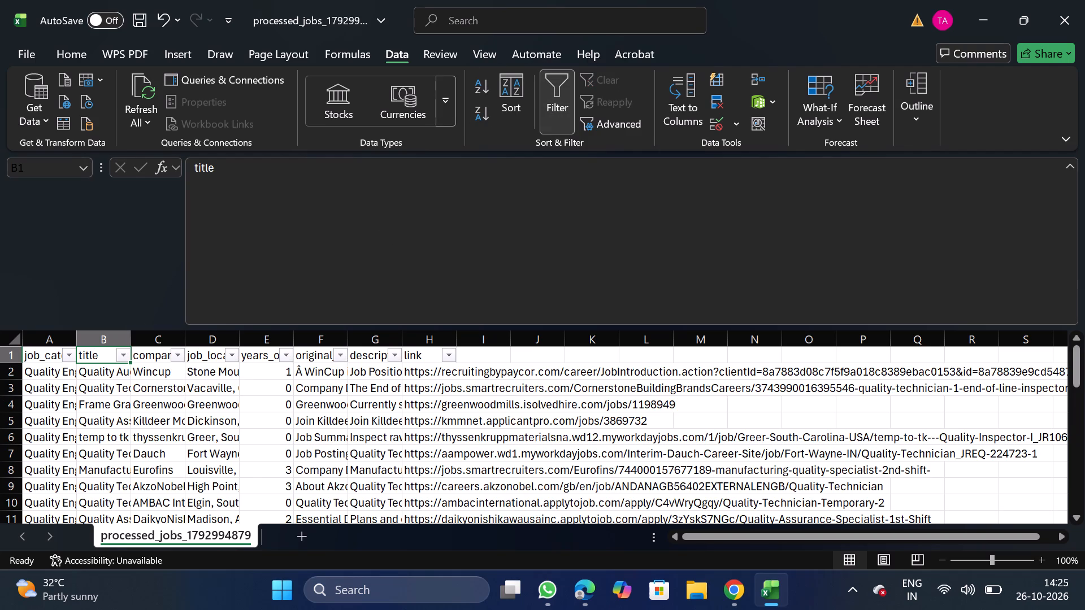
left_click(124, 349)
left_click(235, 368)
type("lead")
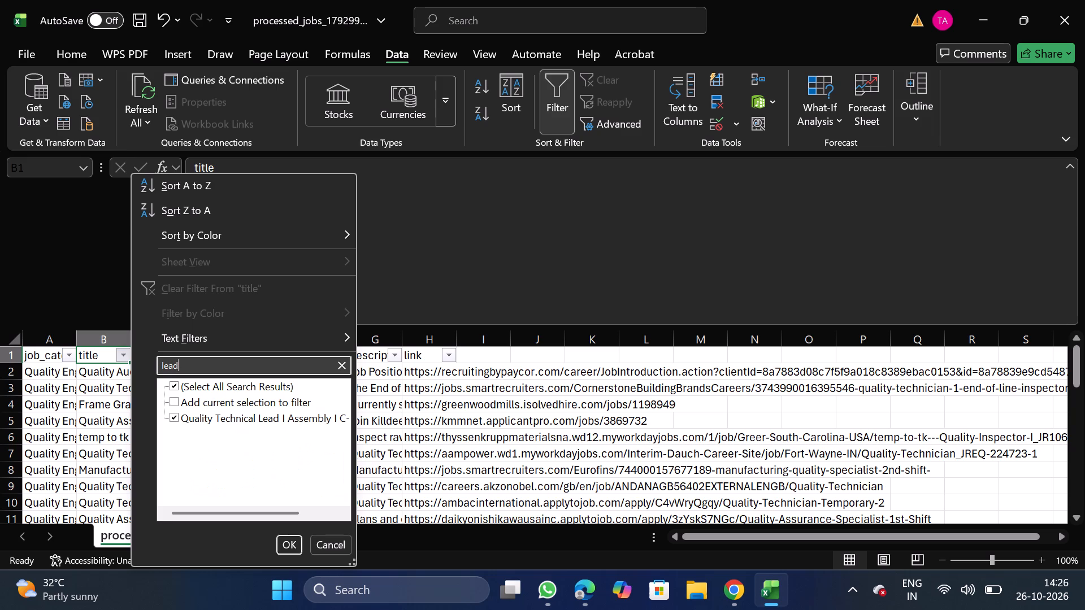
left_click(289, 546)
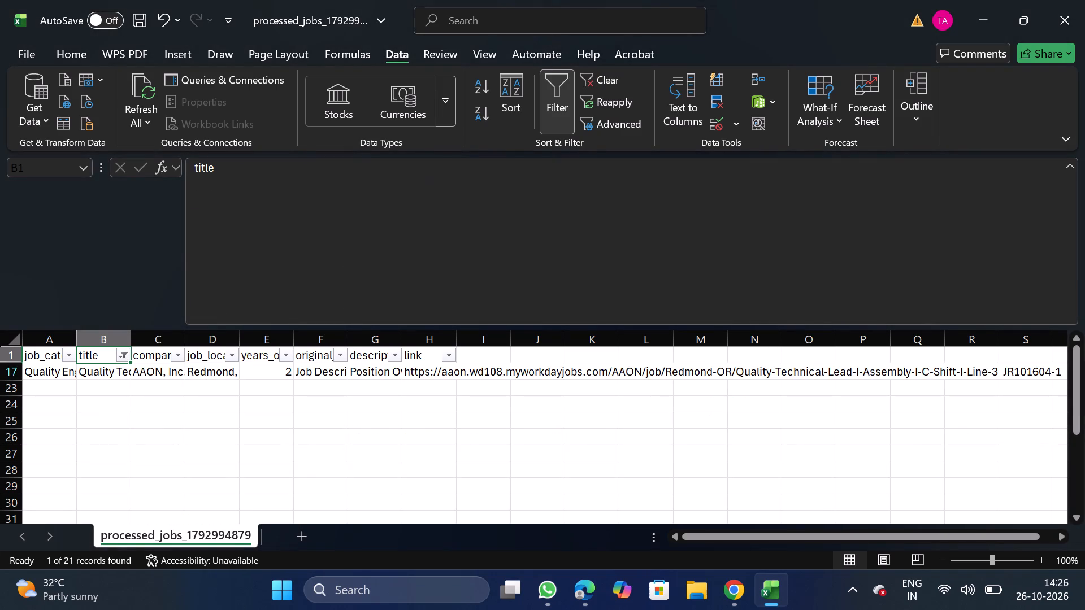
left_click(2, 374)
right_click(40, 374)
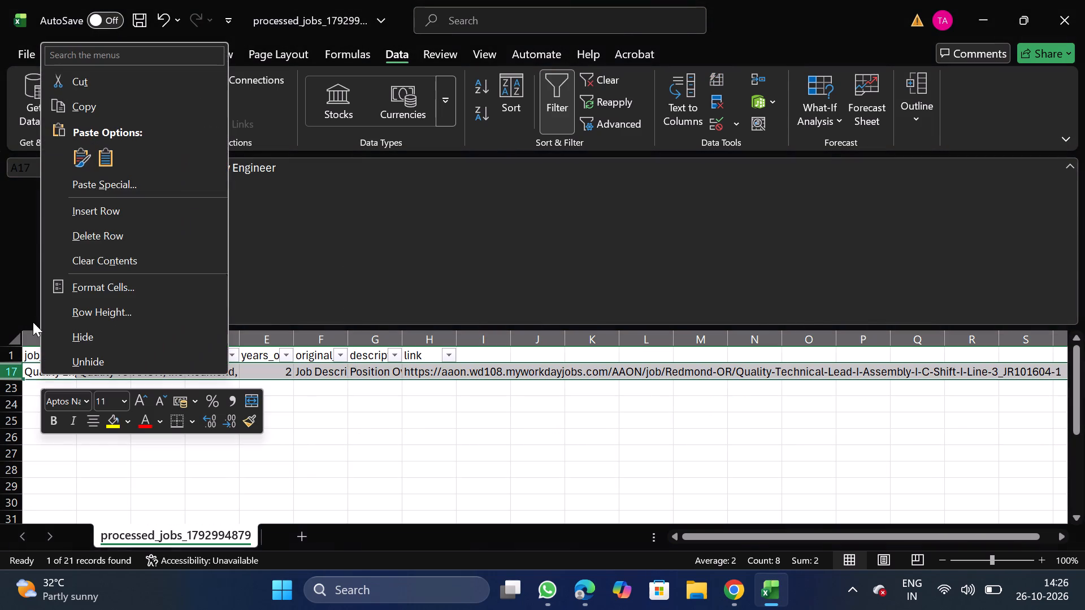
left_click(100, 245)
left_click(558, 102)
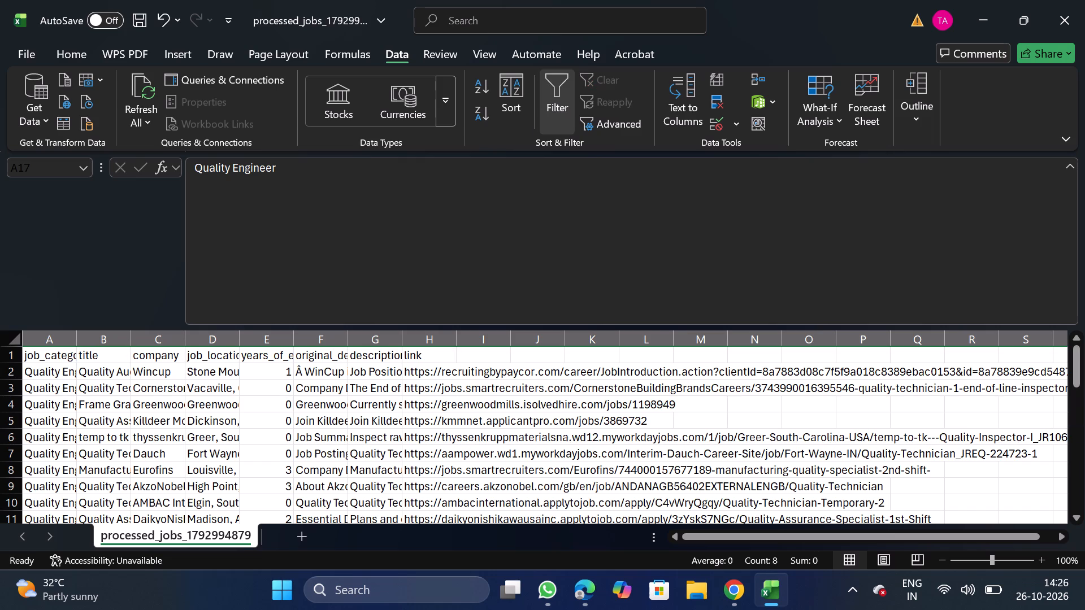
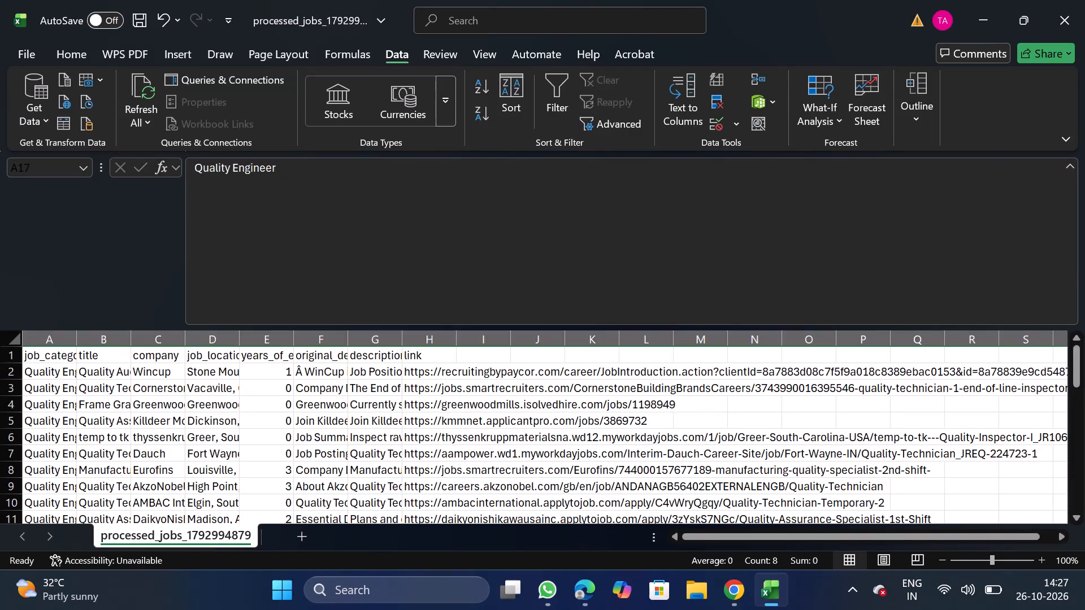
Turn on filtering for the header row, search the company column's filter values for walmart, and clear the search.
left_click(158, 349)
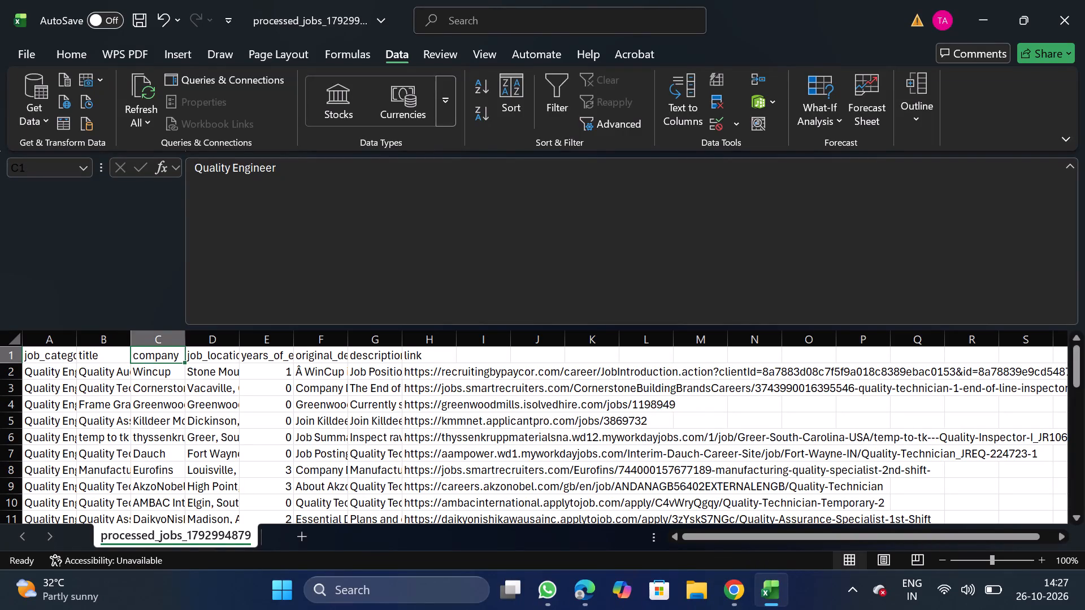
left_click(548, 124)
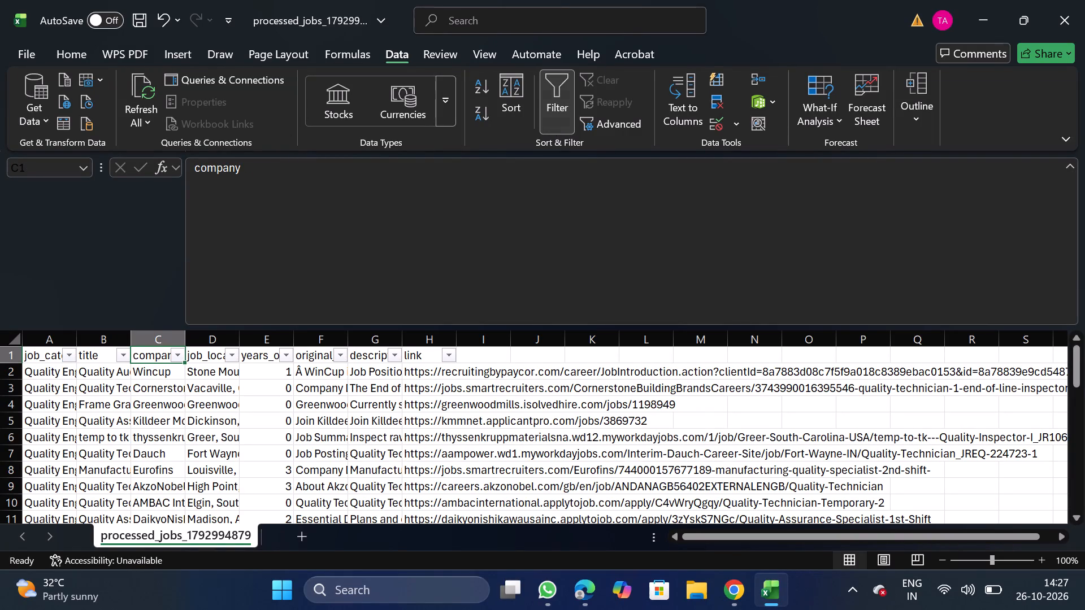
left_click(178, 357)
left_click(288, 359)
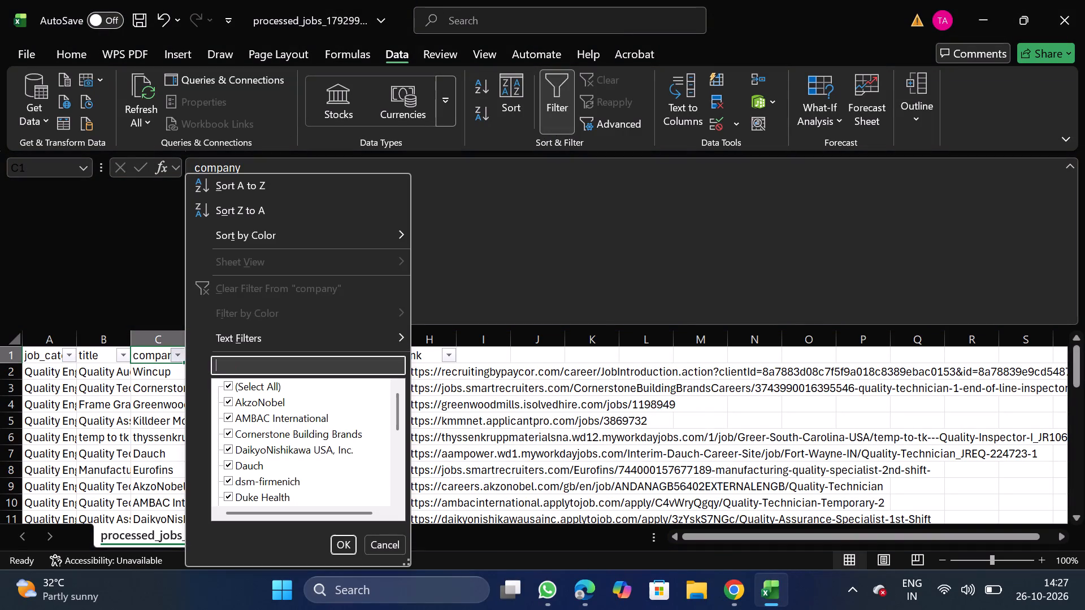
type("walmart")
key("BackSpace")
key("BackSpace")
key("BackSpace")
key("BackSpace")
key("BackSpace")
key("BackSpace")
key("BackSpace")
key("BackSpace")
key("BackSpace")
key("BackSpace")
key("BackSpace")
key("BackSpace")
key("BackSpace")
key("BackSpace")
key("BackSpace")
key("BackSpace")
Search the company filter values for dried, and clear the search text.
type("dried")
key("BackSpace")
key("BackSpace")
key("BackSpace")
key("BackSpace")
key("BackSpace")
key("BackSpace")
key("BackSpace")
key("BackSpace")
key("BackSpace")
key("BackSpace")
key("BackSpace")
key("BackSpace")
key("BackSpace")
key("BackSpace")
Search the company filter values for capital, and clear the search text.
type("capital")
key("BackSpace")
key("BackSpace")
key("BackSpace")
key("BackSpace")
key("BackSpace")
key("BackSpace")
key("BackSpace")
key("BackSpace")
key("BackSpace")
key("BackSpace")
key("BackSpace")
key("BackSpace")
key("BackSpace")
key("BackSpace")
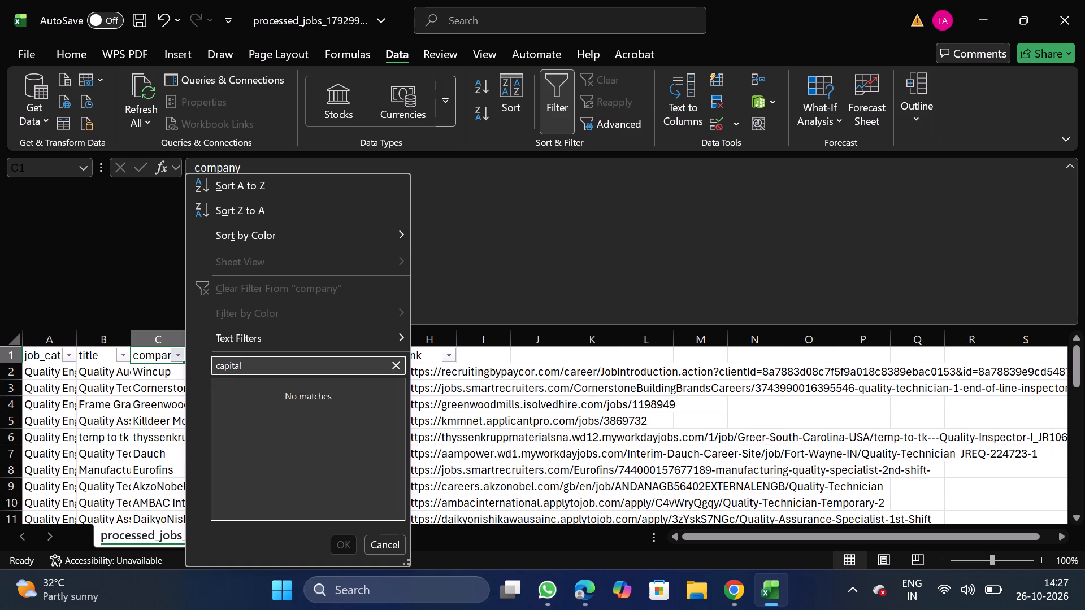
Search the company filter values for under, and clear the search text.
type("under")
key("BackSpace")
key("BackSpace")
key("BackSpace")
key("BackSpace")
key("BackSpace")
key("BackSpace")
key("BackSpace")
key("BackSpace")
key("BackSpace")
key("BackSpace")
key("BackSpace")
key("BackSpace")
key("BackSpace")
key("BackSpace")
Search the company filter values for hun, and clear the search text.
type("hun")
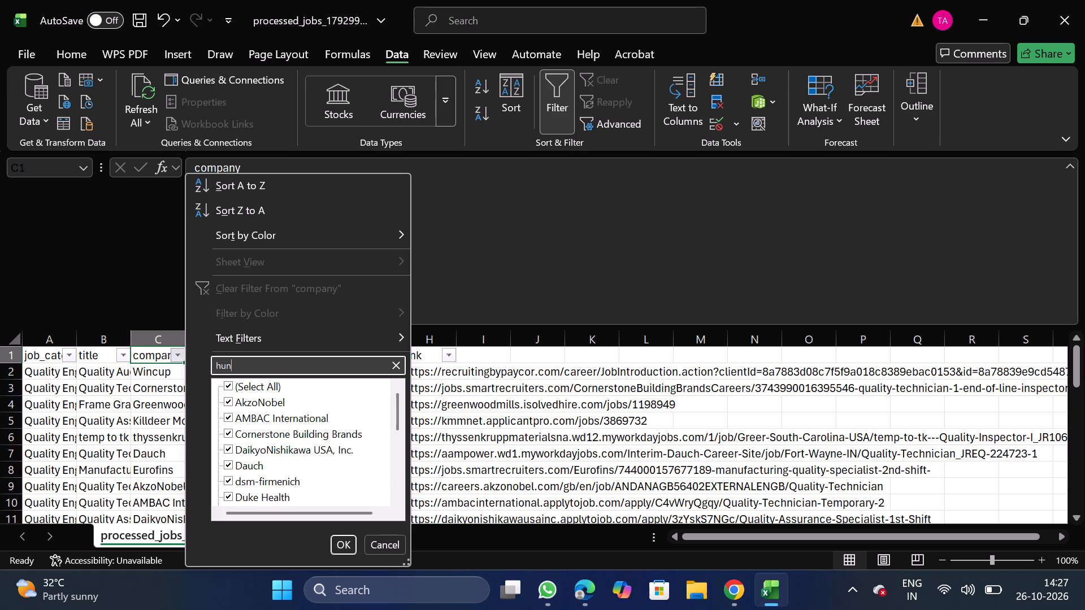
key("BackSpace")
key("BackSpace")
key("BackSpace")
key("BackSpace")
key("BackSpace")
key("BackSpace")
key("BackSpace")
key("BackSpace")
key("BackSpace")
key("BackSpace")
key("BackSpace")
key("BackSpace")
key("BackSpace")
Search the company filter values for skim, and clear the search text.
type("skim")
key("BackSpace")
key("BackSpace")
key("BackSpace")
key("BackSpace")
key("BackSpace")
key("BackSpace")
key("BackSpace")
key("BackSpace")
key("BackSpace")
key("BackSpace")
key("BackSpace")
key("BackSpace")
key("BackSpace")
key("BackSpace")
key("BackSpace")
key("BackSpace")
key("BackSpace")
key("BackSpace")
Search the company filter values for ape, and clear the search text.
type("ape")
key("BackSpace")
key("BackSpace")
key("BackSpace")
key("BackSpace")
key("BackSpace")
key("BackSpace")
key("BackSpace")
key("BackSpace")
key("BackSpace")
key("BackSpace")
key("BackSpace")
key("BackSpace")
key("BackSpace")
key("BackSpace")
Search the company filter values for in landem, and dismiss the battery notification.
type("in landem")
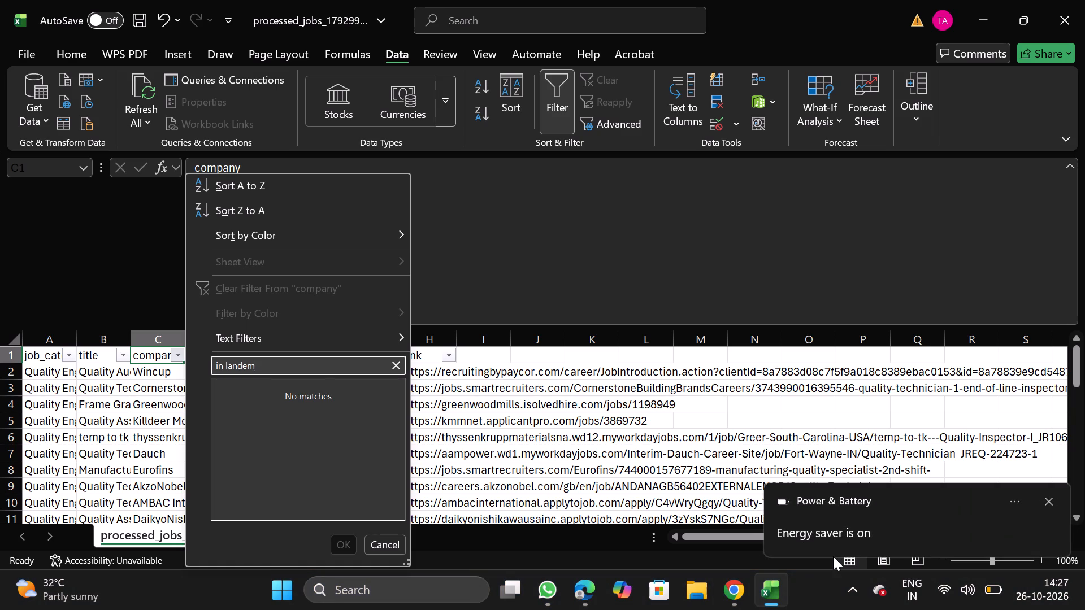
left_click(1047, 502)
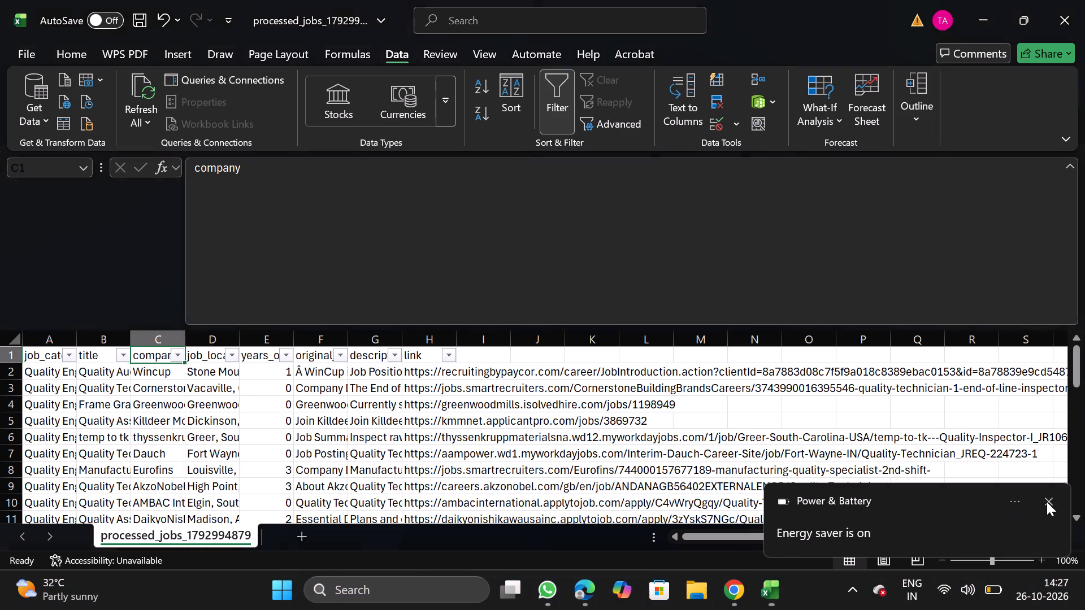
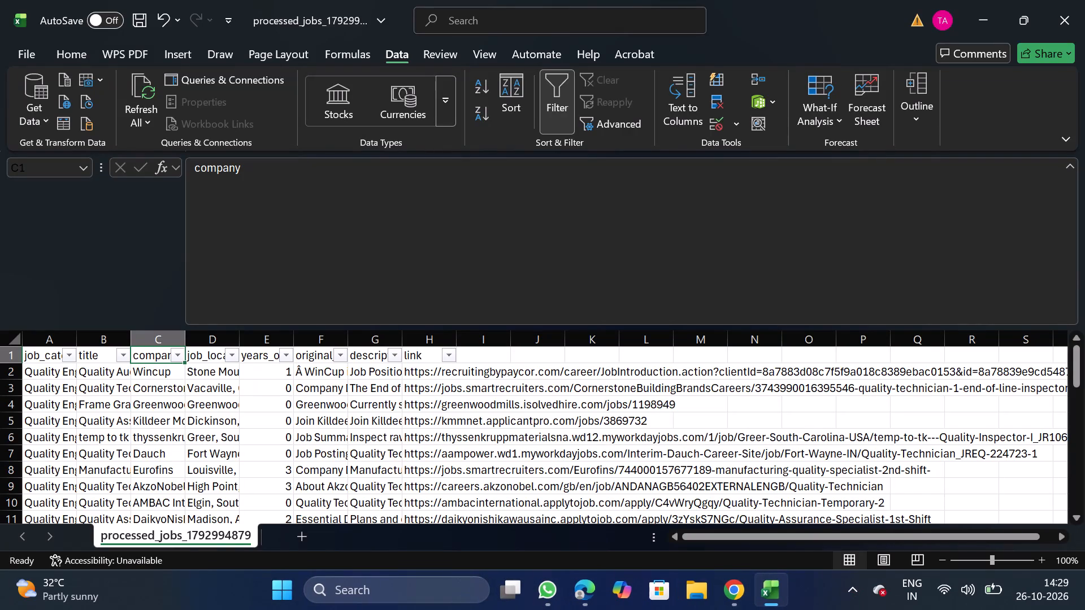
Check the company column's filter values through the end of the list, and remove the filters from the header row.
left_click(557, 99)
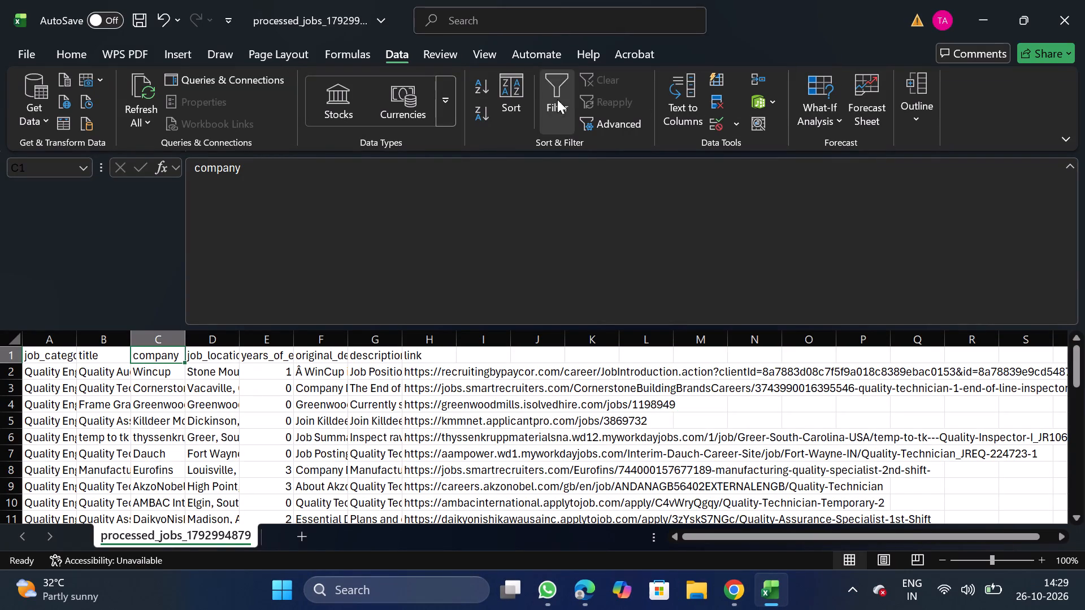
left_click(553, 107)
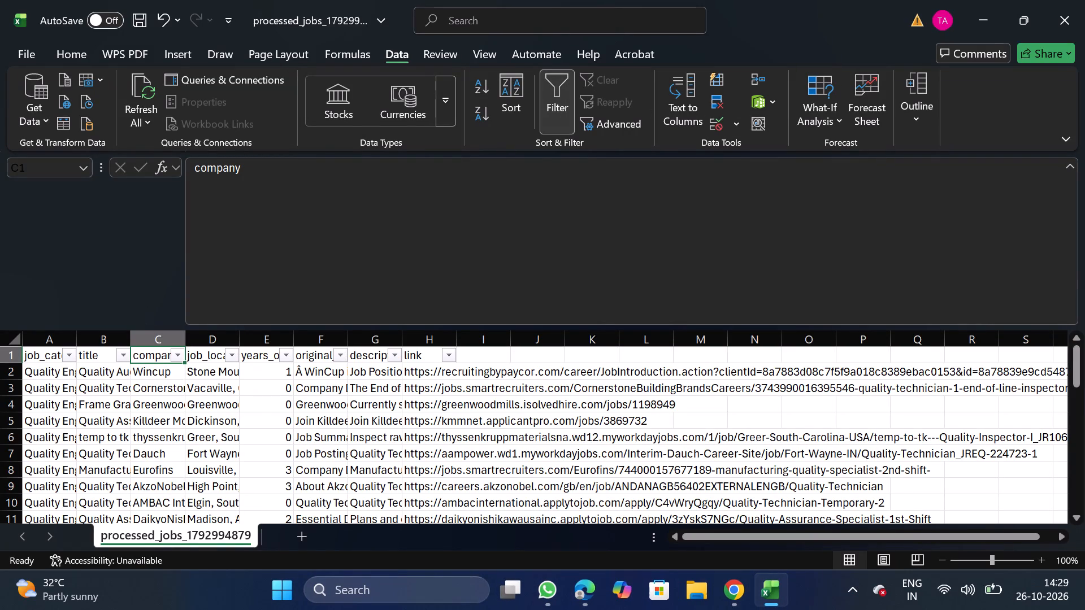
left_click(177, 356)
scroll(262, 470, "down", 4)
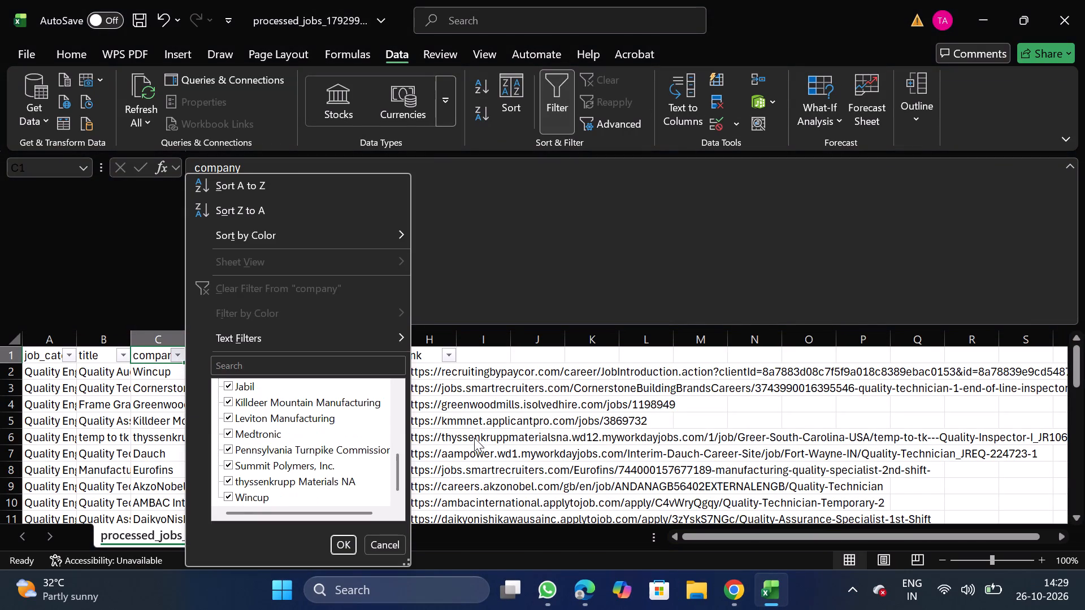
left_click(474, 438)
left_click(561, 103)
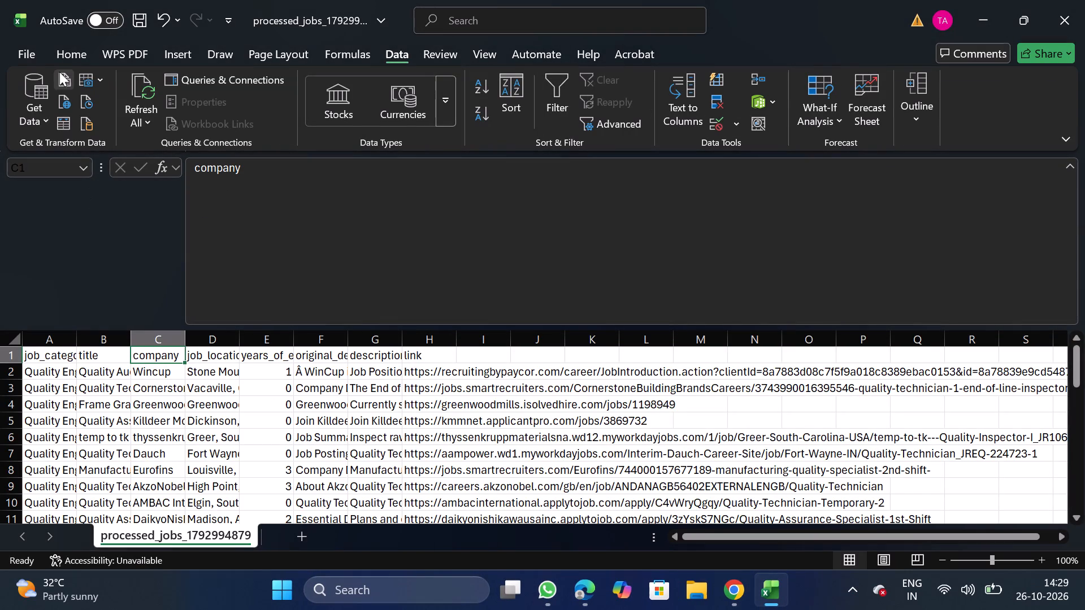
Open the full Save As dialog for the processed jobs spreadsheet, browsing for a save location.
left_click(19, 52)
triple_click(44, 283)
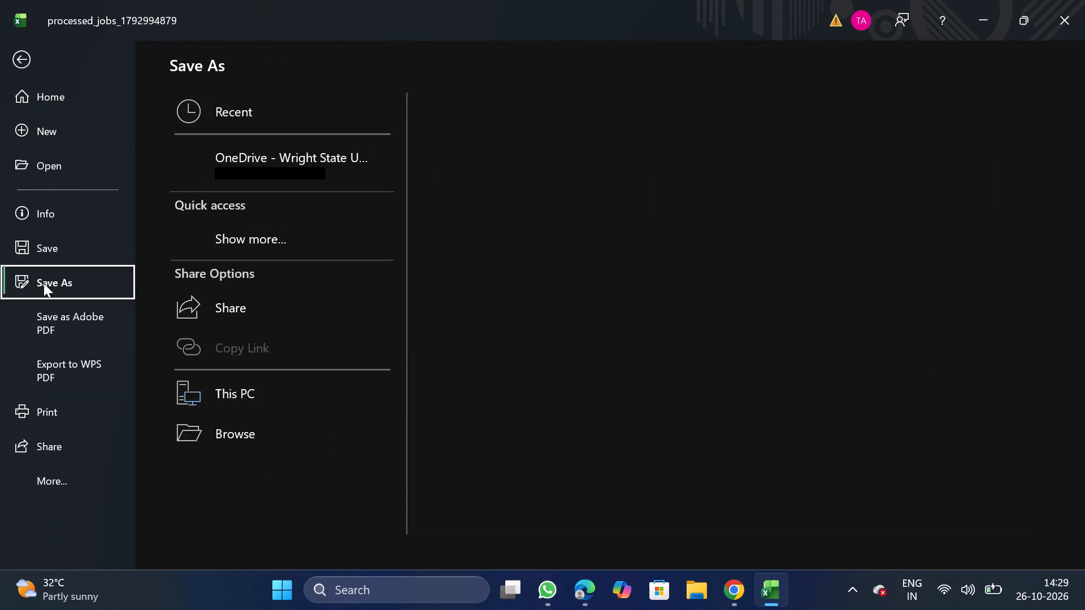
triple_click(287, 469)
left_click(287, 469)
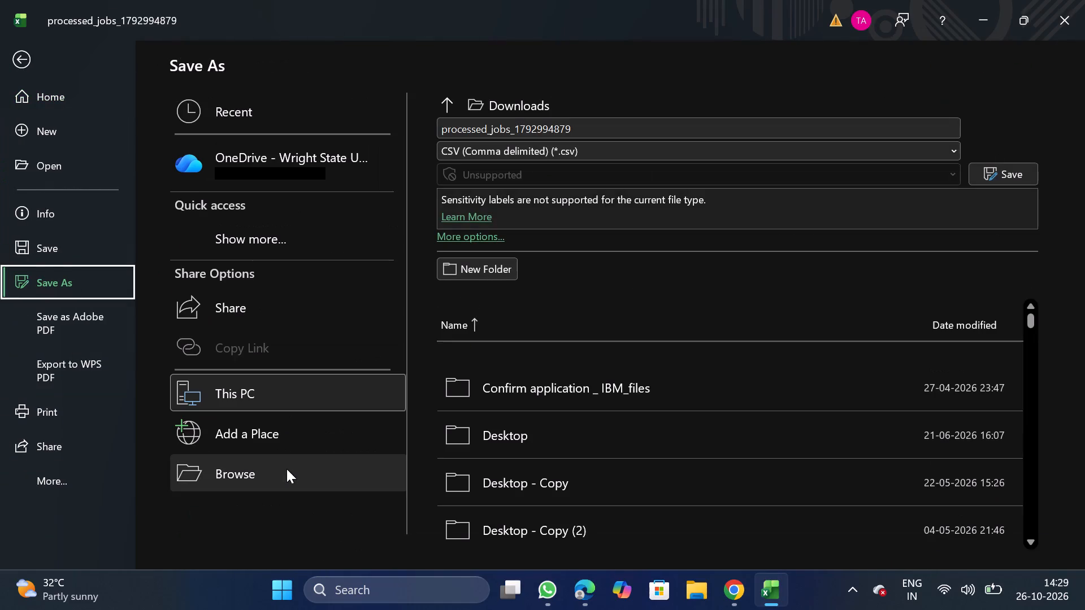
triple_click(287, 469)
left_click(287, 469)
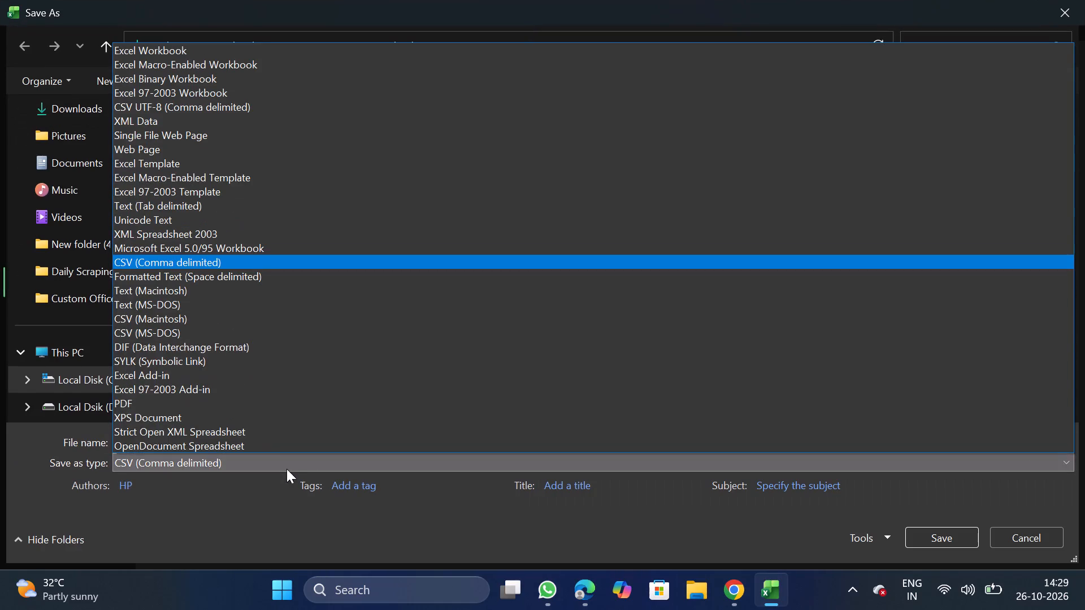
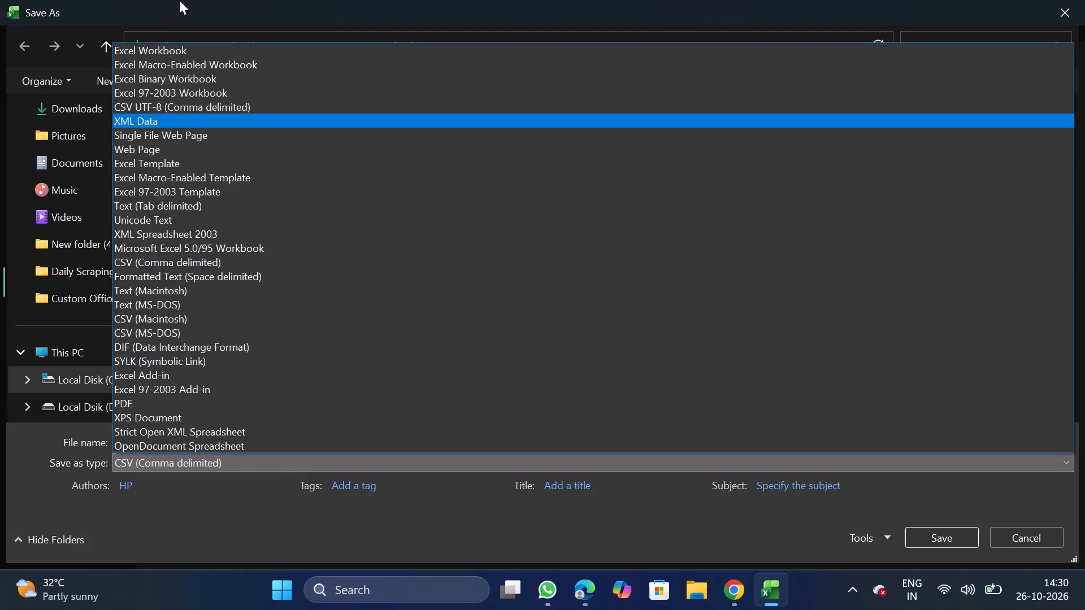
Save the Quality Engineer spreadsheet as a comma-delimited CSV named QE_10_26 in the Daily Scraping jobs folder under Documents.
left_click(238, 512)
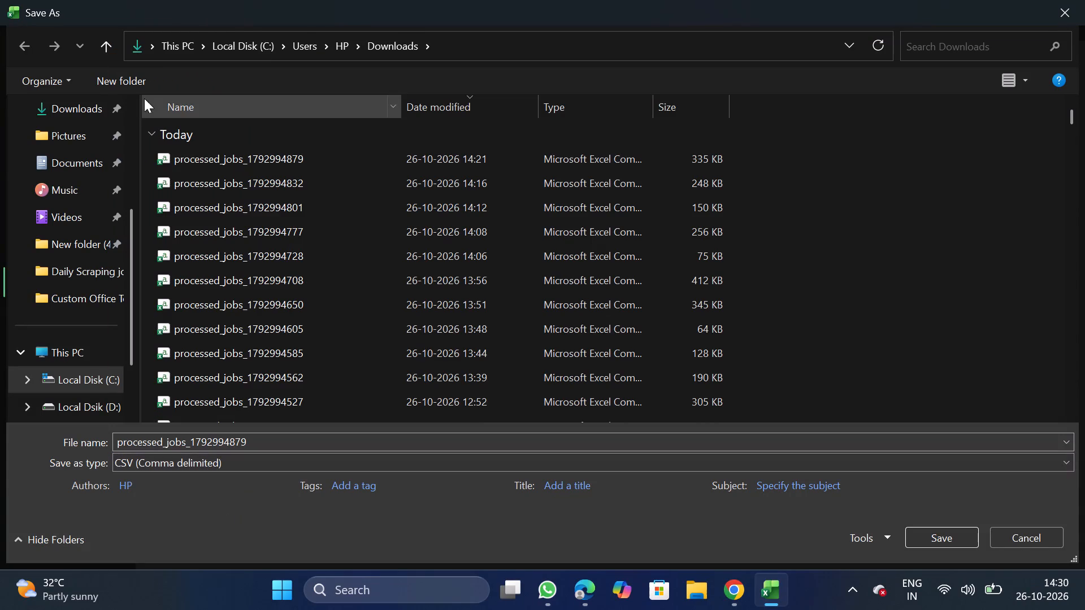
double_click(101, 163)
double_click(242, 189)
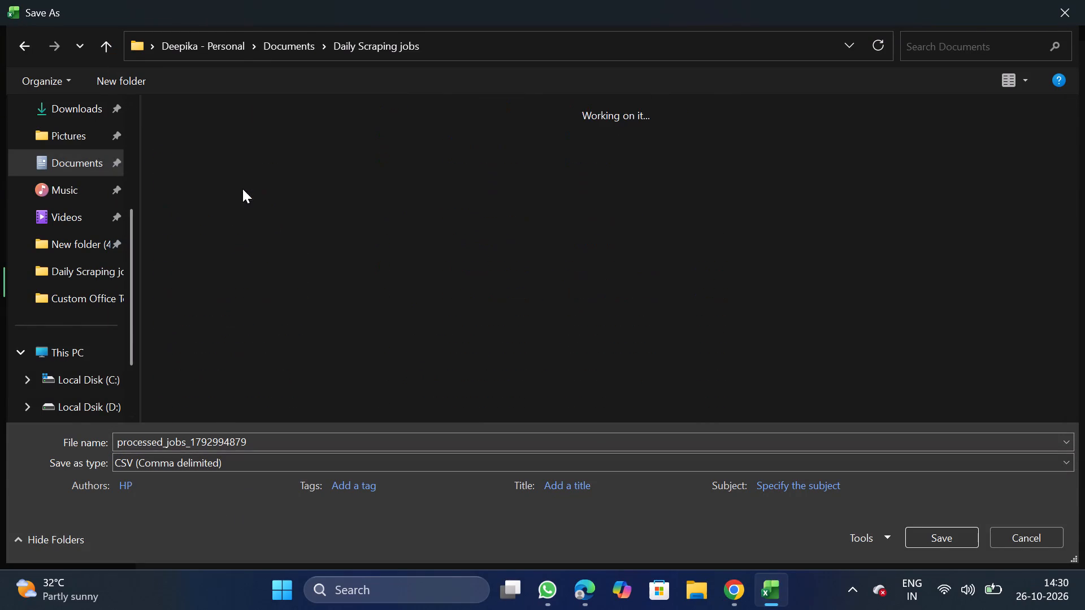
left_click(299, 439)
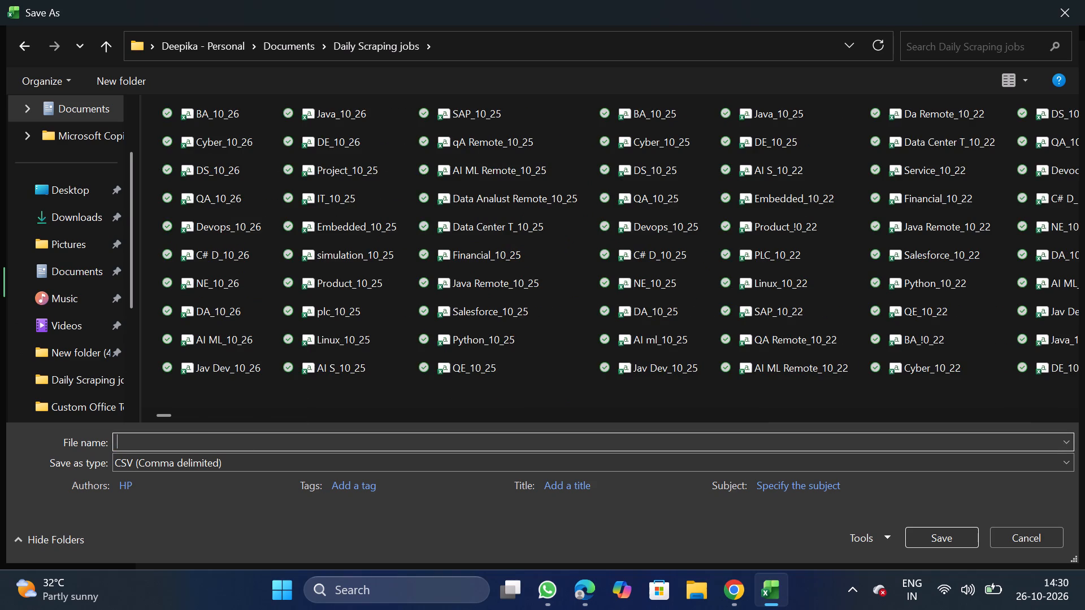
type("QE_10_26")
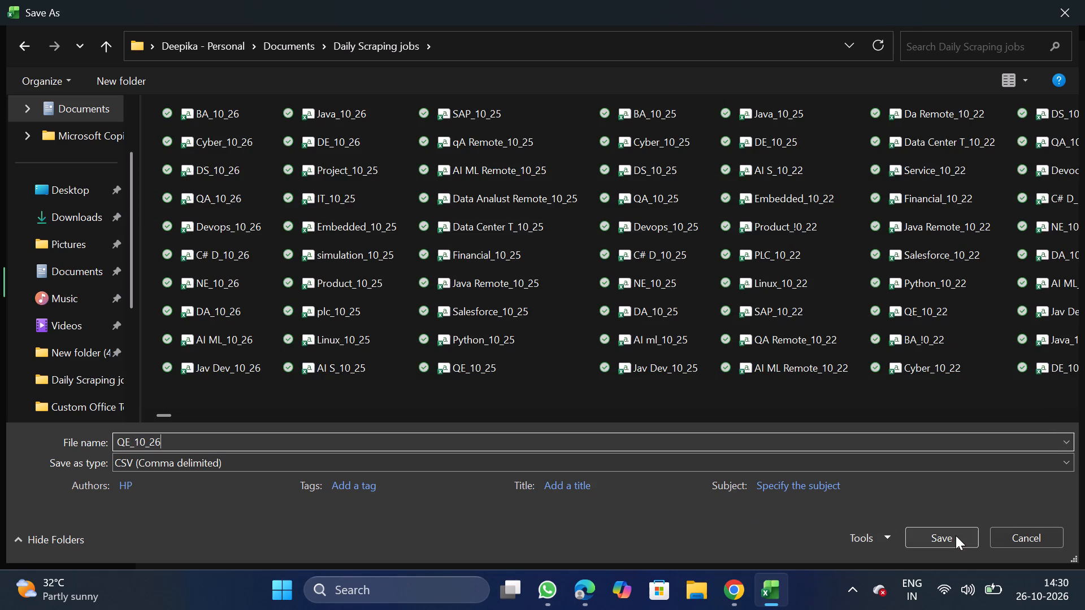
left_click(956, 535)
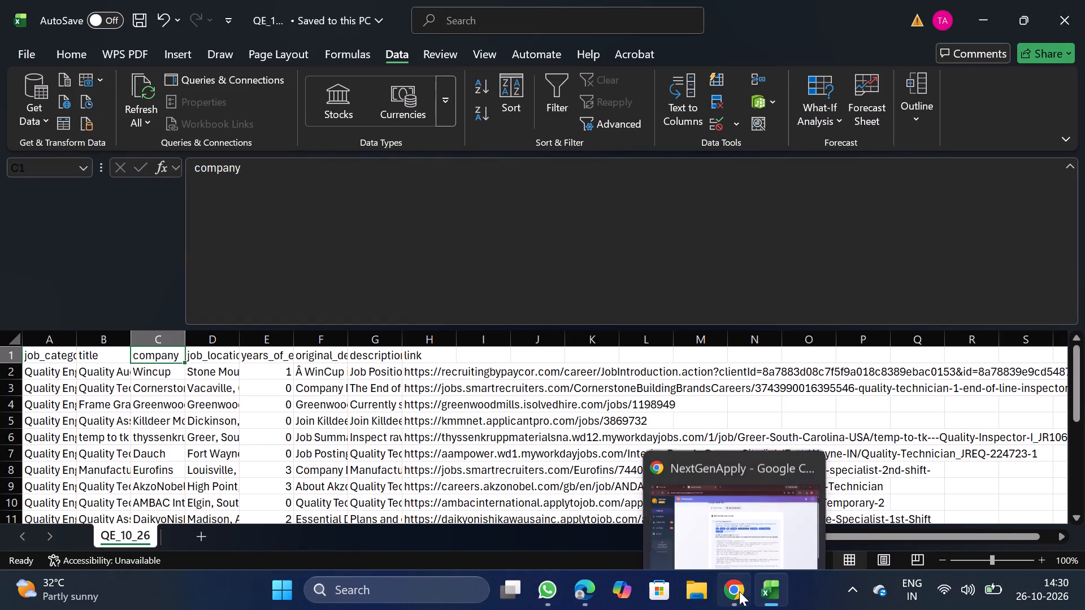
Switch to NextGenApply in Chrome and bulk upload the QE_10_26 CSV file from the Daily Scraping jobs folder.
left_click(840, 448)
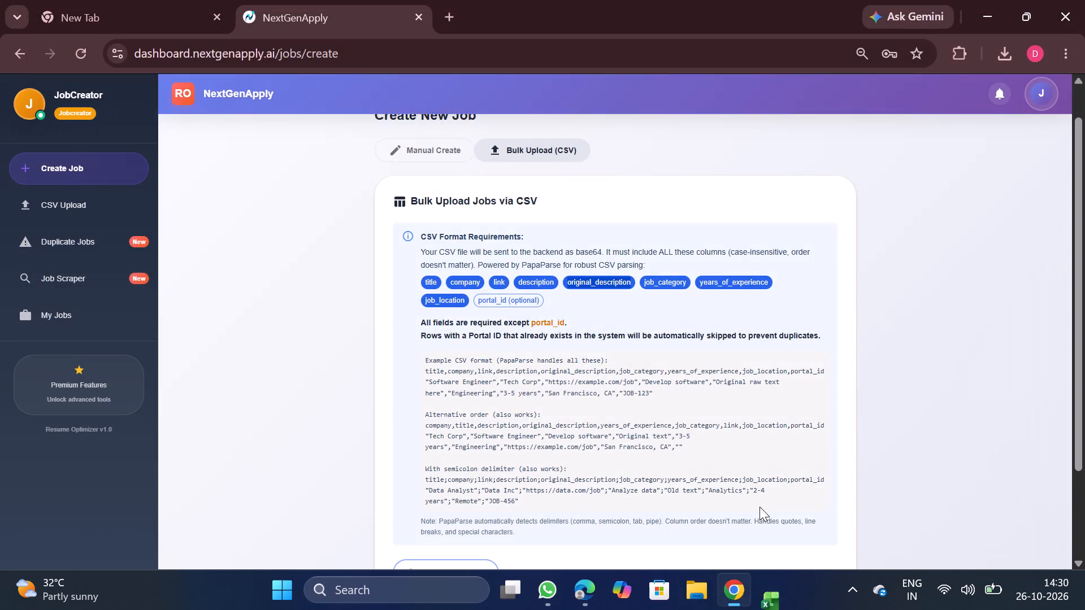
scroll(606, 429, "down", 2)
left_click(499, 459)
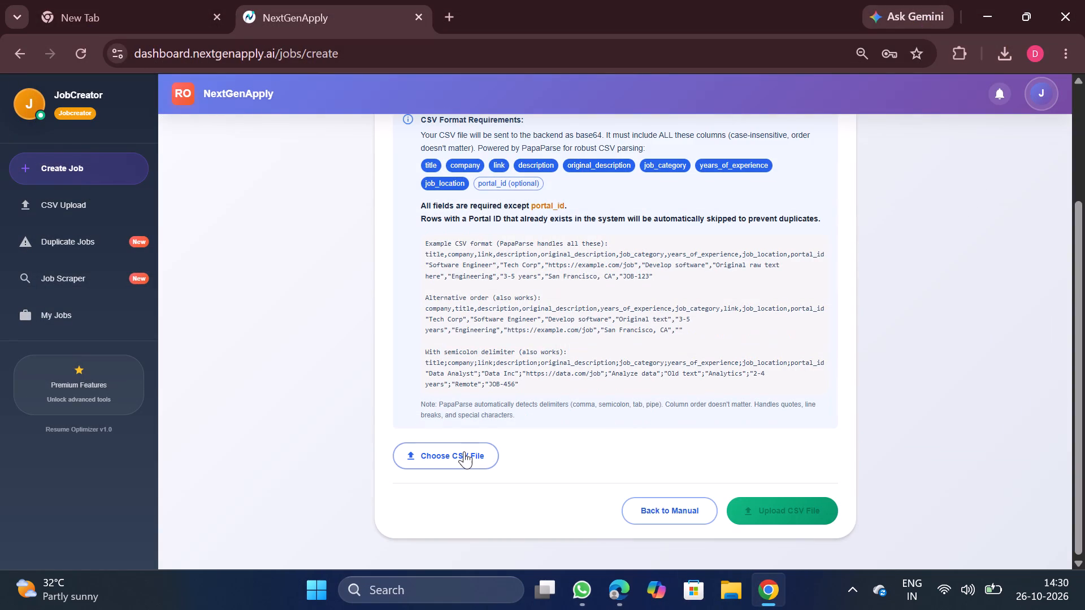
left_click(464, 451)
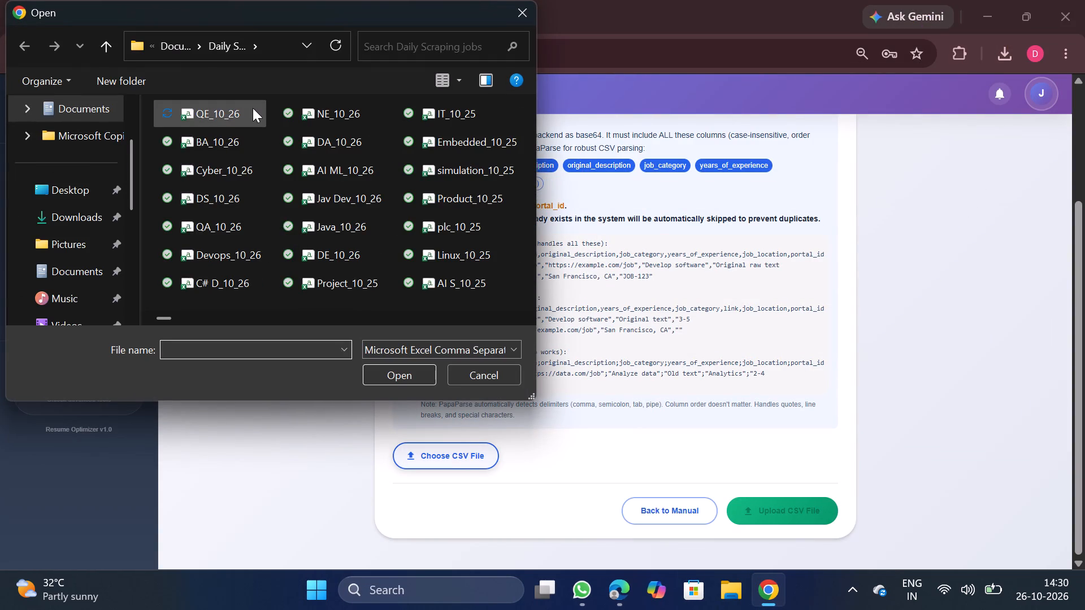
double_click(253, 108)
scroll(605, 407, "down", 3)
scroll(689, 414, "down", 2)
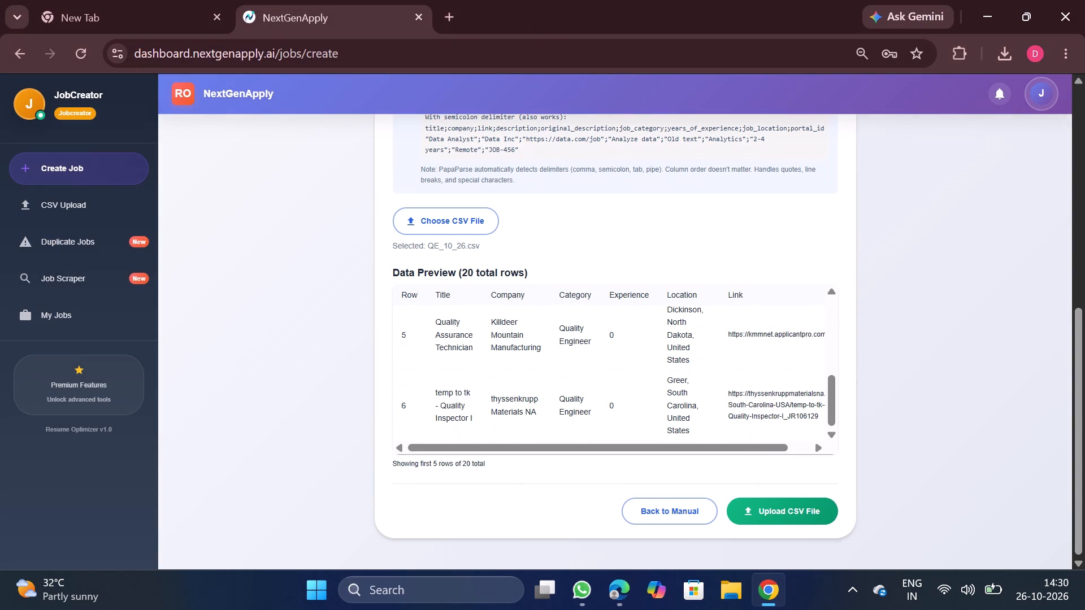
scroll(689, 414, "down", 2)
left_click(783, 511)
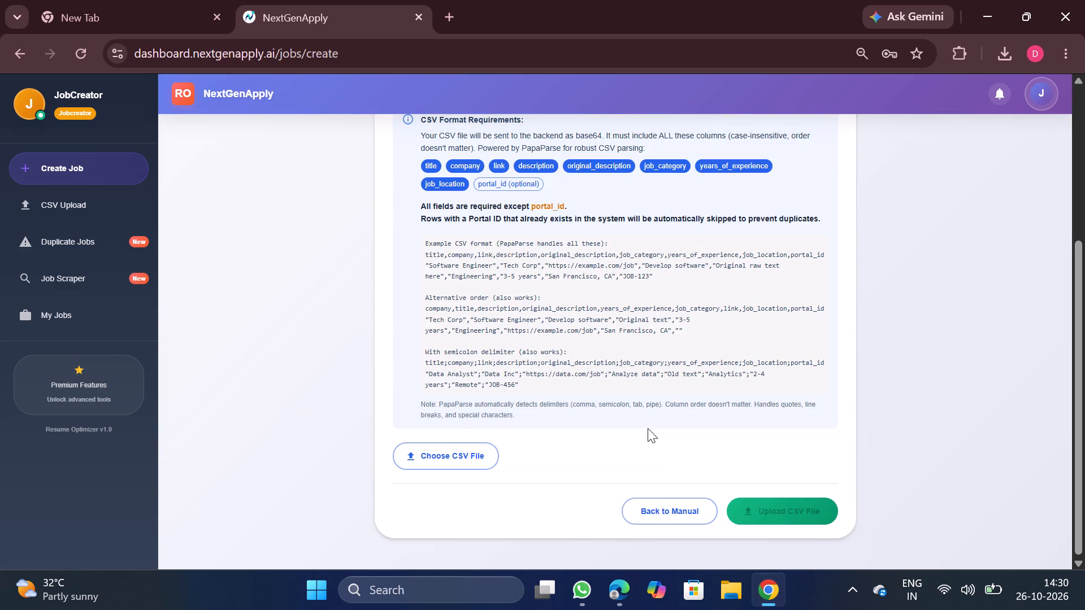
left_click(648, 428)
Download the processed Python Developer file, entry #4538, from the CSV upload history and open it in Excel.
scroll(648, 428, "up", 4)
left_click(67, 206)
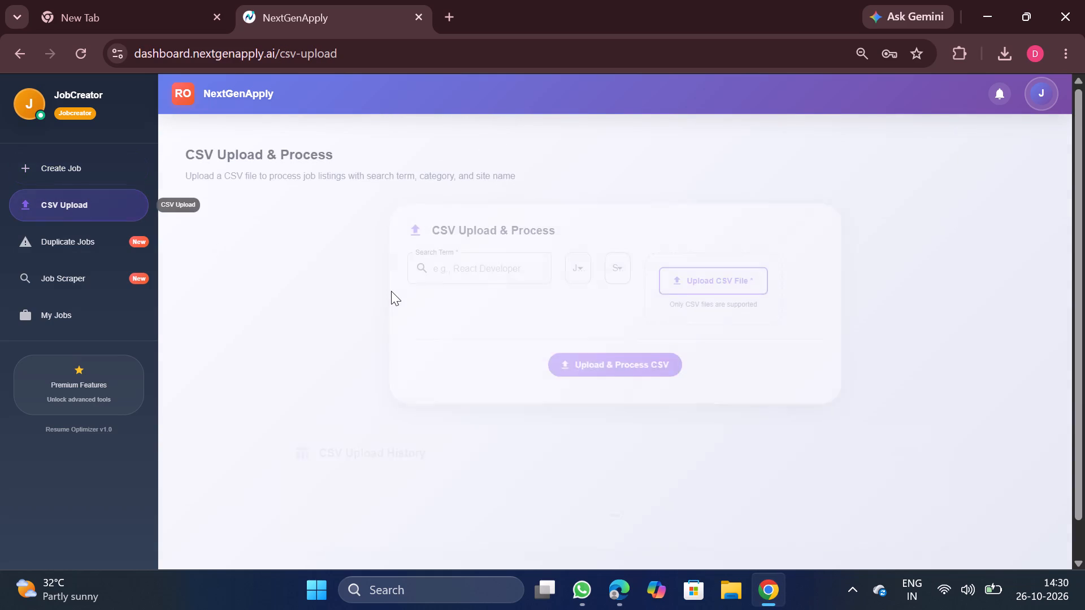
scroll(391, 291, "up", 5)
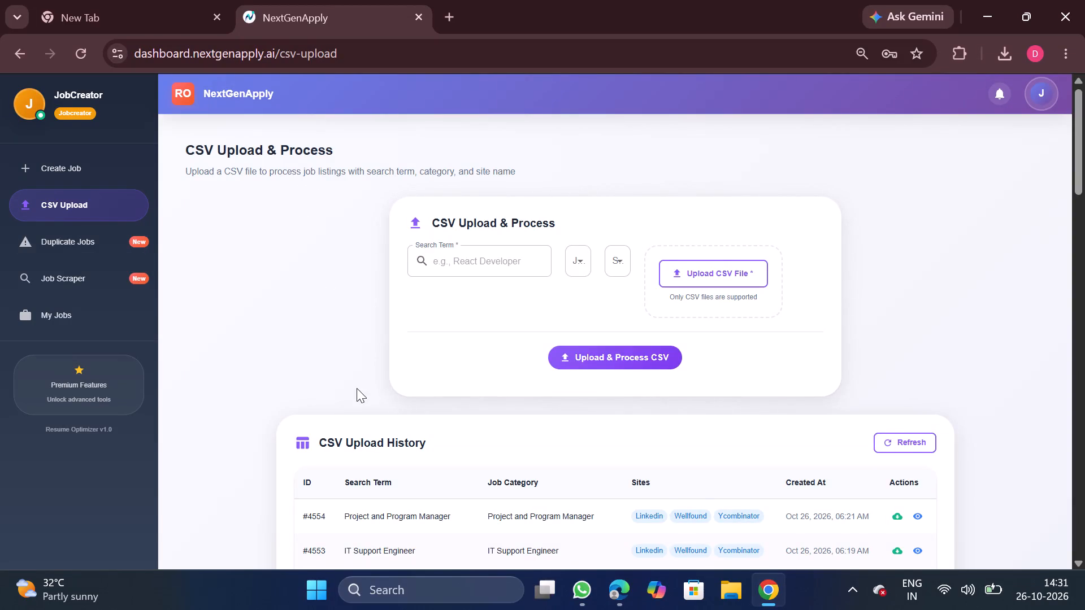
scroll(357, 388, "down", 2)
scroll(535, 477, "down", 2)
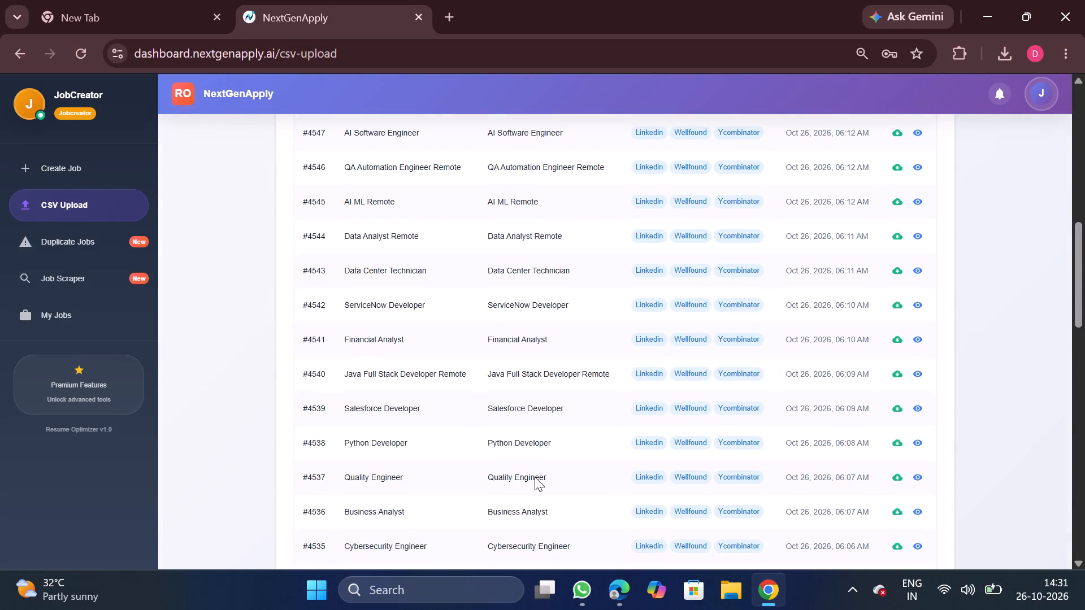
scroll(535, 477, "down", 1)
scroll(535, 477, "up", 1)
left_click(895, 509)
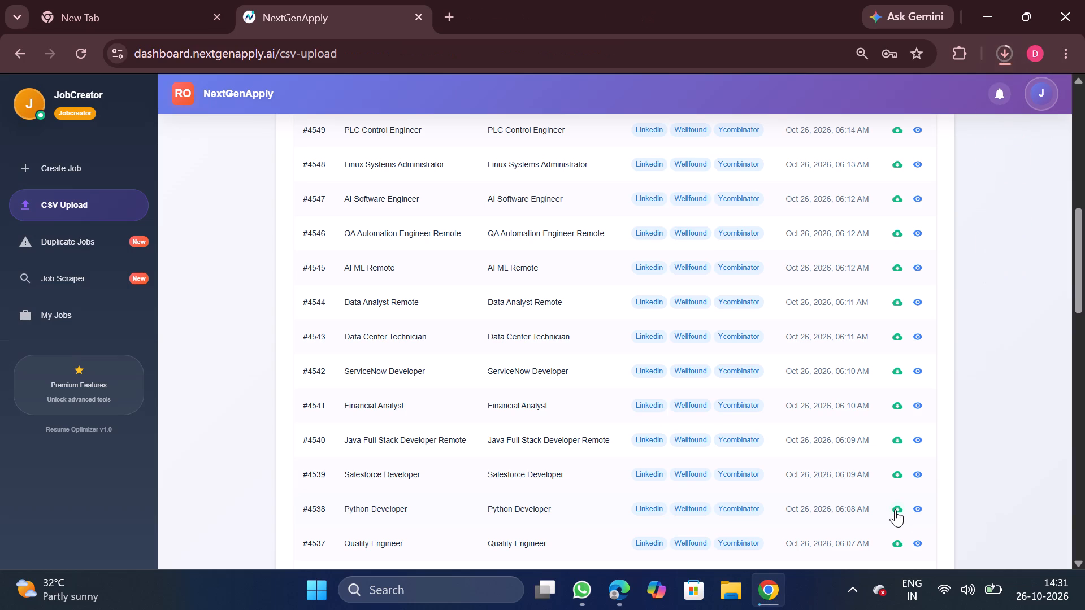
left_click(852, 112)
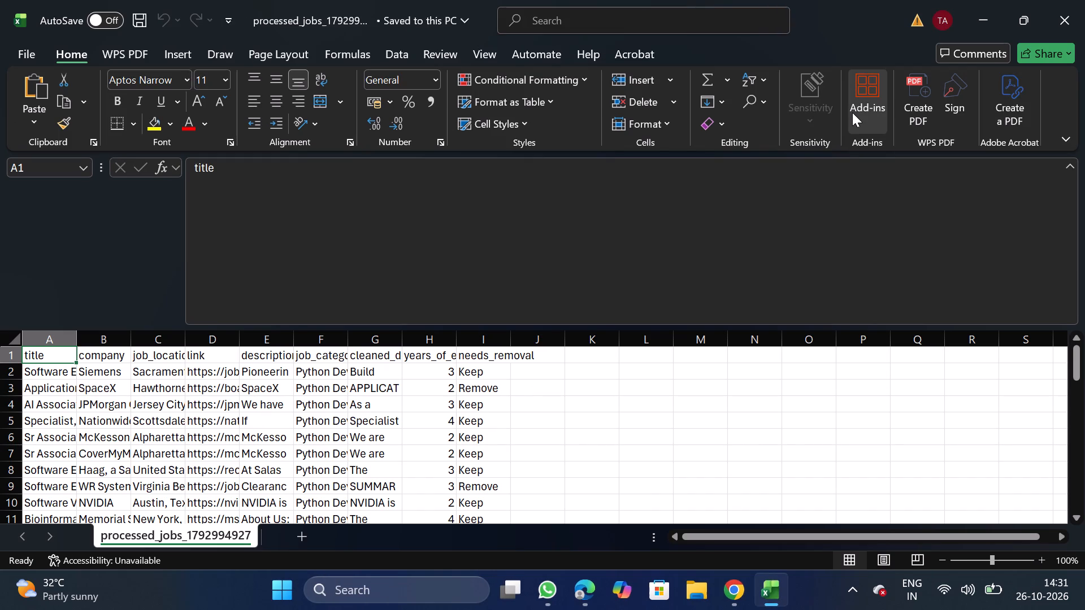
Remove duplicate rows from the whole Python Developer sheet, comparing only the company column.
left_click(210, 424)
key("ctrl+a")
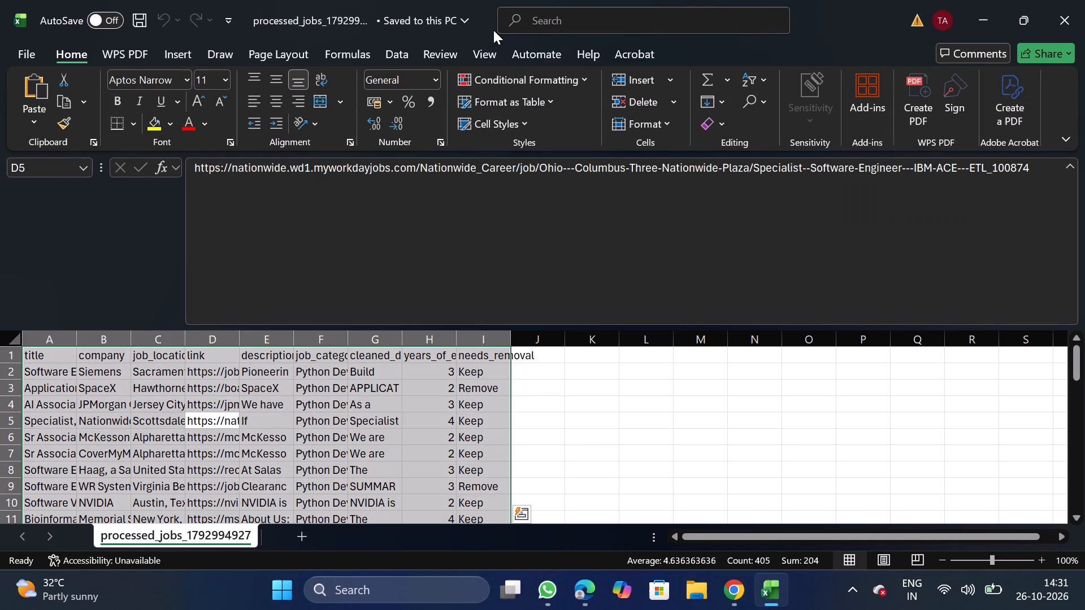
left_click(388, 56)
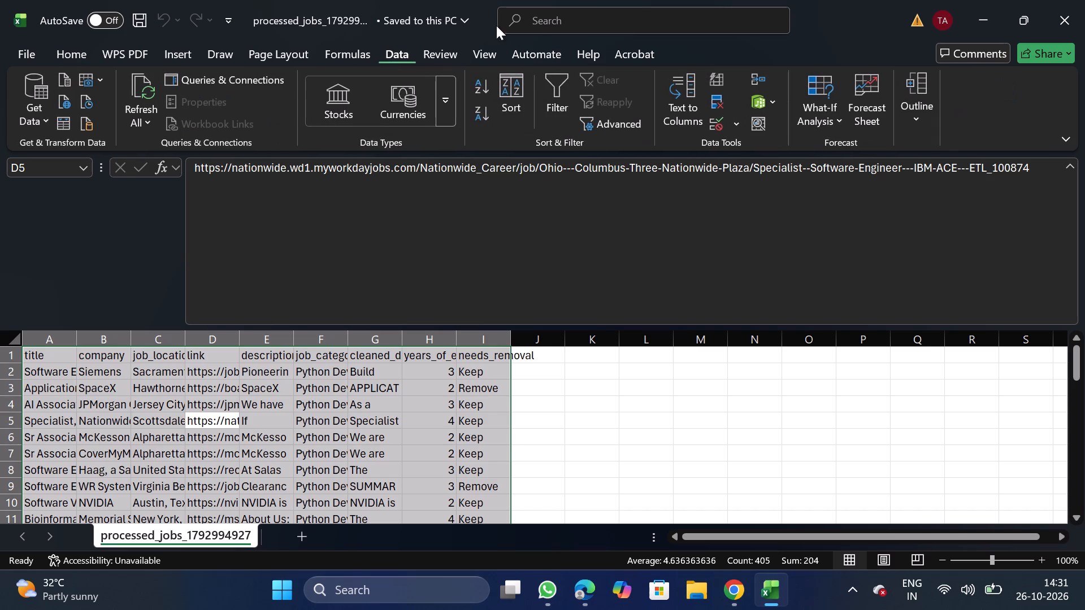
left_click(709, 101)
left_click(227, 259)
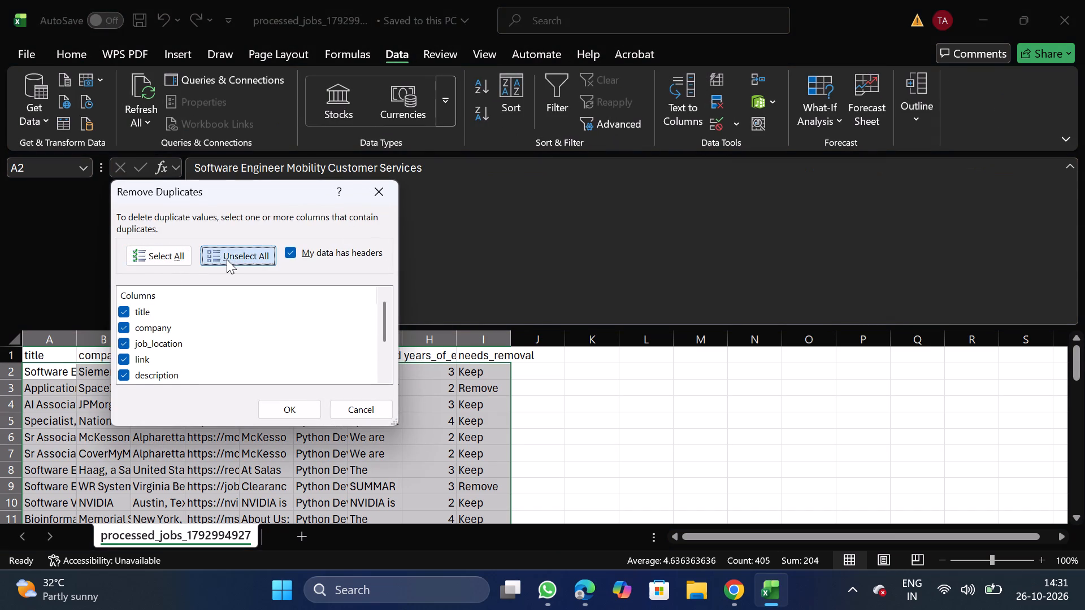
left_click(124, 329)
left_click(286, 408)
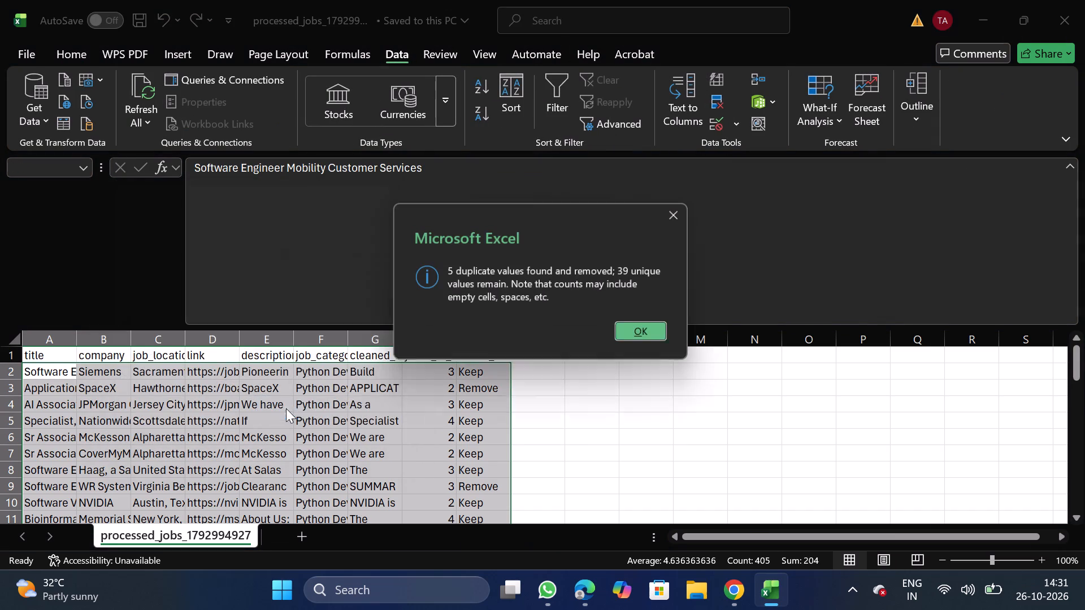
left_click(643, 328)
Filter the needs_removal column to Remove, delete all the matching rows, and turn the filter off.
left_click(487, 352)
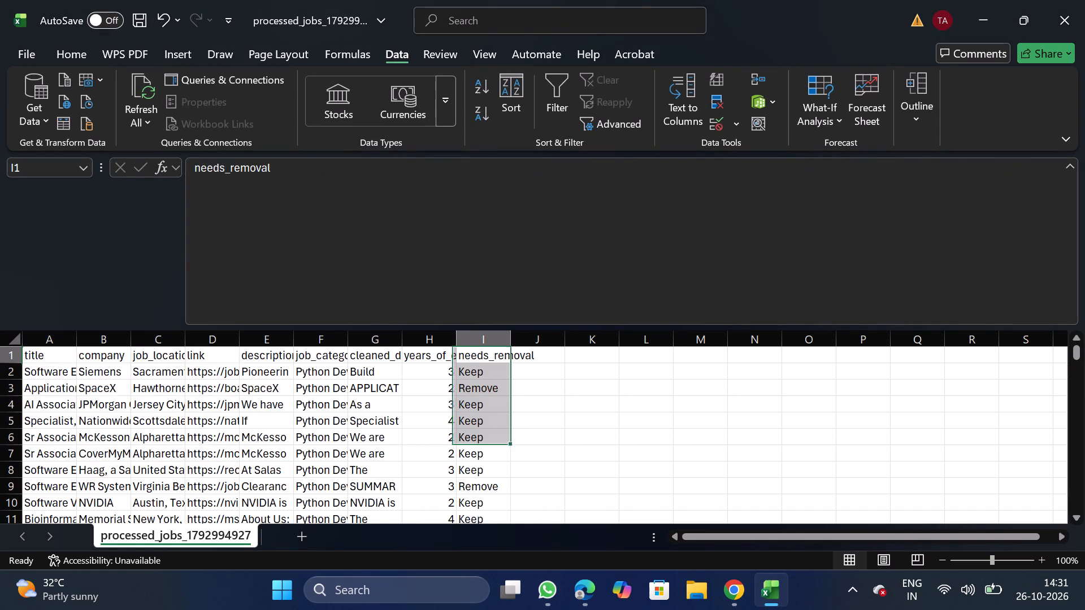
left_click(553, 90)
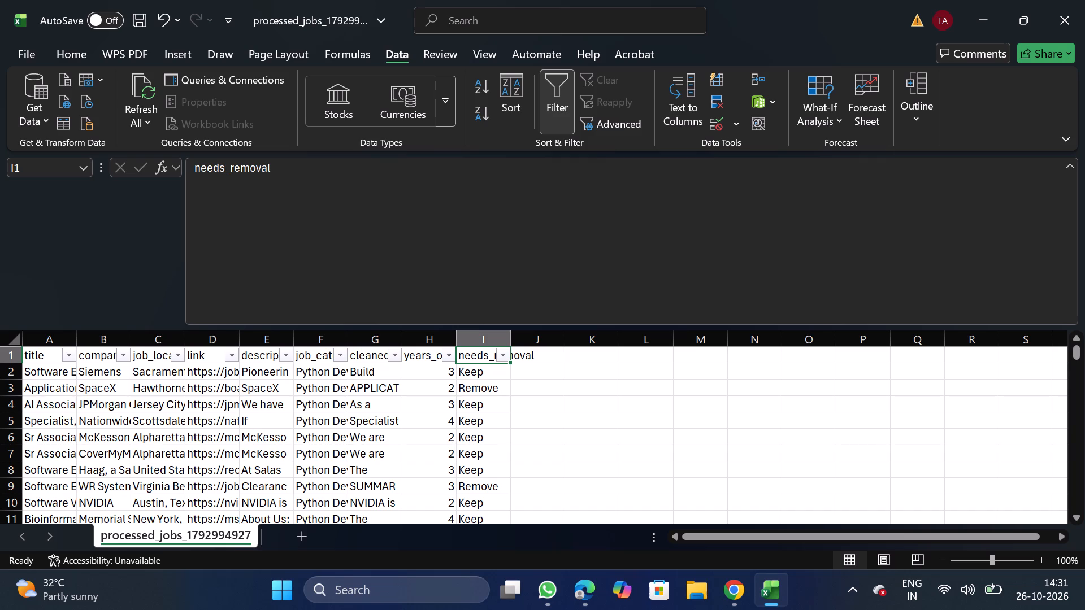
left_click(501, 359)
left_click(327, 403)
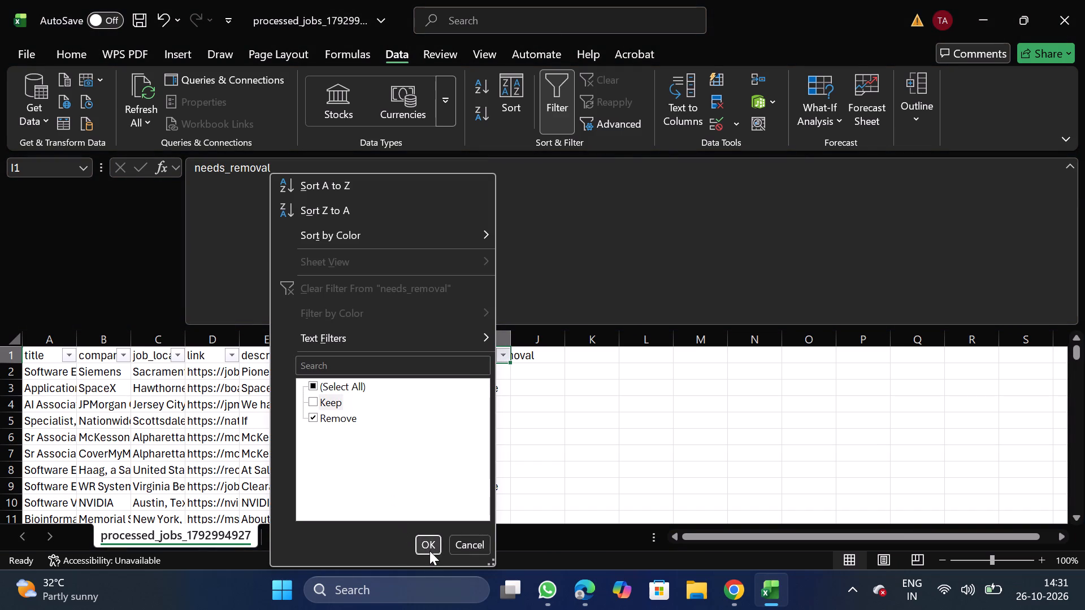
left_click(429, 551)
left_click(6, 369)
key("ctrl+shift+Down")
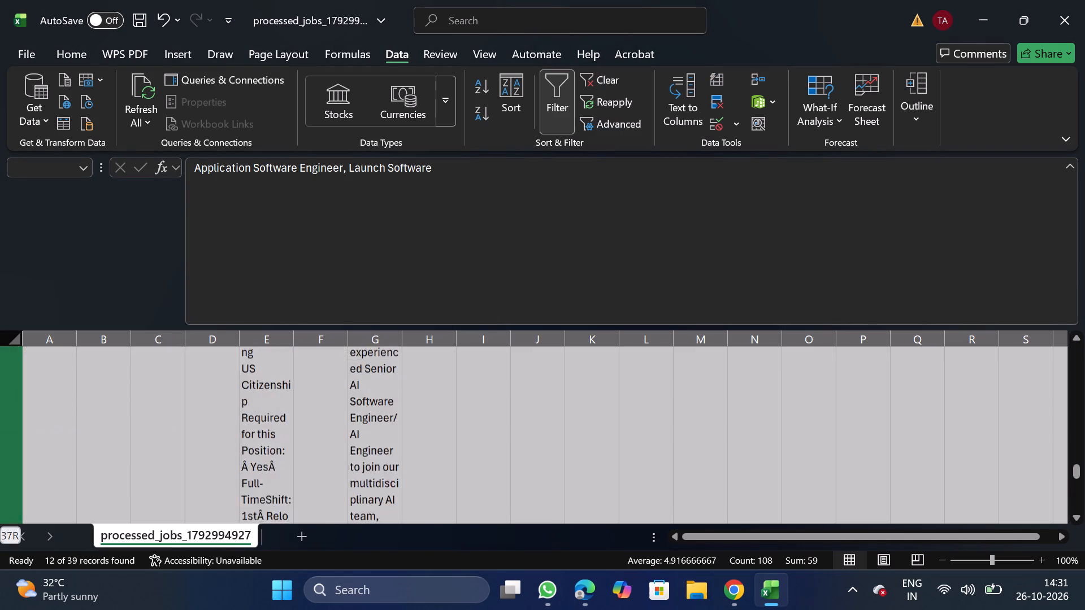
right_click(89, 417)
left_click(155, 272)
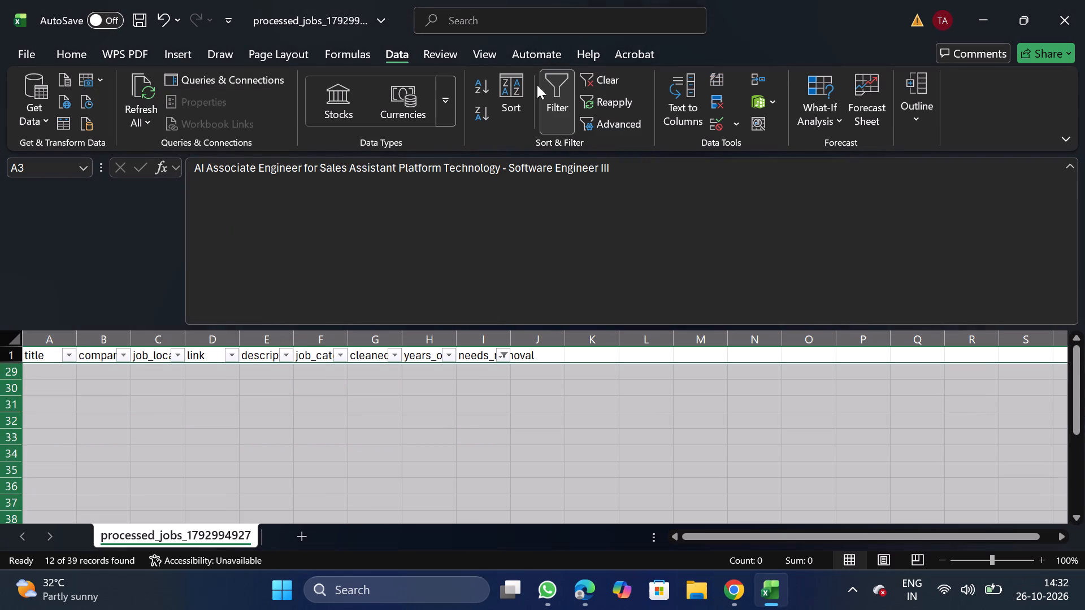
left_click(552, 100)
Filter years_of_experience to 8, 9 and 10, delete all the matching rows, and turn the filter off.
left_click(427, 351)
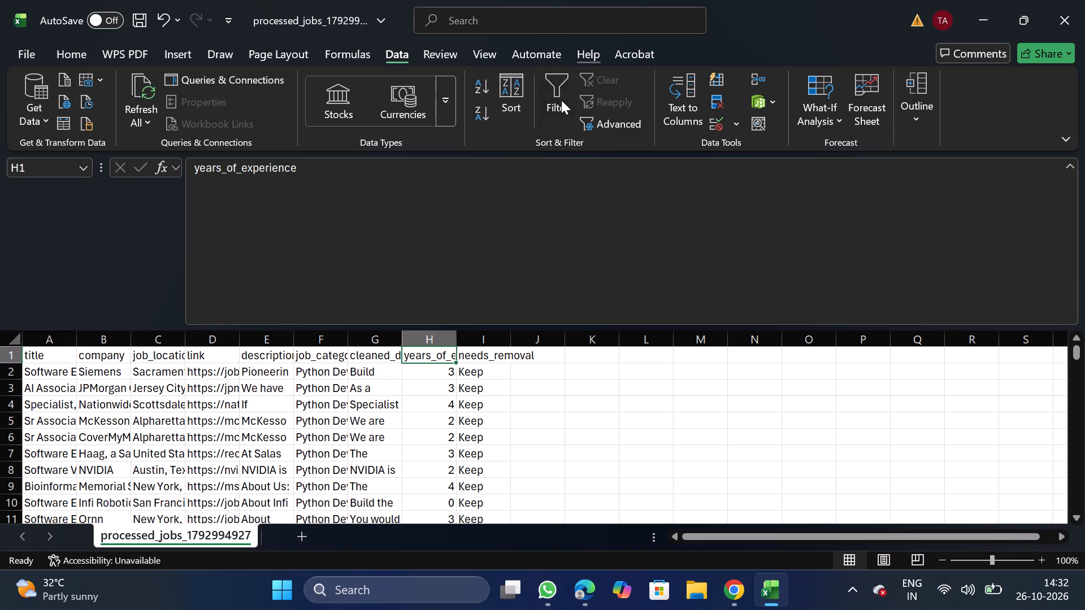
left_click(561, 100)
left_click(450, 356)
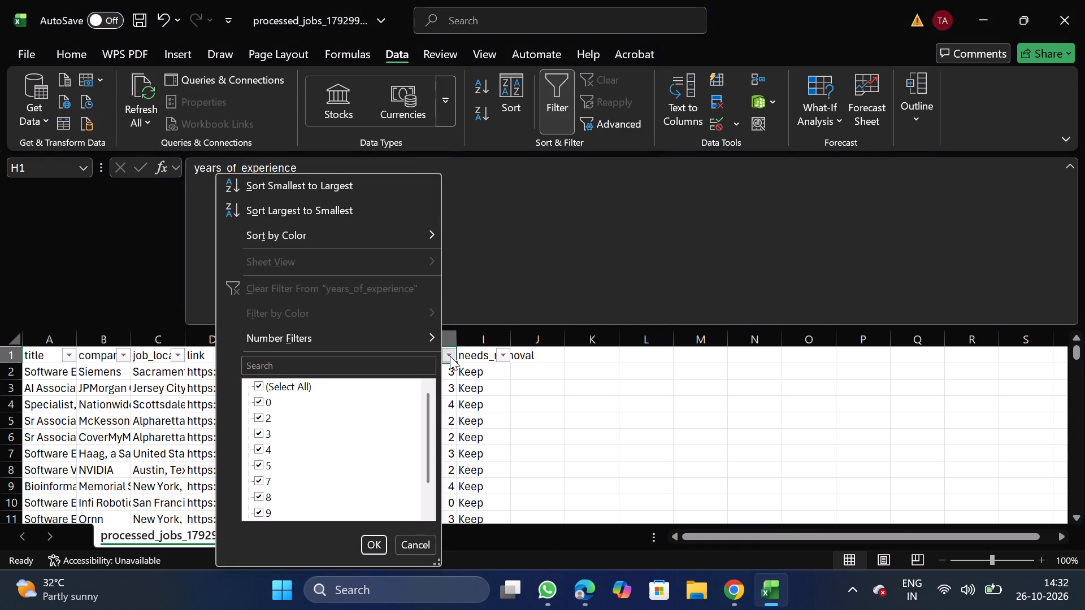
left_click(299, 378)
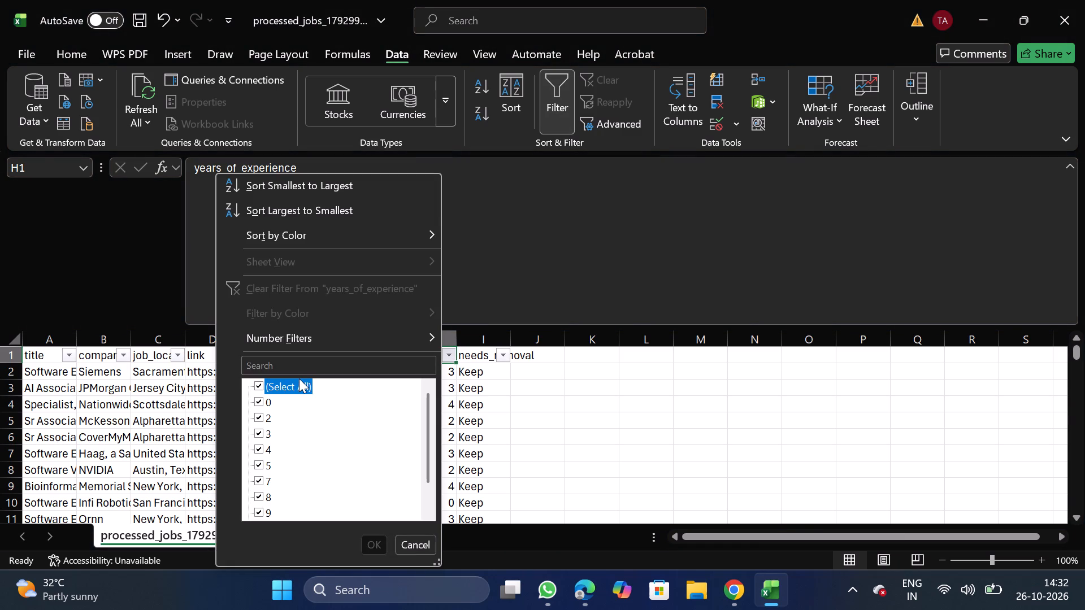
scroll(284, 467, "down", 1)
left_click(262, 459)
left_click(262, 480)
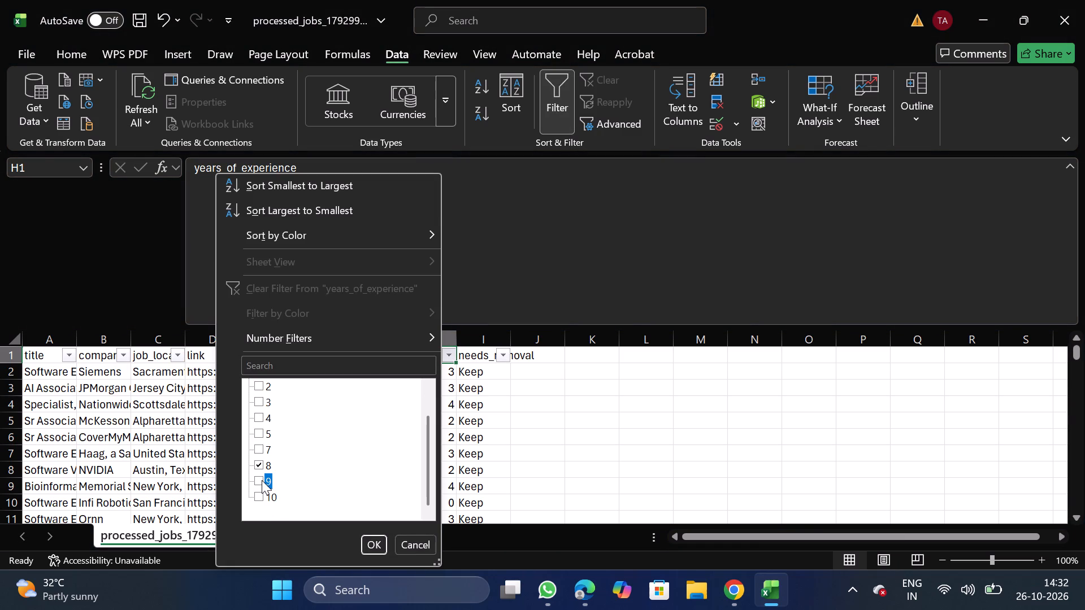
left_click(259, 503)
left_click(381, 544)
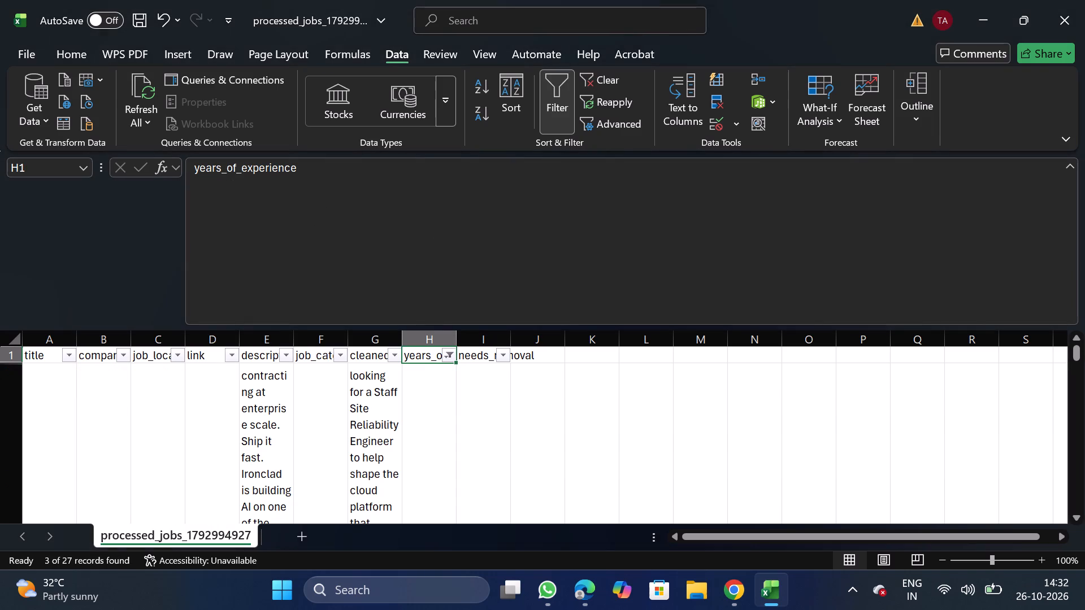
left_click(8, 384)
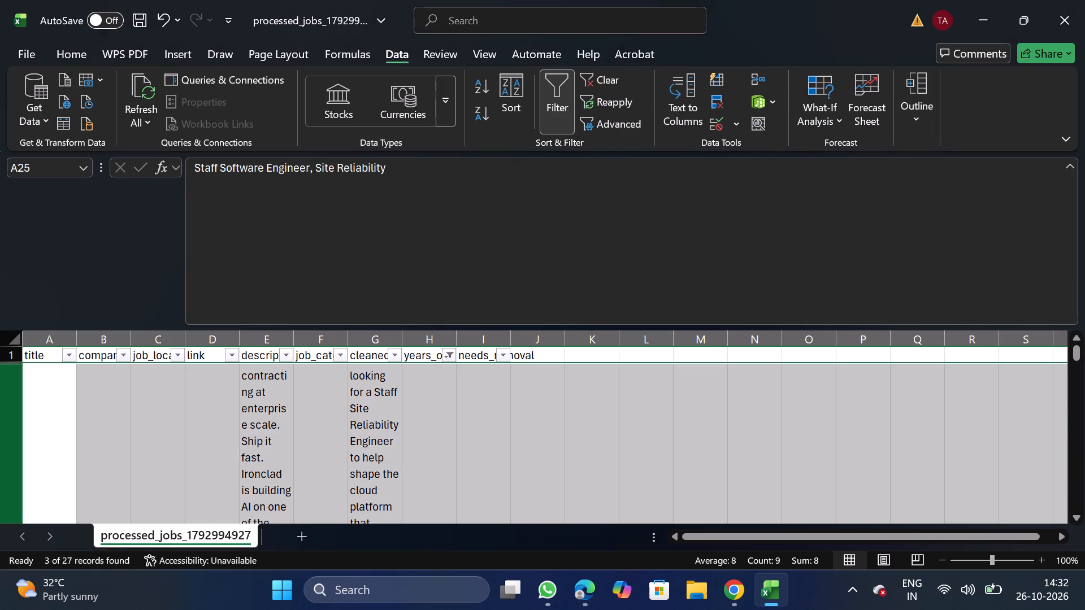
key("ctrl+shift+Down")
right_click(107, 418)
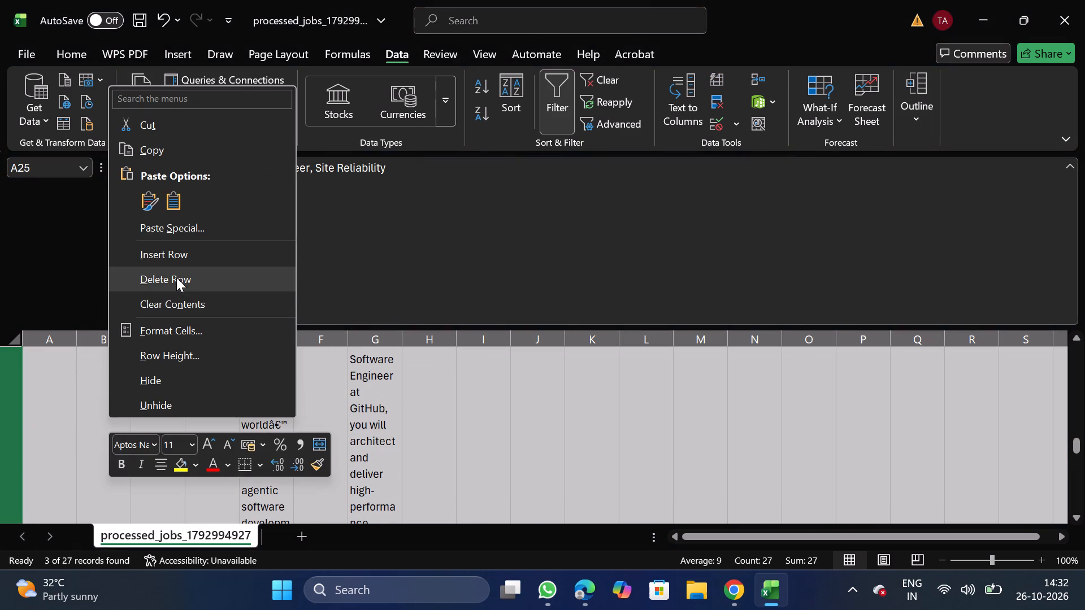
left_click(176, 277)
left_click(545, 111)
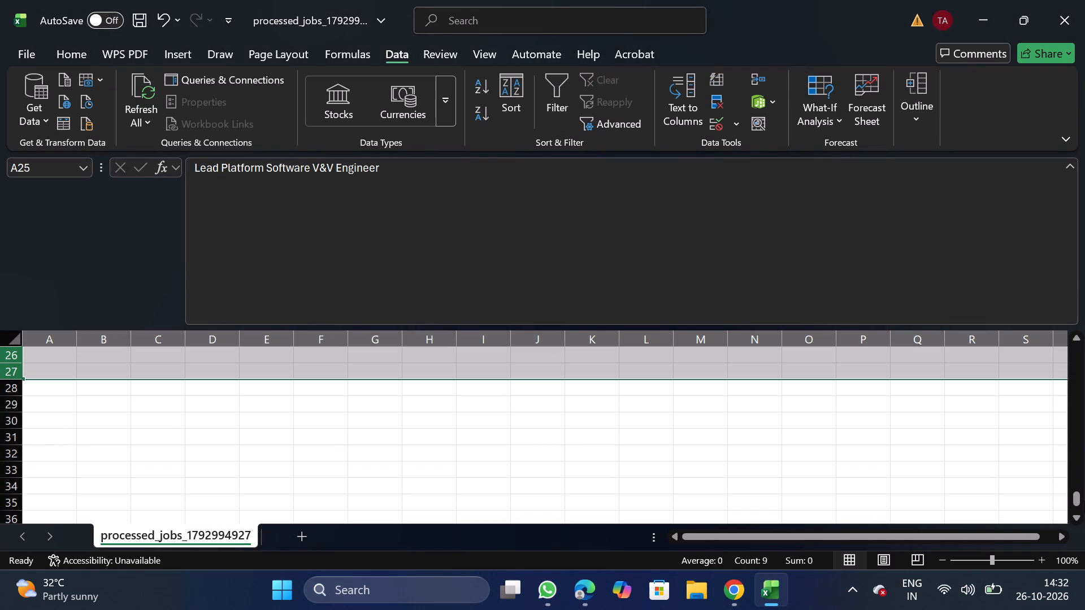
Delete the needs_removal column from the sheet.
left_click_drag(1076, 495, 1070, 263)
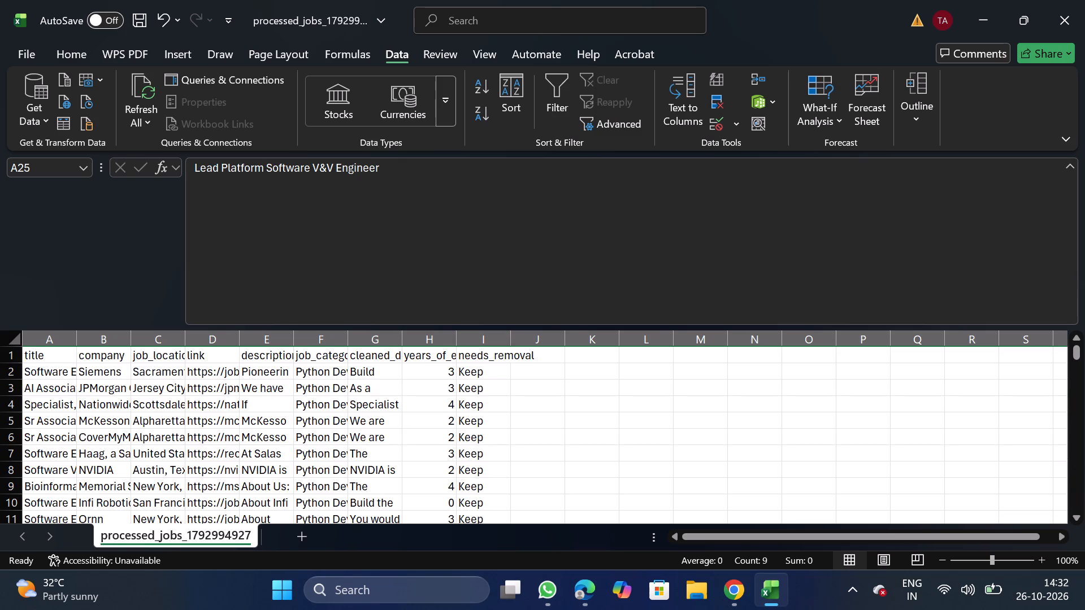
left_click_drag(475, 338, 475, 407)
right_click(475, 407)
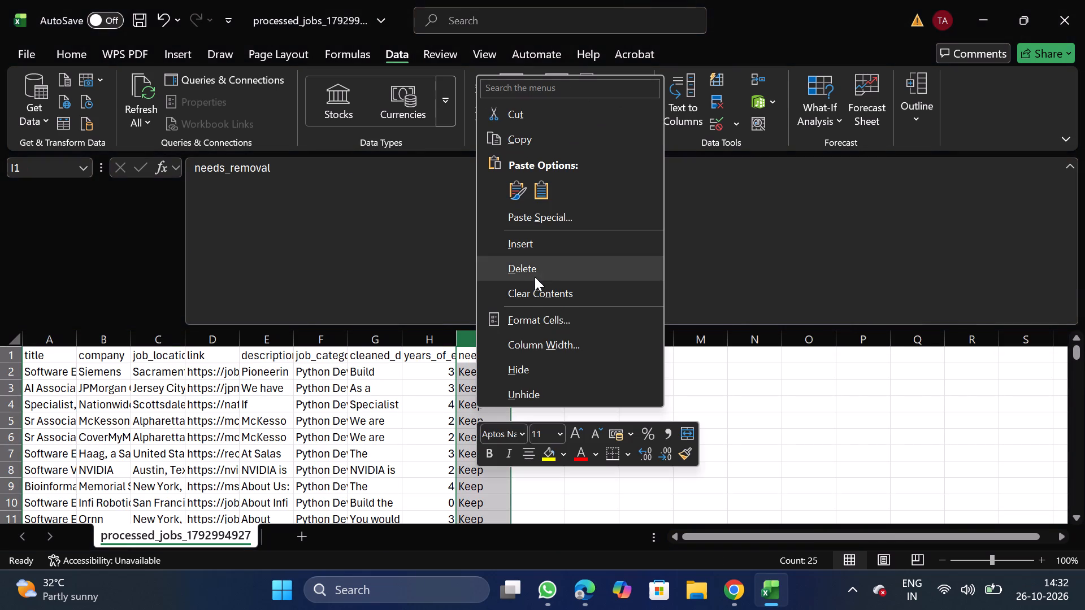
left_click(550, 270)
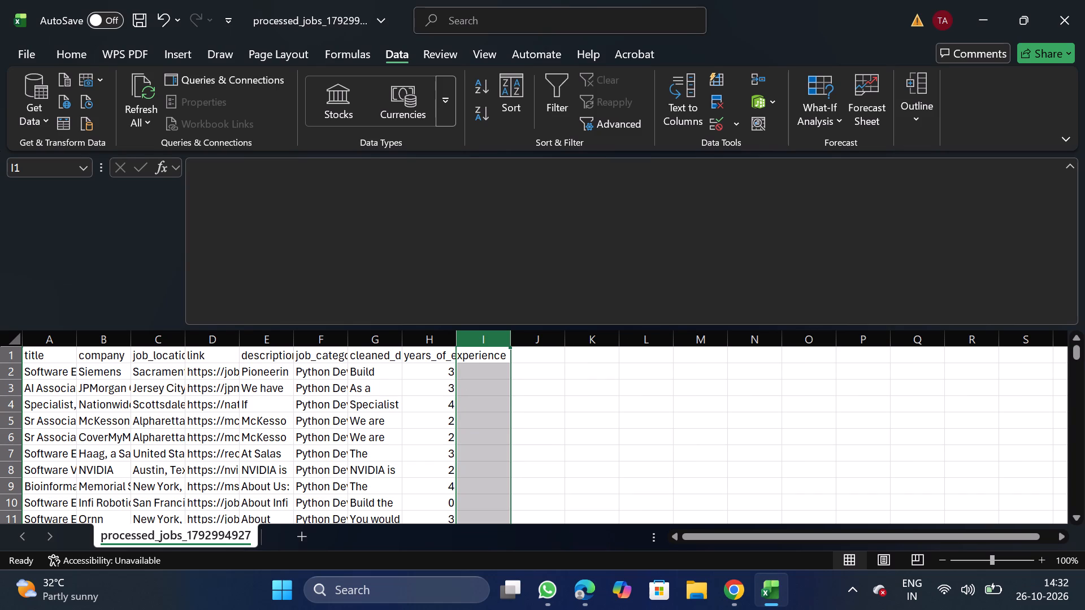
Move the job_category column to the front of the sheet, before the title column.
left_click(316, 343)
key("ctrl+x")
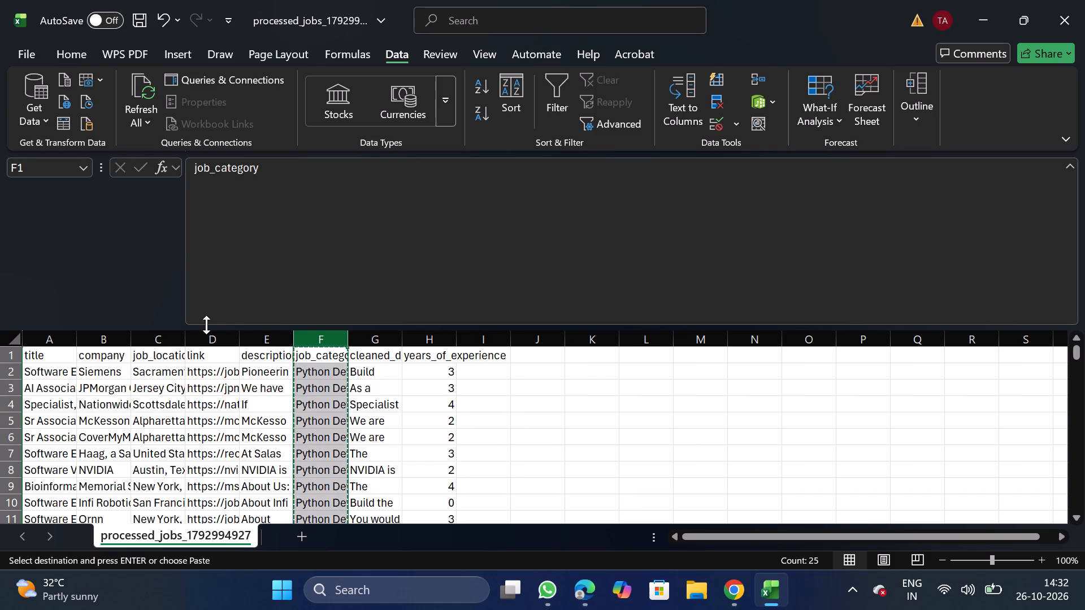
left_click(49, 338)
right_click(49, 373)
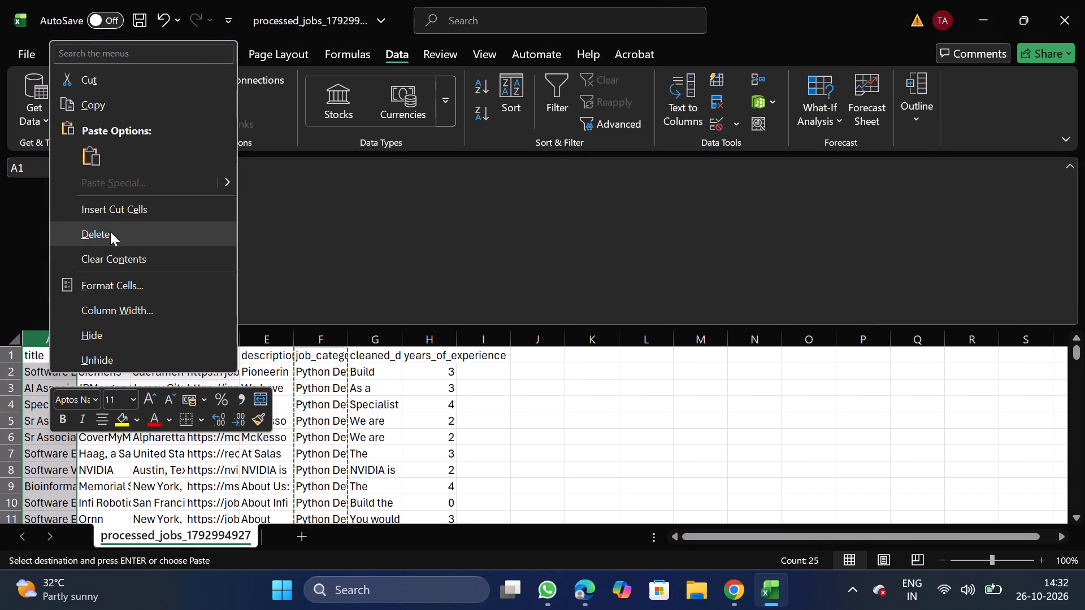
left_click(142, 212)
Turn off text wrapping for the description and cleaned description columns.
left_click(327, 337)
key("shift+Right")
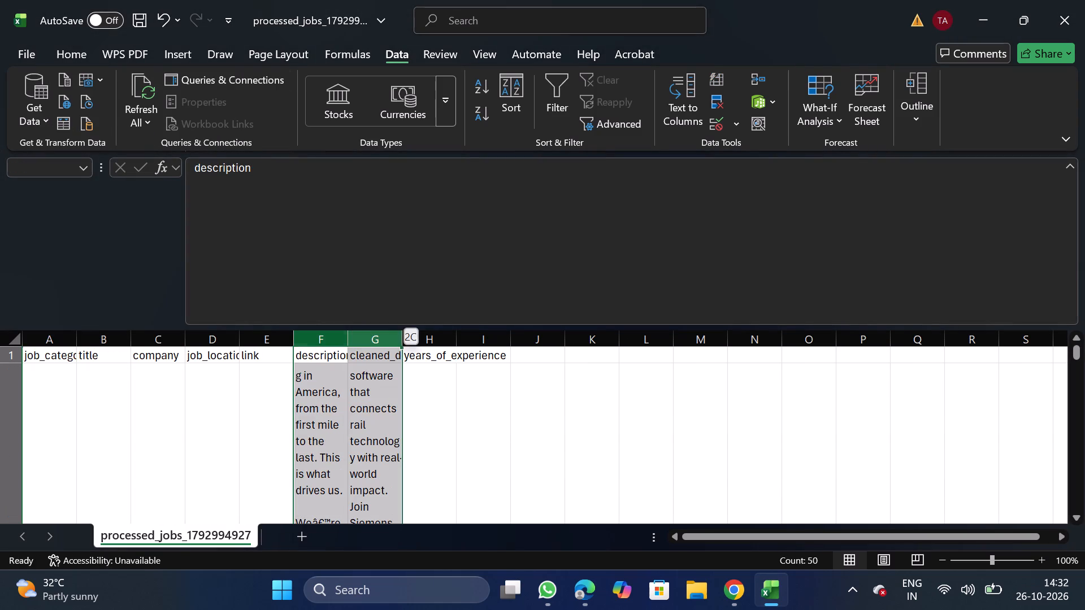
left_click(79, 43)
left_click(355, 145)
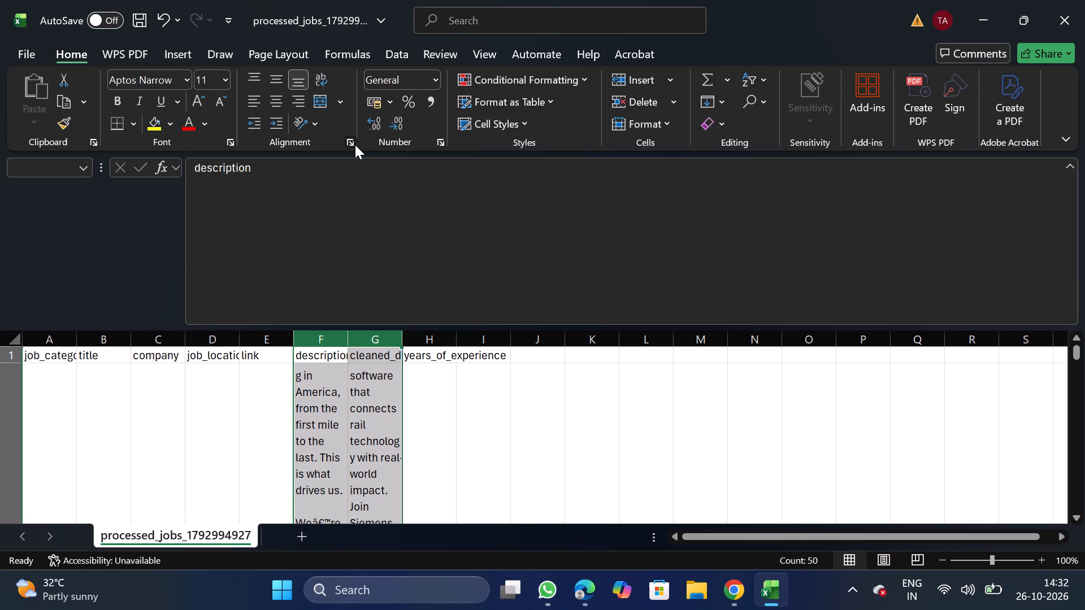
double_click(105, 274)
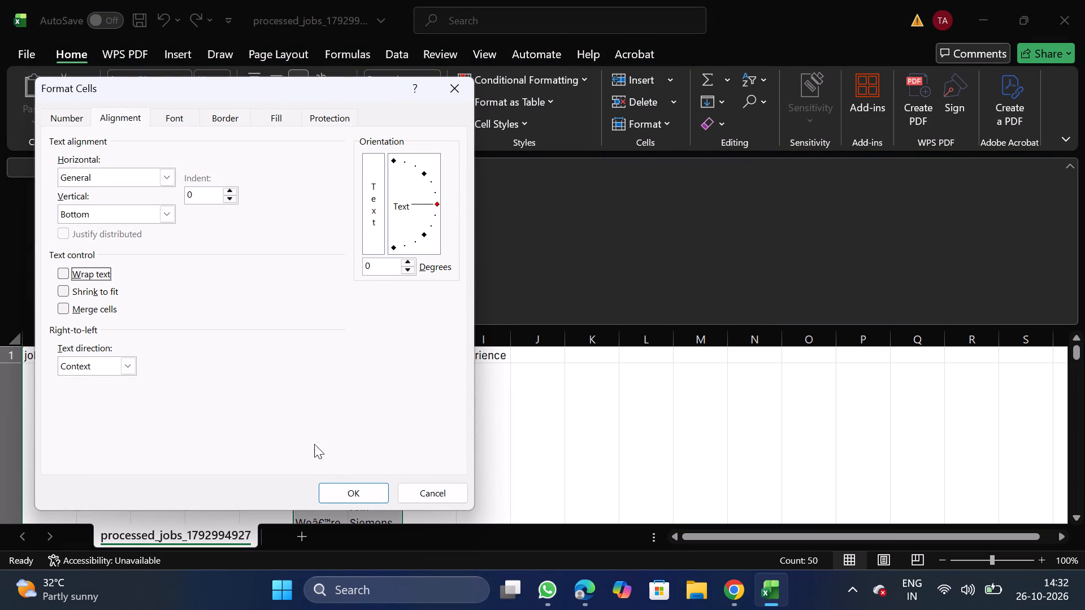
left_click(345, 489)
Move the link column to the end of the table, after years_of_experience.
left_click(248, 337)
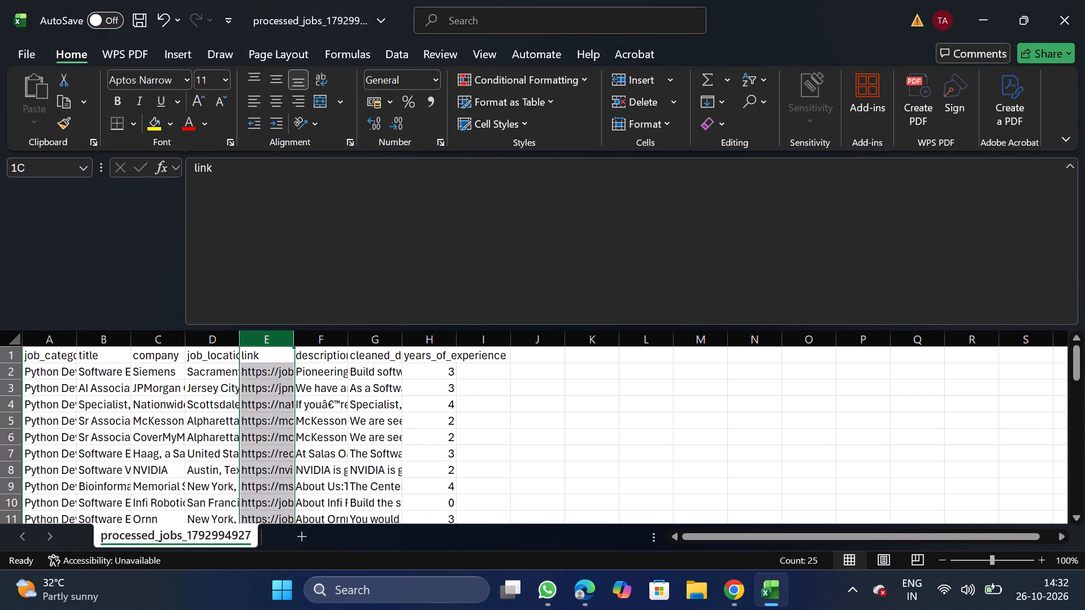
key("ctrl+x")
left_click_drag(493, 335, 478, 452)
right_click(478, 452)
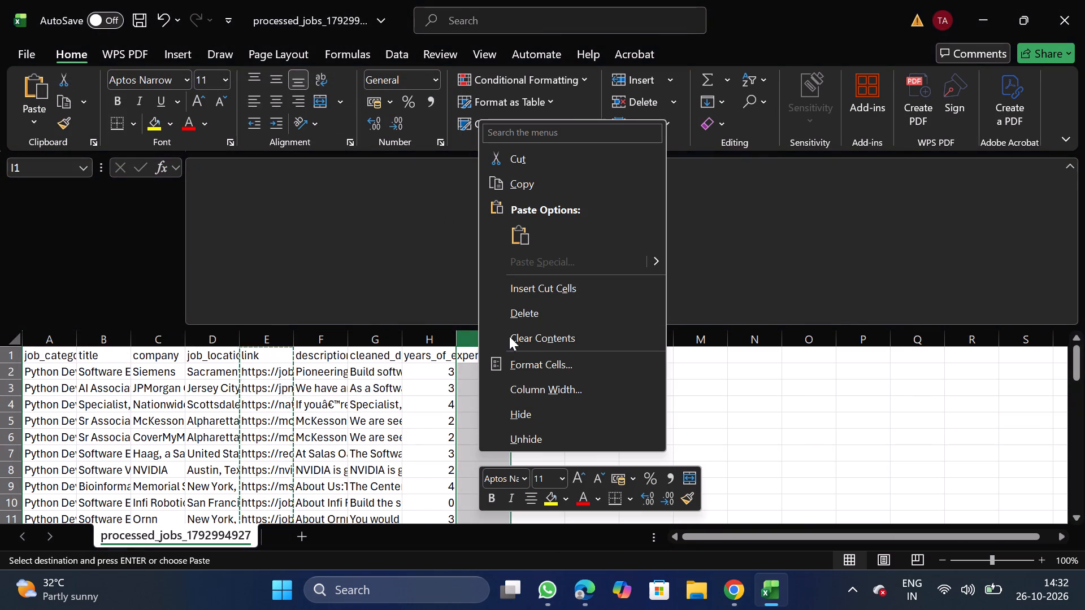
left_click(582, 293)
Move the years_of_experience column so it sits directly before the description column.
left_click(376, 342)
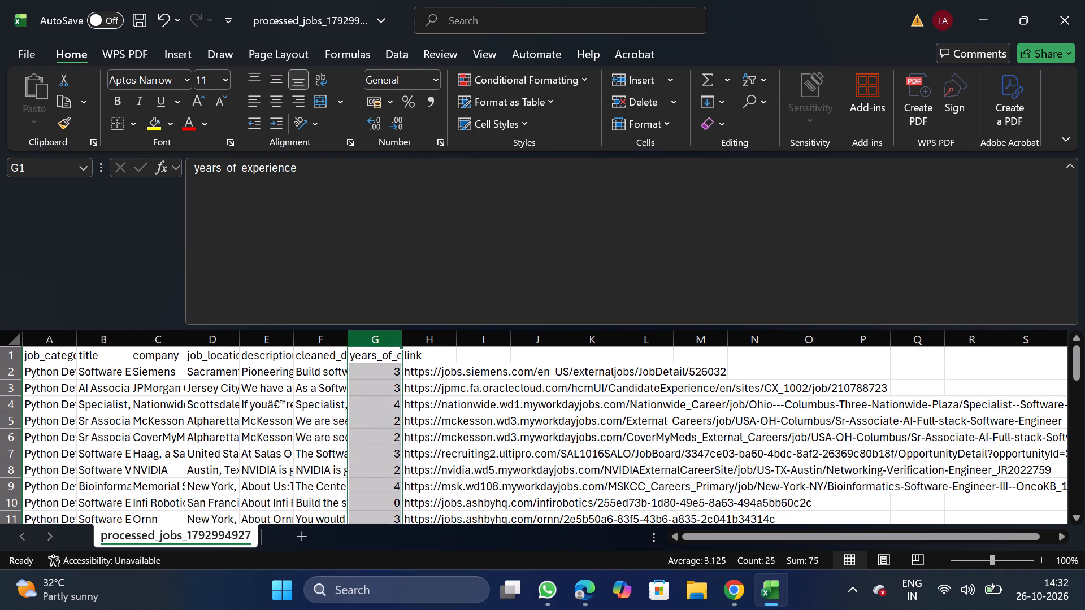
key("ctrl+x")
left_click(269, 339)
right_click(272, 424)
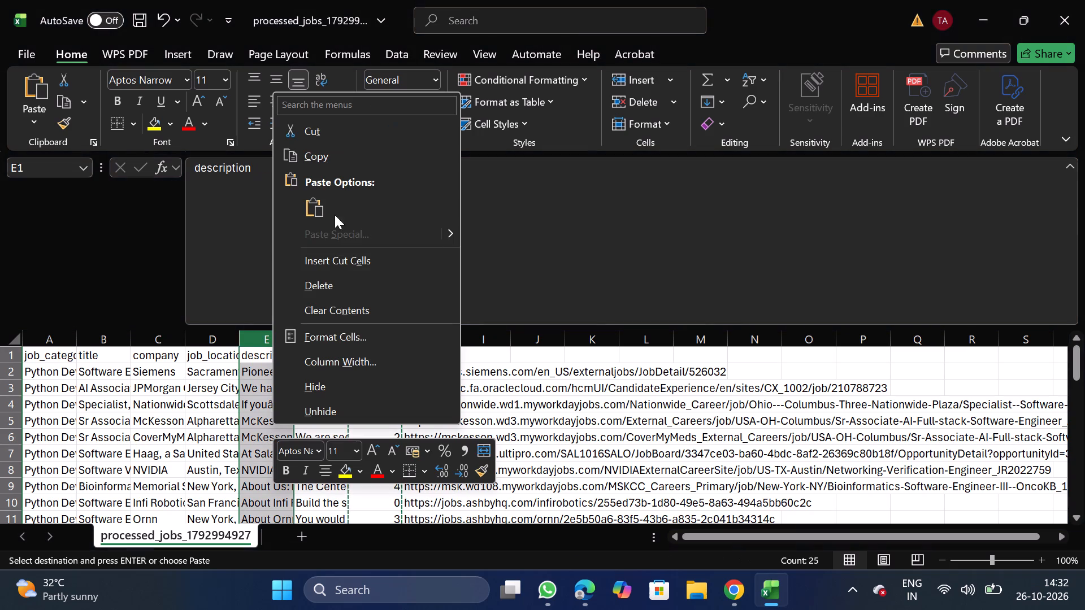
left_click(372, 249)
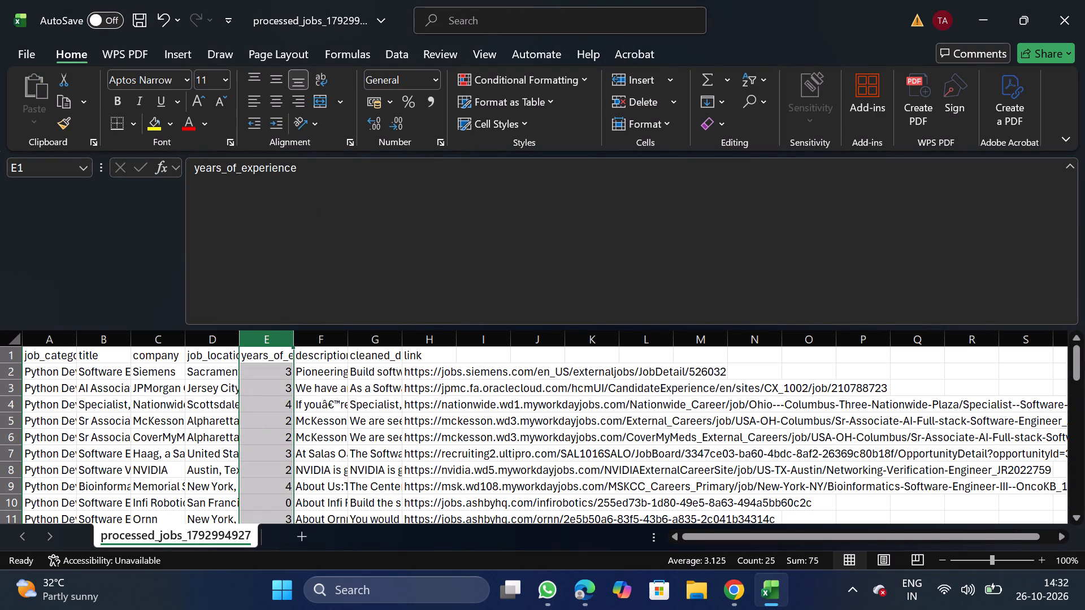
Rename the cleaned description column header in G1 as description, copying the text from the F1 header.
left_click(334, 355)
left_click_drag(197, 167, 257, 167)
key("ctrl+c")
left_click(383, 351)
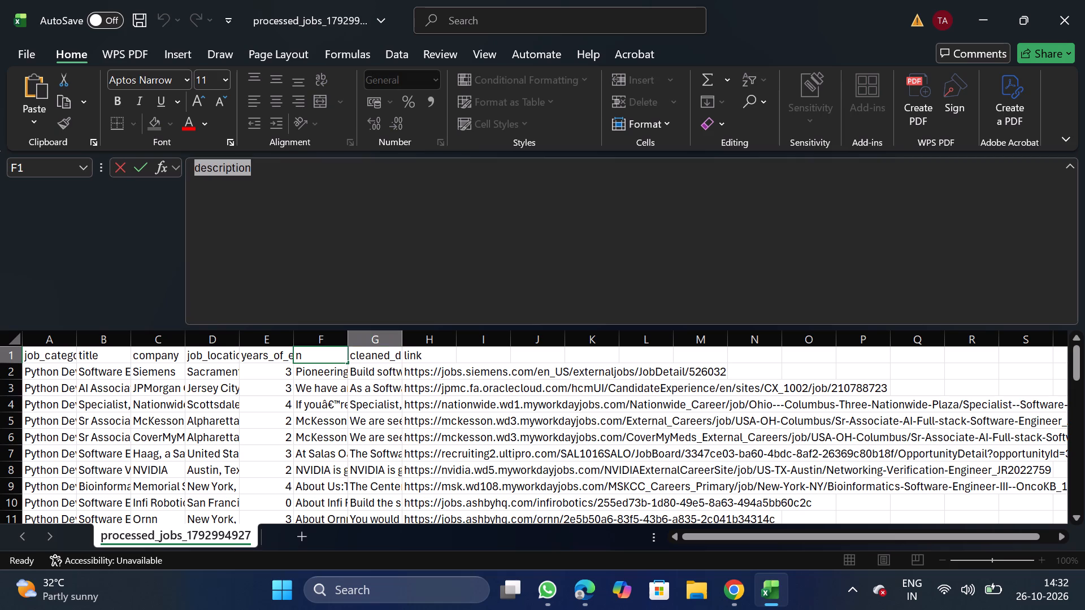
left_click(475, 281)
key("BackSpace")
key("BackSpace")
key("BackSpace")
key("BackSpace")
key("BackSpace")
key("BackSpace")
key("BackSpace")
key("BackSpace")
key("BackSpace")
key("BackSpace")
key("BackSpace")
key("BackSpace")
key("BackSpace")
key("BackSpace")
key("BackSpace")
key("BackSpace")
key("BackSpace")
key("BackSpace")
key("BackSpace")
key("BackSpace")
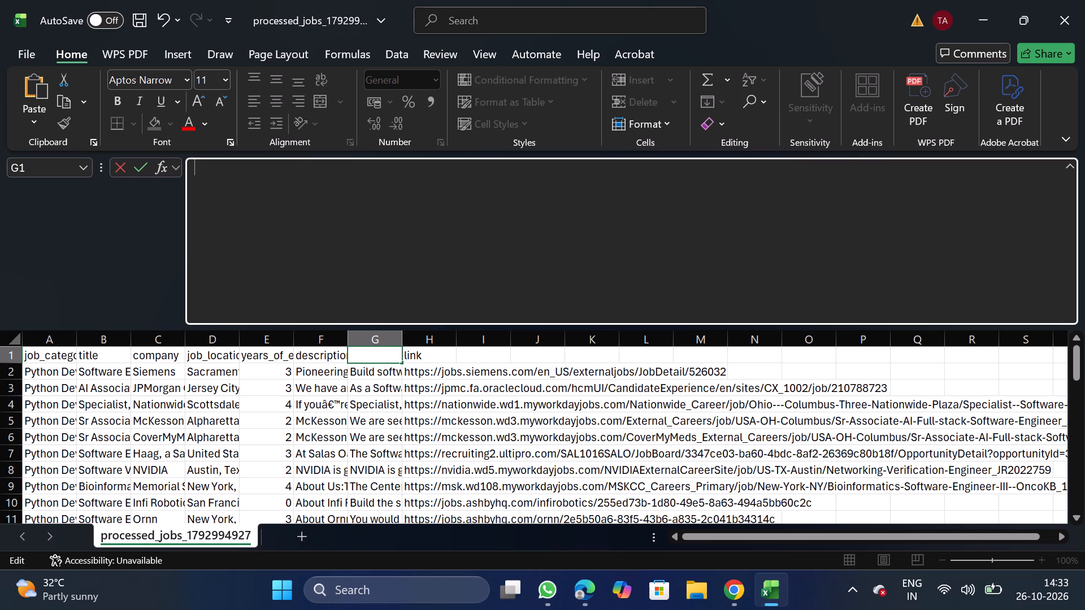
key("BackSpace")
key("BackSpace")
key("ctrl+v")
Rename the F1 header as original_description, copying that name from the CSV format requirements on NextGenApply's bulk upload page in Chrome.
left_click(319, 358)
left_click(451, 240)
key("BackSpace")
key("BackSpace")
key("BackSpace")
key("BackSpace")
key("BackSpace")
key("BackSpace")
key("BackSpace")
key("BackSpace")
key("BackSpace")
key("BackSpace")
key("BackSpace")
key("BackSpace")
key("BackSpace")
key("BackSpace")
key("BackSpace")
key("BackSpace")
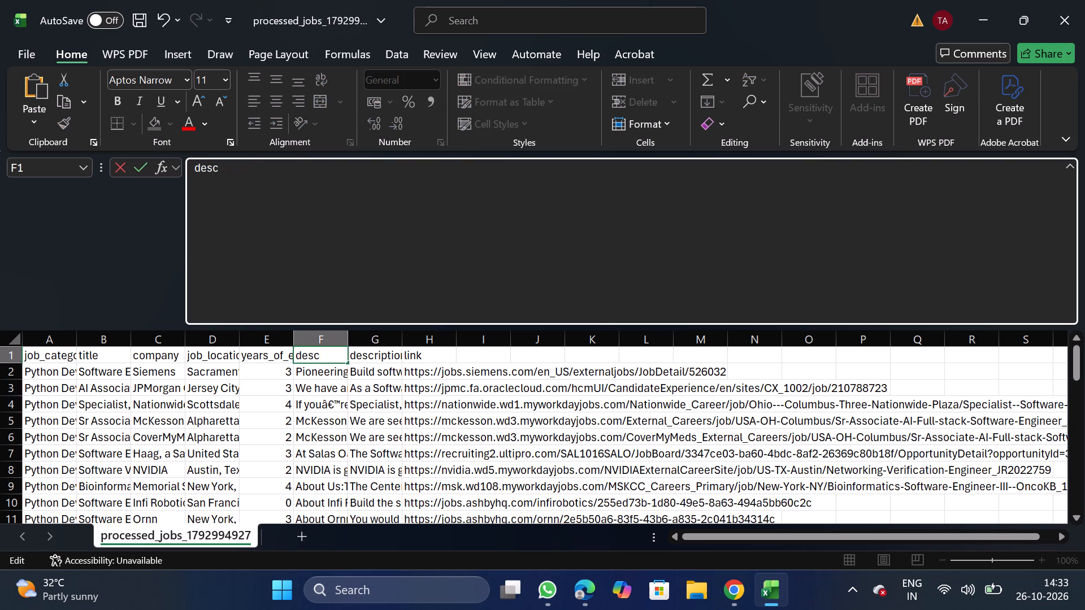
left_click(732, 586)
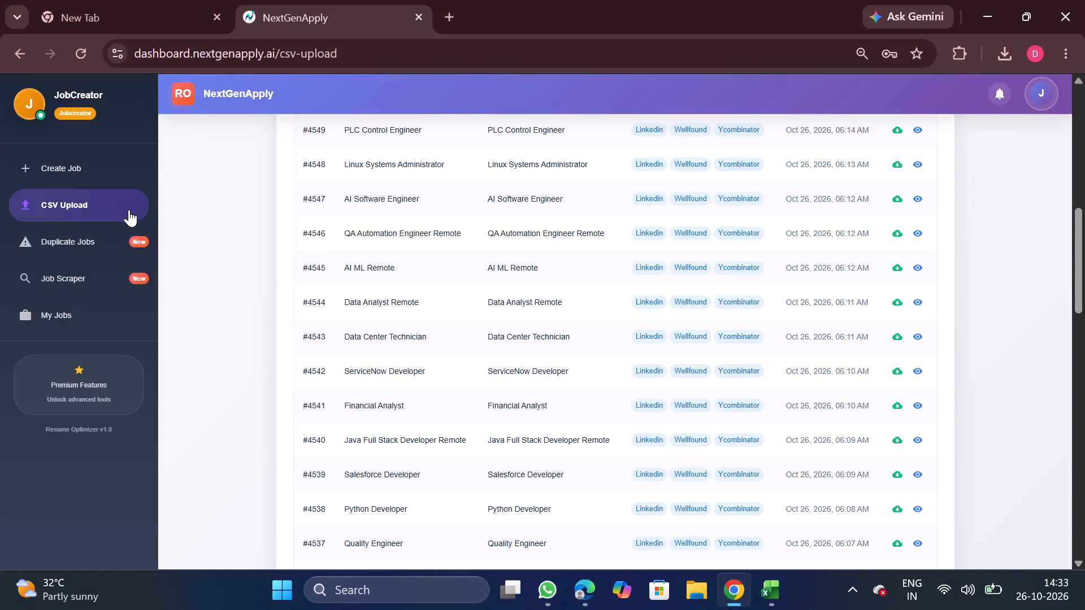
left_click(128, 171)
left_click(547, 145)
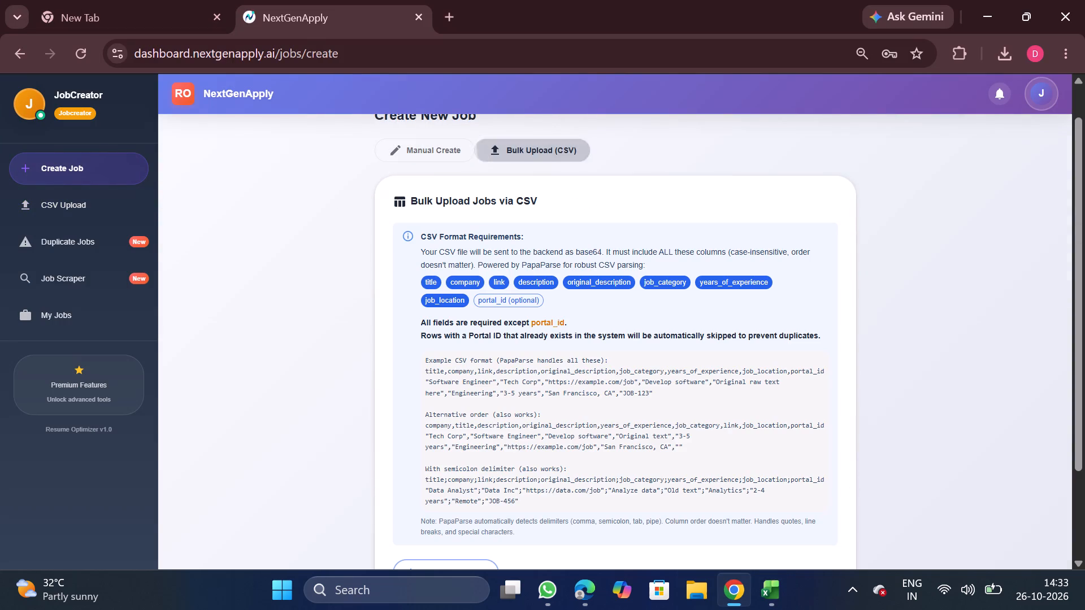
double_click(614, 280)
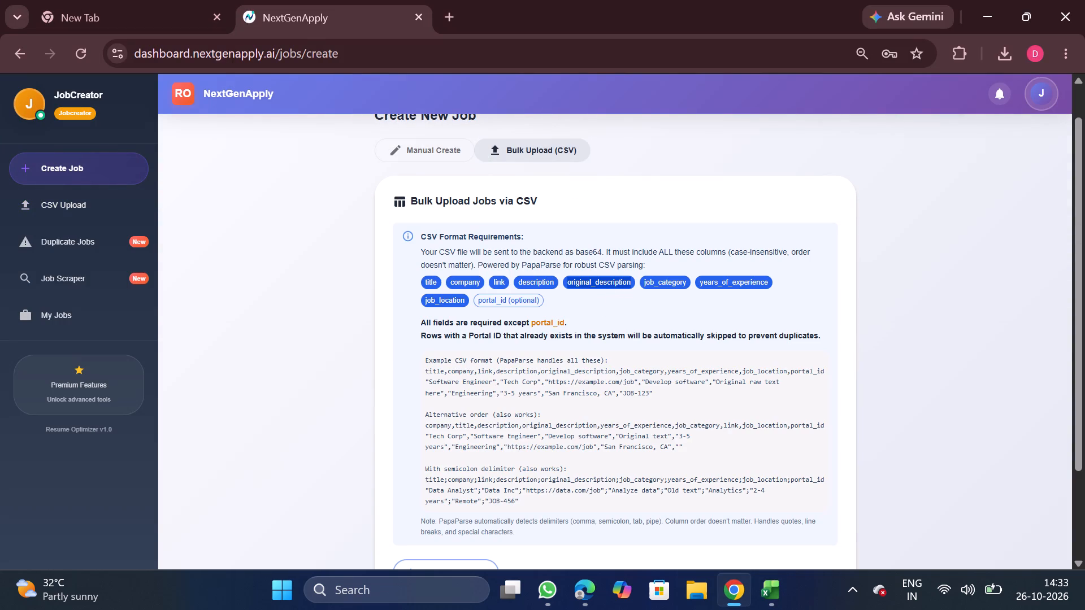
key("ctrl+c")
left_click(758, 605)
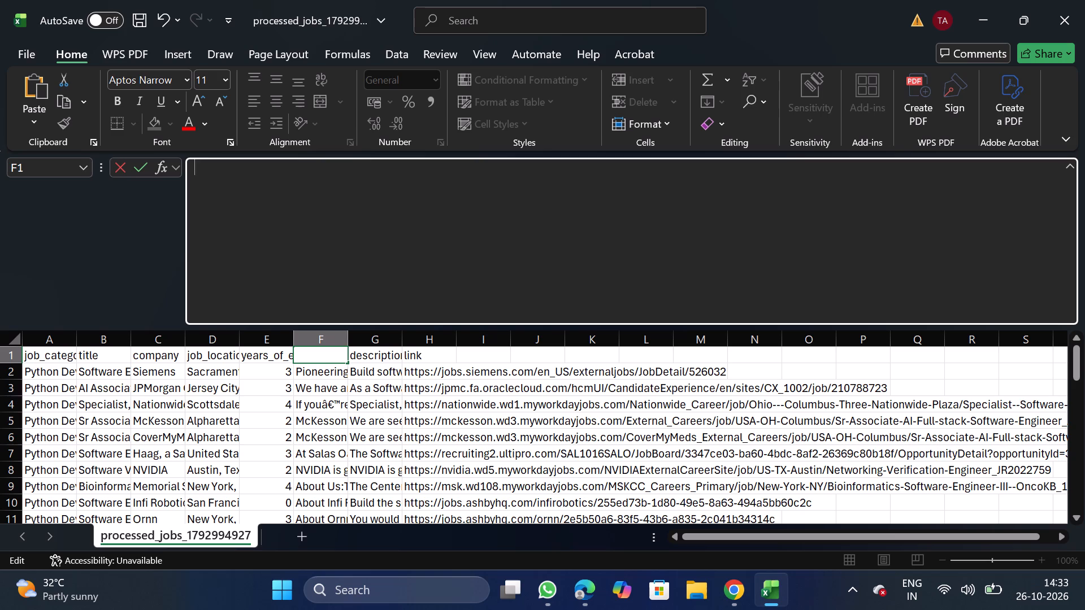
key("ctrl+v")
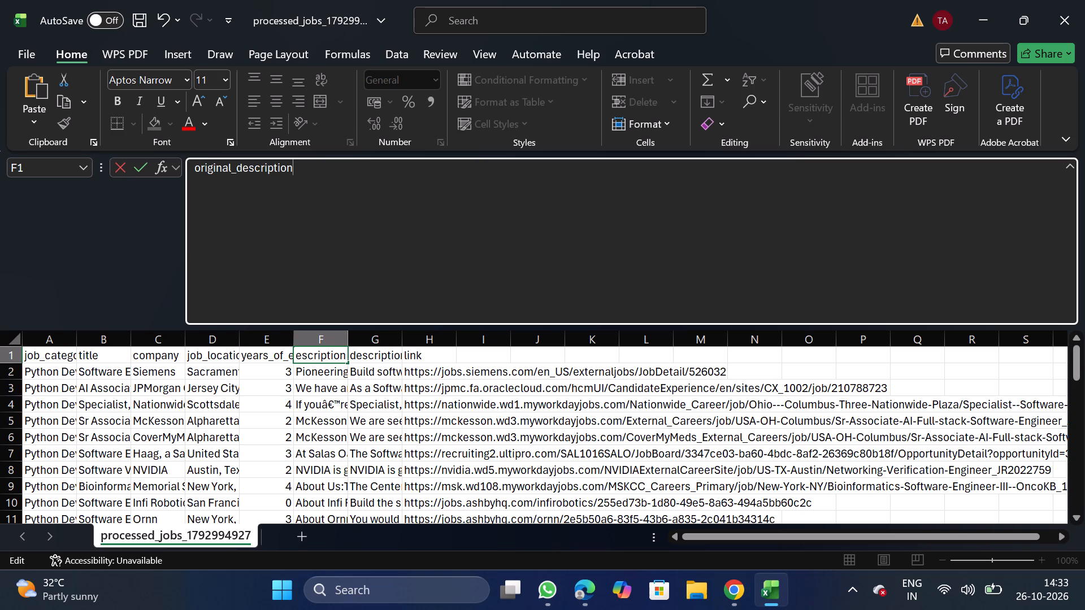
left_click(75, 340)
Filter the title column to blanks only, delete all the blank rows below the data, and turn the filter off.
left_click(105, 332)
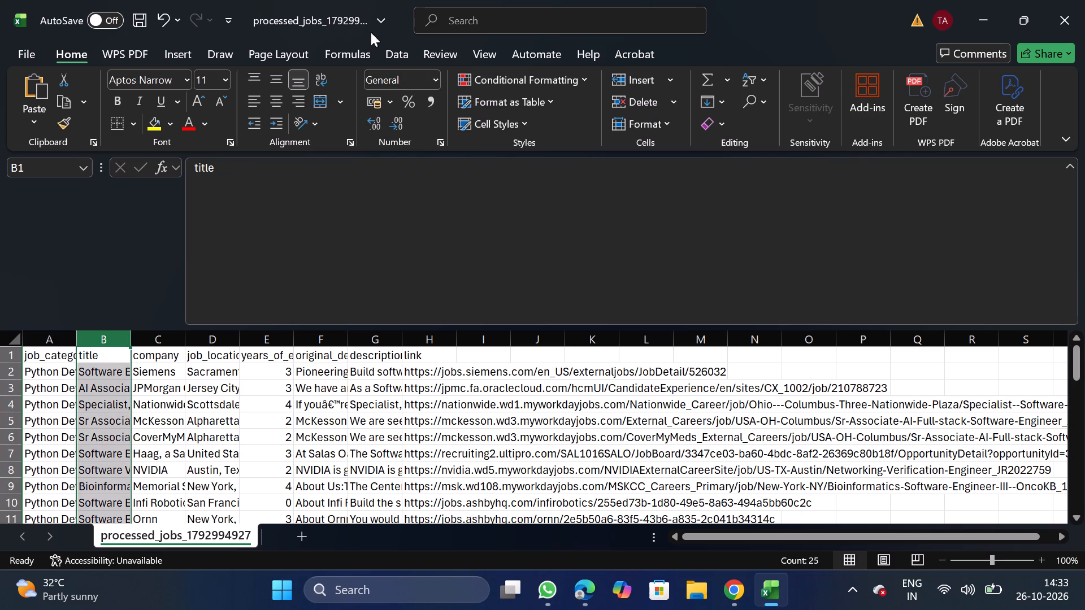
left_click(397, 51)
left_click(562, 98)
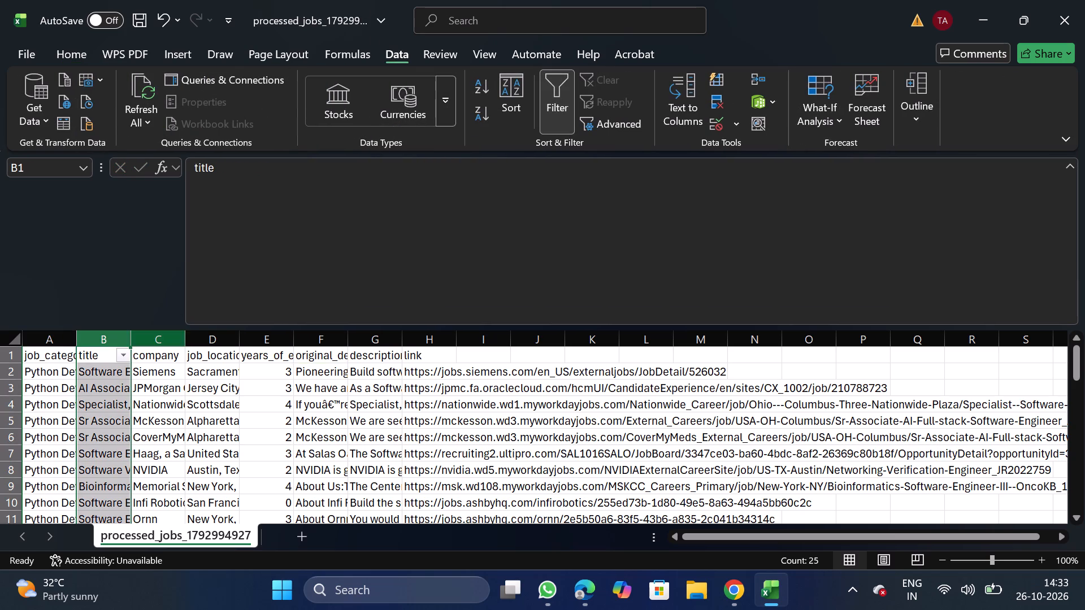
left_click(127, 355)
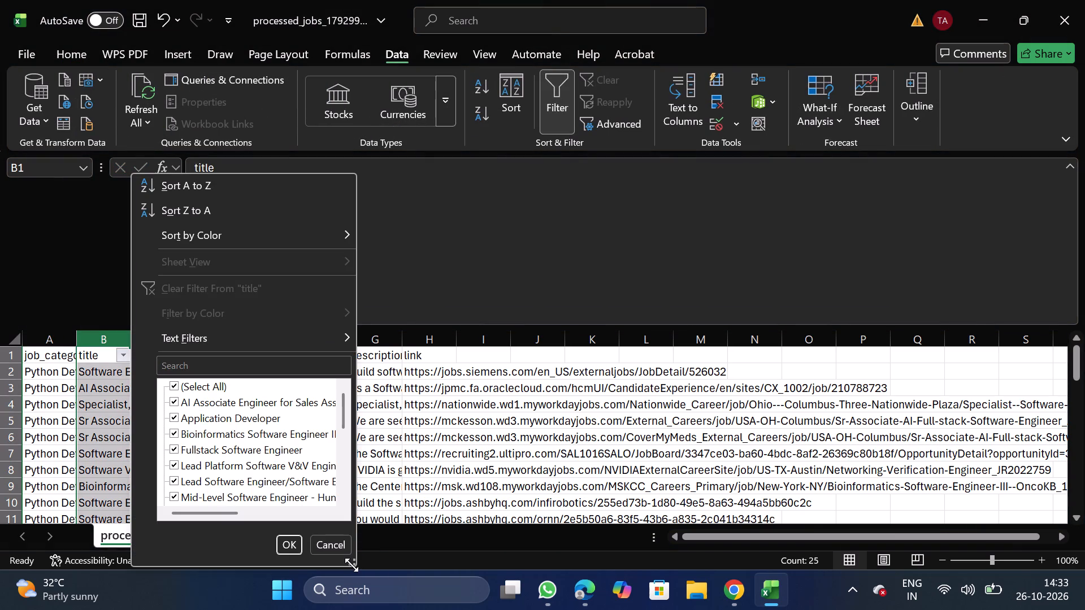
double_click(351, 565)
left_click_drag(351, 565, 664, 609)
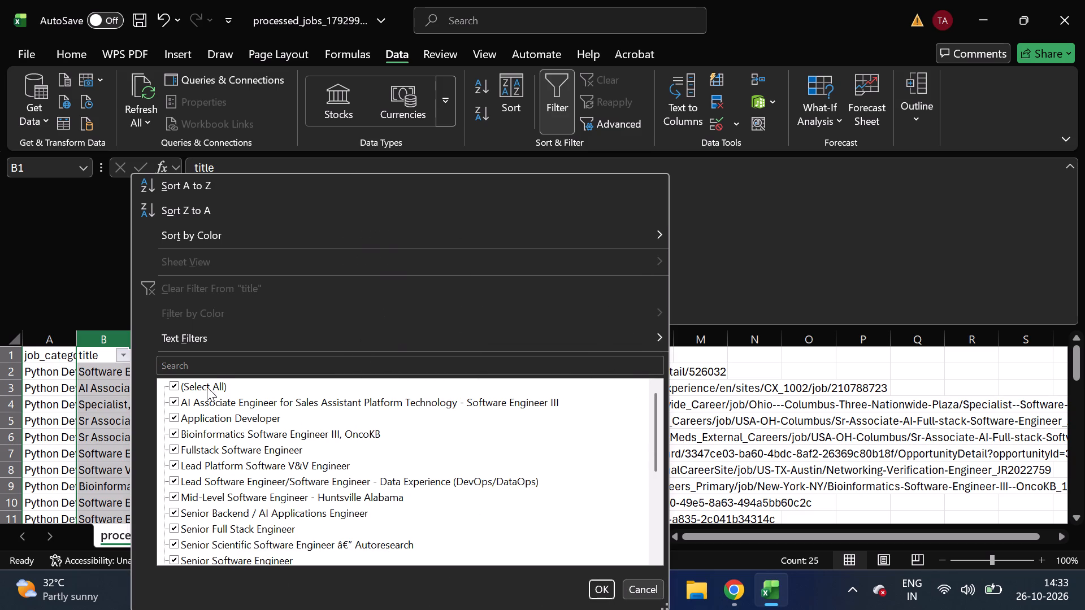
left_click(203, 384)
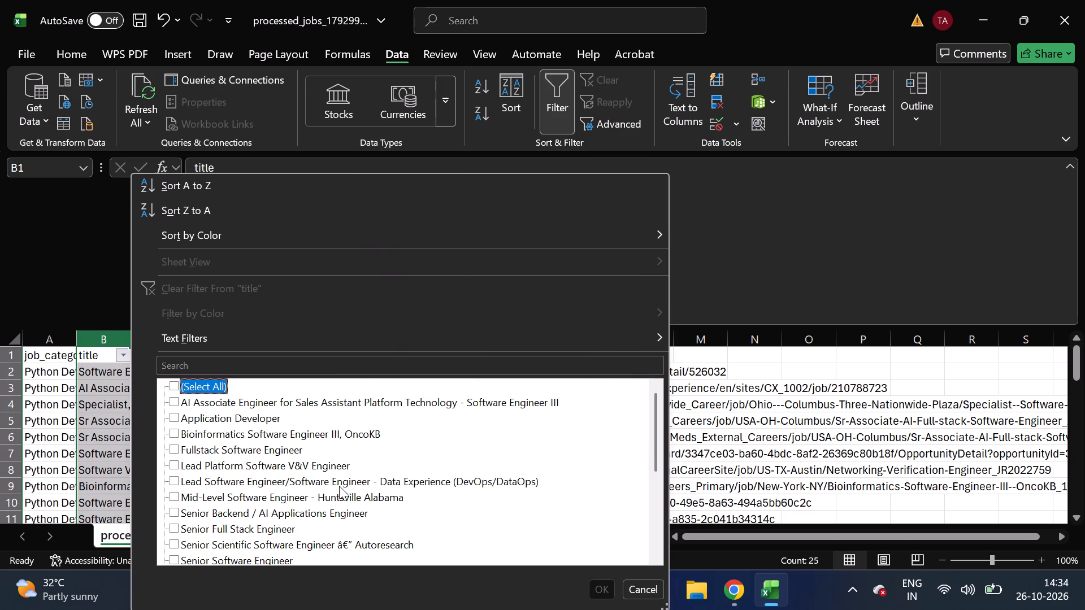
scroll(278, 540, "down", 1)
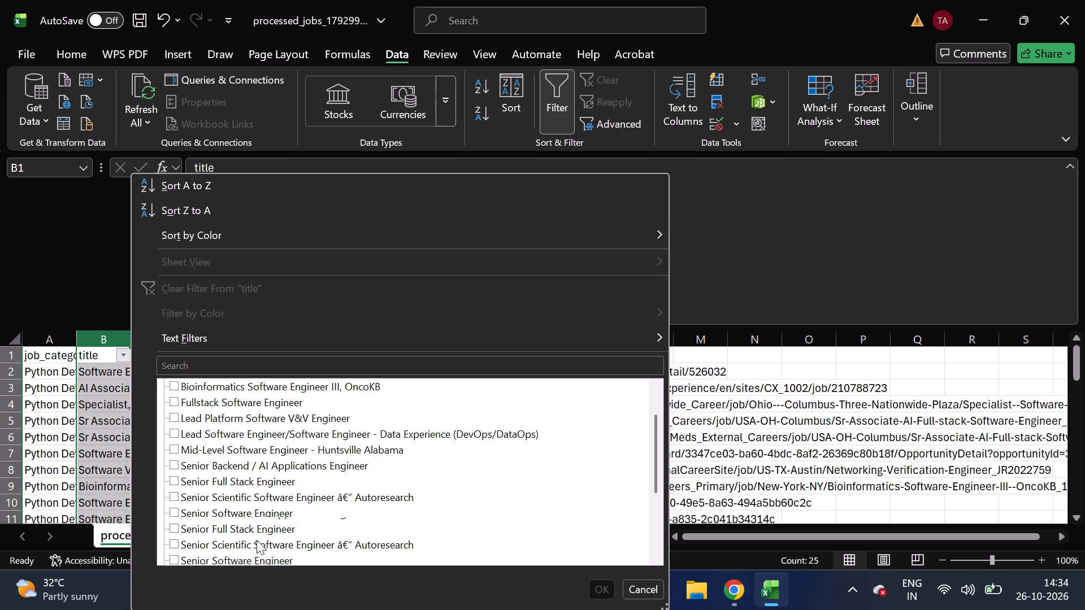
scroll(241, 545, "down", 1)
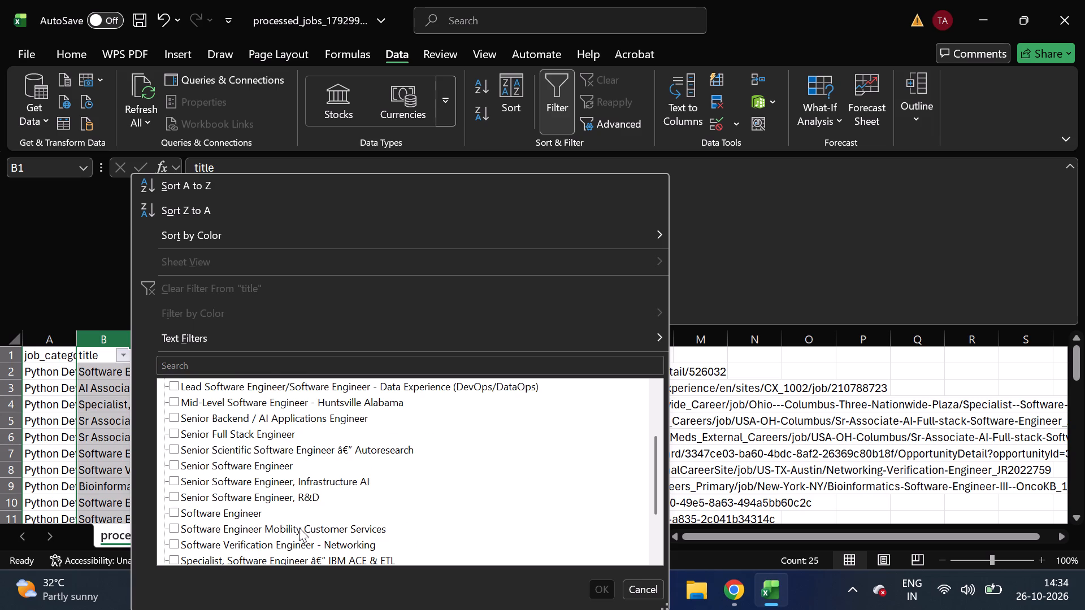
scroll(279, 550, "down", 1)
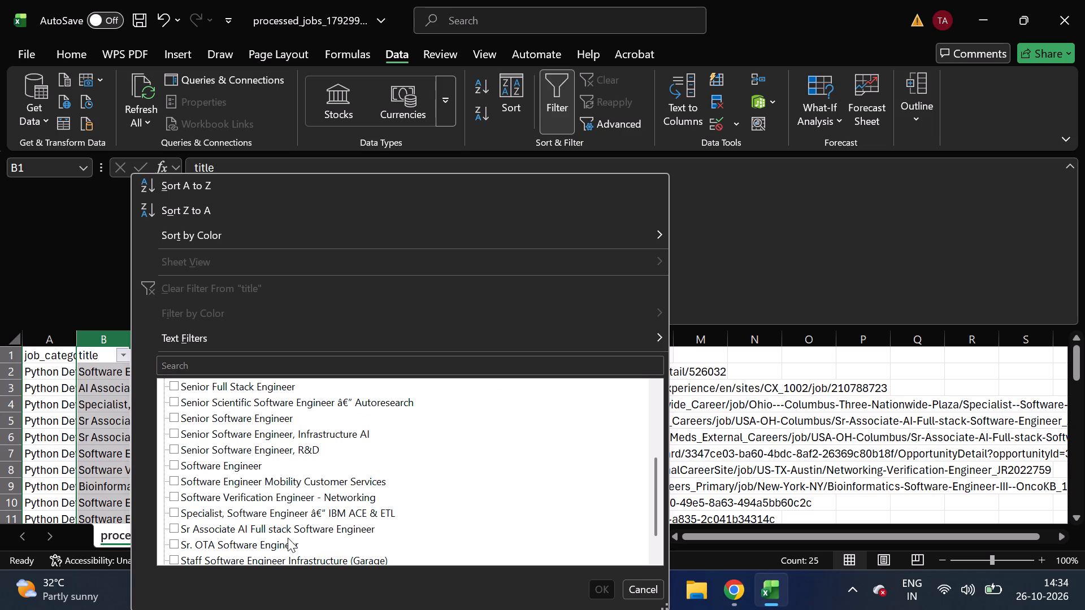
scroll(276, 544, "down", 1)
left_click(210, 544)
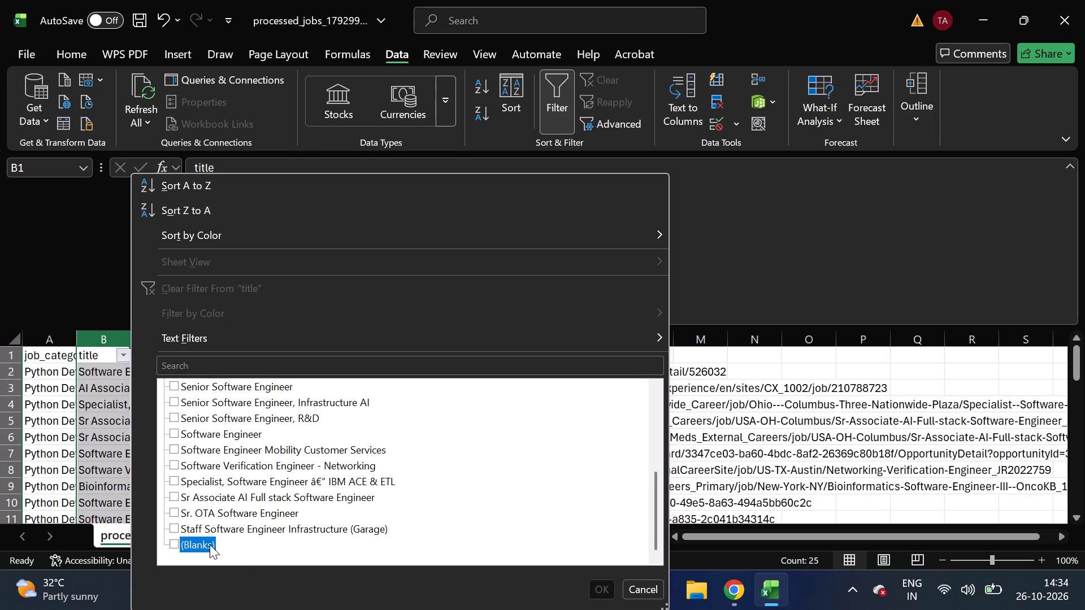
left_click(602, 591)
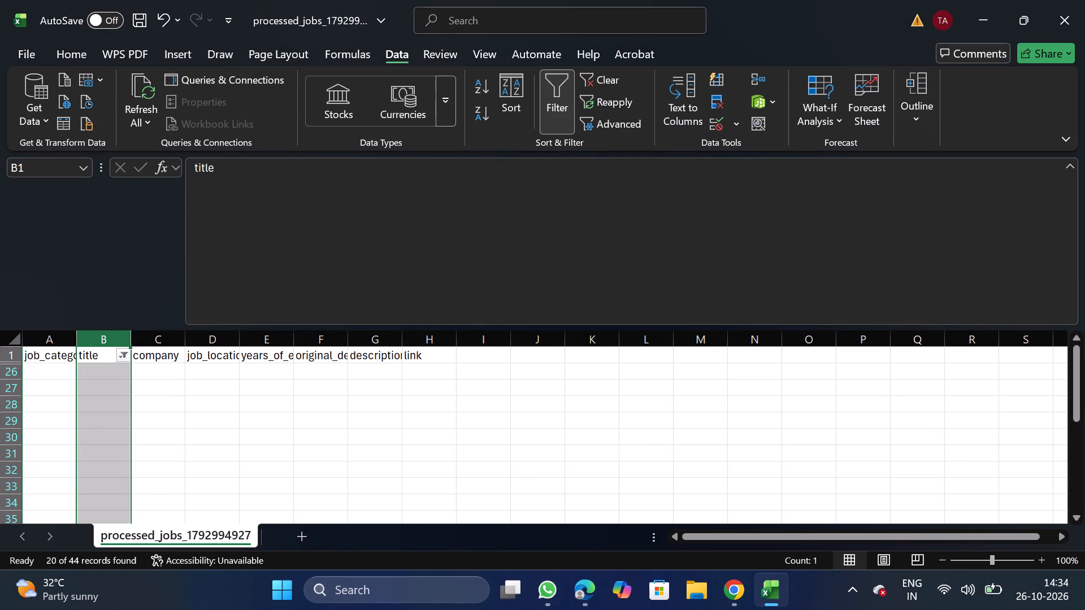
left_click(0, 374)
key("ctrl+shift+Down")
right_click(67, 406)
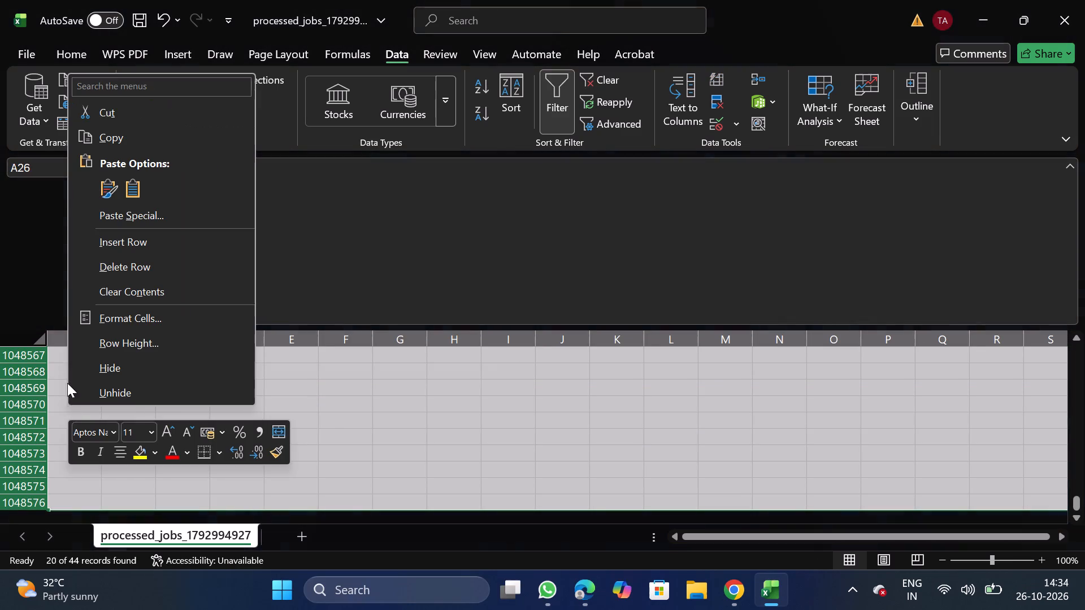
left_click(168, 270)
left_click(561, 104)
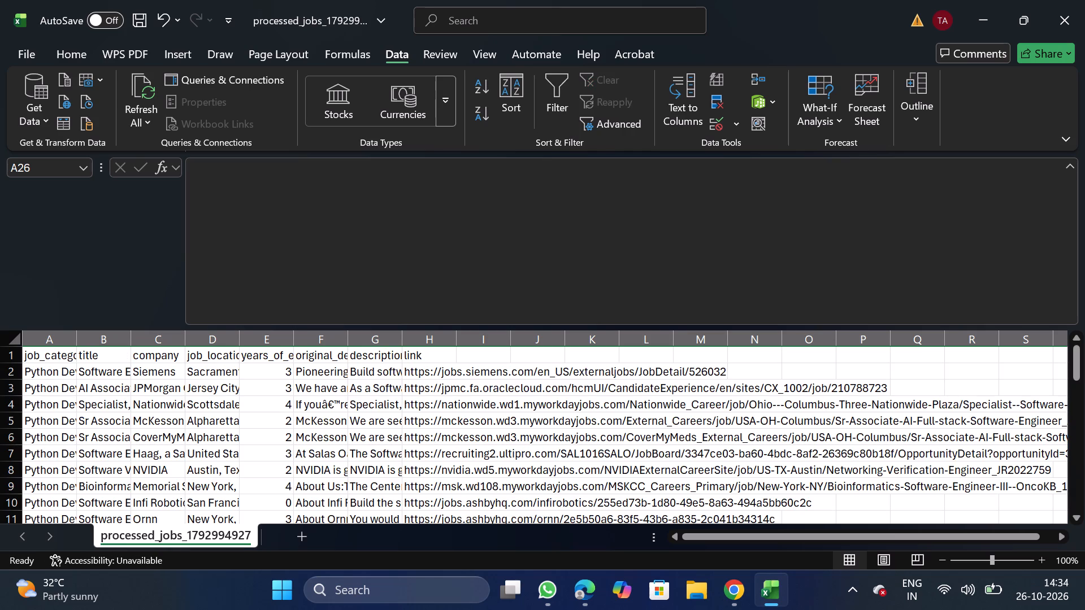
Filter the title column for lead, delete the Ford Lead Platform Software V&V Engineer row, and turn the filter off.
left_click(105, 358)
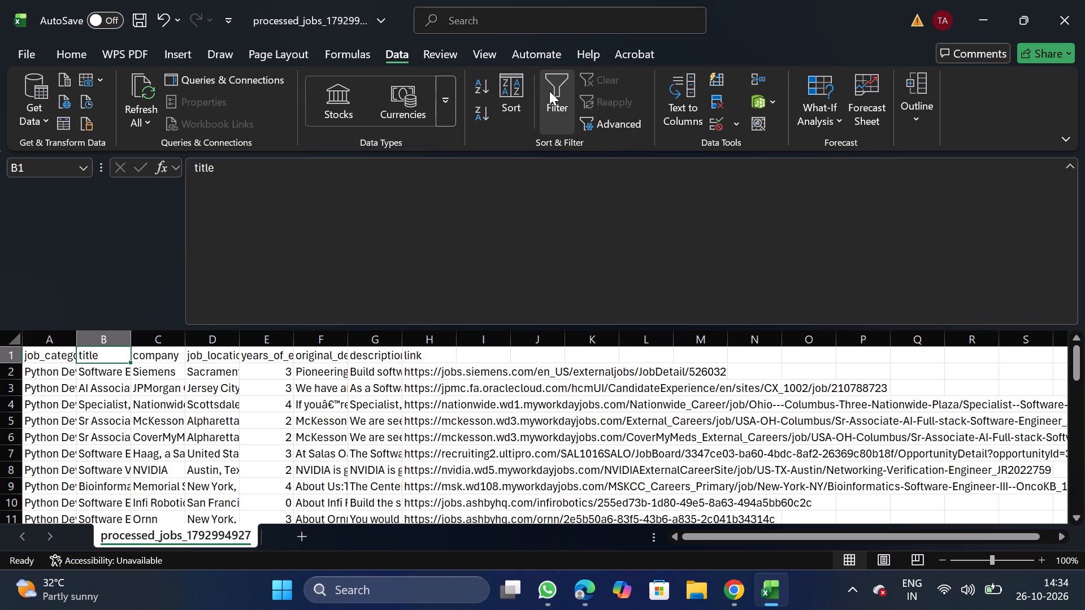
left_click(549, 91)
left_click(127, 361)
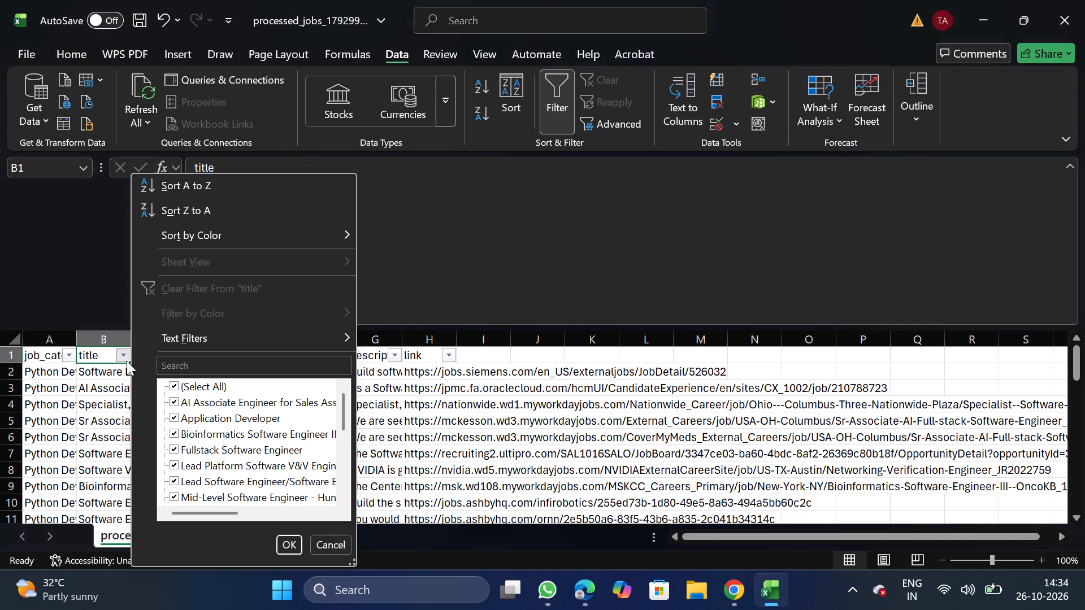
left_click(245, 368)
type("le")
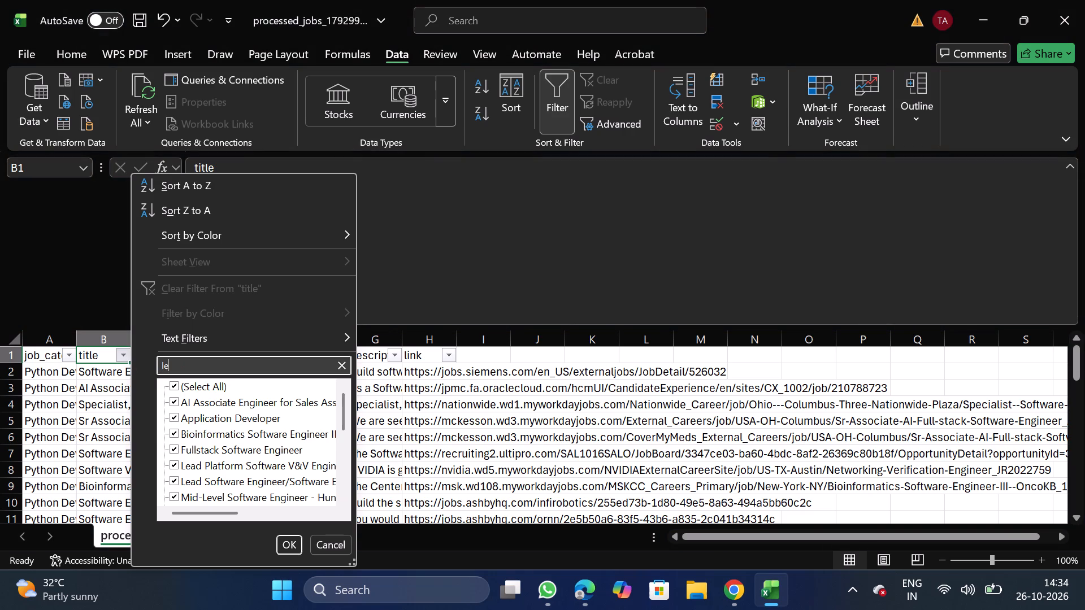
type("ad")
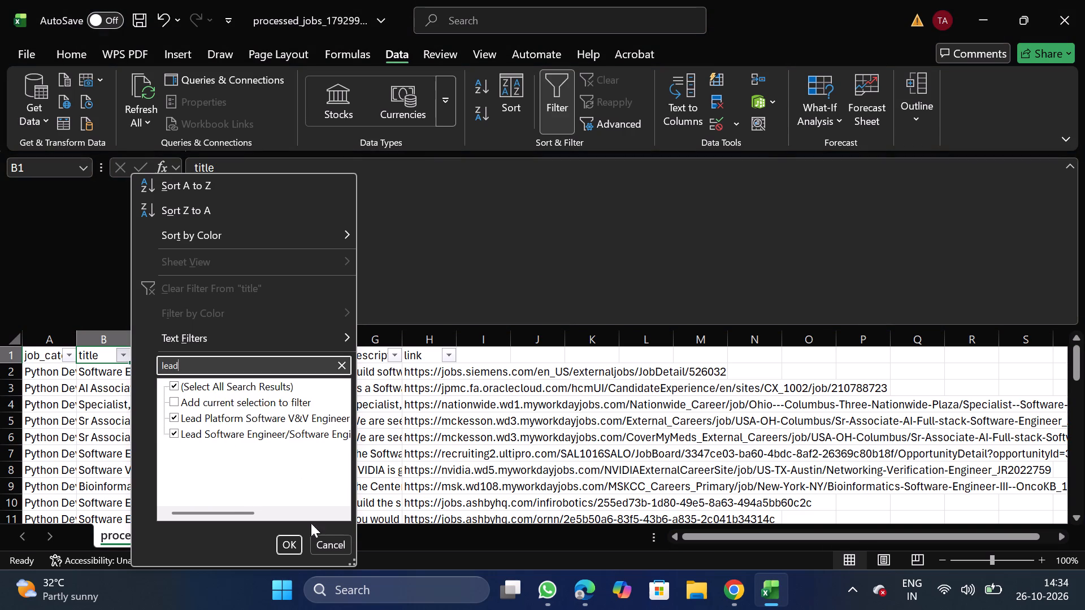
left_click(290, 548)
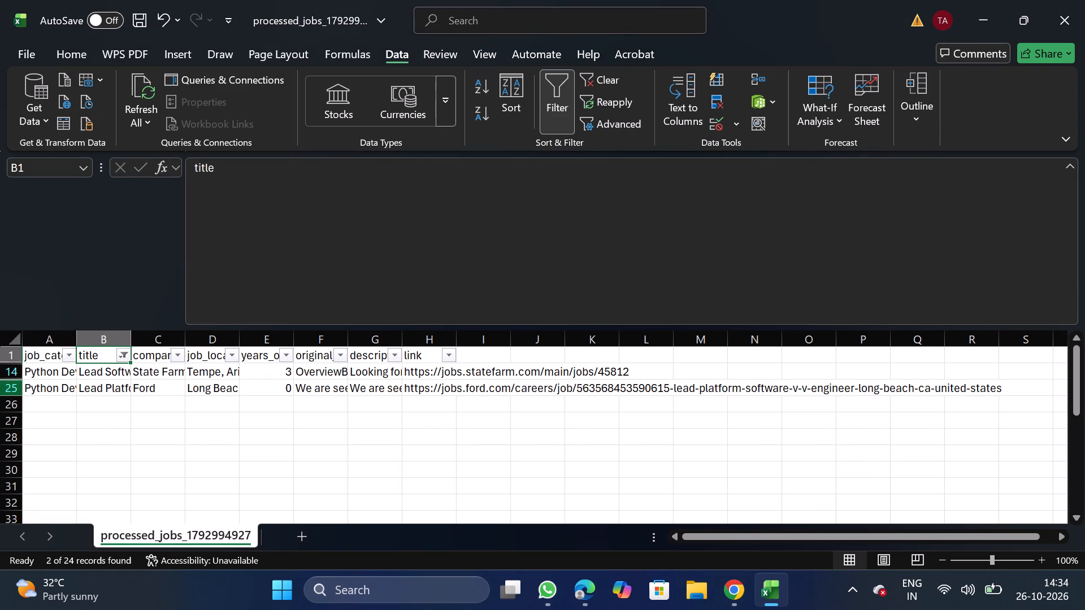
left_click(6, 393)
left_click(7, 392)
left_click_drag(11, 385, 47, 386)
right_click(47, 386)
left_click(121, 250)
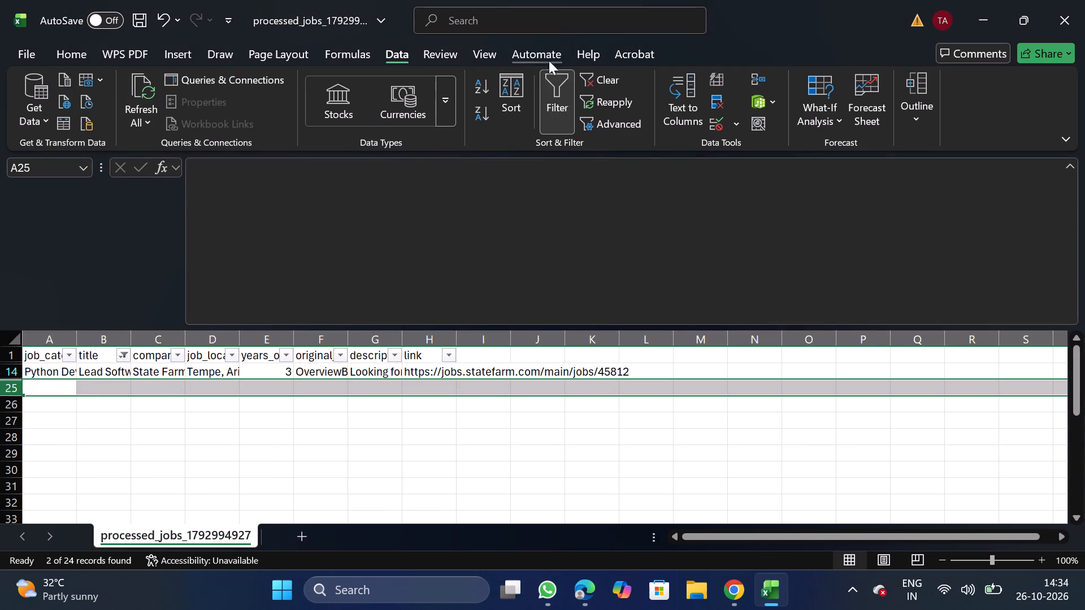
left_click(552, 101)
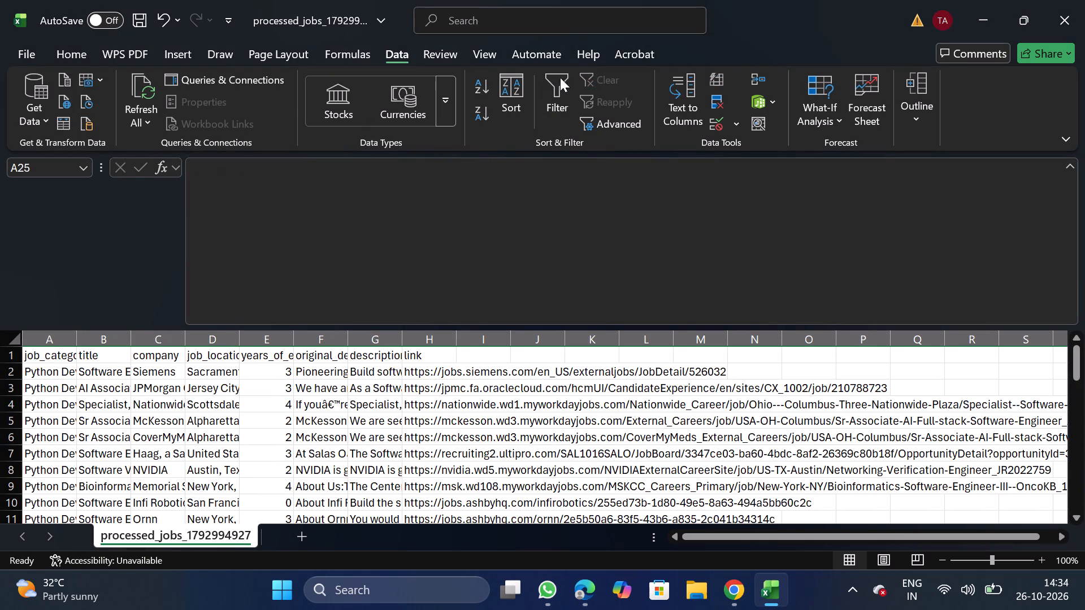
Filter the title column for staff to check for matching job titles, and turn the filter off.
left_click(555, 91)
left_click(98, 355)
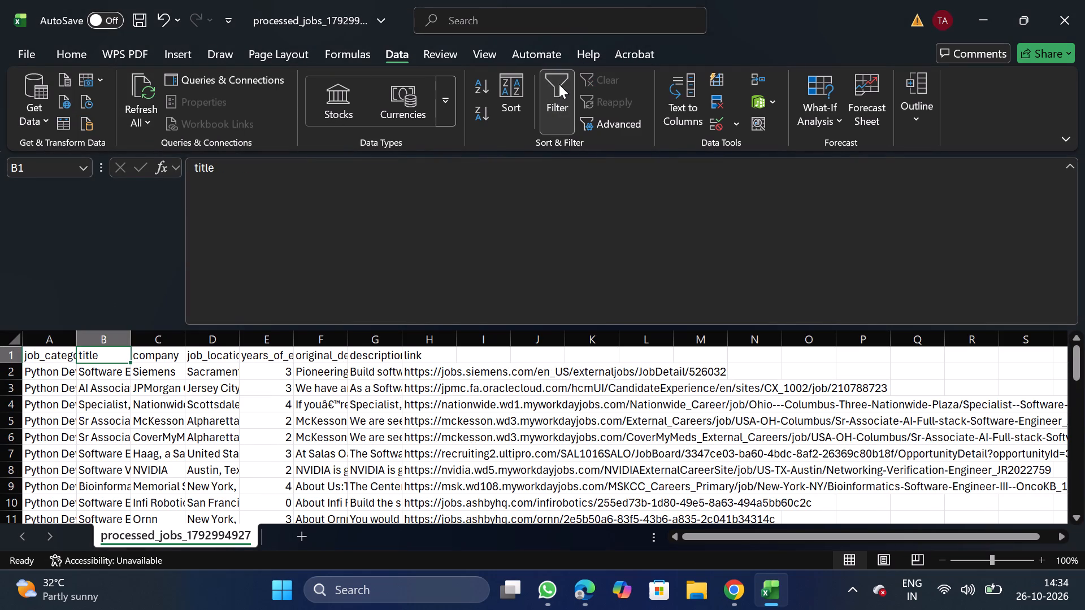
left_click(559, 84)
left_click(561, 88)
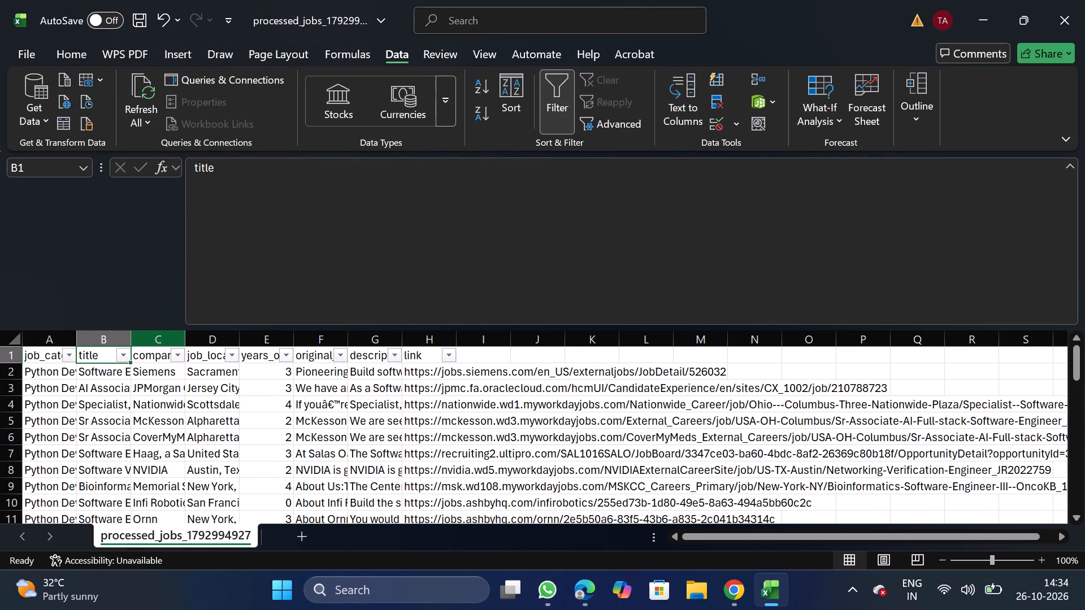
left_click(125, 358)
left_click(246, 366)
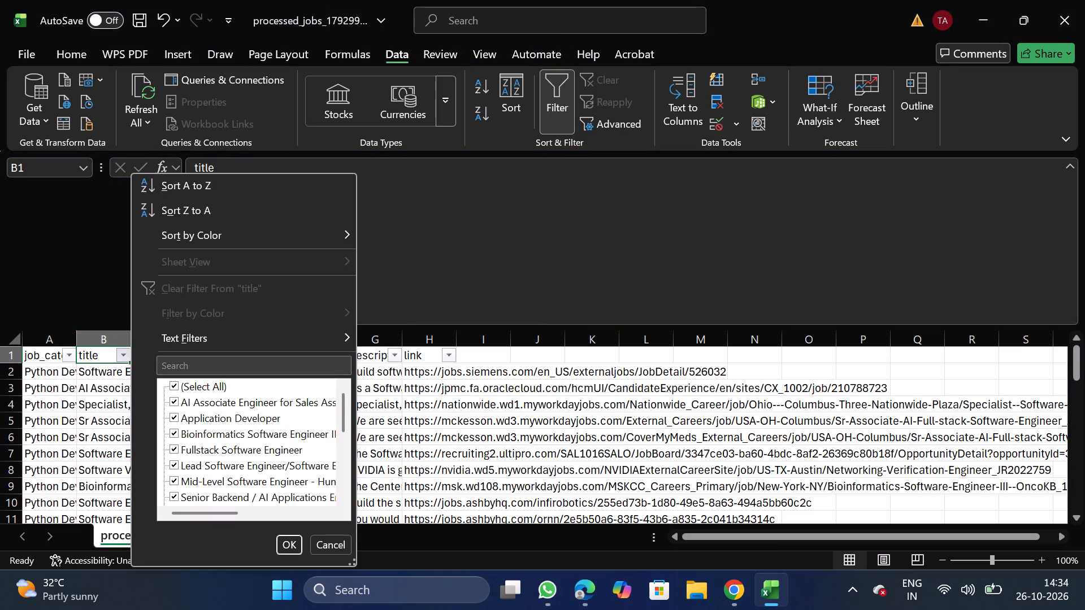
type("staff")
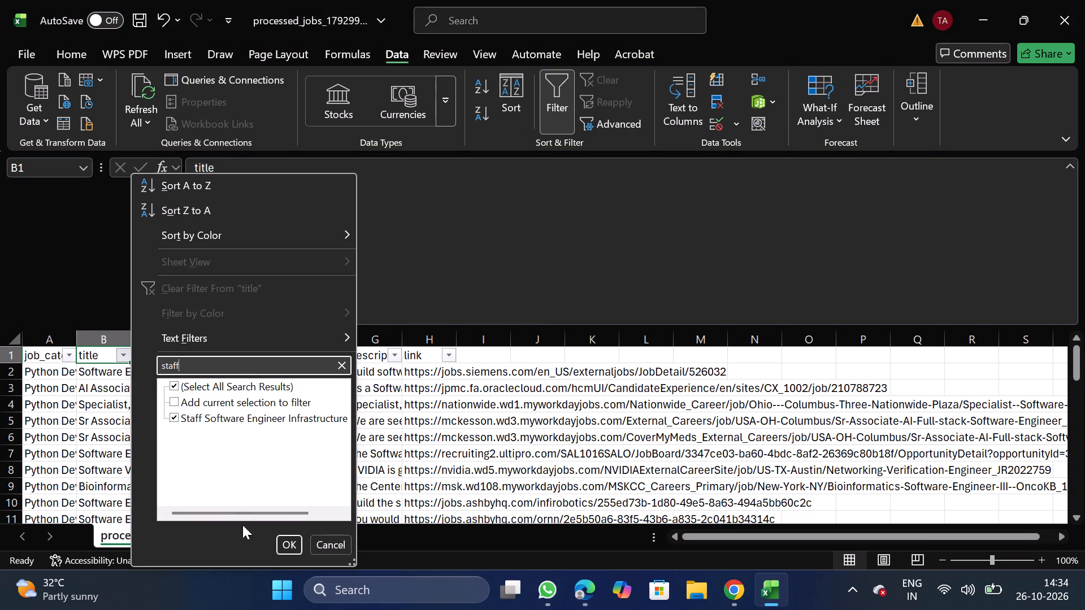
left_click(286, 541)
left_click(561, 83)
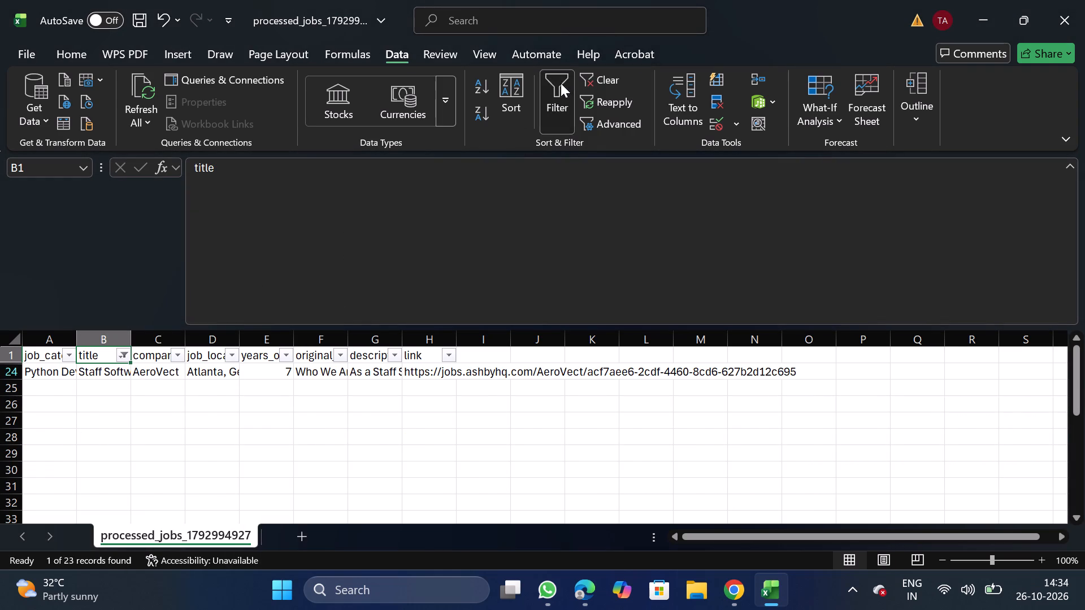
Search the title column's filter values for principal, and turn the filter off without applying it.
left_click(560, 100)
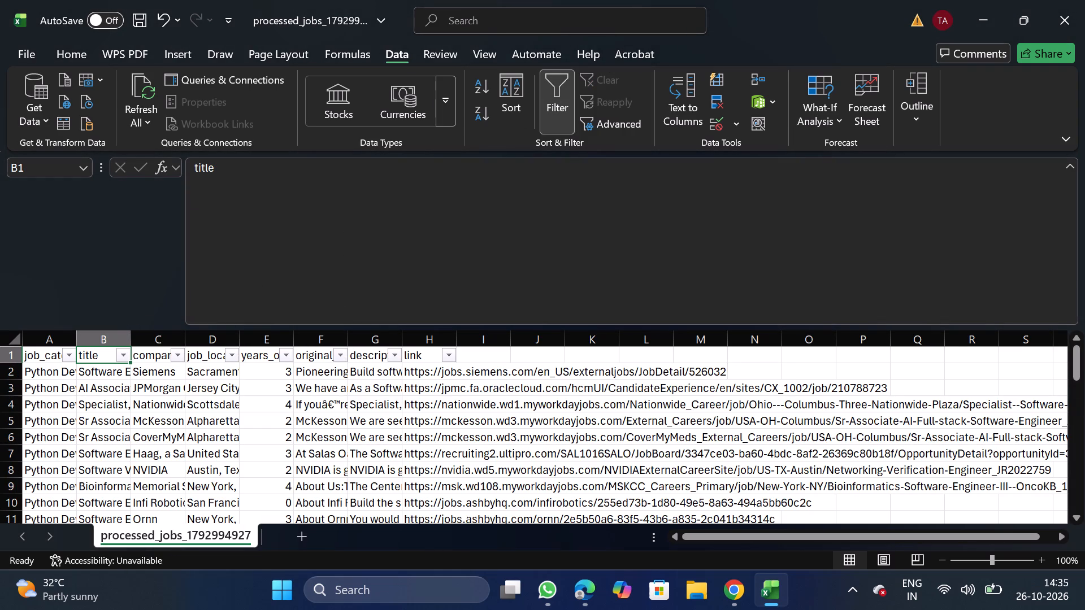
left_click(125, 356)
left_click(255, 367)
type("principal")
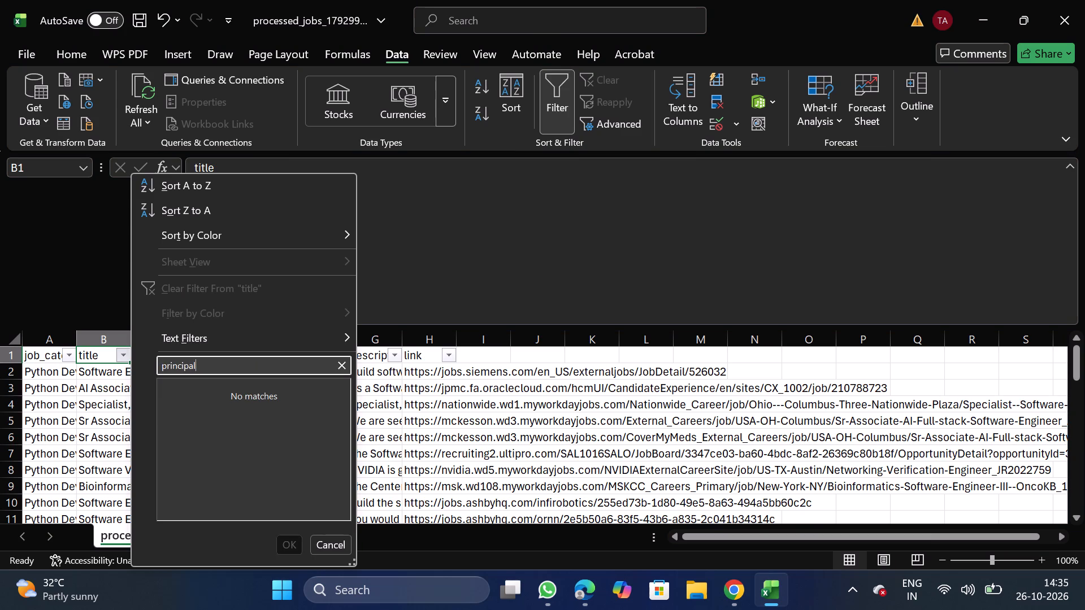
left_click(340, 547)
left_click(556, 91)
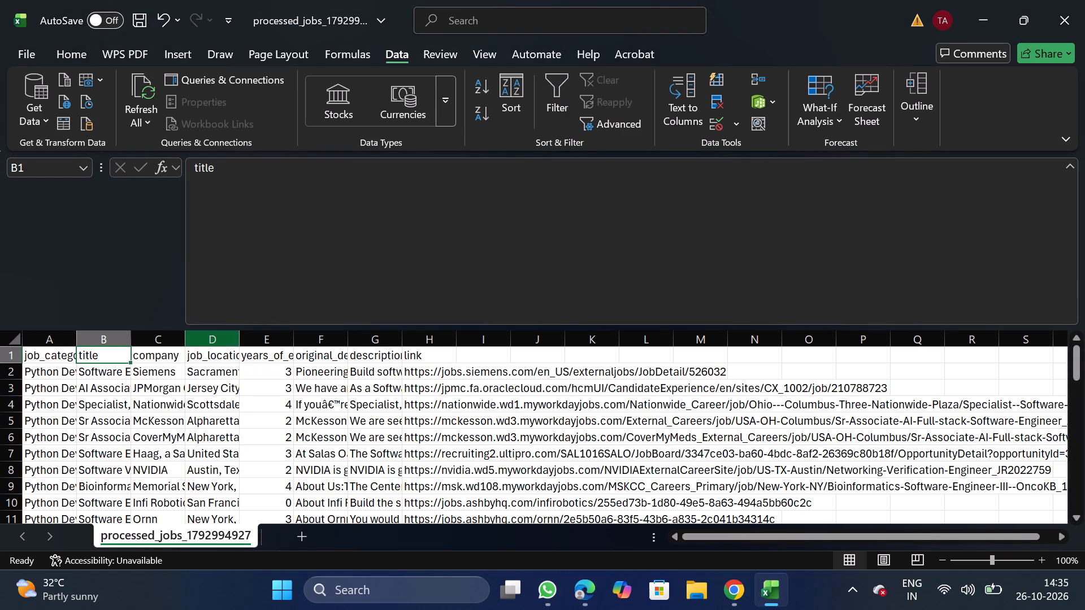
Search the company column's filter values for walmart, dried, capital, under, hunt, skim and apex in turn, and turn the filter off.
left_click(150, 355)
left_click(567, 96)
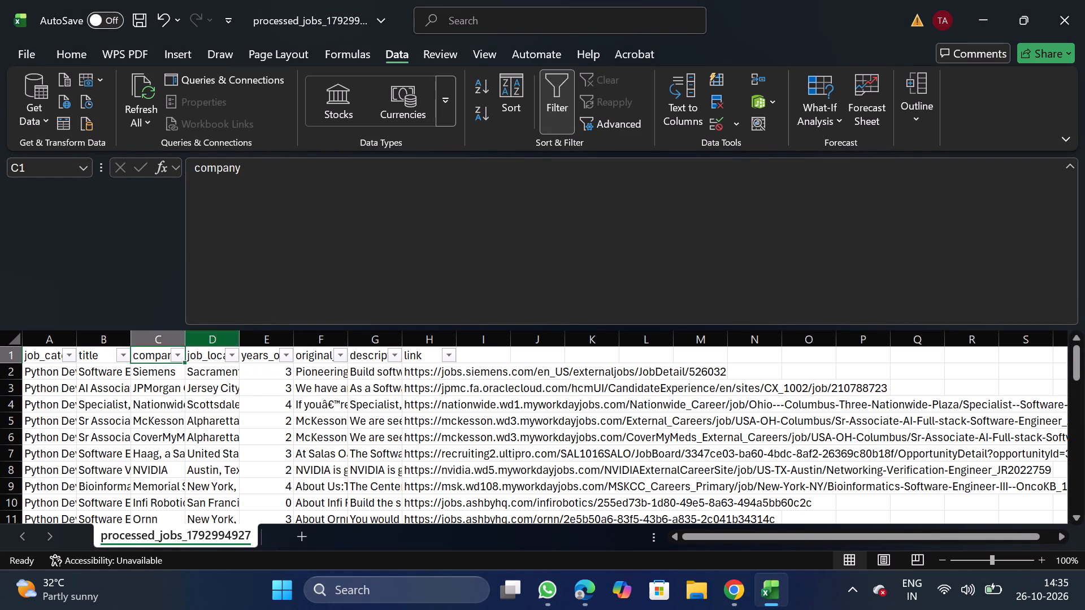
left_click(177, 355)
left_click(274, 364)
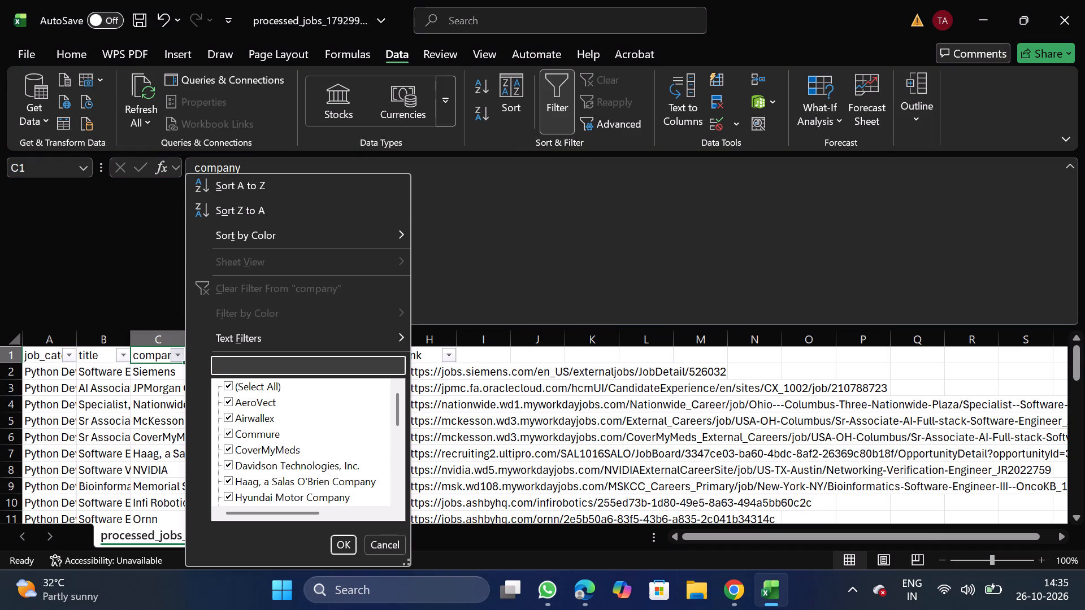
type("walmart")
key("BackSpace")
key("BackSpace")
key("BackSpace")
key("BackSpace")
key("BackSpace")
key("BackSpace")
key("BackSpace")
key("BackSpace")
key("BackSpace")
key("BackSpace")
key("BackSpace")
key("BackSpace")
key("BackSpace")
key("BackSpace")
key("BackSpace")
key("BackSpace")
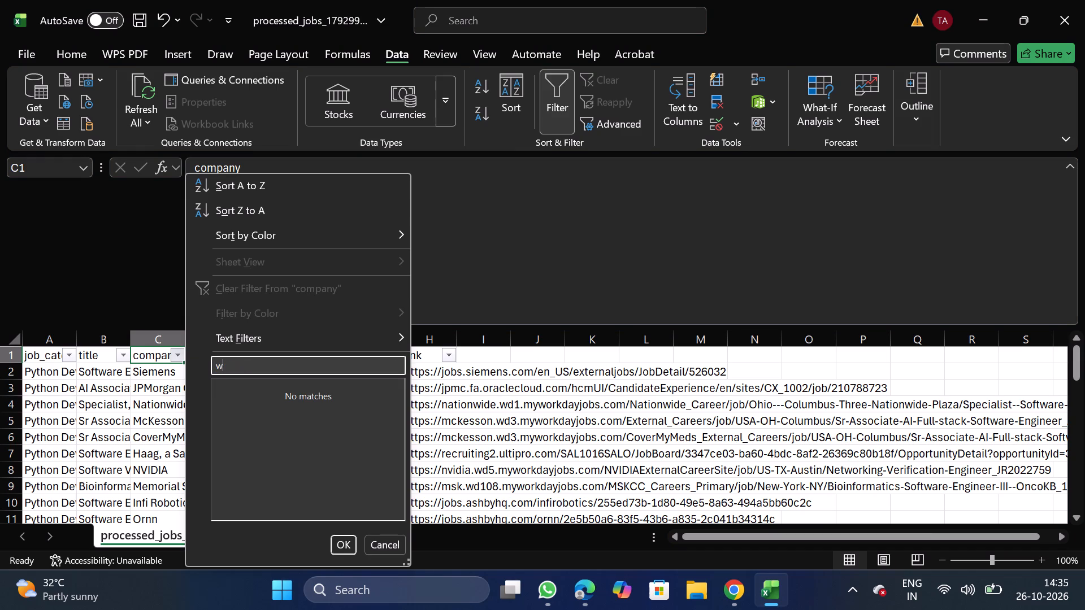
type("dried")
key("BackSpace")
key("BackSpace")
key("BackSpace")
key("BackSpace")
key("BackSpace")
key("BackSpace")
key("BackSpace")
key("BackSpace")
key("BackSpace")
key("BackSpace")
key("BackSpace")
key("BackSpace")
key("BackSpace")
key("BackSpace")
type("capital")
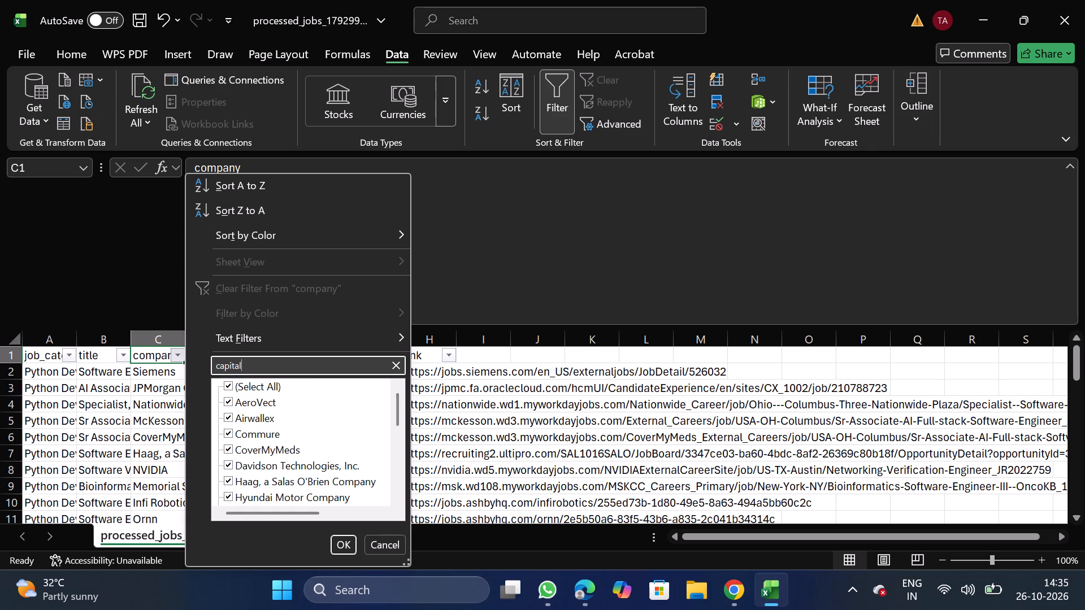
key("BackSpace")
key("BackSpace")
key("BackSpace")
key("BackSpace")
key("BackSpace")
key("BackSpace")
key("BackSpace")
key("BackSpace")
key("BackSpace")
key("BackSpace")
key("BackSpace")
type("under")
key("BackSpace")
key("BackSpace")
key("BackSpace")
key("BackSpace")
key("BackSpace")
key("BackSpace")
key("BackSpace")
key("BackSpace")
key("BackSpace")
key("BackSpace")
key("BackSpace")
key("BackSpace")
key("BackSpace")
type("hunt")
key("BackSpace")
key("BackSpace")
key("BackSpace")
key("BackSpace")
key("BackSpace")
key("BackSpace")
key("BackSpace")
key("BackSpace")
key("BackSpace")
key("BackSpace")
key("BackSpace")
key("BackSpace")
key("BackSpace")
key("BackSpace")
key("BackSpace")
key("BackSpace")
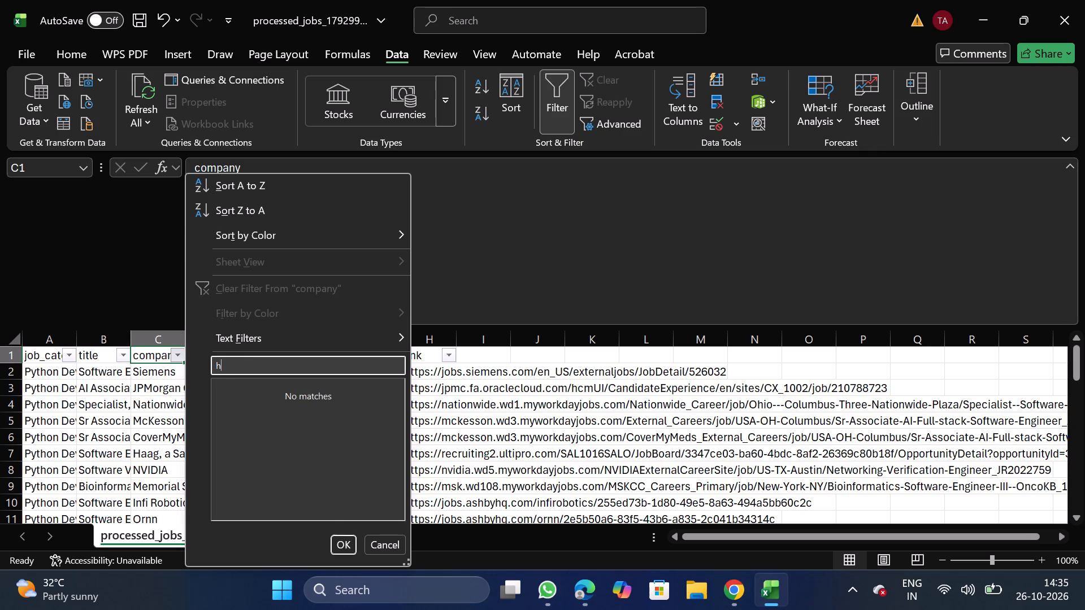
type("skim")
key("BackSpace")
key("BackSpace")
key("BackSpace")
key("BackSpace")
key("BackSpace")
key("BackSpace")
key("BackSpace")
key("BackSpace")
key("BackSpace")
key("BackSpace")
key("BackSpace")
key("BackSpace")
key("BackSpace")
key("BackSpace")
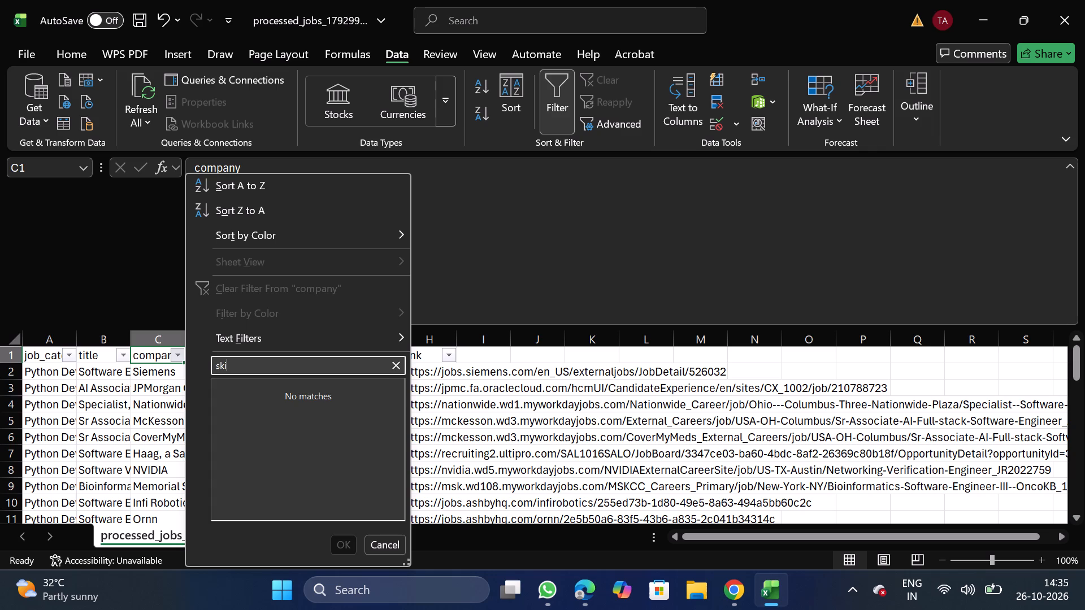
type("ape")
key("x")
key("BackSpace")
key("BackSpace")
key("BackSpace")
key("BackSpace")
key("BackSpace")
key("BackSpace")
key("BackSpace")
key("BackSpace")
key("BackSpace")
key("BackSpace")
key("BackSpace")
key("BackSpace")
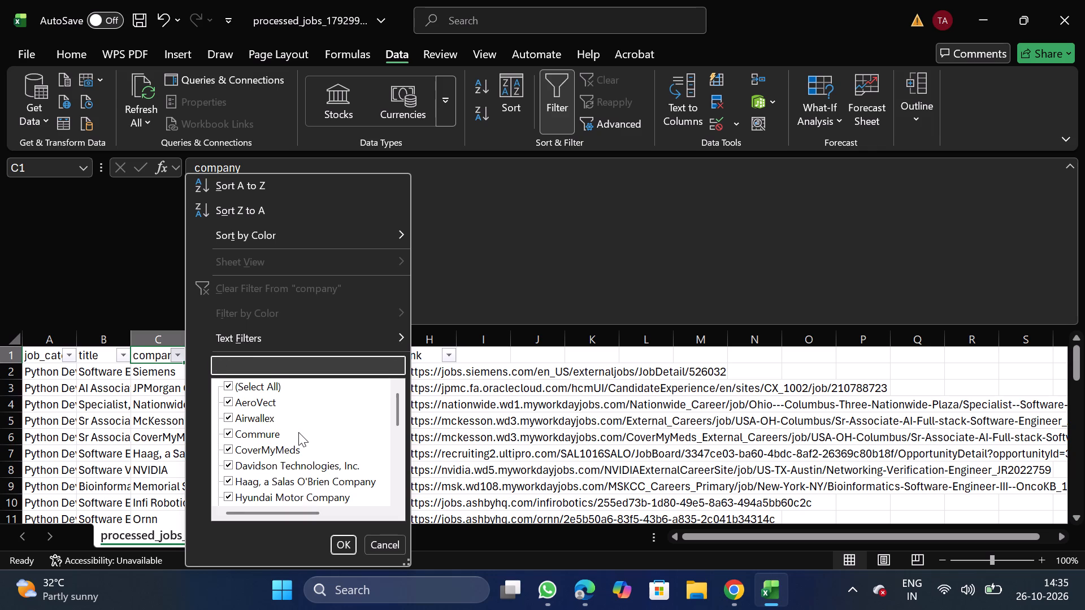
scroll(298, 432, "down", 8)
left_click(392, 546)
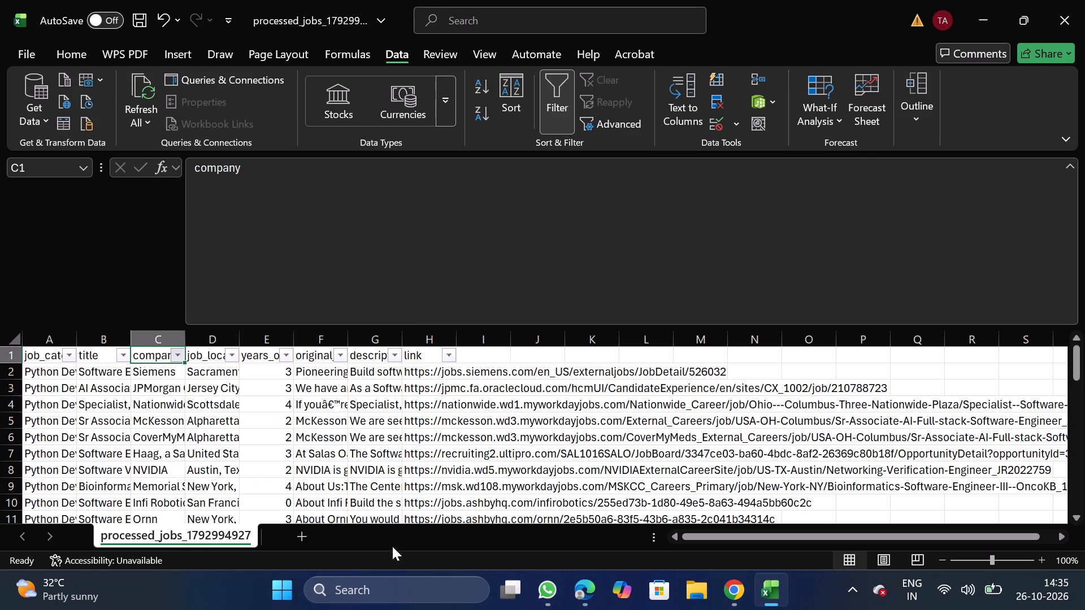
left_click(563, 104)
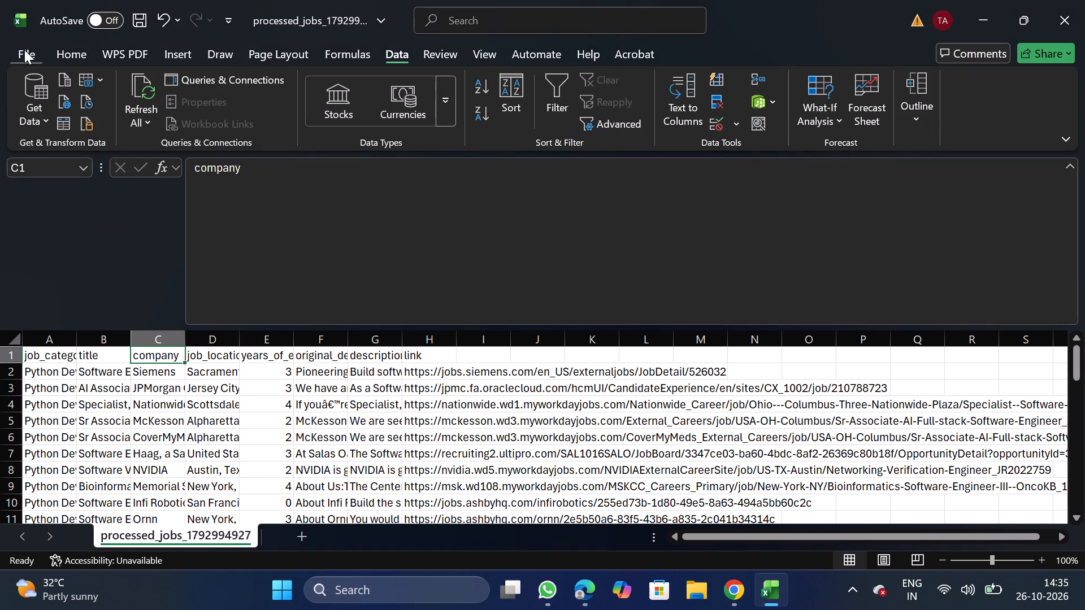
Save the cleaned sheet as a comma-delimited CSV named Python_10_26 in the Daily Scraping jobs folder under Documents.
left_click(28, 54)
triple_click(62, 272)
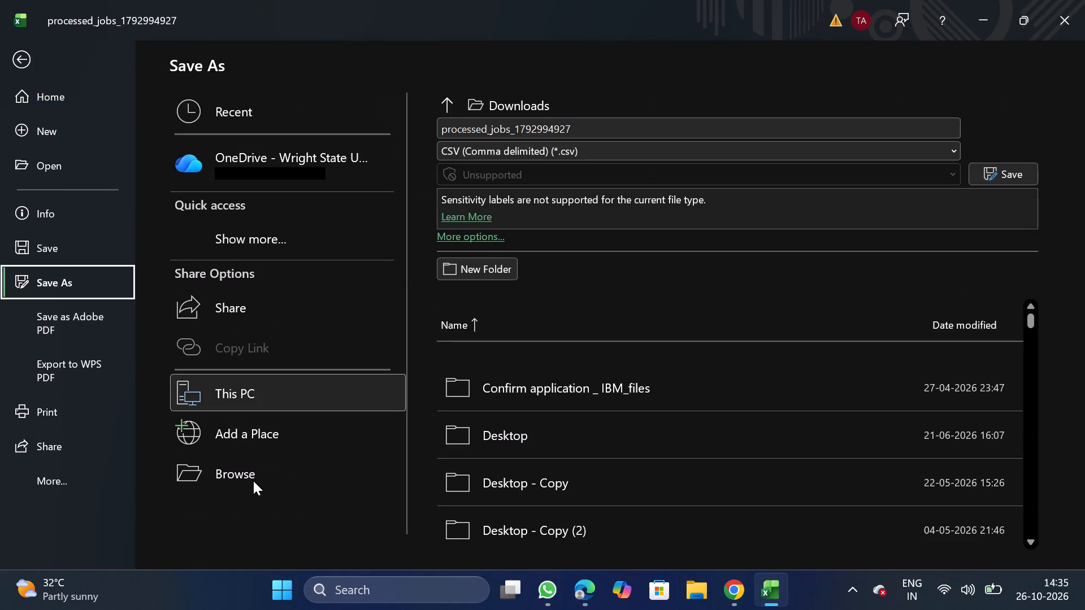
triple_click(253, 481)
triple_click(253, 481)
left_click(253, 481)
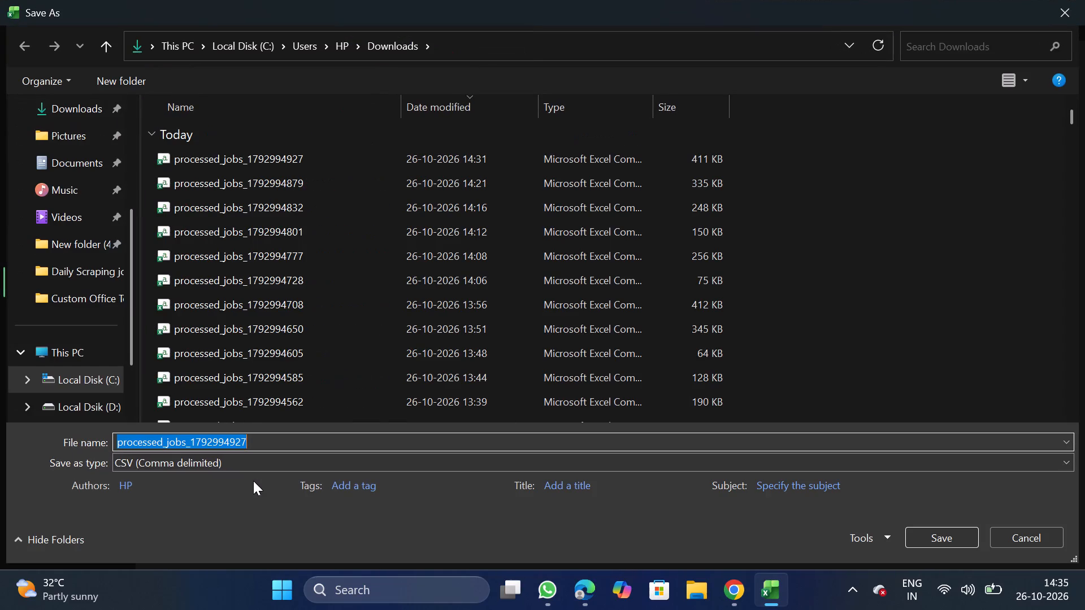
double_click(81, 152)
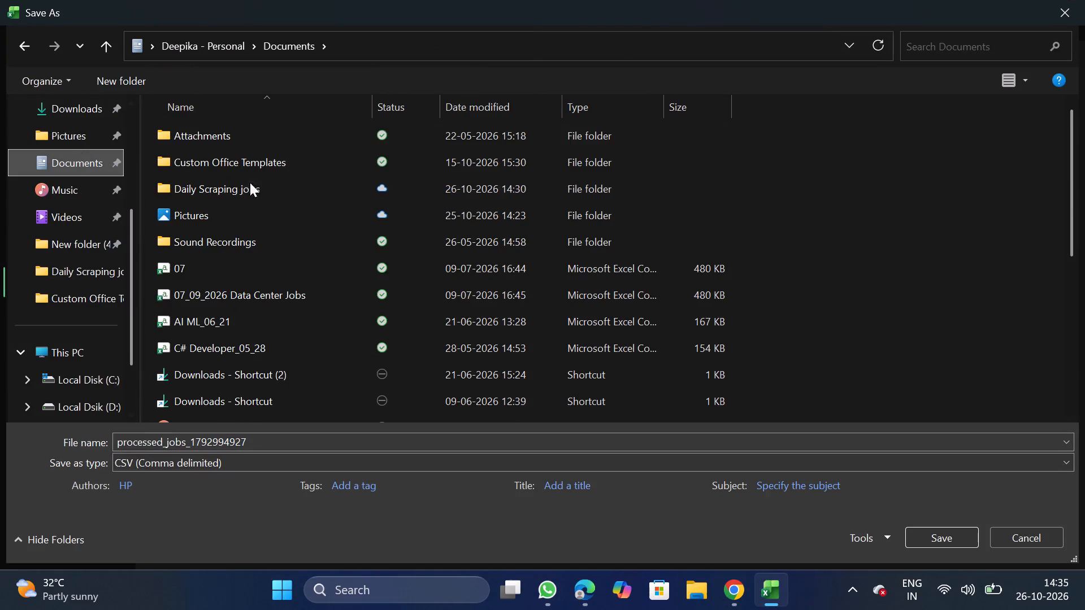
left_click(258, 186)
double_click(258, 186)
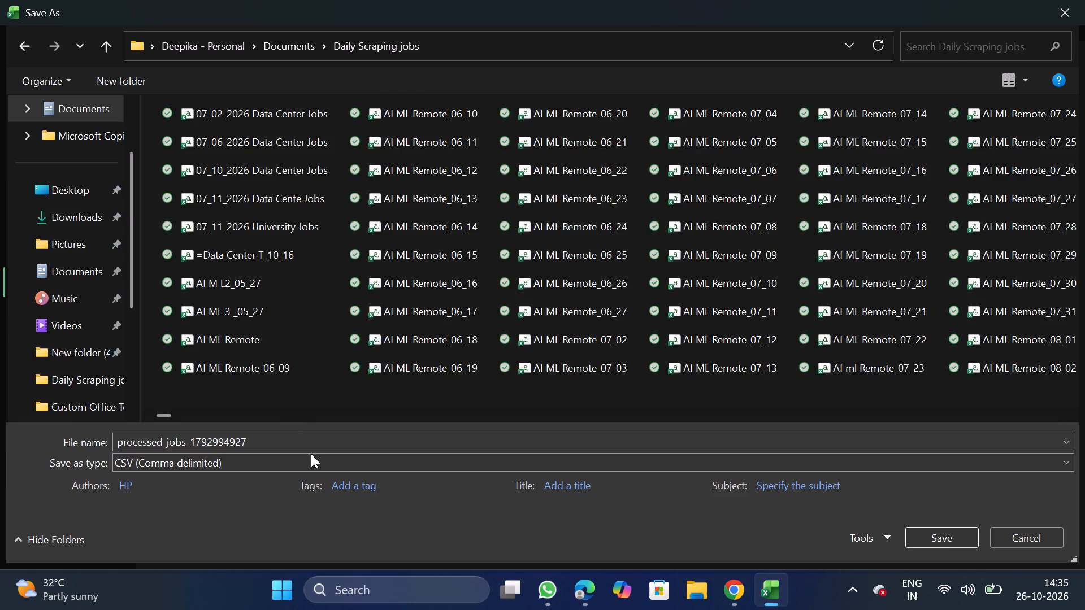
left_click(324, 447)
key("BackSpace")
key("o")
key("BackSpace")
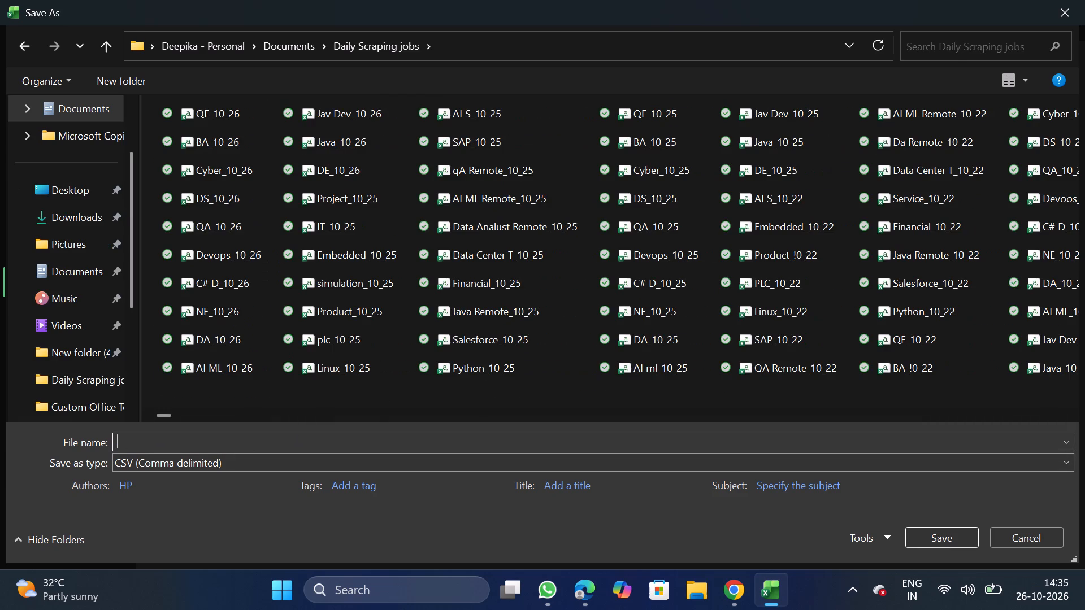
key("BackSpace")
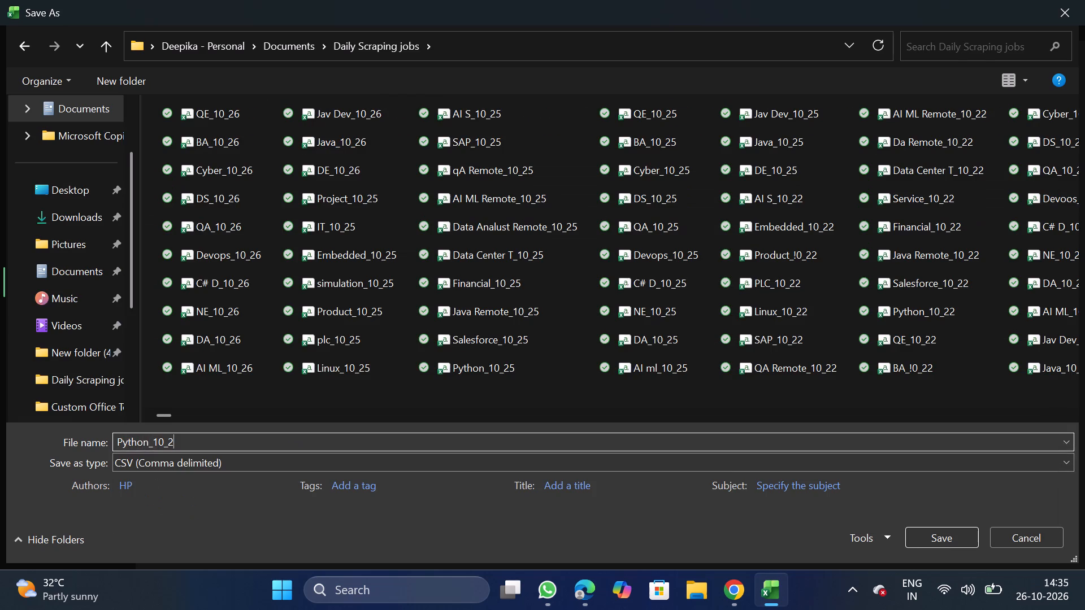
left_click(944, 532)
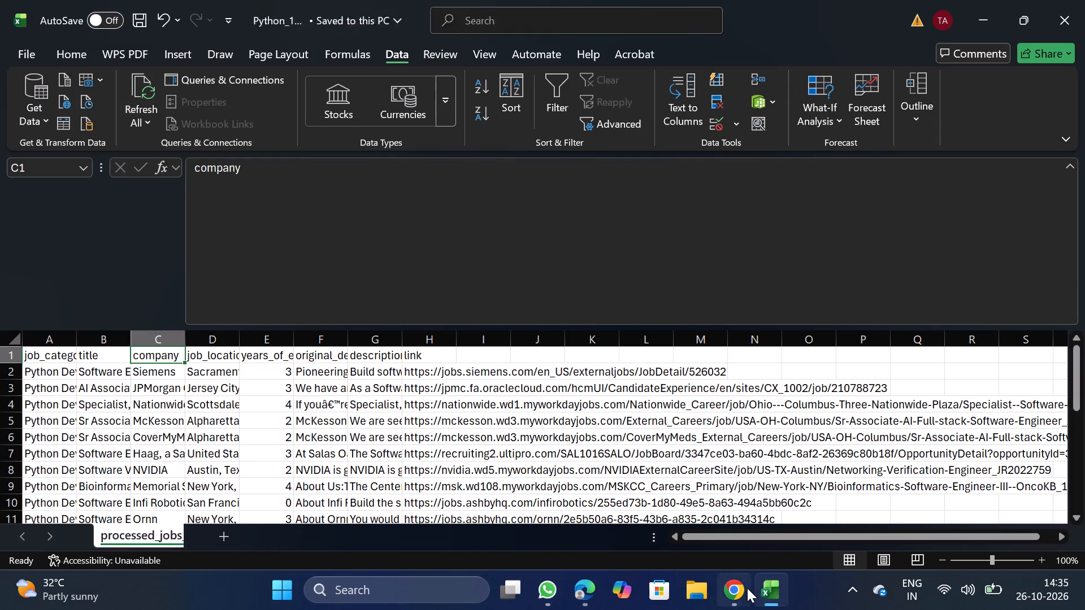
Switch to Chrome and bulk upload the Python_10_26 CSV from the Daily Scraping jobs folder to NextGenApply.
left_click(747, 588)
scroll(600, 516, "down", 2)
left_click(460, 455)
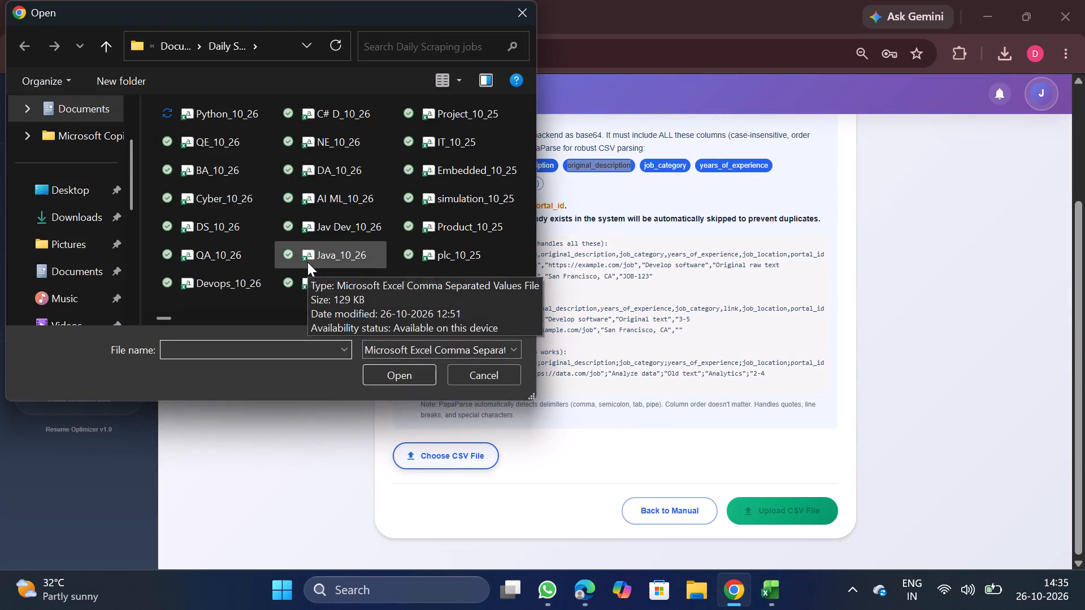
double_click(208, 115)
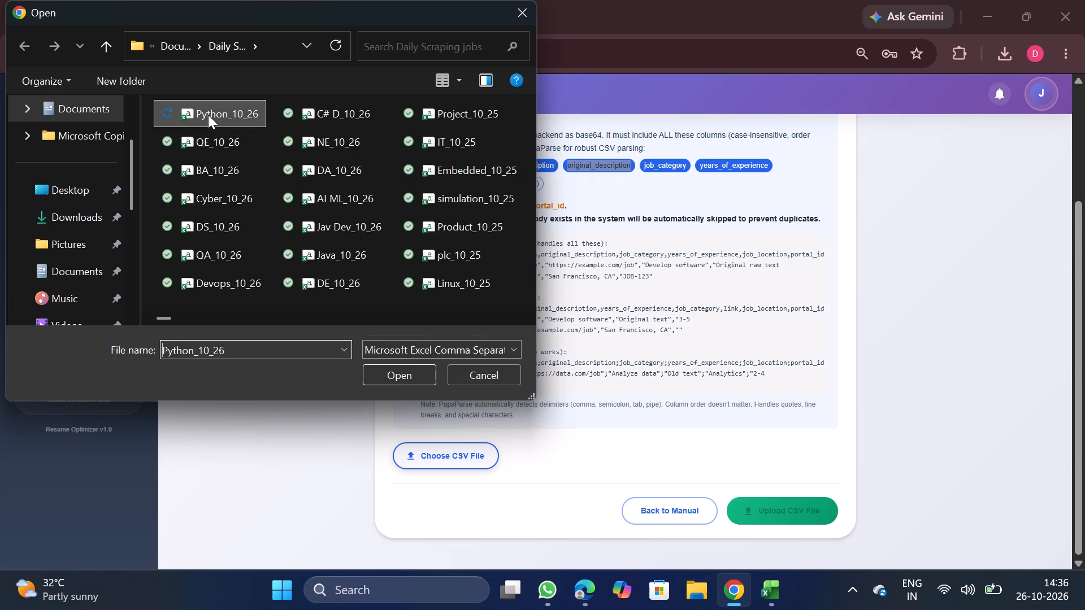
scroll(600, 396, "down", 3)
scroll(730, 398, "down", 2)
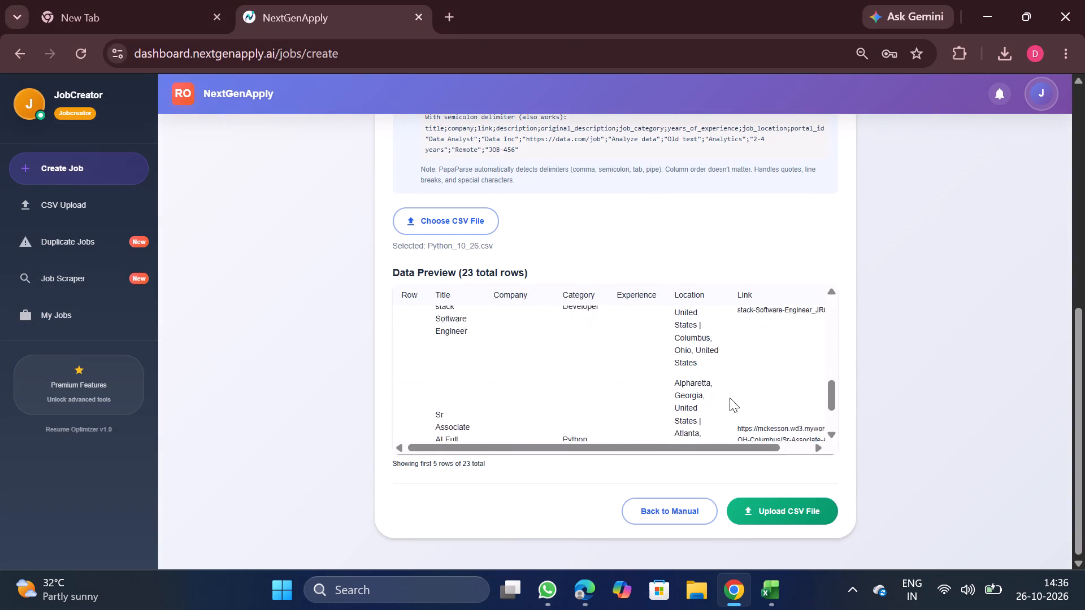
scroll(730, 398, "down", 1)
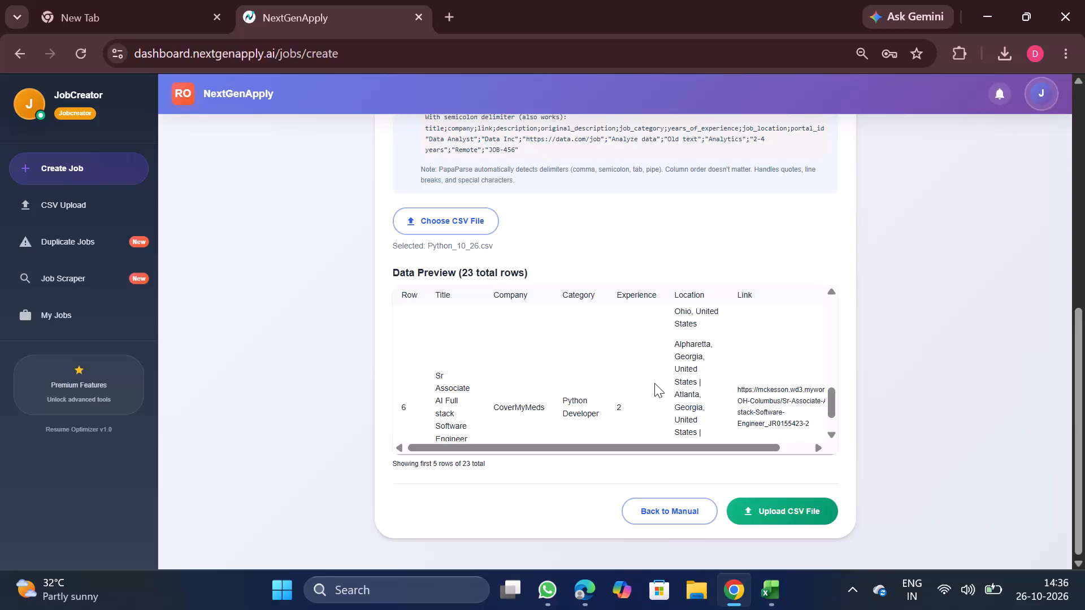
scroll(711, 371, "down", 3)
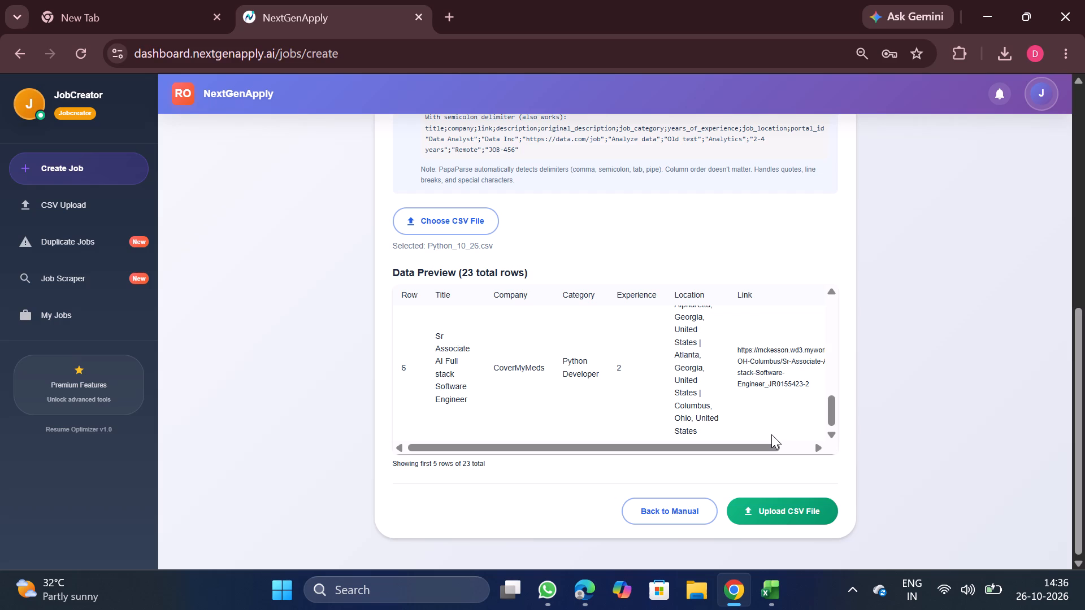
scroll(900, 467, "down", 2)
scroll(715, 393, "down", 2)
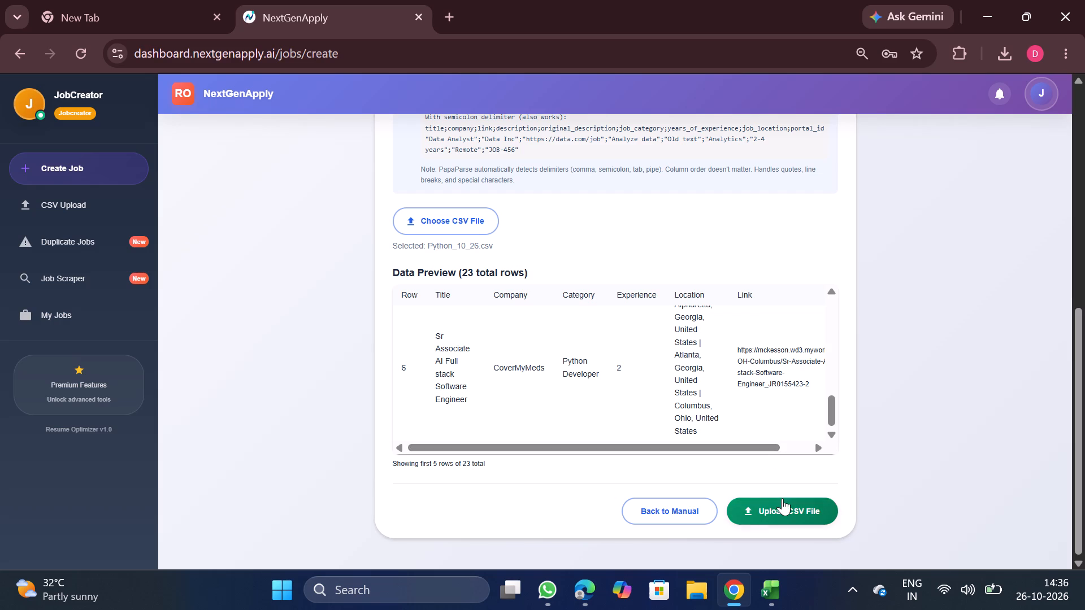
left_click(782, 498)
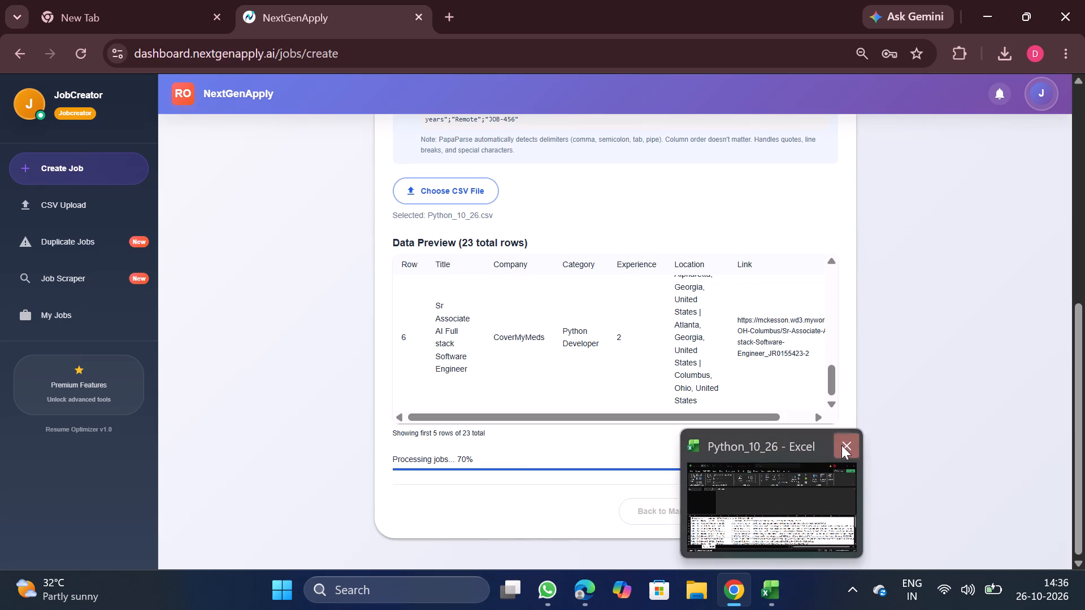
Close the Python_10_26 workbook.
left_click(843, 445)
Download the processed Salesforce Developer CSV from NextGenApply's CSV upload history and open it in Excel.
scroll(613, 381, "up", 4)
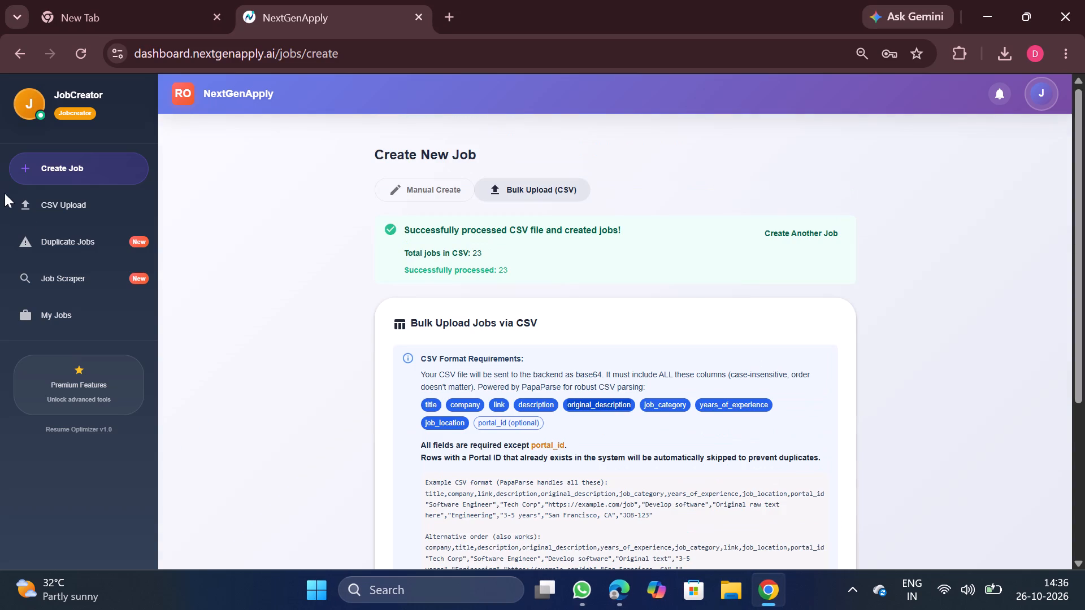
left_click(68, 210)
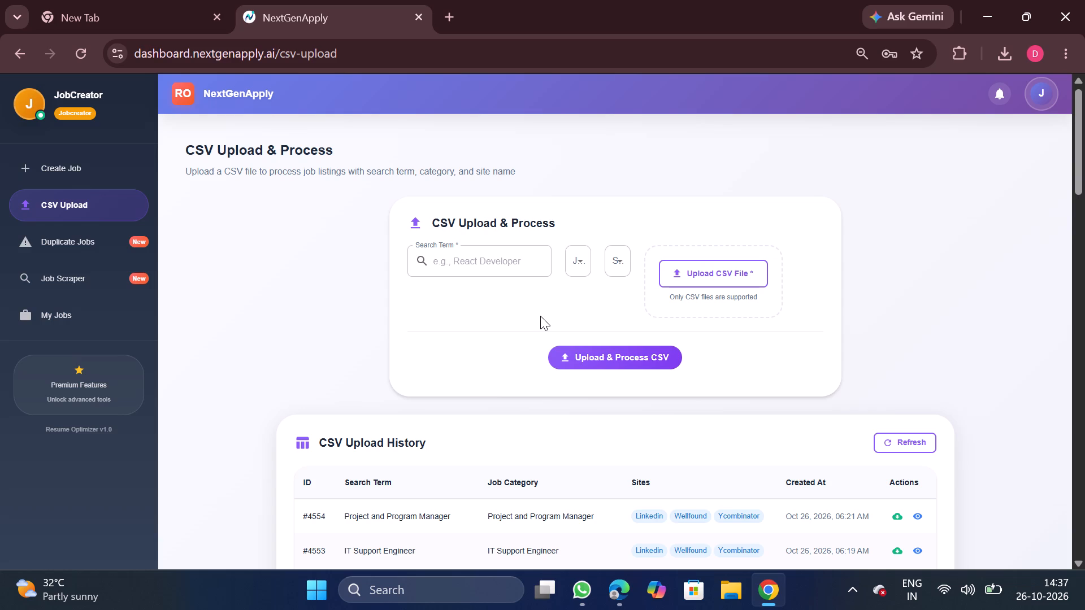
scroll(459, 304, "down", 2)
scroll(534, 448, "down", 1)
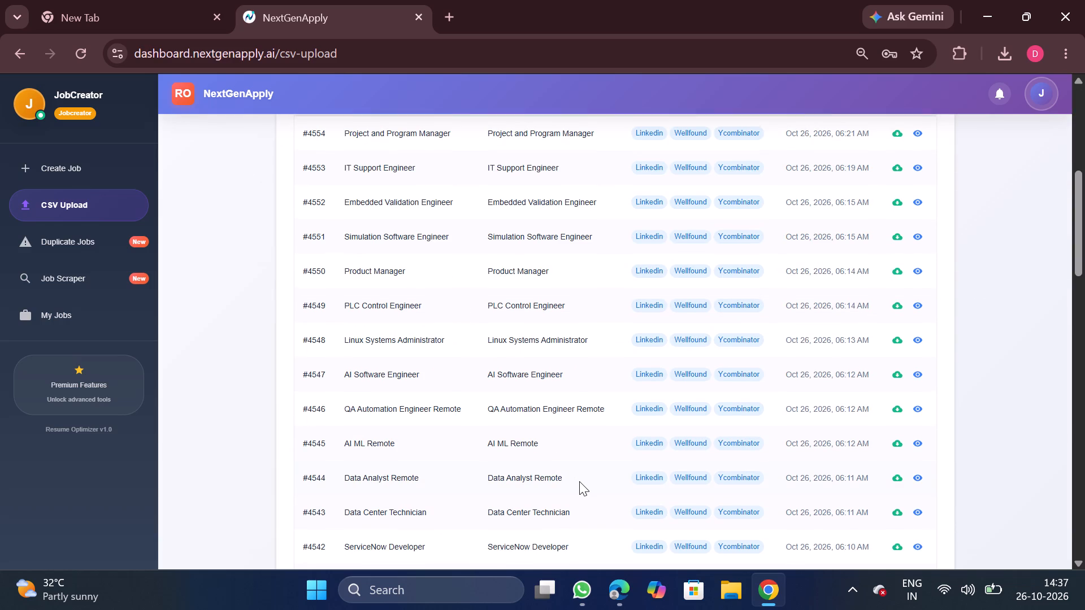
scroll(579, 481, "down", 2)
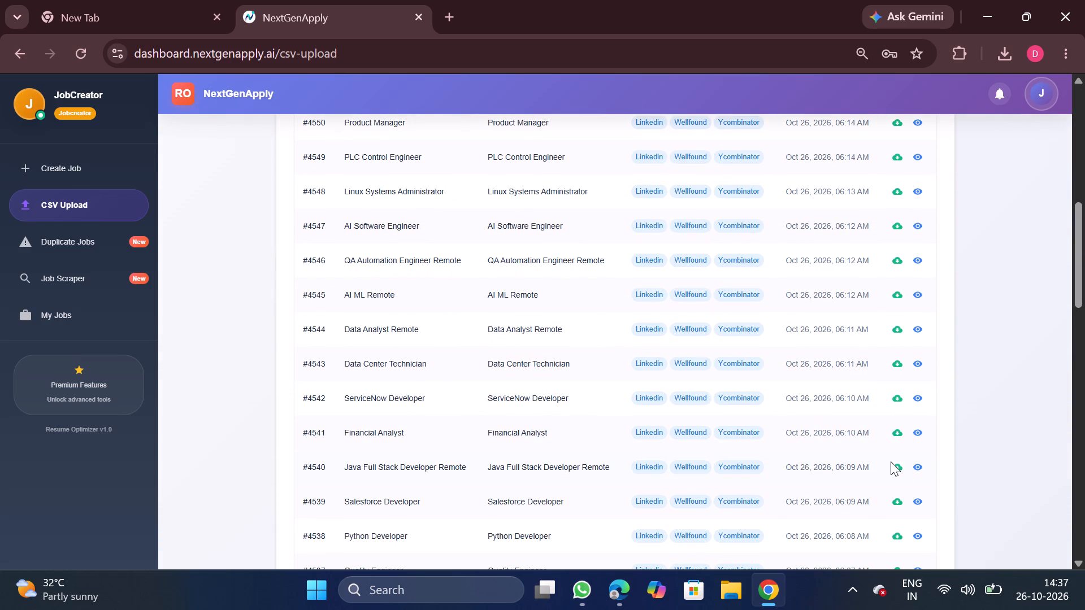
left_click(893, 499)
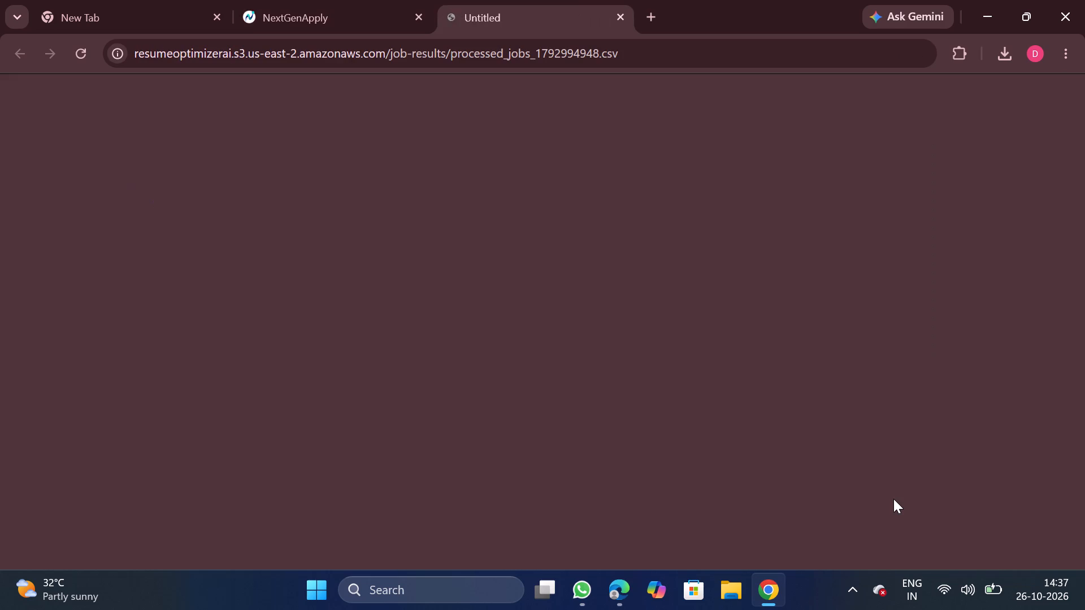
left_click(865, 94)
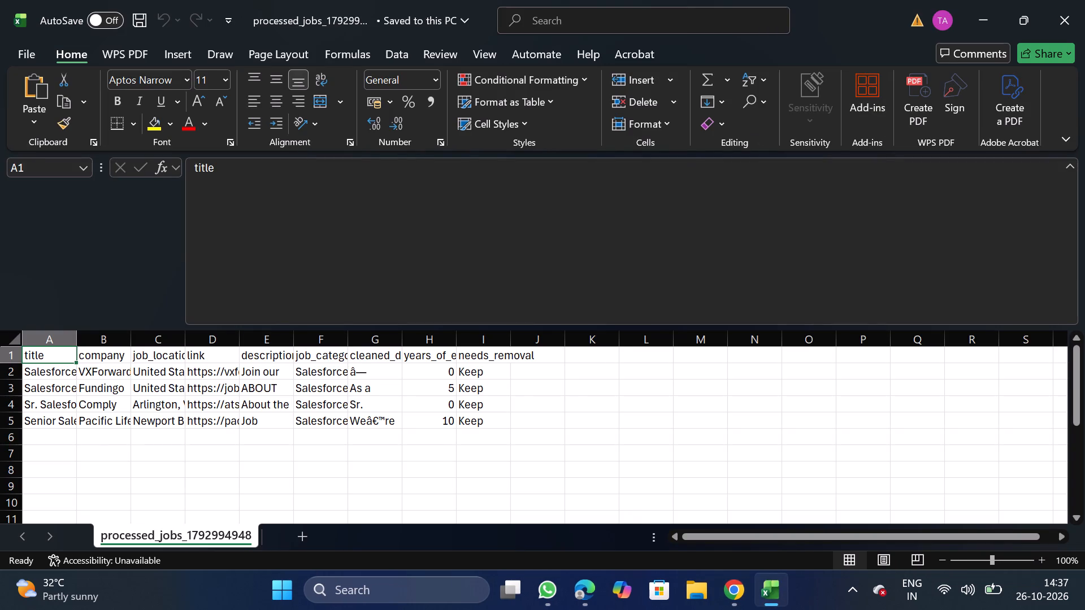
Remove duplicate rows from the Salesforce Developer sheet, comparing only the company column.
left_click(251, 369)
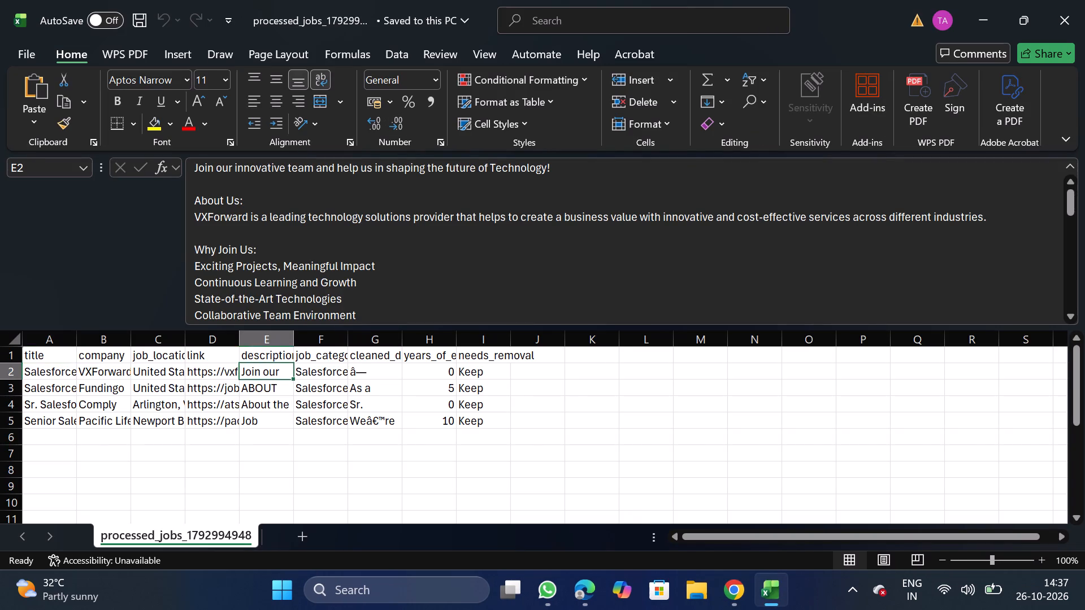
key("ctrl+a")
left_click(394, 51)
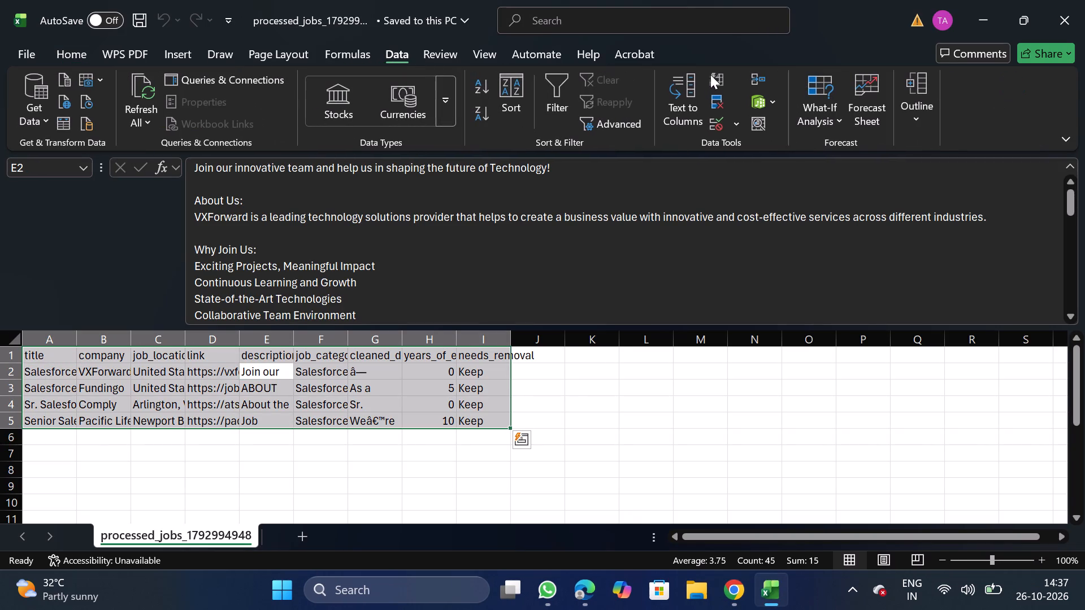
left_click(711, 98)
left_click(250, 252)
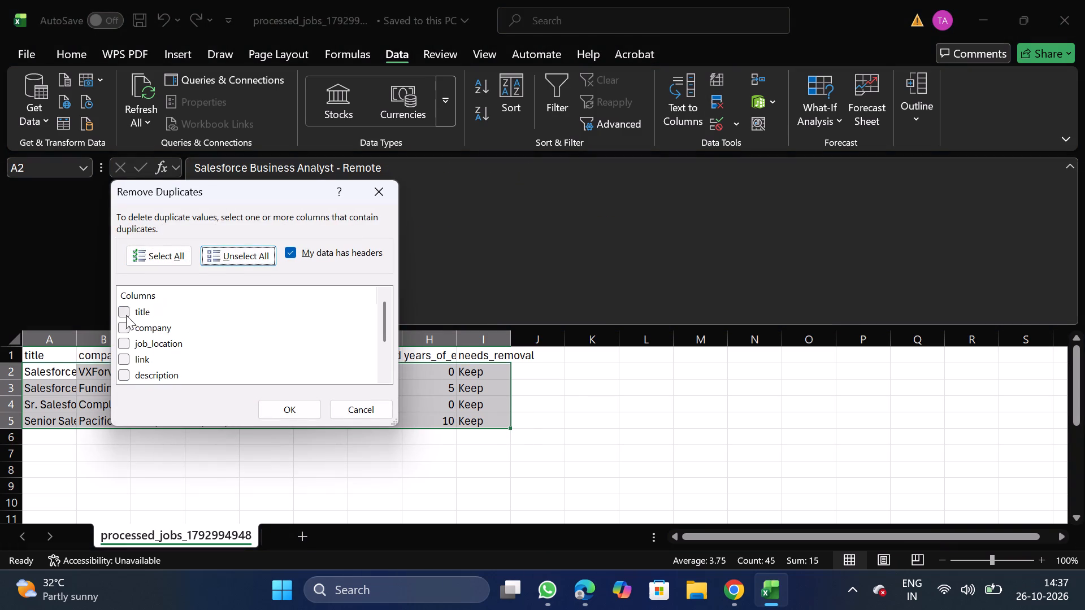
left_click(122, 329)
left_click(283, 405)
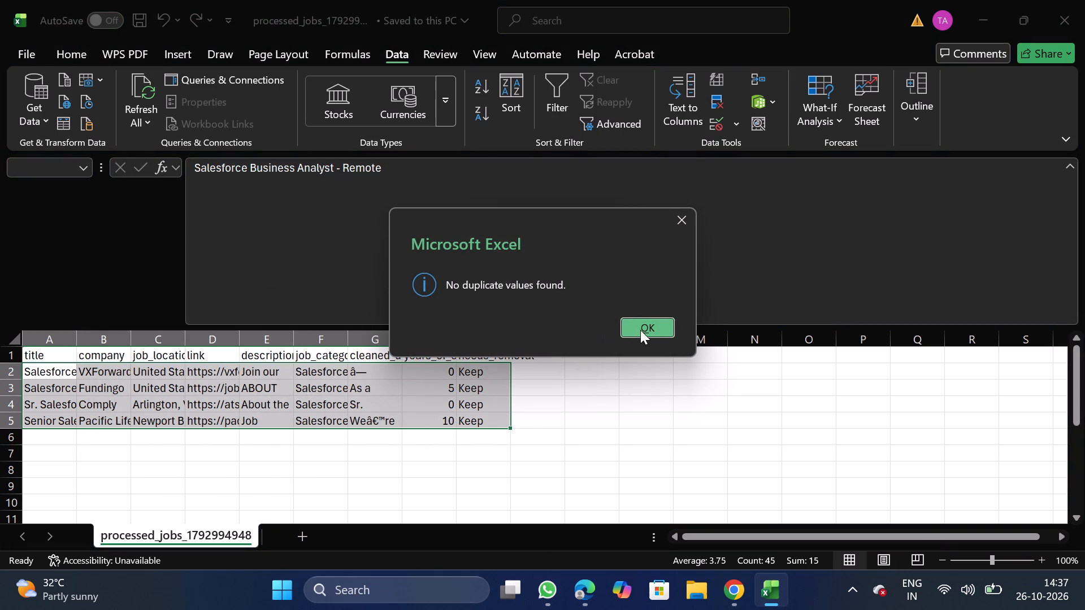
left_click(640, 330)
Delete the Pacific Life job row from the sheet.
left_click_drag(5, 421, 49, 422)
right_click(49, 422)
left_click(133, 283)
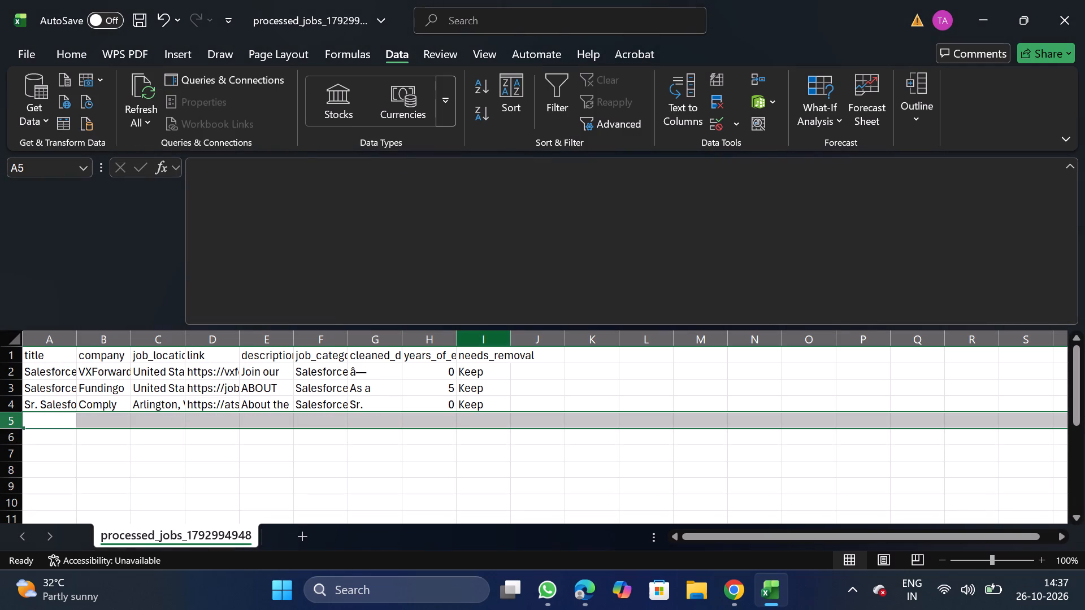
Delete the needs_removal column.
left_click(490, 341)
right_click(483, 382)
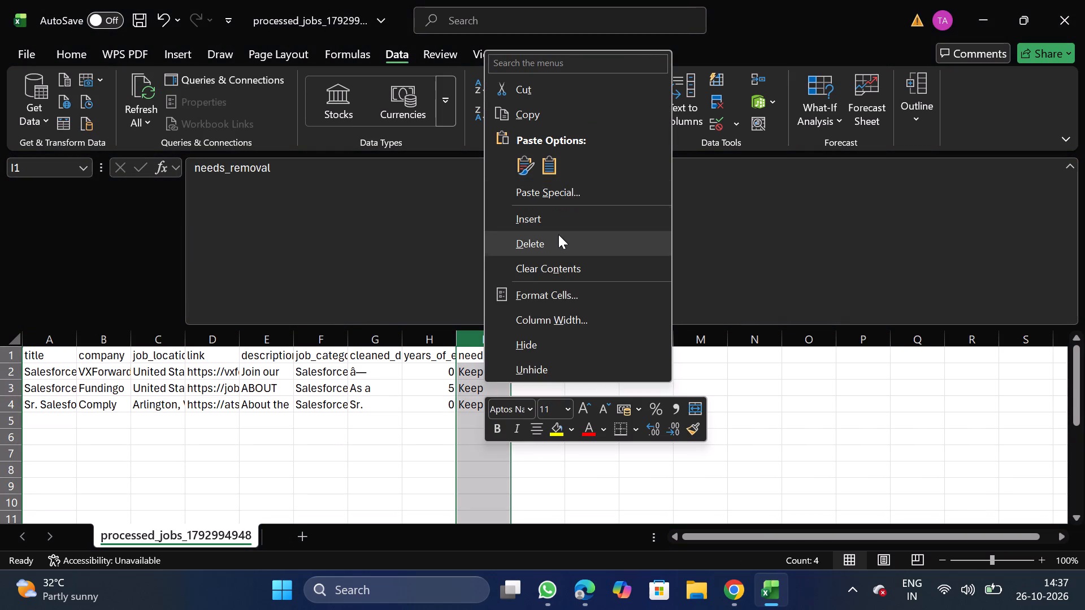
left_click(558, 236)
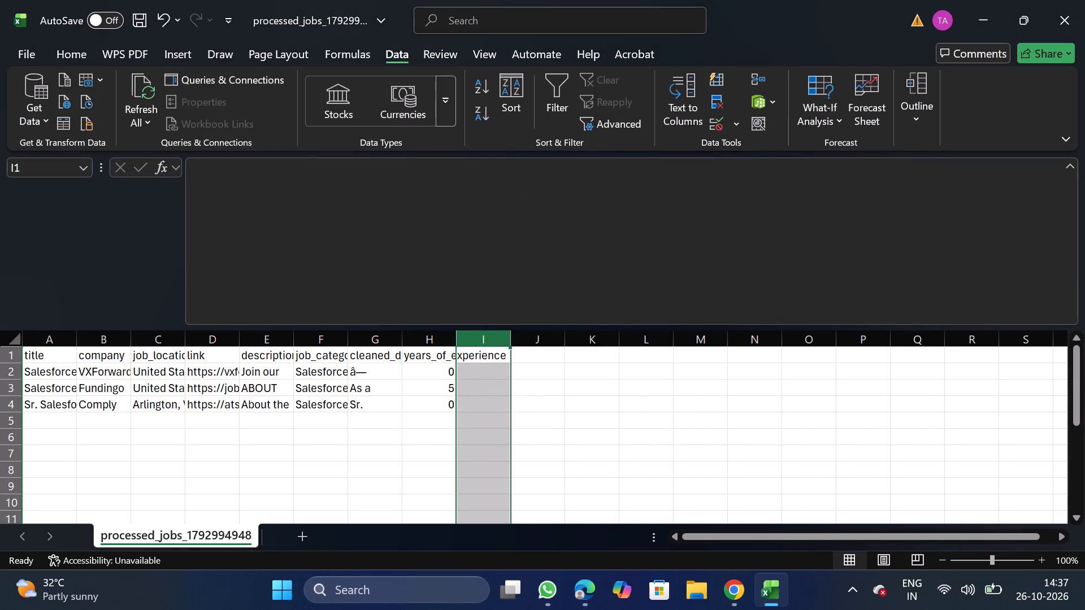
Move the job_category column in front of the title column as column A.
left_click(328, 341)
key("ctrl+x")
left_click(56, 341)
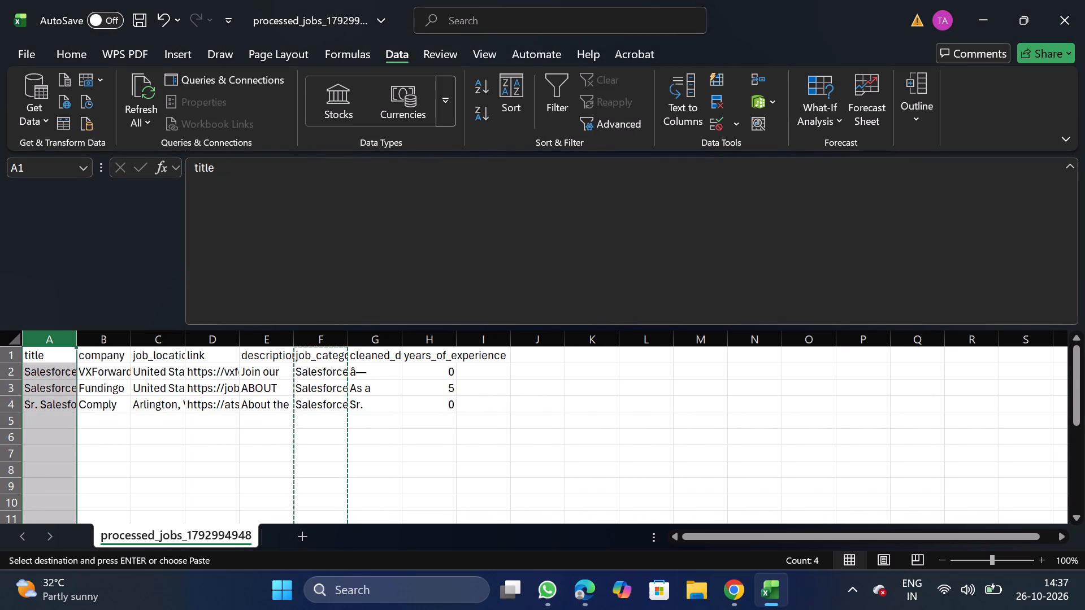
right_click(33, 414)
left_click(112, 250)
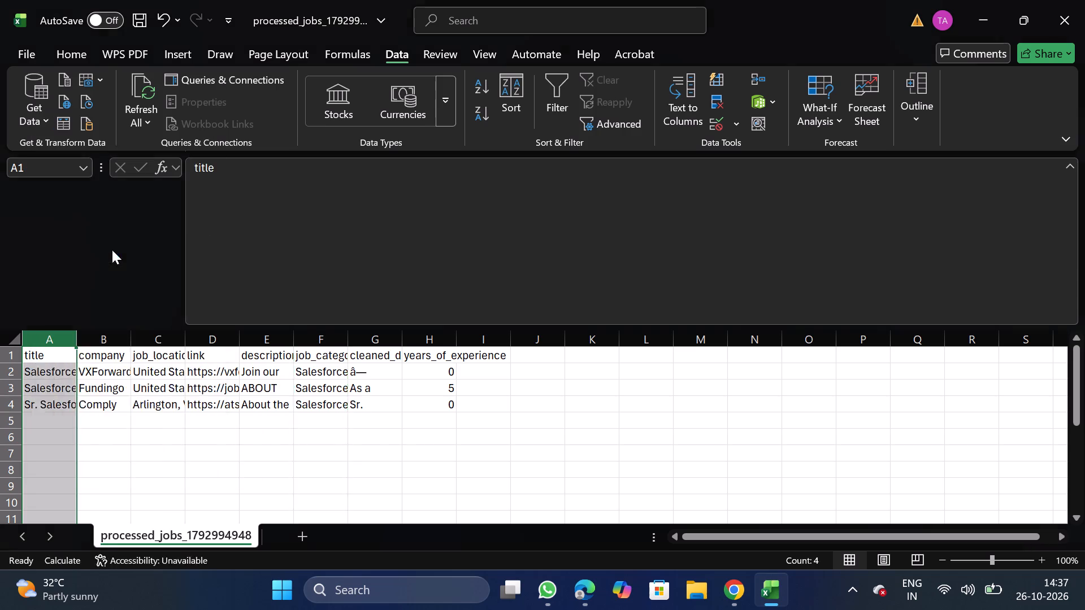
Turn off text wrapping for the description and cleaned_description columns.
left_click(319, 338)
key("shift+Right")
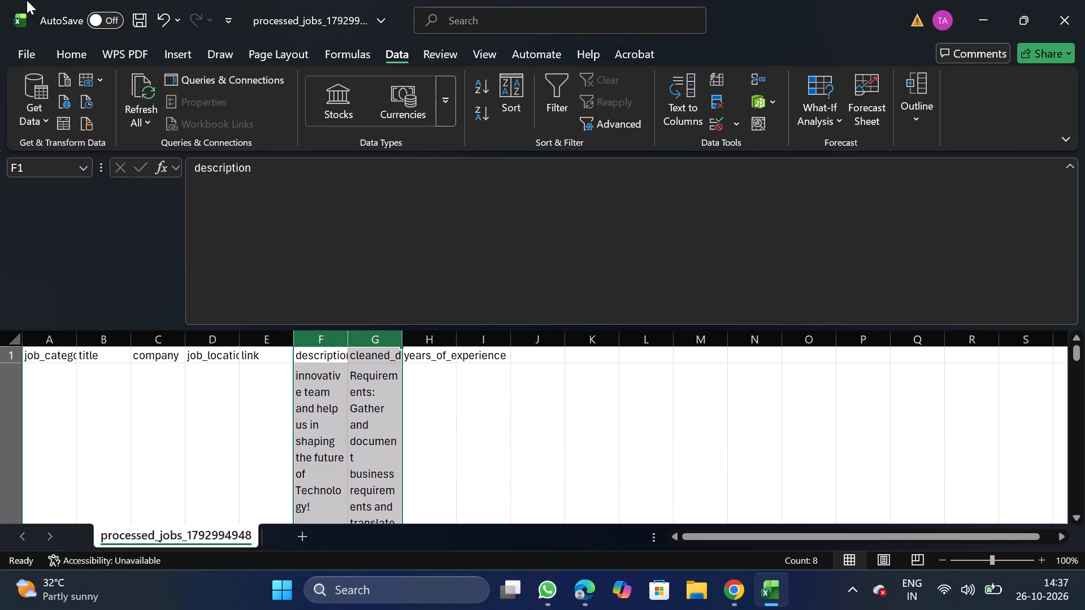
left_click(76, 51)
left_click(350, 139)
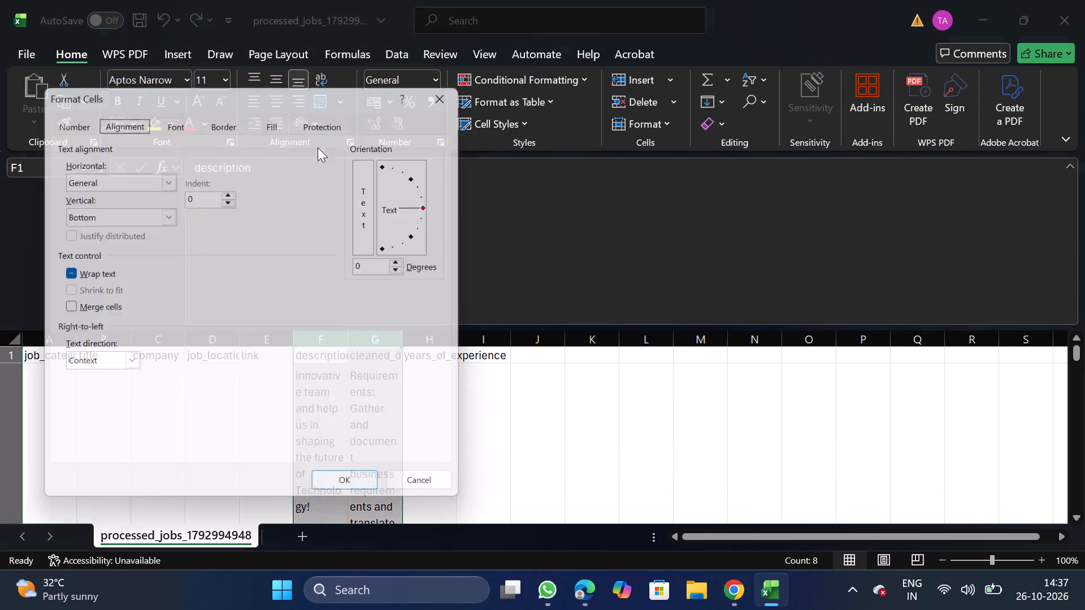
double_click(88, 273)
left_click(361, 494)
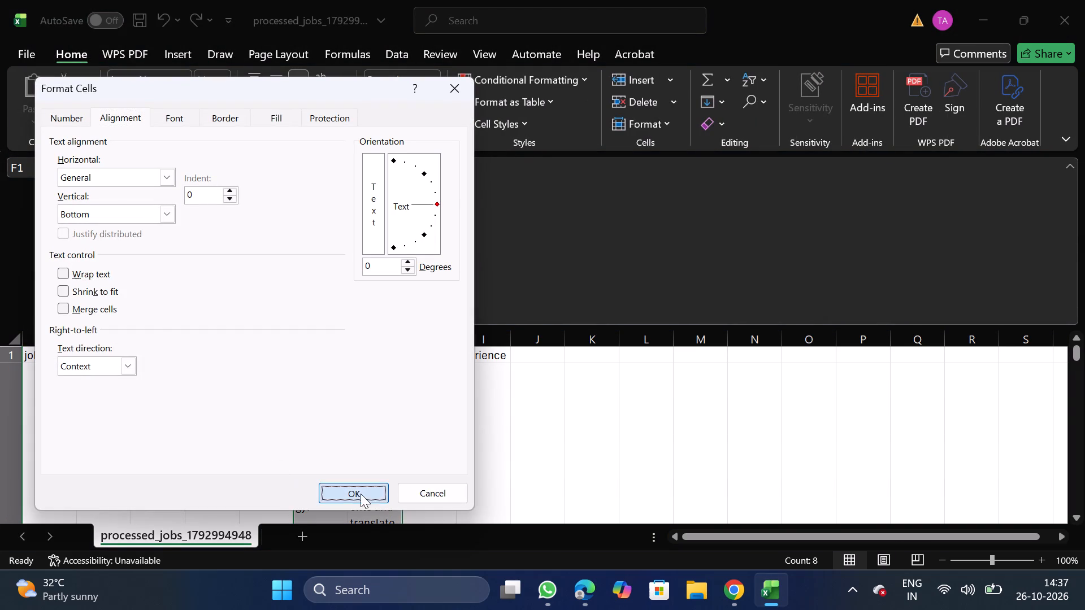
Move the link column to the end, after years_of_experience.
left_click(259, 335)
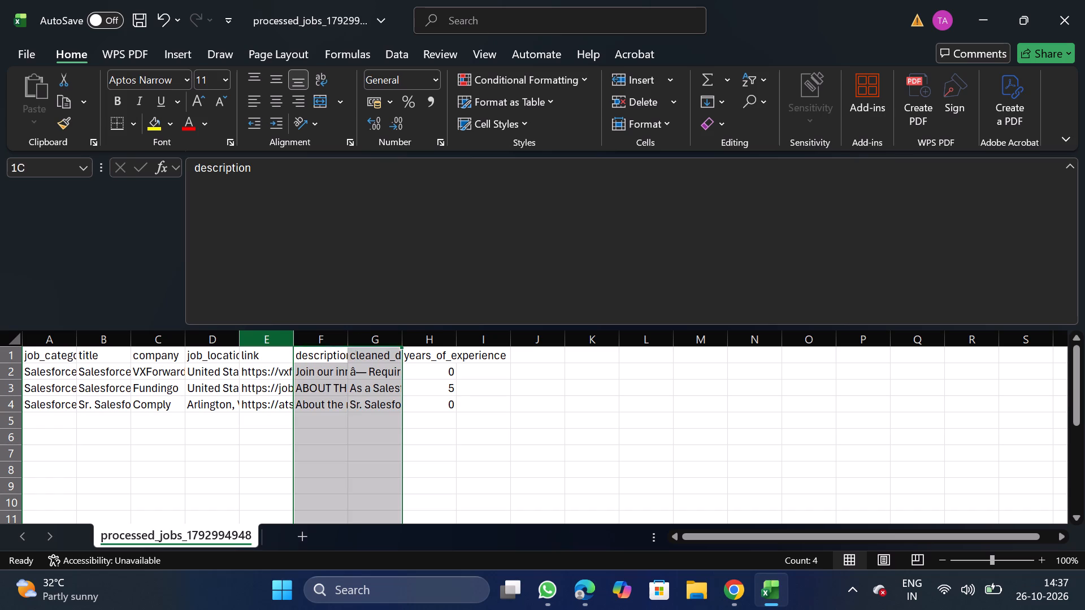
key("ctrl+x")
left_click_drag(493, 333, 489, 389)
right_click(489, 389)
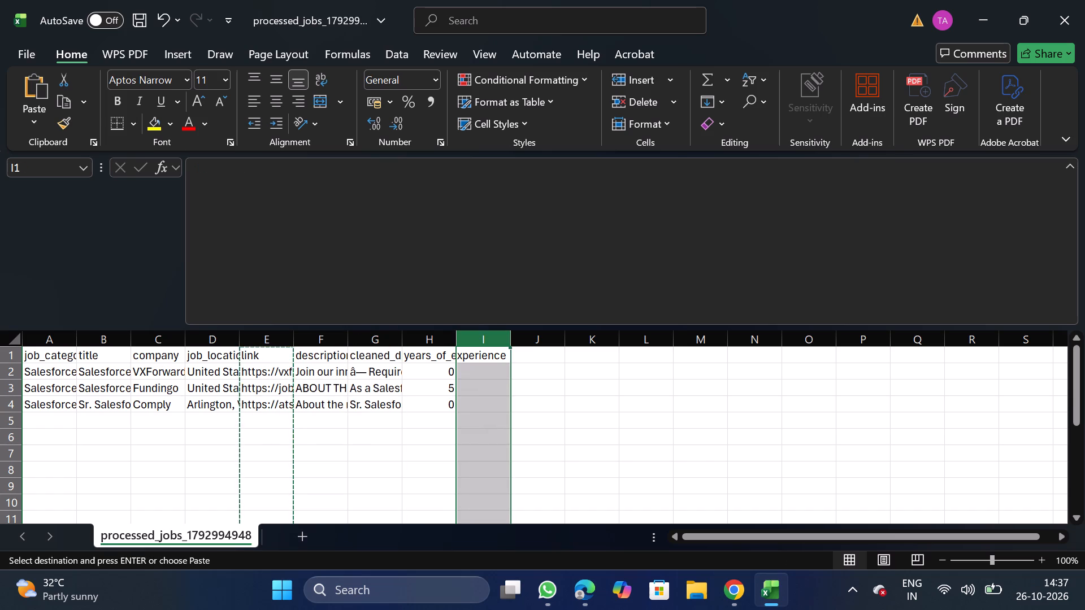
left_click(581, 226)
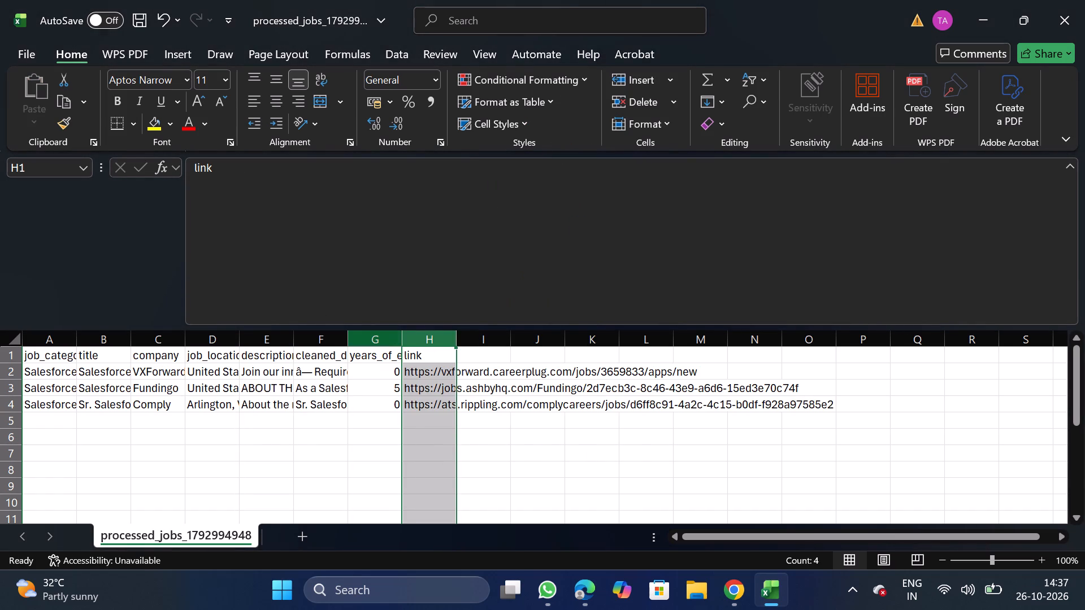
Move the years_of_experience column in front of the description column.
left_click(375, 339)
key("ctrl+x")
left_click_drag(263, 337, 258, 395)
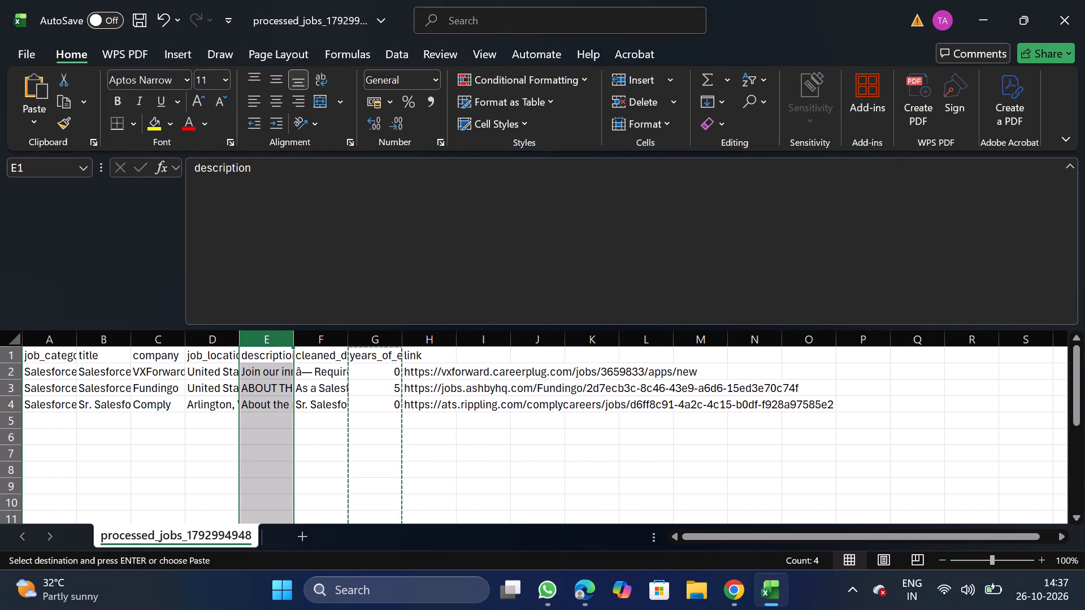
right_click(258, 395)
left_click(334, 233)
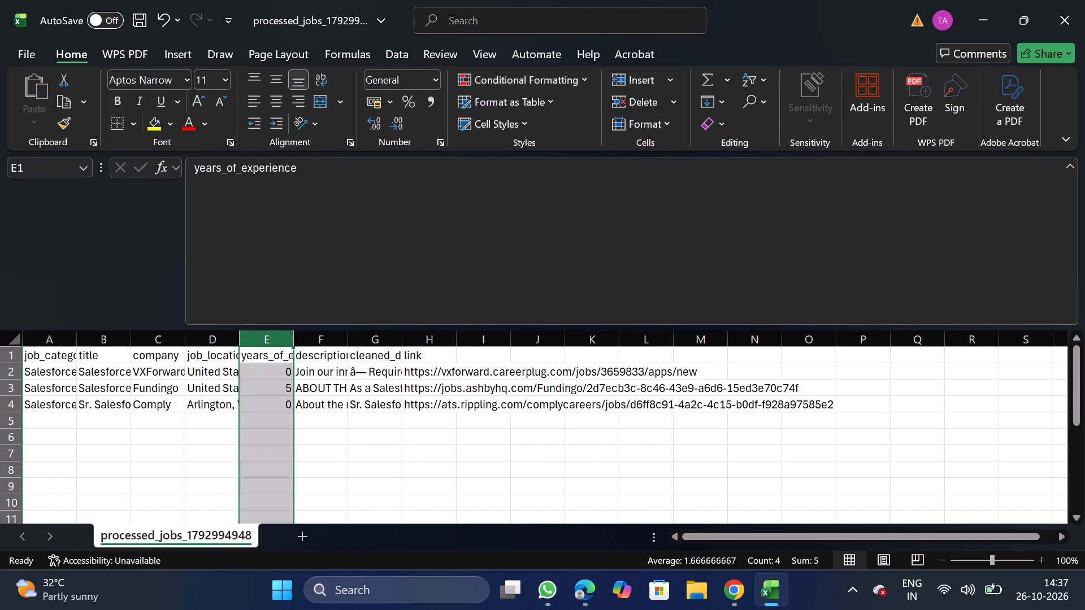
Rename the cleaned_description header in G1 as description, reusing the header text copied from F1.
left_click(307, 361)
left_click_drag(188, 169, 277, 173)
key("ctrl+c")
left_click(389, 363)
left_click(457, 291)
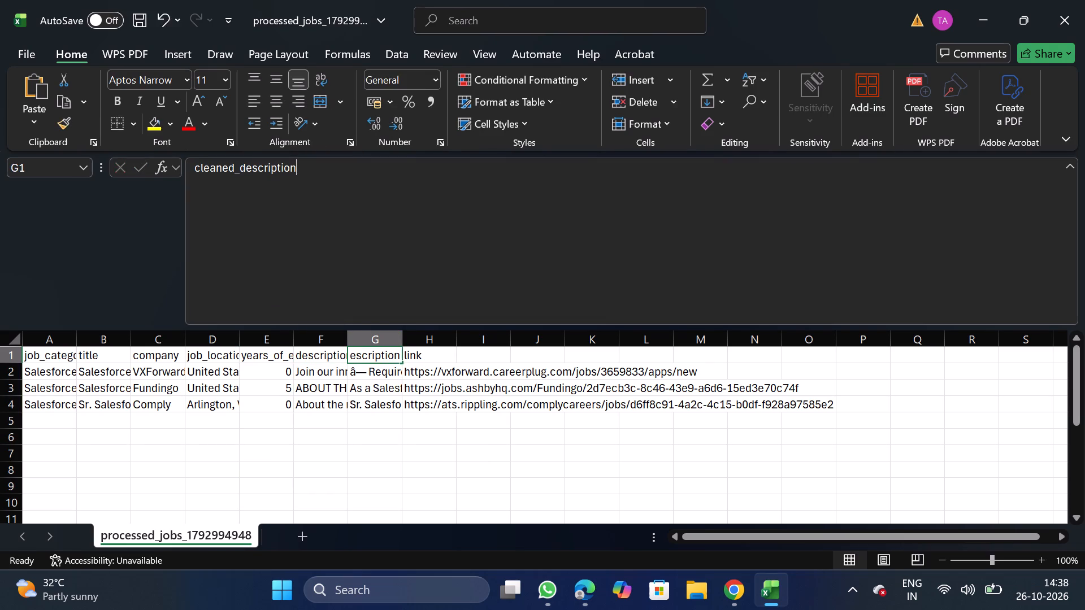
key("BackSpace")
key("BackSpace")
key("BackSpace")
key("BackSpace")
key("BackSpace")
key("BackSpace")
key("BackSpace")
key("BackSpace")
key("BackSpace")
key("BackSpace")
key("BackSpace")
key("BackSpace")
key("BackSpace")
key("BackSpace")
key("BackSpace")
key("BackSpace")
key("BackSpace")
key("BackSpace")
key("BackSpace")
key("BackSpace")
key("ctrl+v")
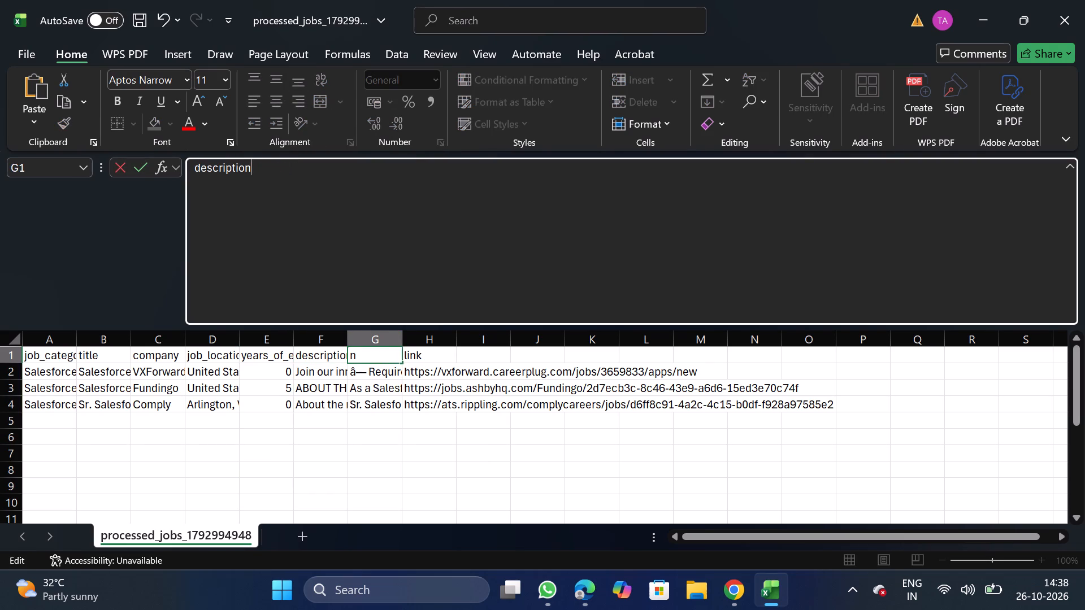
Rename the description header in F1 as original_description, copying the name from NextGenApply's bulk upload CSV format requirements.
left_click(317, 357)
left_click(428, 254)
key("BackSpace")
key("BackSpace")
key("BackSpace")
key("BackSpace")
key("BackSpace")
key("BackSpace")
key("BackSpace")
key("BackSpace")
key("BackSpace")
key("BackSpace")
key("BackSpace")
key("BackSpace")
key("BackSpace")
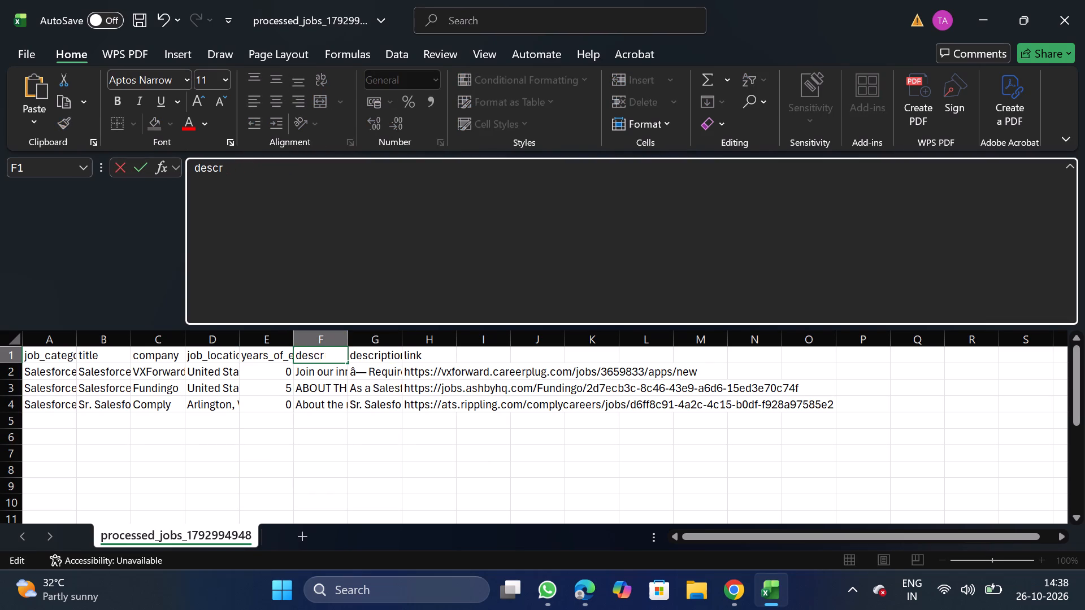
left_click(732, 596)
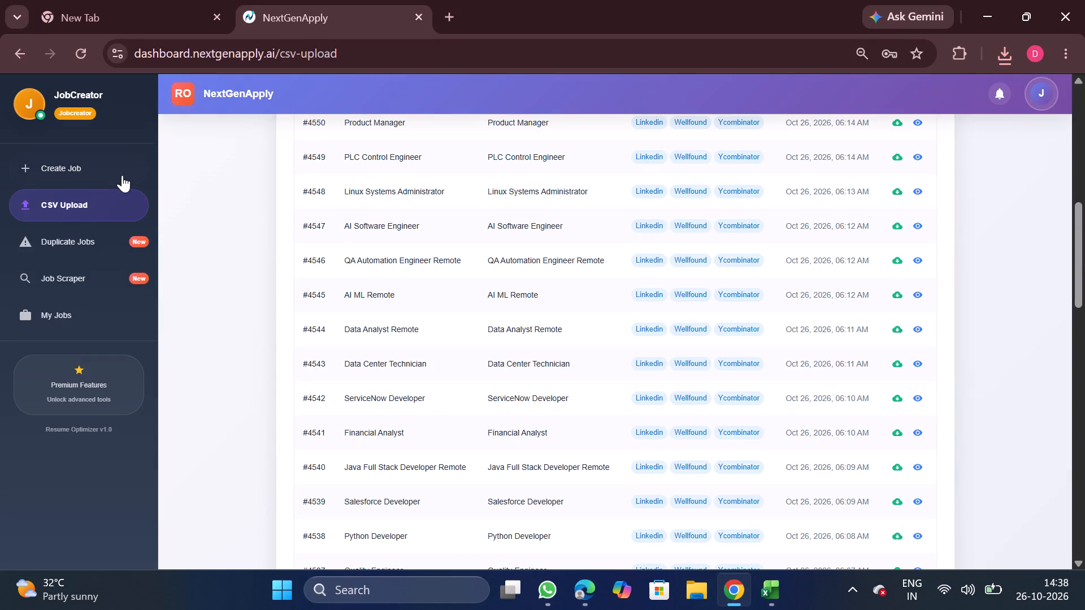
left_click(119, 174)
left_click(540, 154)
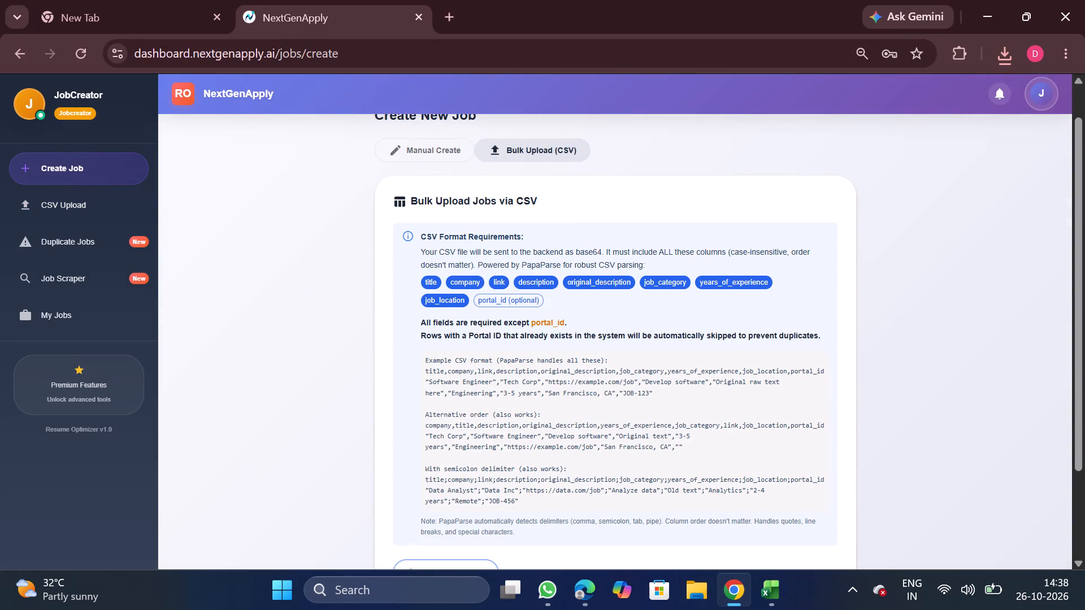
double_click(610, 280)
key("ctrl+c")
left_click(770, 589)
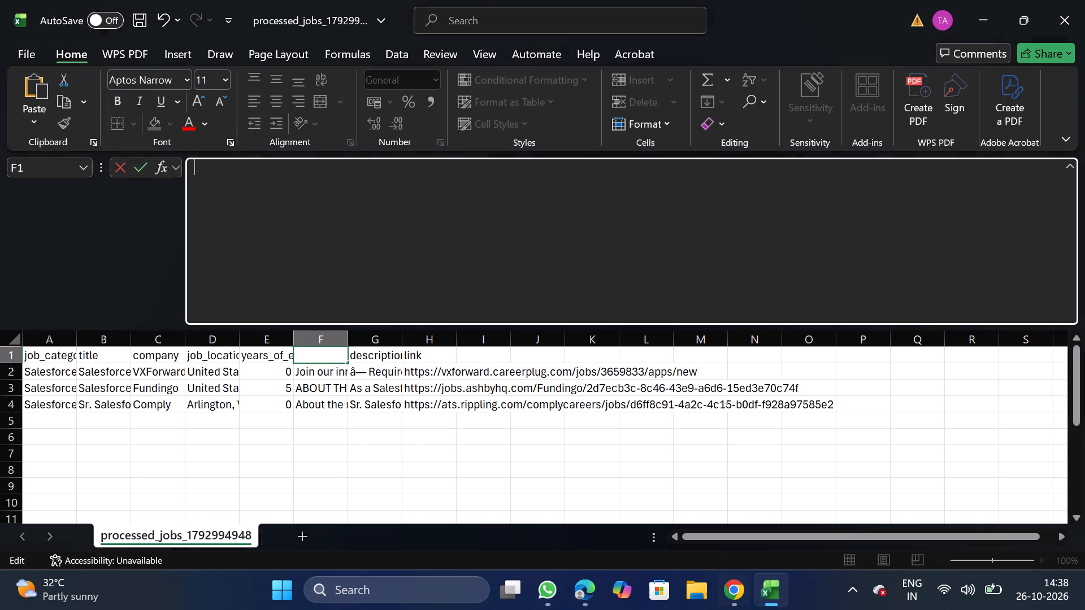
key("ctrl+v")
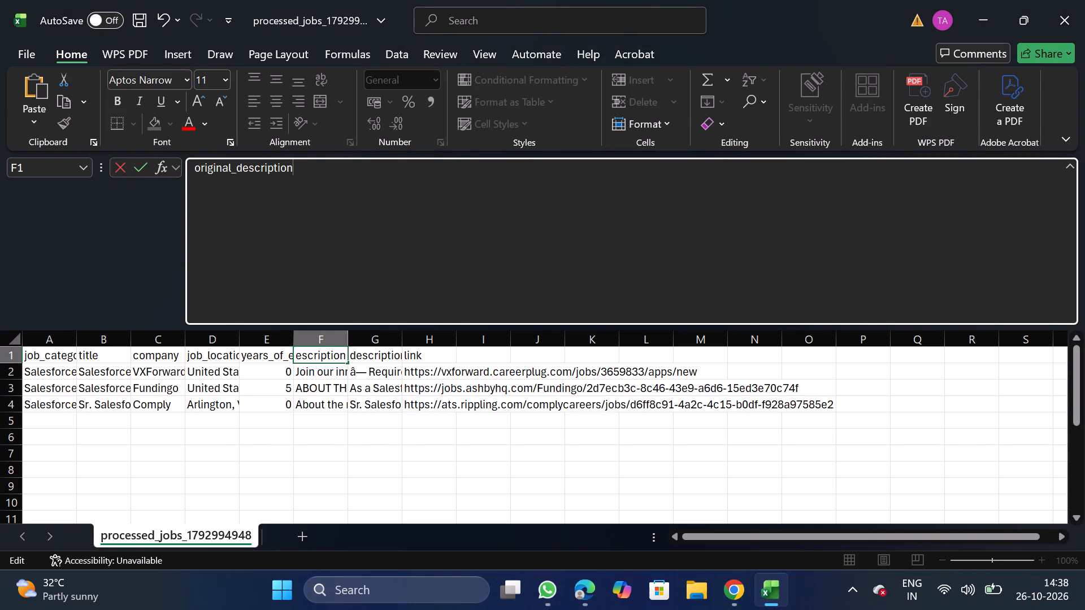
left_click(101, 372)
left_click(102, 390)
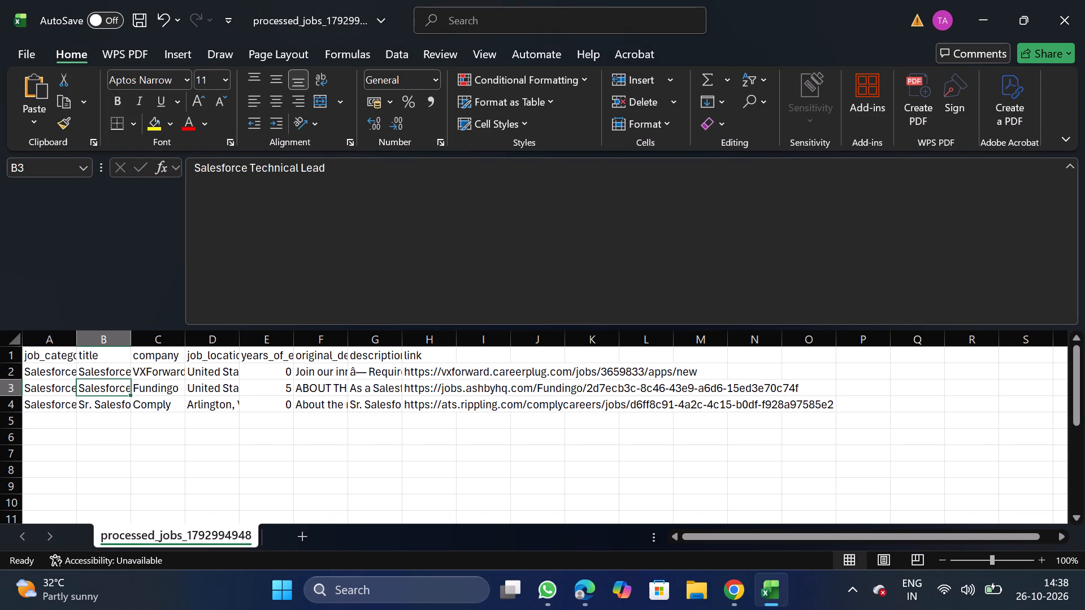
left_click(99, 404)
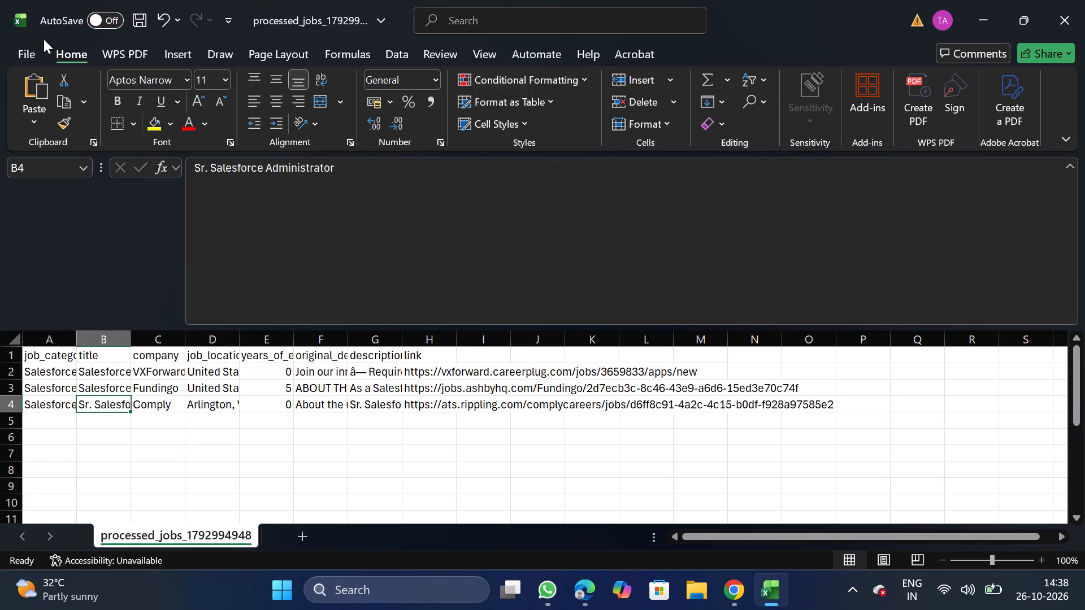
Save the workbook as the CSV file Salesforce_10_26 in the Daily Scraping jobs folder under Documents.
left_click(23, 45)
double_click(65, 272)
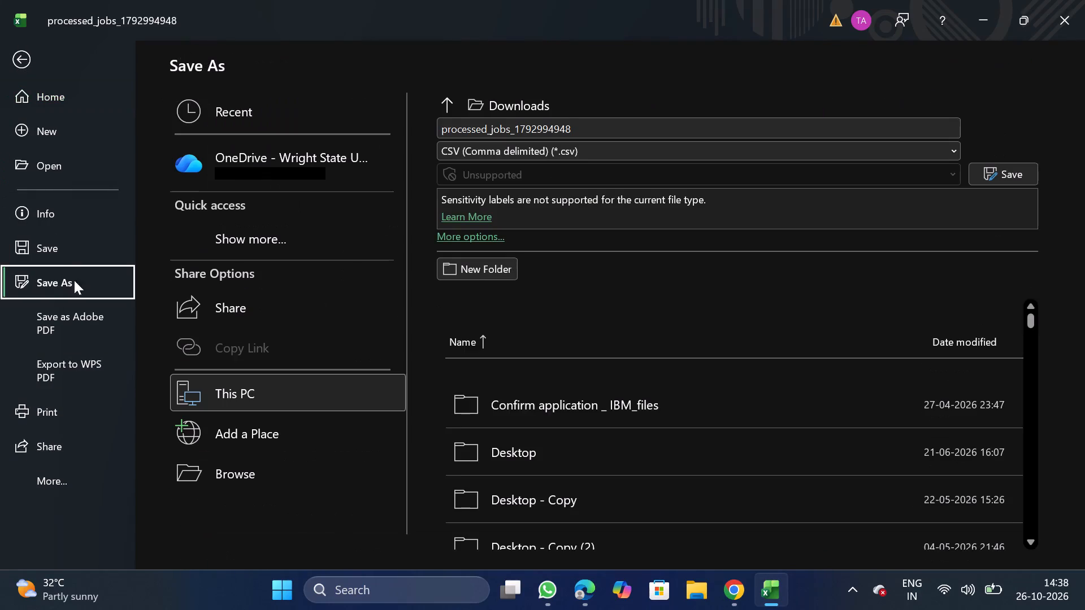
triple_click(234, 474)
triple_click(234, 474)
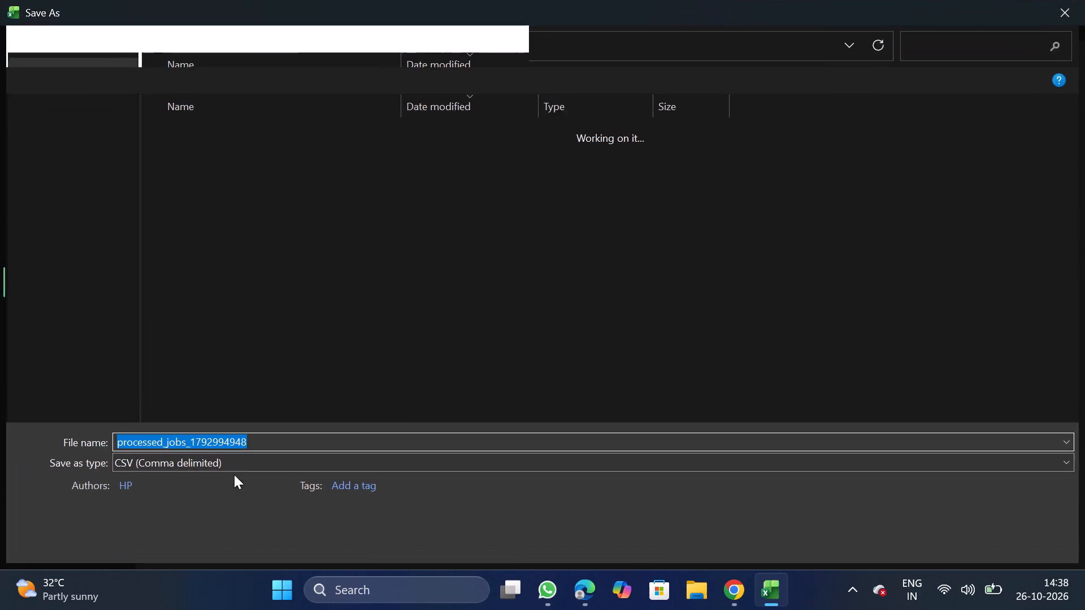
double_click(79, 158)
double_click(220, 190)
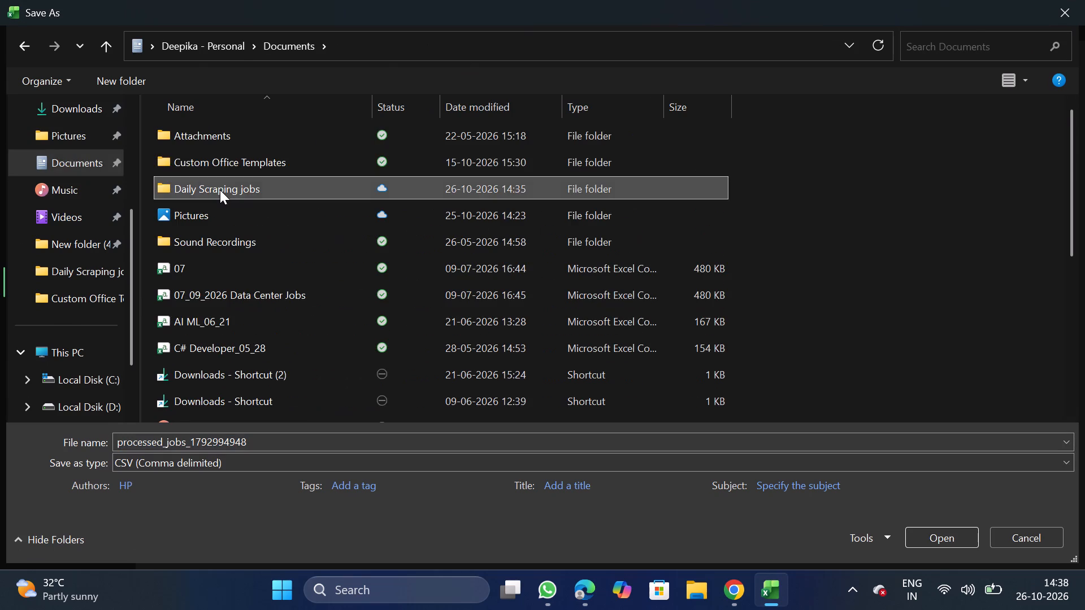
left_click(303, 444)
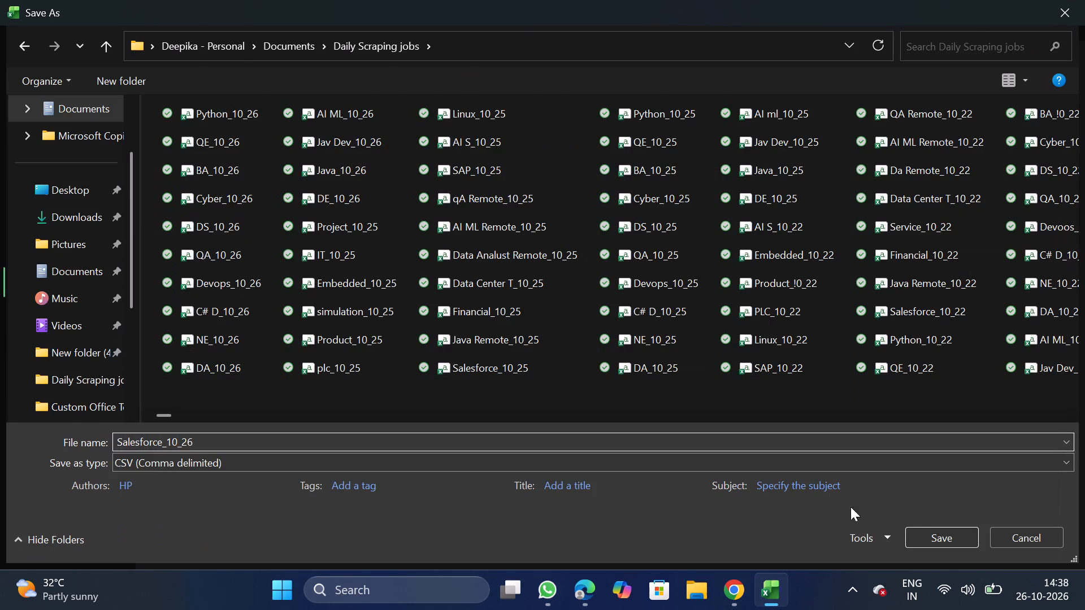
left_click(930, 537)
Switch to NextGenApply and bulk upload Salesforce_10_26.csv from the Daily Scraping jobs folder.
left_click(747, 589)
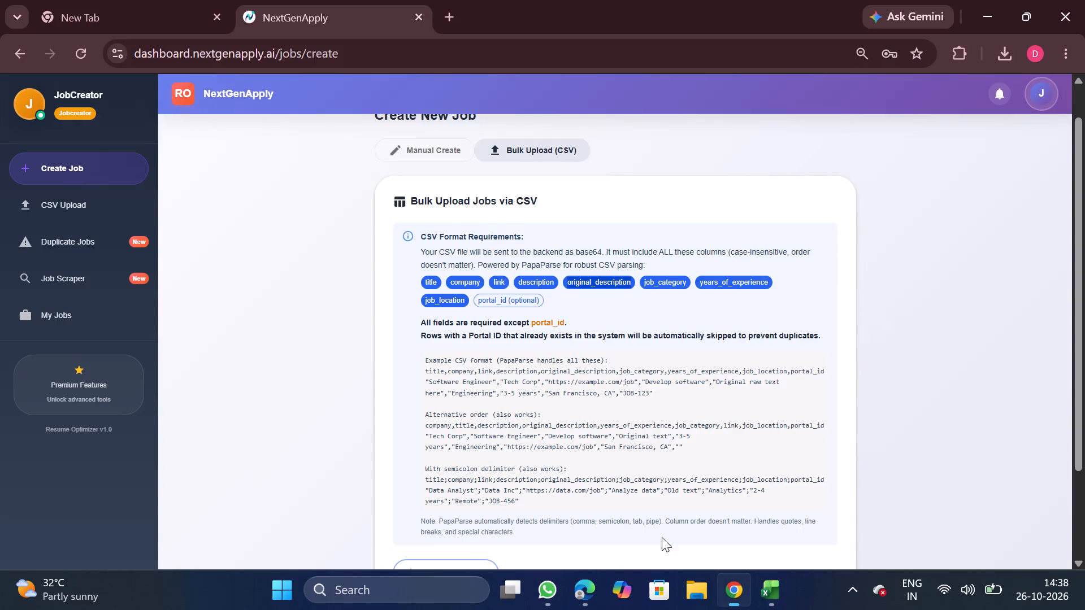
scroll(539, 453, "down", 1)
left_click(450, 456)
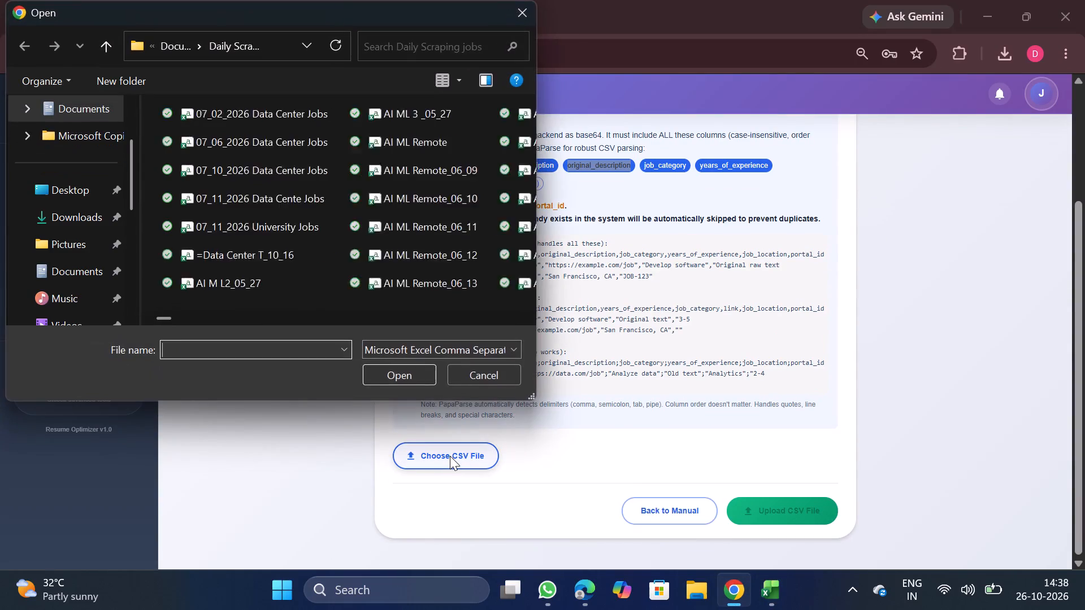
double_click(253, 99)
double_click(255, 108)
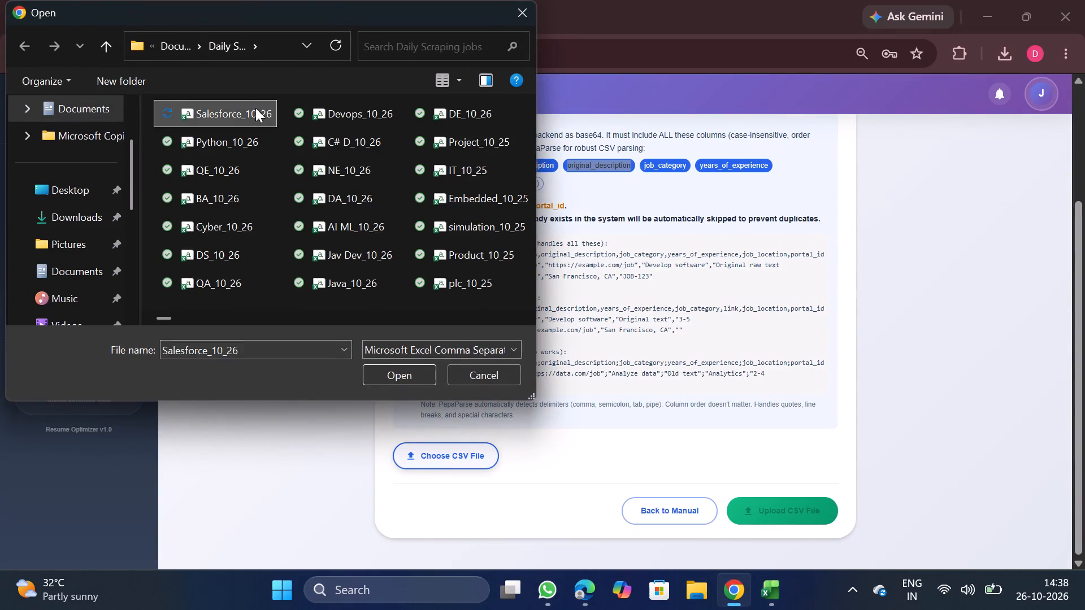
scroll(590, 324, "down", 4)
scroll(715, 370, "down", 2)
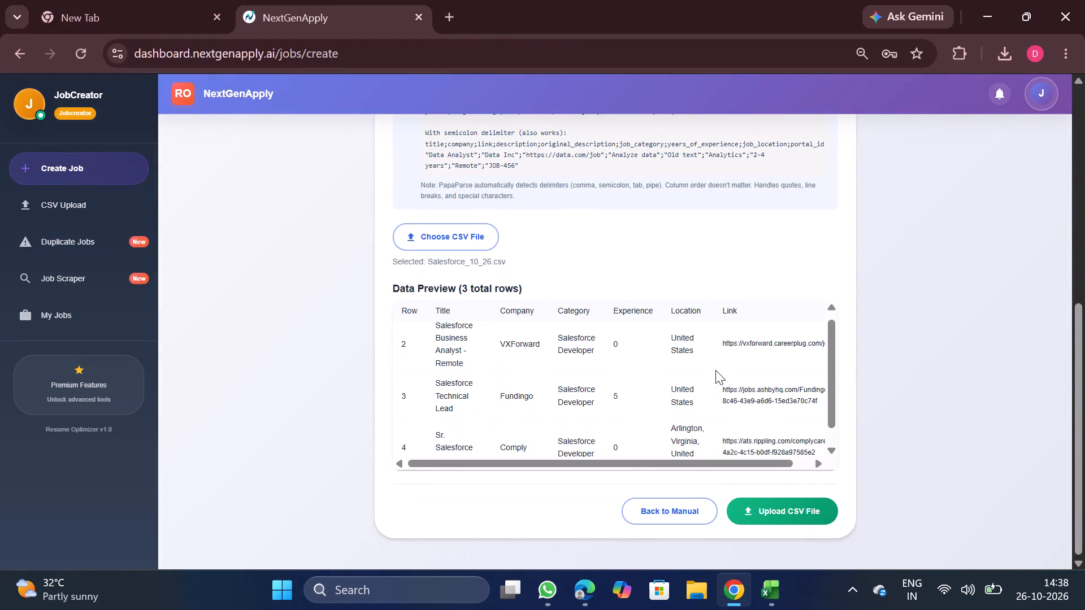
scroll(715, 370, "down", 1)
left_click(773, 522)
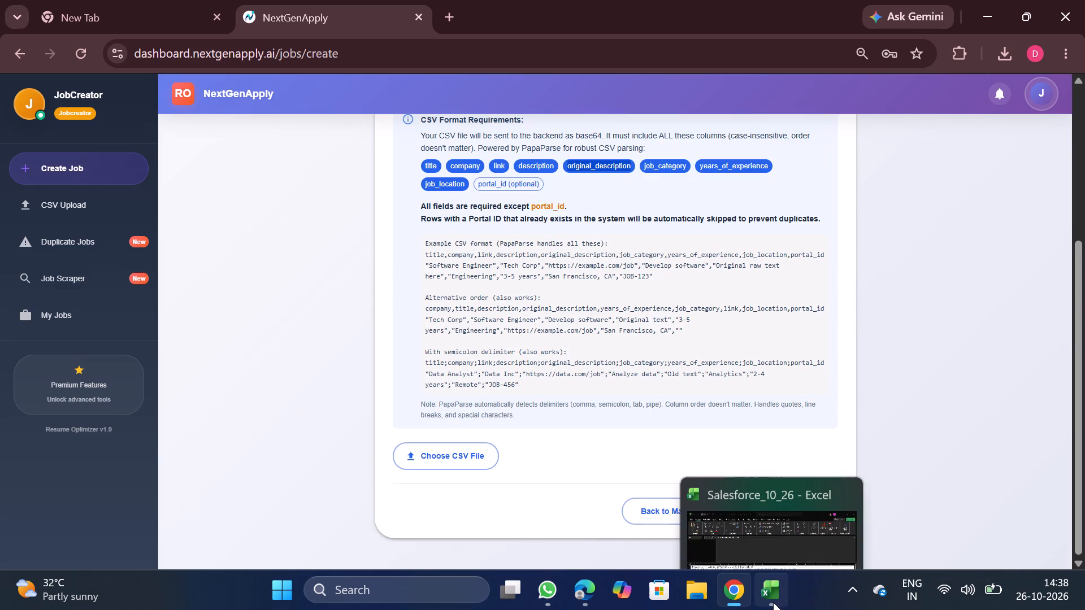
Close the Salesforce_10_26 workbook.
left_click(840, 451)
Download the processed CSV for Java Full Stack Developer Remote (#4540) from the CSV Upload History and open it in Excel.
scroll(663, 352, "up", 5)
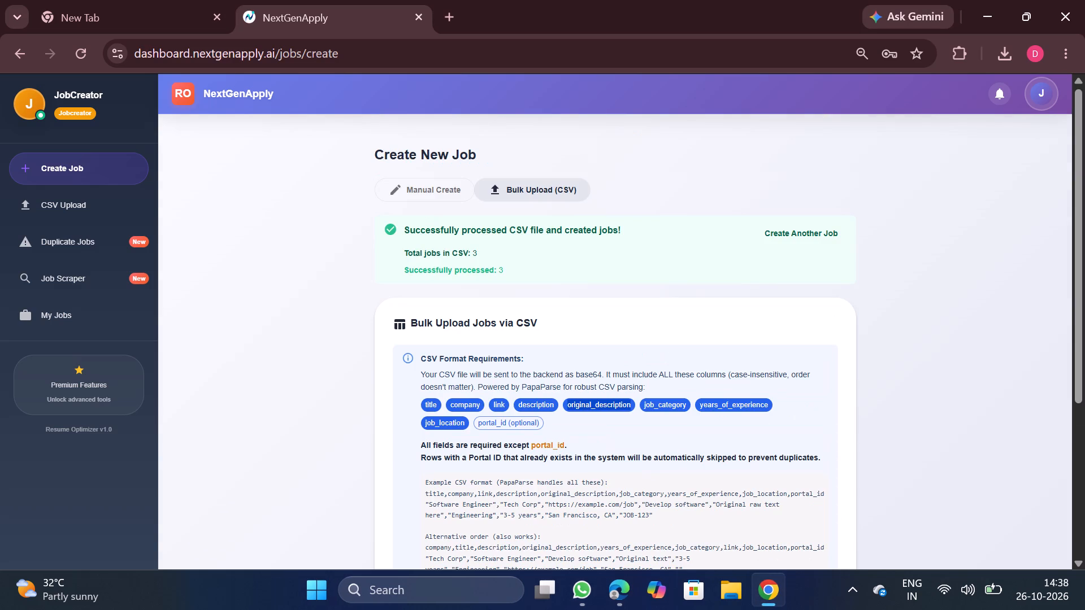
left_click(82, 199)
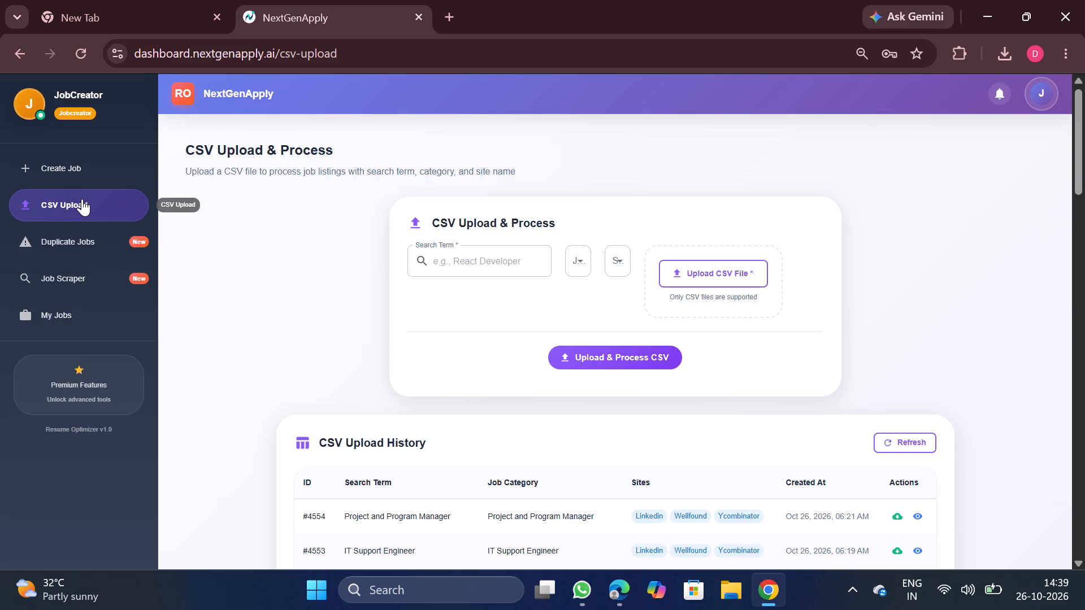
scroll(212, 185, "down", 1)
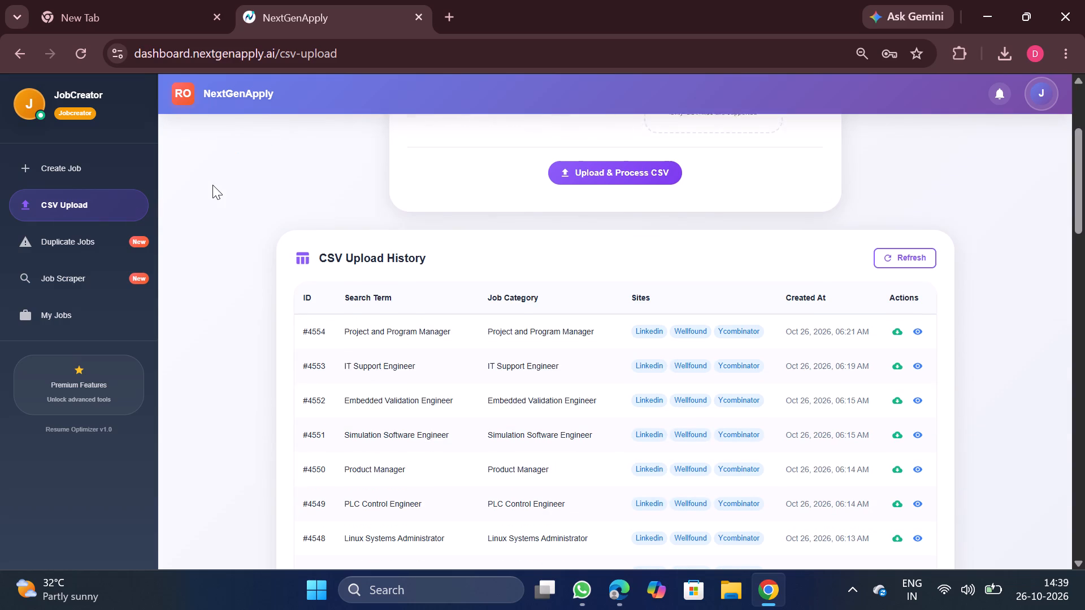
scroll(212, 185, "down", 1)
scroll(290, 188, "right", 1)
scroll(425, 296, "down", 1)
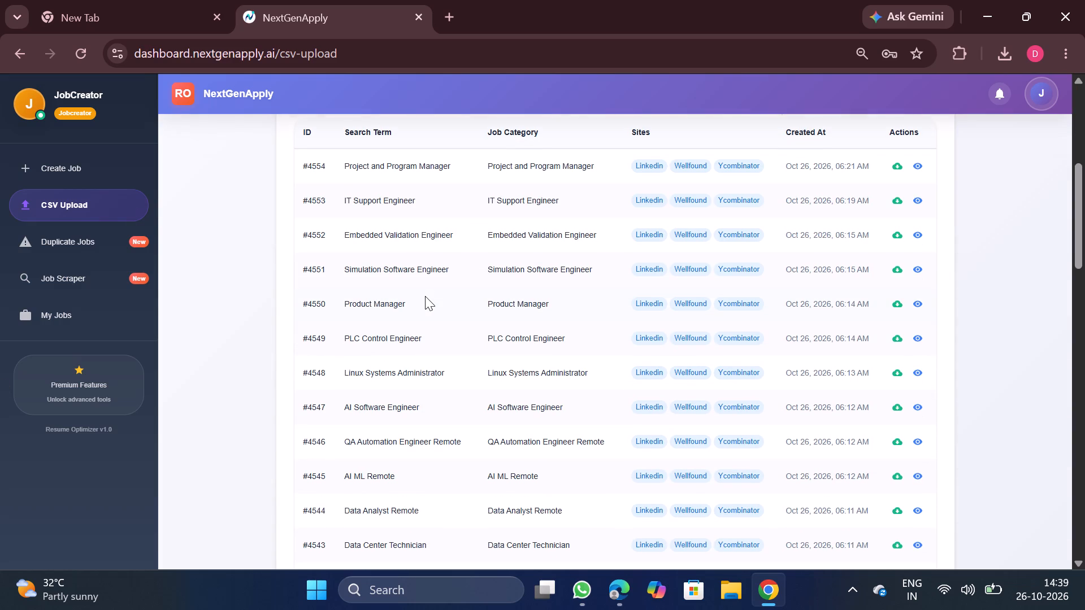
scroll(504, 416, "down", 1)
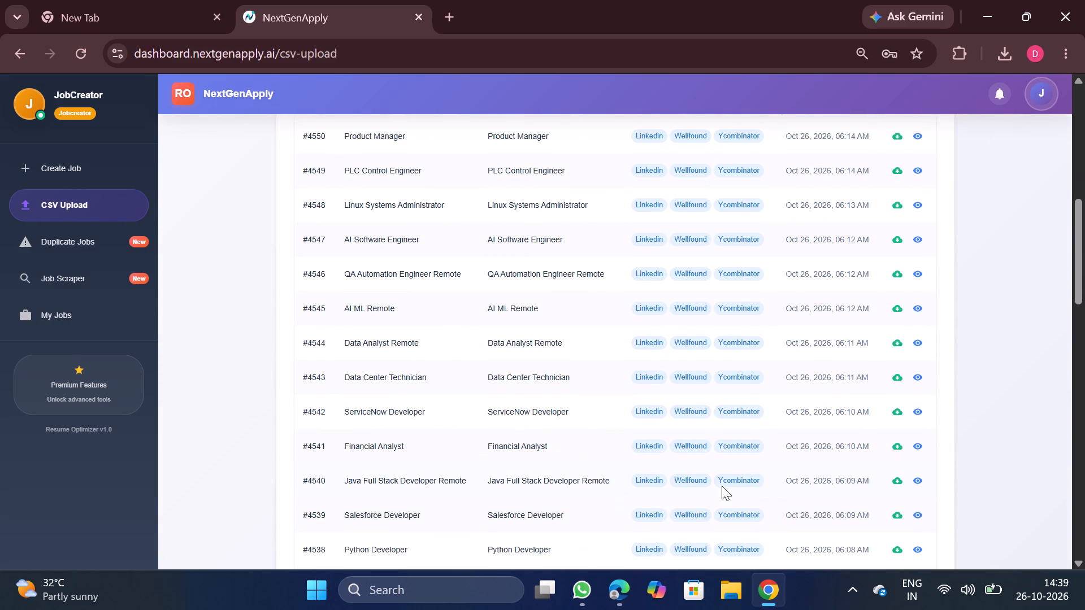
left_click(900, 480)
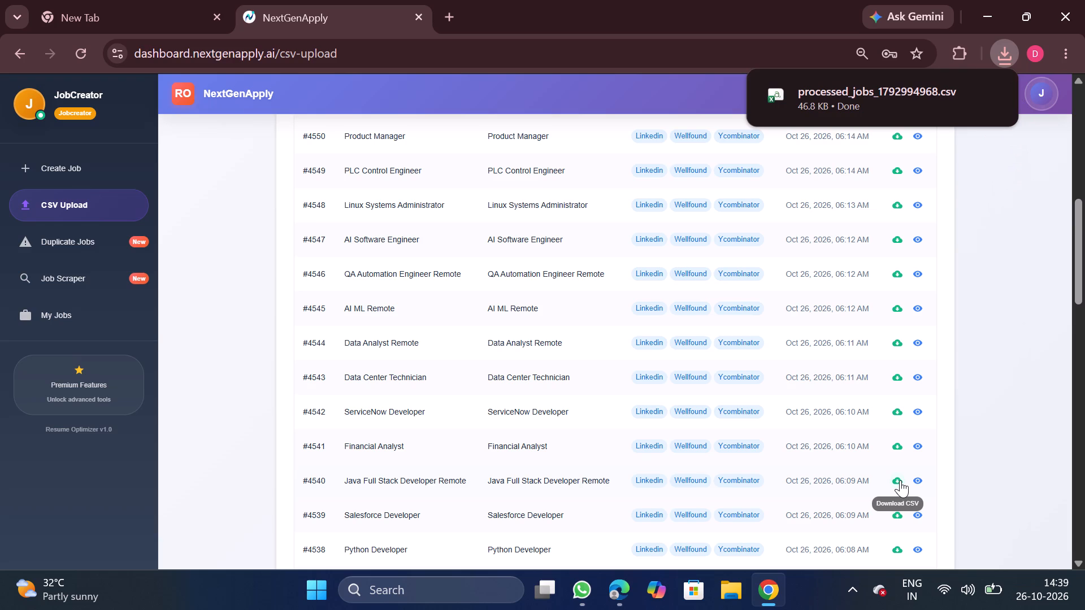
left_click(854, 90)
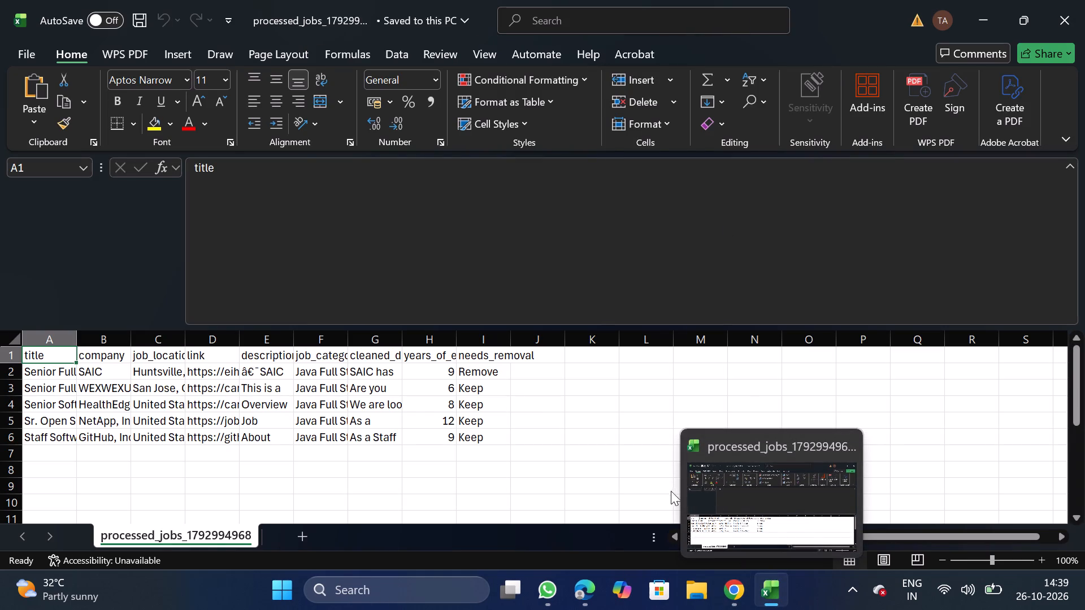
Delete the SAIC job row marked Remove in the needs_removal column.
left_click(52, 383)
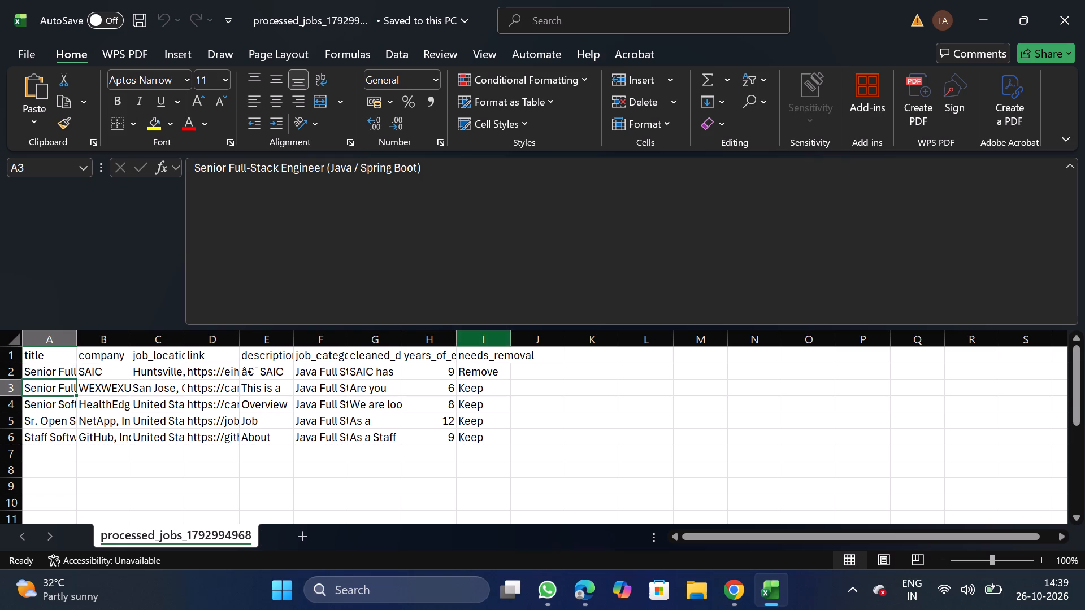
left_click(483, 376)
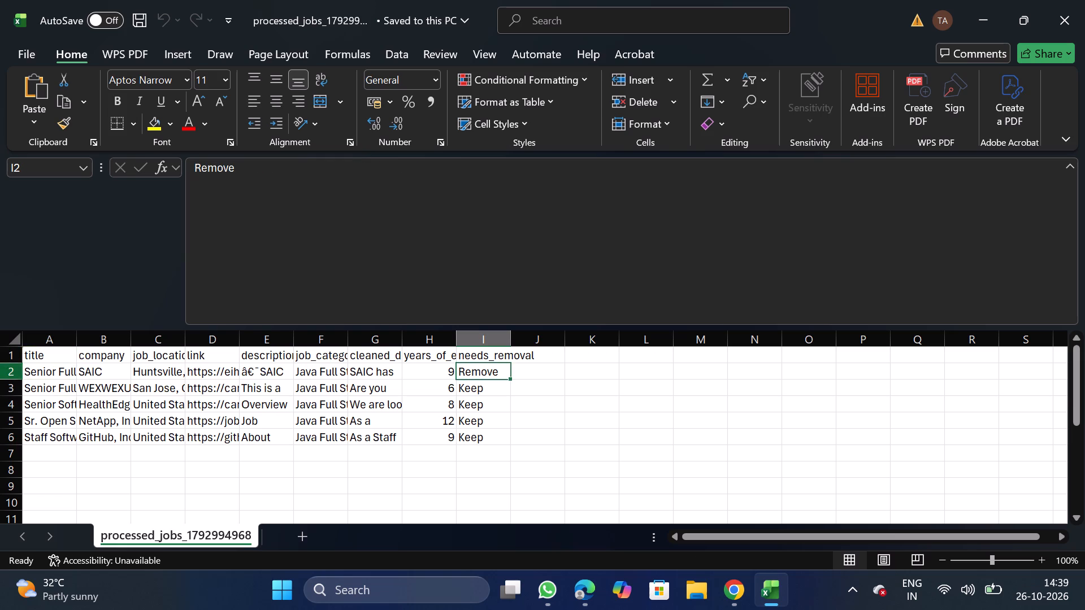
left_click_drag(6, 371, 33, 373)
right_click(33, 373)
left_click(107, 241)
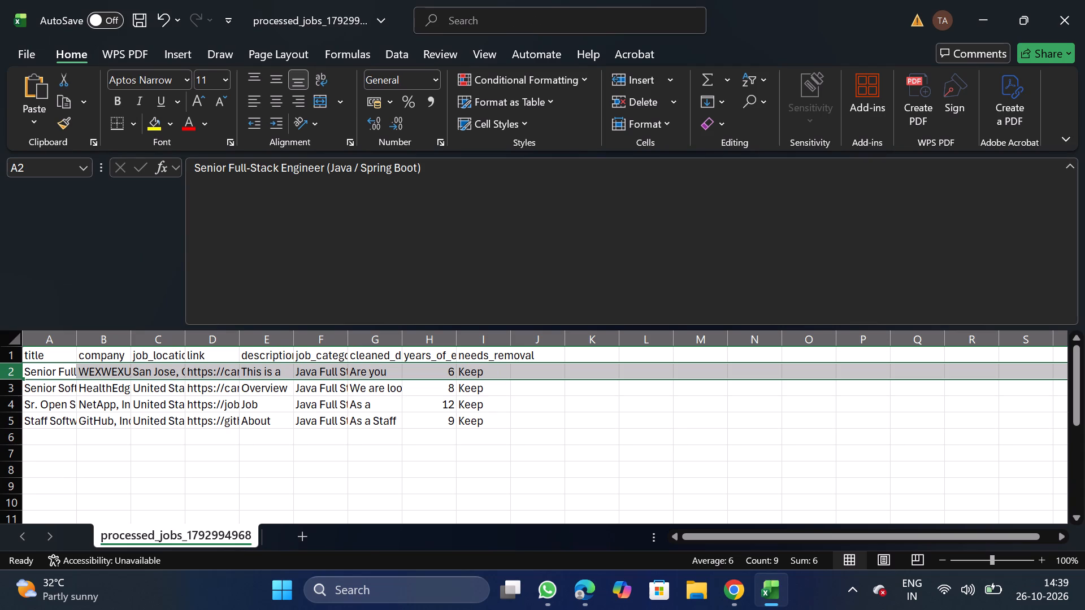
Delete rows 3 to 5, the HealthEdge, NetApp and GitHub jobs.
left_click(6, 386)
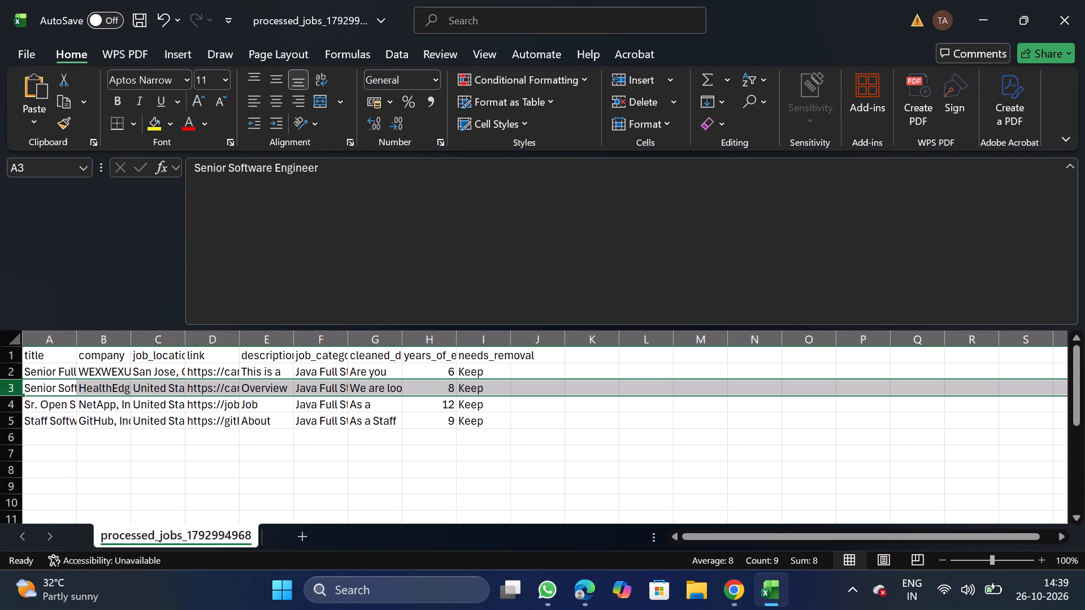
key("shift+Down")
key("shift+Down")
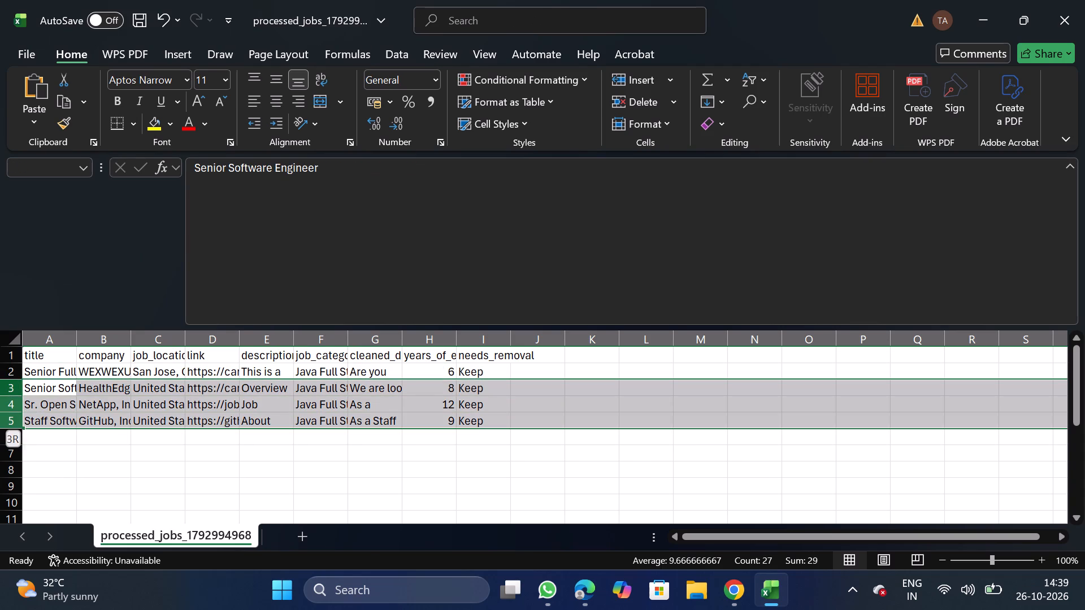
right_click(147, 414)
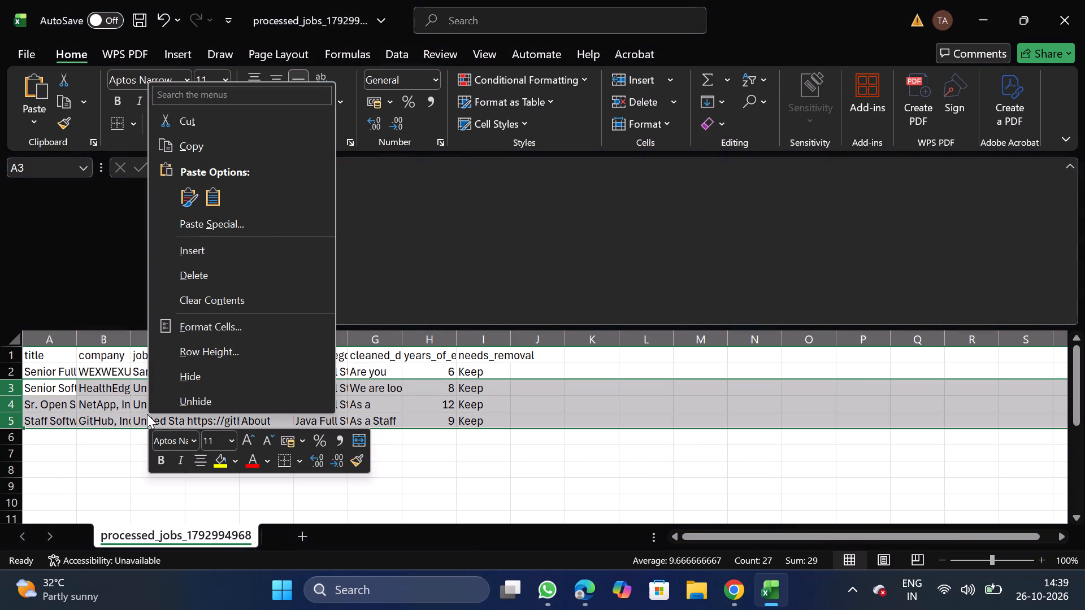
left_click(203, 273)
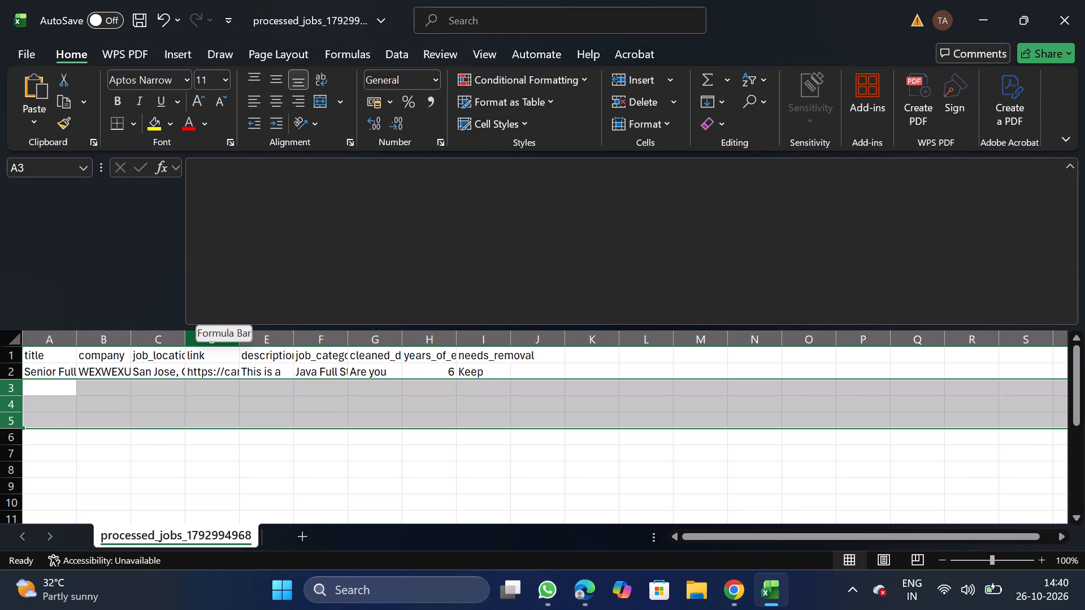
Delete the needs_removal column.
left_click_drag(481, 338, 477, 394)
right_click(477, 394)
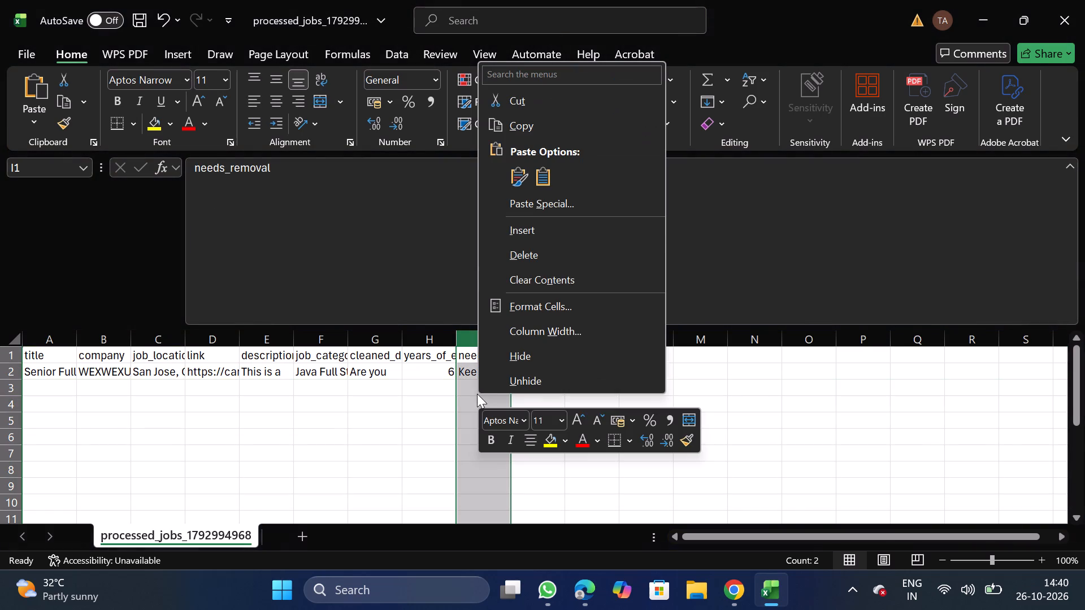
left_click(525, 247)
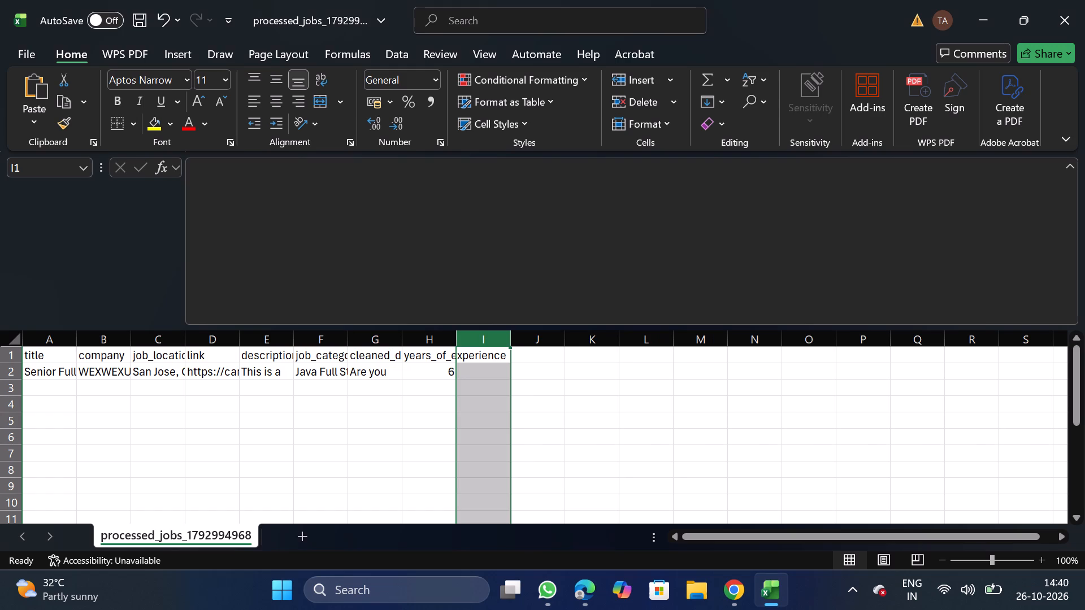
Move the job_category column to the front, before the title column.
left_click(317, 339)
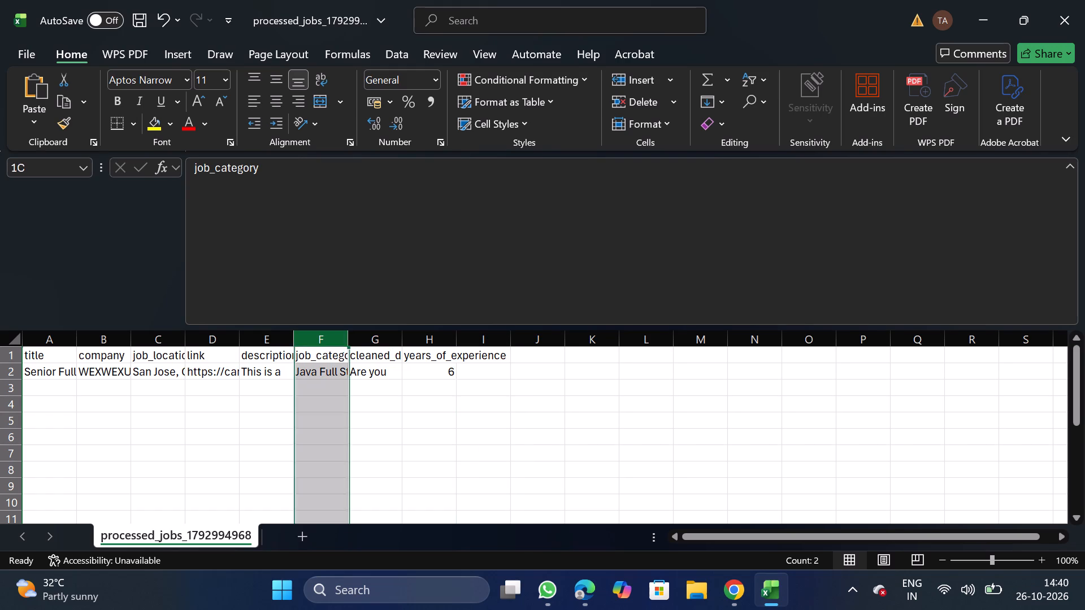
key("ctrl+x")
left_click(40, 342)
right_click(33, 380)
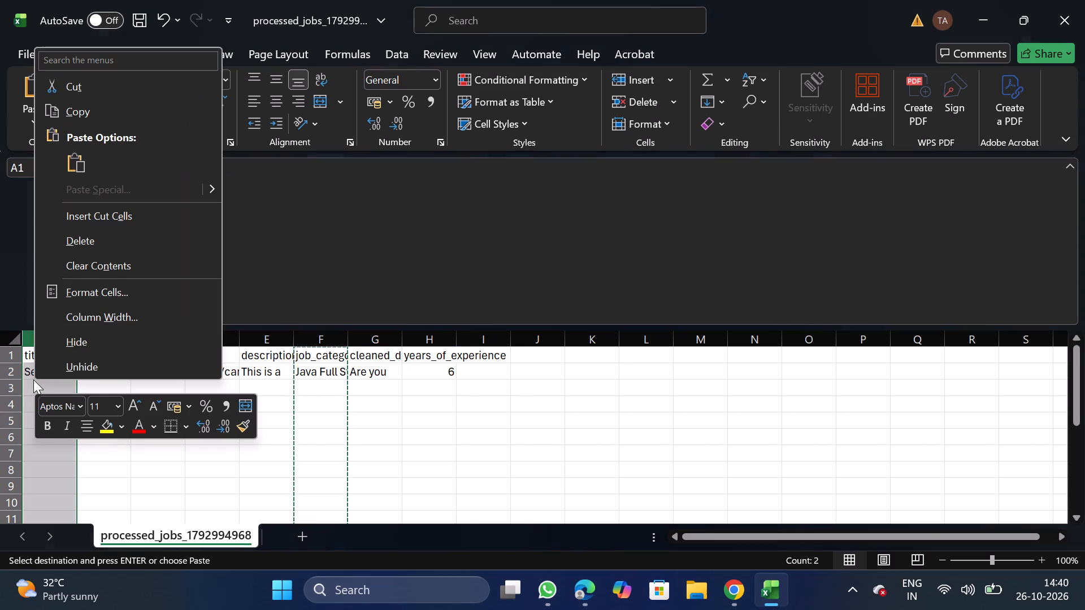
left_click(109, 215)
Turn off text wrapping for the description and cleaned_description columns.
left_click(318, 334)
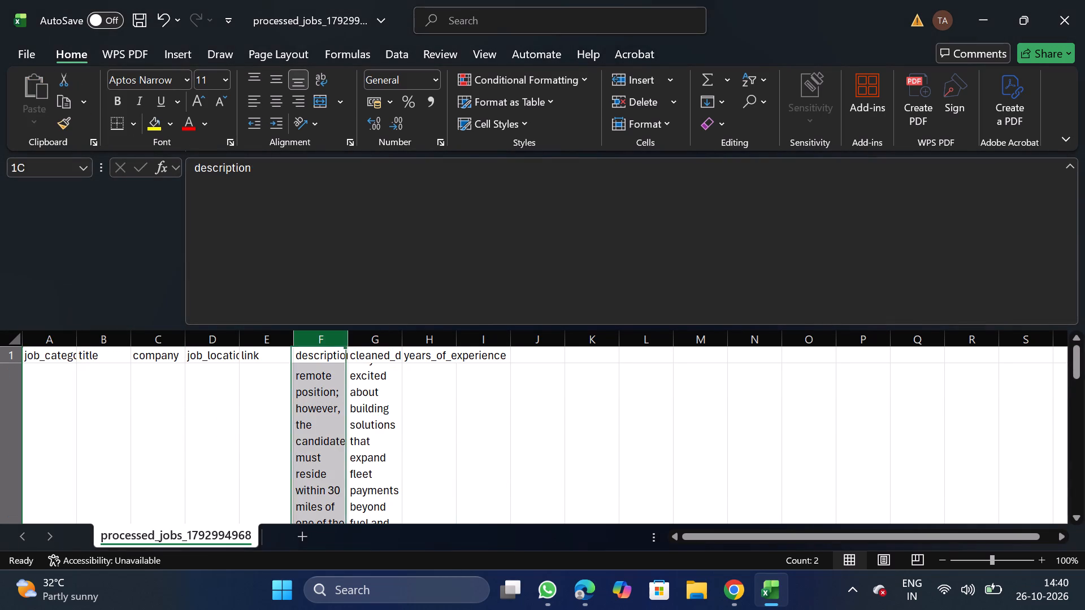
key("shift+Right")
left_click(351, 143)
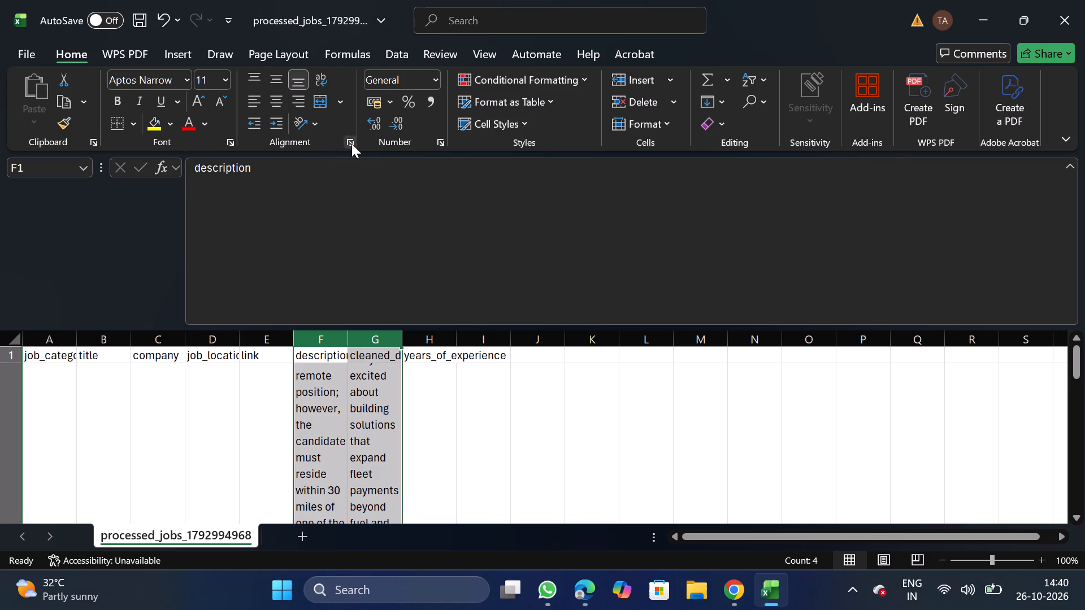
double_click(89, 268)
left_click(349, 491)
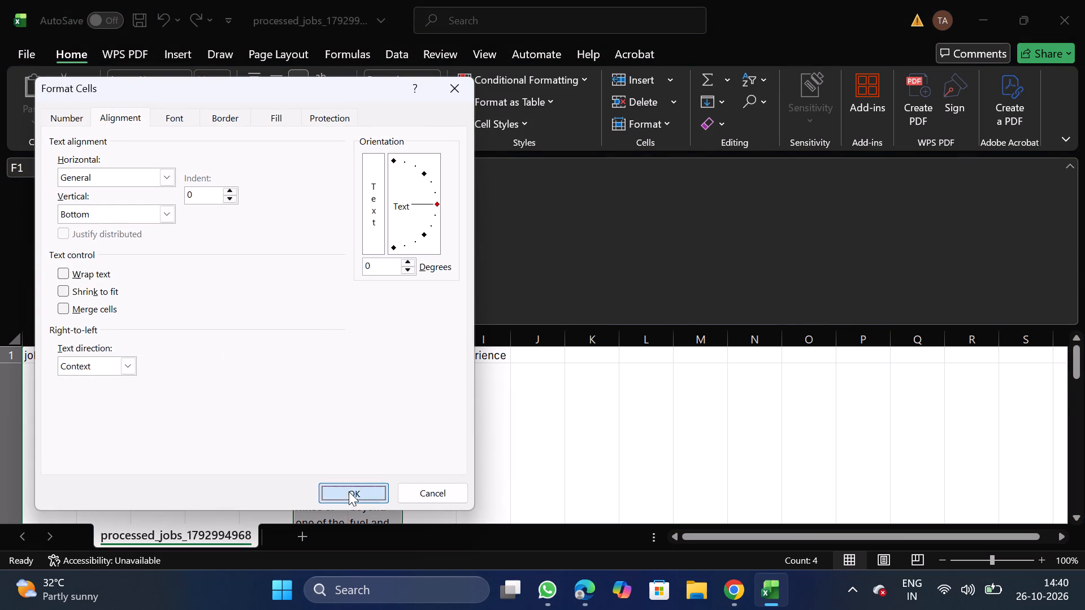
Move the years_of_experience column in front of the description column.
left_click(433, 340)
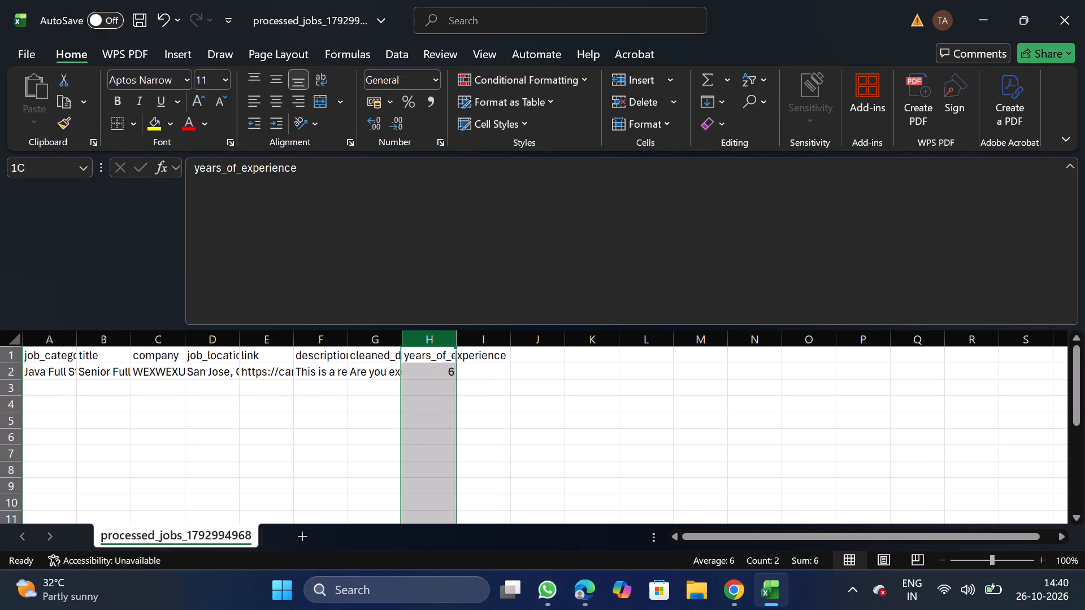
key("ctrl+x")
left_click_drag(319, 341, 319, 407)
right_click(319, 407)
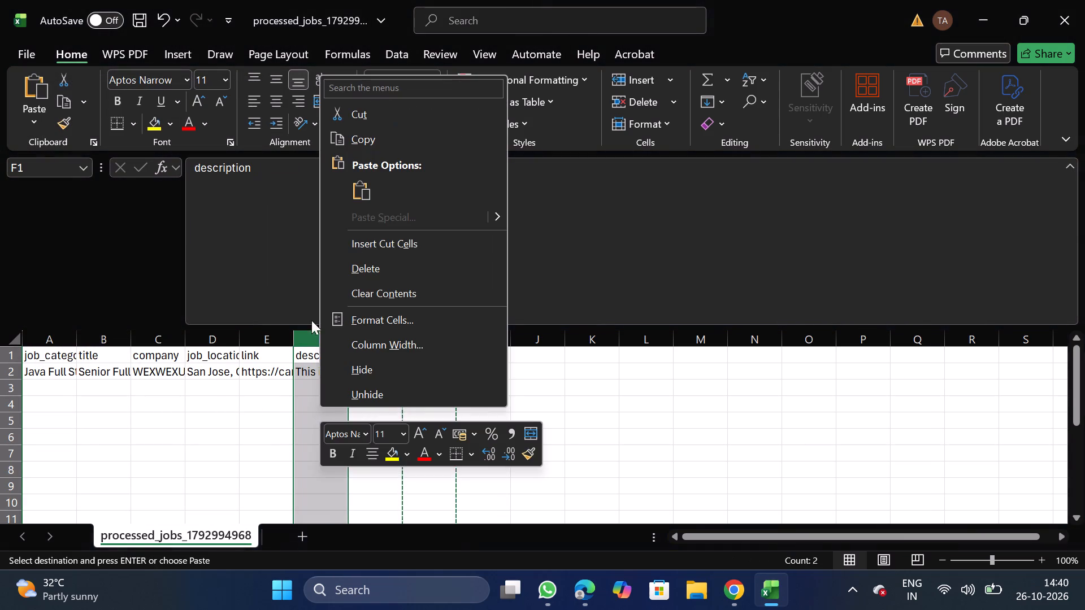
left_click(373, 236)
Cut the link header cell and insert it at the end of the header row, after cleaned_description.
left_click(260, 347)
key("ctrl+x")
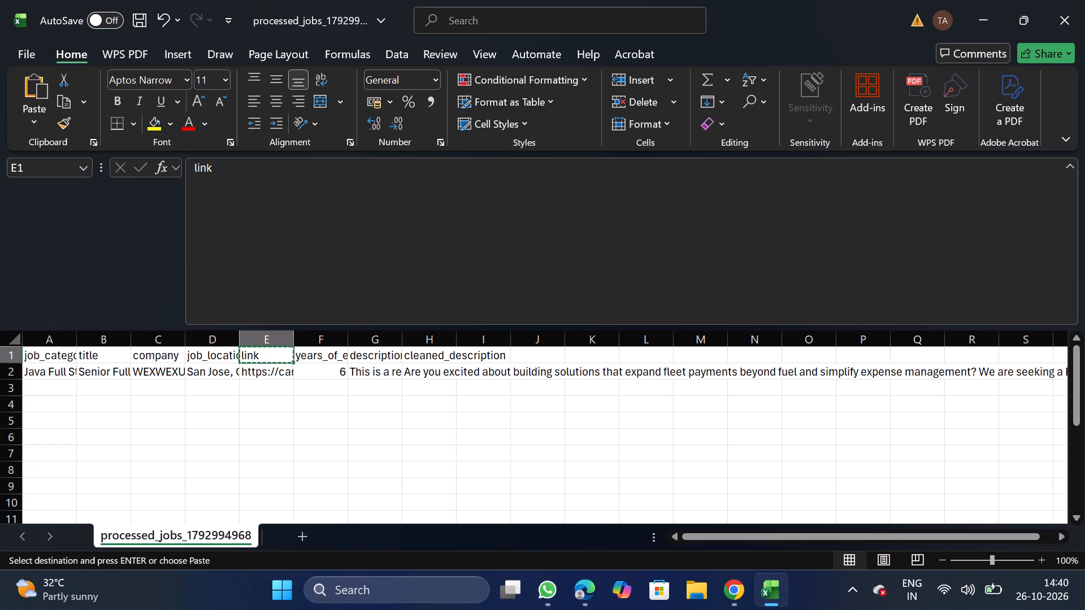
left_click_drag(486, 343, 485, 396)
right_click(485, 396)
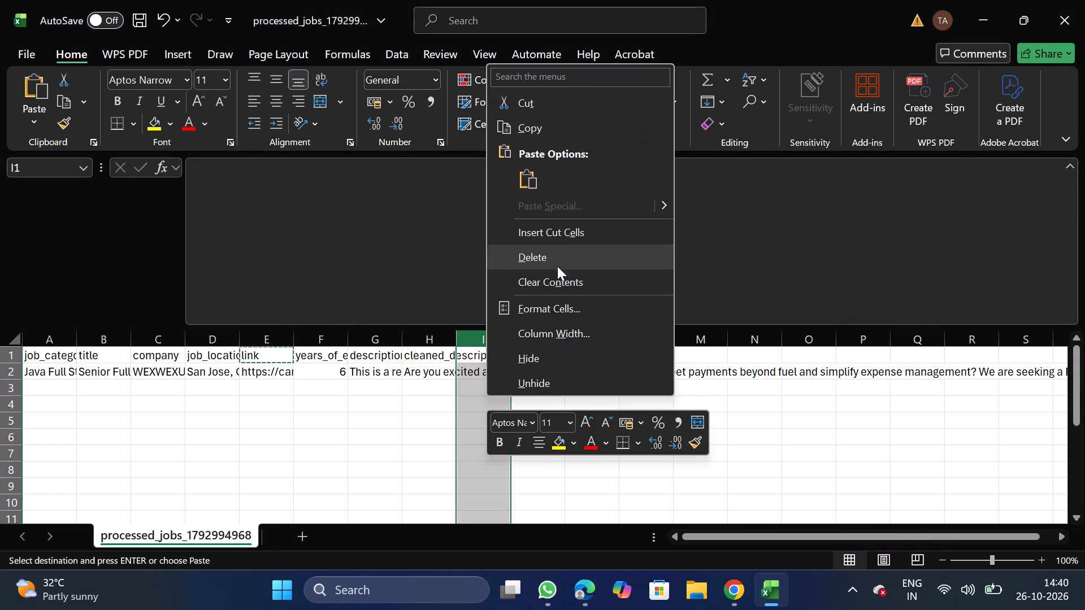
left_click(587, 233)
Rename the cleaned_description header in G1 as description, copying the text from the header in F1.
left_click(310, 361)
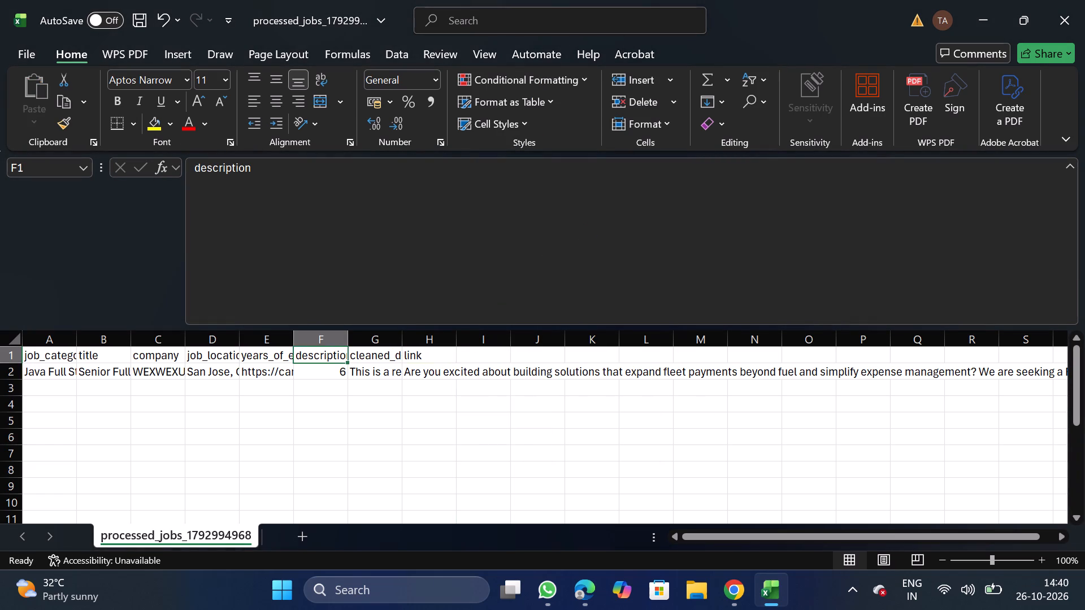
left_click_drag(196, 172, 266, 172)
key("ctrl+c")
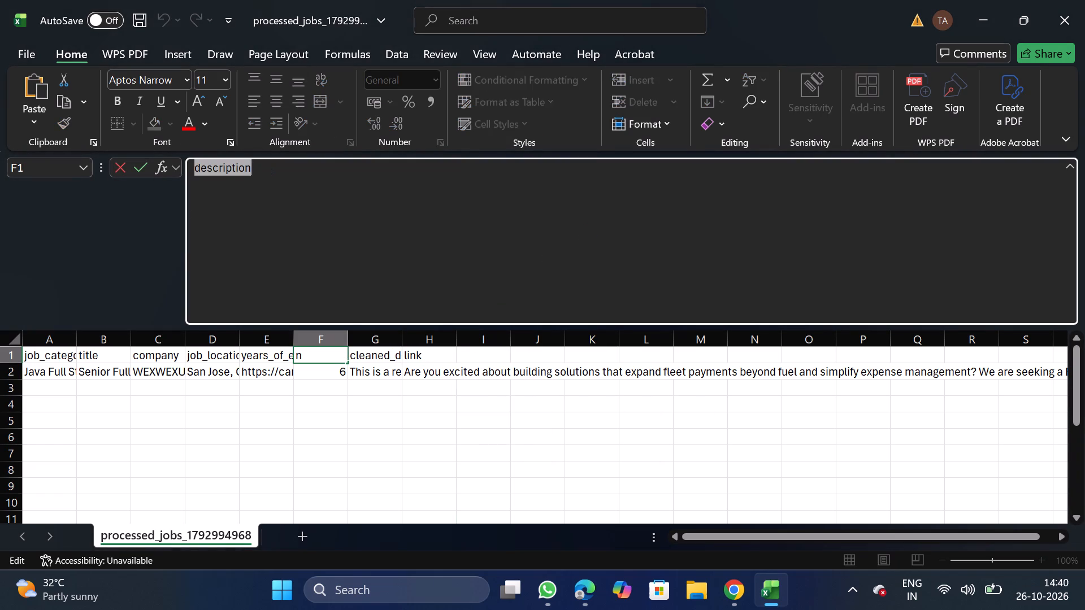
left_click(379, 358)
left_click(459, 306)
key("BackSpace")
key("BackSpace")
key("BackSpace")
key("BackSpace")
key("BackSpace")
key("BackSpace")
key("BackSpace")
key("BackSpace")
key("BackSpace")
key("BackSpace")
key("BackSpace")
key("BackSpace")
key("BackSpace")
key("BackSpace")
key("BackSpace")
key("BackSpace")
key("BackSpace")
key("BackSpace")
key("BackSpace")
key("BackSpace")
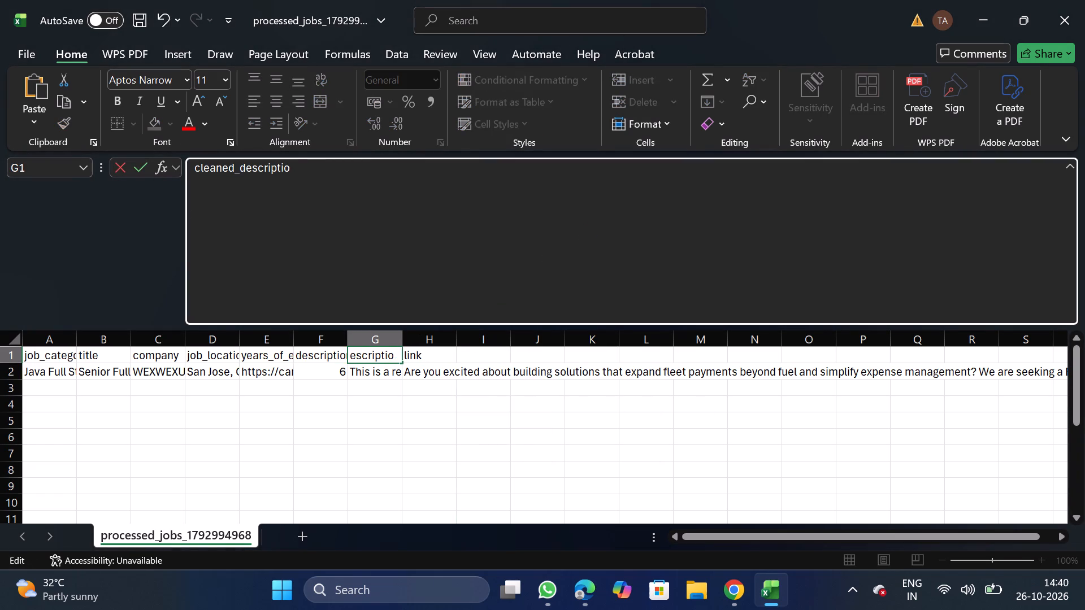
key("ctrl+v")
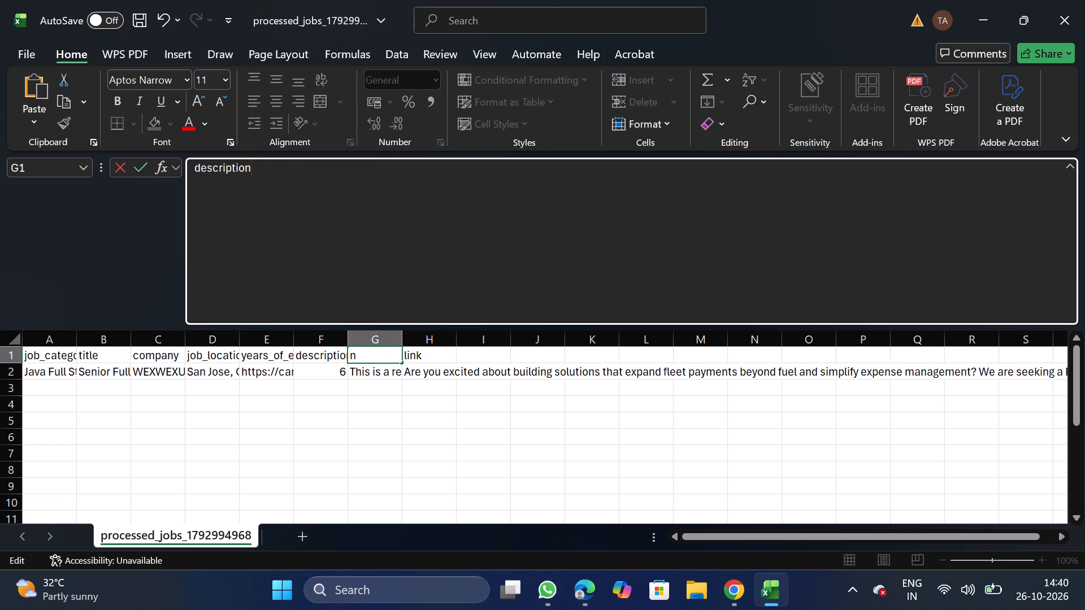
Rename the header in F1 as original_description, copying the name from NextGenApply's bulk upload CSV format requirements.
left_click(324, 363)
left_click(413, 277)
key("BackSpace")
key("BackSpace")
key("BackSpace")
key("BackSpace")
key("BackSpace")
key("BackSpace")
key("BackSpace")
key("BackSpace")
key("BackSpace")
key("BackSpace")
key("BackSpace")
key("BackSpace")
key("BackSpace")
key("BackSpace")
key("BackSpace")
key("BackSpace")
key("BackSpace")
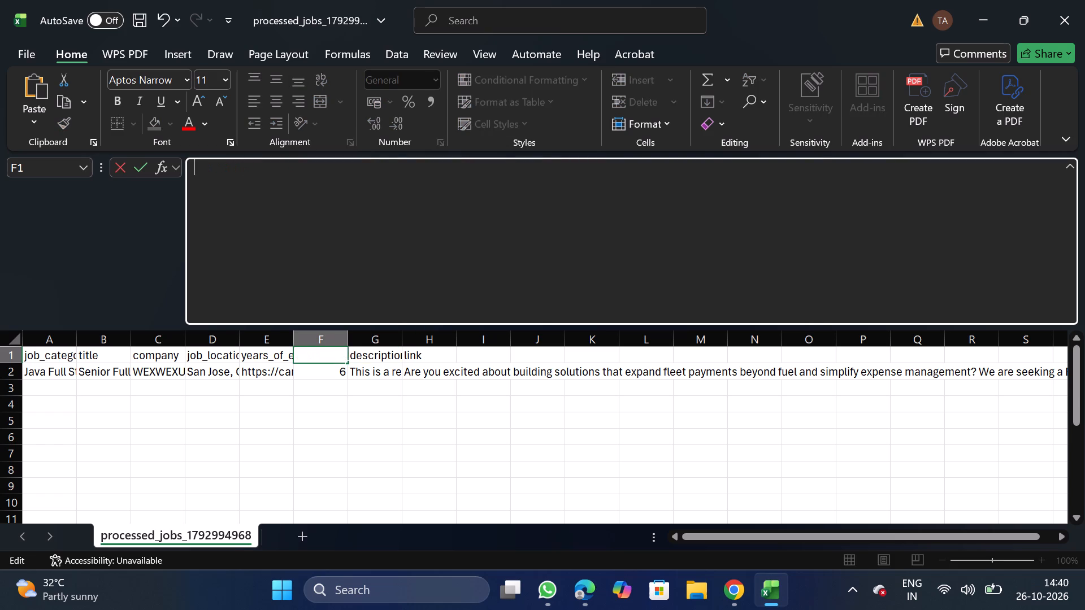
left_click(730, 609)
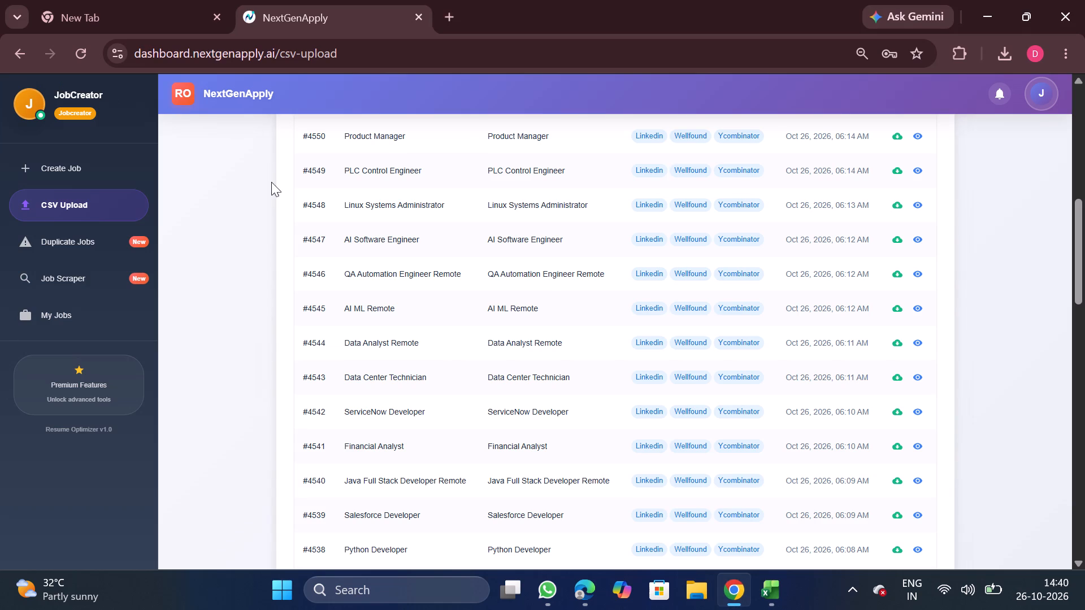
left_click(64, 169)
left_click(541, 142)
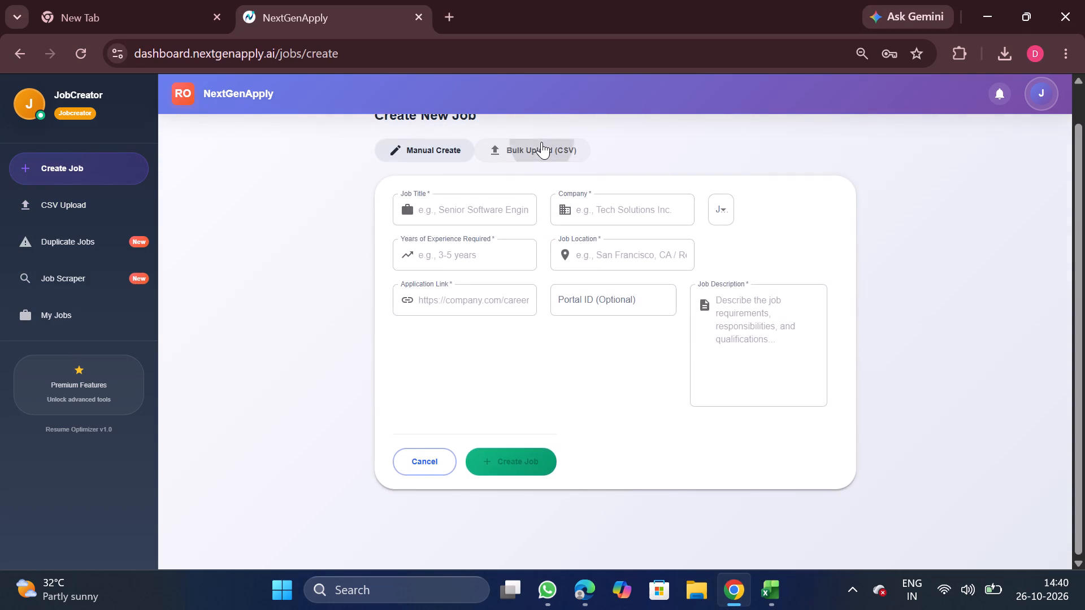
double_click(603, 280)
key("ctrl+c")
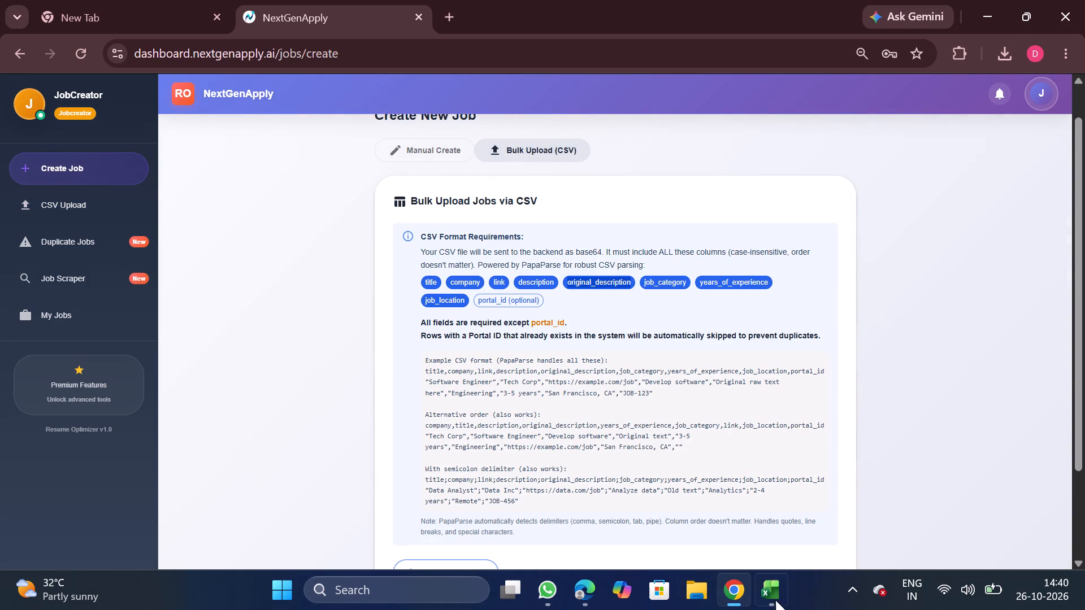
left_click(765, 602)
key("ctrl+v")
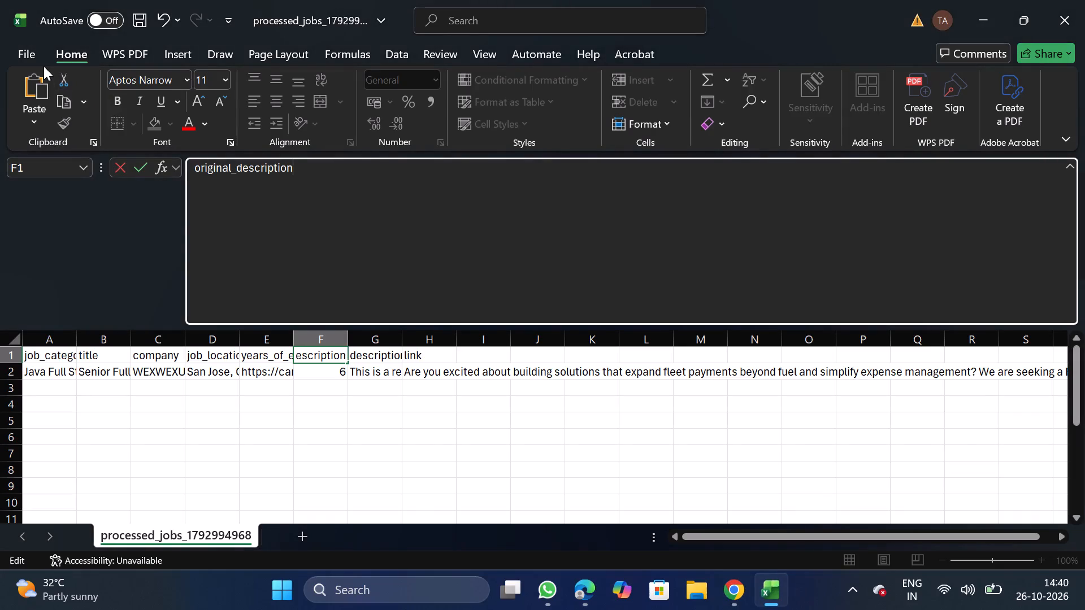
Save the workbook as a comma-delimited CSV named Java Remote_10_26 in the Daily Scraping jobs folder under Documents.
left_click(26, 60)
triple_click(68, 295)
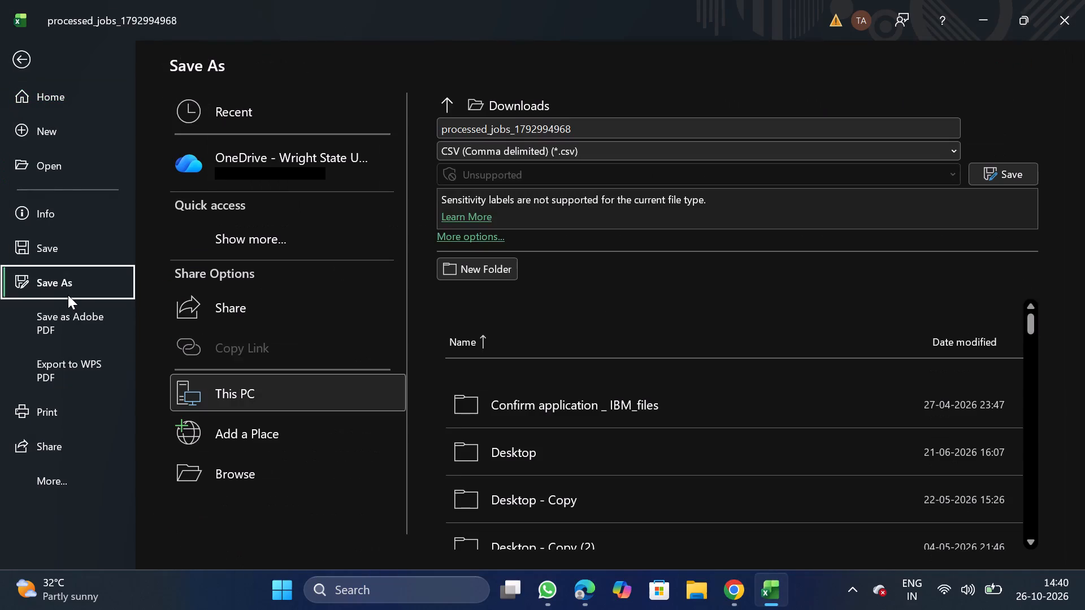
left_click(68, 295)
triple_click(277, 479)
double_click(277, 479)
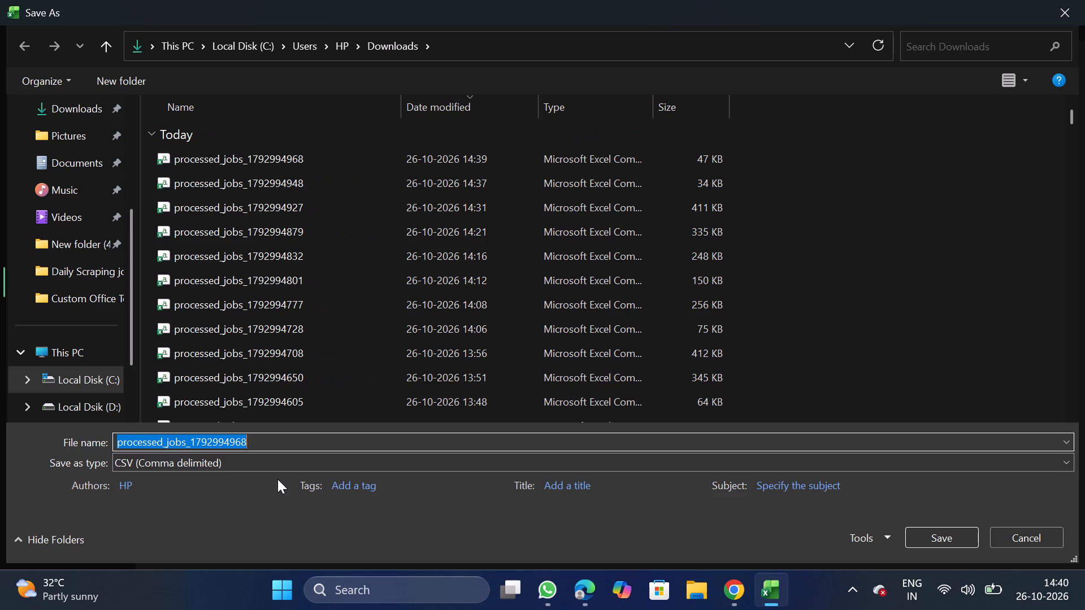
double_click(94, 173)
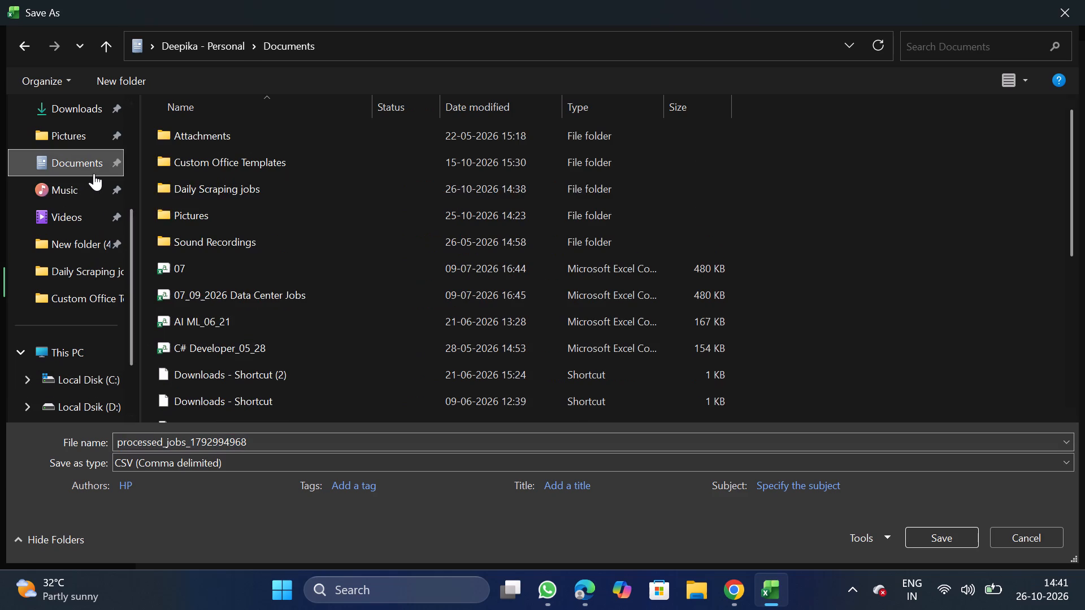
double_click(280, 201)
left_click(272, 198)
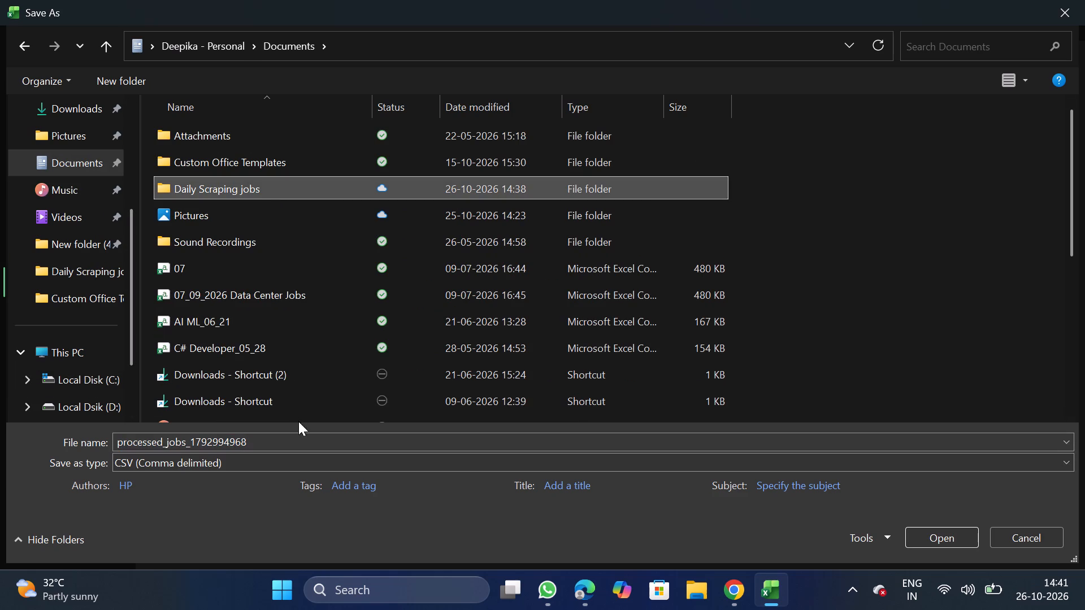
double_click(310, 180)
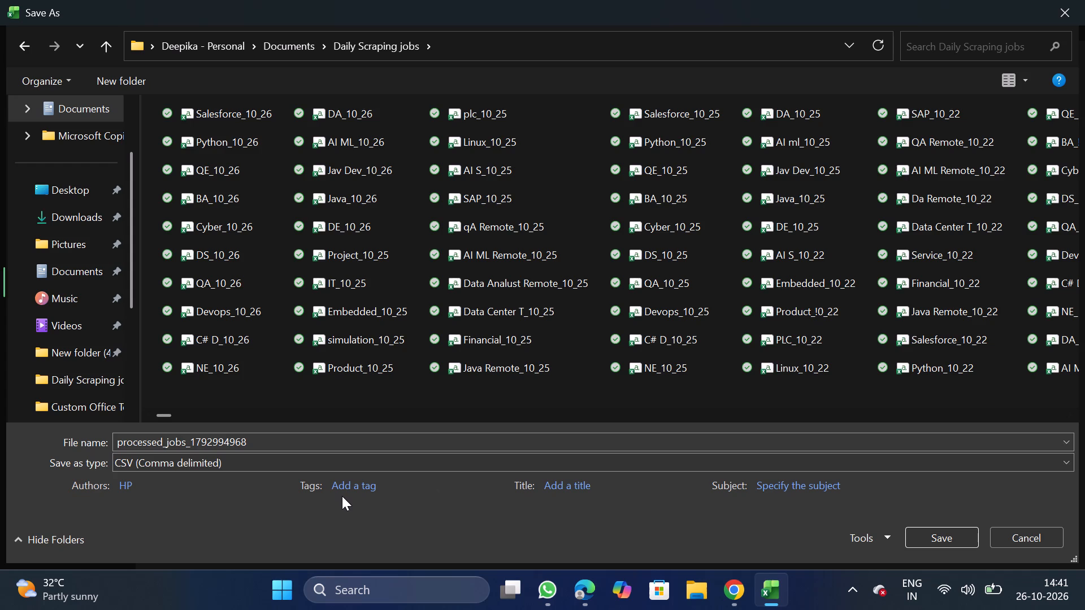
double_click(281, 437)
key("BackSpace")
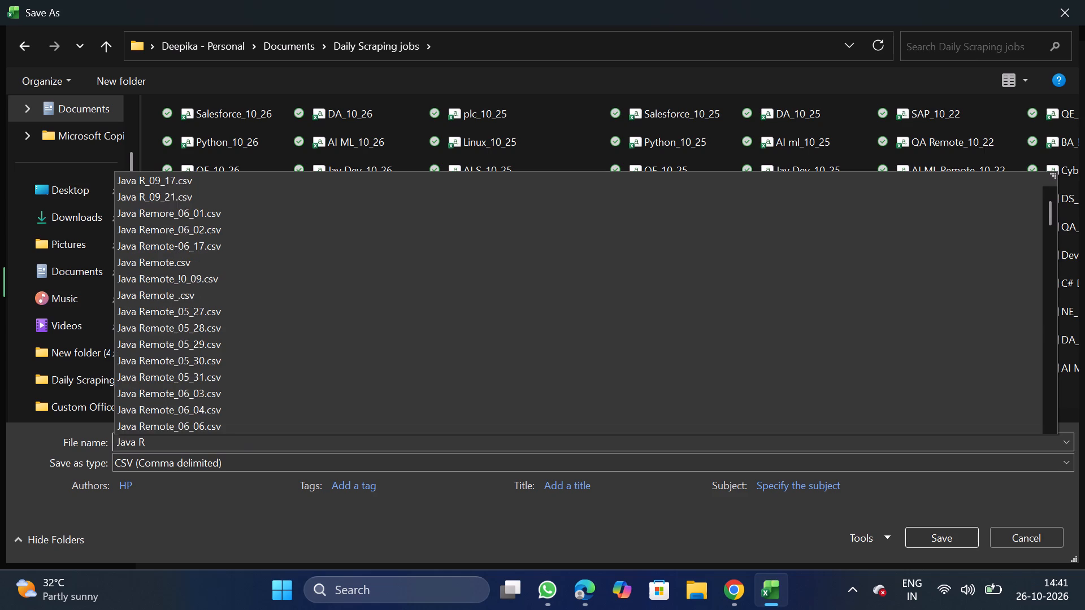
type("emote")
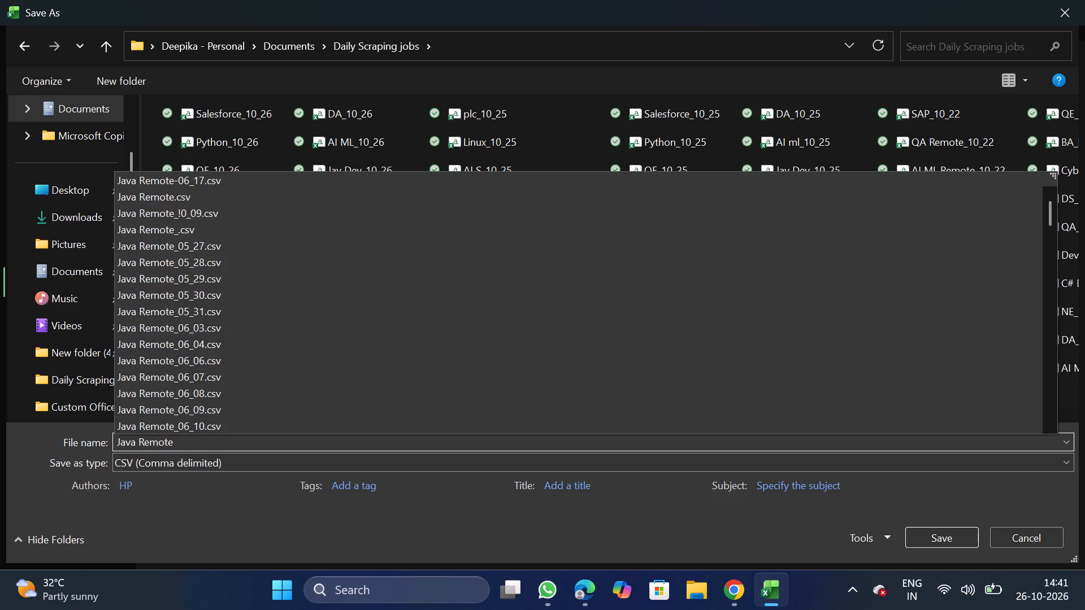
type("_10_26")
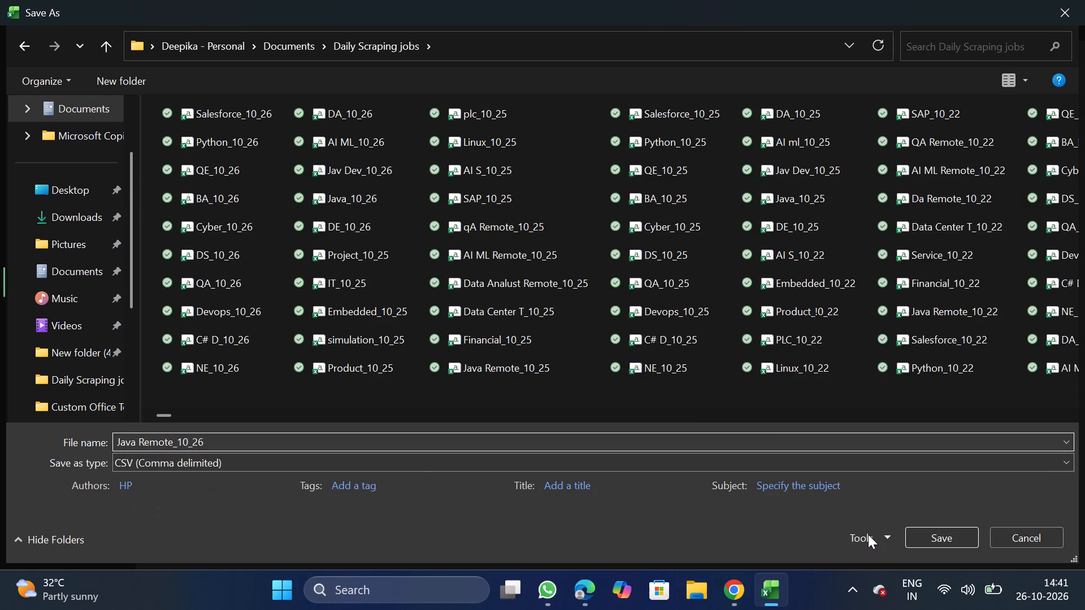
left_click(958, 541)
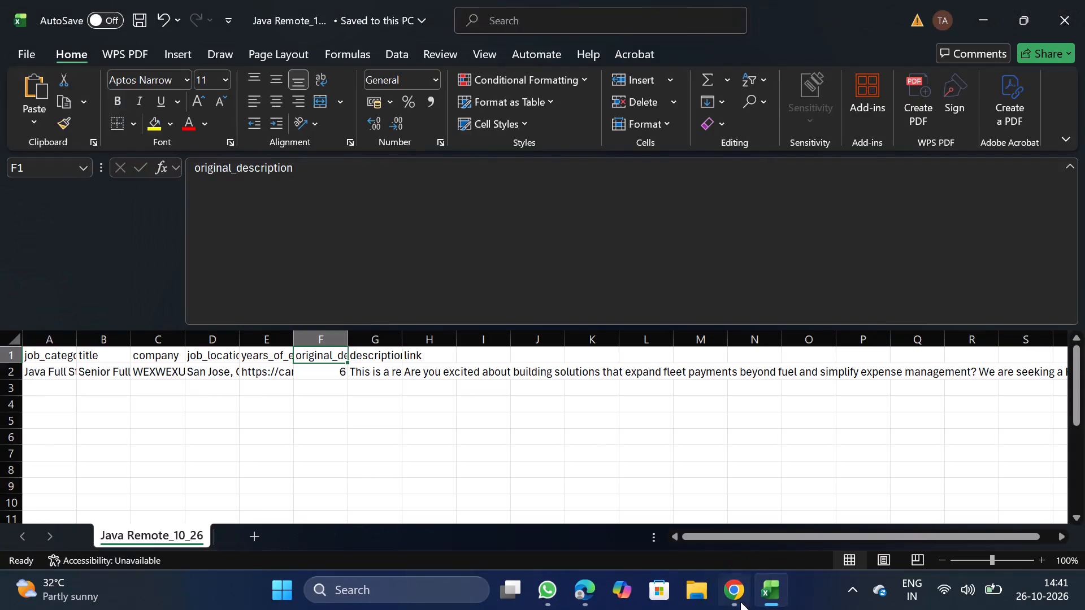
Switch to NextGenApply in Chrome, choose Java Remote_10_26.csv as the bulk upload file and check its validation.
left_click(740, 602)
scroll(569, 495, "down", 2)
left_click(441, 453)
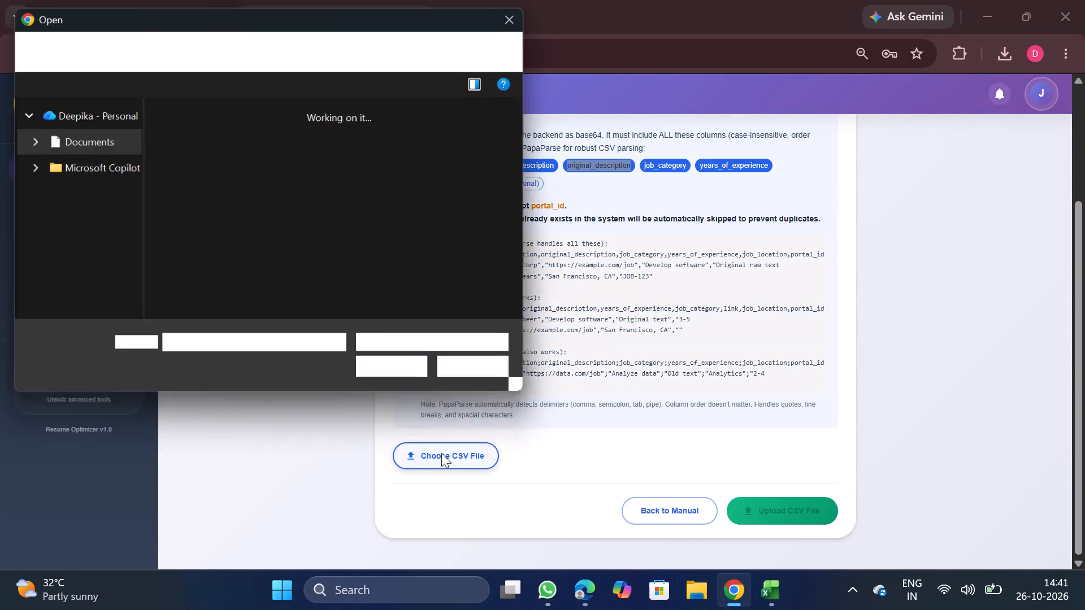
double_click(254, 106)
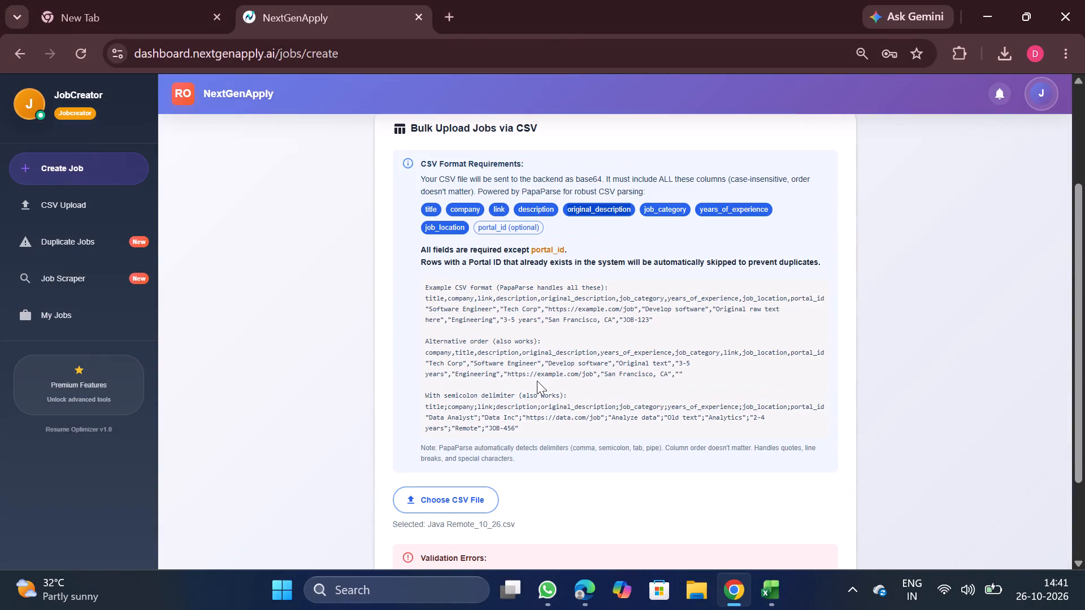
scroll(537, 381, "down", 3)
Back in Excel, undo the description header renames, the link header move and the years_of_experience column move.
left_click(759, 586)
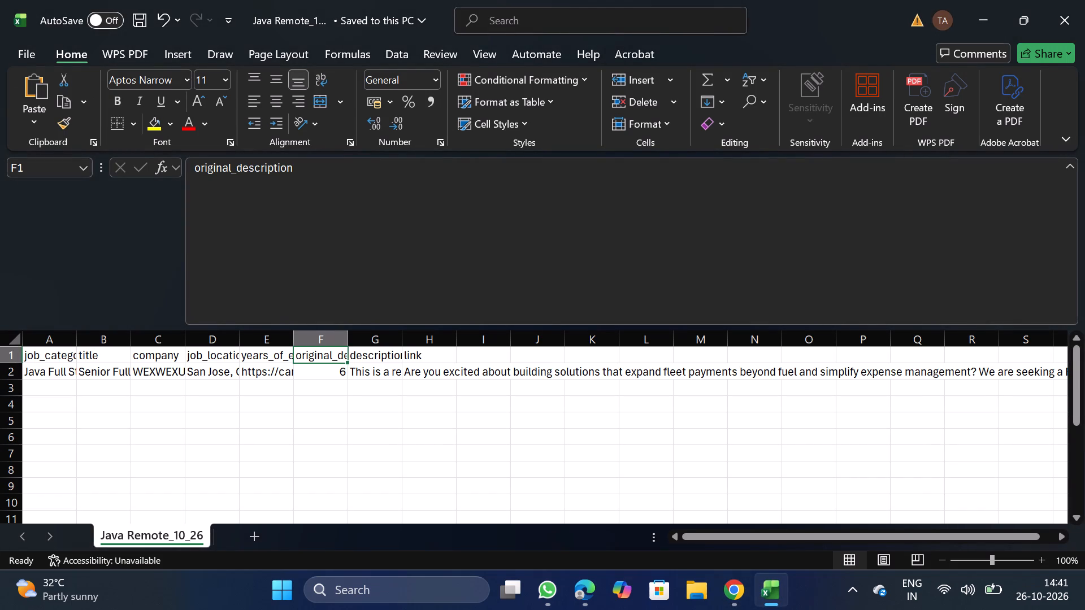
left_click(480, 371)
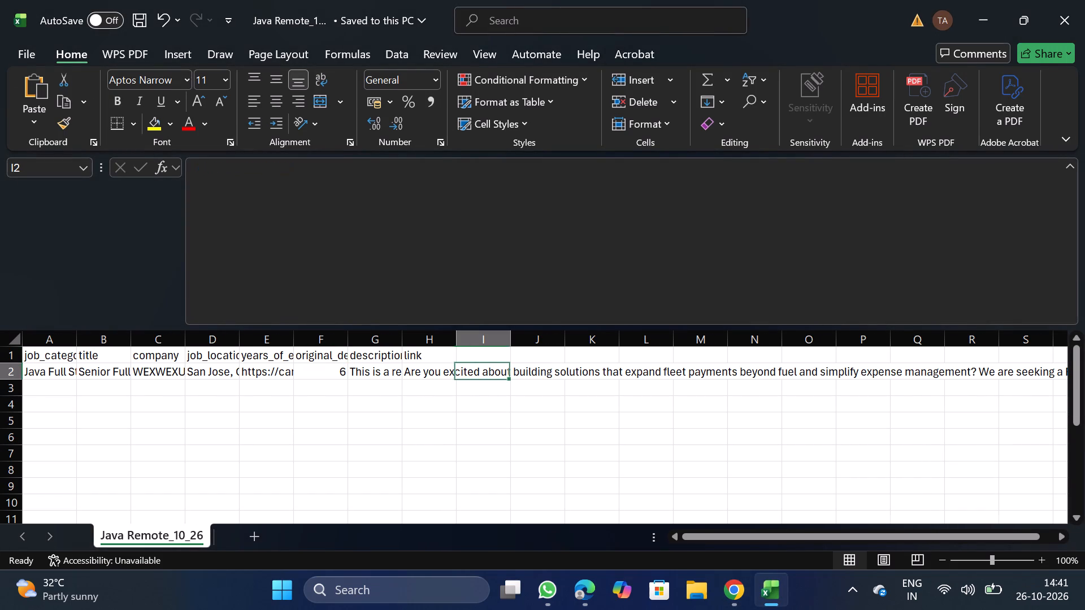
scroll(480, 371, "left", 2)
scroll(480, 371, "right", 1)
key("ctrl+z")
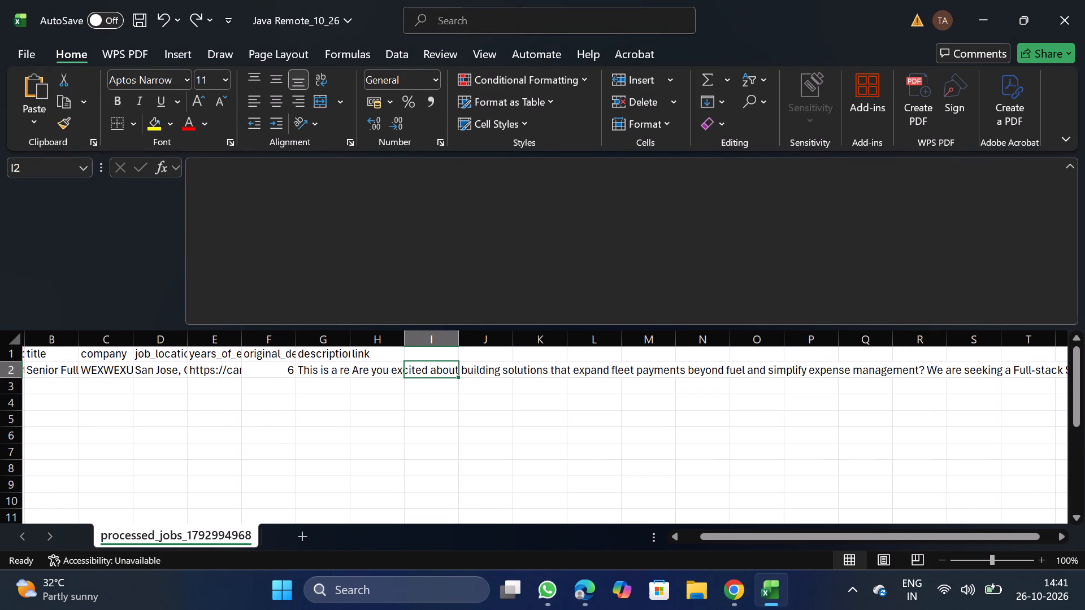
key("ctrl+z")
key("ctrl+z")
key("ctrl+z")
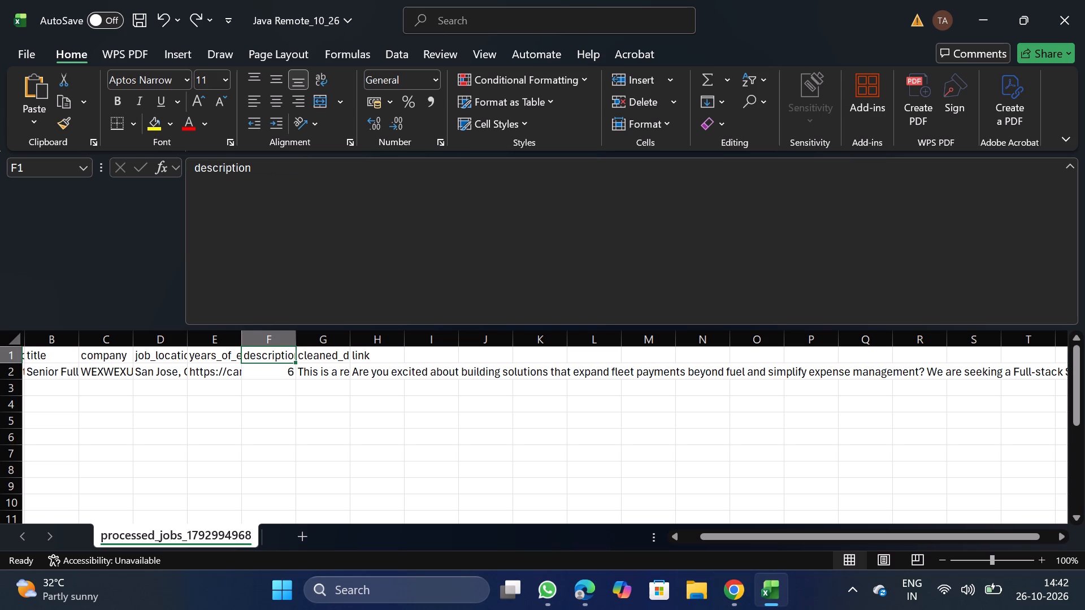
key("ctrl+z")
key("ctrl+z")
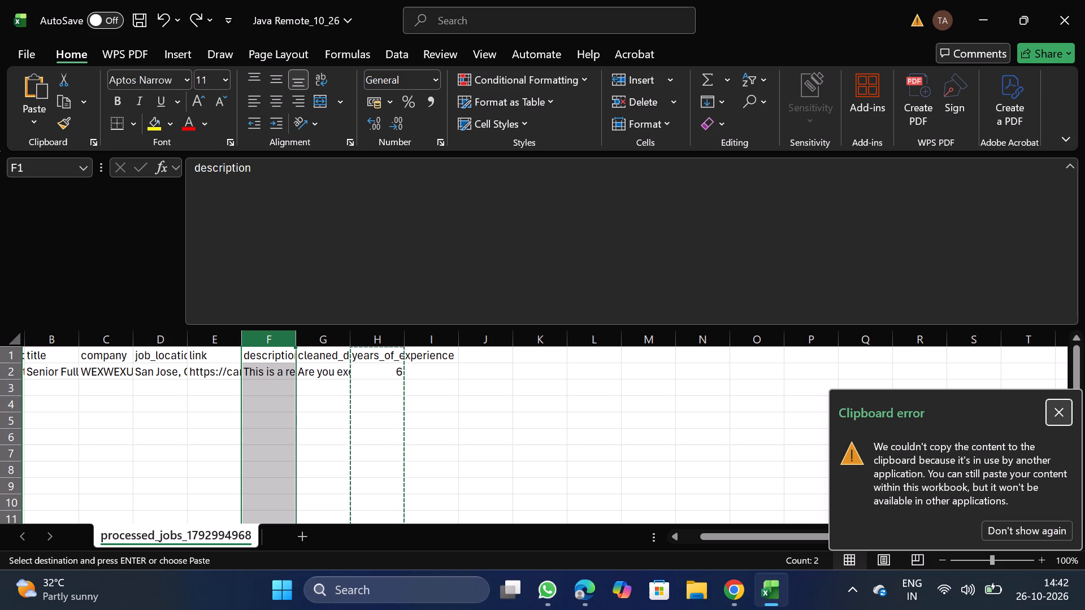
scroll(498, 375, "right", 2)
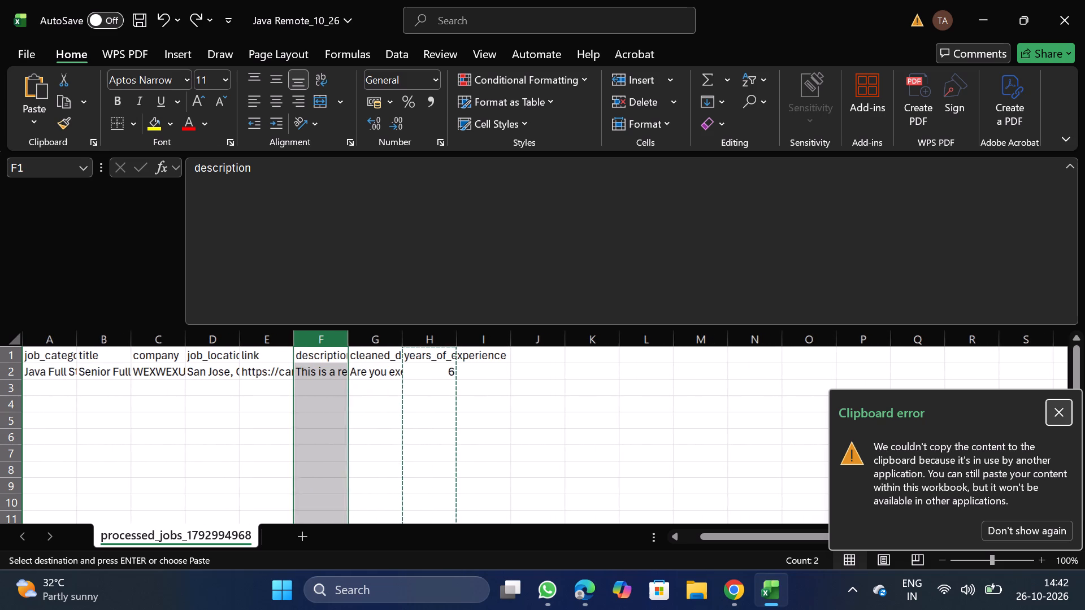
Move the entire link column to the end, after the years_of_experience column.
left_click(275, 344)
key("ctrl+x")
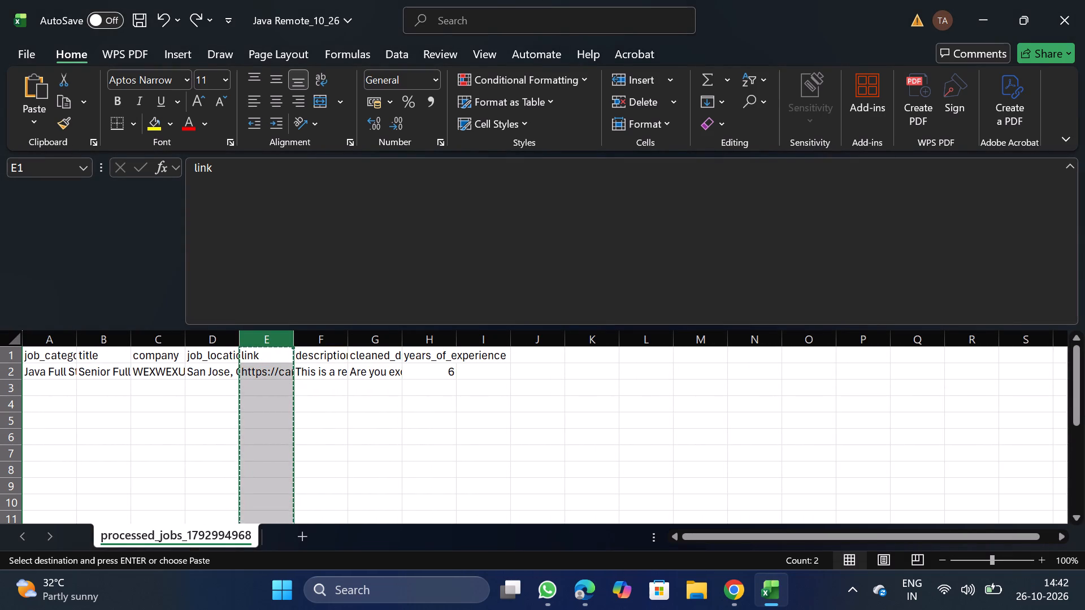
left_click(487, 341)
right_click(483, 410)
left_click(571, 258)
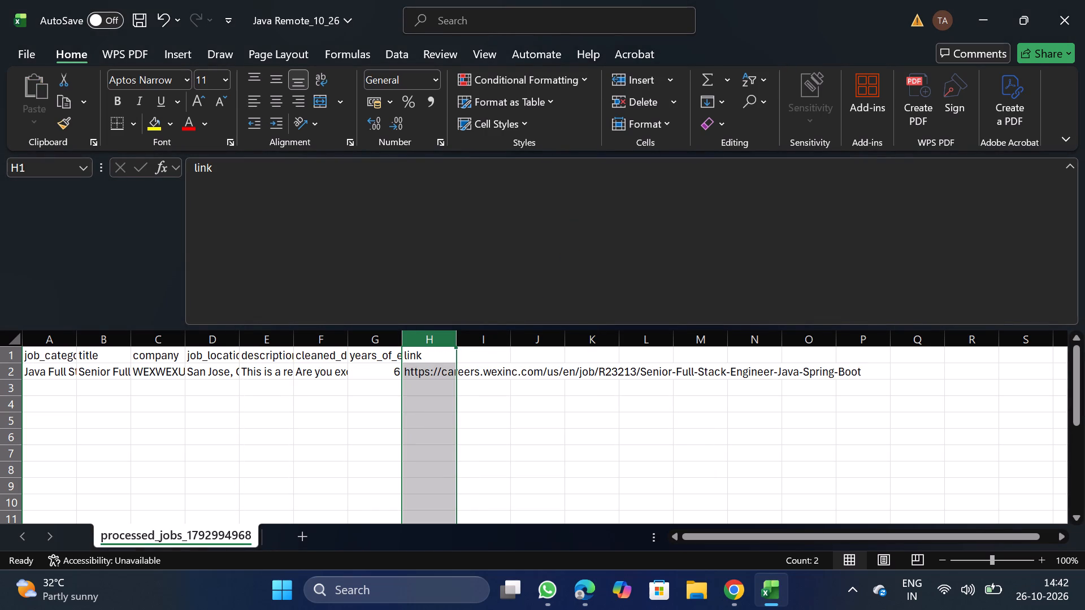
Move the entire years_of_experience column to sit directly before the description column.
left_click_drag(362, 348, 371, 341)
left_click(371, 341)
key("ctrl+x")
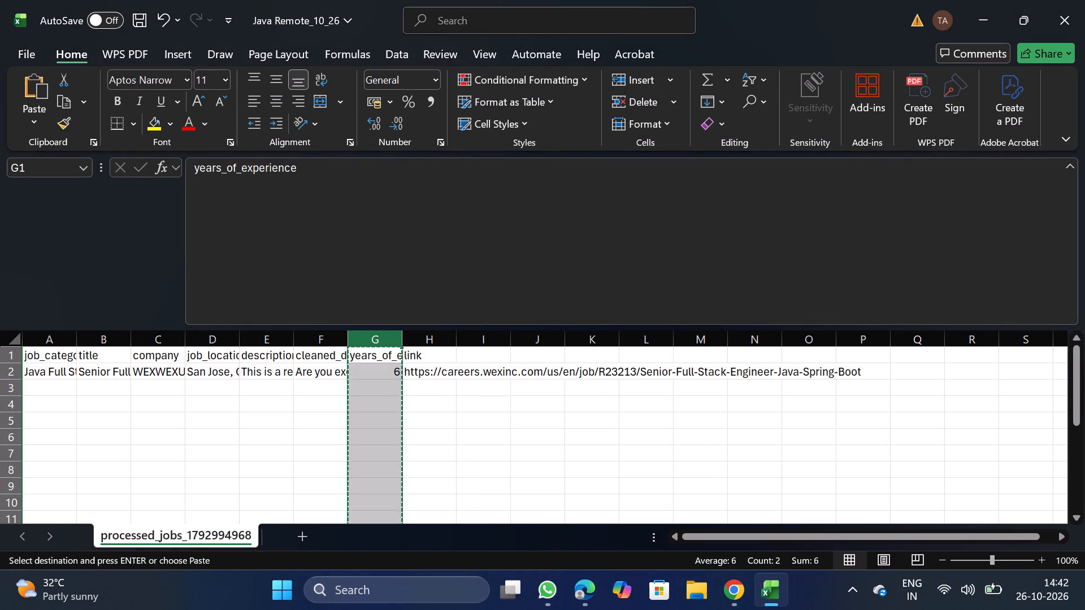
left_click(320, 339)
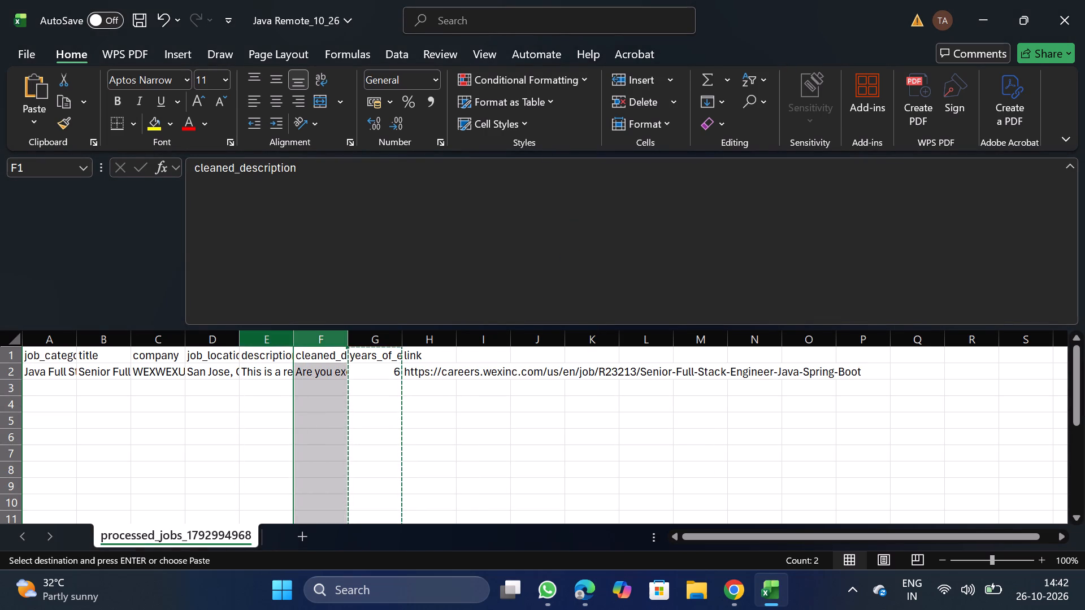
left_click_drag(263, 341, 252, 421)
right_click(252, 421)
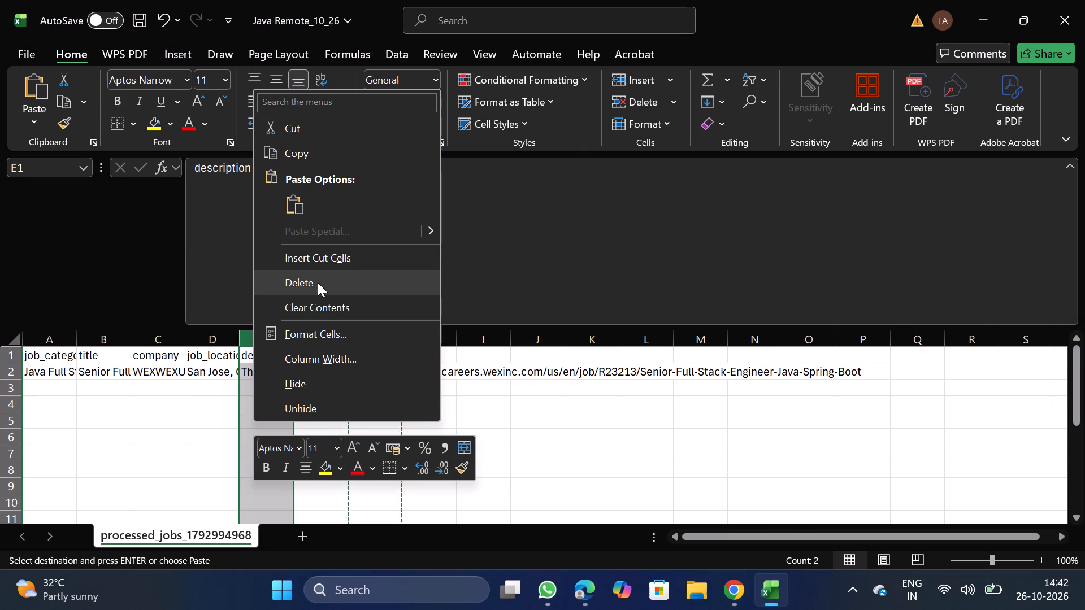
left_click(329, 262)
Cut the description header text from its cell and use it to replace the cleaned_description header.
left_click(329, 355)
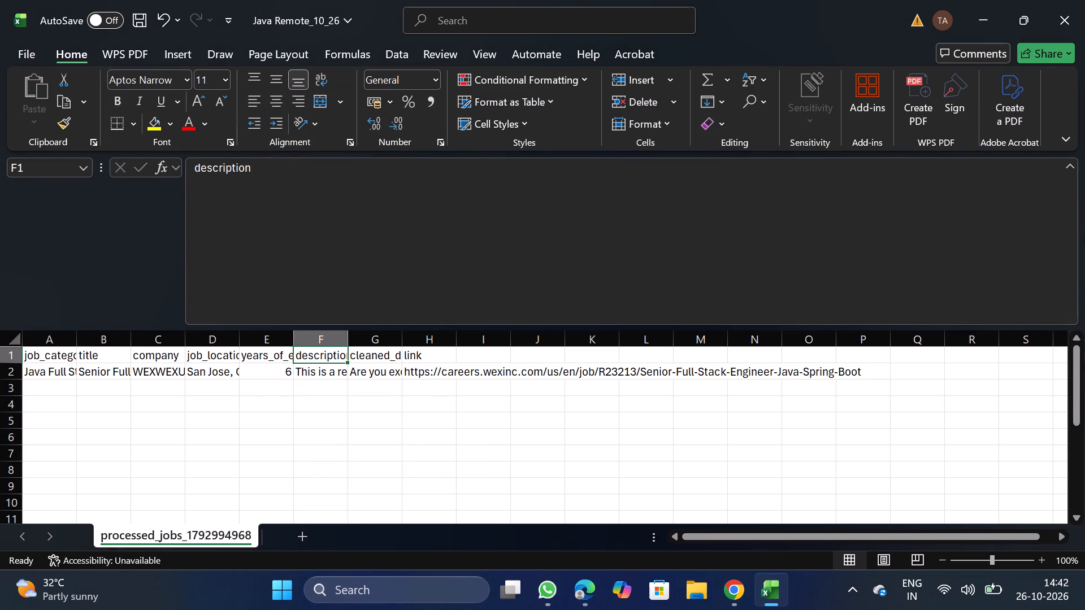
left_click_drag(194, 168, 279, 170)
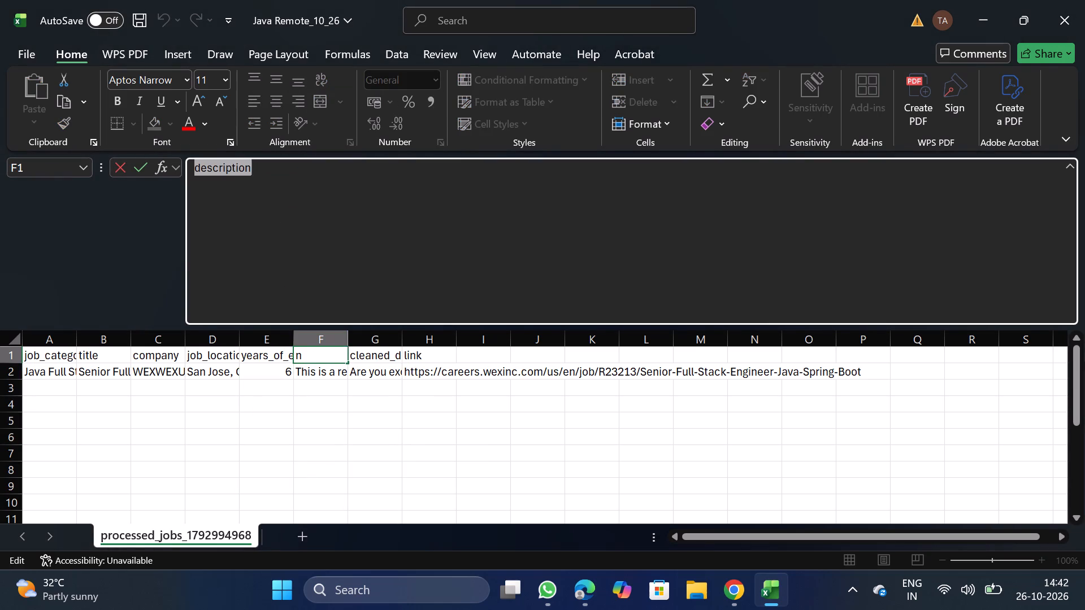
key("ctrl+x")
left_click(155, 369)
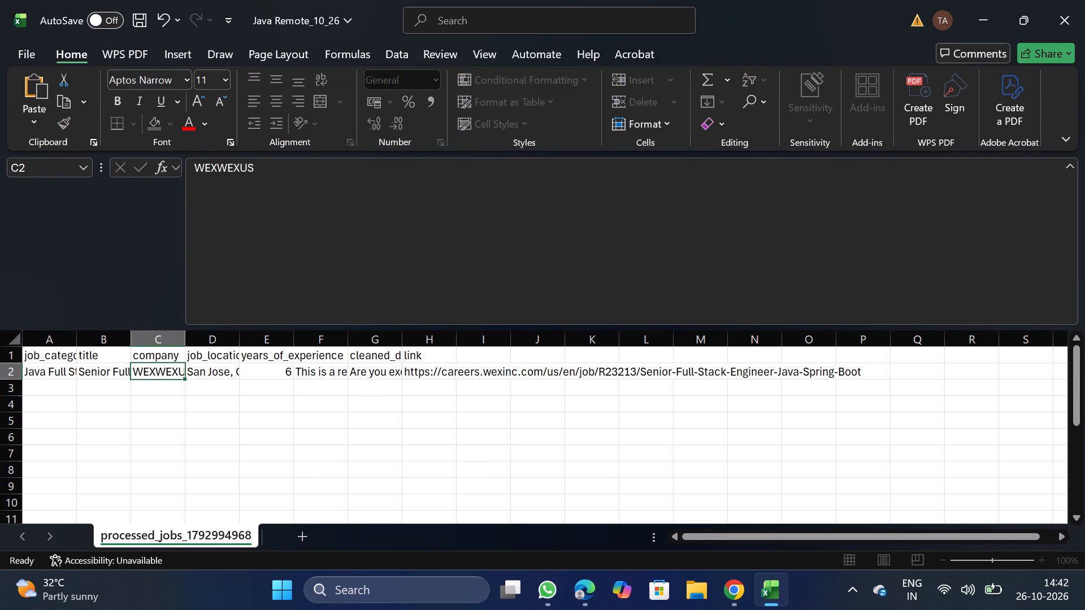
left_click(366, 354)
left_click(415, 291)
key("BackSpace")
key("BackSpace")
key("BackSpace")
key("BackSpace")
key("BackSpace")
key("BackSpace")
key("BackSpace")
key("BackSpace")
key("BackSpace")
key("BackSpace")
key("BackSpace")
key("BackSpace")
key("BackSpace")
key("BackSpace")
key("BackSpace")
key("BackSpace")
key("BackSpace")
key("BackSpace")
key("BackSpace")
key("BackSpace")
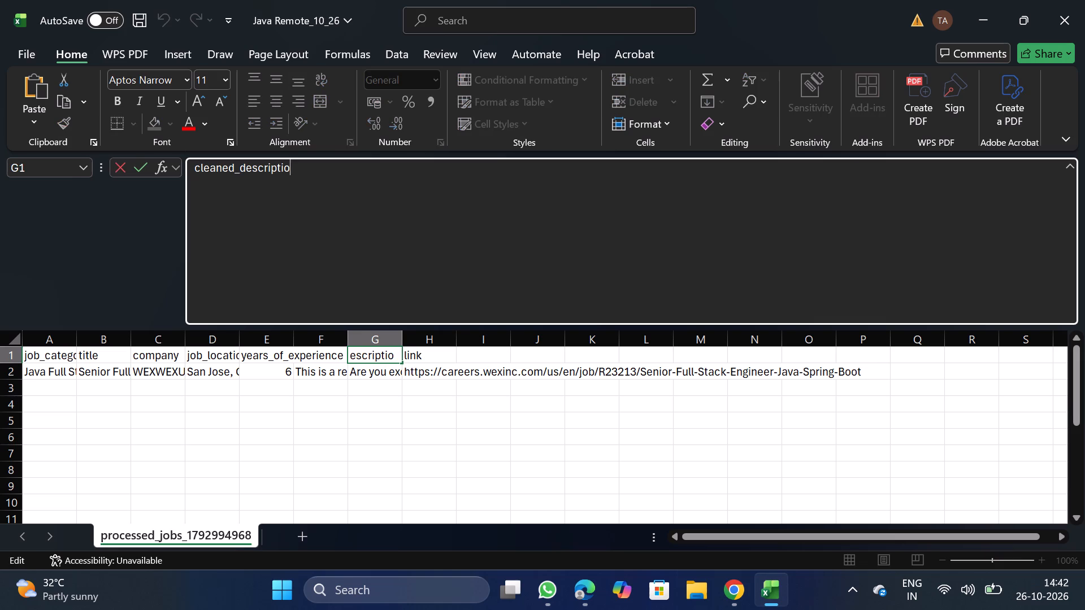
key("ctrl+c")
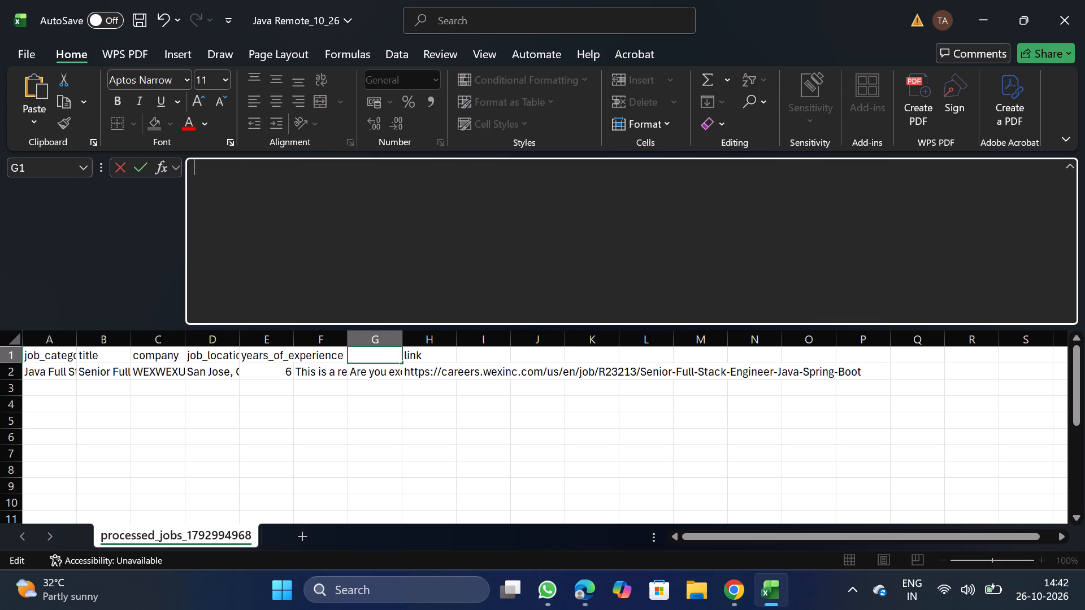
key("ctrl+v")
Copy the original_description column name from NextGenApply's CSV format requirements into the empty header cell F1 in Excel.
left_click(320, 350)
left_click(724, 608)
scroll(488, 361, "up", 4)
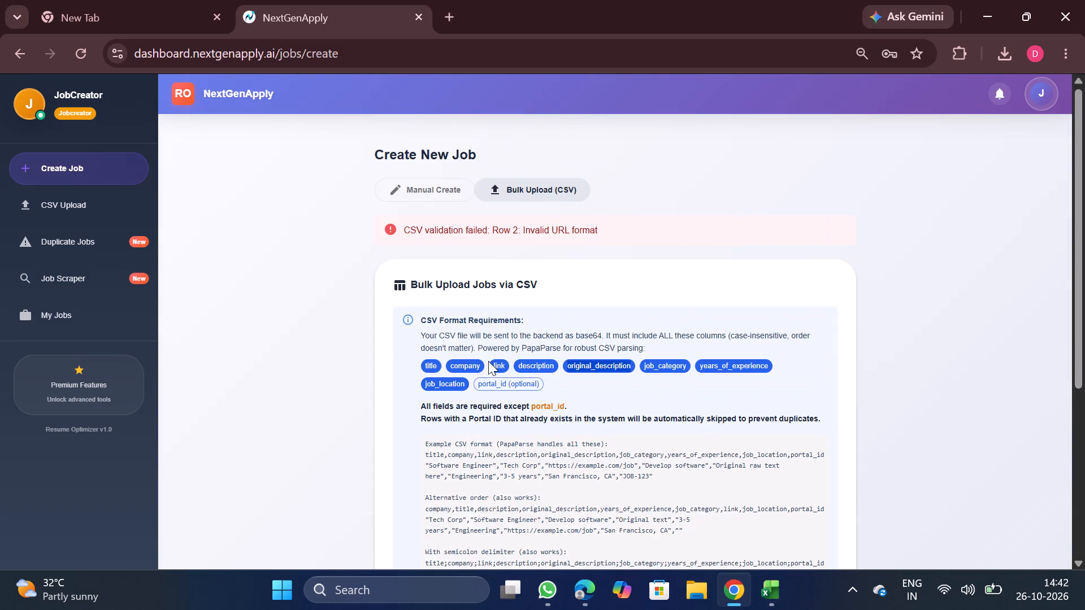
double_click(605, 368)
key("ctrl+c")
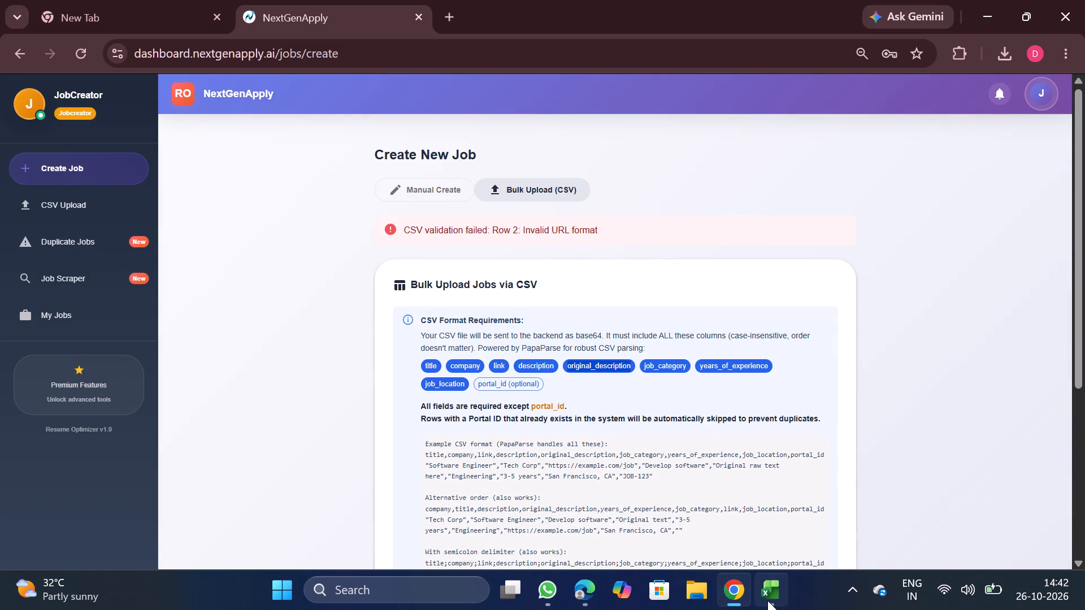
left_click(767, 600)
key("ctrl+v")
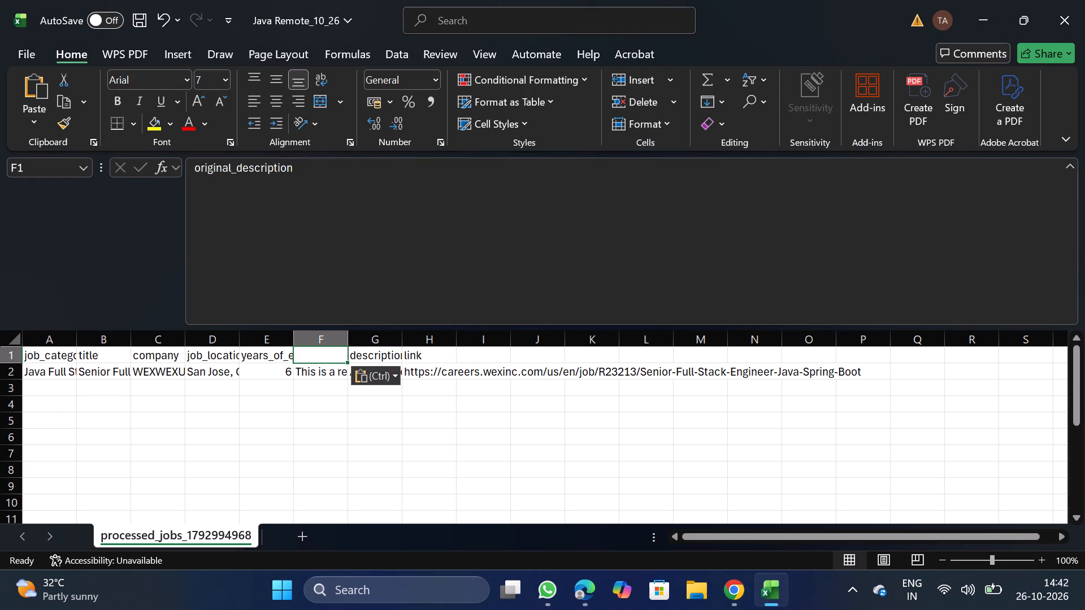
left_click(323, 353)
left_click(390, 342)
left_click(325, 353)
Save the Java Remote_10_26 workbook.
left_click(135, 15)
Switch to NextGenApply in Chrome, reload the job creation page and choose Java Remote_10_26.csv as the bulk upload file.
left_click(741, 592)
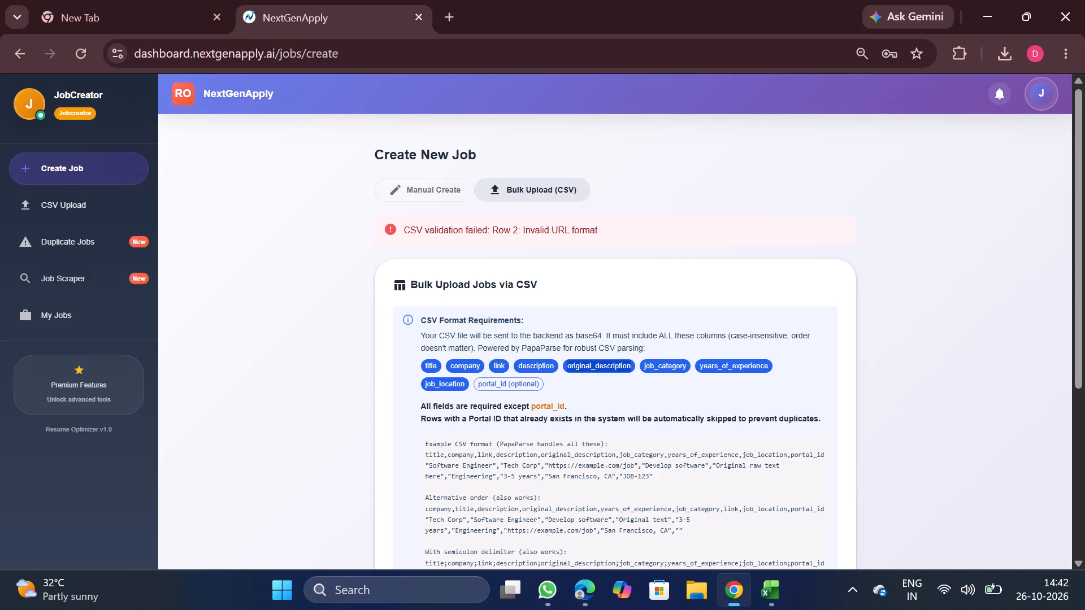
left_click(83, 55)
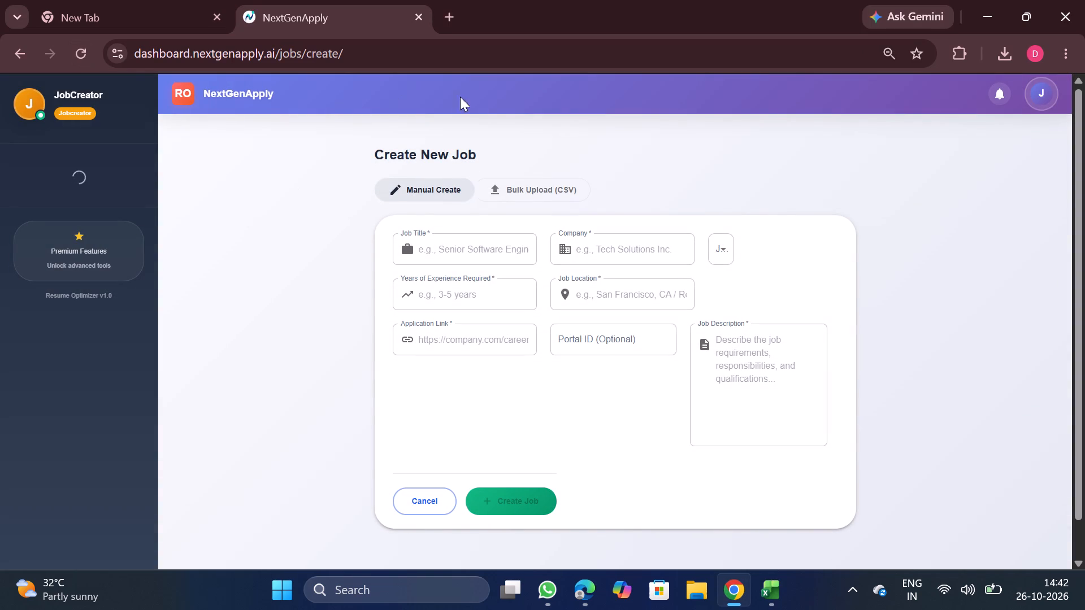
left_click(542, 182)
scroll(558, 376, "down", 2)
left_click(441, 451)
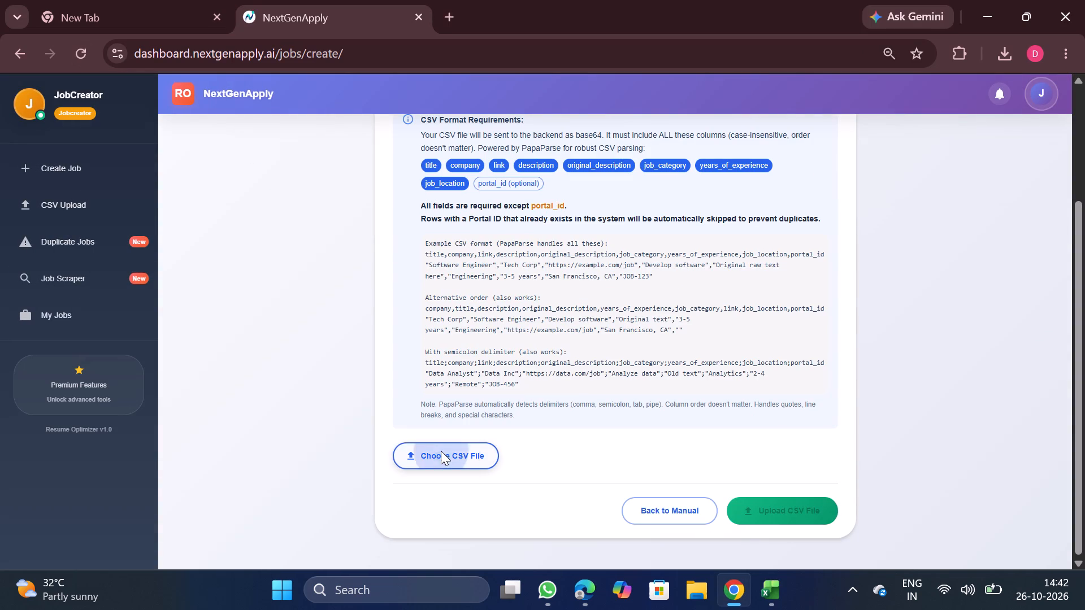
double_click(251, 115)
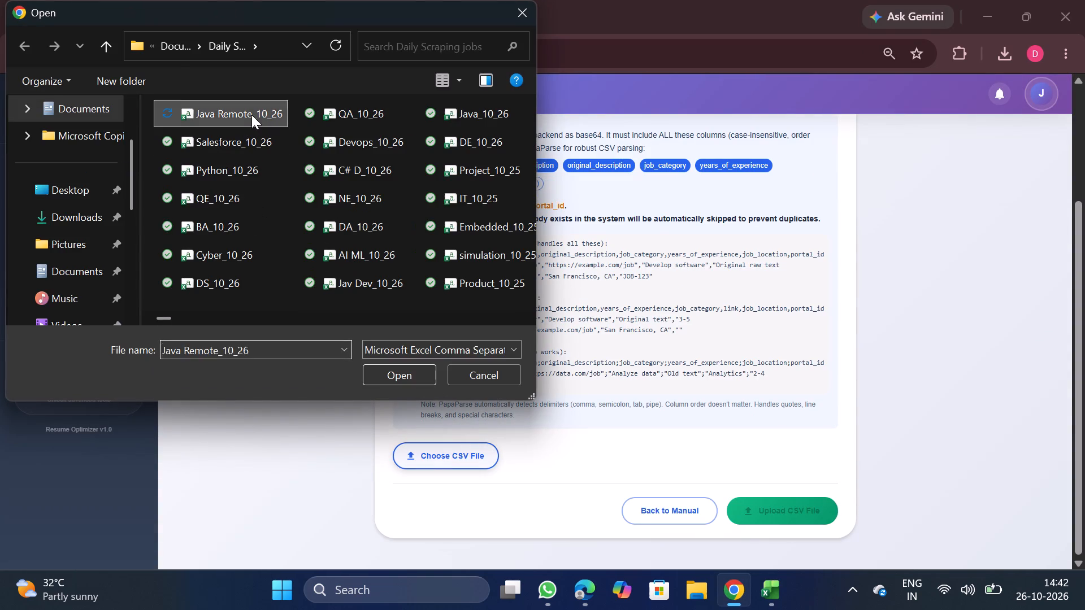
Review the data preview of Java Remote_10_26.csv and upload the CSV file.
scroll(538, 407, "down", 2)
scroll(646, 424, "down", 1)
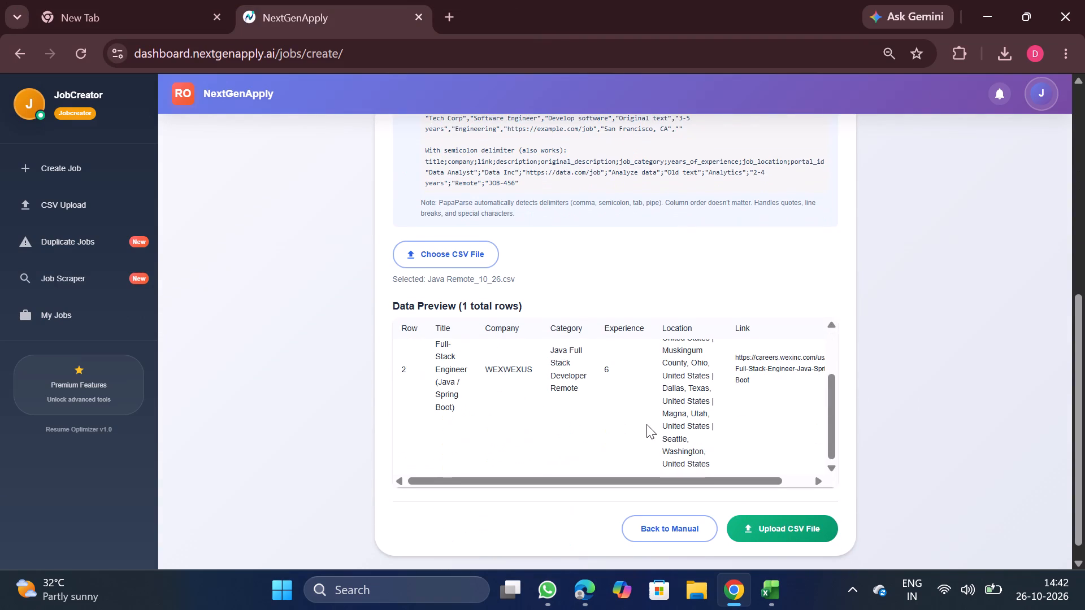
scroll(646, 424, "down", 1)
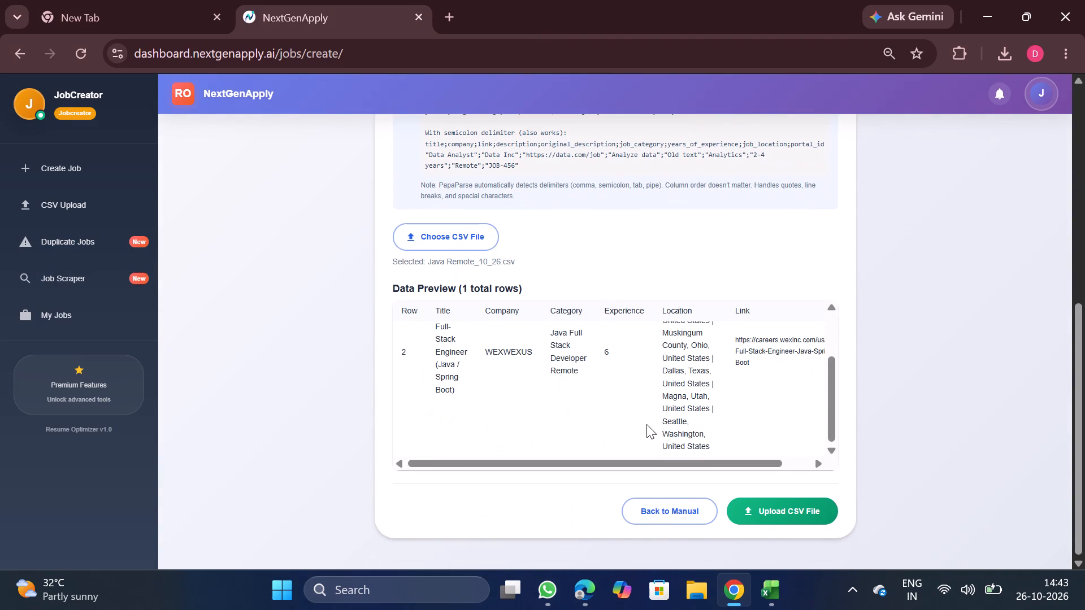
scroll(646, 424, "up", 4)
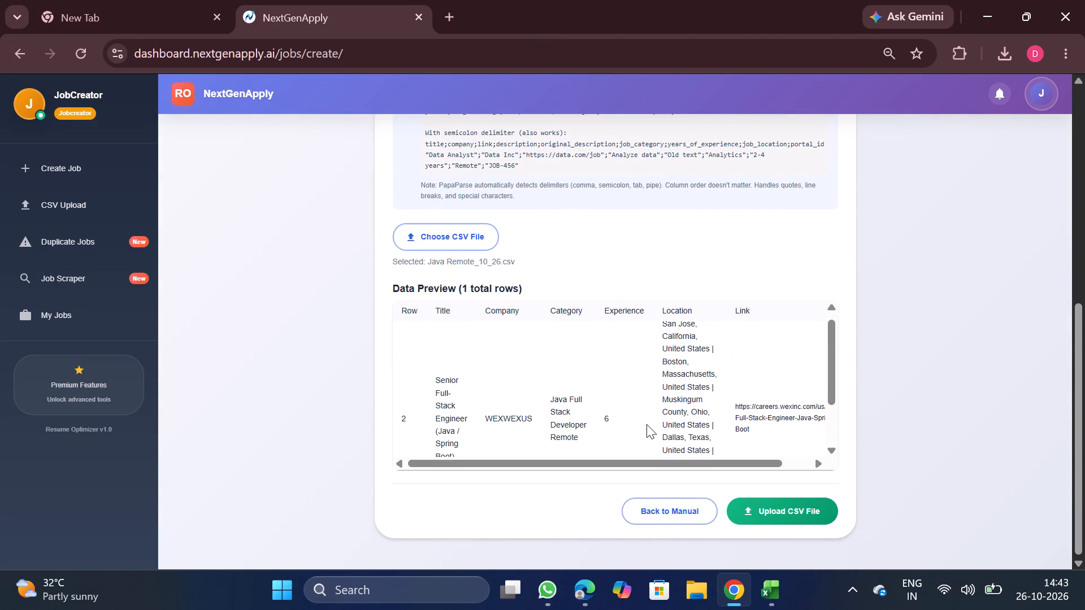
scroll(646, 424, "up", 2)
left_click(780, 510)
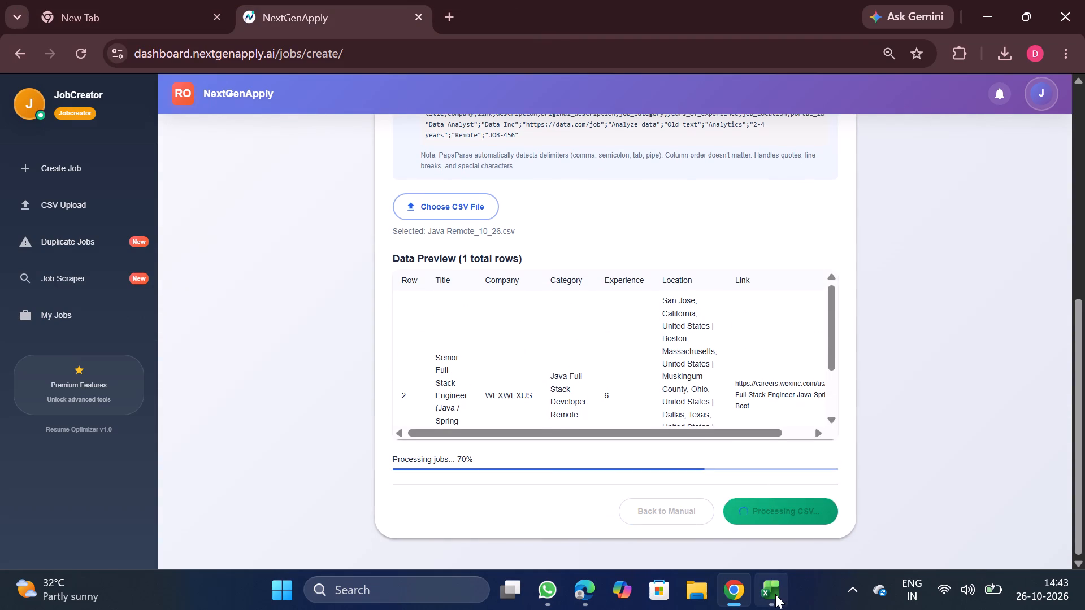
Close the Java Remote_10_26 workbook and check the upload result in NextGenApply.
left_click(845, 442)
scroll(652, 391, "up", 5)
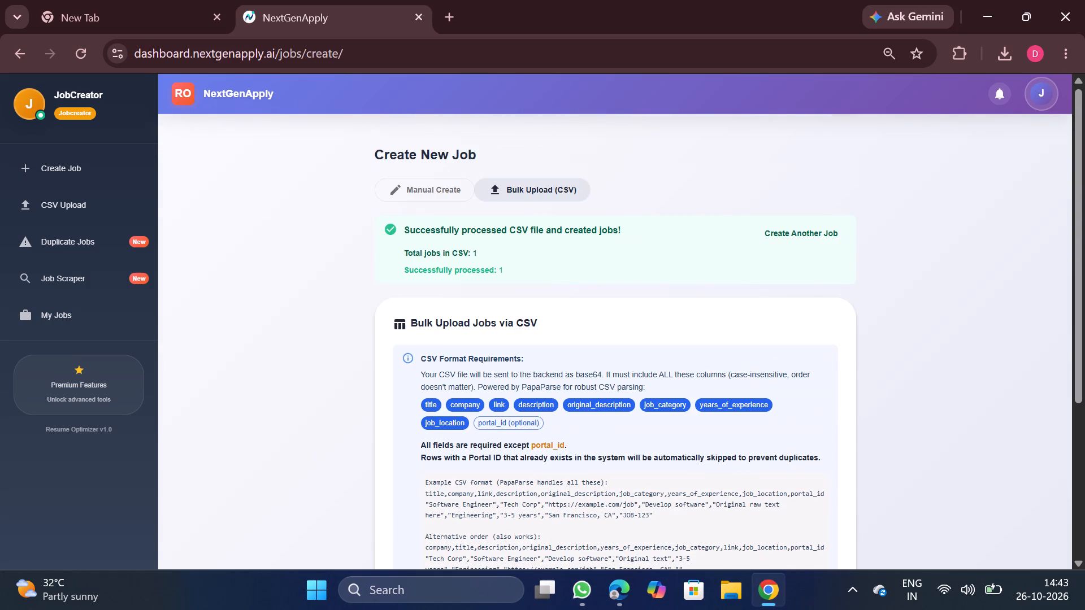
Download the processed CSV for Financial Analyst (#4541) from the CSV upload history and open it in Excel.
left_click(101, 211)
scroll(580, 399, "up", 4)
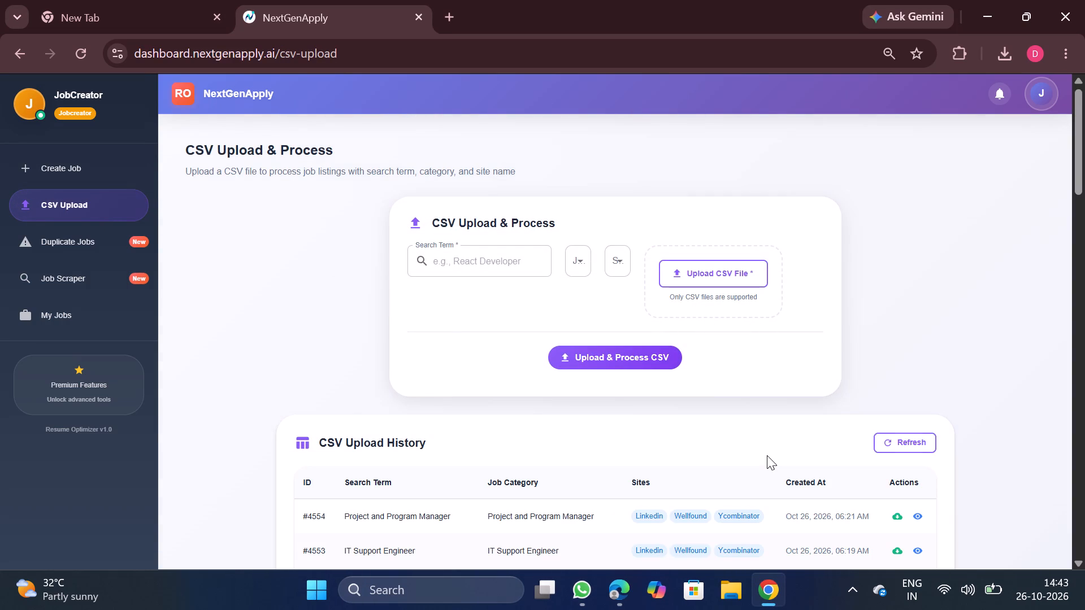
scroll(767, 455, "down", 2)
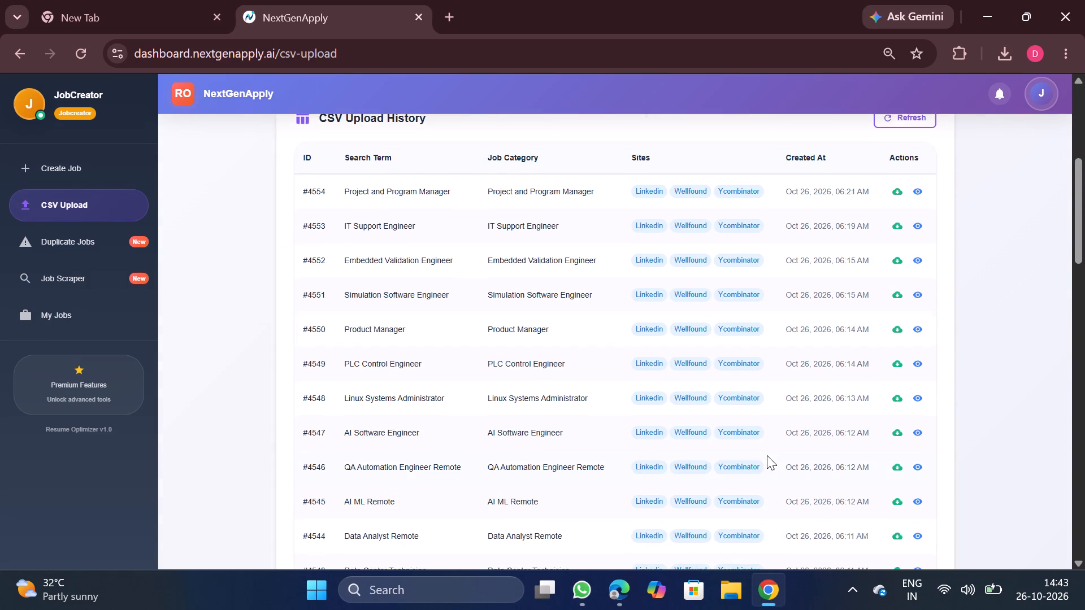
scroll(767, 455, "down", 2)
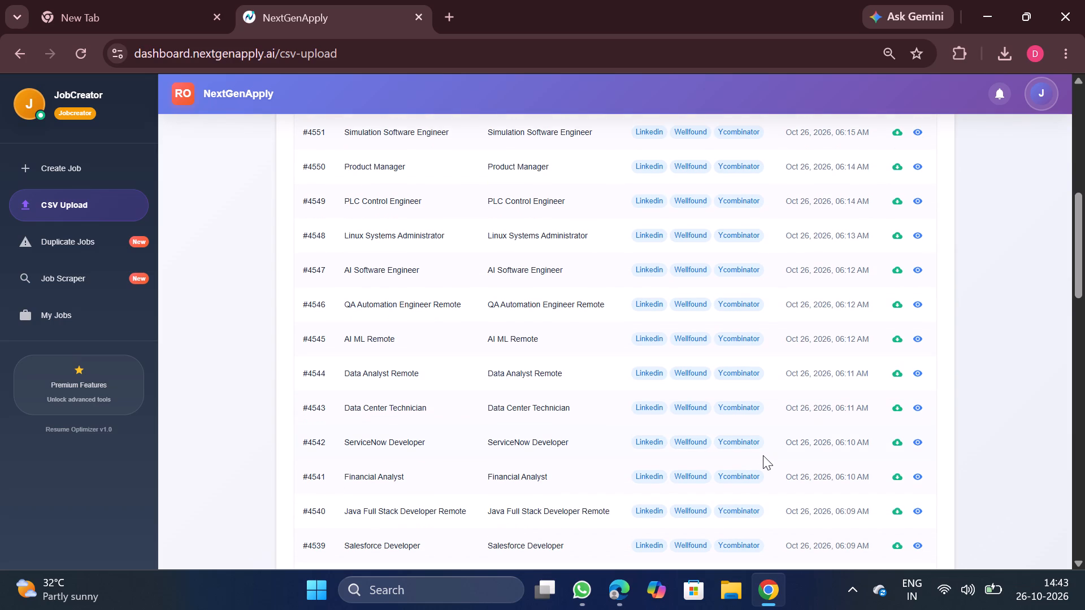
left_click(894, 472)
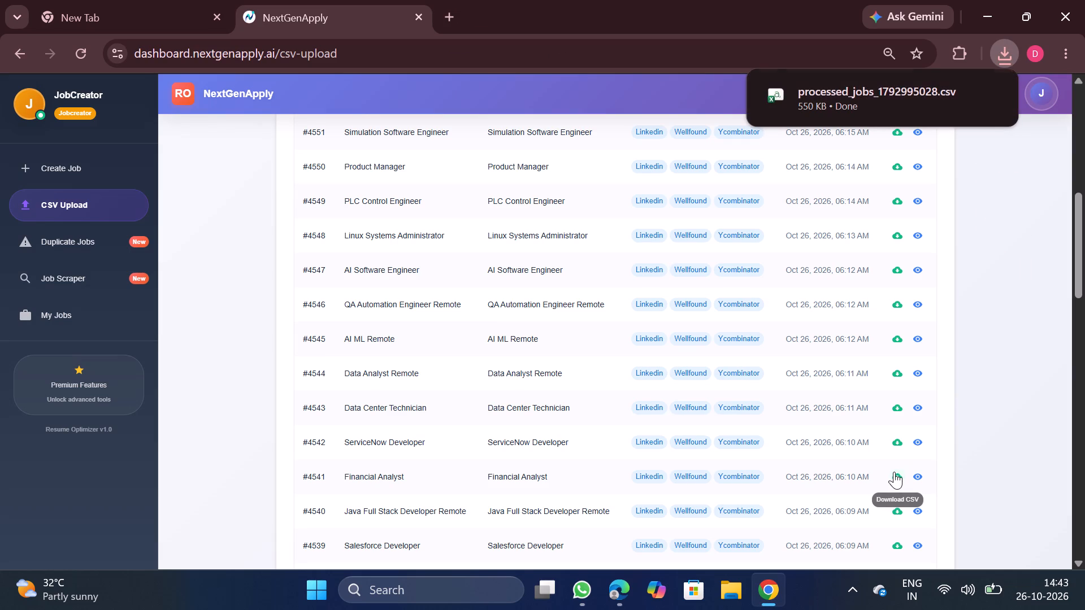
left_click(893, 90)
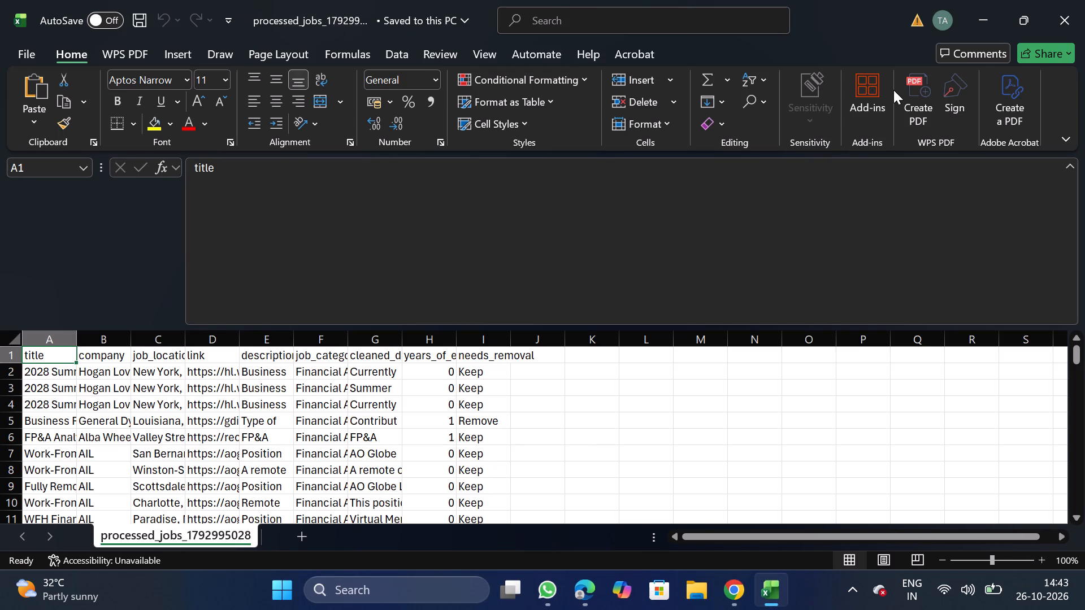
Remove duplicate rows from the whole Financial Analyst data range, comparing only the company column.
left_click(171, 409)
key("ctrl+a")
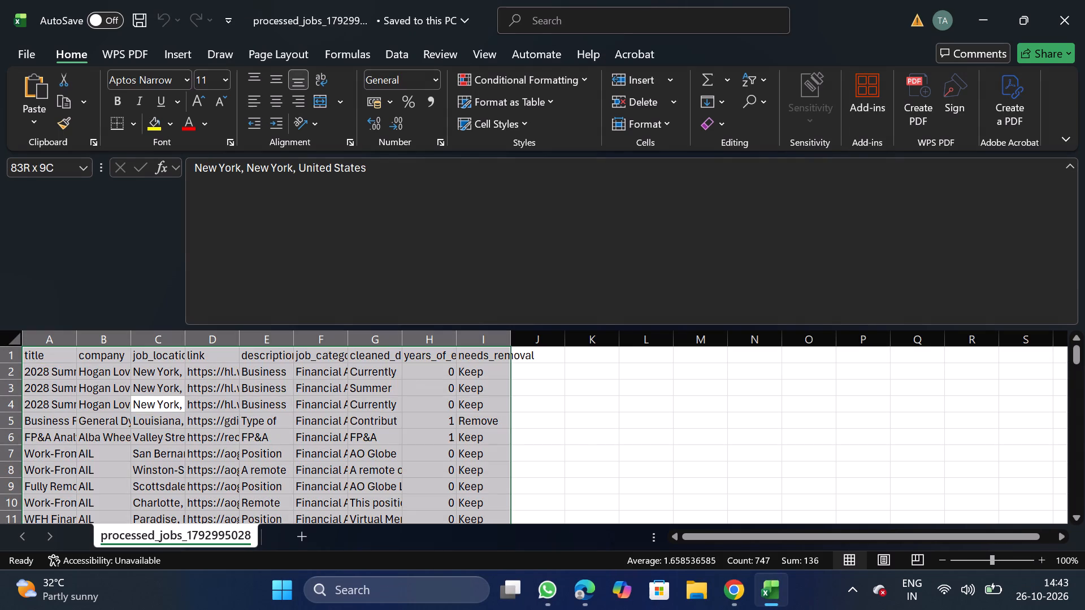
left_click(390, 49)
left_click(709, 102)
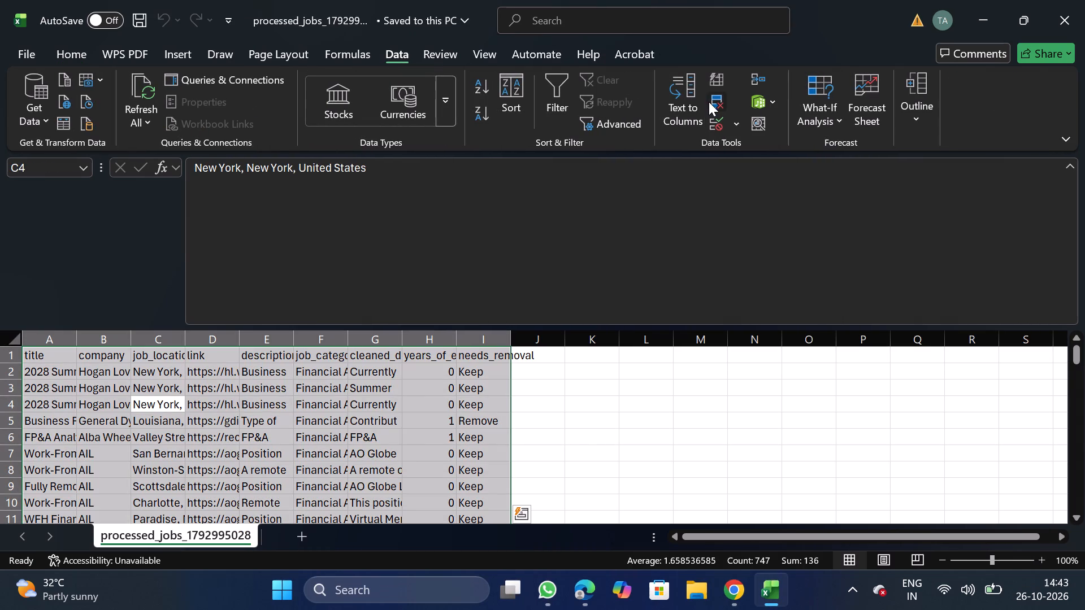
left_click(240, 246)
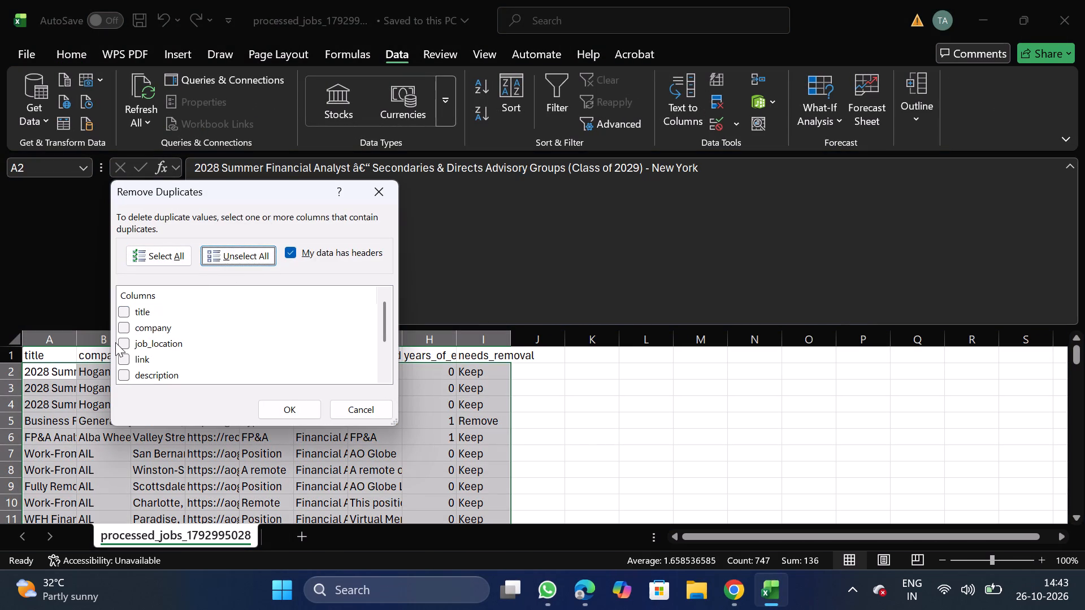
left_click_drag(115, 342, 125, 327)
left_click(125, 327)
left_click(289, 406)
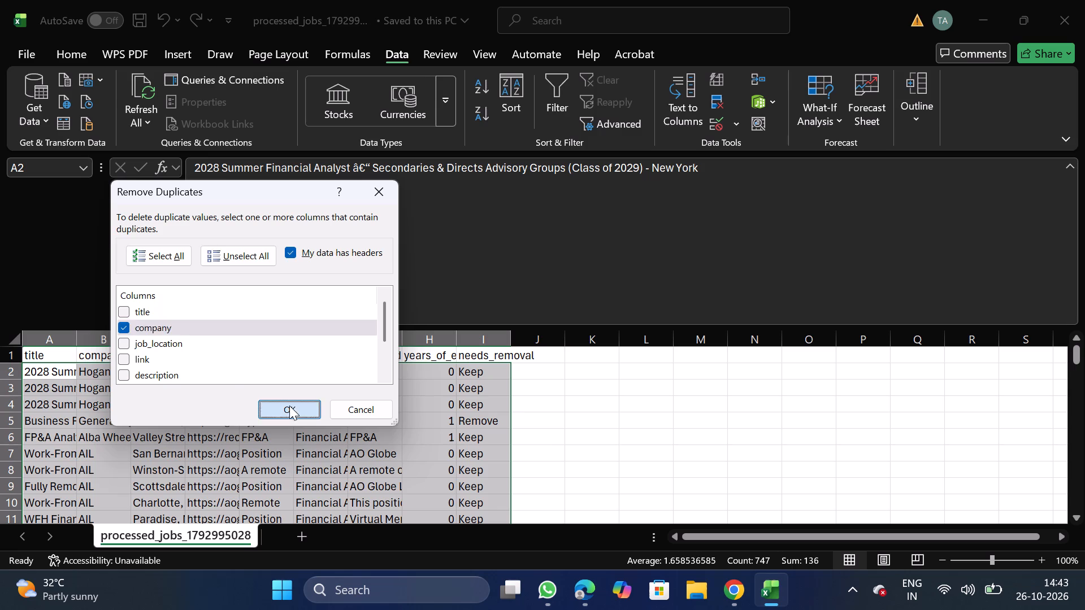
left_click(649, 335)
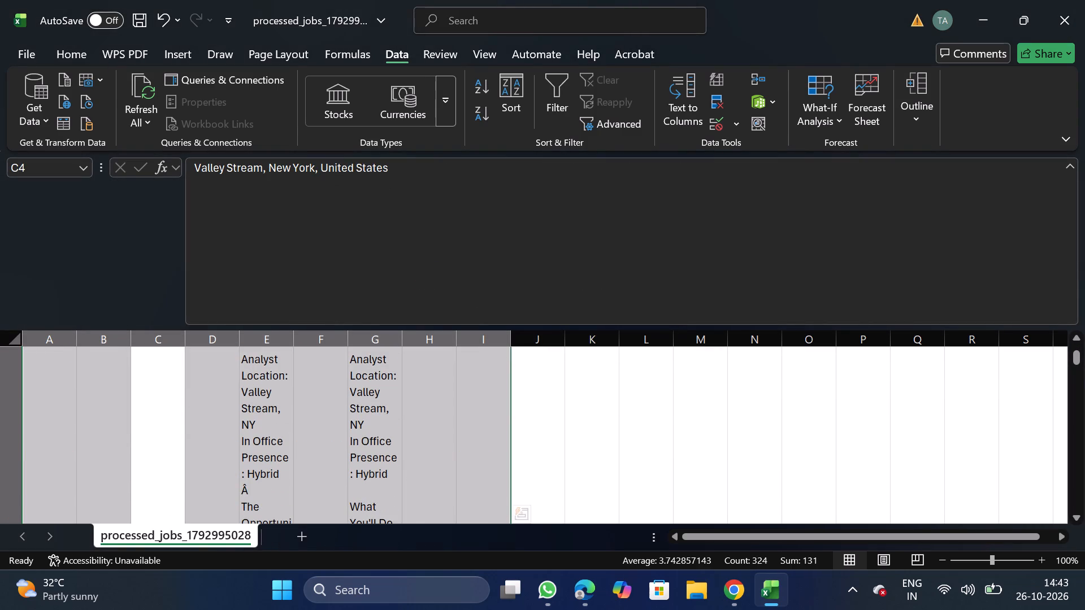
Filter the needs_removal column to Remove, delete all the matching rows, and turn the filter off.
left_click_drag(1076, 355, 1056, 214)
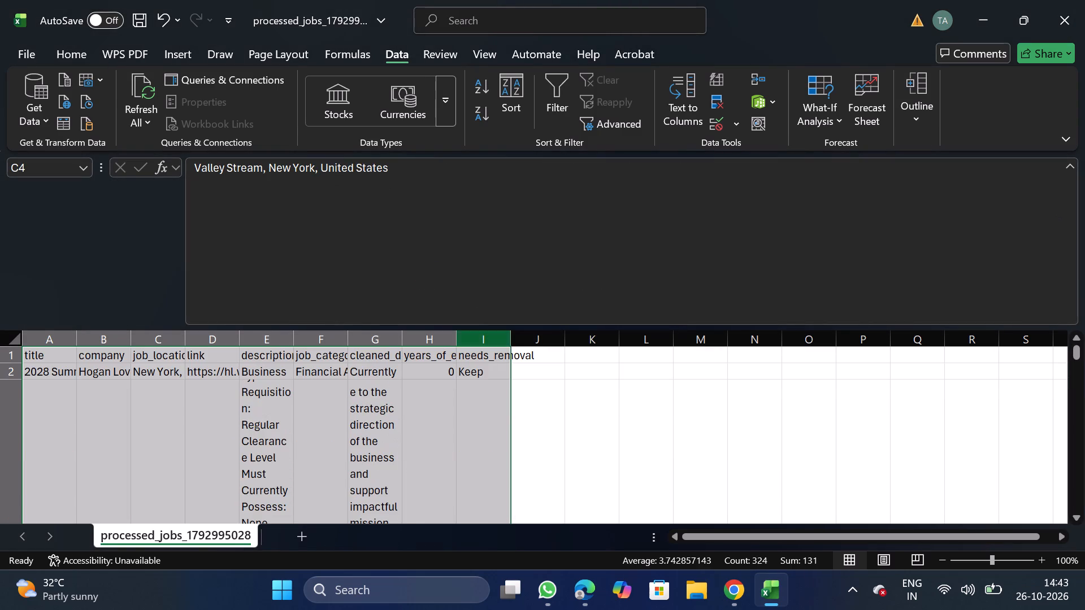
left_click(483, 360)
left_click(564, 138)
left_click(557, 88)
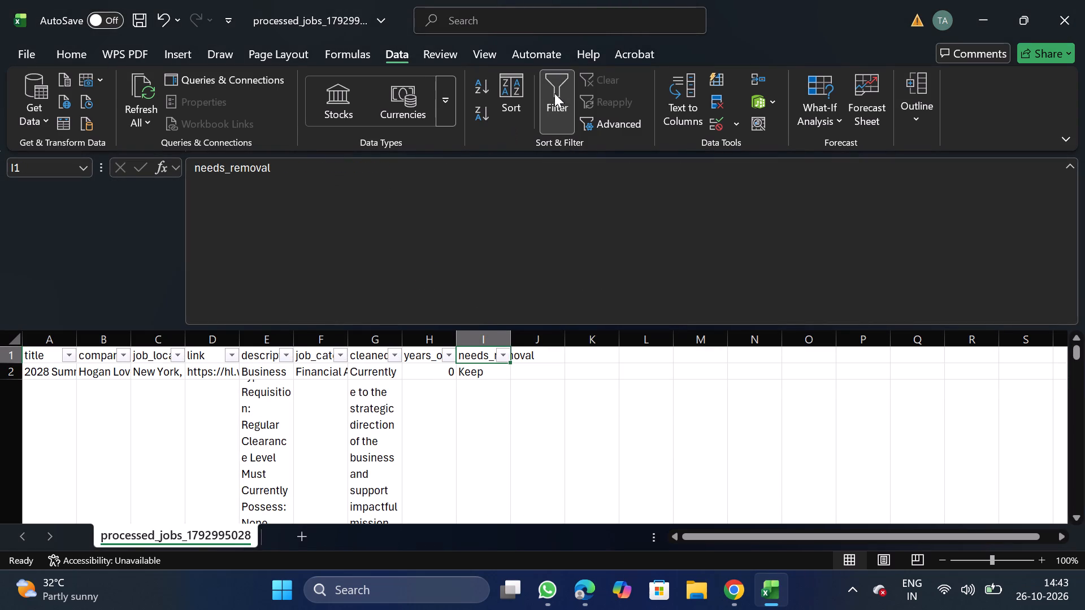
left_click(497, 352)
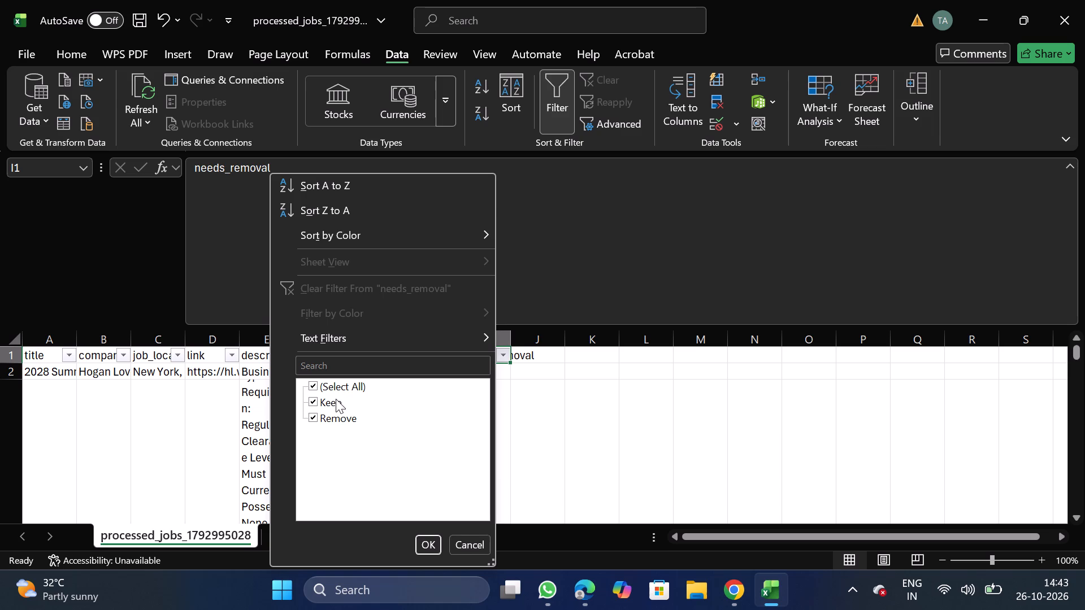
left_click(336, 399)
left_click(424, 544)
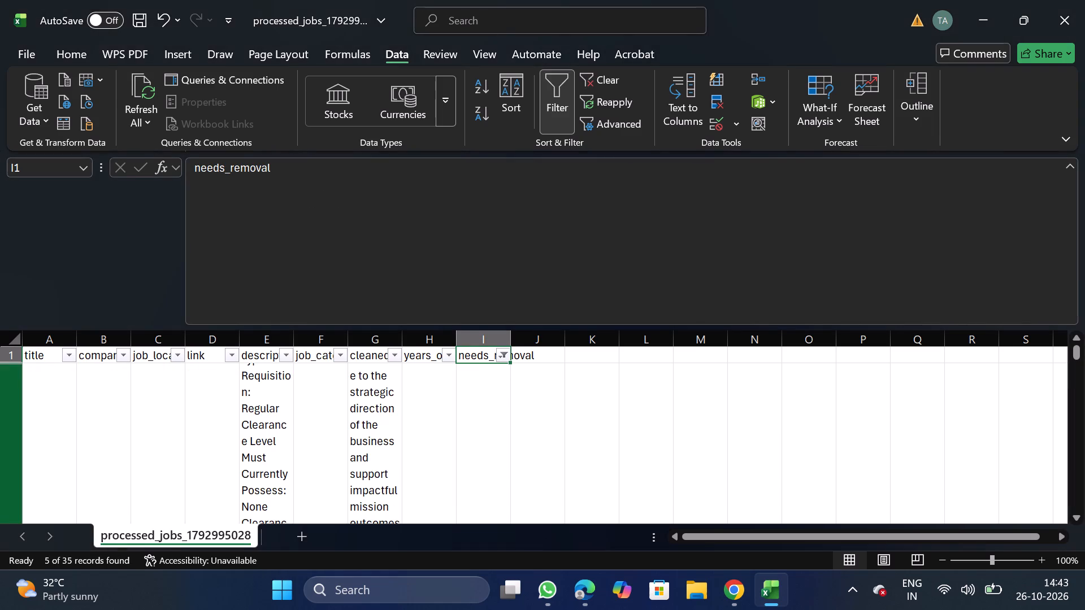
left_click(5, 389)
key("ctrl+shift+Down")
right_click(166, 504)
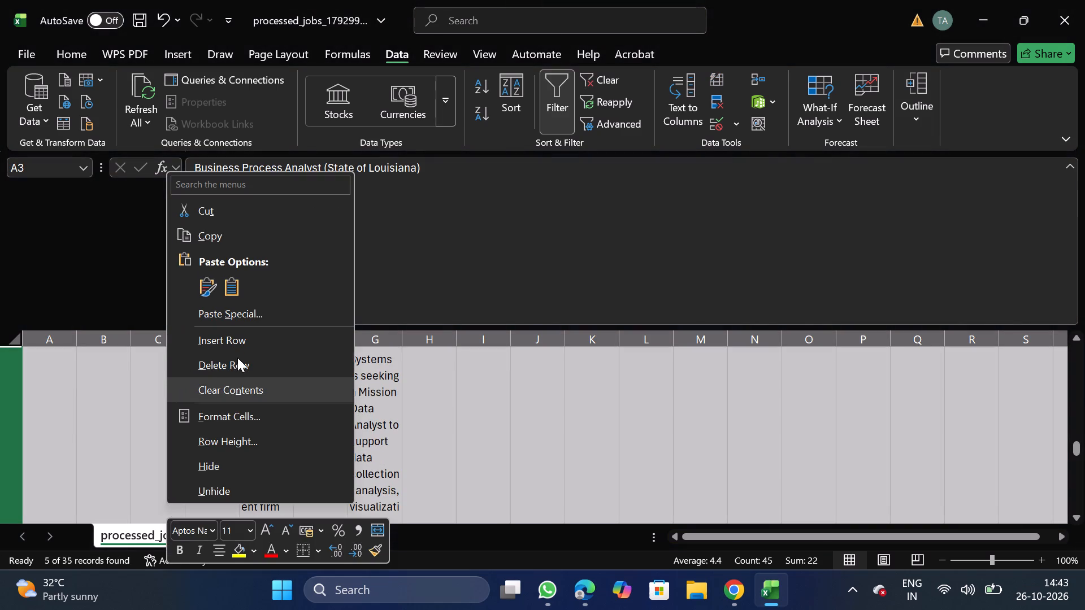
left_click(237, 358)
left_click(555, 119)
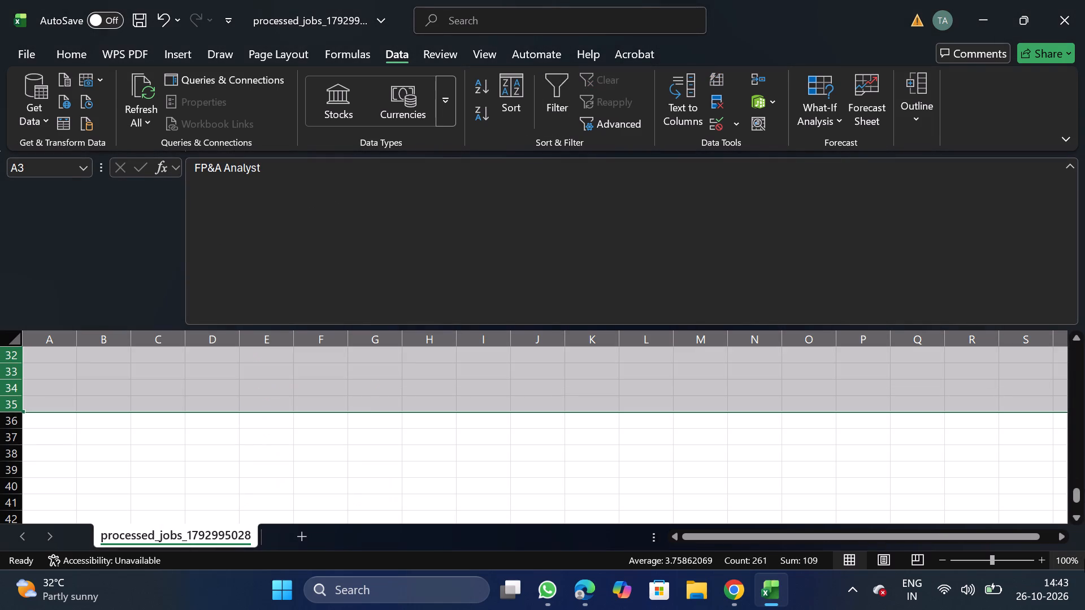
Filter the years_of_experience column to 10, delete the matching row, and turn the filter off.
left_click(1075, 500)
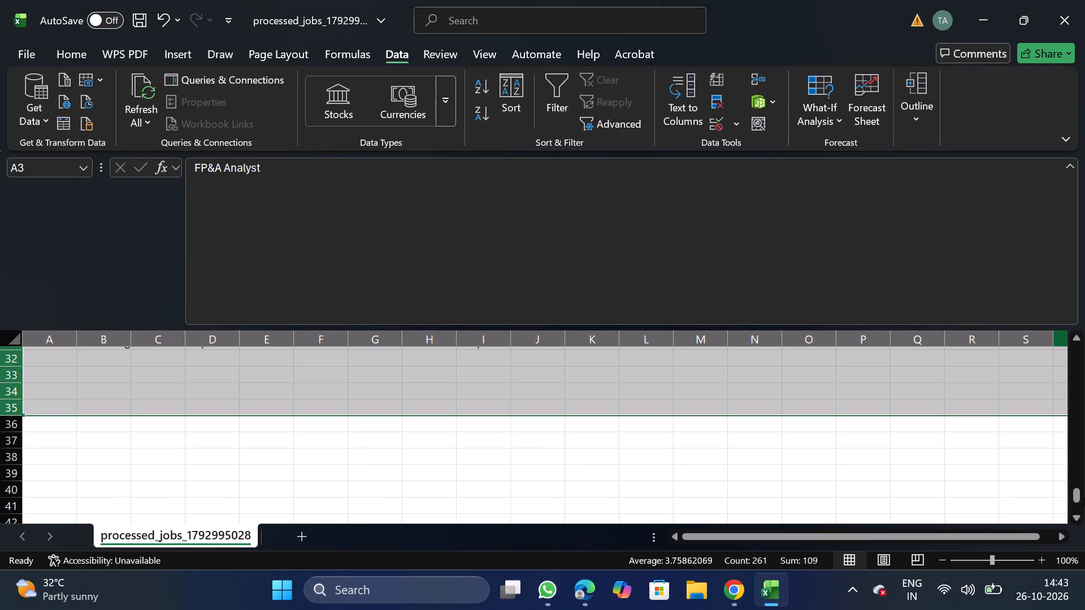
left_click_drag(1079, 496, 1060, 400)
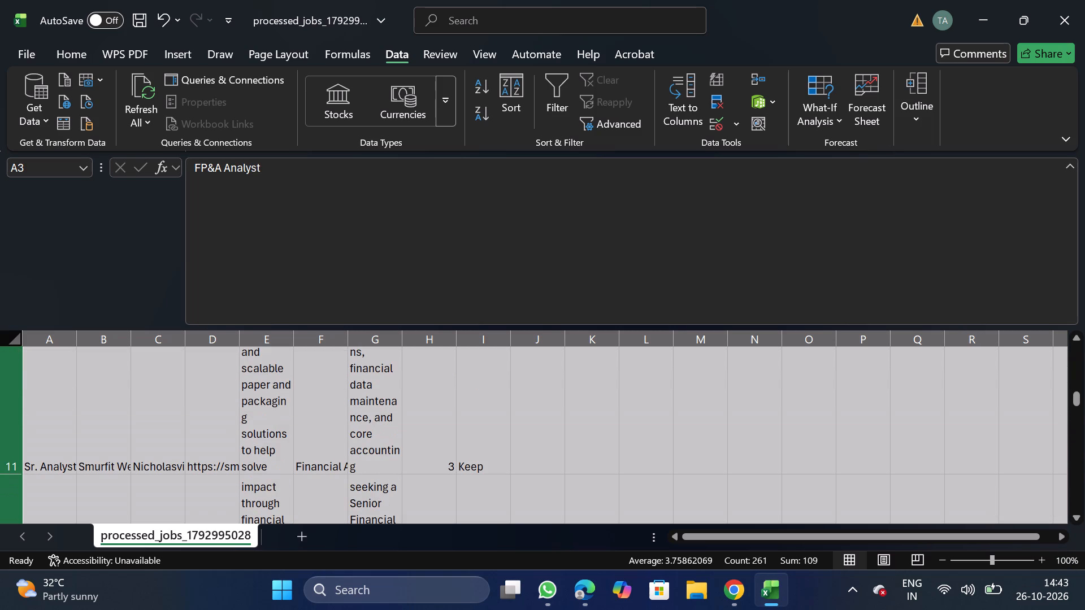
left_click_drag(1069, 400, 1057, 279)
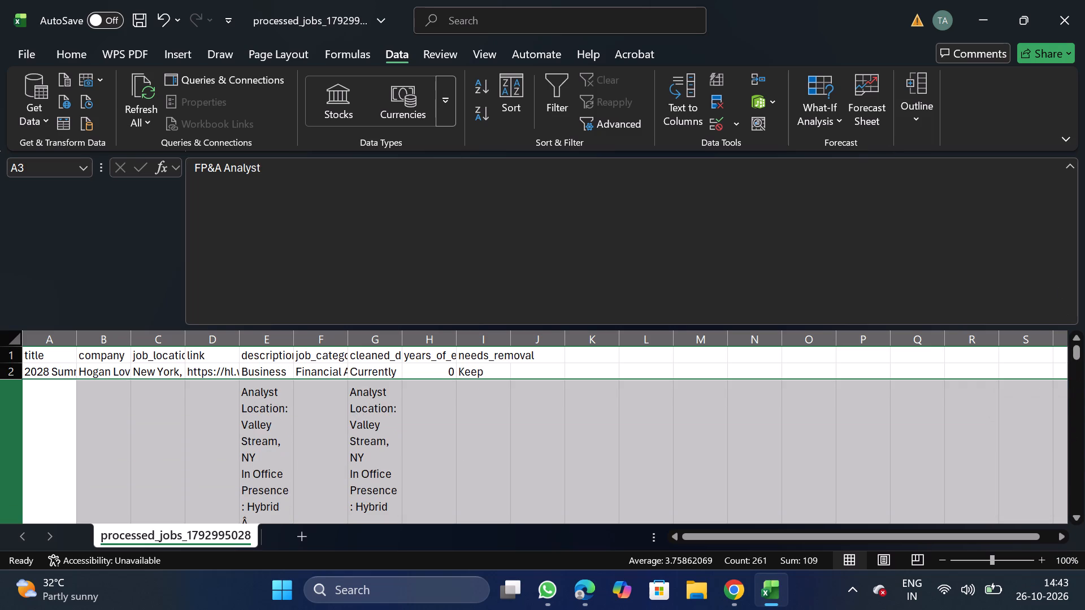
left_click(443, 347)
left_click(542, 100)
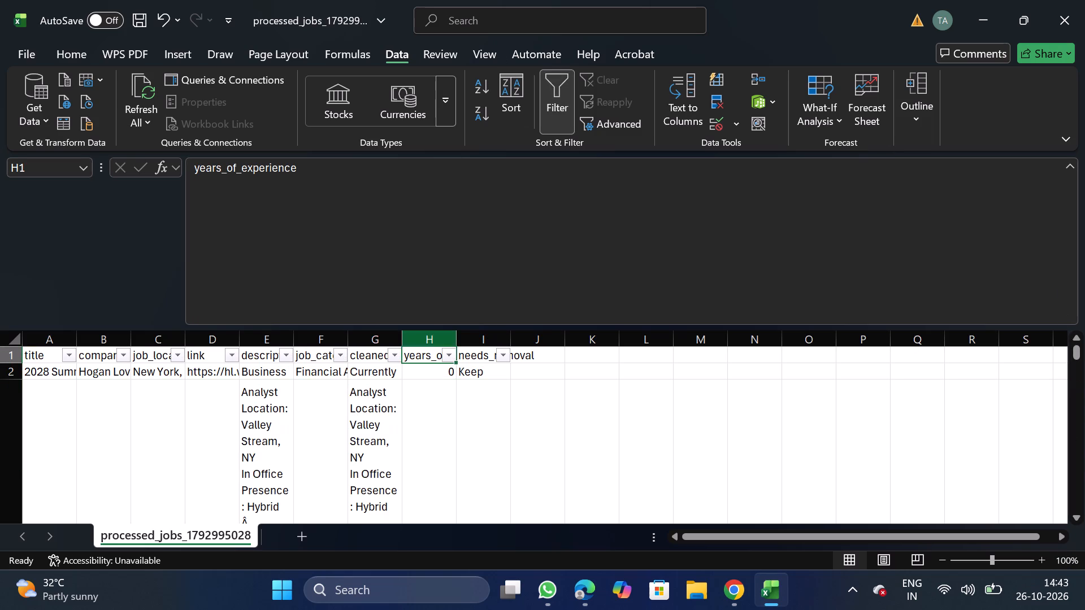
left_click(448, 364)
left_click(449, 356)
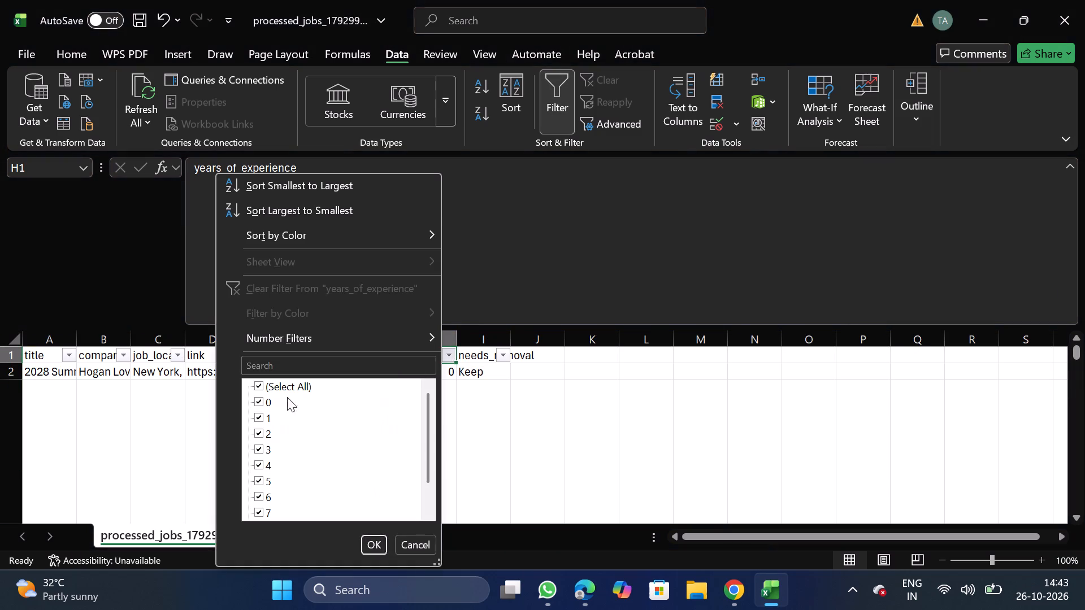
left_click(287, 386)
scroll(322, 494, "down", 1)
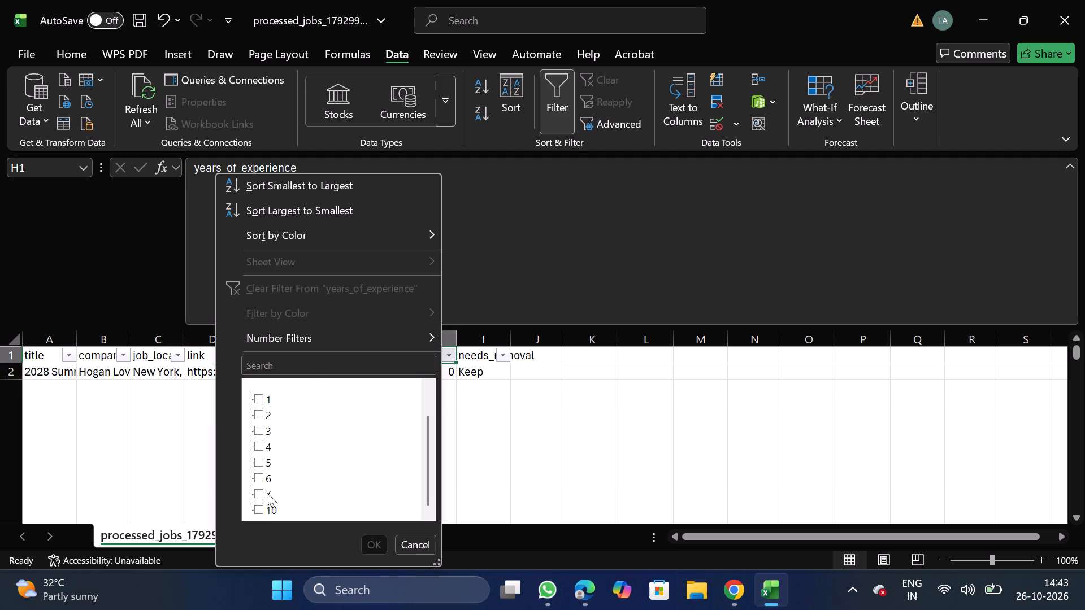
left_click(258, 494)
left_click(376, 550)
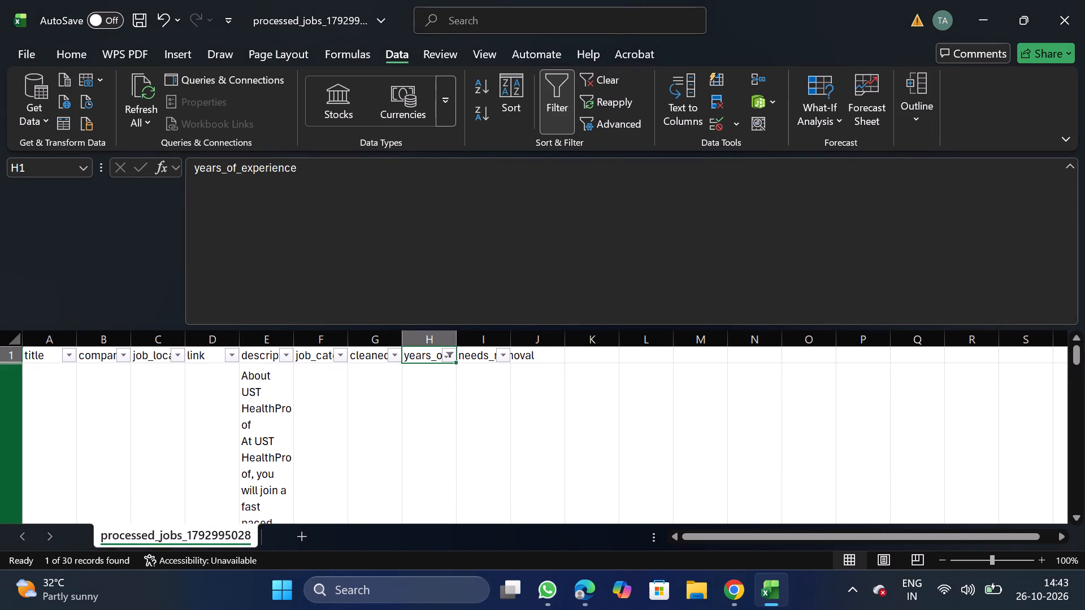
left_click(9, 391)
key("ctrl+shift+Down")
right_click(172, 447)
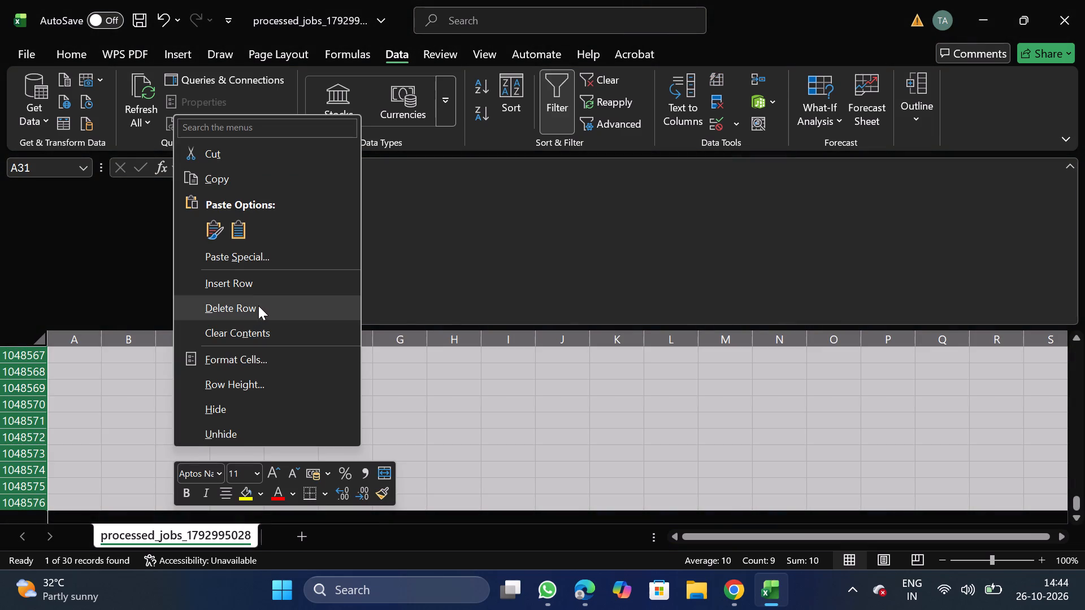
left_click(258, 306)
left_click_drag(1079, 368, 1058, 291)
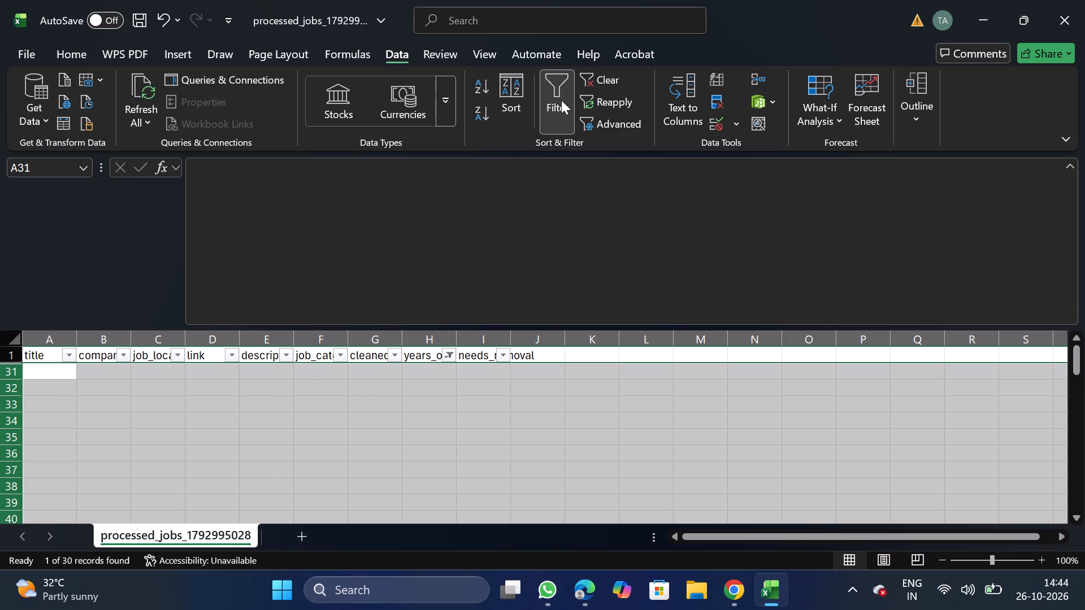
left_click(561, 100)
Delete the needs_removal column.
left_click(489, 343)
right_click(484, 409)
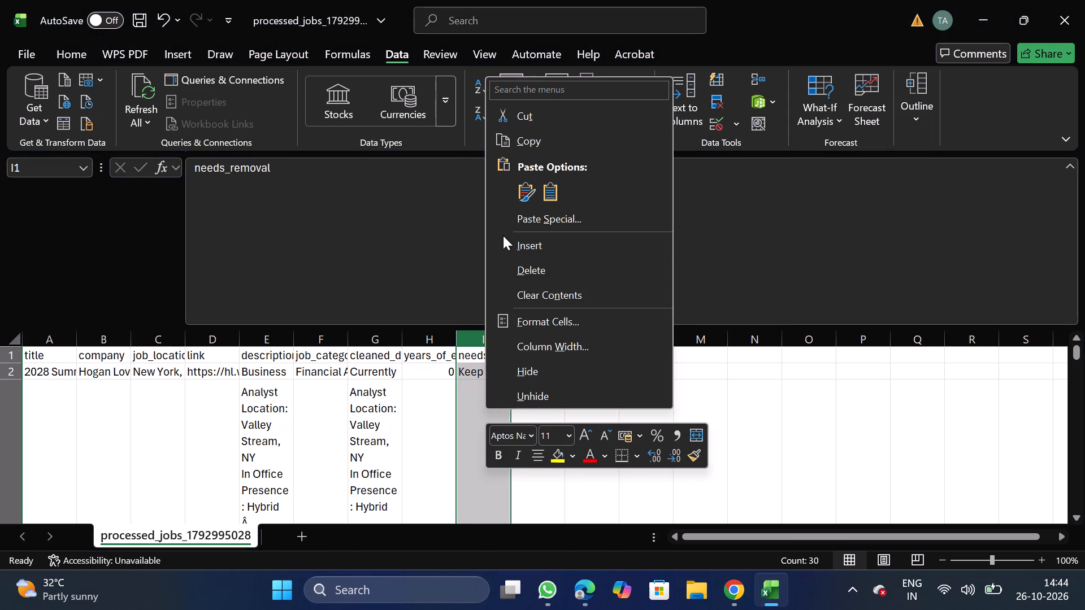
left_click(561, 274)
Move the job_category column to the front of the sheet as column A.
left_click(323, 337)
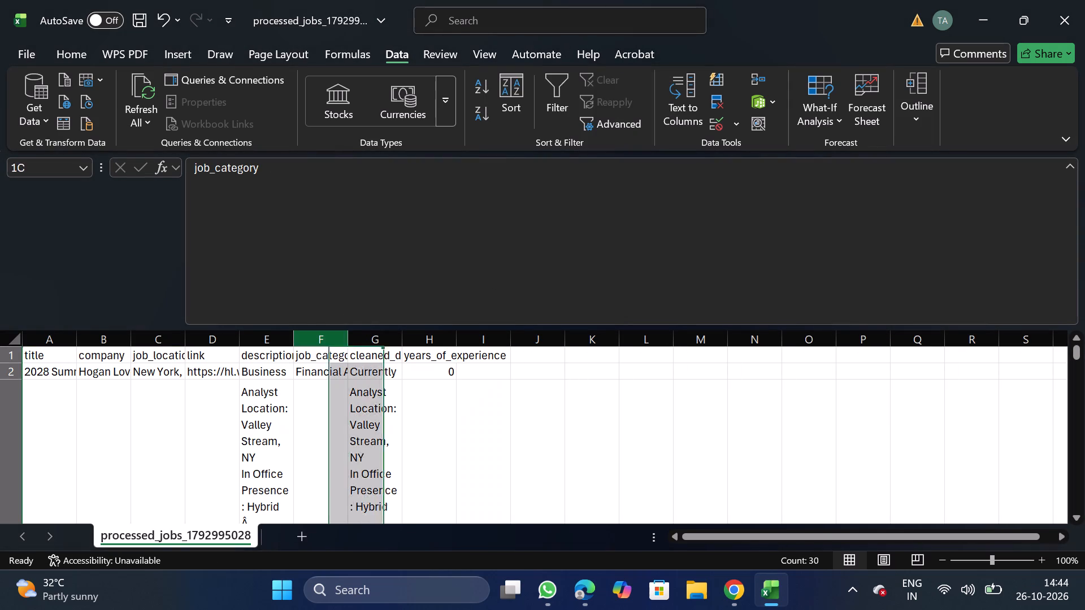
key("ctrl+x")
left_click(54, 329)
left_click_drag(45, 343, 40, 425)
right_click(40, 425)
left_click(103, 265)
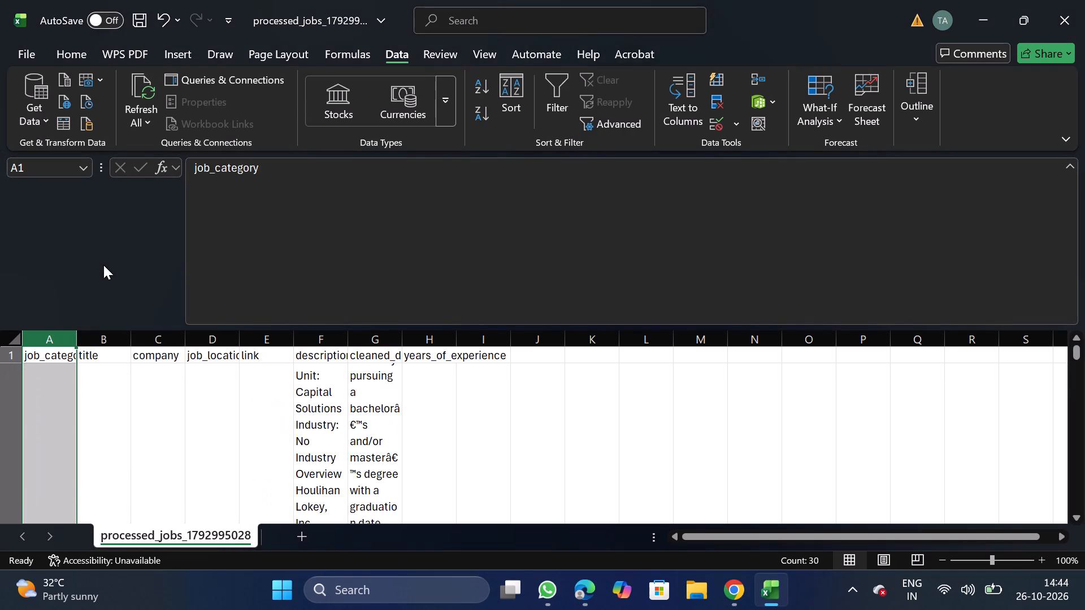
Turn off text wrapping for the description and cleaned_description columns.
left_click(311, 333)
key("shift+Right")
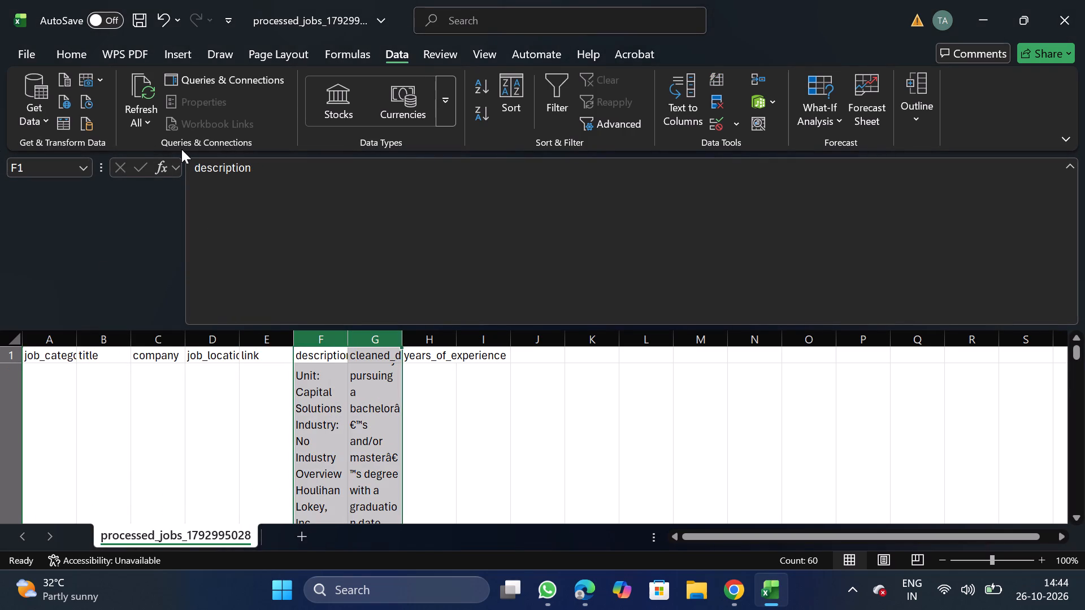
left_click(84, 55)
left_click(350, 142)
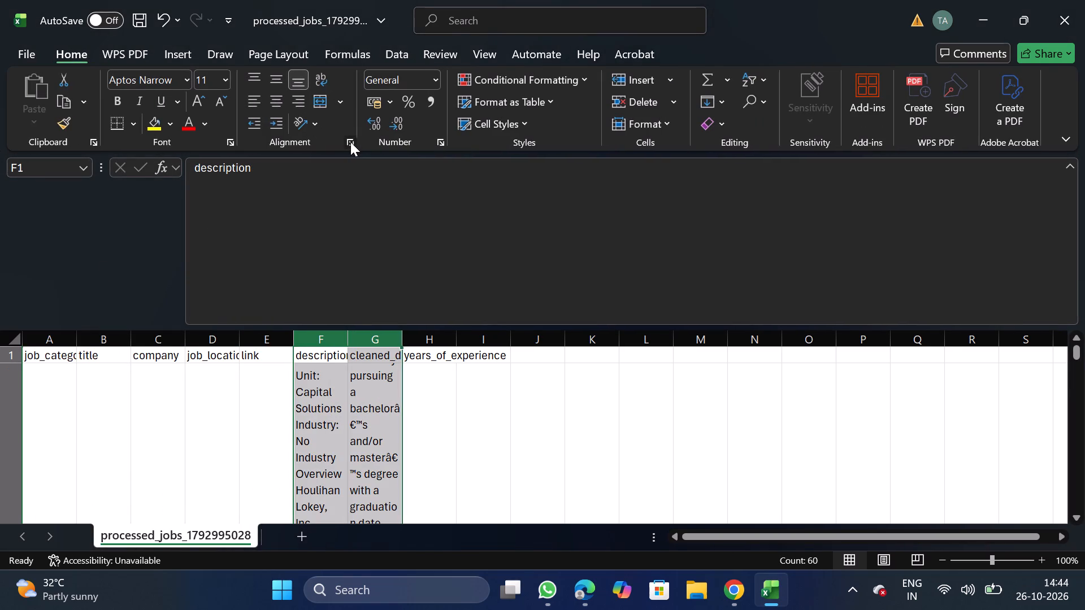
left_click(105, 278)
left_click_drag(105, 278, 306, 455)
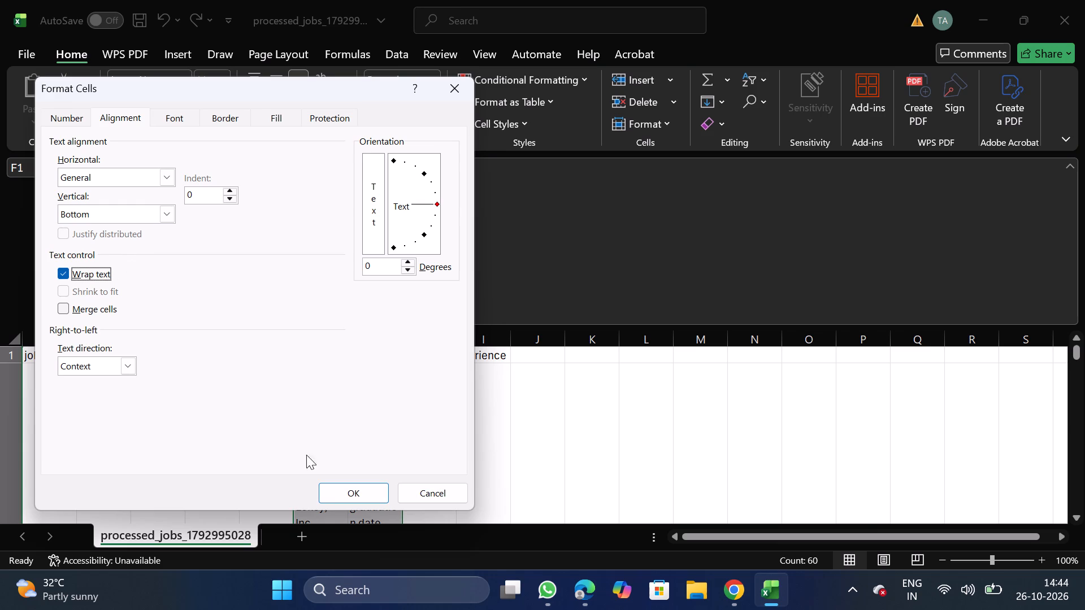
left_click_drag(306, 455, 110, 265)
left_click(86, 269)
left_click_drag(346, 477, 351, 498)
left_click(351, 498)
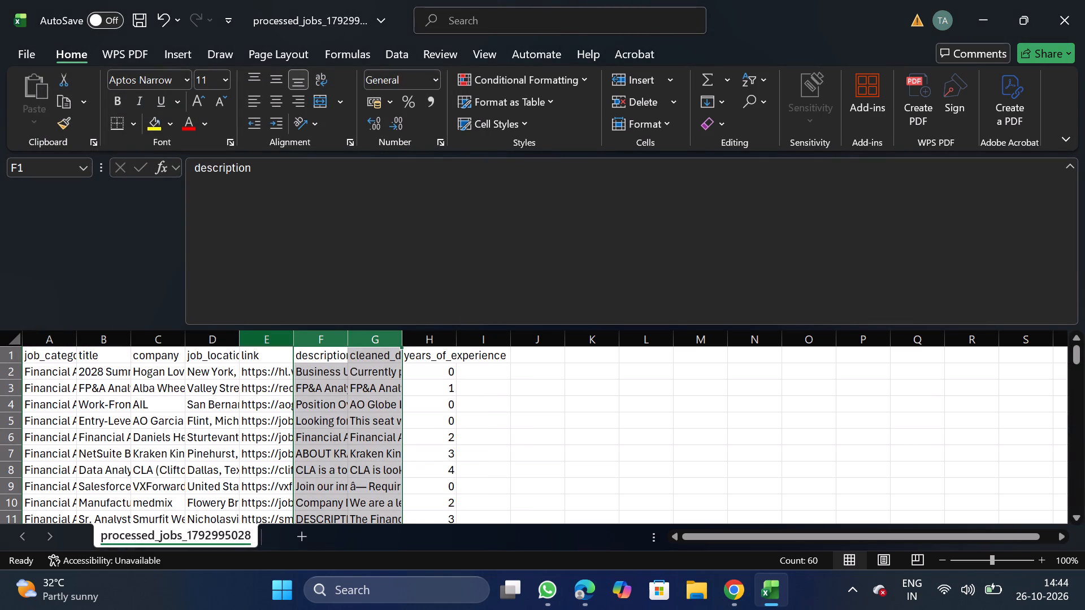
Move the link column to the end of the data, after years_of_experience.
left_click(256, 335)
key("ctrl+x")
left_click_drag(487, 337, 485, 412)
right_click(485, 412)
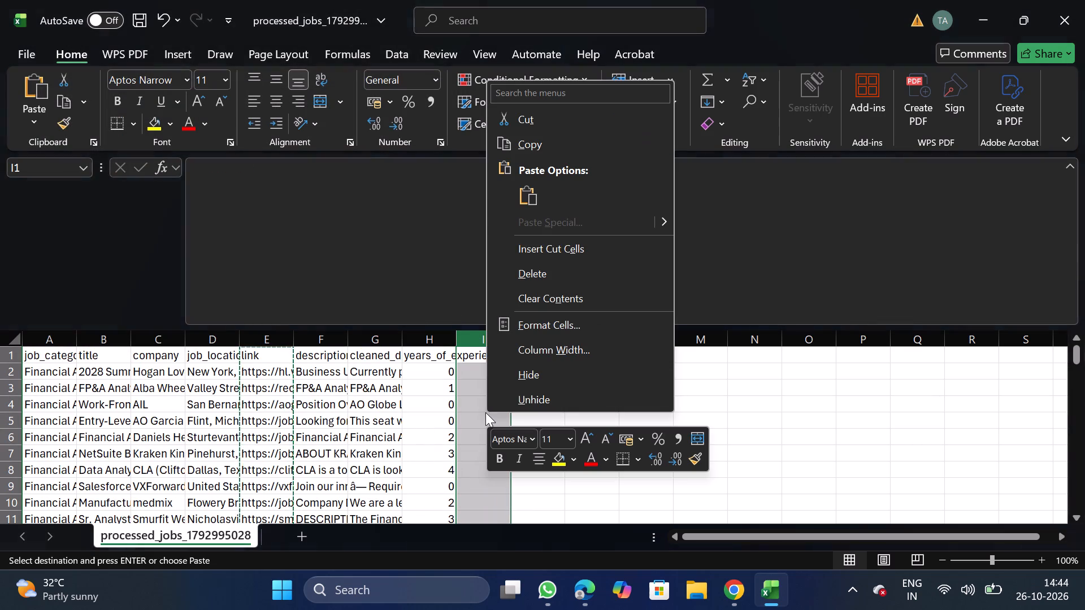
left_click(553, 247)
Move the years_of_experience column in front of the description column, directly after job_location.
left_click(374, 341)
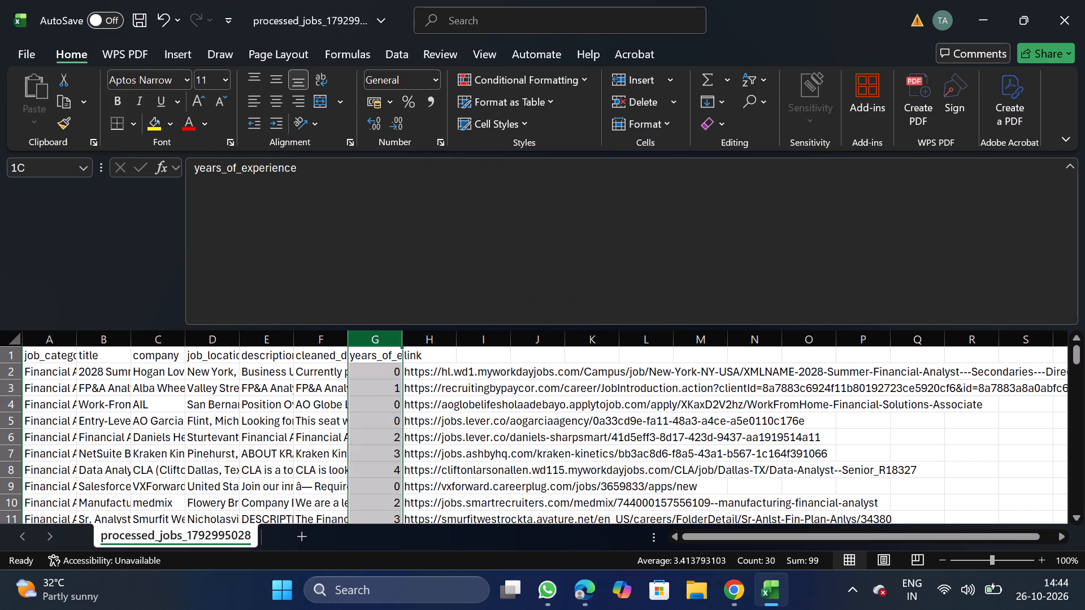
key("ctrl+x")
left_click(271, 339)
right_click(266, 376)
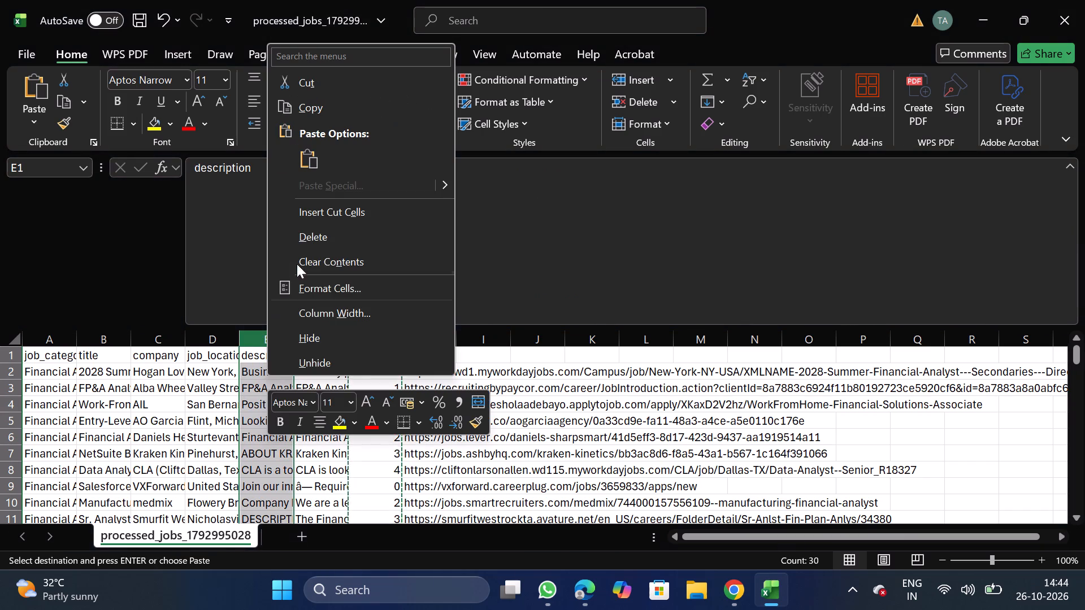
left_click(358, 208)
Rename the cleaned_description header in G1 as description, reusing the header text copied from F1.
left_click(316, 348)
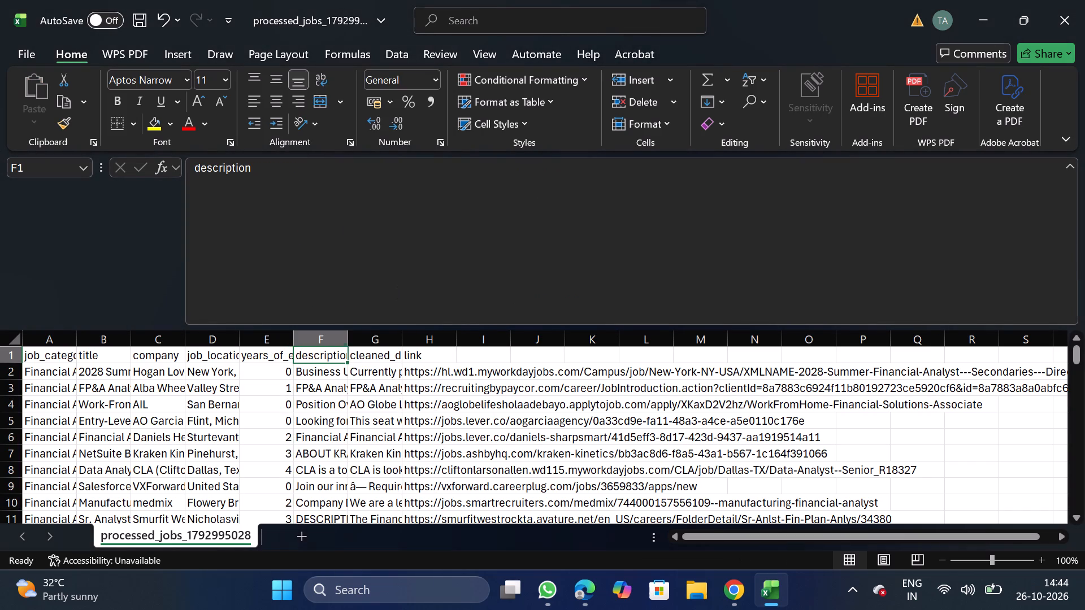
left_click_drag(190, 172, 272, 168)
key("ctrl+c")
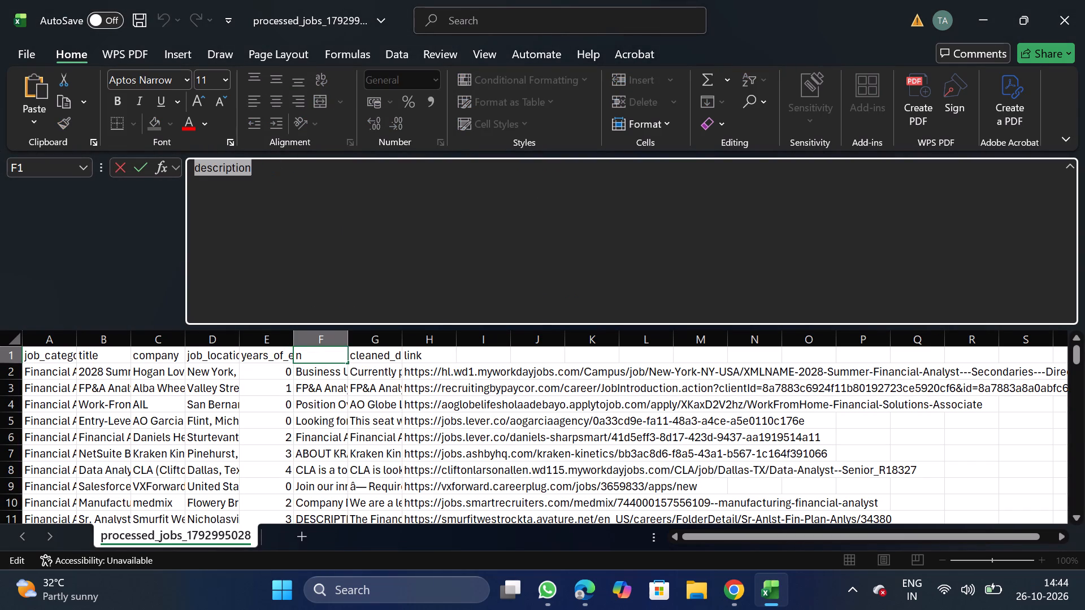
left_click(370, 360)
left_click(472, 261)
key("BackSpace")
key("BackSpace")
key("BackSpace")
key("BackSpace")
key("BackSpace")
key("BackSpace")
key("BackSpace")
key("BackSpace")
key("BackSpace")
key("BackSpace")
key("BackSpace")
key("BackSpace")
key("BackSpace")
key("BackSpace")
key("BackSpace")
key("BackSpace")
key("BackSpace")
key("BackSpace")
key("BackSpace")
key("BackSpace")
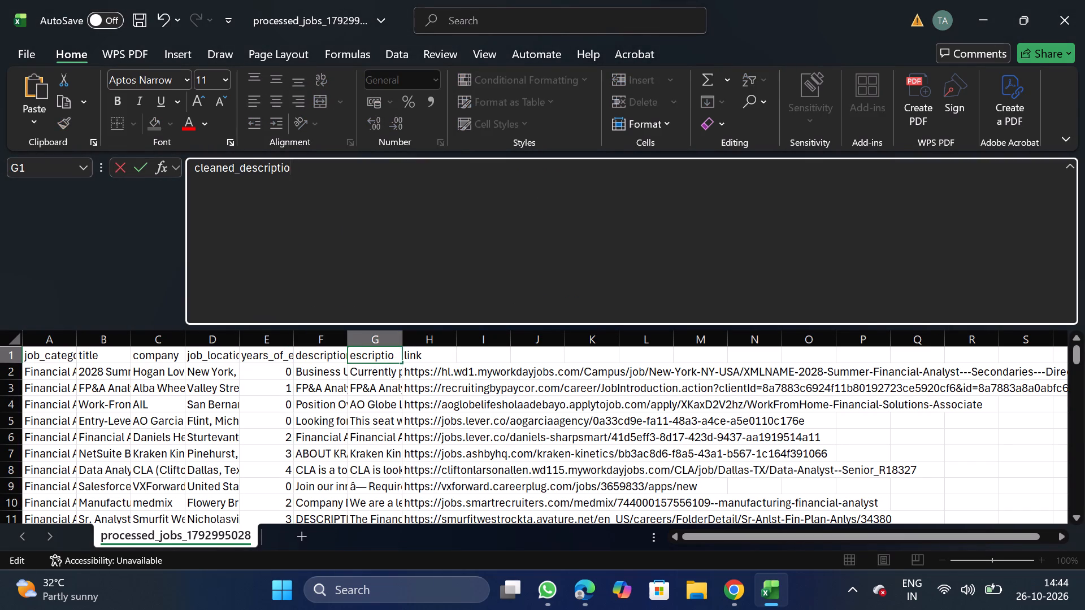
key("ctrl+v")
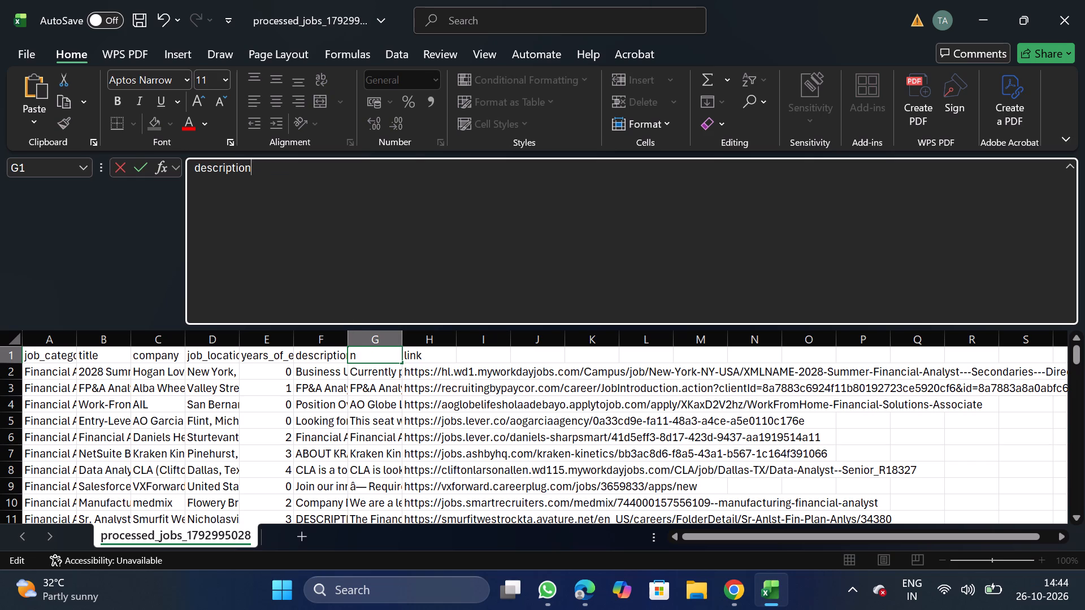
Rename the F1 header as original_description, copying the name from the bulk upload CSV format requirements in NextGenApply.
left_click(330, 351)
left_click(511, 232)
key("BackSpace")
key("BackSpace")
key("BackSpace")
key("BackSpace")
key("BackSpace")
key("BackSpace")
key("BackSpace")
key("BackSpace")
key("BackSpace")
key("BackSpace")
key("BackSpace")
key("BackSpace")
key("BackSpace")
key("BackSpace")
key("BackSpace")
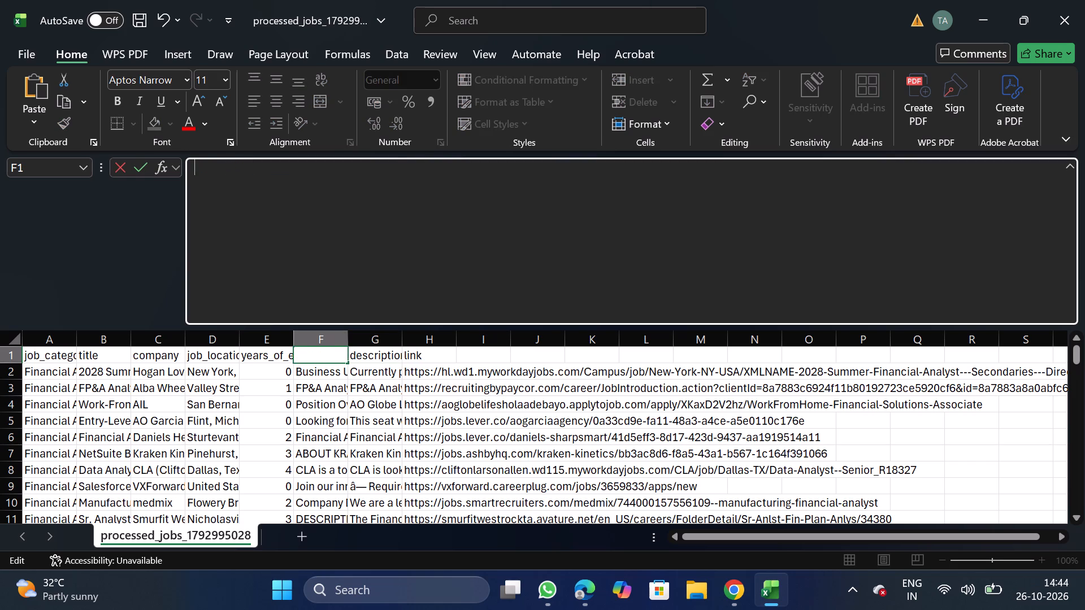
left_click(731, 609)
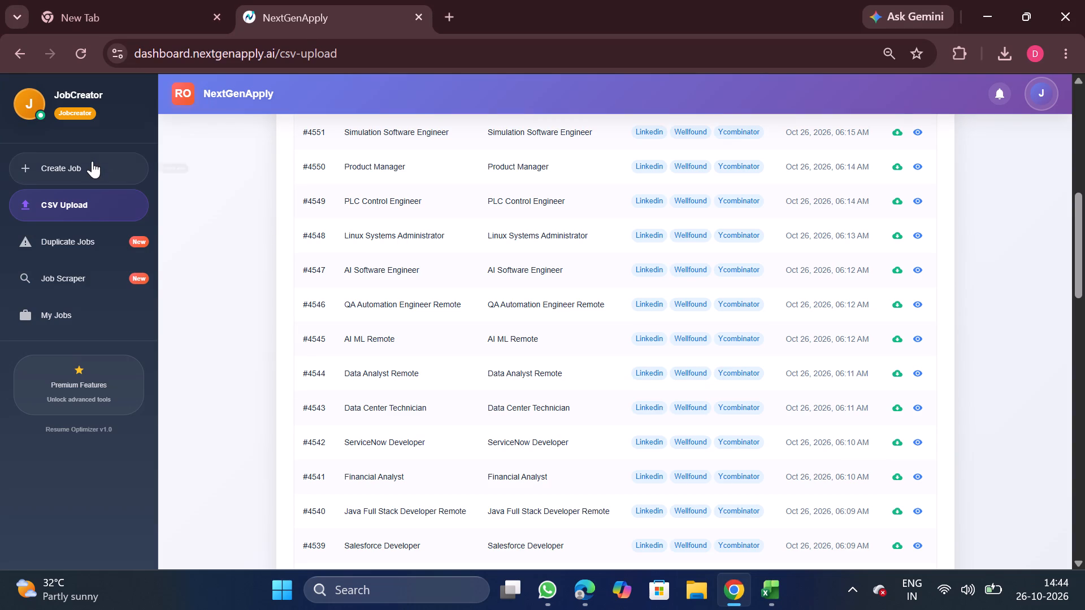
double_click(92, 161)
left_click(541, 141)
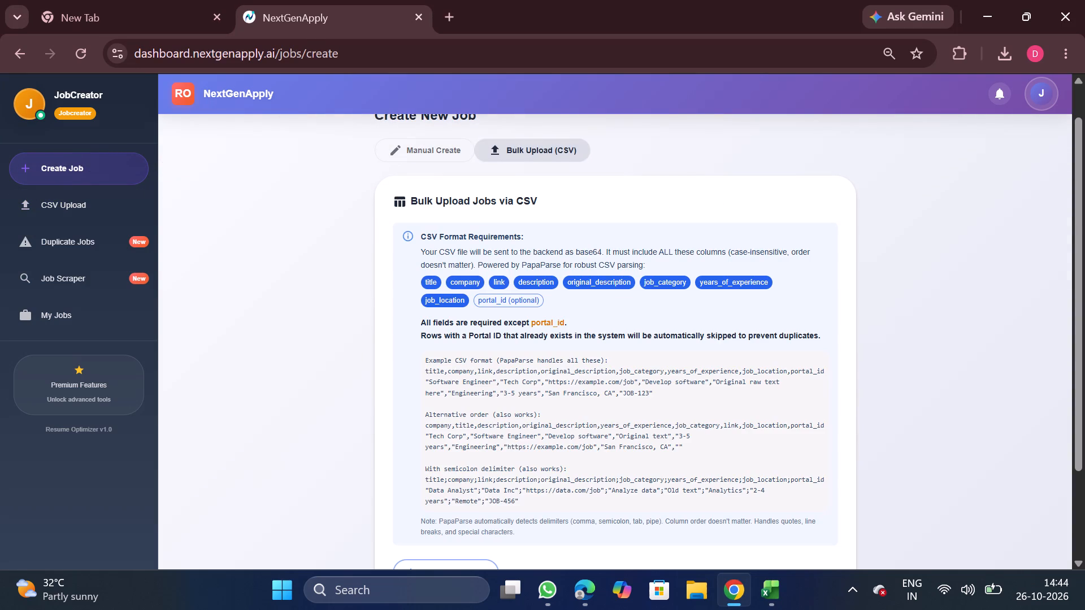
triple_click(613, 286)
key("ctrl+c")
left_click(783, 594)
key("ctrl+v")
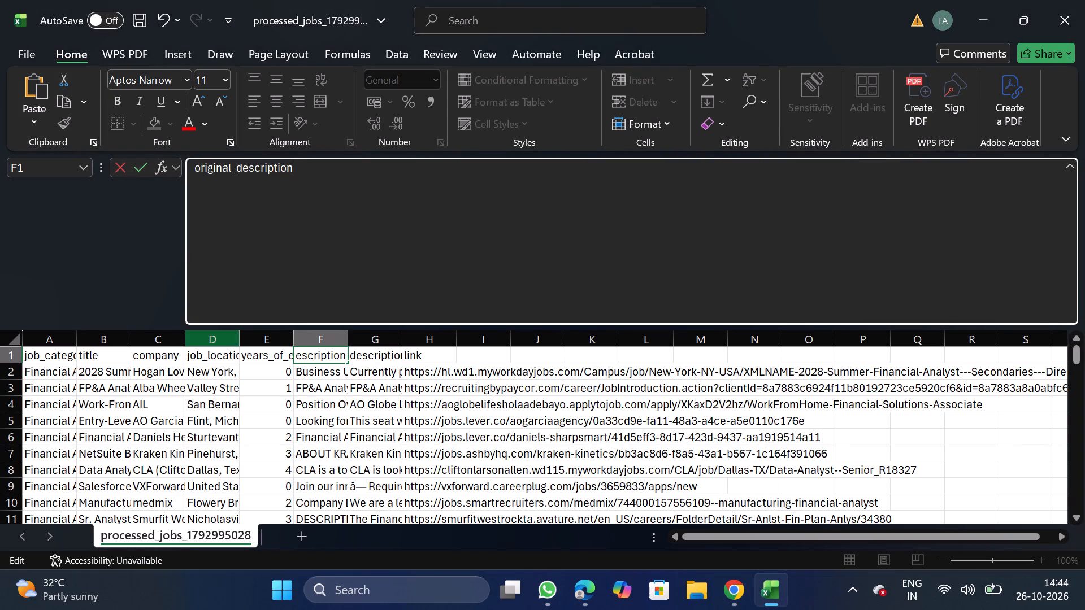
left_click(96, 354)
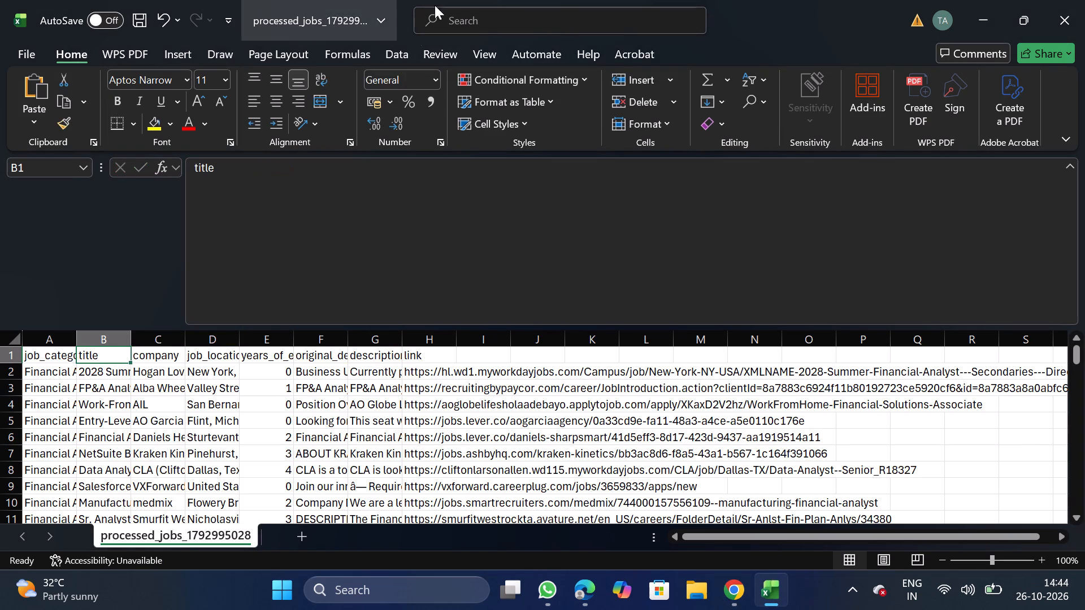
Filter the title column to the 2028 Summer Financial Analyst, Sales and Data Analyst, Salesforce Business Analyst - Remote and Treasury Analyst II jobs.
left_click(394, 59)
left_click(553, 92)
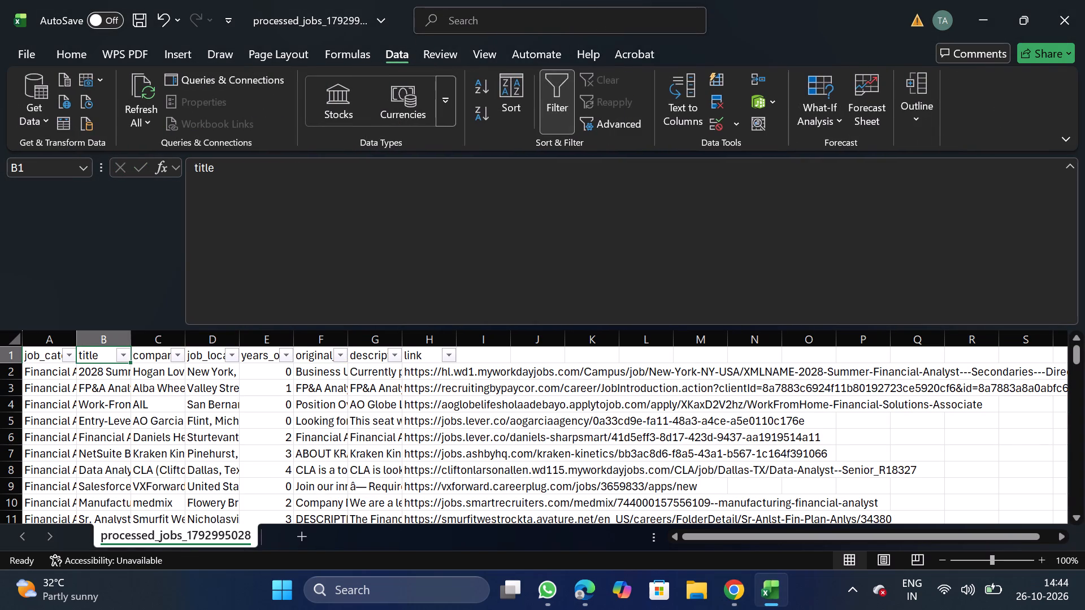
left_click(126, 356)
double_click(350, 565)
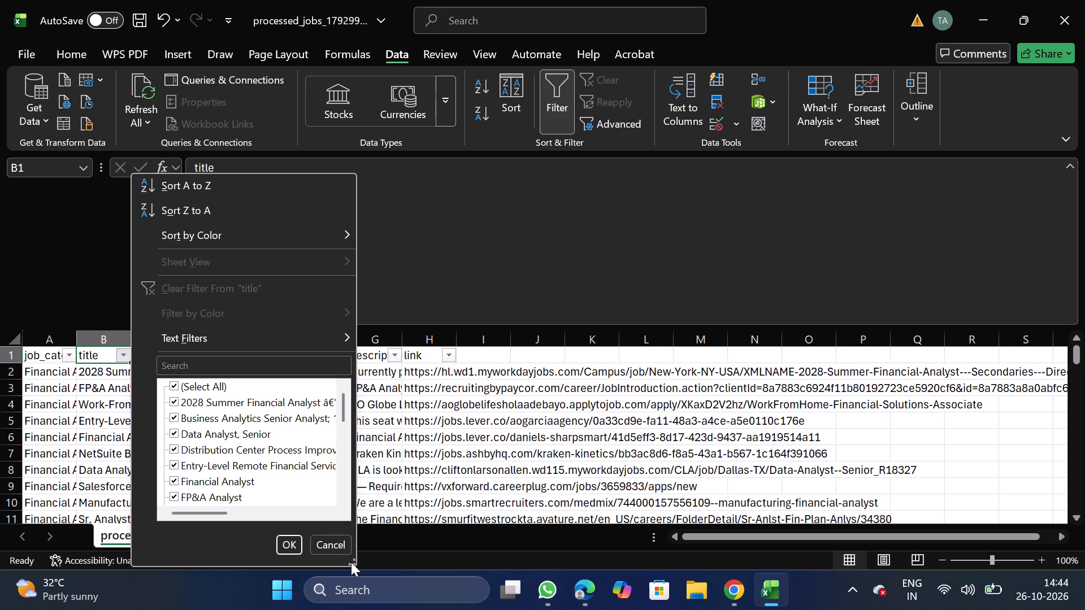
left_click(351, 562)
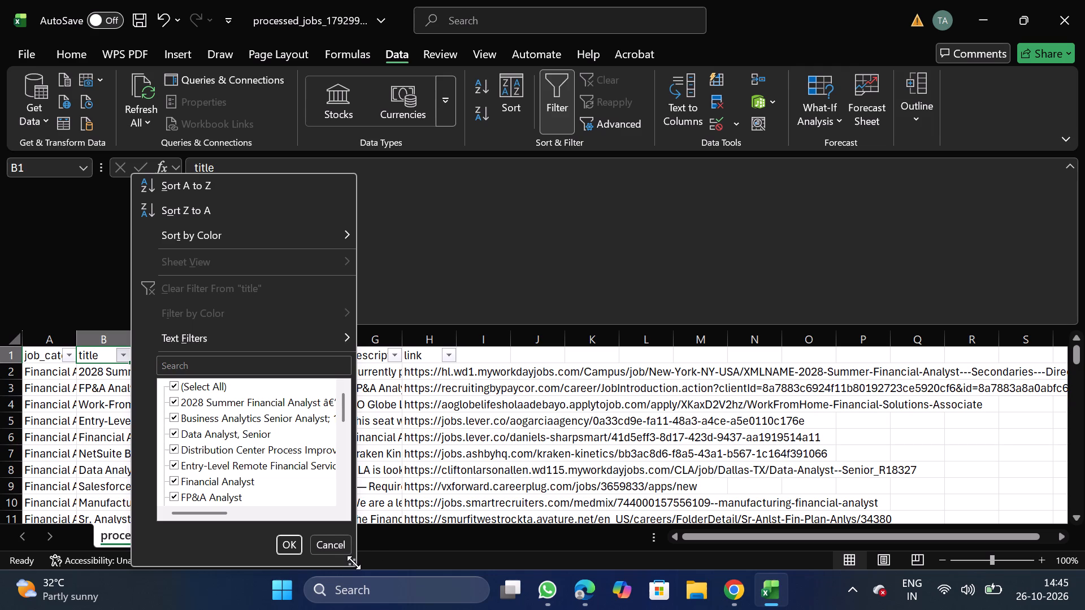
double_click(354, 563)
left_click_drag(354, 563, 592, 608)
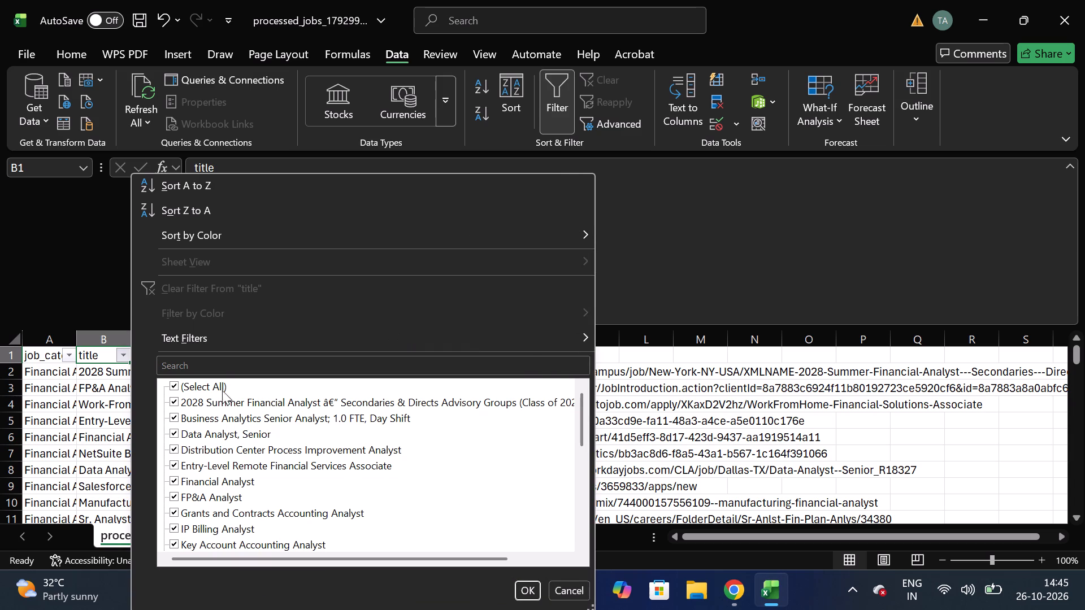
left_click(214, 379)
scroll(410, 406, "left", 1)
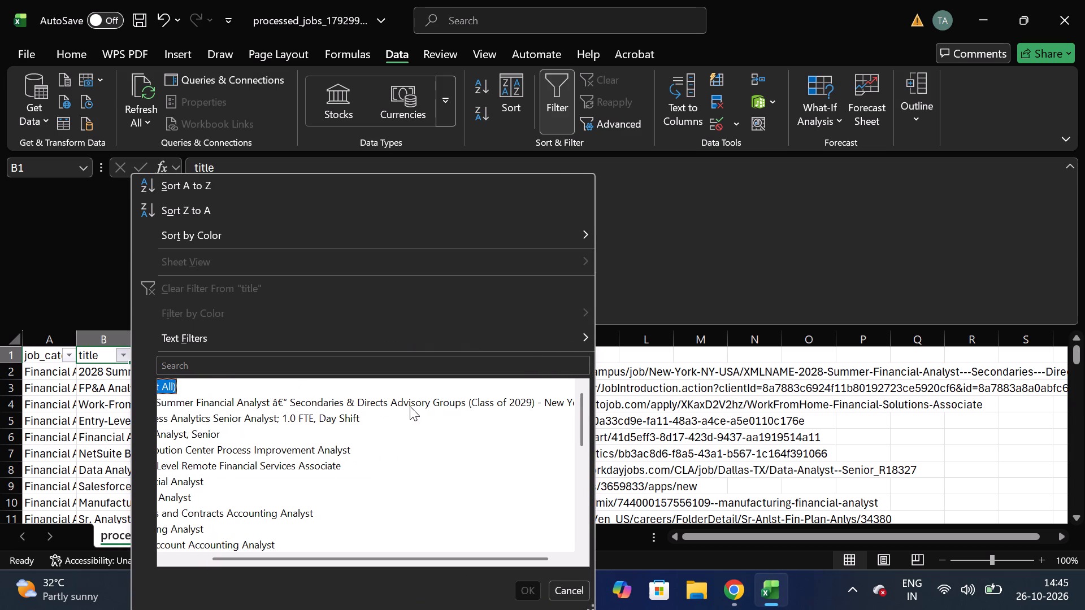
scroll(410, 406, "left", 1)
left_click(422, 403)
scroll(346, 429, "right", 1)
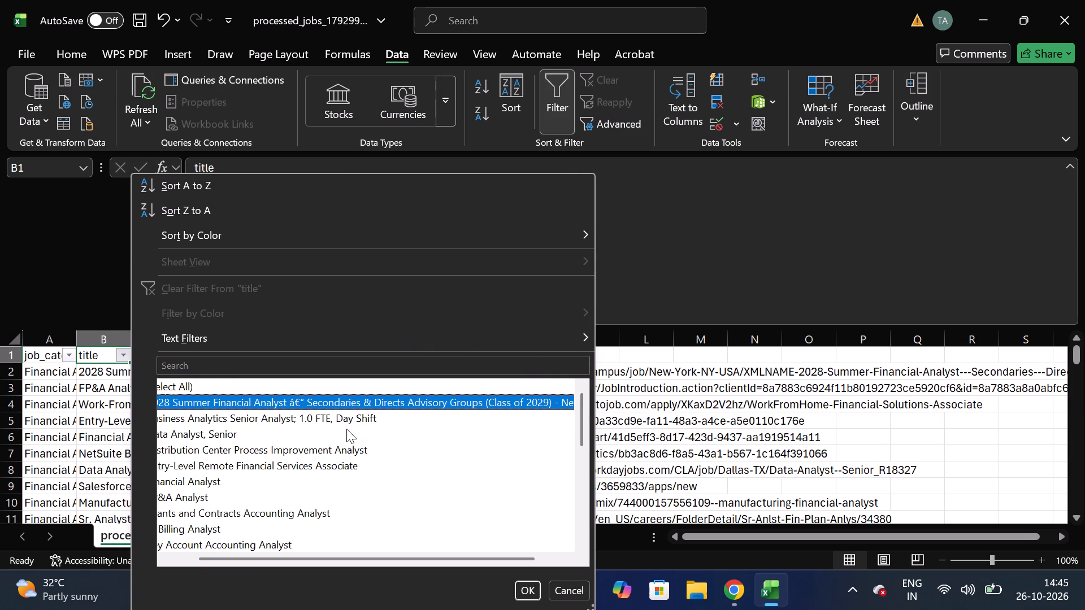
scroll(346, 429, "right", 1)
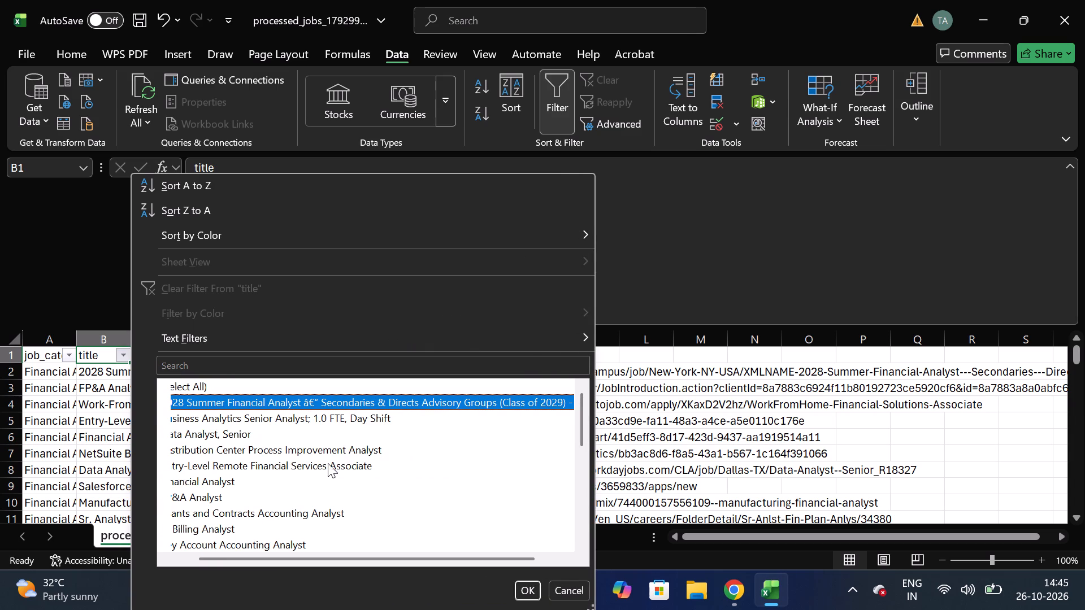
scroll(282, 523, "down", 1)
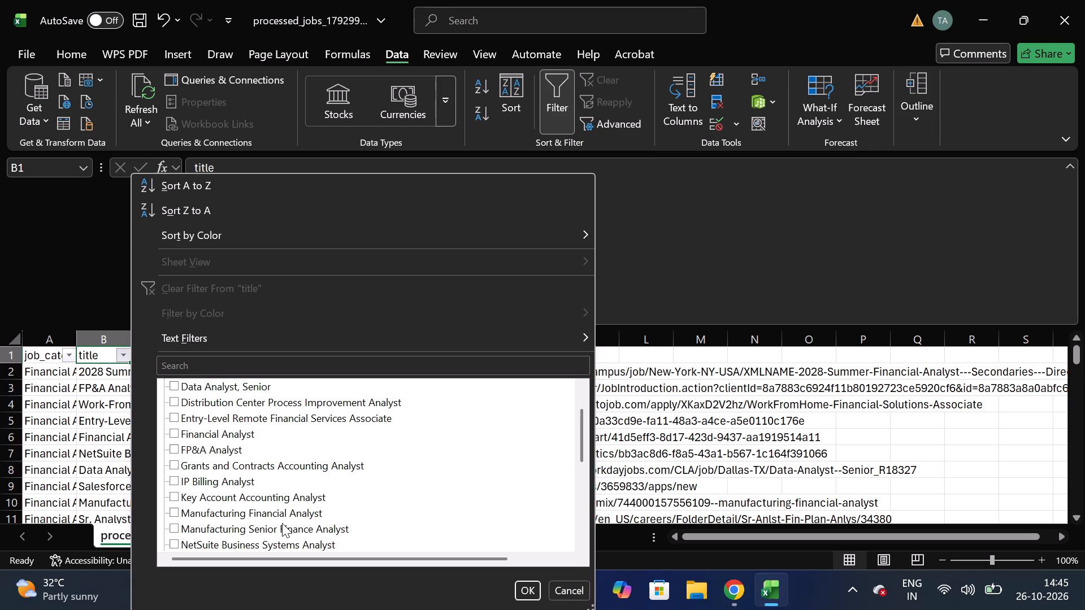
scroll(266, 540, "down", 2)
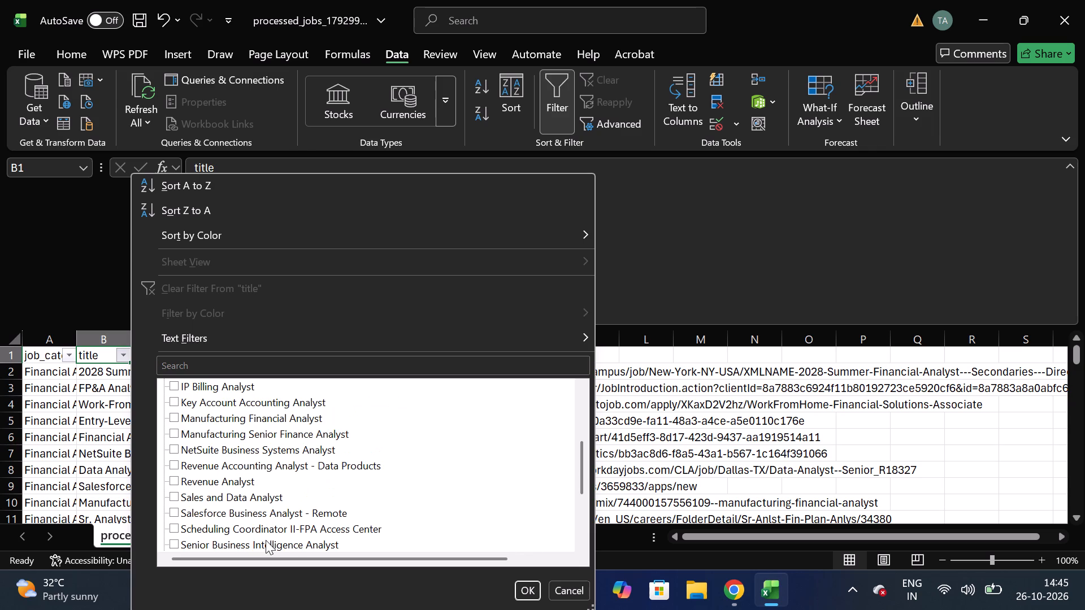
left_click(238, 500)
left_click(238, 509)
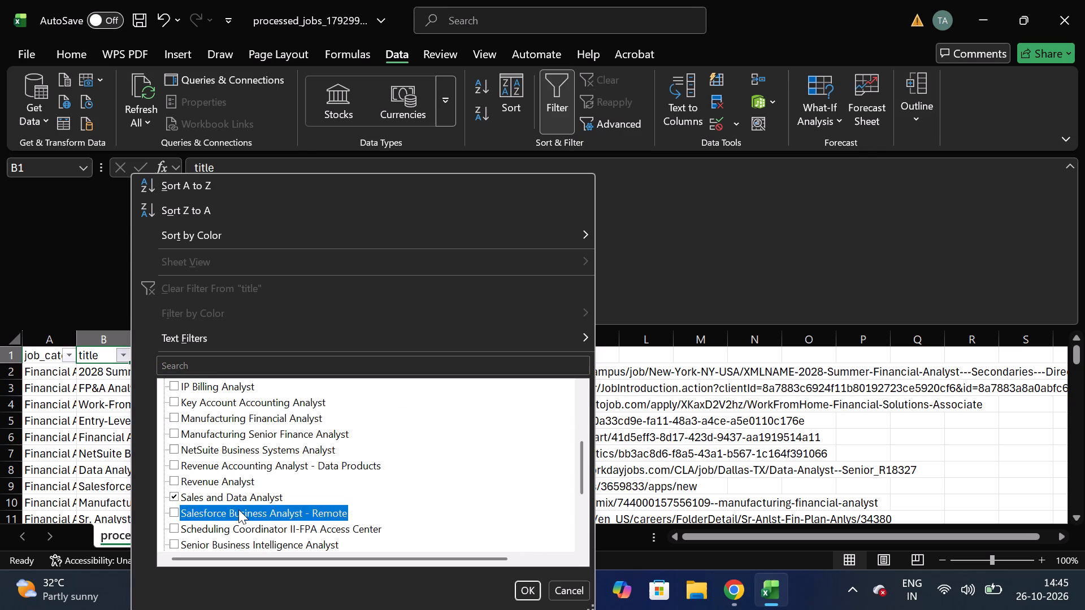
scroll(238, 509, "down", 2)
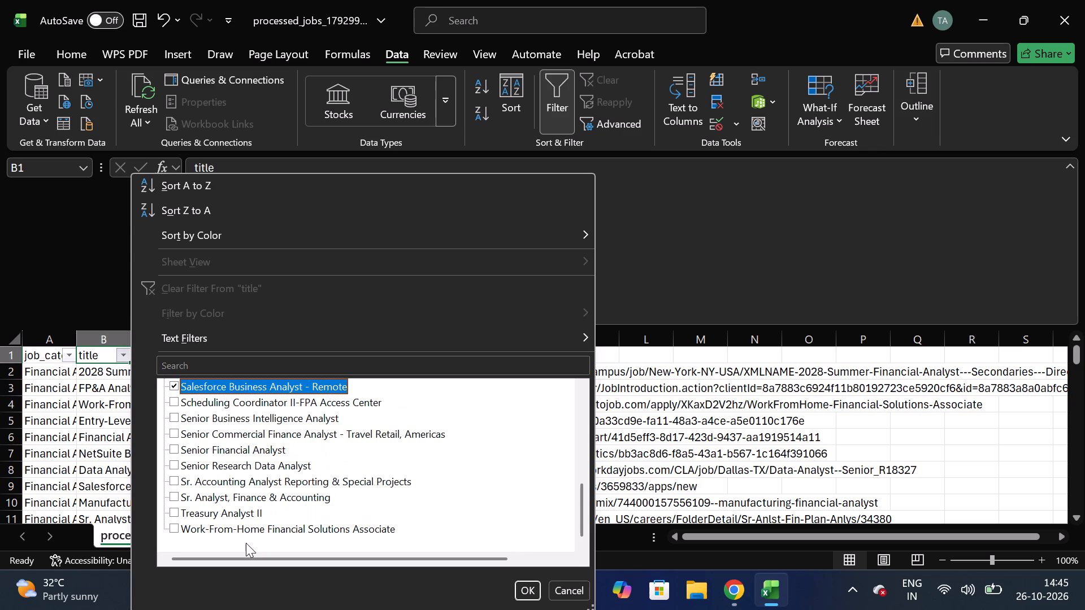
scroll(246, 543, "down", 1)
left_click(213, 515)
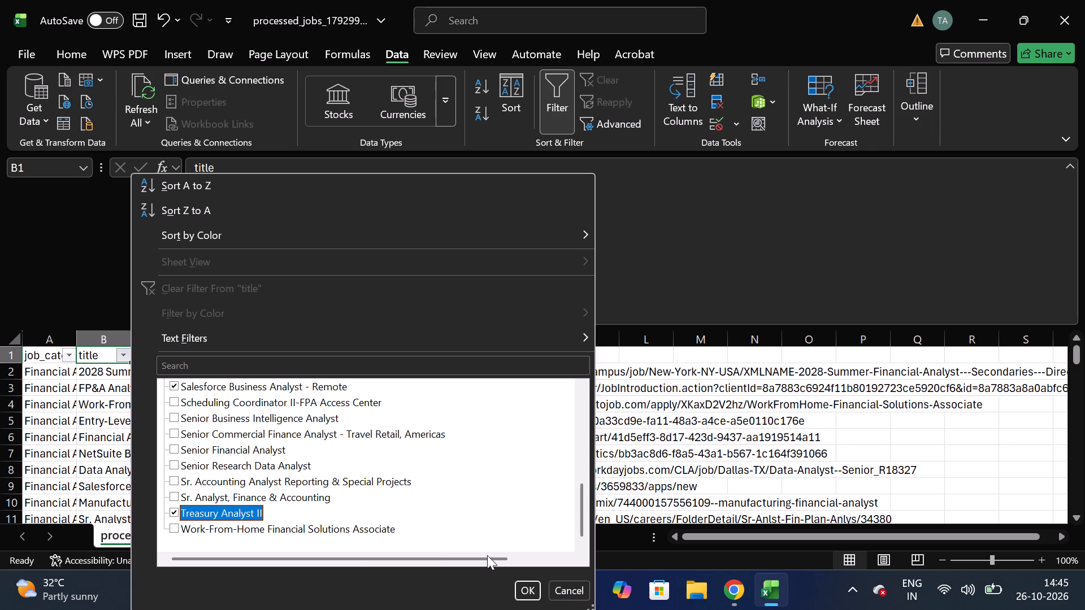
left_click(527, 588)
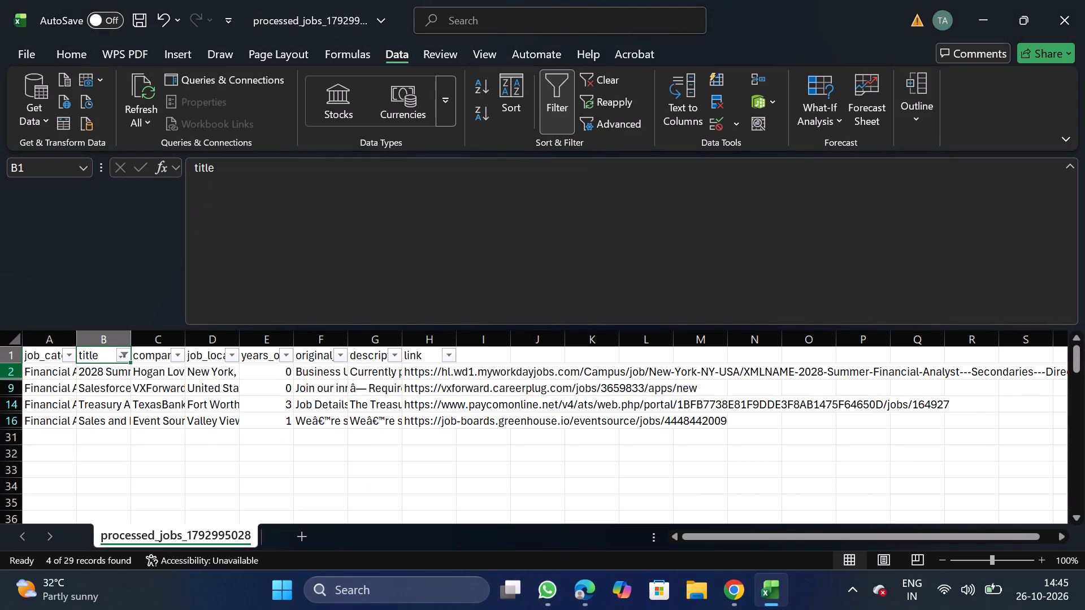
Delete all the filtered job rows below the header and remove the filter from the sheet.
left_click(4, 371)
key("ctrl+shift+Down")
right_click(160, 394)
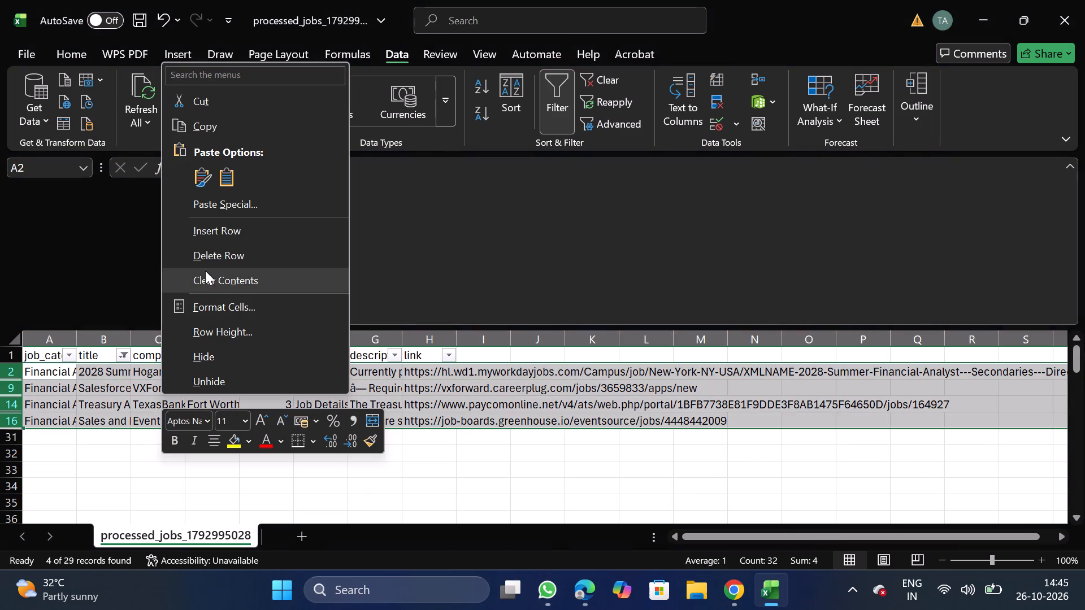
double_click(227, 263)
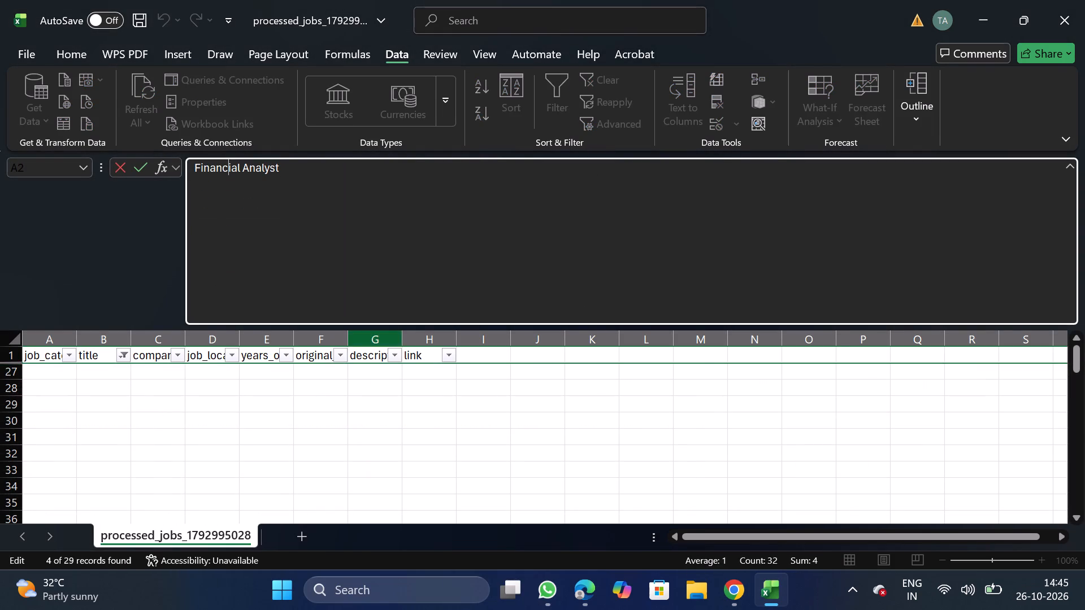
left_click_drag(312, 430, 555, 98)
left_click(555, 98)
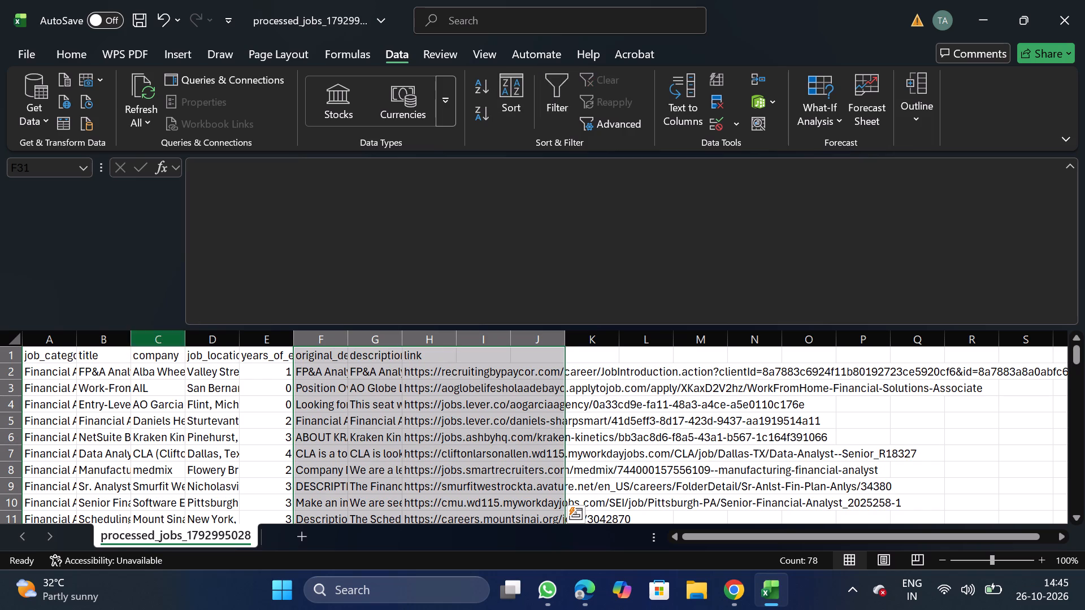
Turn on header filters and search the company column's values for walmart and dried.
left_click(168, 356)
left_click(552, 98)
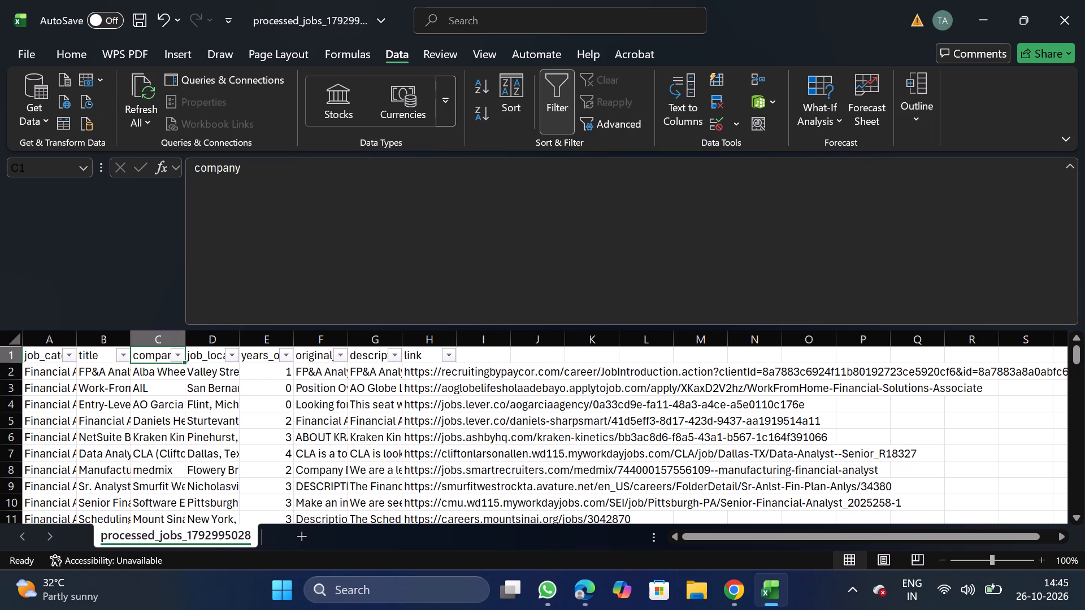
left_click(181, 359)
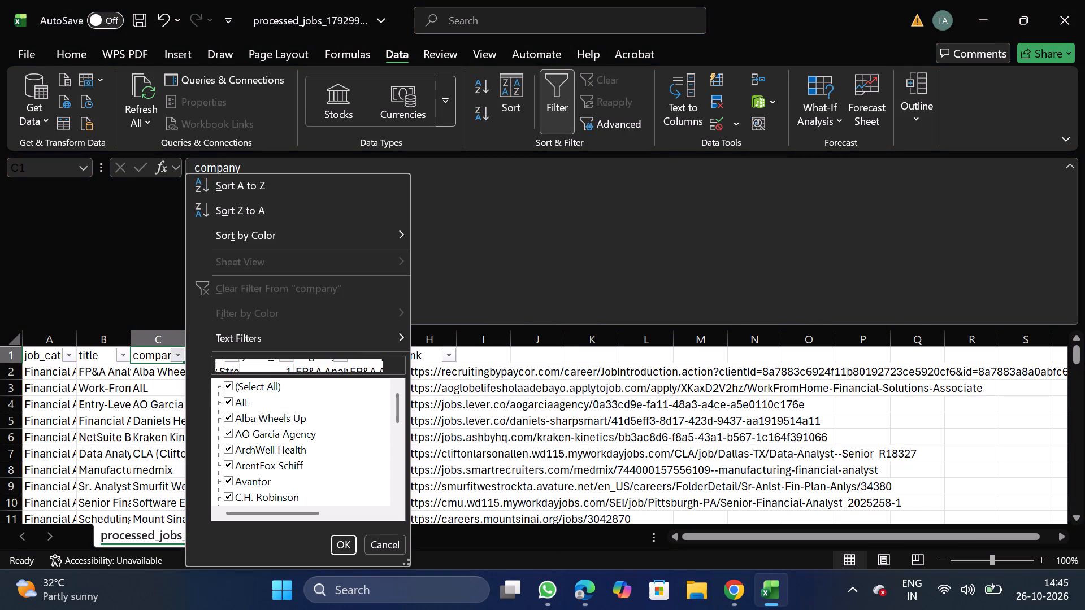
left_click(284, 367)
type("walmart")
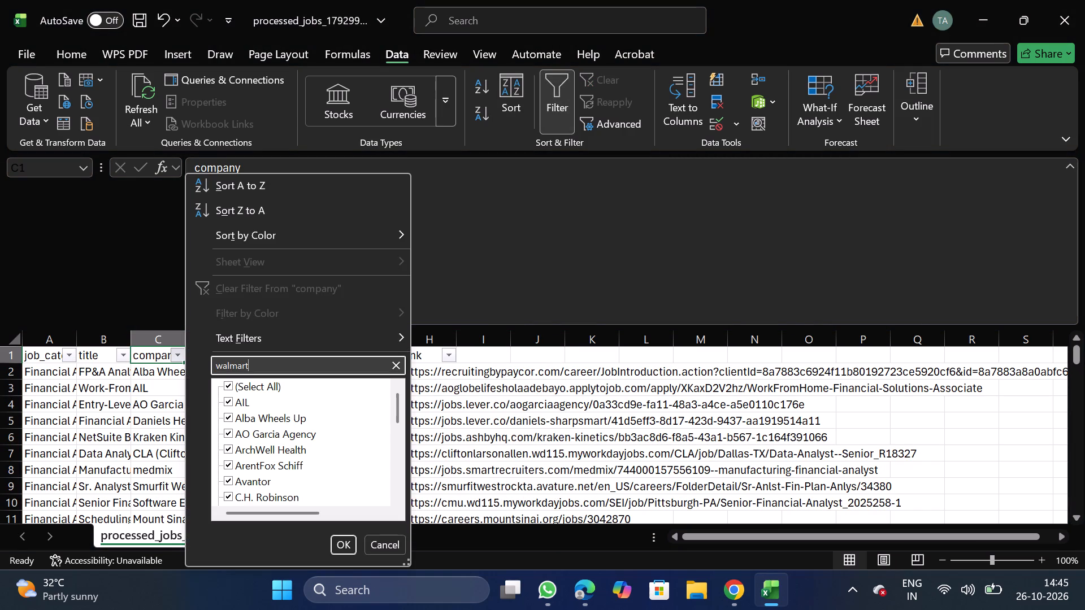
key("BackSpace")
key("BackSpace")
key("BackSpace")
key("BackSpace")
key("BackSpace")
key("BackSpace")
key("BackSpace")
key("BackSpace")
key("BackSpace")
key("BackSpace")
key("BackSpace")
key("BackSpace")
key("BackSpace")
key("BackSpace")
key("BackSpace")
type("dr")
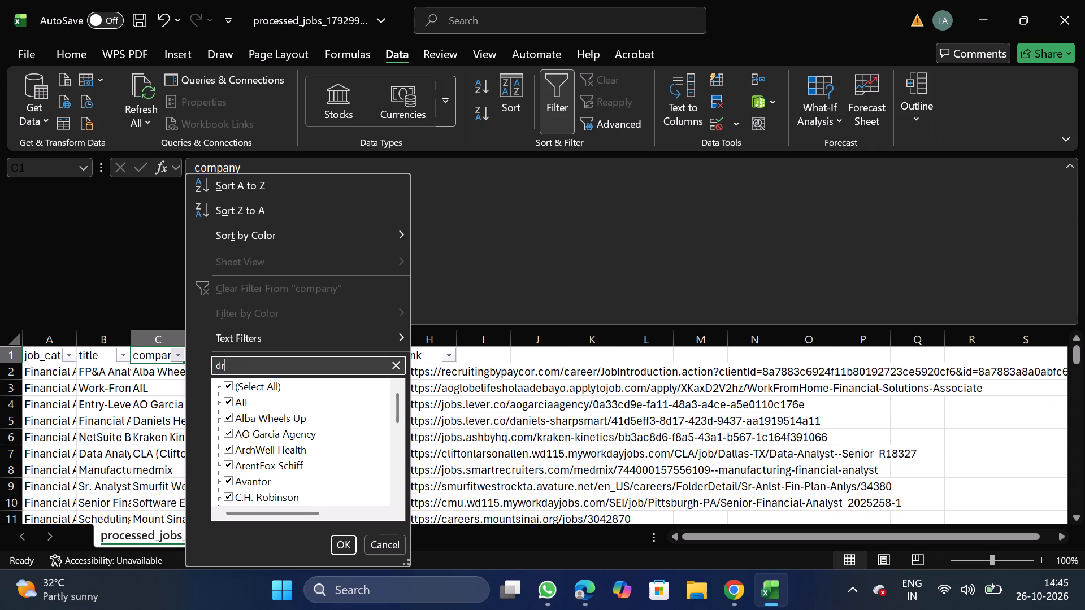
type("ied")
key("BackSpace")
key("BackSpace")
key("BackSpace")
key("BackSpace")
key("BackSpace")
key("BackSpace")
key("BackSpace")
key("BackSpace")
key("BackSpace")
key("BackSpace")
key("BackSpace")
key("BackSpace")
key("BackSpace")
key("BackSpace")
key("BackSpace")
key("BackSpace")
key("BackSpace")
key("BackSpace")
key("BackSpace")
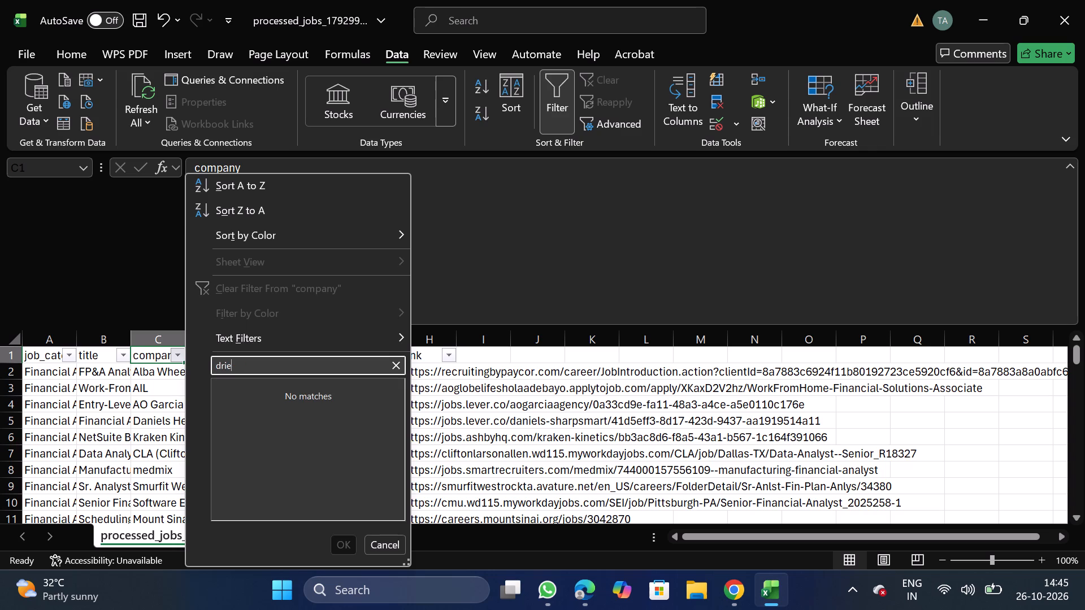
Search the company column's filter values for capi, under and hunt.
type("capi")
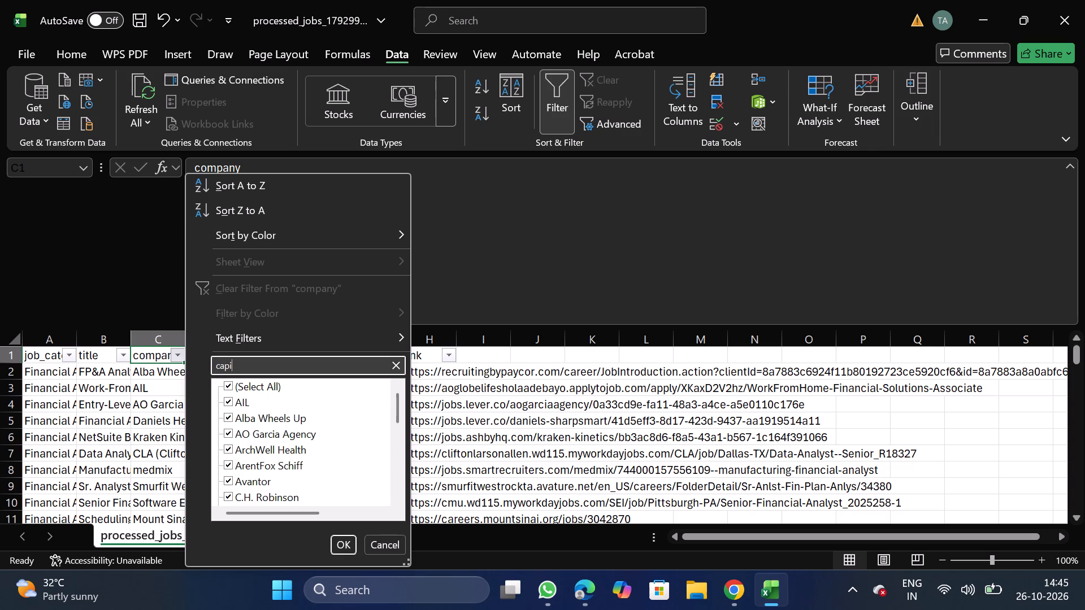
key("BackSpace")
key("BackSpace")
key("BackSpace")
key("BackSpace")
key("BackSpace")
key("BackSpace")
key("BackSpace")
key("BackSpace")
key("BackSpace")
key("BackSpace")
key("BackSpace")
key("BackSpace")
type("under")
key("BackSpace")
key("BackSpace")
key("BackSpace")
key("BackSpace")
key("BackSpace")
key("BackSpace")
key("BackSpace")
key("BackSpace")
key("BackSpace")
key("BackSpace")
key("BackSpace")
type("hunt")
key("BackSpace")
key("BackSpace")
key("BackSpace")
key("BackSpace")
key("BackSpace")
key("BackSpace")
key("BackSpace")
key("BackSpace")
key("BackSpace")
key("BackSpace")
key("BackSpace")
key("BackSpace")
key("BackSpace")
key("BackSpace")
key("BackSpace")
Search the company column's filter values for skims, apex and in landem, and clear the search.
type("skims")
key("BackSpace")
key("BackSpace")
key("BackSpace")
key("BackSpace")
key("BackSpace")
key("BackSpace")
key("BackSpace")
key("BackSpace")
key("BackSpace")
key("BackSpace")
key("BackSpace")
key("BackSpace")
key("BackSpace")
key("BackSpace")
key("BackSpace")
key("BackSpace")
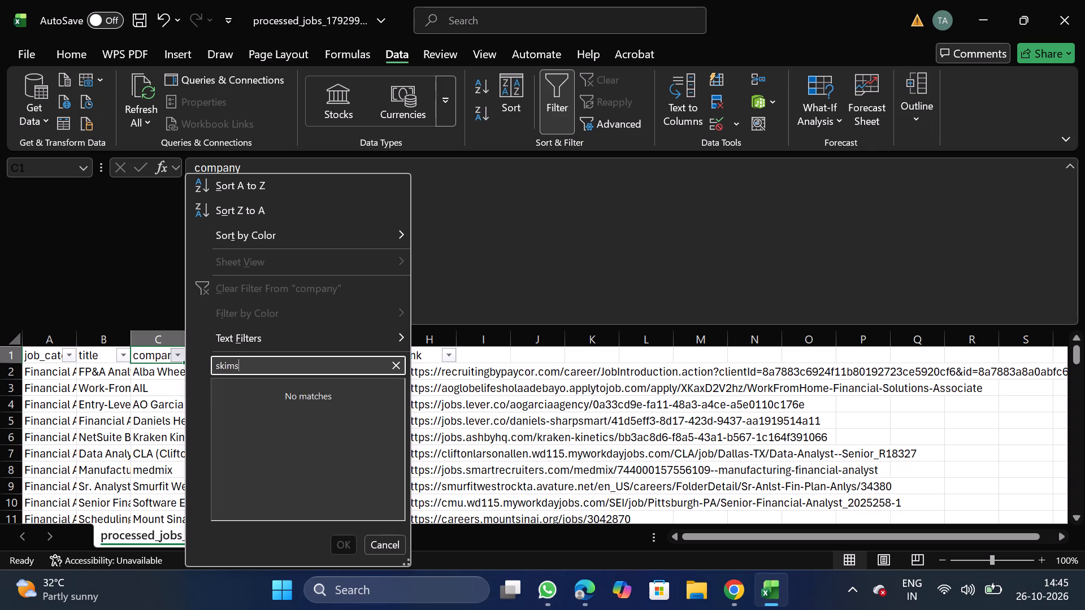
type("apex")
key("BackSpace")
key("BackSpace")
key("BackSpace")
key("BackSpace")
key("BackSpace")
key("BackSpace")
key("BackSpace")
key("BackSpace")
key("BackSpace")
key("BackSpace")
type("in landem")
left_click(393, 363)
Look through the full list of company values and remove the header filters without applying any.
scroll(311, 464, "down", 3)
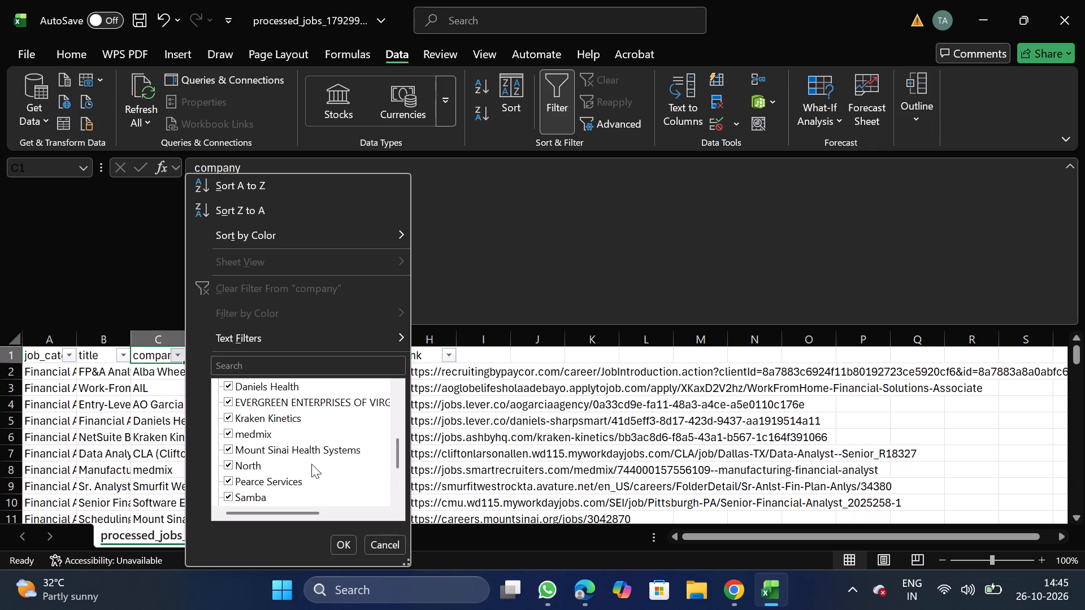
scroll(311, 464, "down", 2)
left_click(482, 409)
left_click(553, 109)
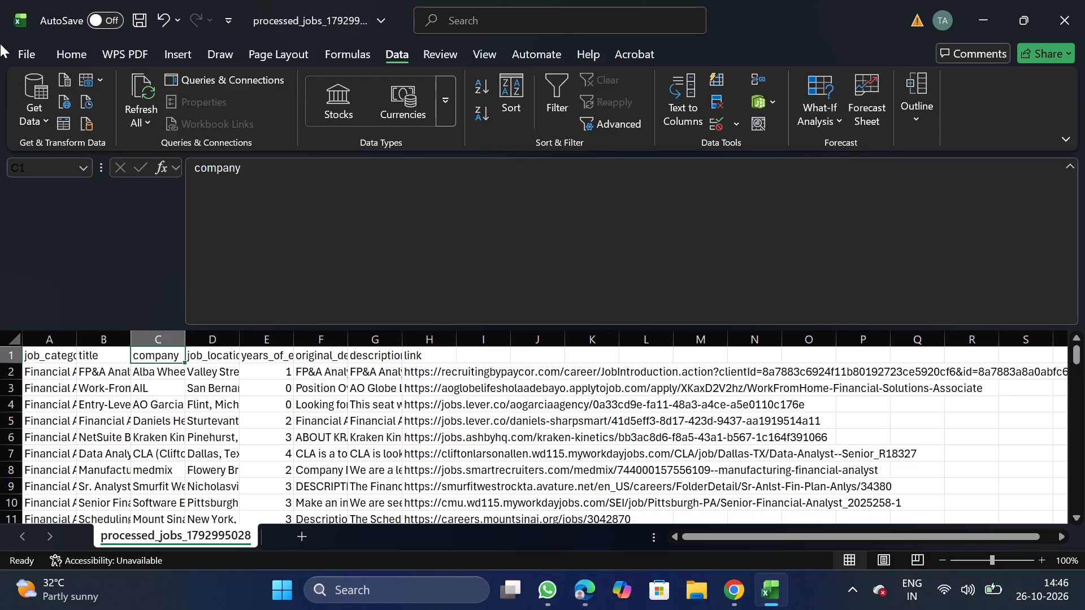
Save the sheet as a comma-delimited CSV named Financial_10_26 in the Daily Scraping jobs folder.
left_click(29, 41)
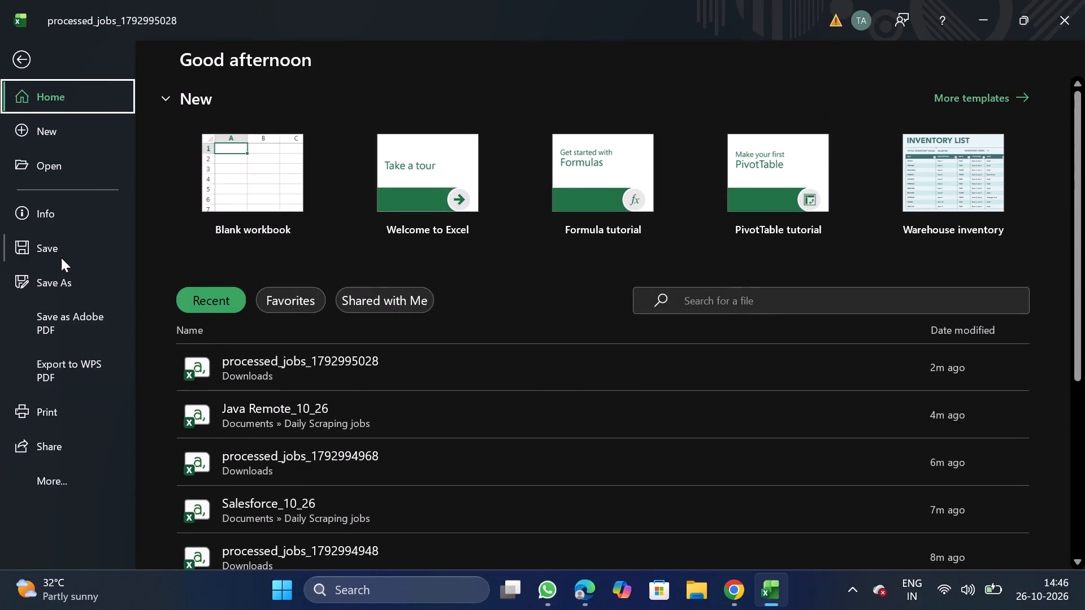
triple_click(51, 278)
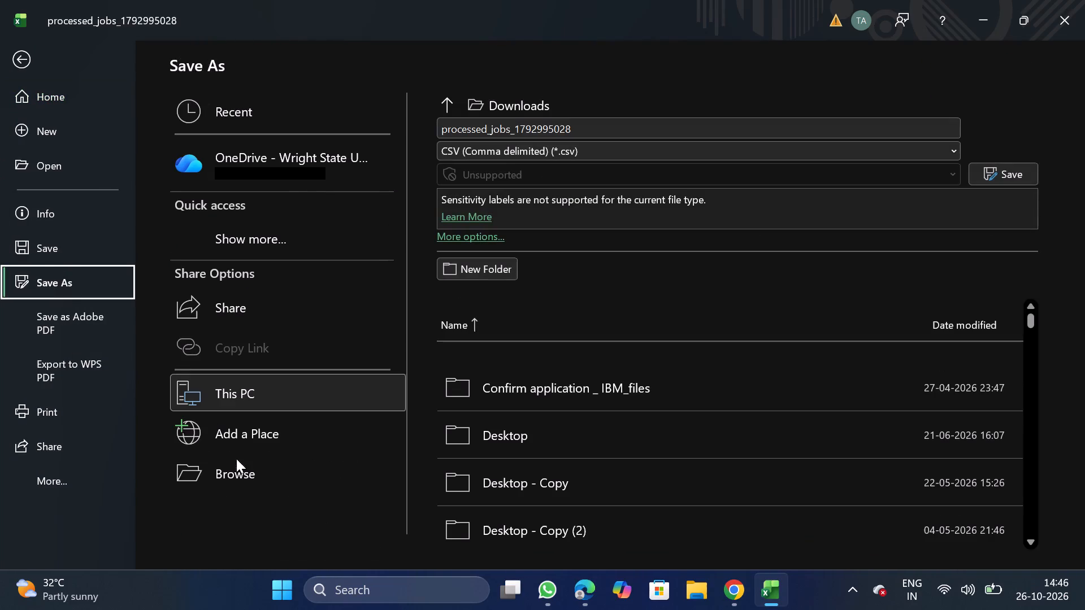
triple_click(245, 465)
double_click(245, 465)
double_click(82, 171)
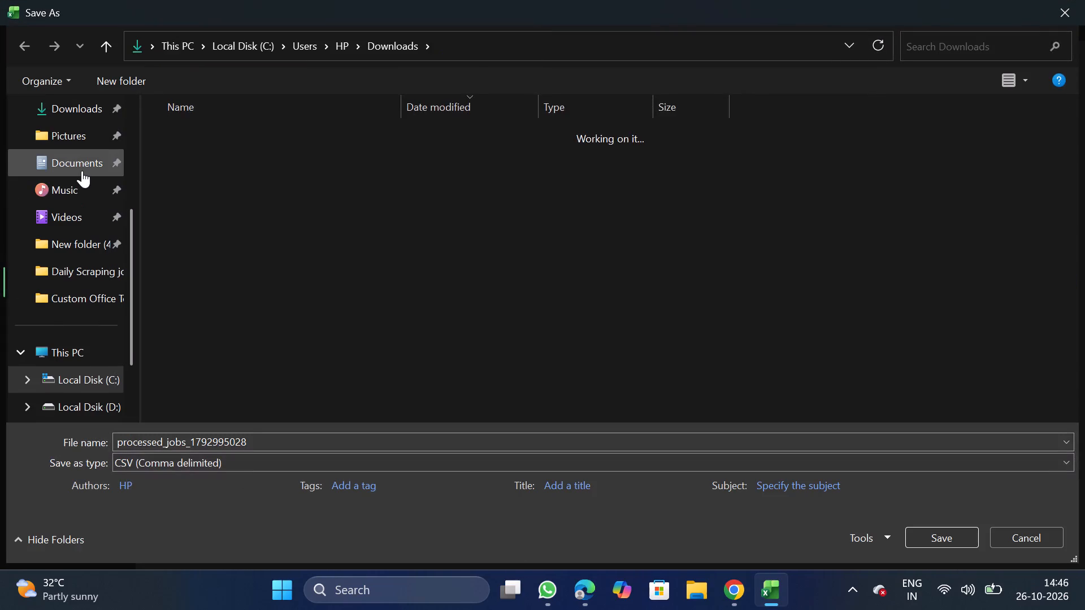
double_click(230, 198)
left_click(325, 457)
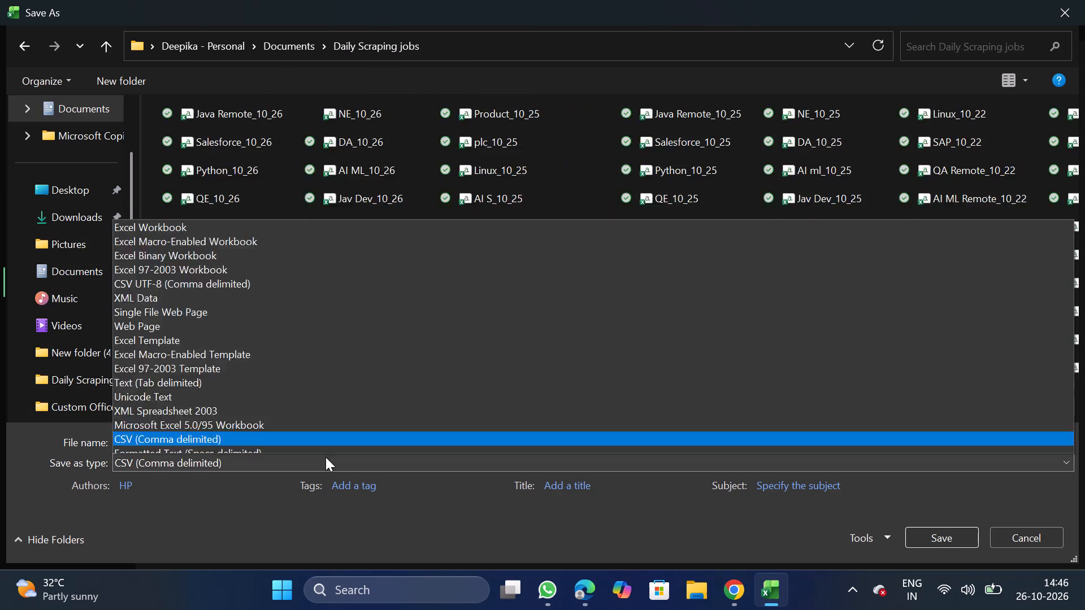
left_click(222, 519)
left_click(294, 439)
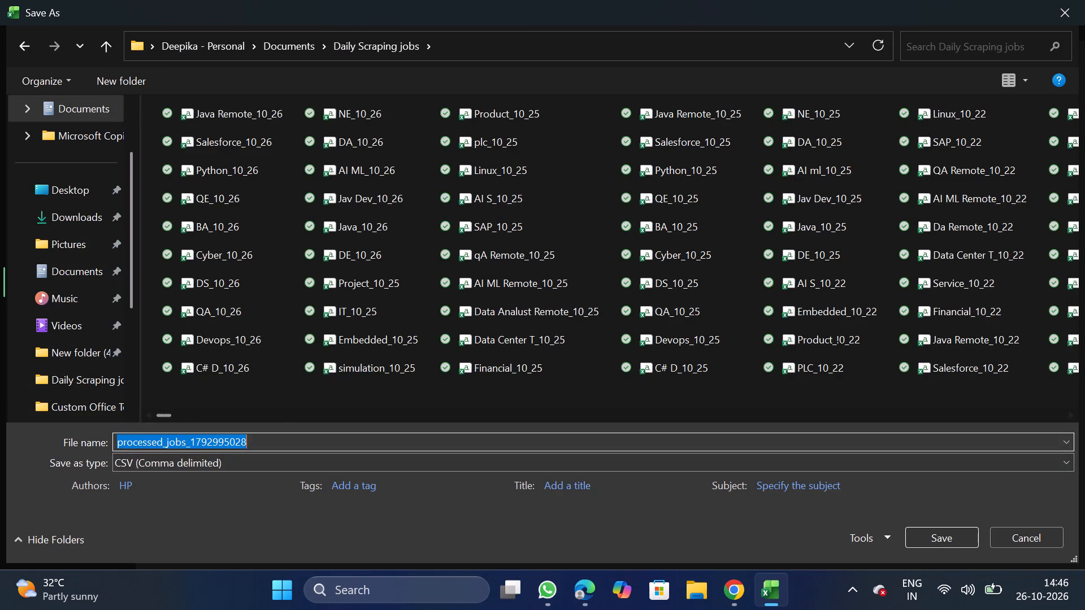
key("BackSpace")
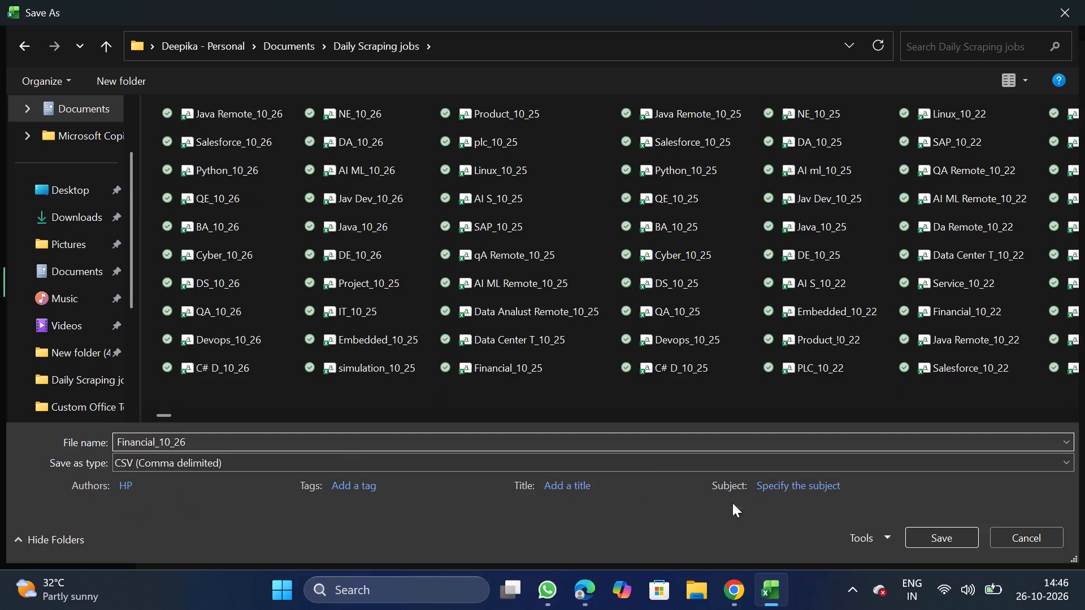
left_click(935, 542)
Switch to NextGenApply and bulk upload the Financial_10_26 CSV from the Daily Scraping jobs folder.
left_click(738, 595)
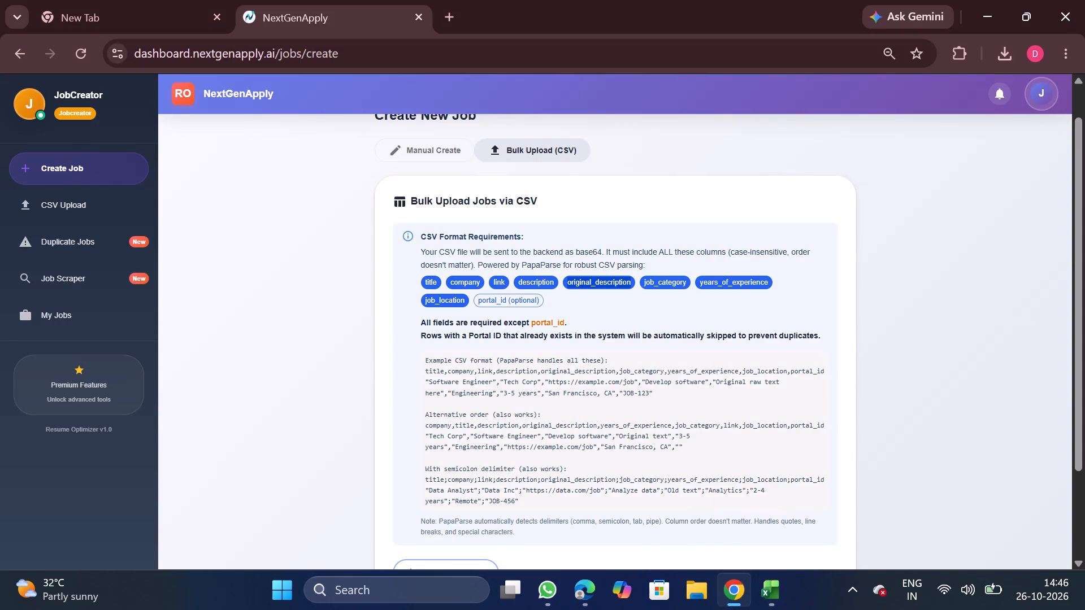
scroll(591, 477, "down", 1)
left_click(458, 454)
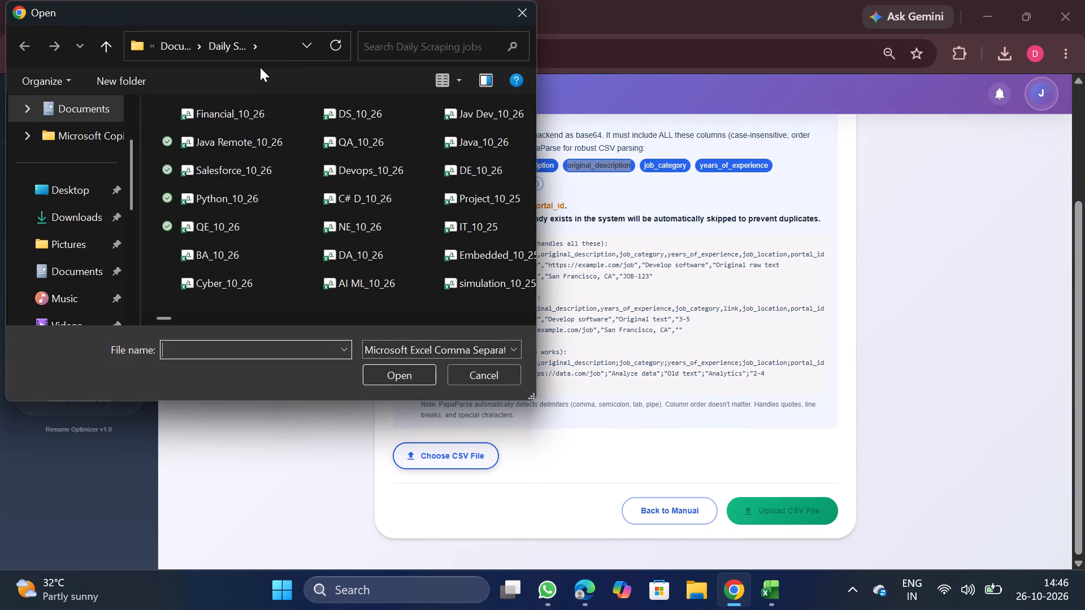
double_click(250, 104)
scroll(581, 366, "down", 4)
scroll(736, 376, "down", 1)
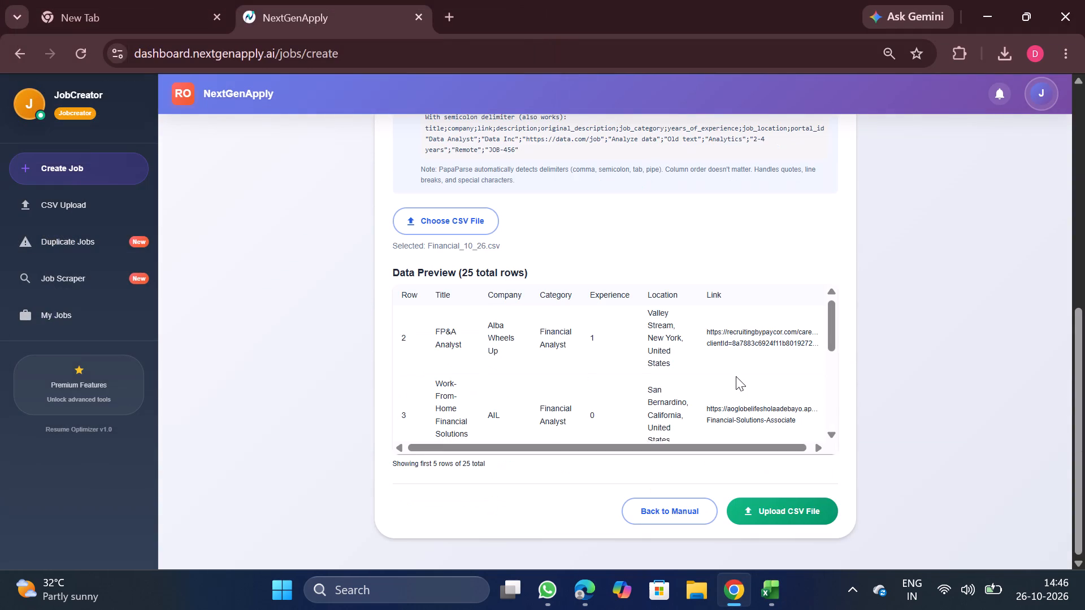
scroll(736, 376, "down", 5)
left_click(805, 508)
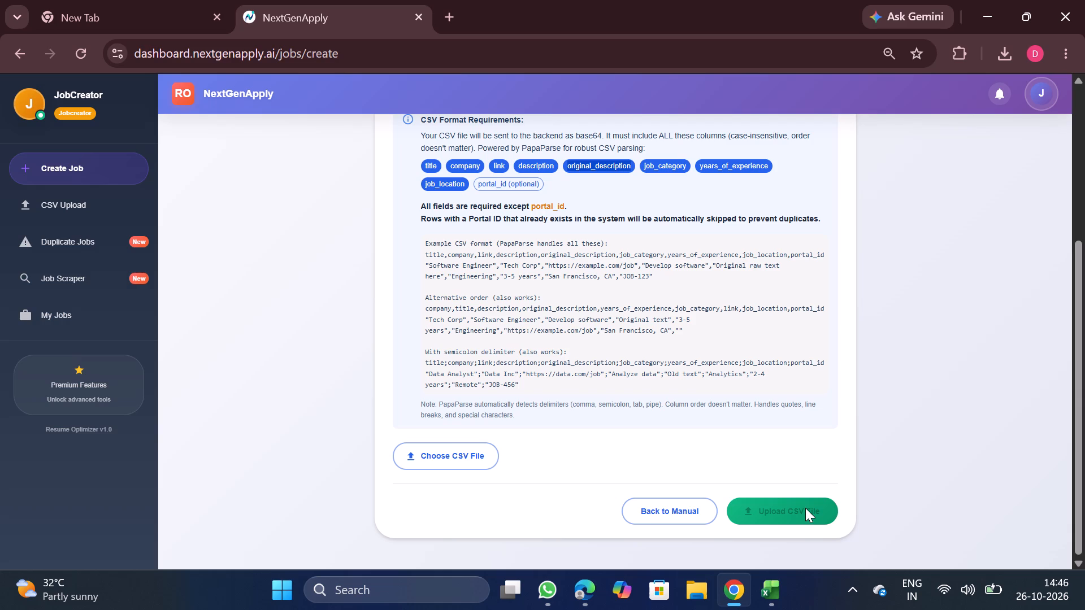
scroll(805, 508, "up", 3)
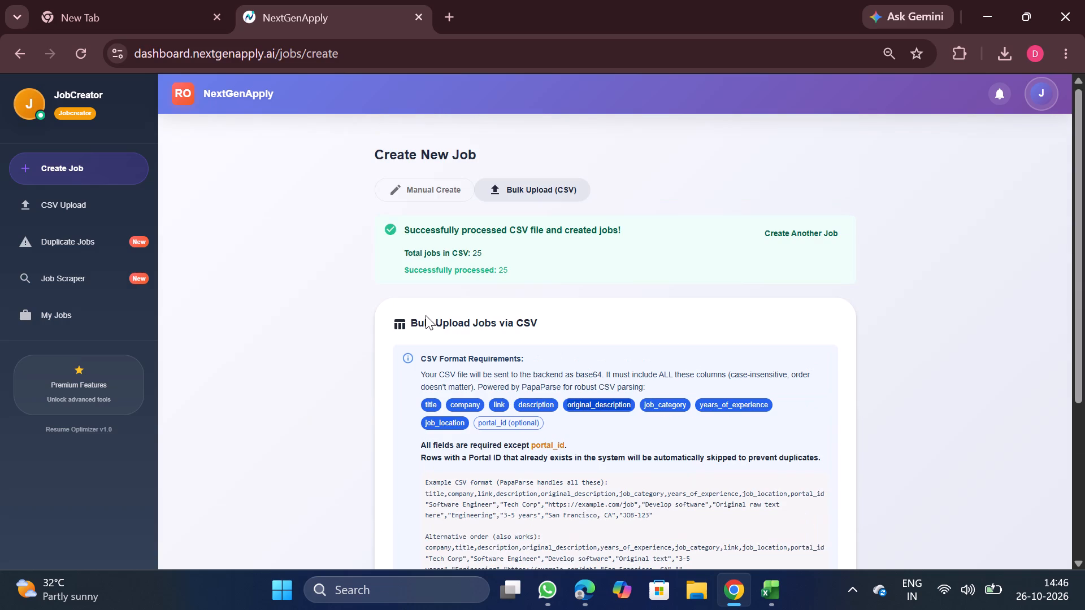
Download the processed CSV for ServiceNow Developer, entry #4542, from the CSV upload history and open it in Excel.
left_click(95, 198)
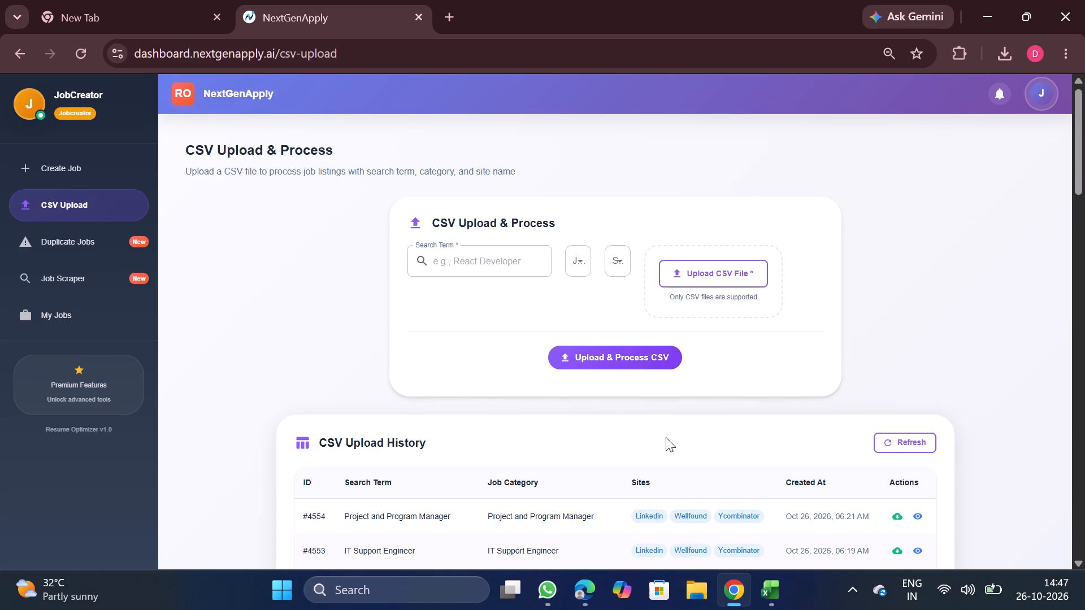
scroll(672, 443, "down", 3)
left_click_drag(672, 443, 862, 495)
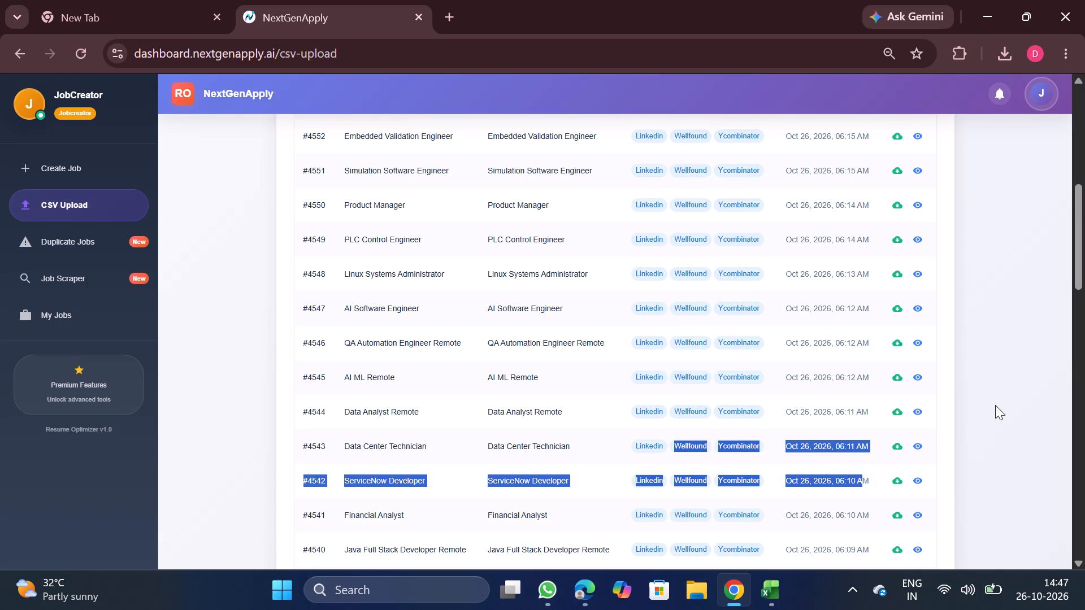
left_click(995, 405)
left_click(900, 480)
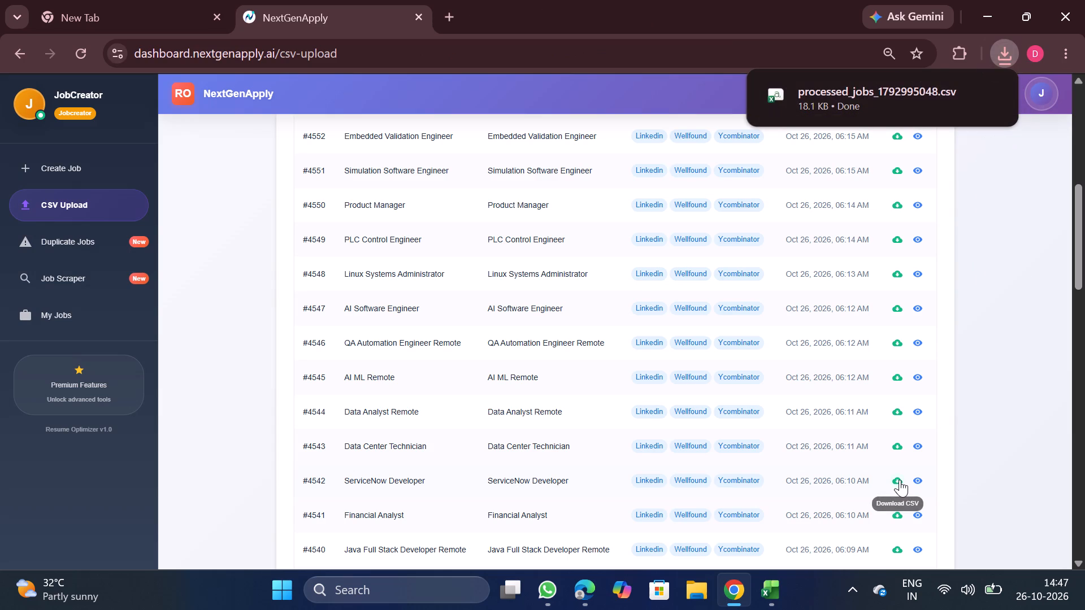
left_click(848, 103)
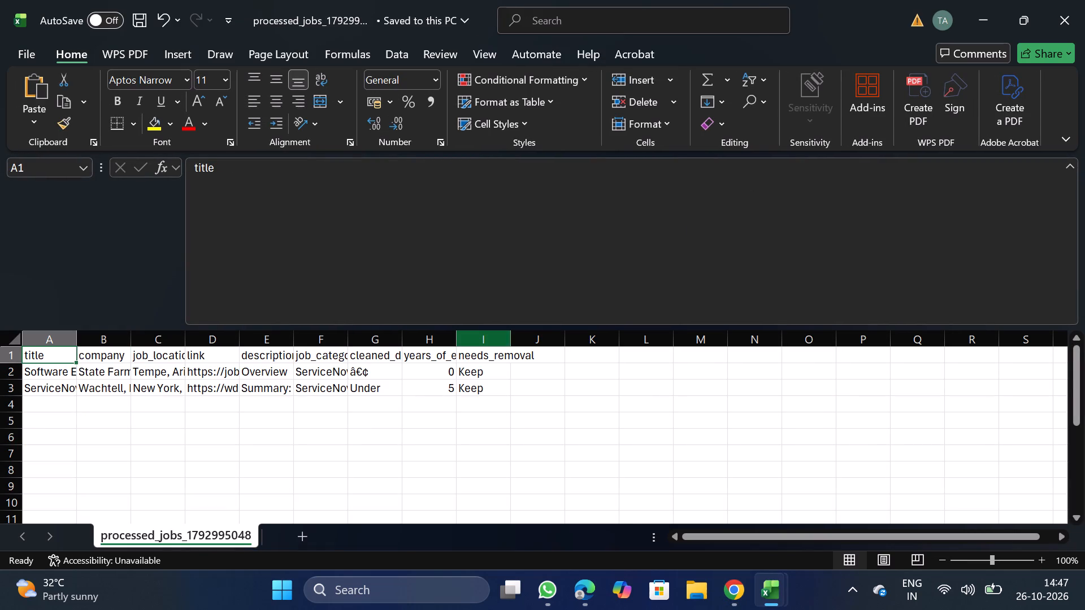
Delete the needs_removal column from the ServiceNow sheet.
left_click_drag(474, 345, 470, 371)
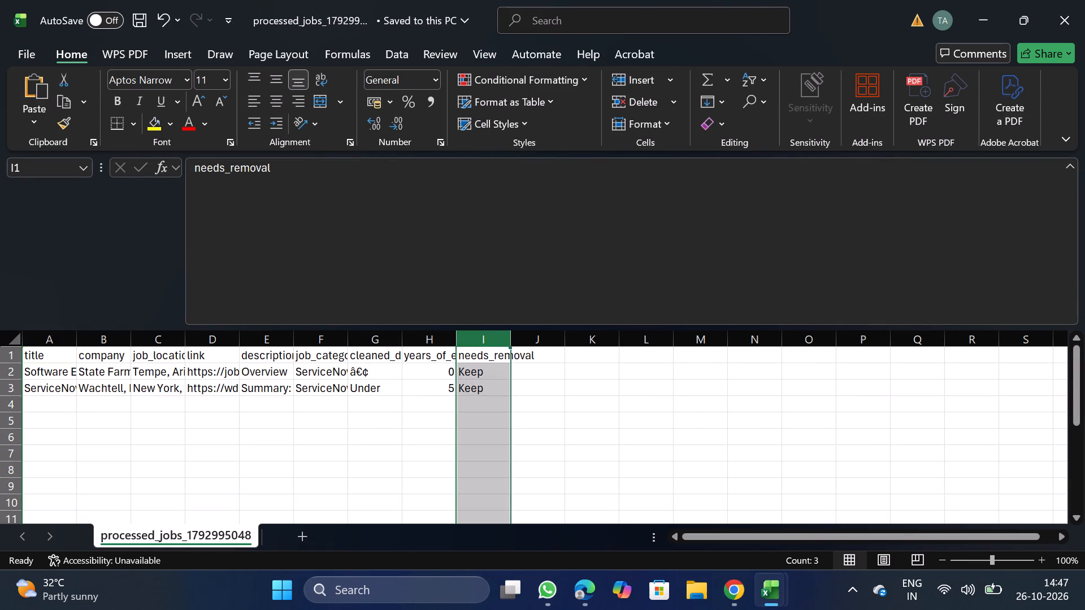
right_click(470, 371)
left_click(524, 233)
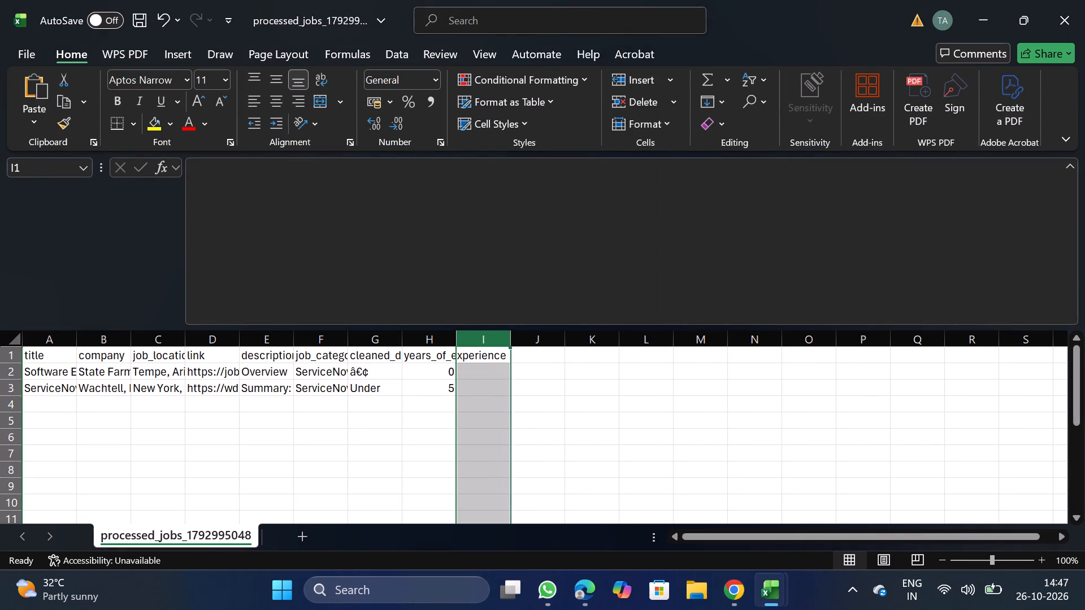
Move the job_category column to the front of the sheet, before the title column.
left_click(112, 372)
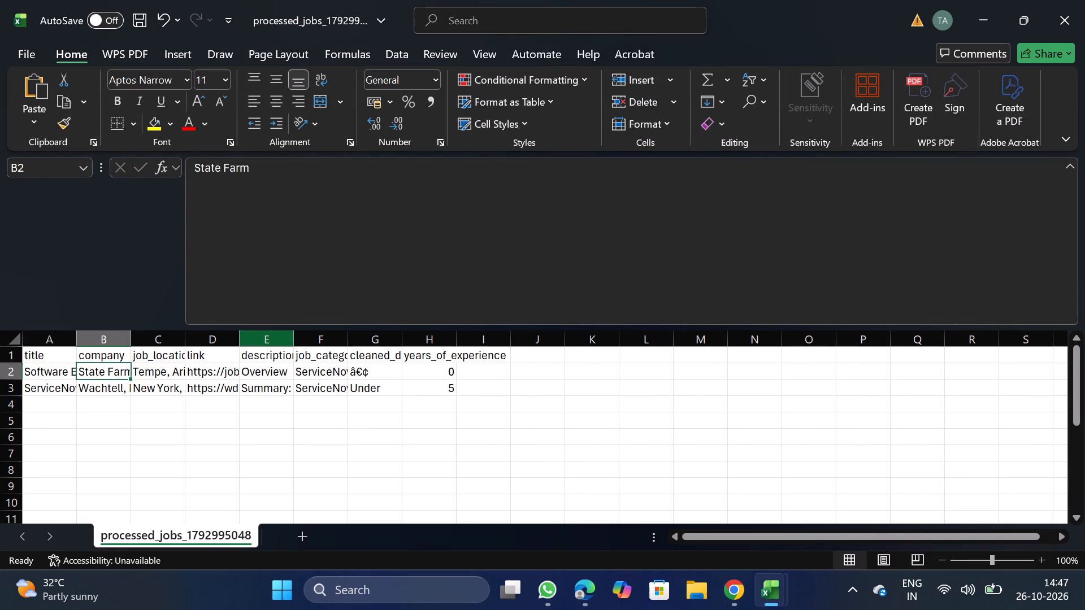
left_click(310, 340)
key("ctrl+x")
left_click(42, 348)
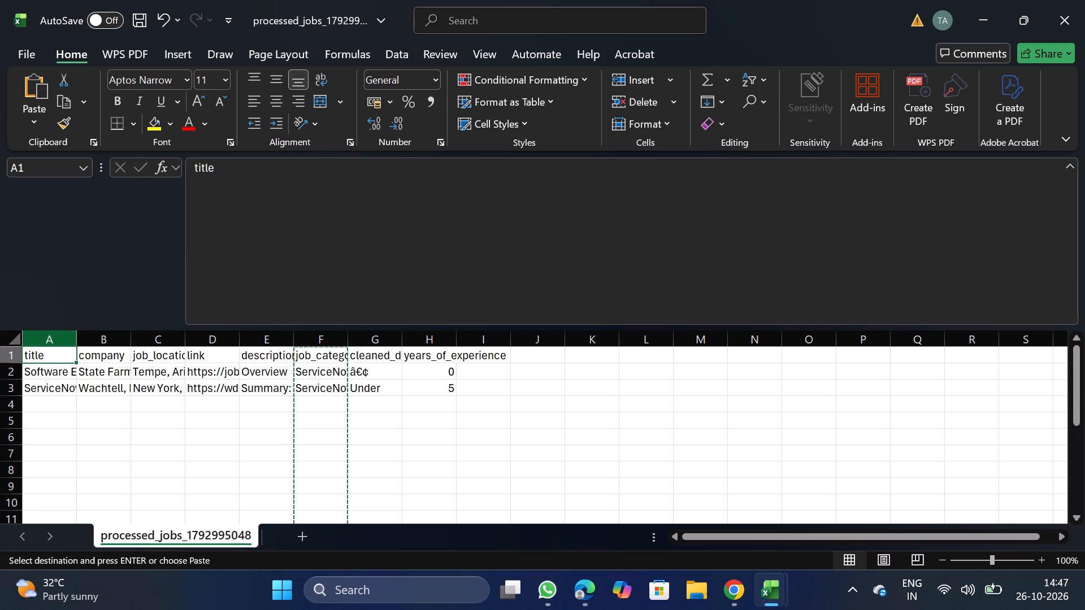
left_click(53, 343)
right_click(44, 391)
left_click(144, 226)
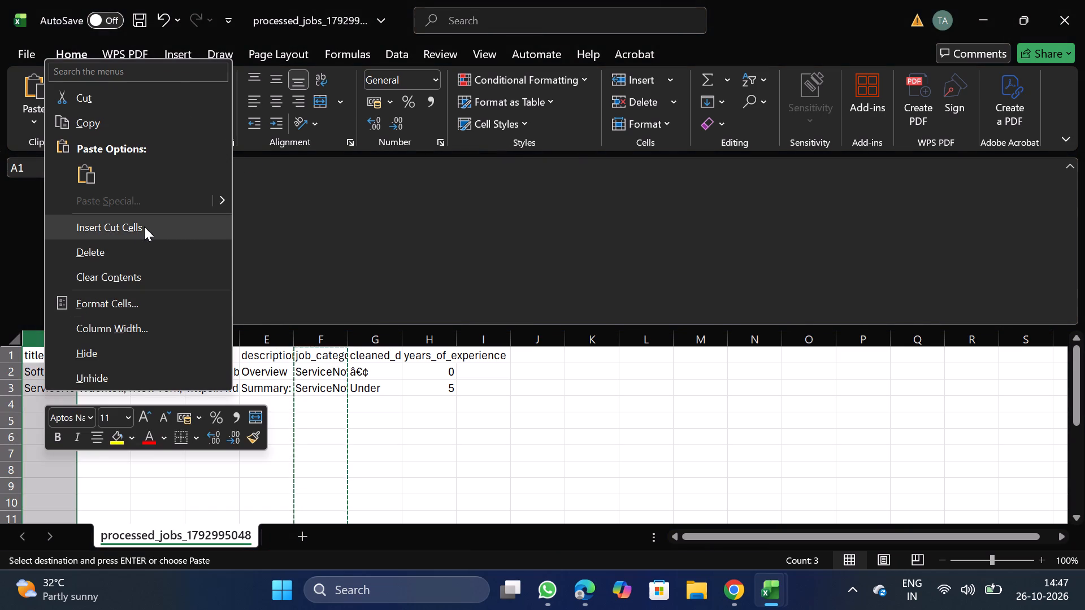
Turn off text wrapping for the description and cleaned_description columns.
left_click(316, 333)
key("shift+Right")
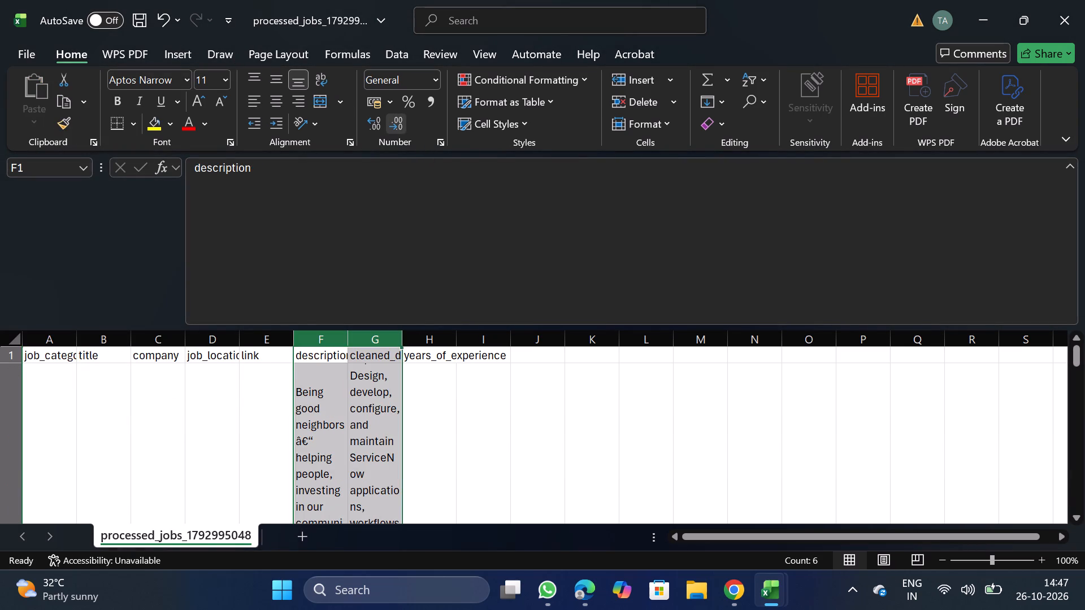
left_click(351, 144)
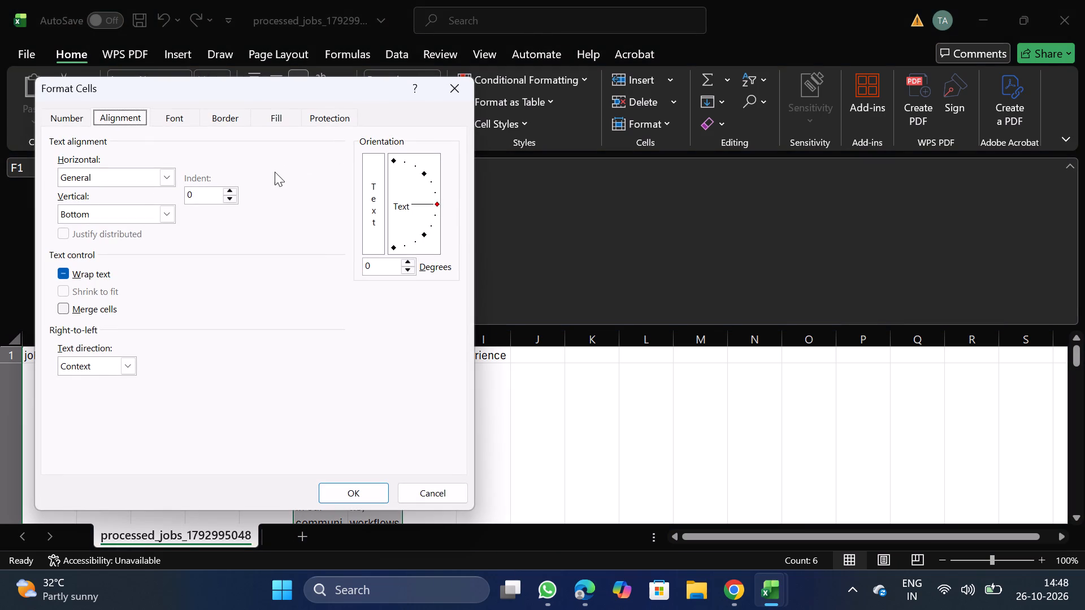
double_click(84, 268)
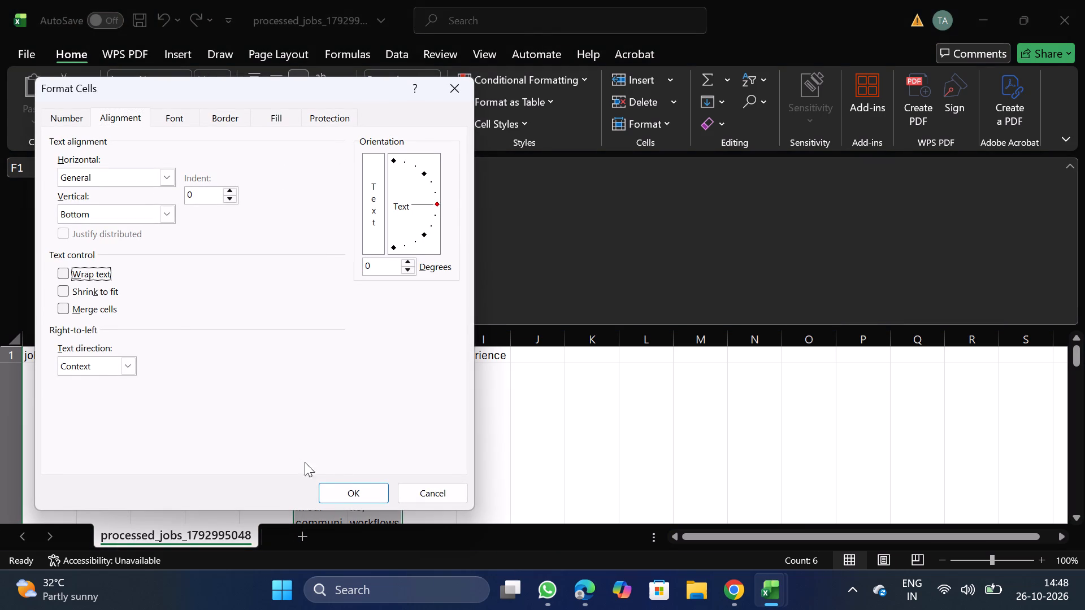
left_click(349, 489)
Move the link column to the end, after years_of_experience.
left_click(250, 340)
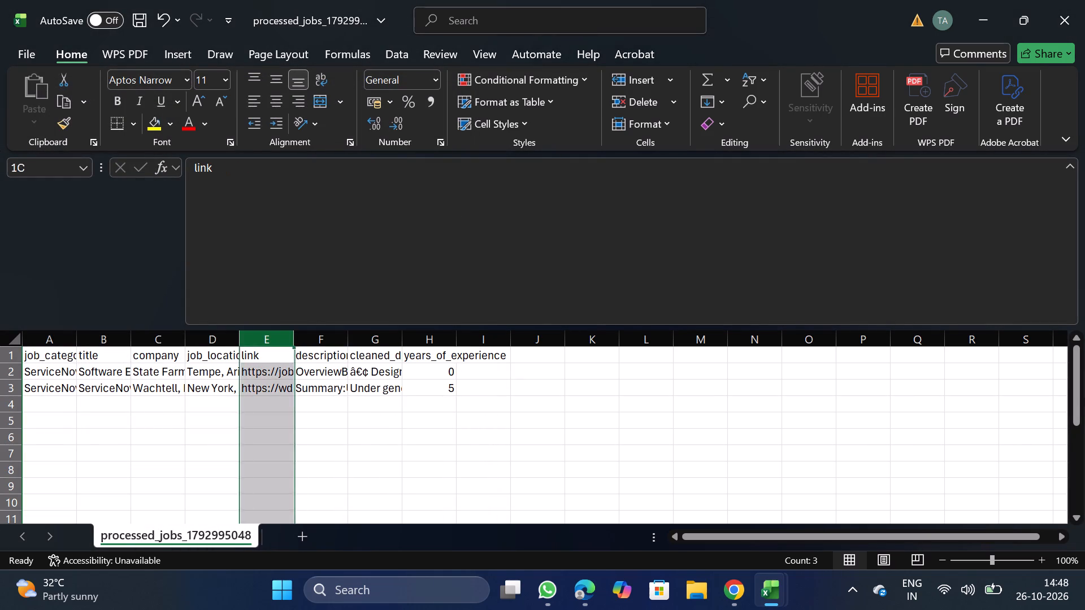
key("ctrl+x")
left_click_drag(500, 337, 485, 400)
right_click(485, 400)
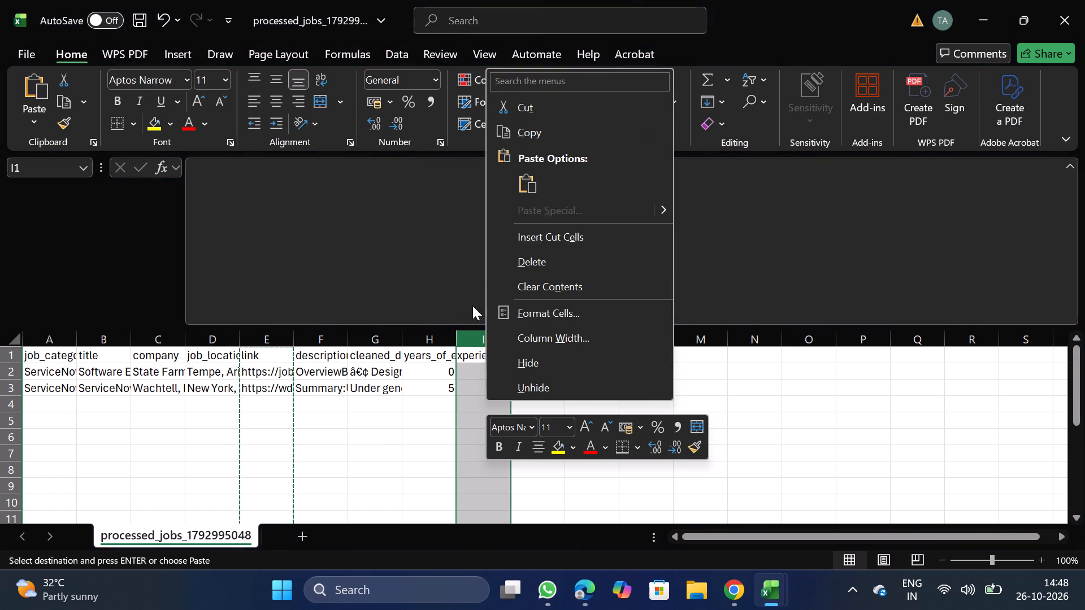
left_click(568, 233)
Move the years_of_experience column so that it sits directly before the description column.
left_click(368, 334)
key("ctrl+x")
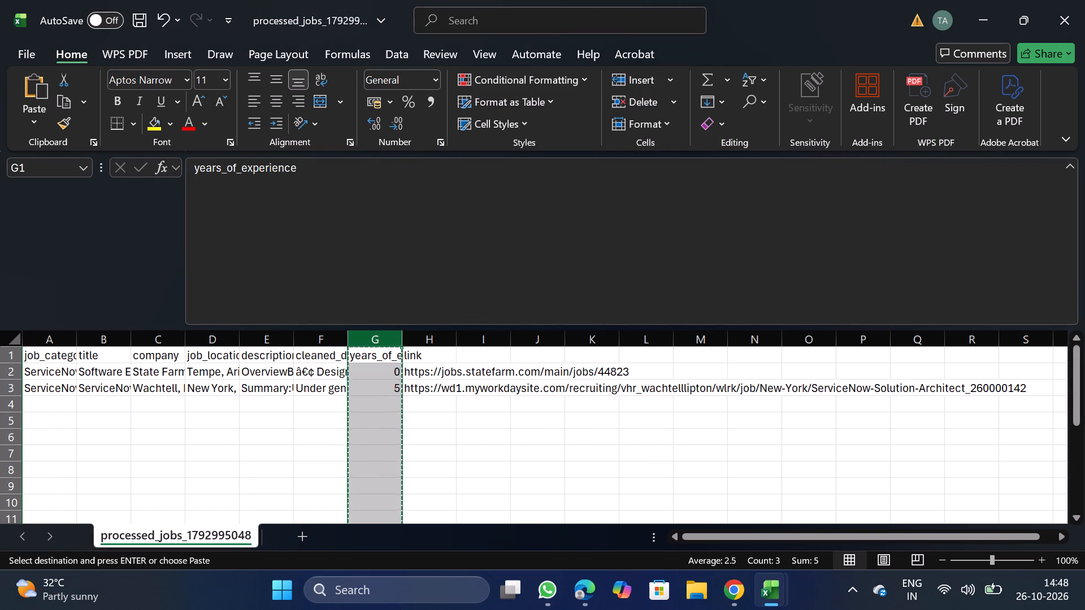
left_click(268, 337)
right_click(267, 358)
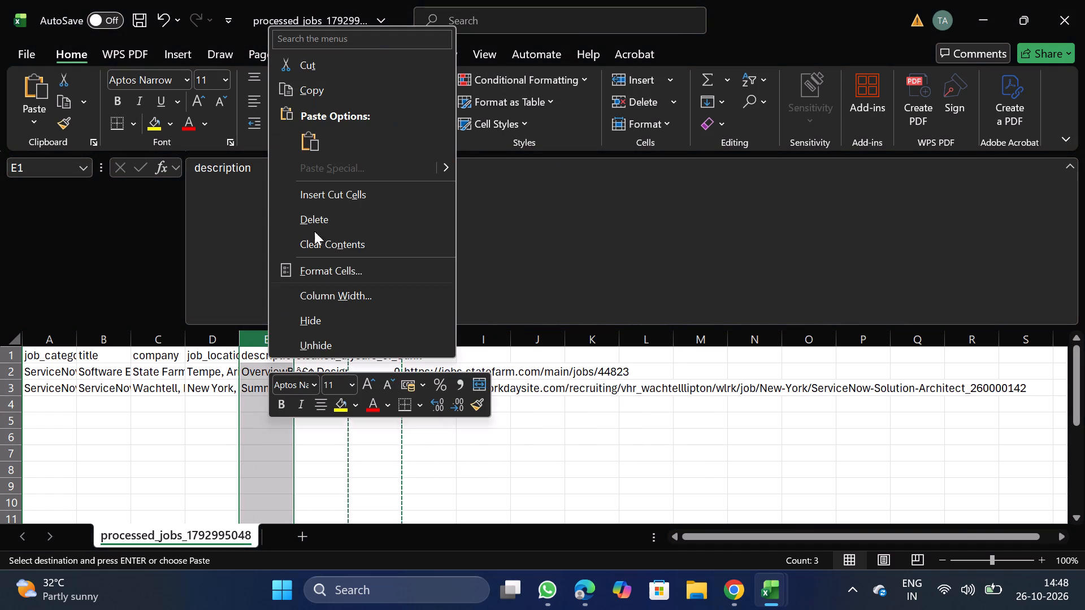
left_click(378, 188)
Replace the cleaned_description header in column G with description, copied from the header of column F.
left_click(331, 349)
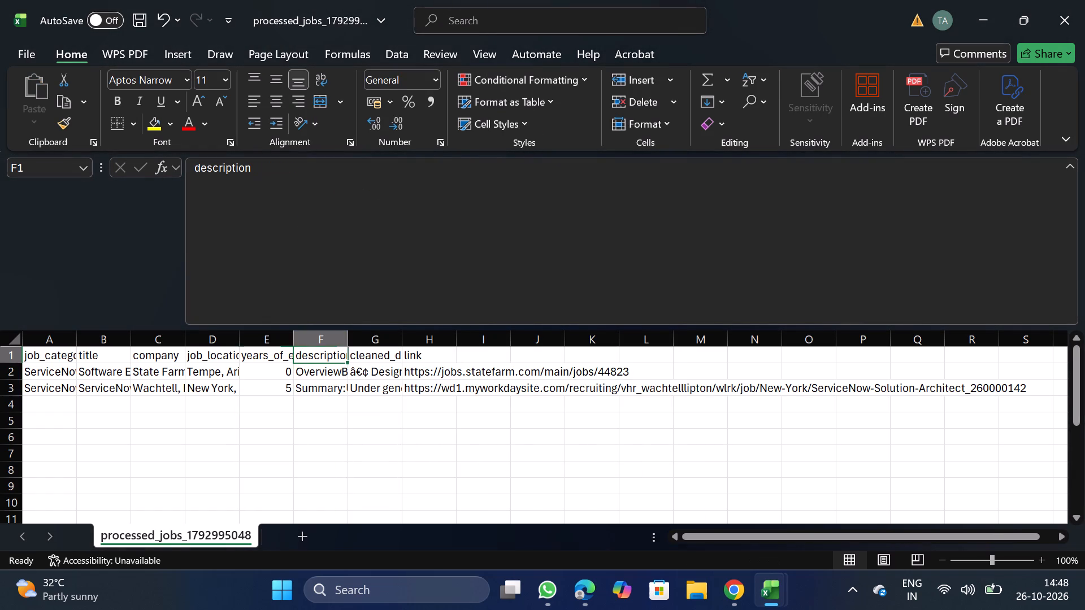
left_click_drag(188, 163, 290, 162)
key("ctrl+c")
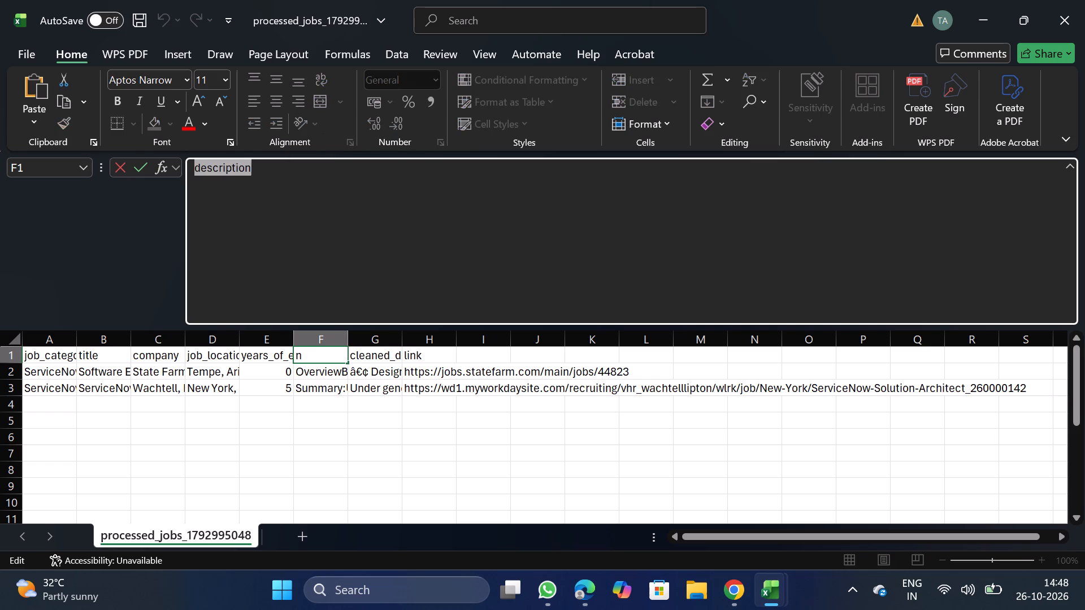
left_click(387, 342)
left_click(458, 290)
key("BackSpace")
key("BackSpace")
key("BackSpace")
key("BackSpace")
key("BackSpace")
key("BackSpace")
key("BackSpace")
key("BackSpace")
key("BackSpace")
key("BackSpace")
key("BackSpace")
key("BackSpace")
key("BackSpace")
key("BackSpace")
key("BackSpace")
key("BackSpace")
key("BackSpace")
key("BackSpace")
key("BackSpace")
key("BackSpace")
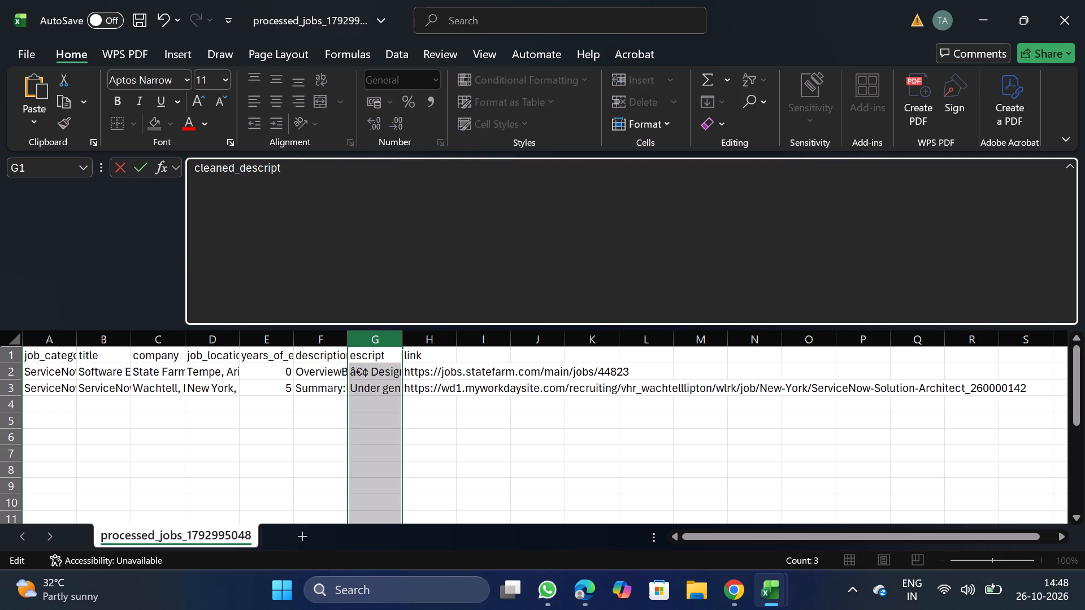
key("ctrl+v")
Replace column F's header with original_description, copied from NextGenApply's bulk upload format requirements, and close the Financial_10_26 workbook.
left_click(315, 350)
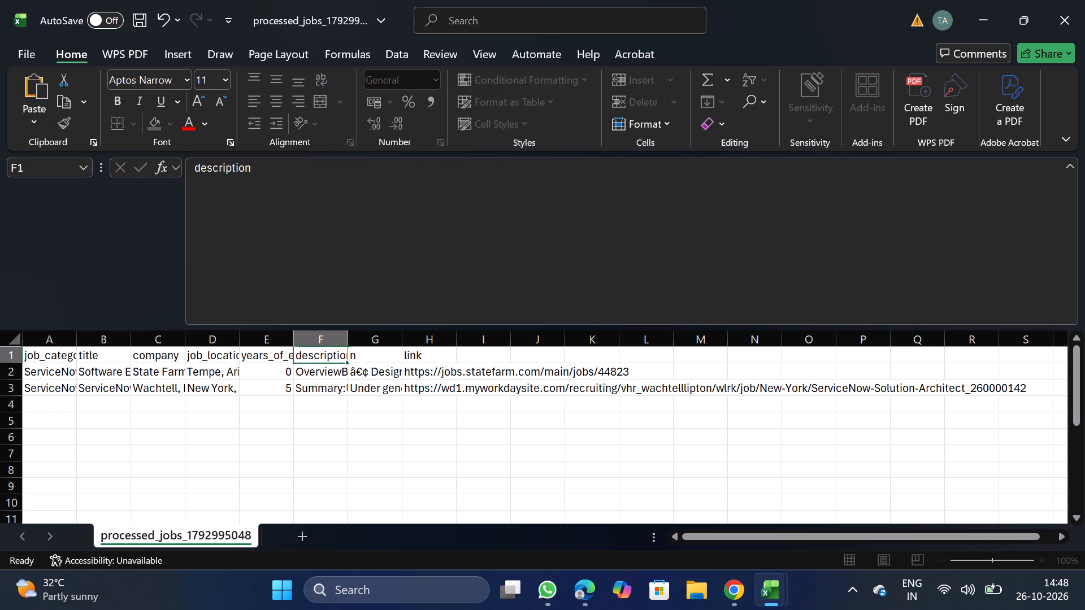
left_click(423, 269)
key("BackSpace")
key("BackSpace")
key("BackSpace")
key("BackSpace")
key("BackSpace")
key("BackSpace")
key("BackSpace")
key("BackSpace")
key("BackSpace")
key("BackSpace")
key("BackSpace")
key("BackSpace")
key("BackSpace")
key("BackSpace")
key("BackSpace")
key("BackSpace")
key("BackSpace")
key("BackSpace")
key("BackSpace")
key("BackSpace")
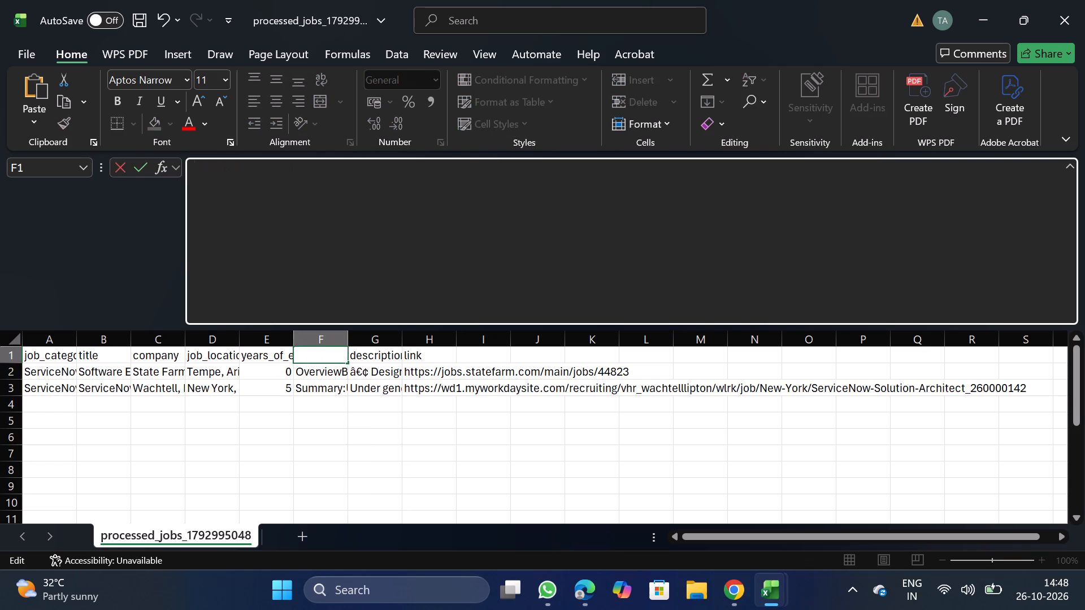
left_click(729, 605)
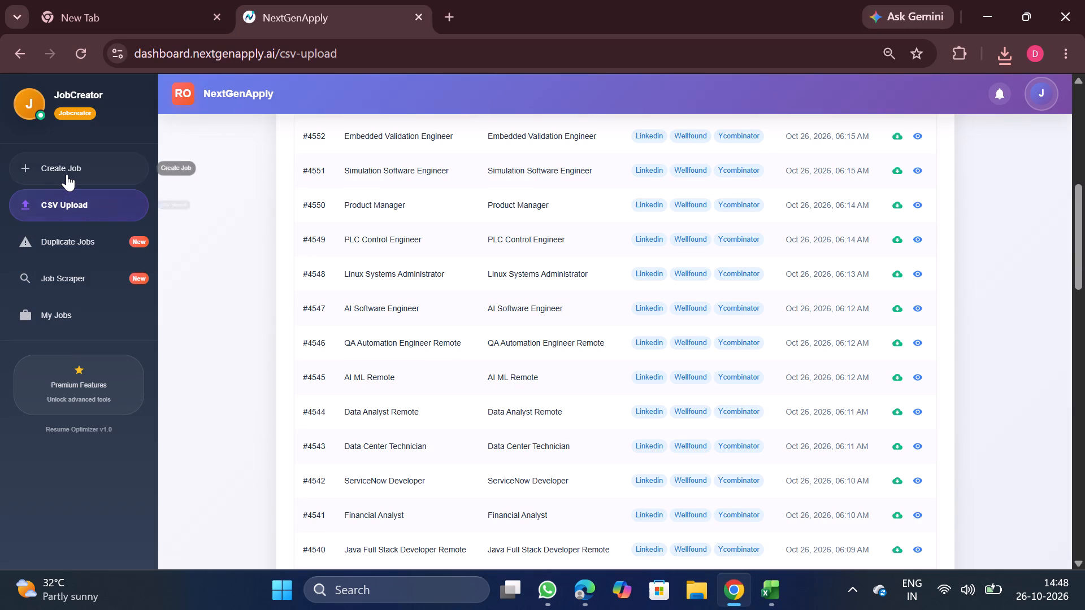
left_click(67, 174)
left_click(522, 146)
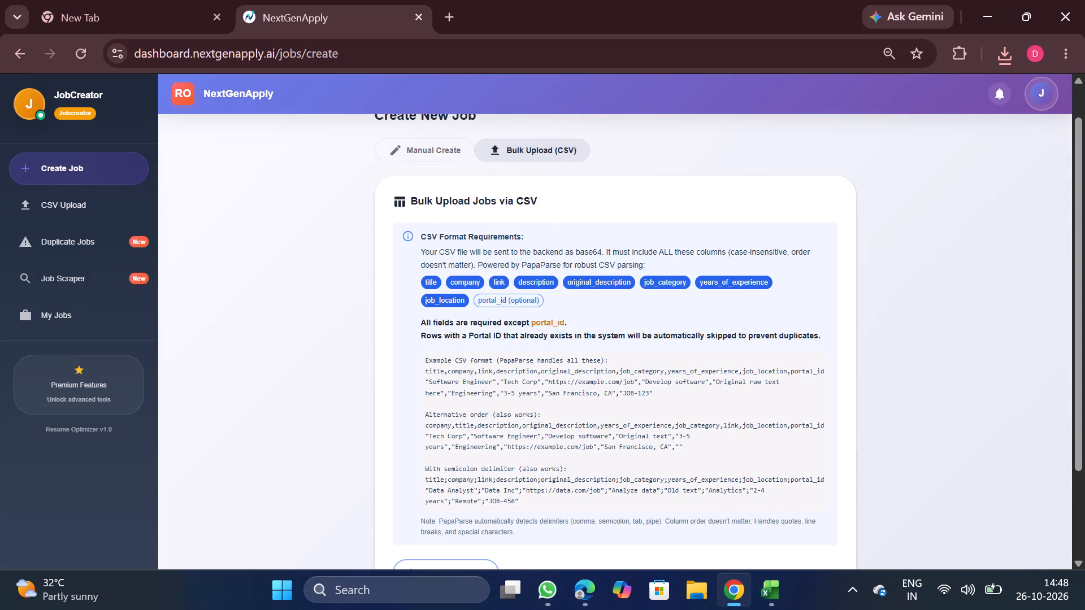
double_click(598, 279)
key("ctrl+c")
left_click(771, 604)
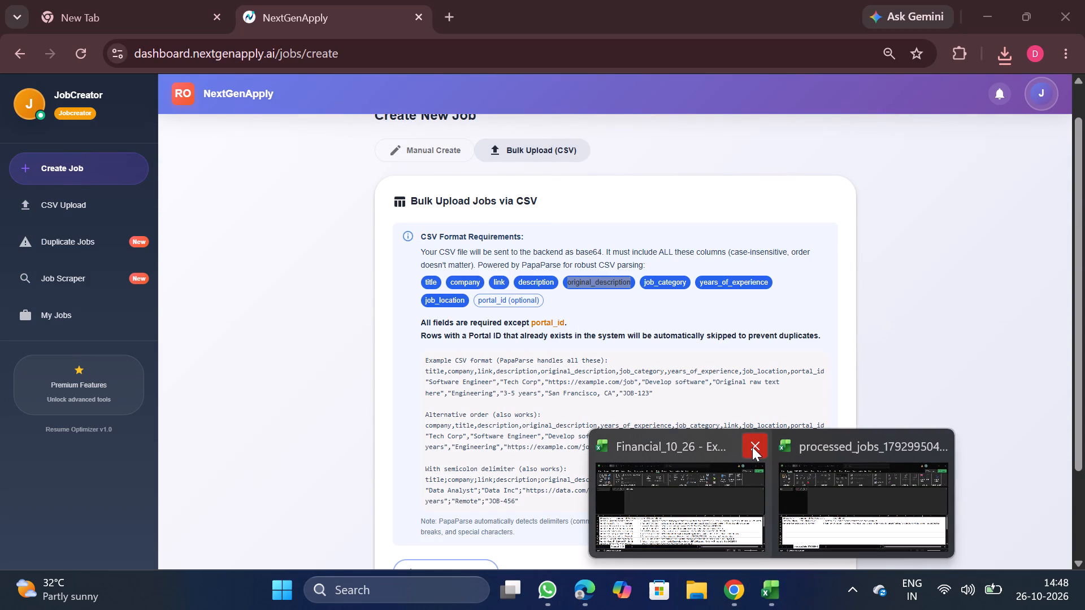
left_click(752, 447)
left_click(741, 477)
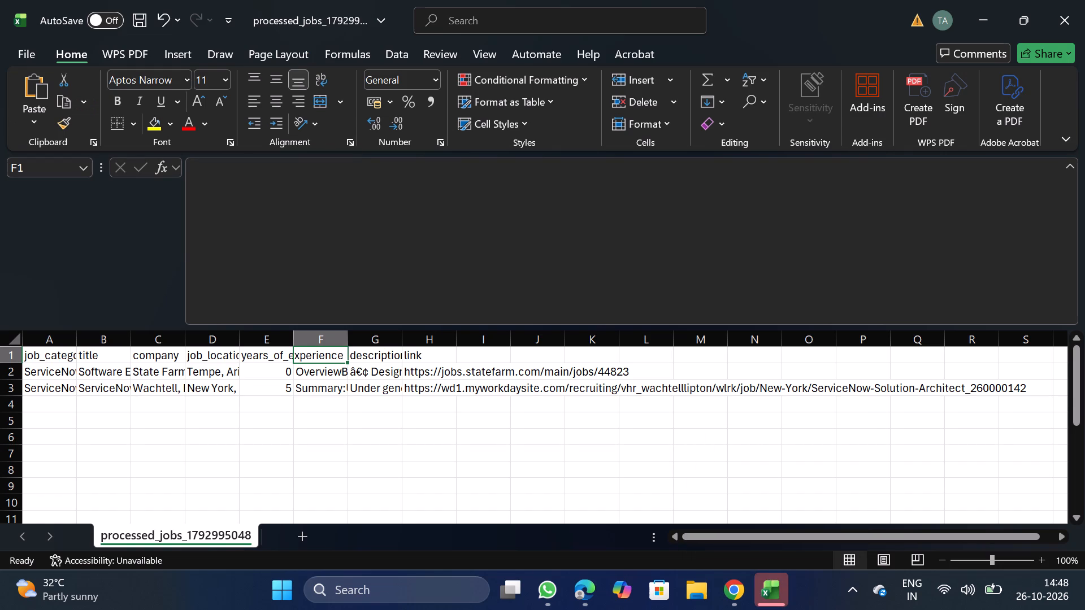
key("ctrl+v")
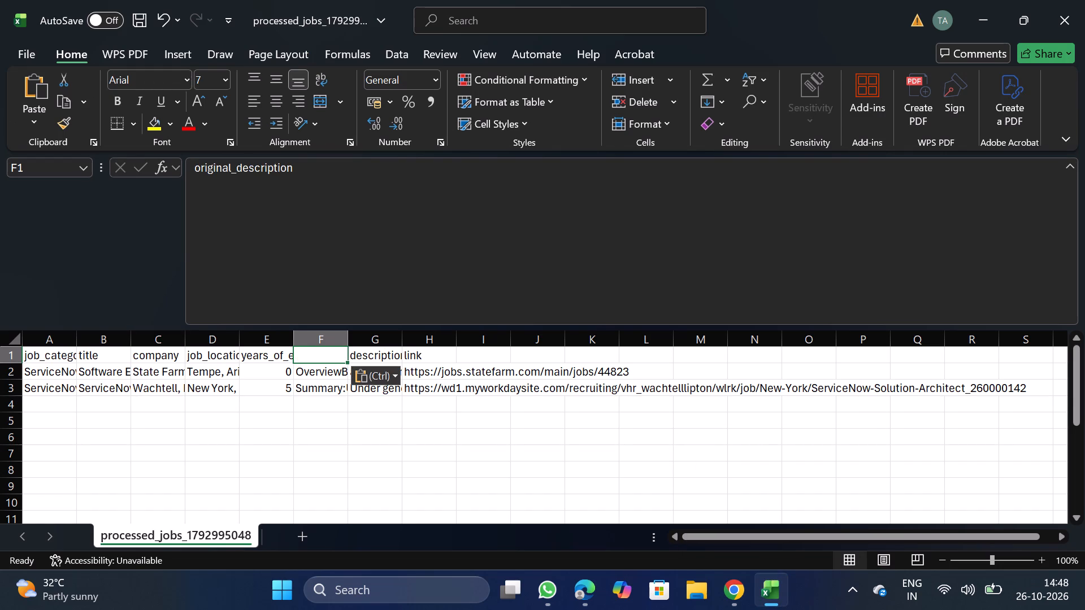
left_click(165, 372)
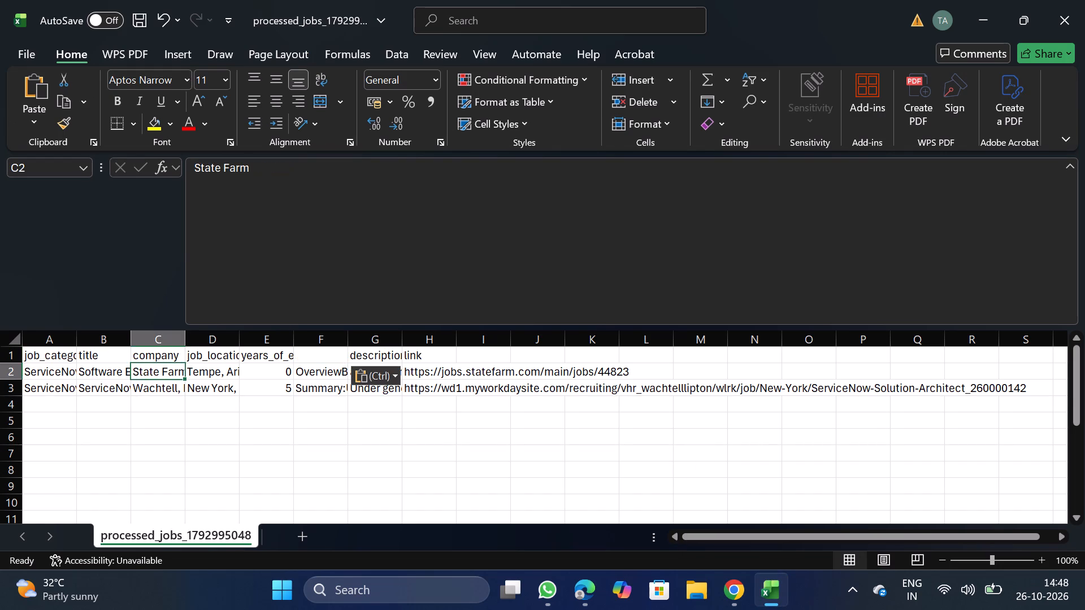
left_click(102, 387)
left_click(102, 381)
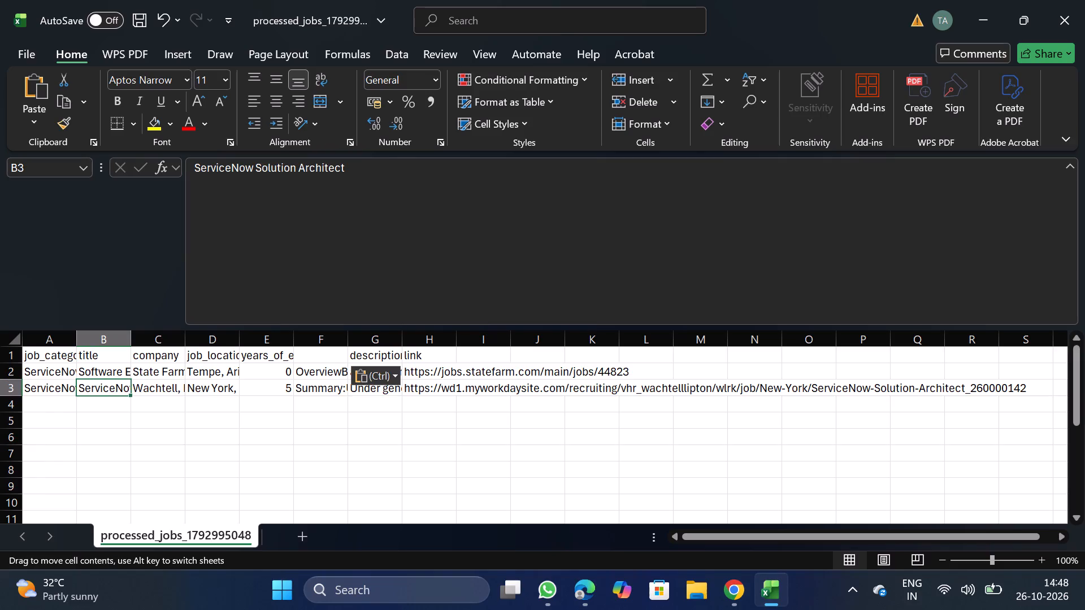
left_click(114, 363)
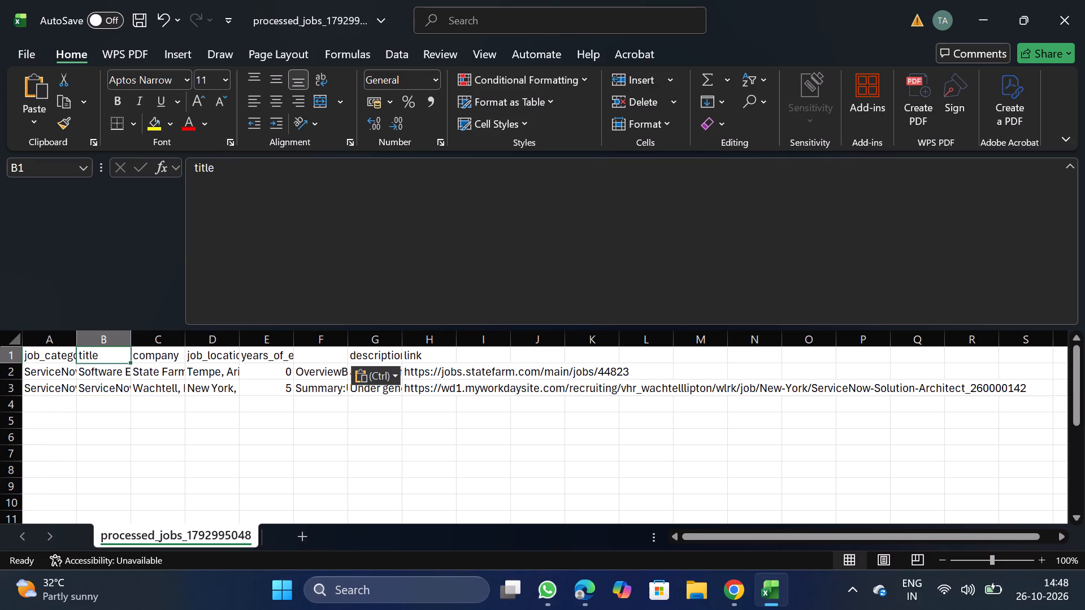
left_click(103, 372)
Save the processed jobs workbook as a CSV named Service_10_26 in the Daily Scraping jobs folder under Documents.
left_click(19, 52)
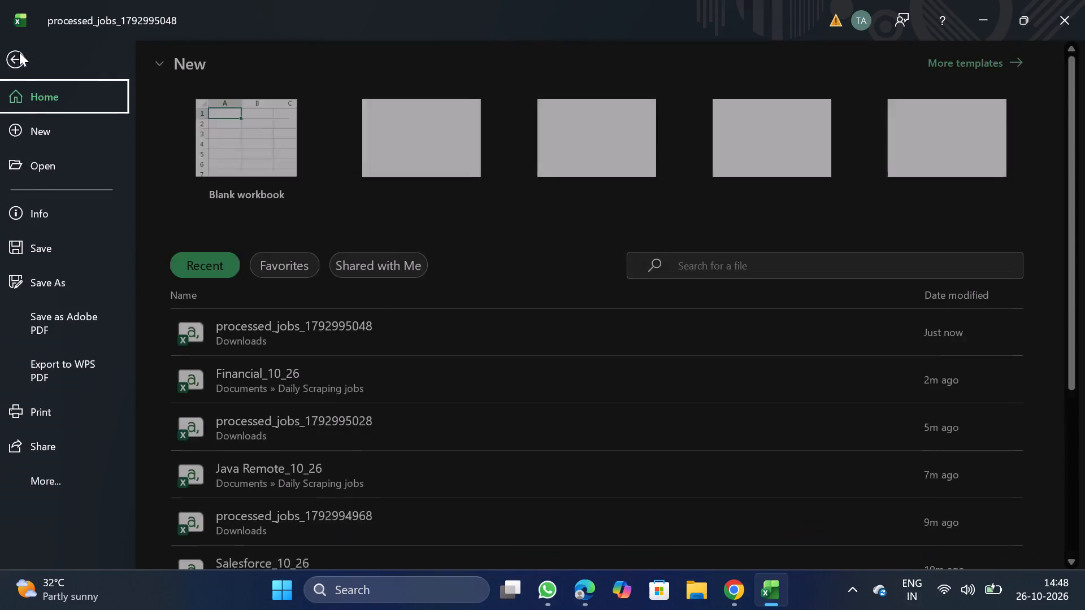
double_click(60, 281)
triple_click(249, 427)
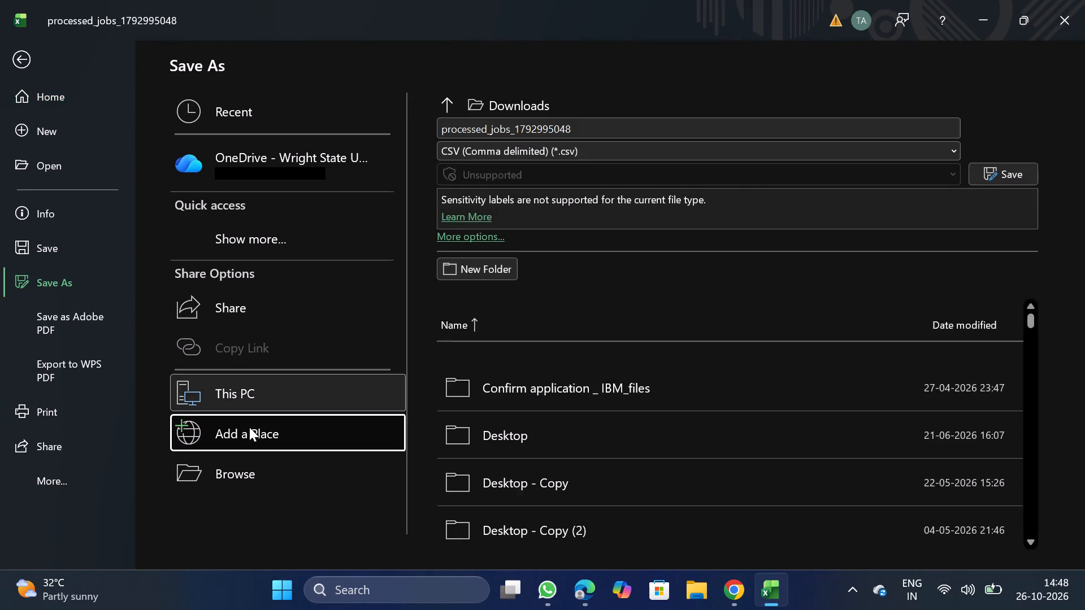
double_click(249, 427)
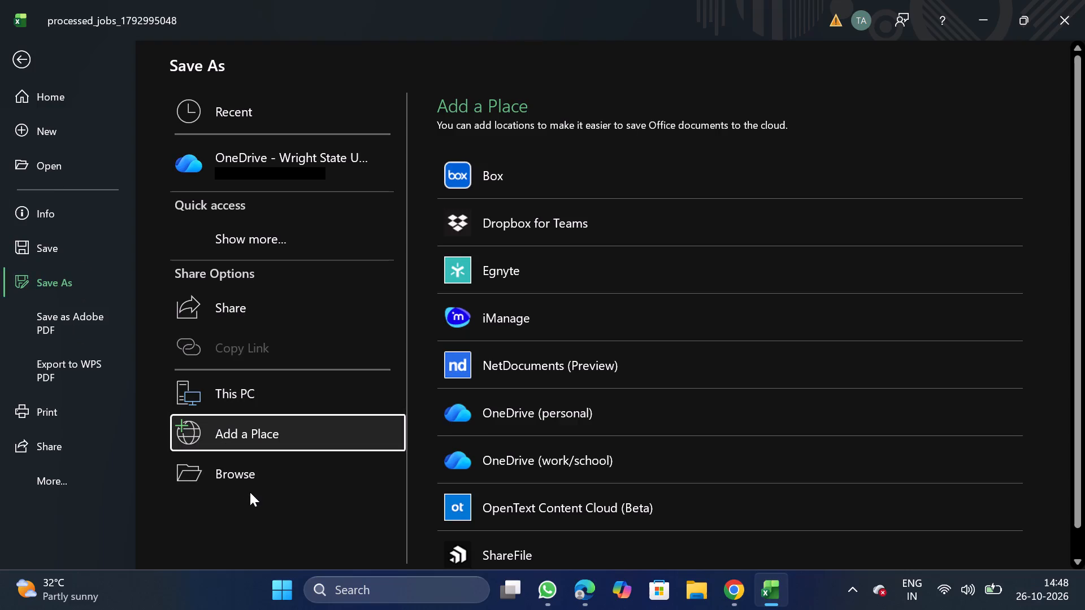
triple_click(261, 477)
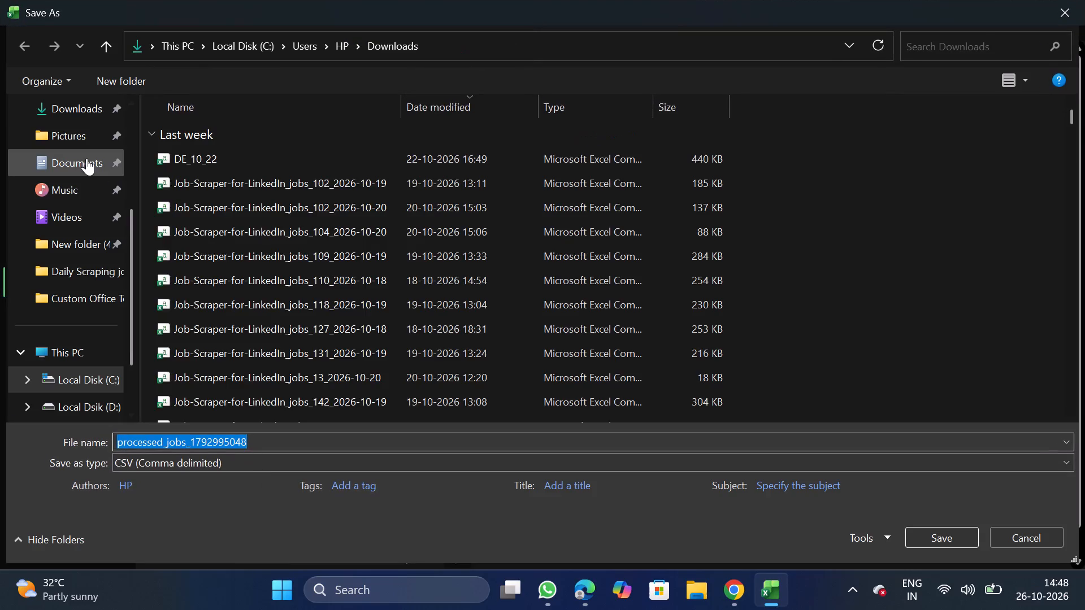
double_click(86, 158)
double_click(229, 185)
left_click(314, 441)
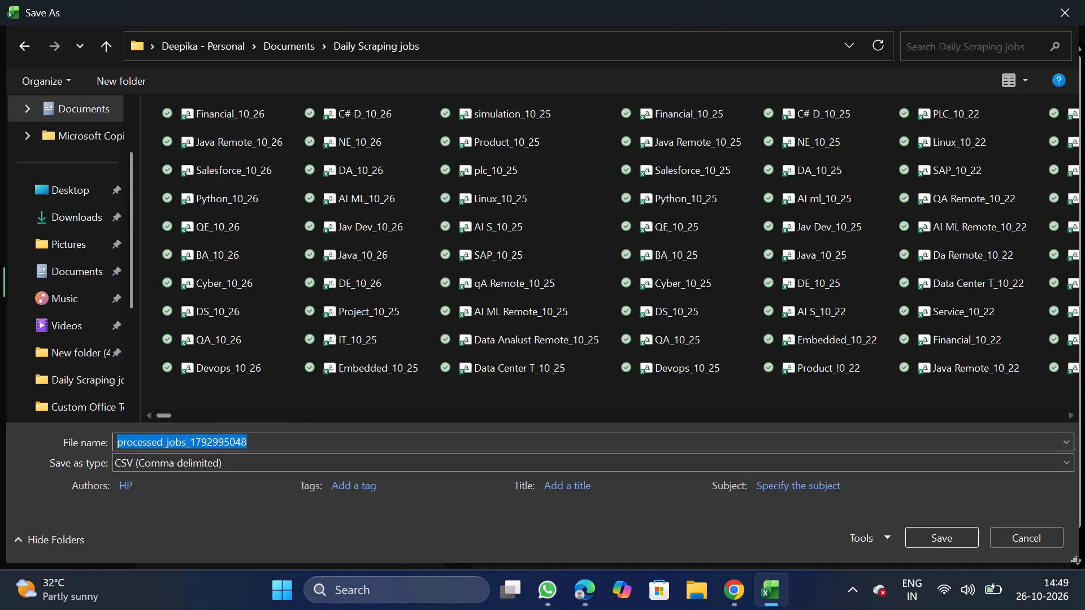
key("BackSpace")
type("ervix")
key("BackSpace")
type("ce_10_26")
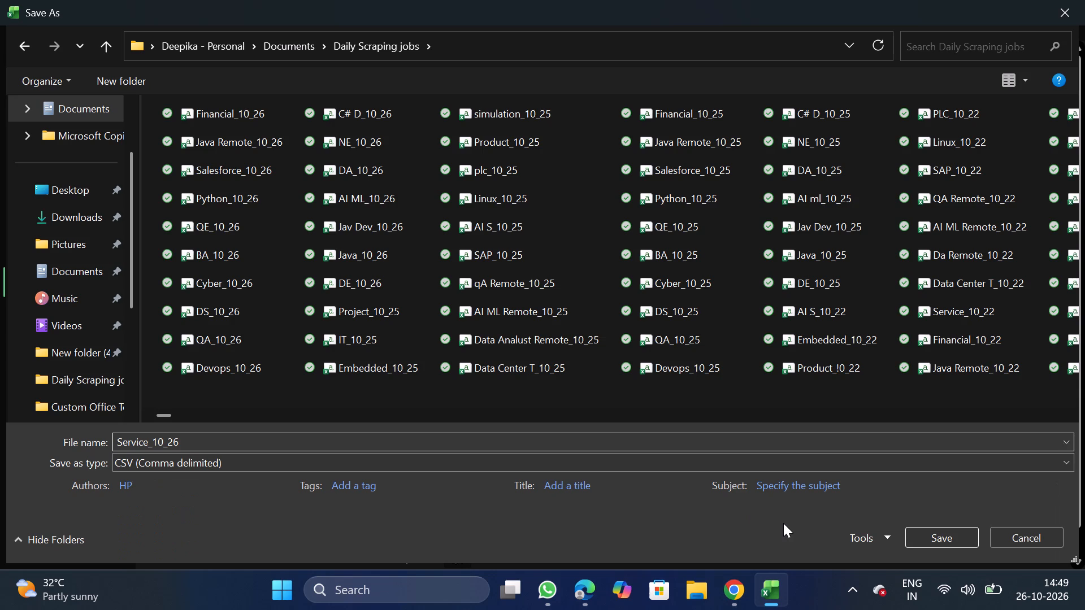
left_click(940, 534)
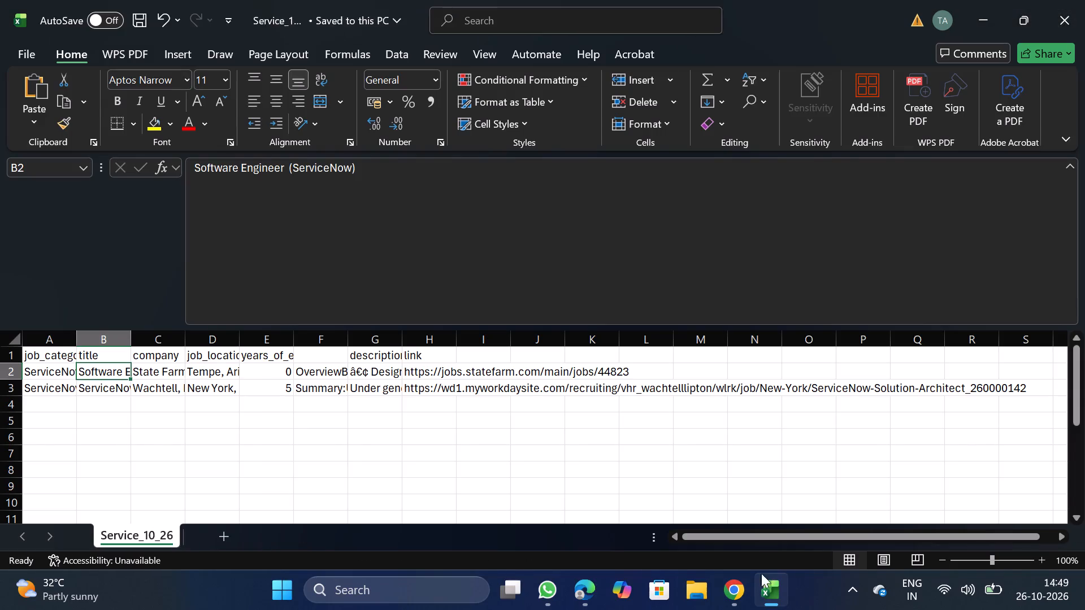
Switch to NextGenApply in Chrome and bulk upload the Service_10_26 CSV file.
left_click(741, 586)
scroll(646, 507, "down", 1)
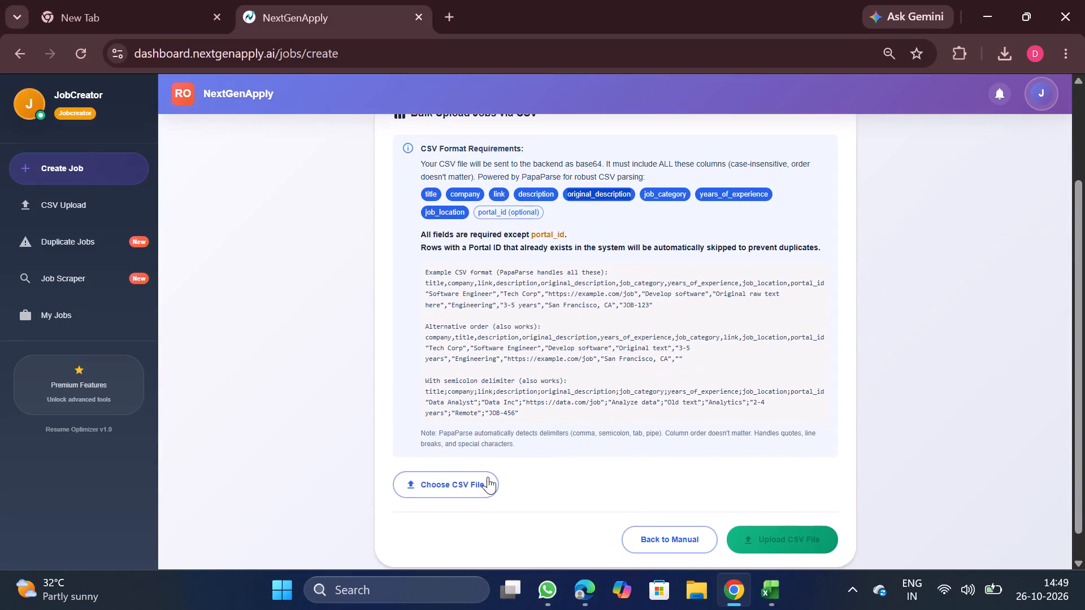
left_click(487, 478)
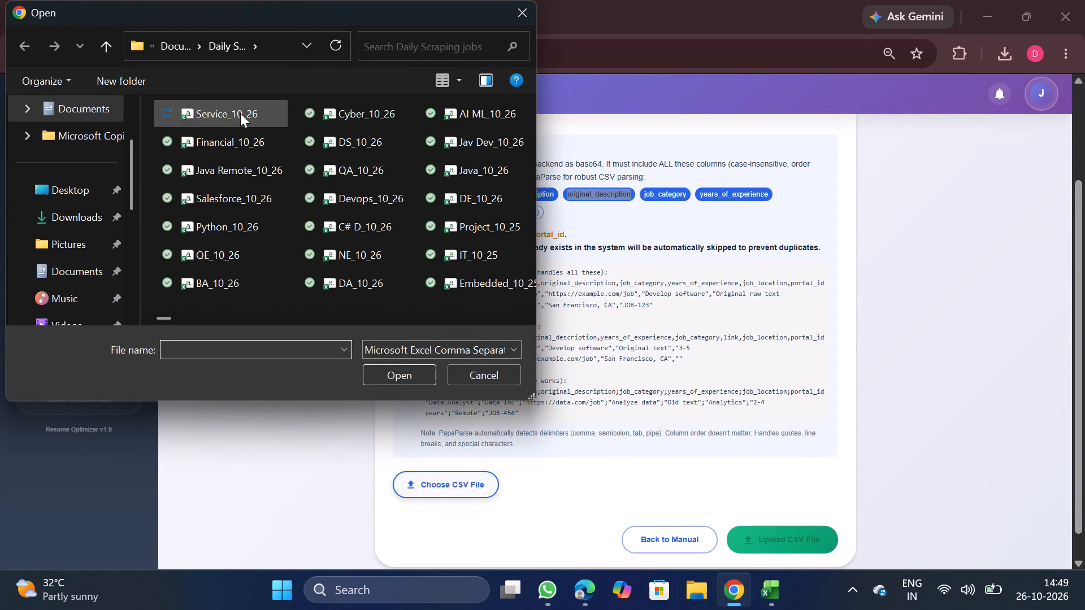
double_click(240, 113)
scroll(523, 345, "down", 3)
scroll(658, 376, "down", 2)
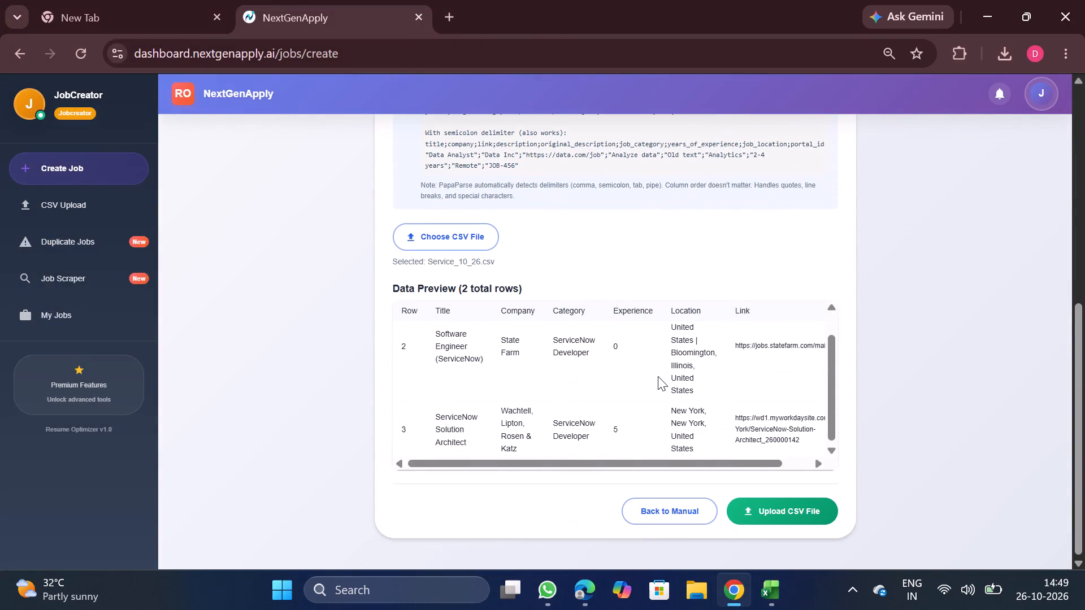
scroll(658, 376, "down", 3)
left_click(768, 506)
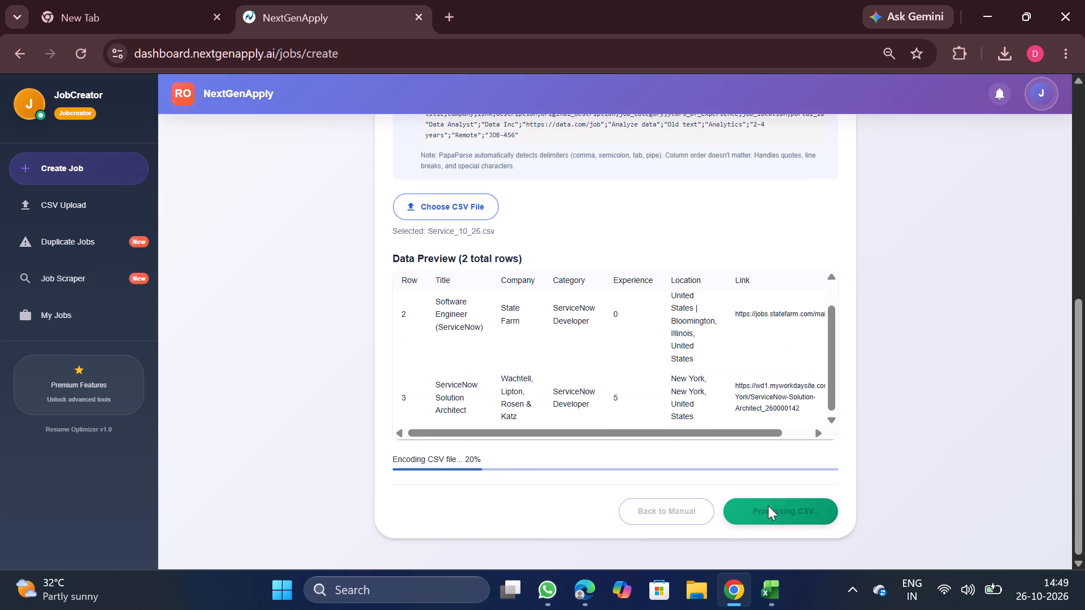
Close the Service_10_26 workbook in Excel.
left_click(844, 451)
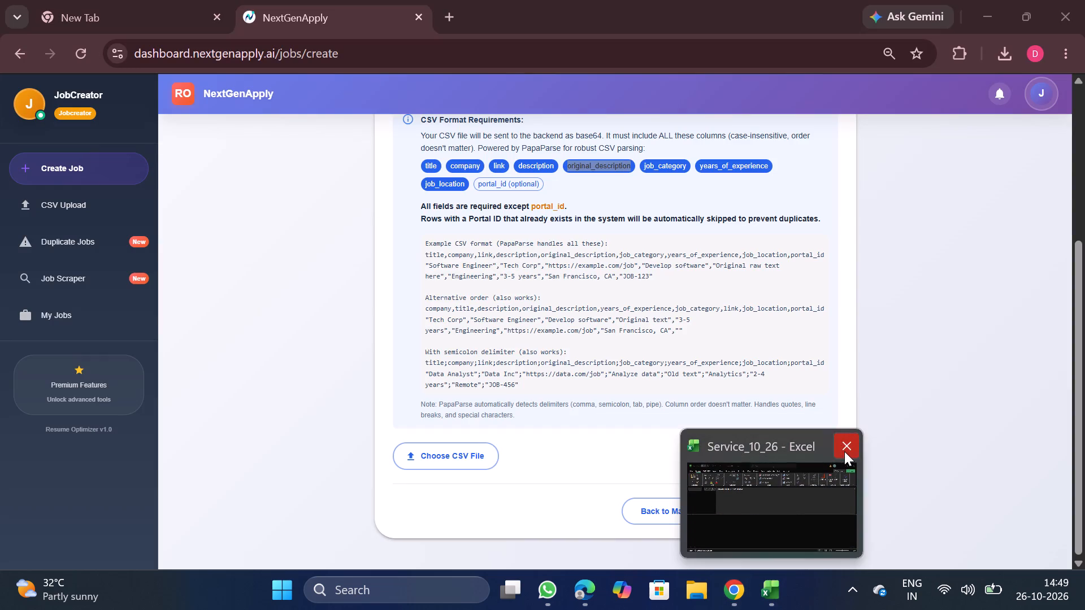
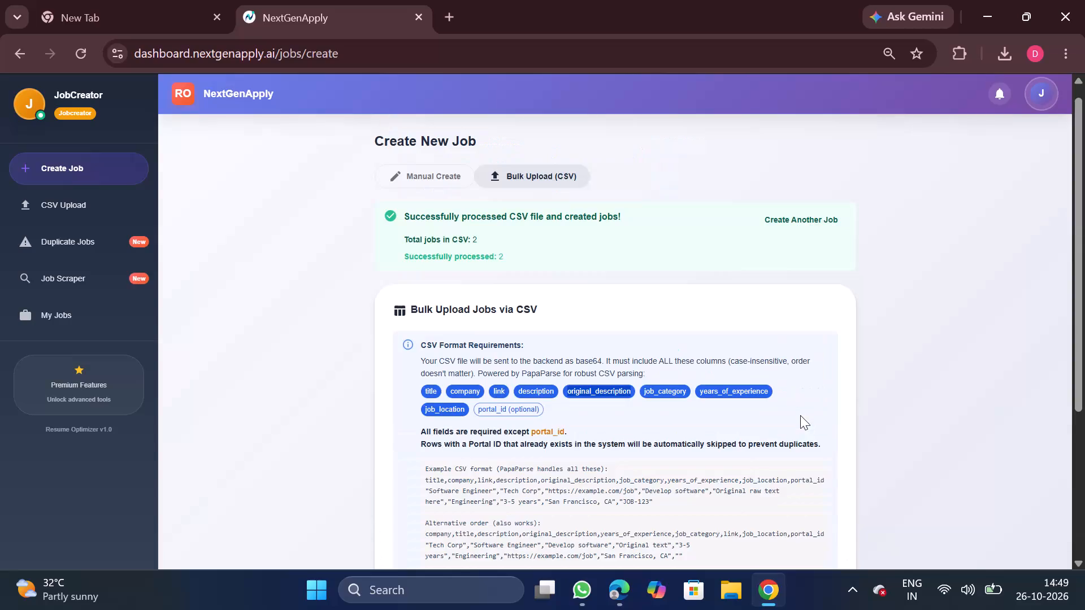
Download the processed CSV for Data Center Technician (#4543) from the CSV upload history and open it in Excel.
left_click(75, 207)
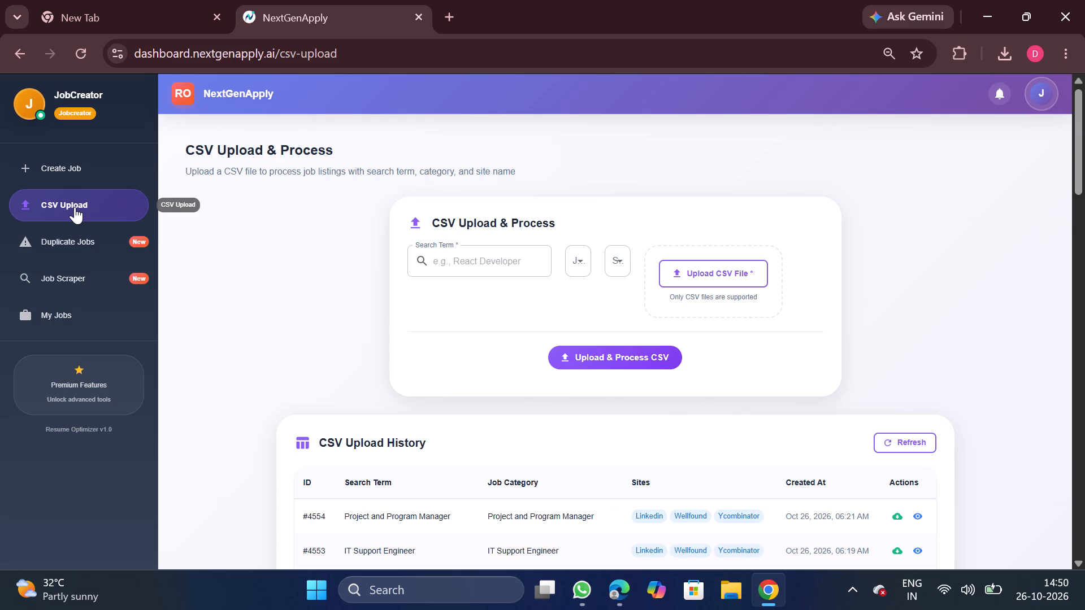
scroll(69, 146, "down", 1)
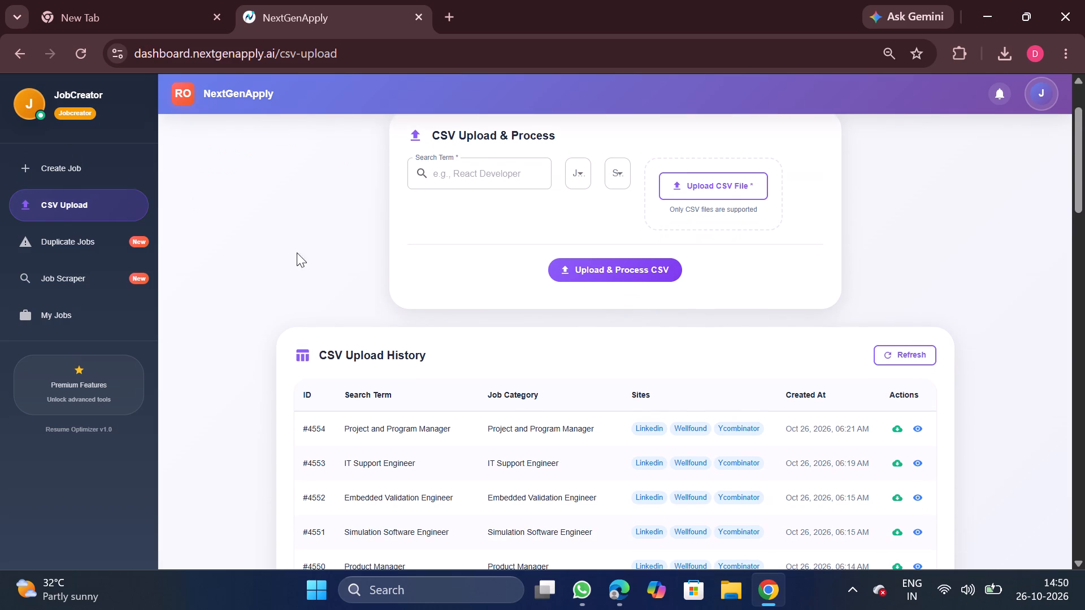
scroll(342, 276, "down", 1)
scroll(530, 387, "down", 2)
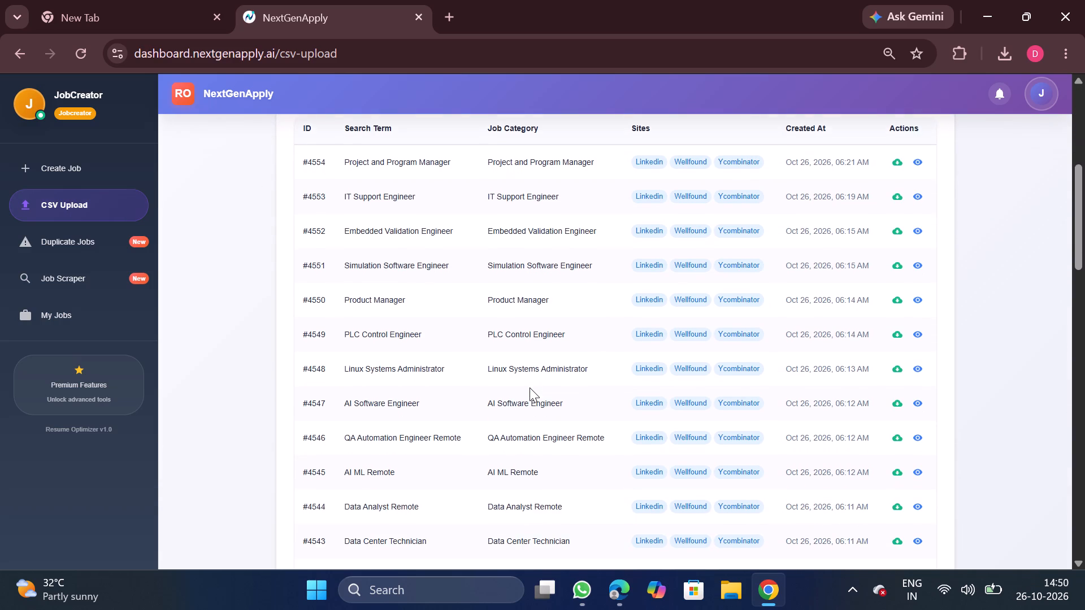
scroll(530, 387, "down", 1)
scroll(615, 452, "up", 1)
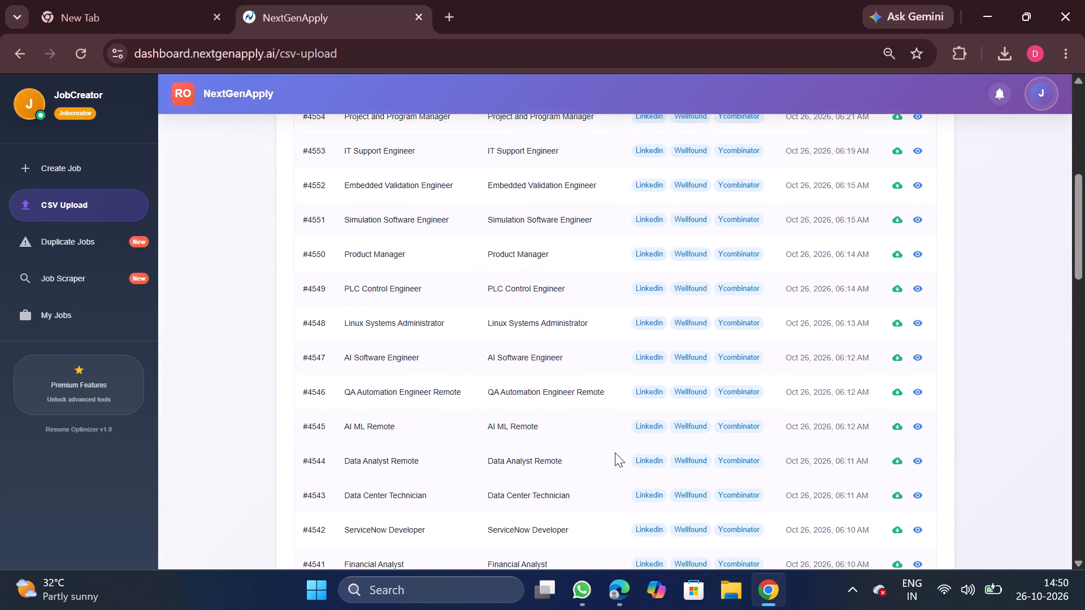
scroll(615, 452, "up", 1)
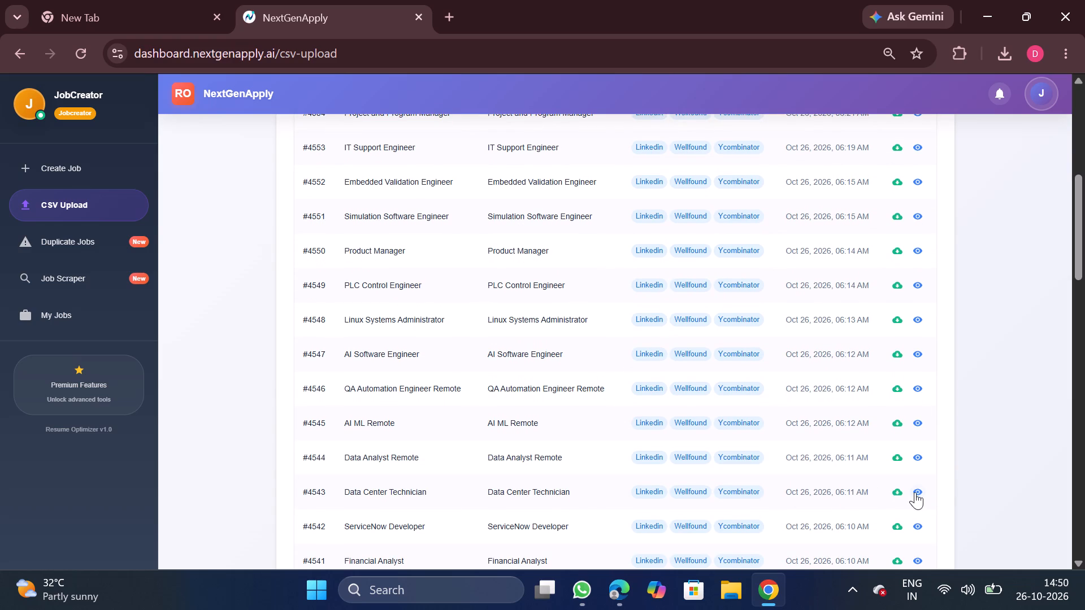
left_click(894, 490)
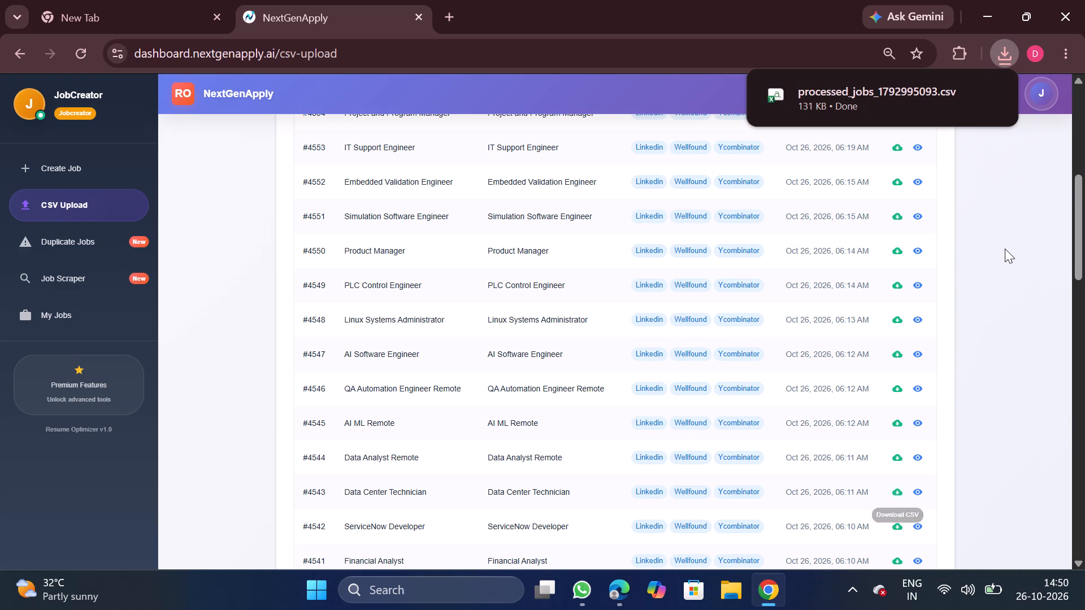
left_click(885, 103)
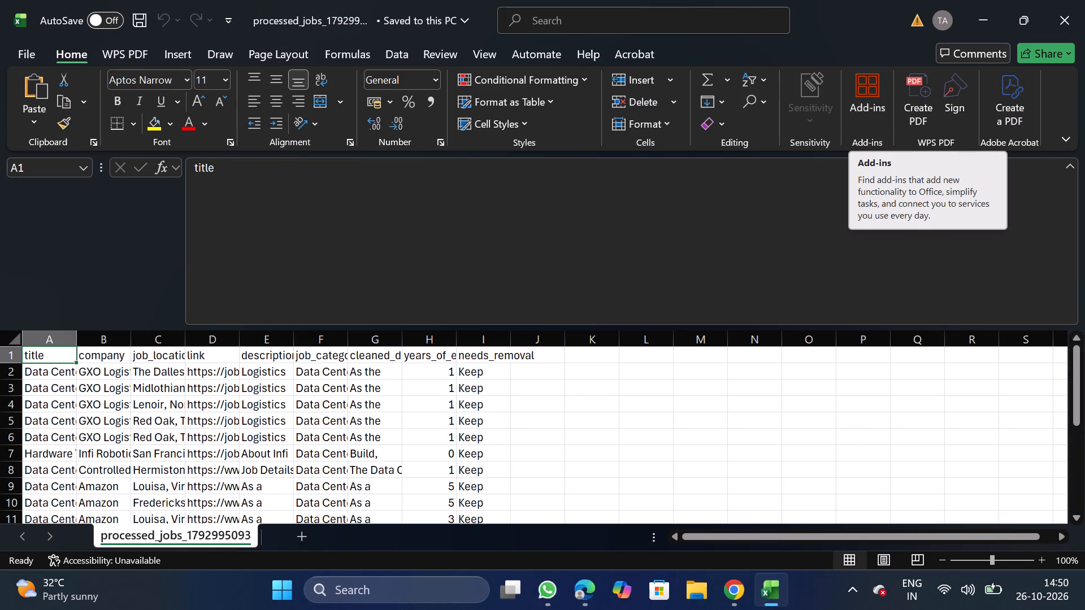
Remove duplicate rows from the whole job table, comparing only the company column.
left_click(259, 432)
key("ctrl+a")
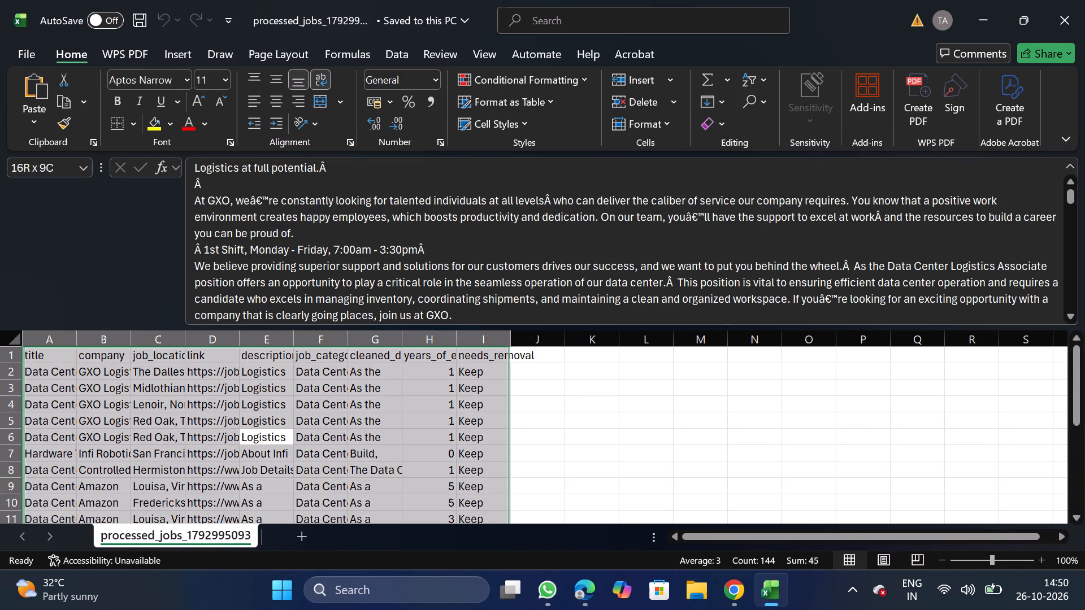
left_click(394, 55)
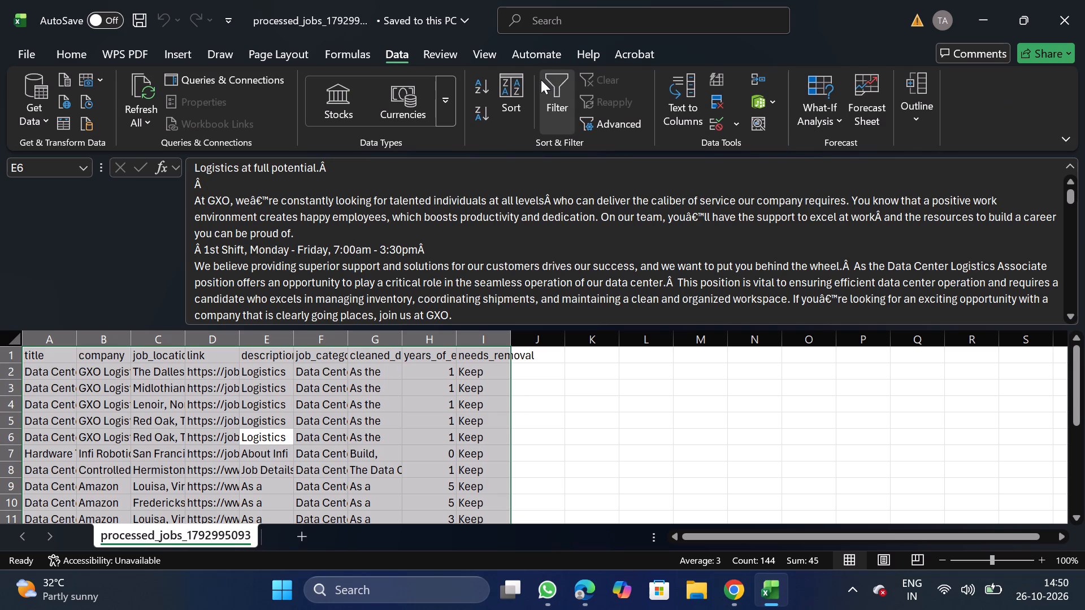
left_click(717, 101)
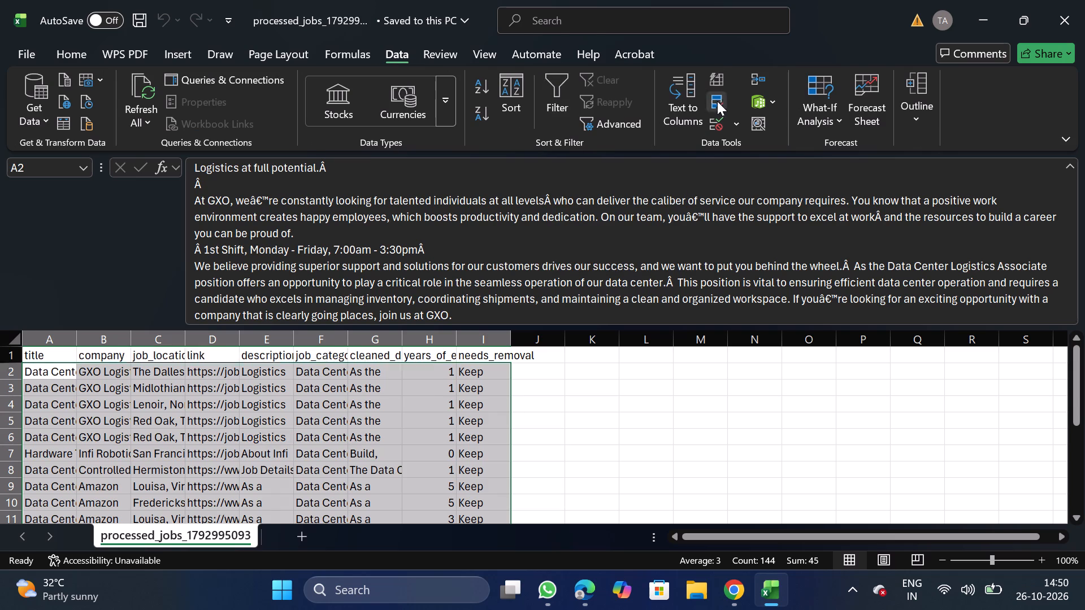
left_click(237, 255)
left_click(125, 330)
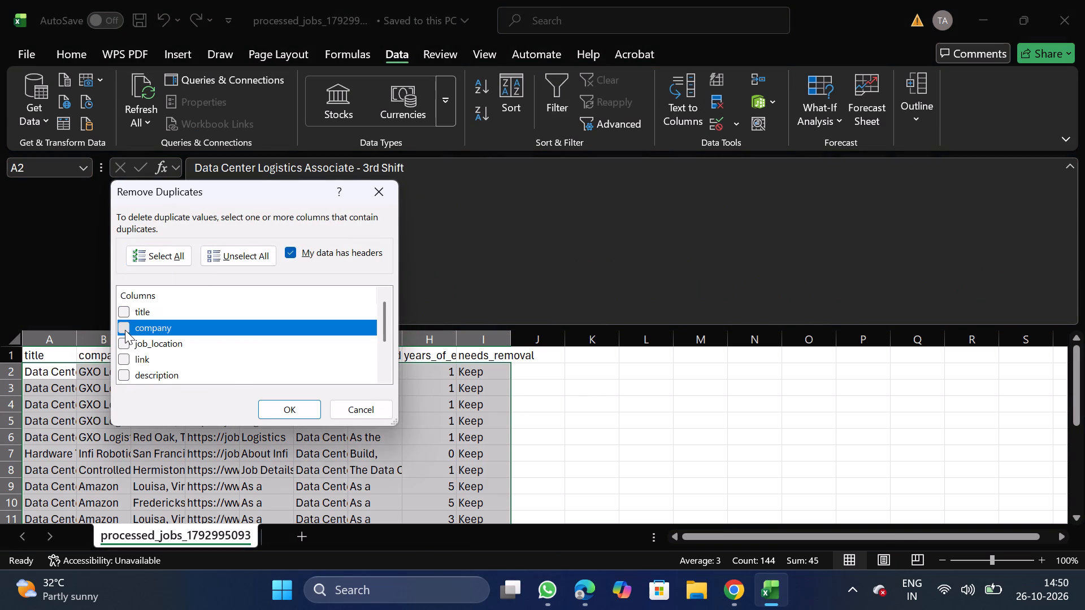
left_click(287, 415)
left_click(646, 335)
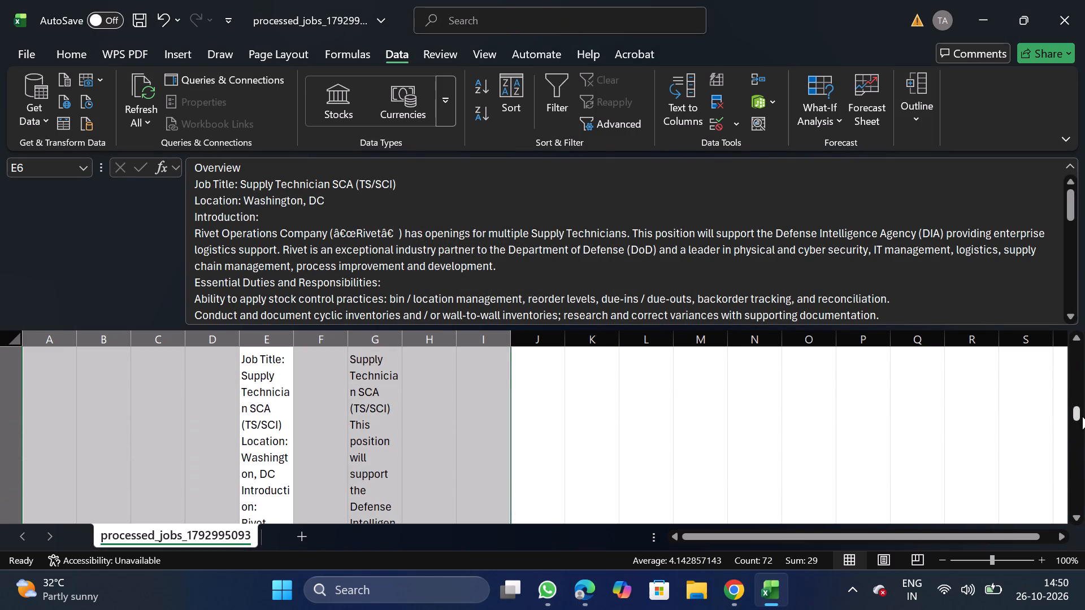
Filter needs_removal to show only Remove, delete those rows, and turn the filter off.
left_click_drag(1082, 416, 1079, 288)
left_click(478, 363)
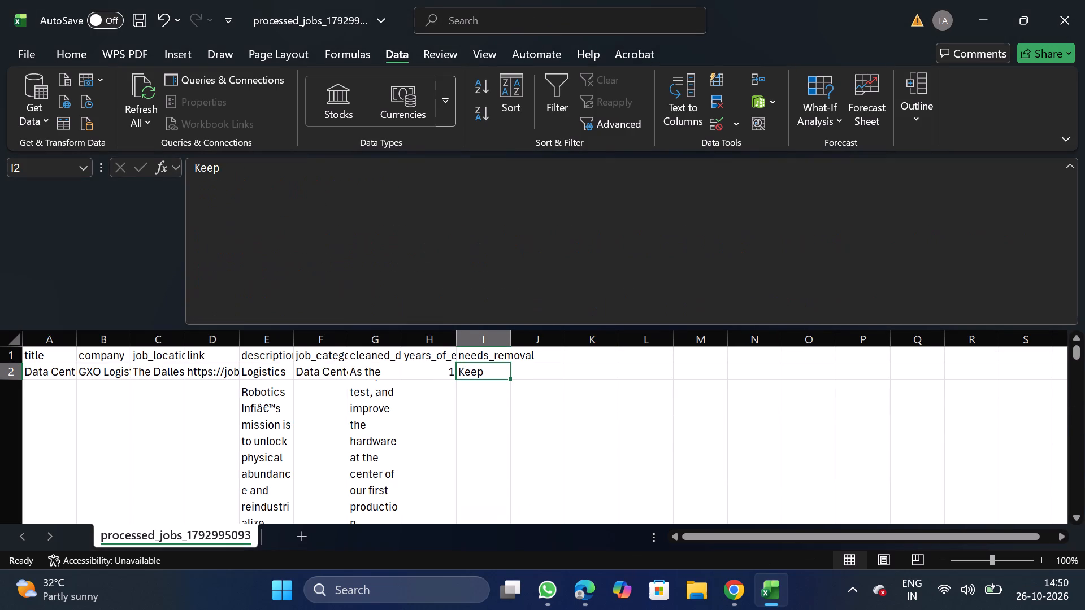
left_click(476, 360)
left_click(541, 102)
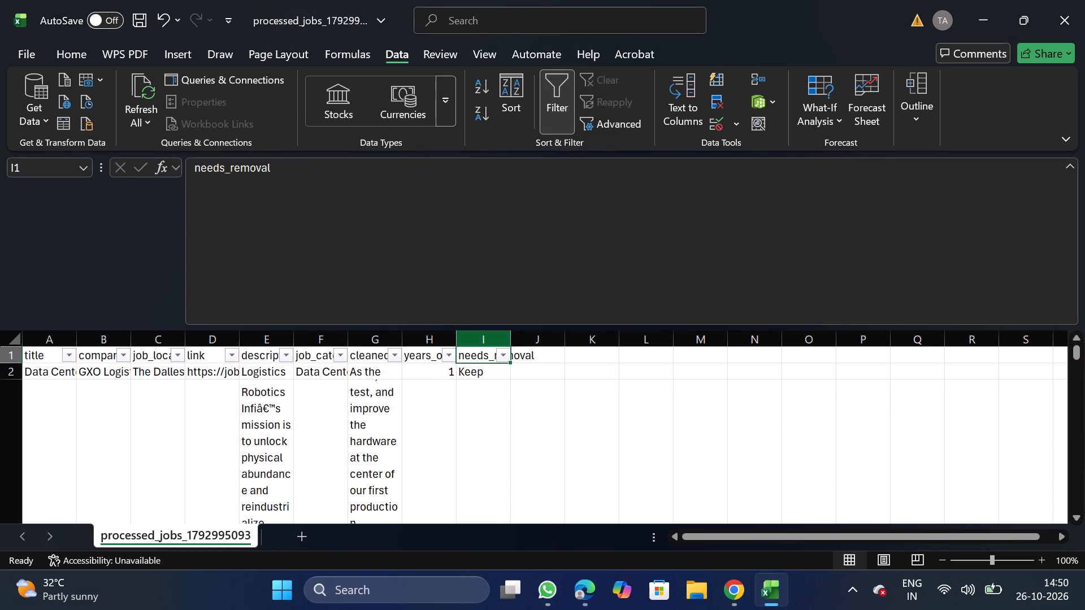
left_click(502, 354)
left_click(329, 406)
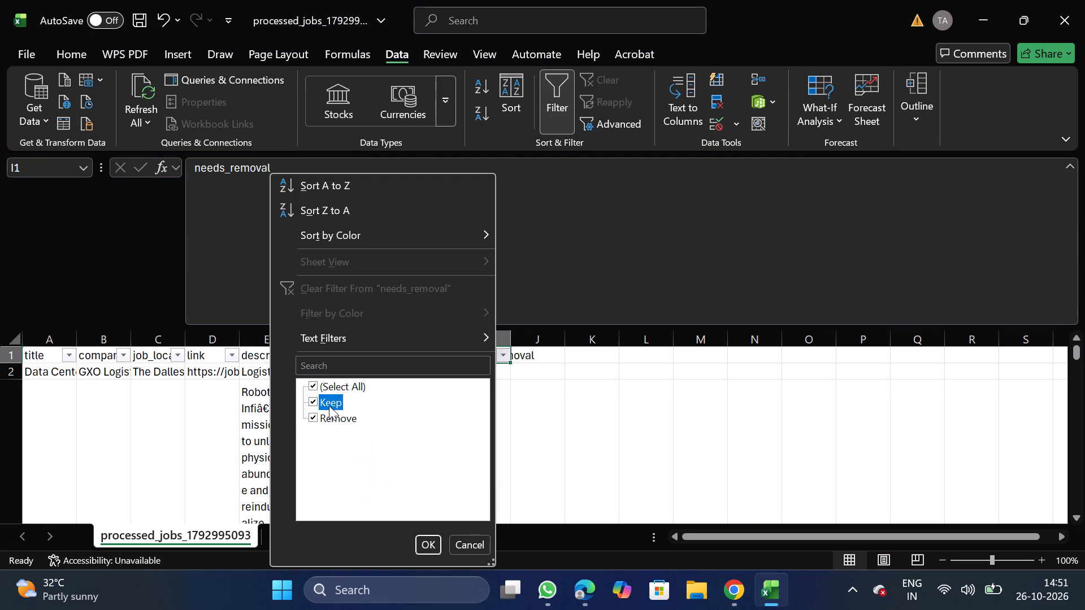
left_click(424, 540)
left_click(0, 376)
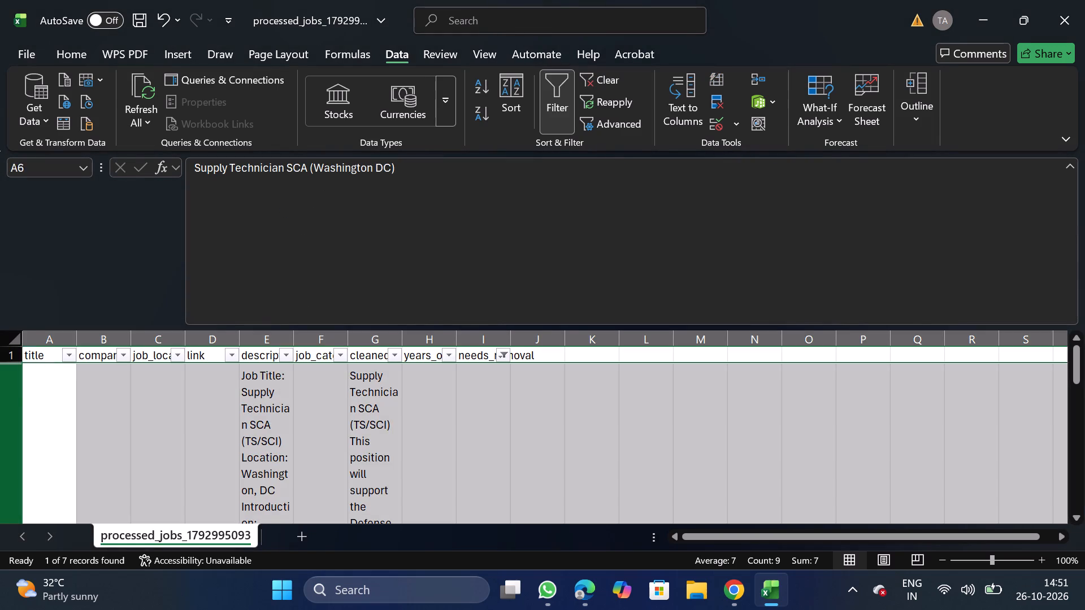
key("ctrl+shift+Down")
right_click(137, 437)
left_click(237, 295)
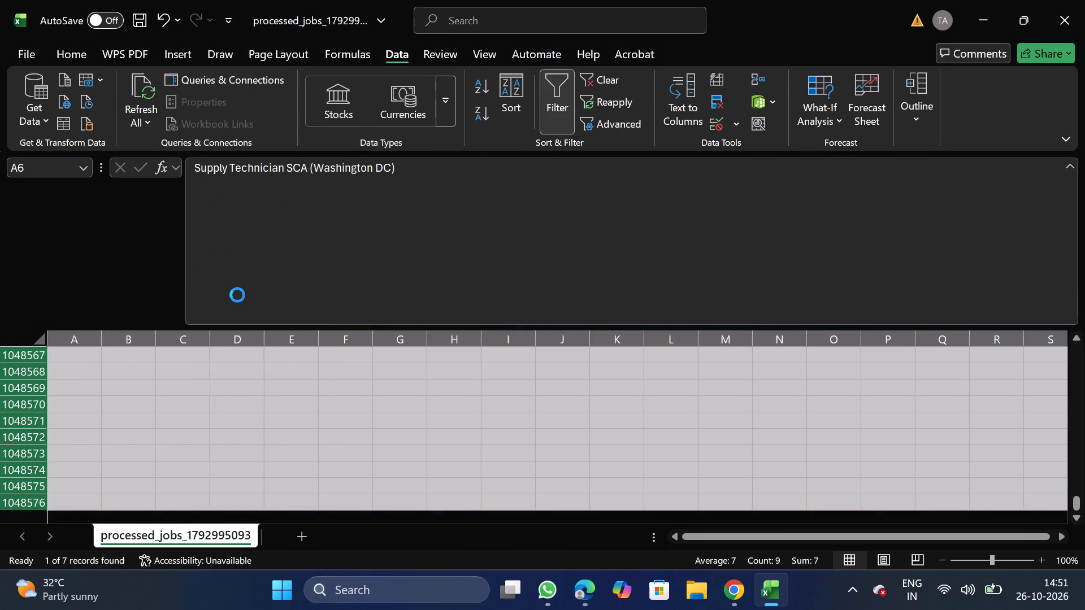
left_click(555, 98)
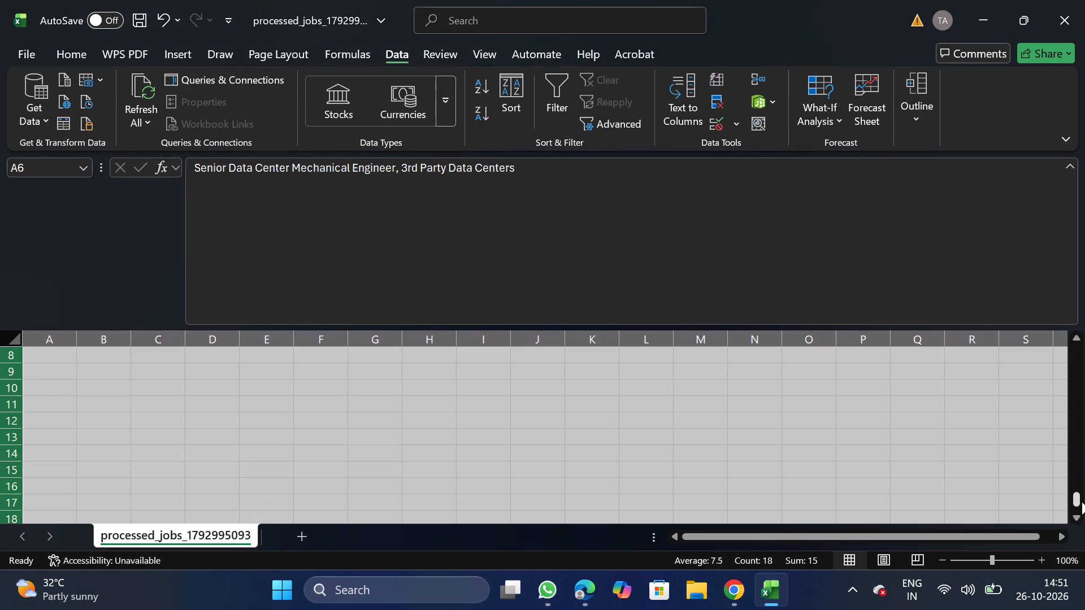
Filter years_of_experience to show only 8, delete those rows, and turn the filter off.
left_click_drag(1082, 502, 1084, 276)
left_click(435, 352)
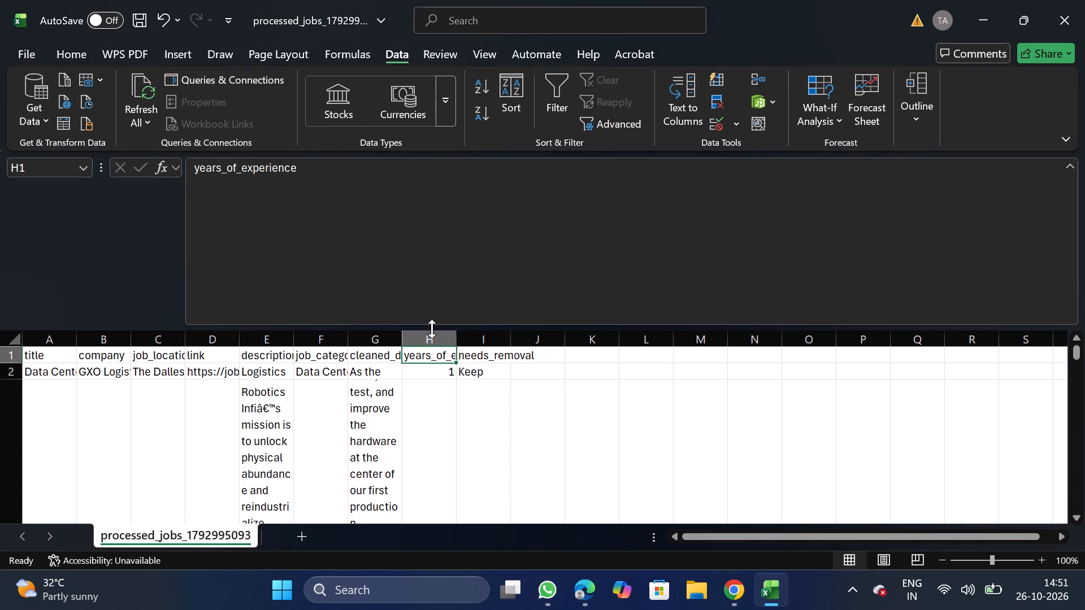
left_click(551, 98)
left_click(449, 358)
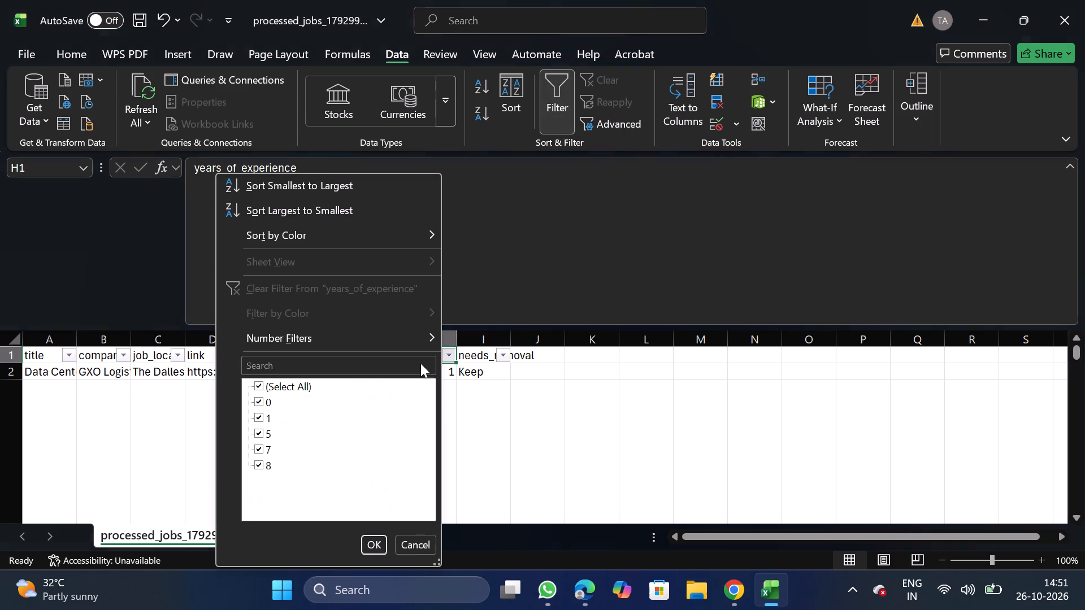
left_click(287, 389)
left_click(259, 464)
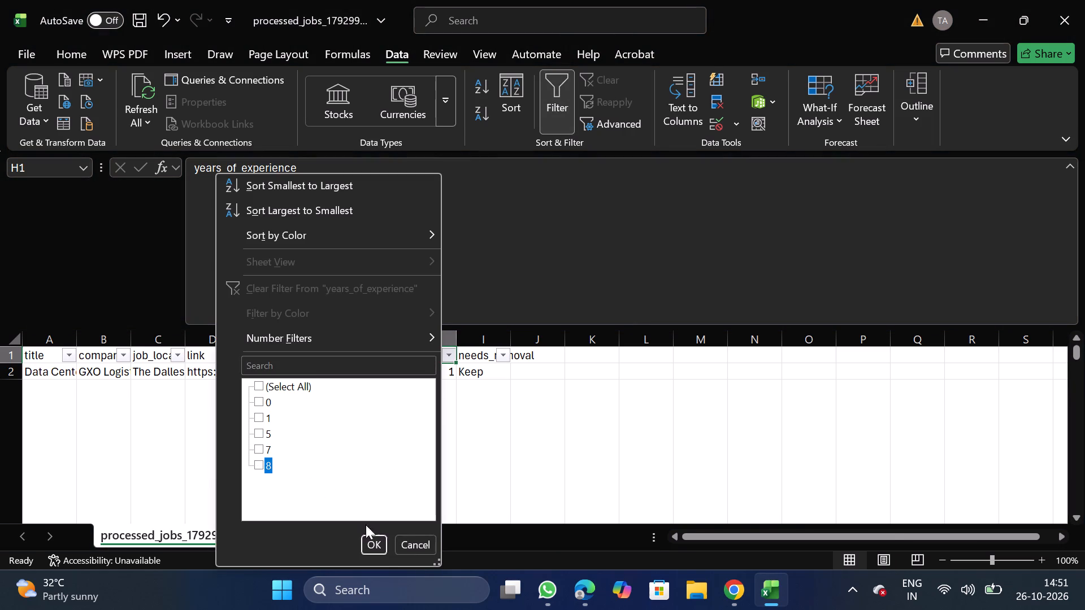
left_click(380, 557)
left_click(372, 550)
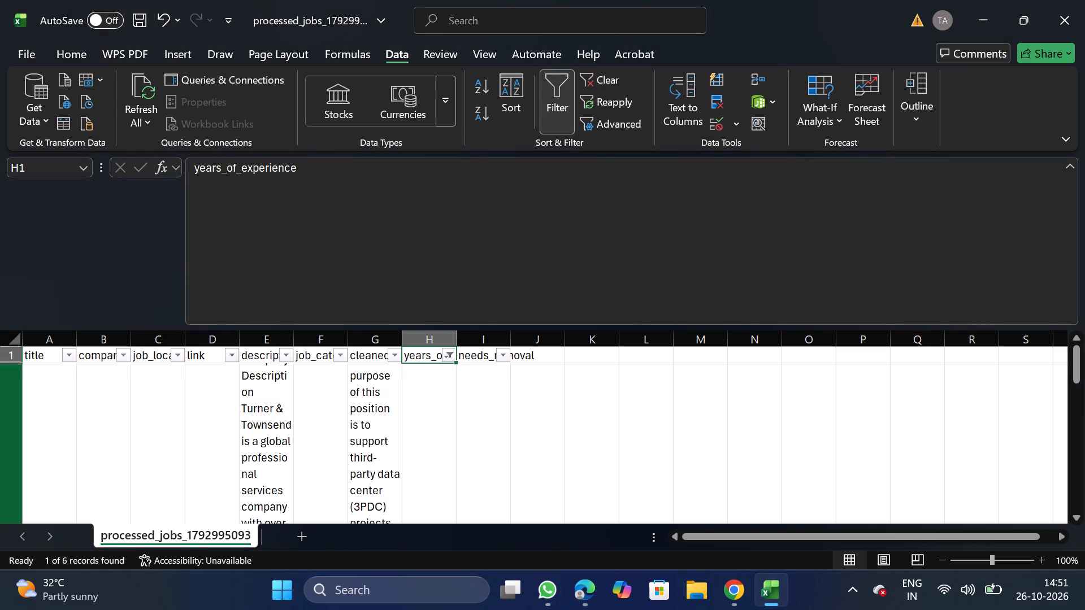
left_click(12, 391)
key("ctrl+shift+Down")
right_click(171, 452)
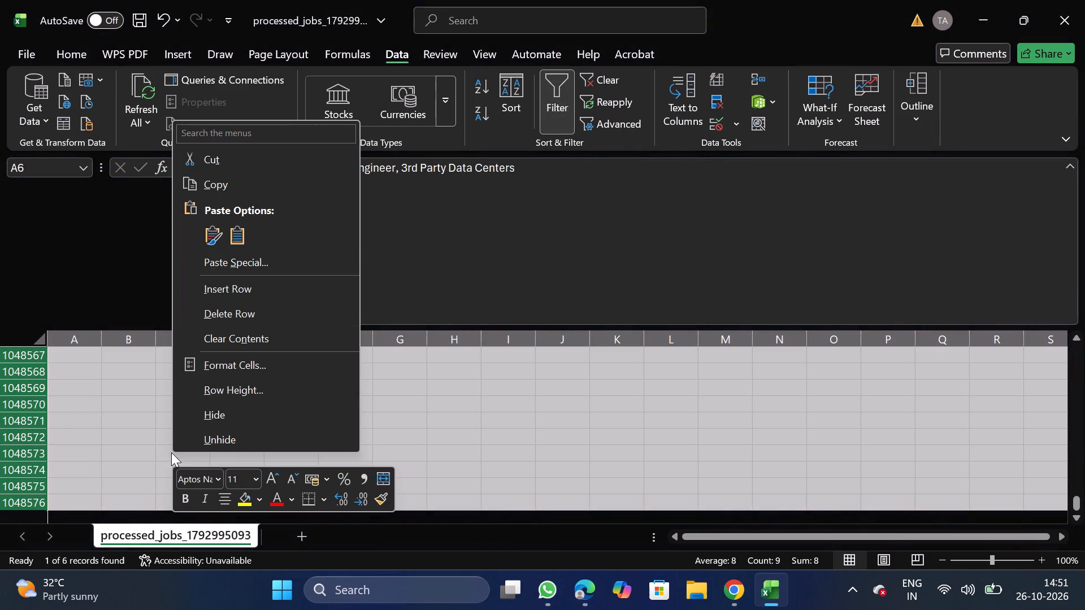
left_click(247, 319)
left_click(1068, 414)
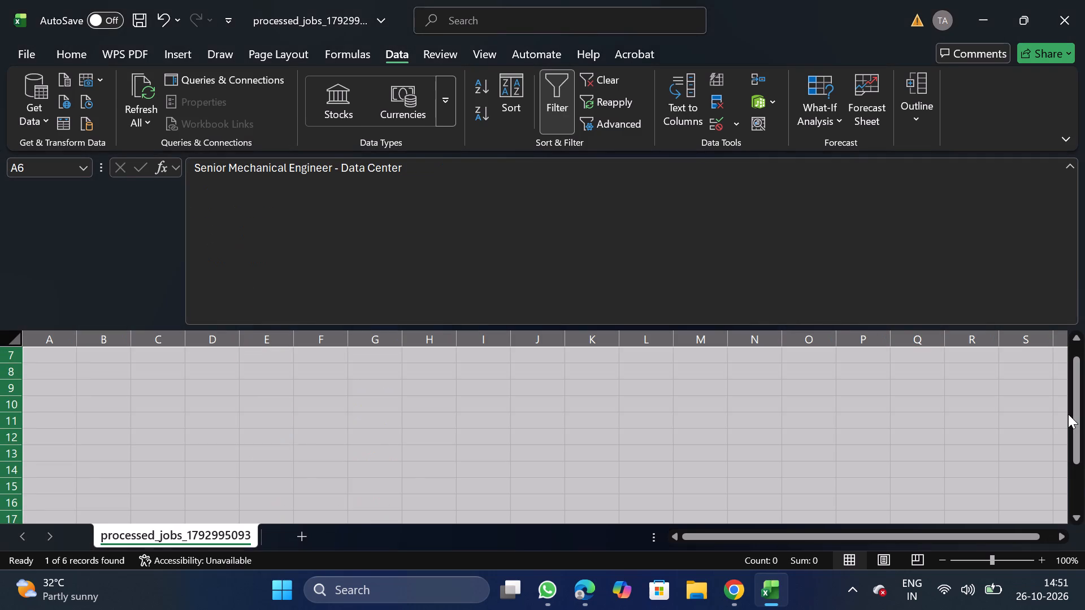
left_click_drag(1071, 413, 1070, 271)
left_click(572, 111)
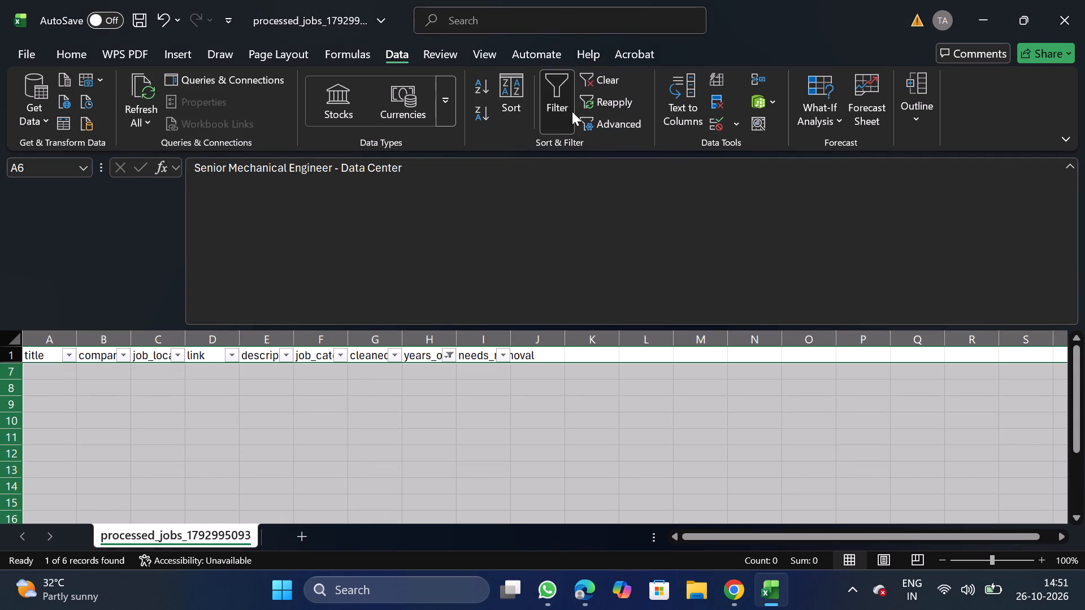
Delete the needs_removal column.
left_click_drag(482, 338, 482, 435)
right_click(482, 435)
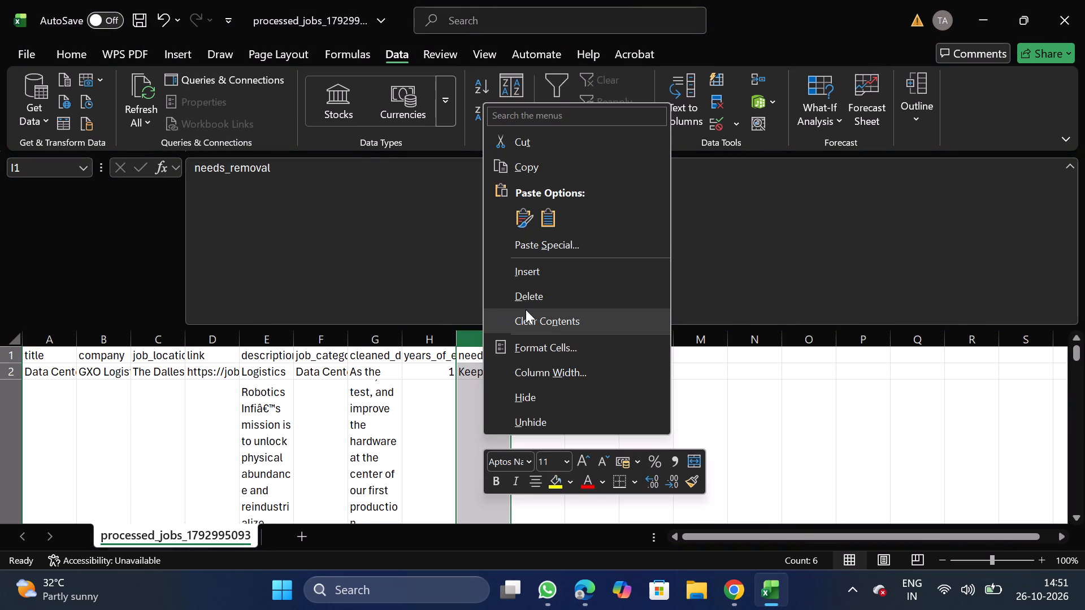
left_click(537, 307)
Move the job_category column to the front of the table as column A.
left_click(322, 345)
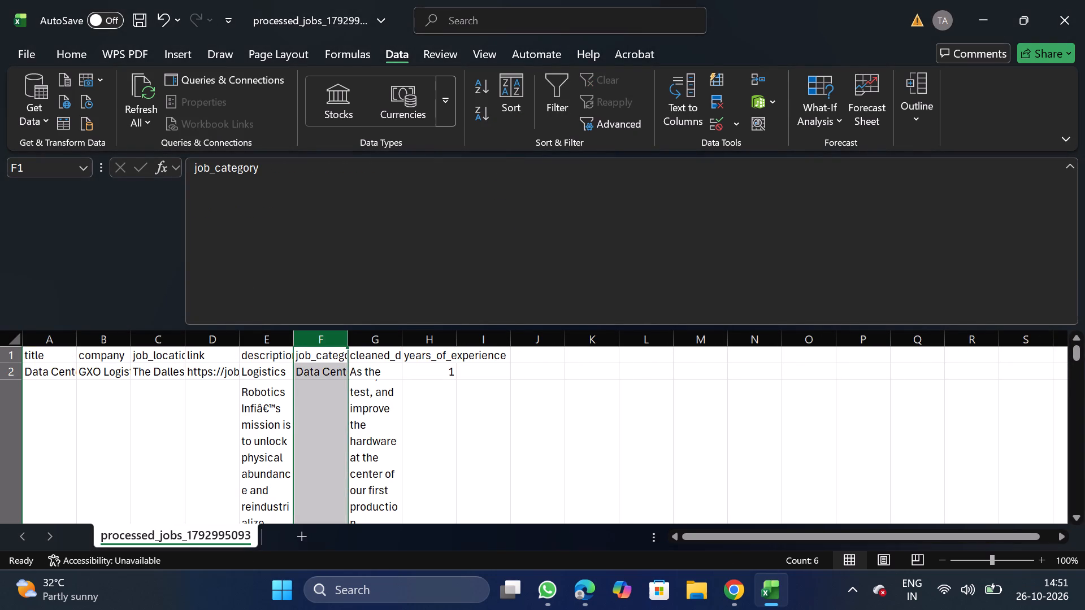
key("ctrl+x")
left_click(52, 341)
right_click(45, 445)
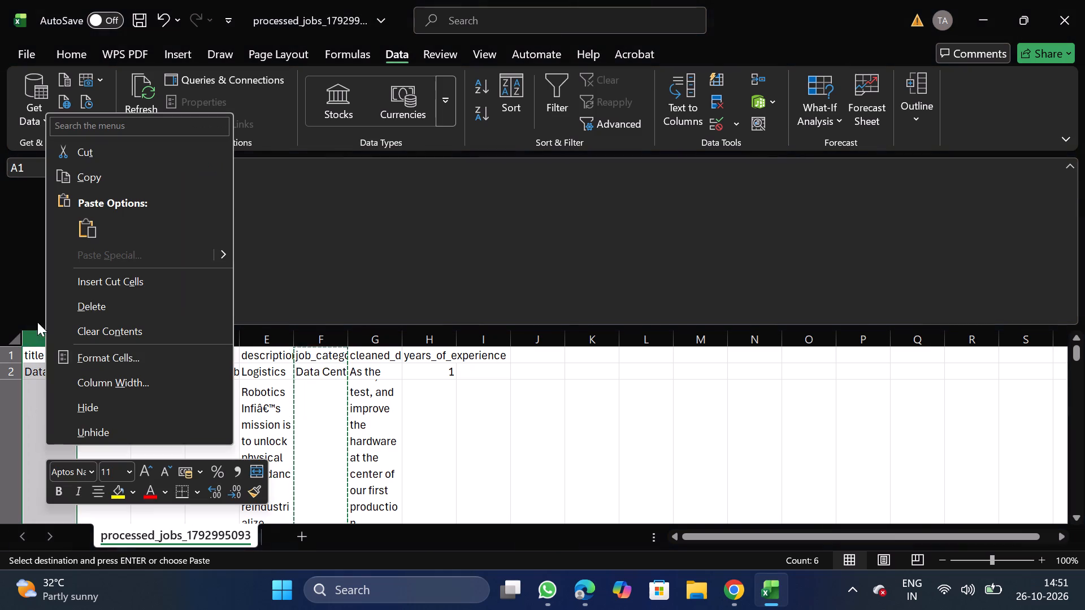
left_click(121, 286)
Turn off text wrapping for the description and cleaned_description columns.
left_click(316, 345)
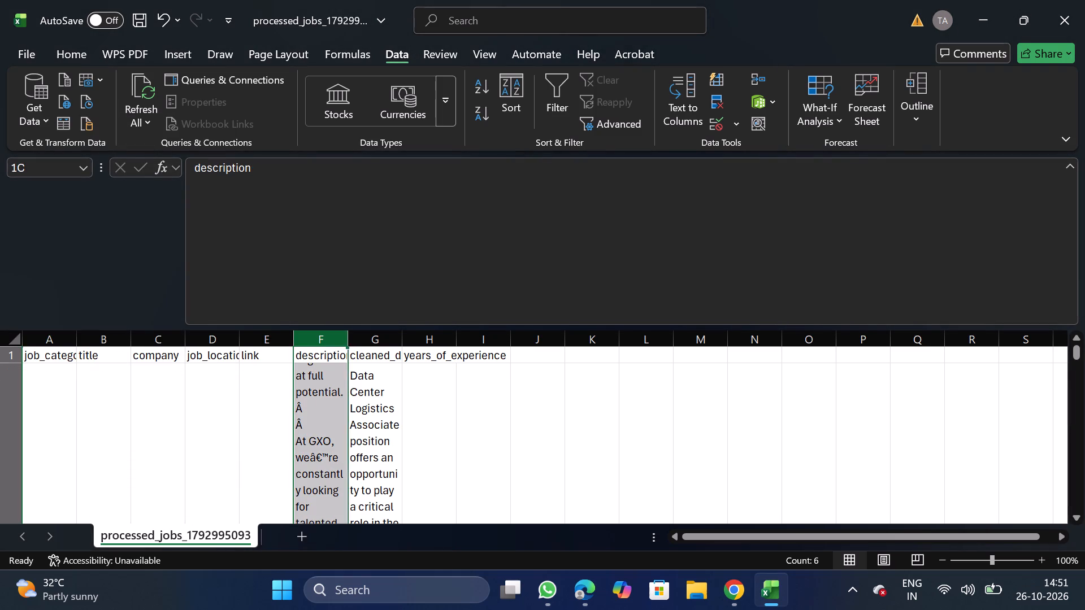
key("shift+Right")
left_click(63, 52)
left_click(348, 138)
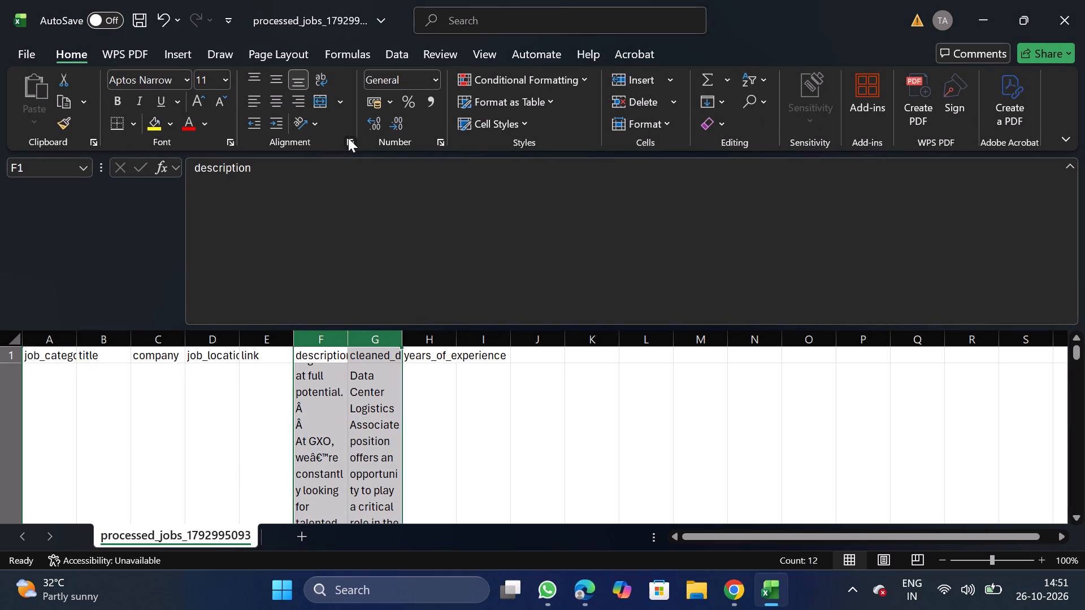
double_click(100, 276)
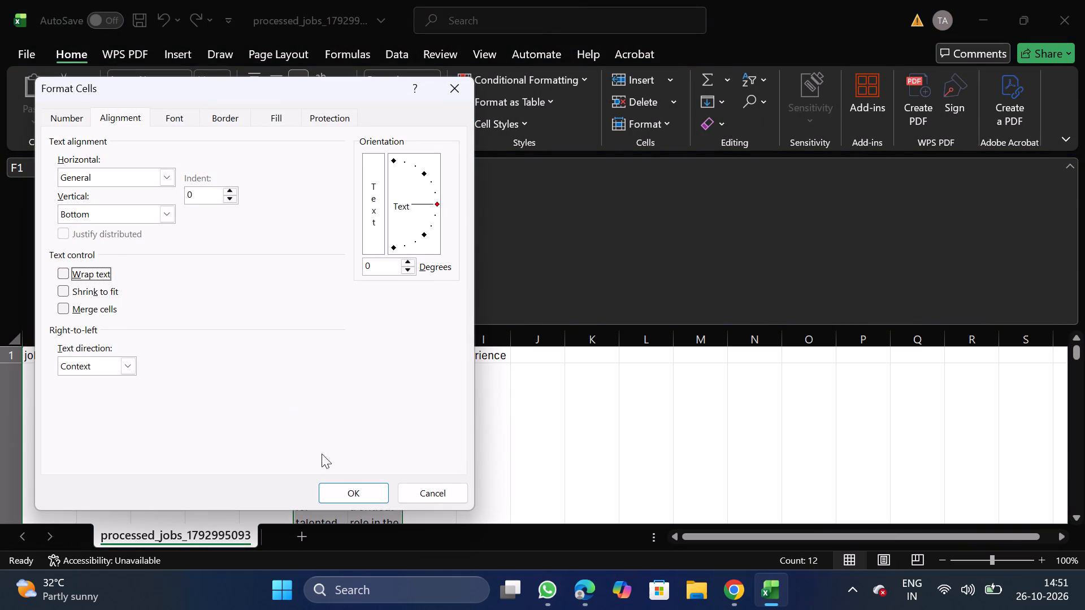
left_click(370, 495)
Move the link column to the end of the table, after years_of_experience.
left_click(264, 335)
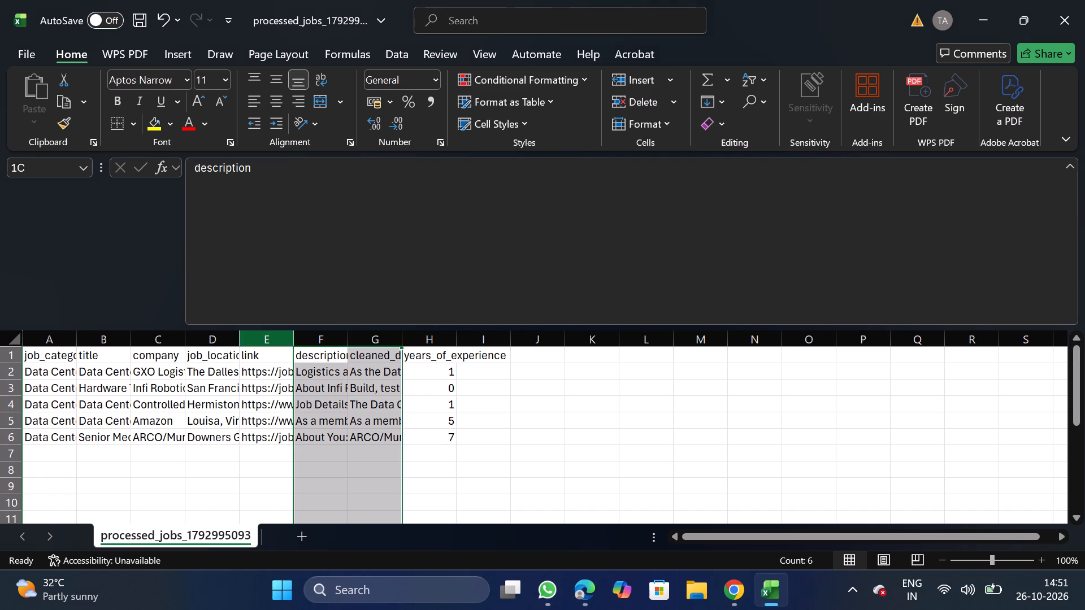
key("ctrl+x")
left_click_drag(494, 345, 490, 381)
right_click(490, 381)
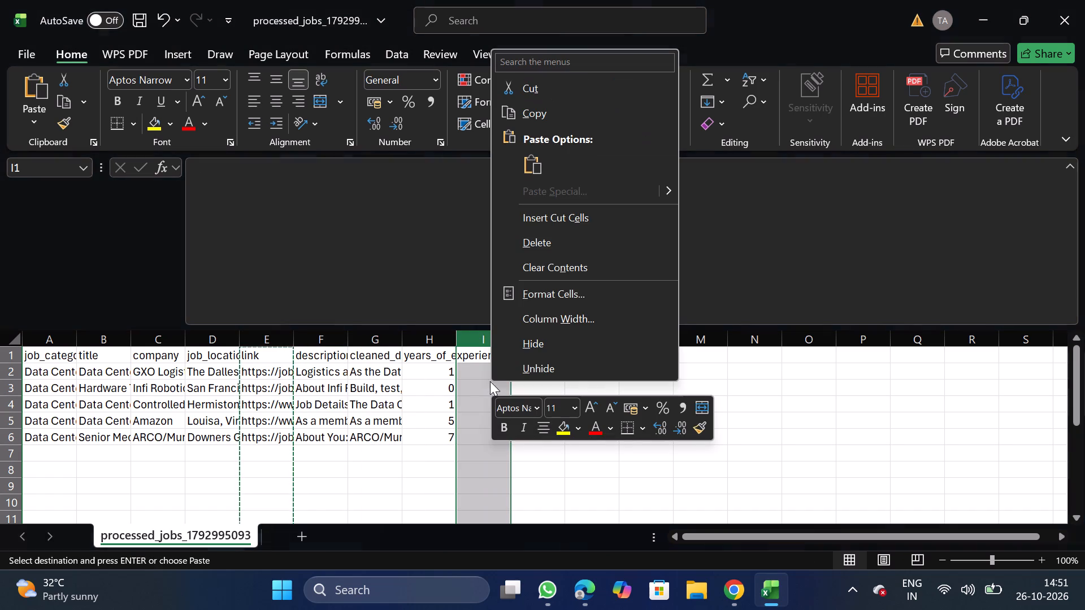
left_click(557, 221)
Move the years_of_experience column in front of the description column.
left_click(367, 342)
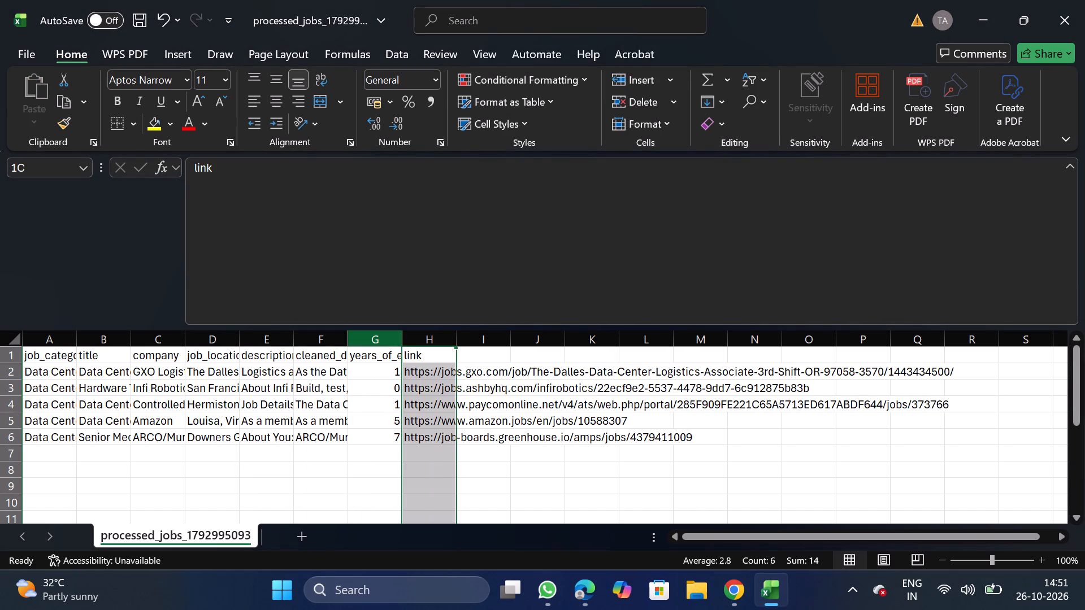
key("ctrl+x")
left_click_drag(270, 336, 270, 407)
right_click(270, 407)
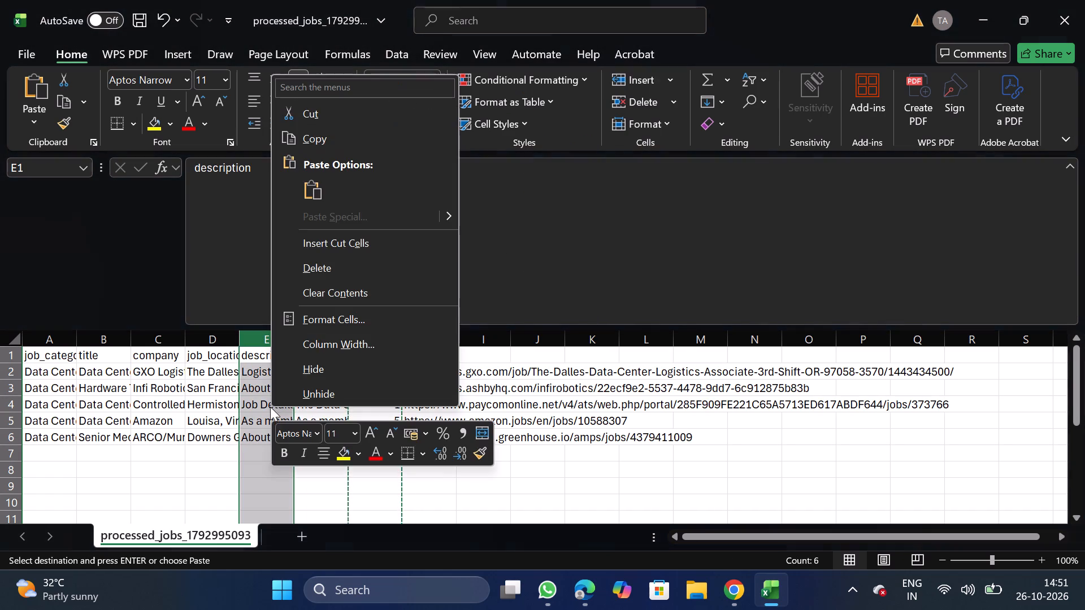
left_click(333, 238)
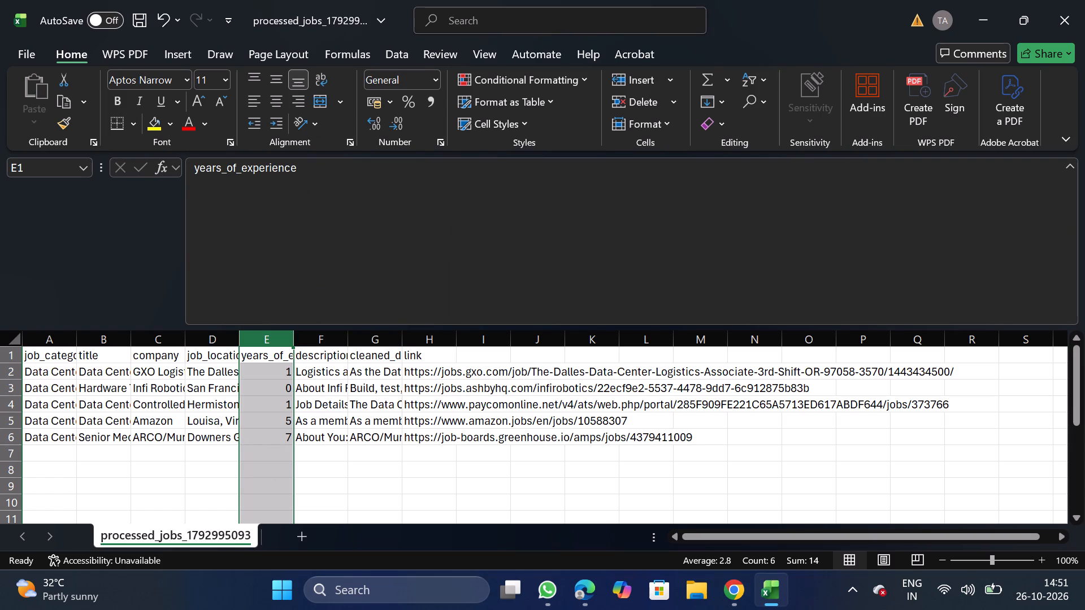
Copy the description header text from F1 and clear the cleaned_description header in G1.
left_click(318, 351)
left_click_drag(195, 169, 301, 166)
key("ctrl+c")
left_click(404, 362)
left_click(376, 355)
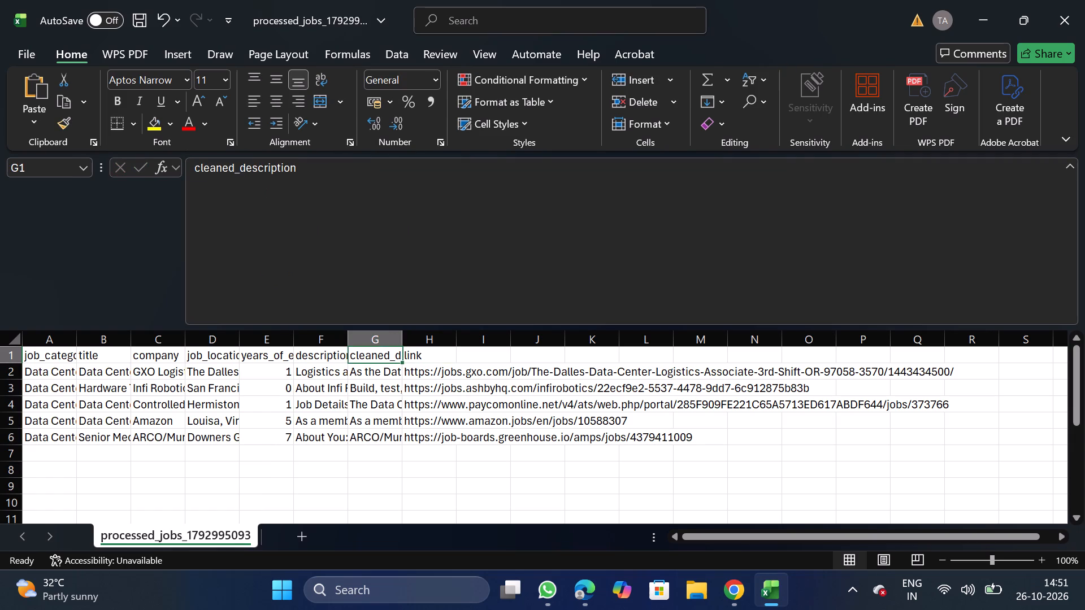
left_click(514, 252)
key("BackSpace")
key("BackSpace")
key("BackSpace")
key("BackSpace")
key("BackSpace")
key("BackSpace")
key("BackSpace")
key("BackSpace")
key("BackSpace")
key("BackSpace")
key("BackSpace")
key("BackSpace")
key("BackSpace")
key("BackSpace")
key("BackSpace")
key("BackSpace")
key("BackSpace")
key("BackSpace")
key("BackSpace")
key("BackSpace")
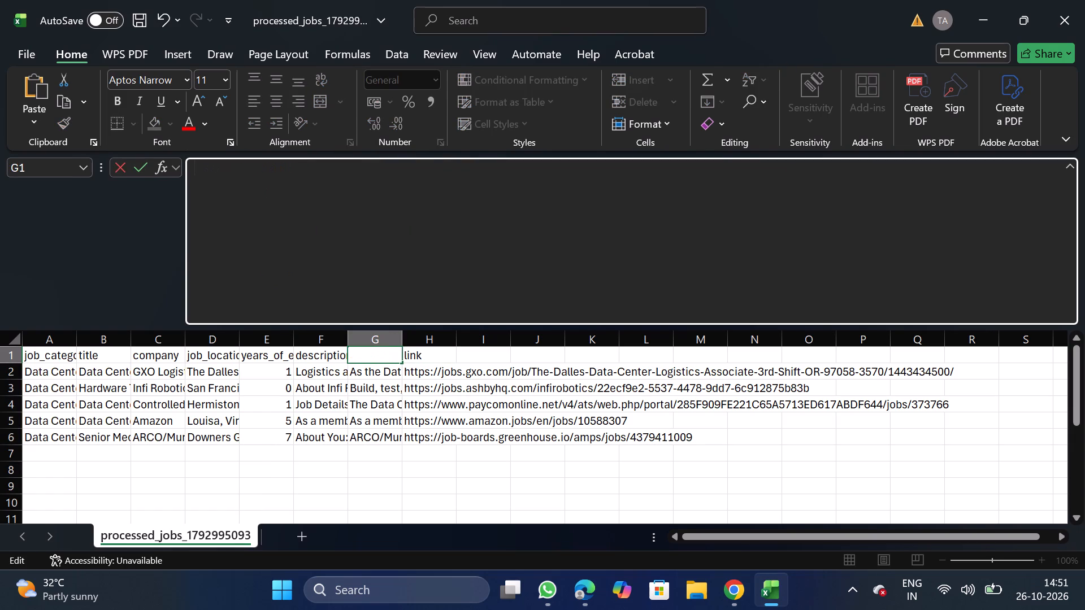
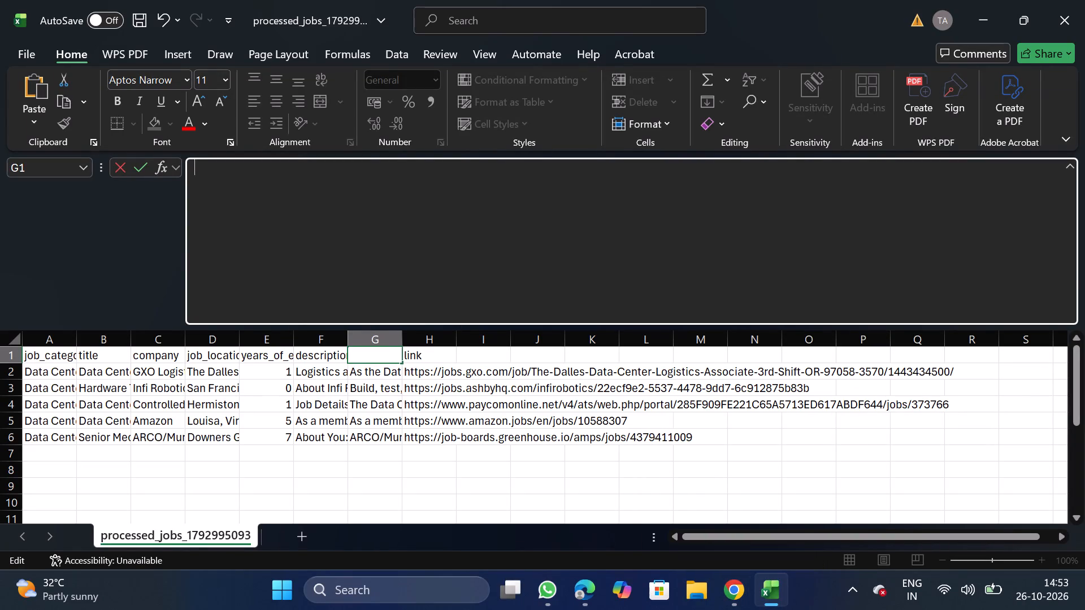
Copy the description header from F1 into the empty header cell G1.
left_click(318, 355)
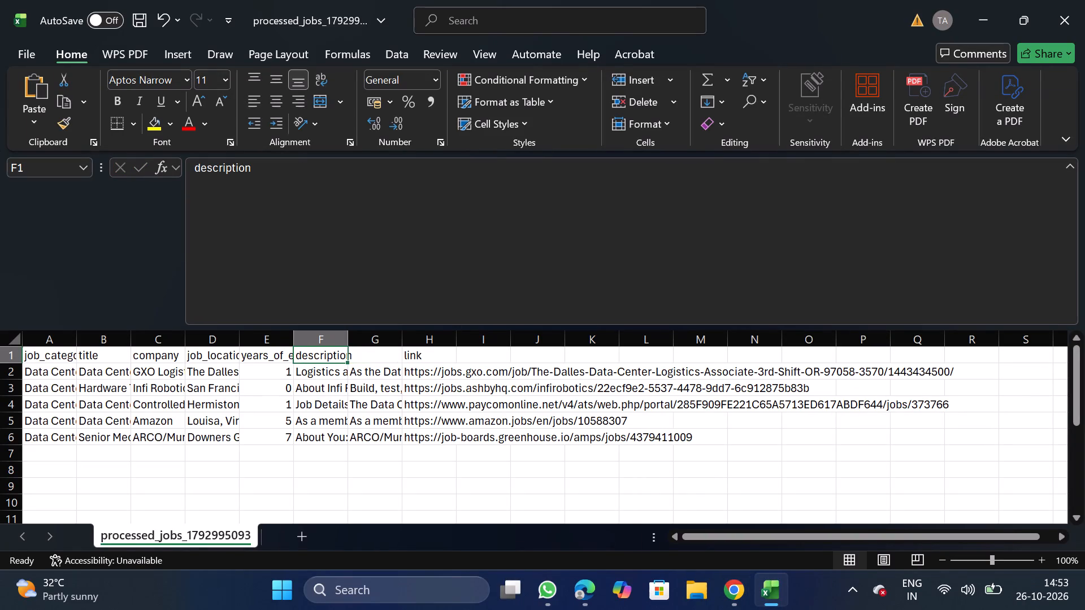
left_click_drag(194, 173, 262, 168)
key("ctrl+c")
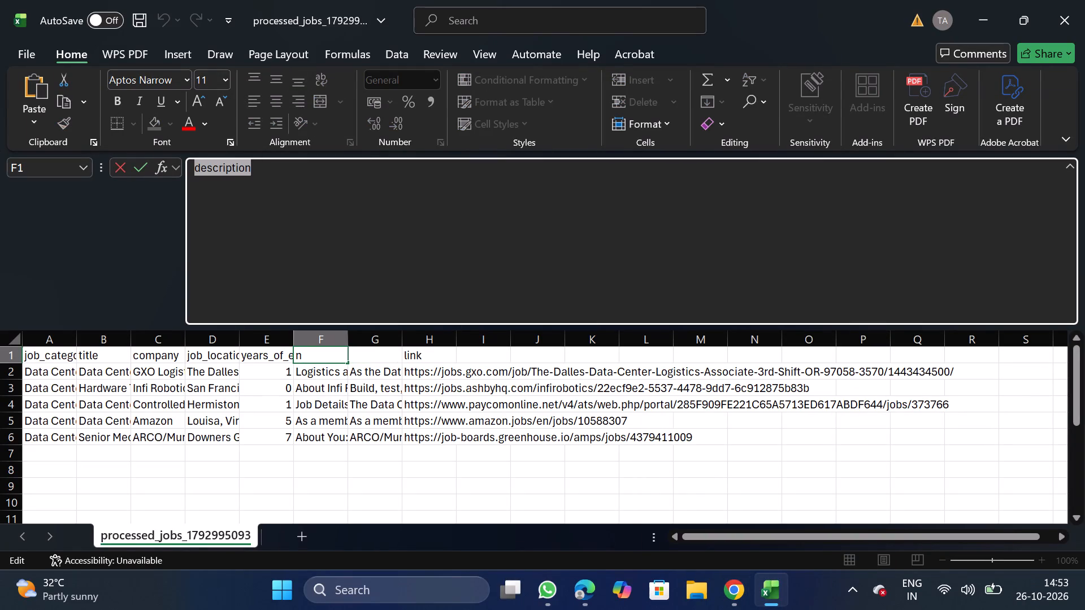
left_click_drag(377, 357, 491, 264)
left_click(491, 264)
key("BackSpace")
key("BackSpace")
key("BackSpace")
key("ctrl+v")
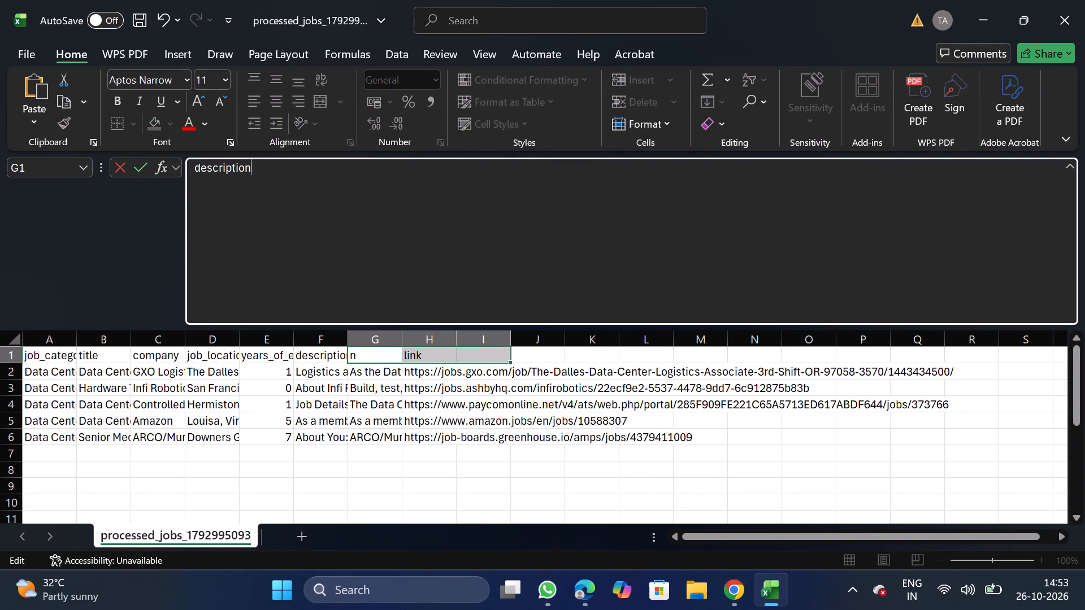
Replace the F1 header with original_description, copied from the bulk CSV upload format requirements on the NextGenApply page in Chrome.
left_click(326, 354)
left_click(502, 210)
key("BackSpace")
key("BackSpace")
key("BackSpace")
key("BackSpace")
key("BackSpace")
key("BackSpace")
key("BackSpace")
key("BackSpace")
key("BackSpace")
key("BackSpace")
key("BackSpace")
key("BackSpace")
key("BackSpace")
key("BackSpace")
key("BackSpace")
key("BackSpace")
key("BackSpace")
key("BackSpace")
key("BackSpace")
key("BackSpace")
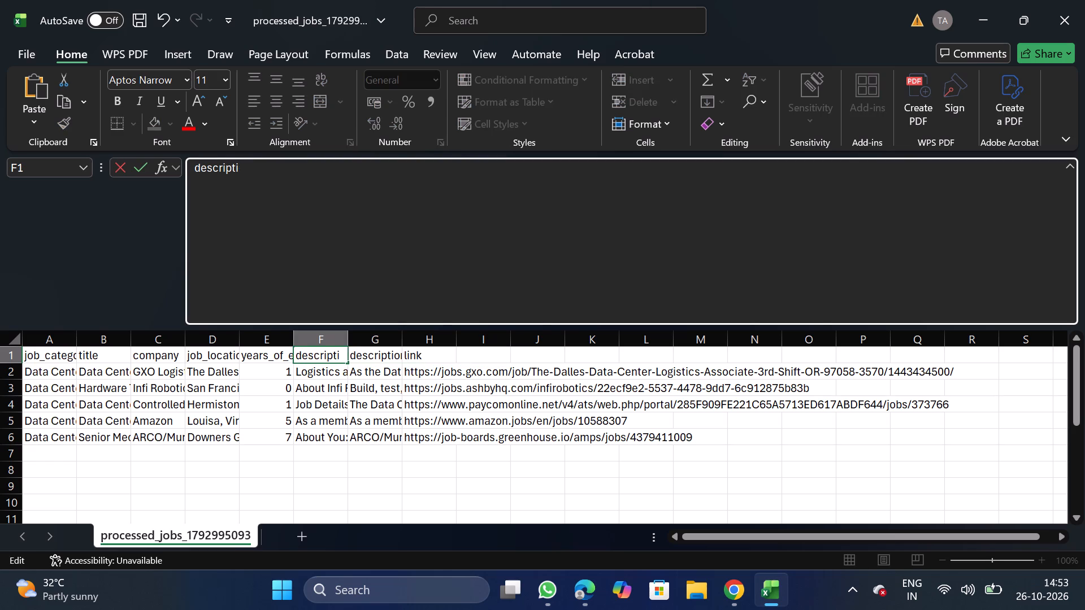
left_click(731, 599)
left_click(88, 166)
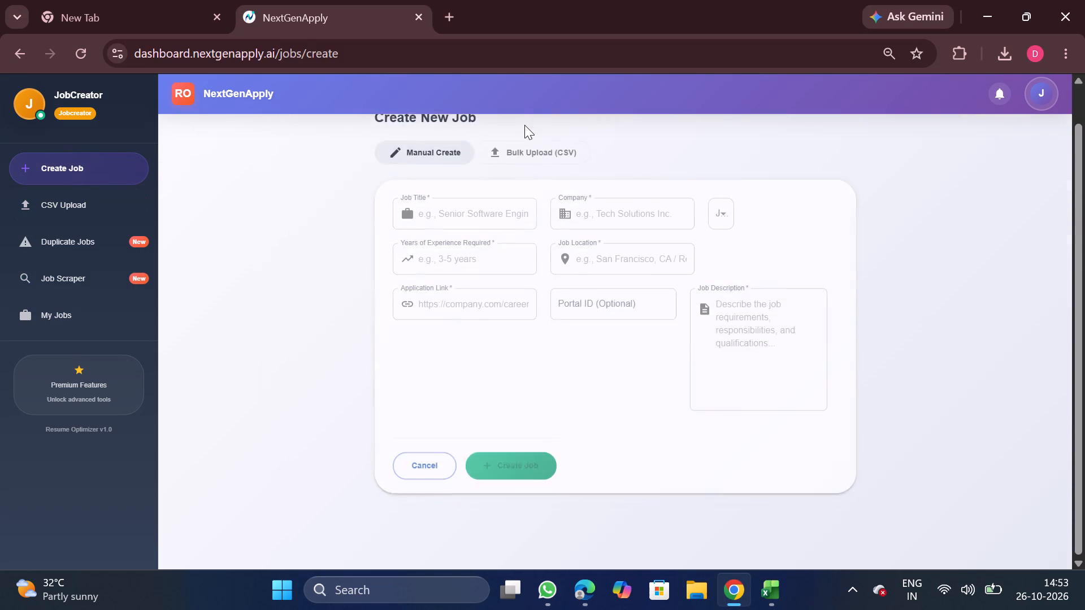
left_click(555, 145)
double_click(601, 284)
key("ctrl+c")
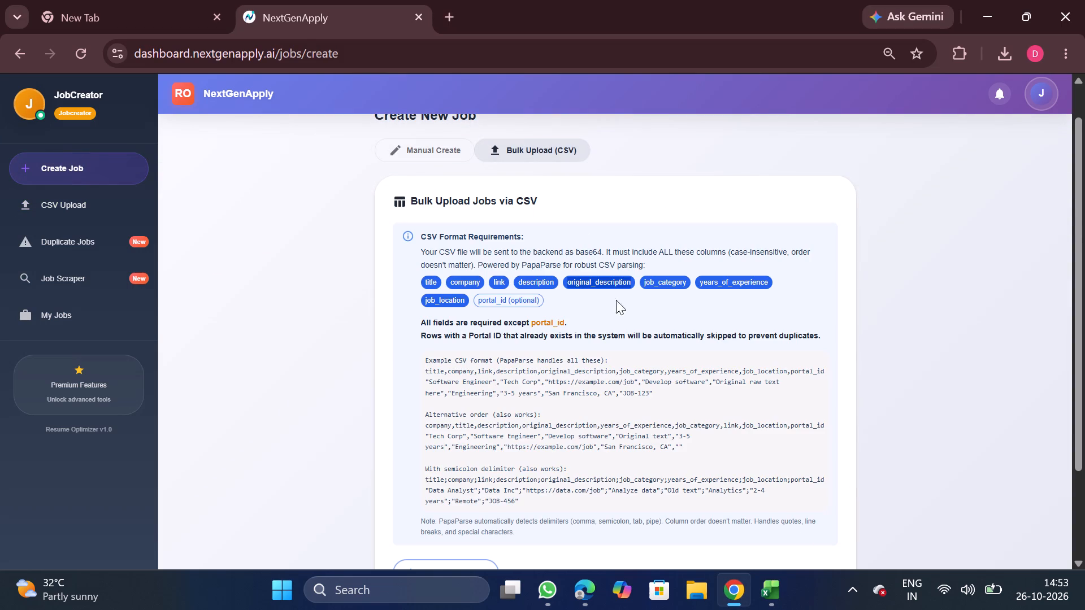
left_click(776, 602)
key("ctrl+v")
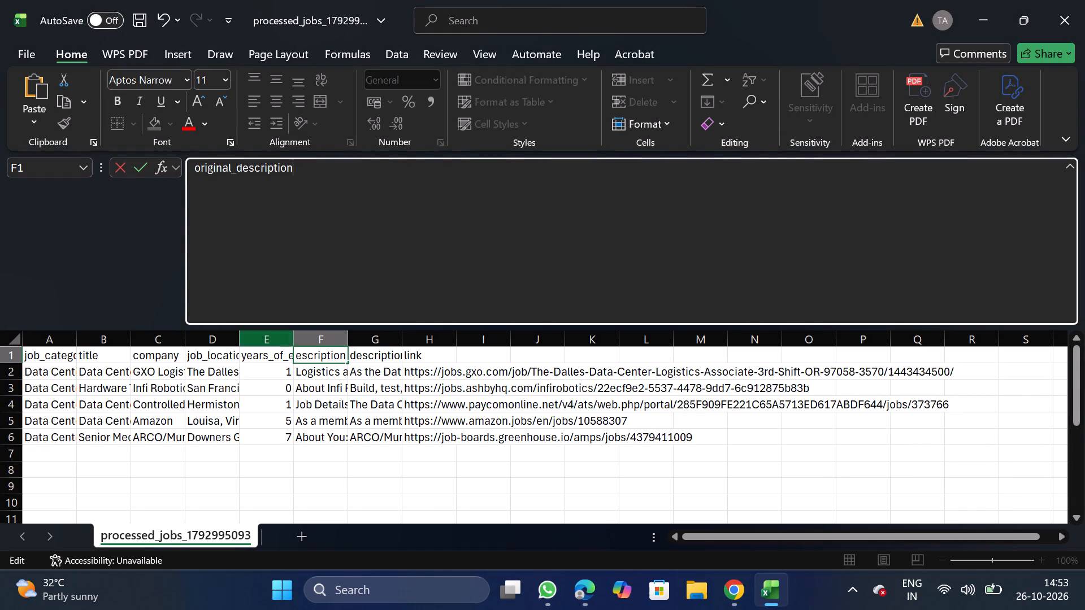
left_click(105, 374)
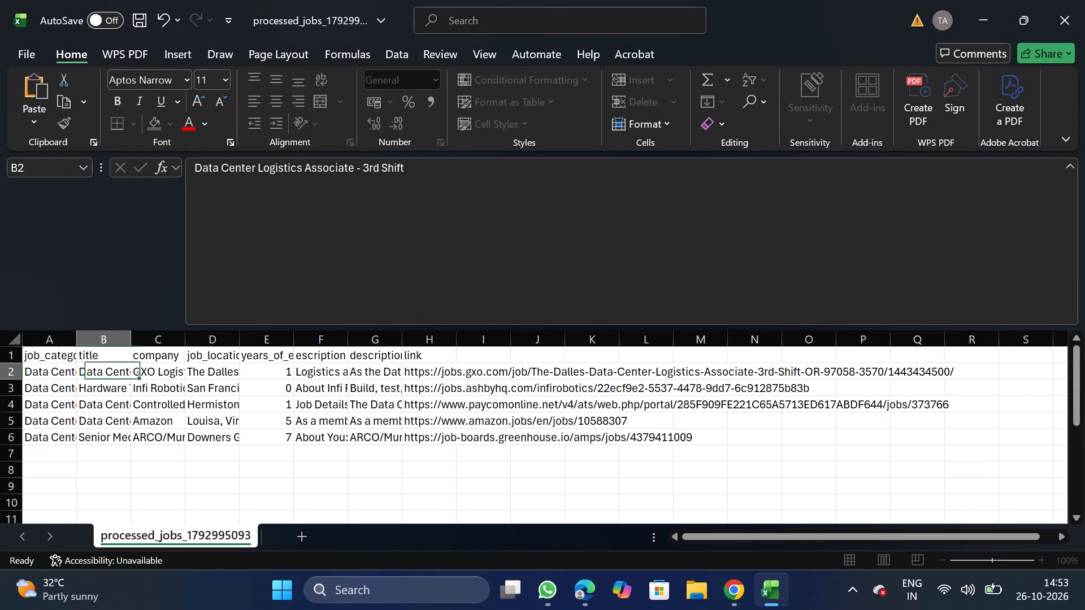
Delete row 3, the Hardware Technician job at Infi Robotics.
left_click(101, 392)
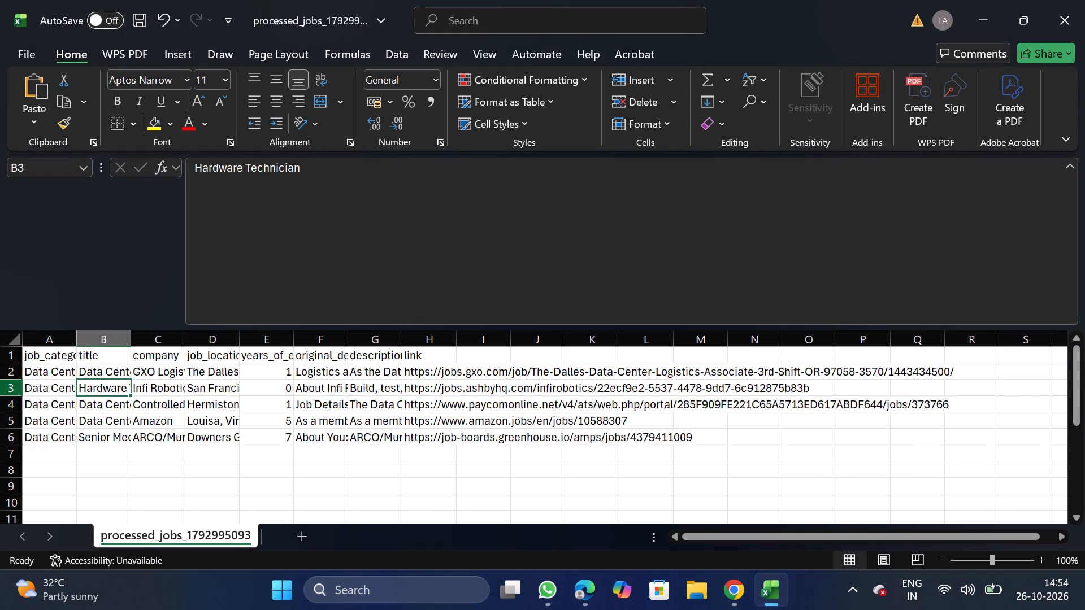
left_click(3, 389)
right_click(50, 385)
left_click(110, 252)
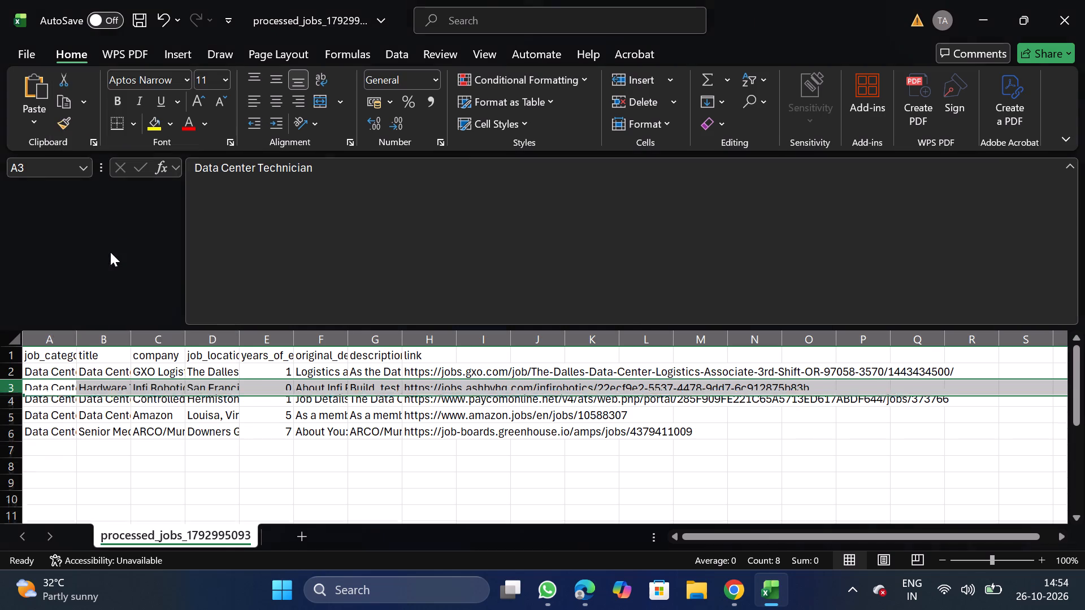
Check the remaining job titles and delete row 5, the Senior Mechanical Engineer - Data Center job.
left_click(116, 411)
left_click(109, 430)
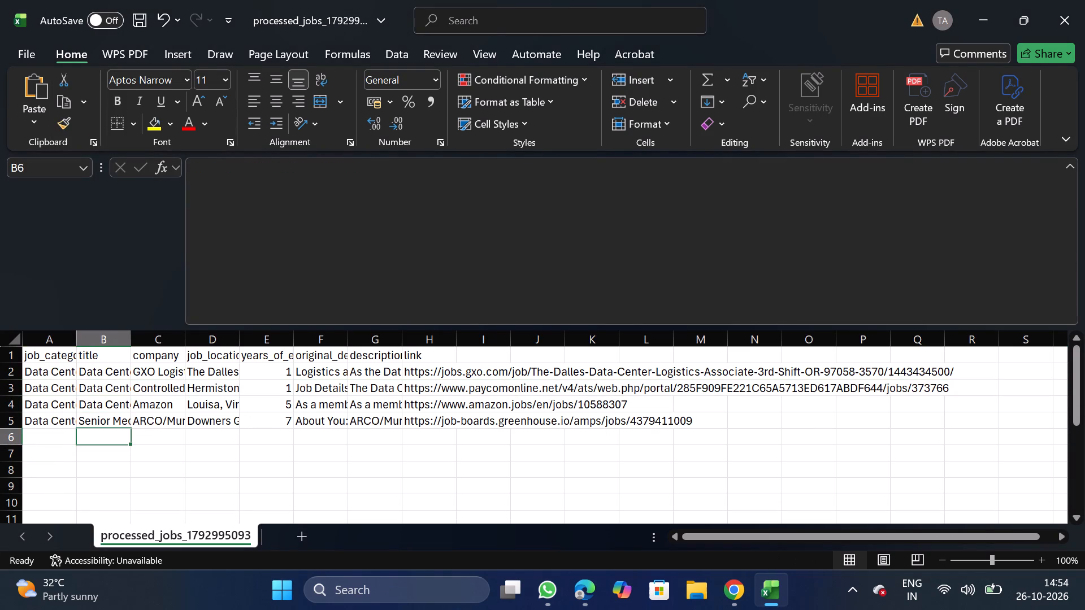
left_click(112, 425)
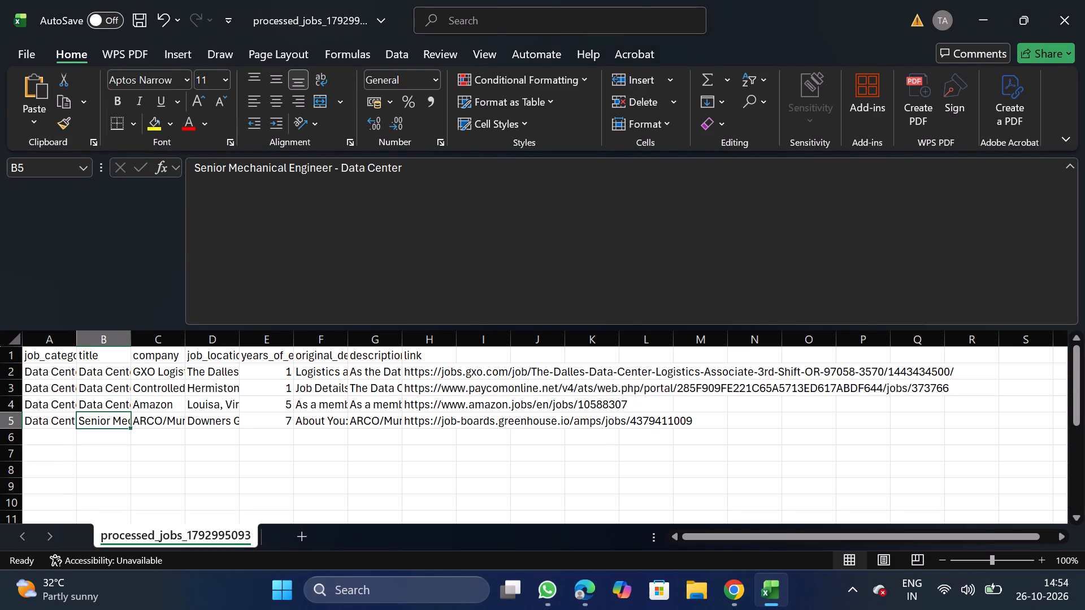
left_click_drag(7, 422, 36, 422)
right_click(36, 422)
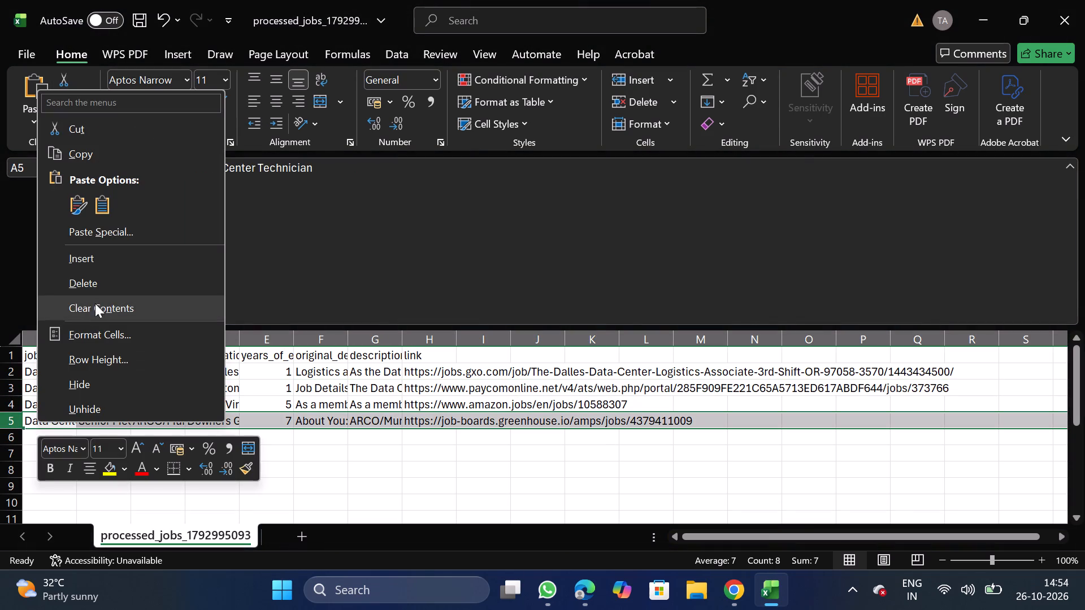
left_click(114, 285)
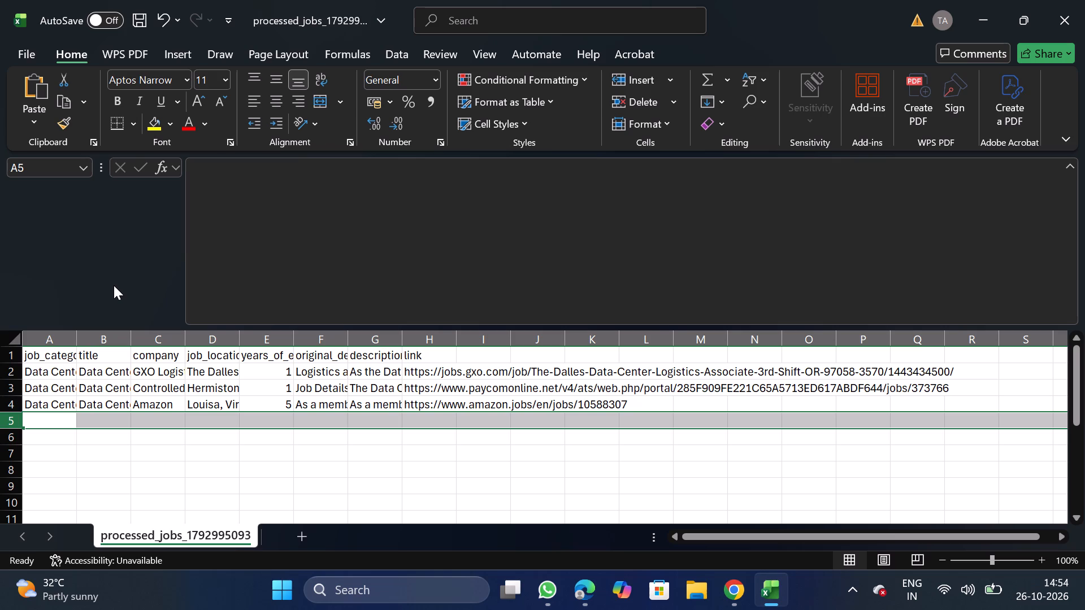
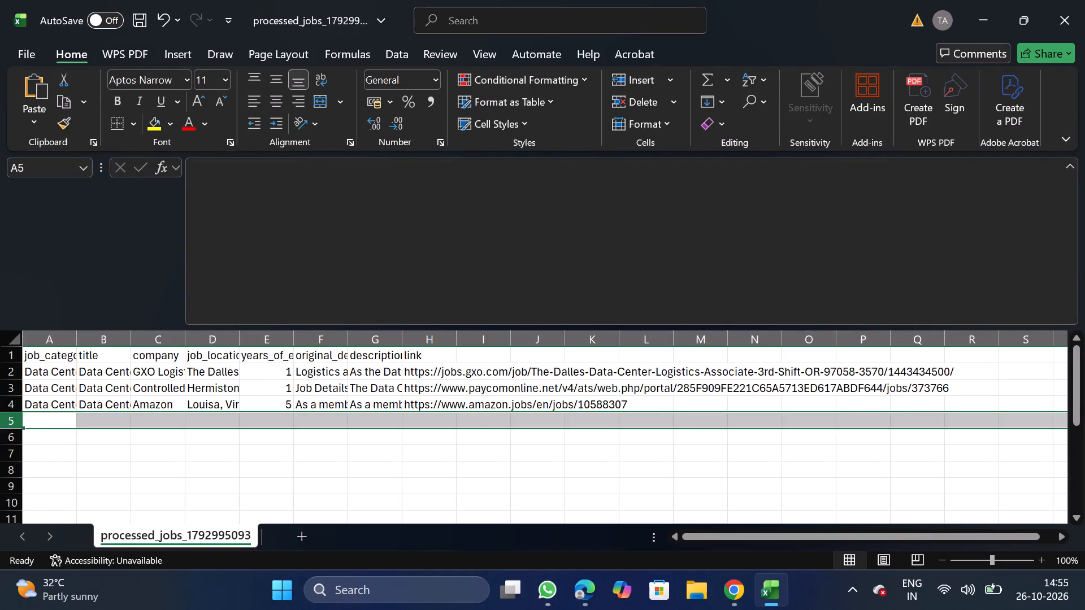
Save the cleaned sheet as a comma-delimited CSV named Data Center T_10_26 in the Daily Scraping jobs folder under Documents.
left_click_drag(28, 54, 64, 294)
triple_click(64, 294)
left_click_drag(208, 465, 246, 470)
triple_click(246, 470)
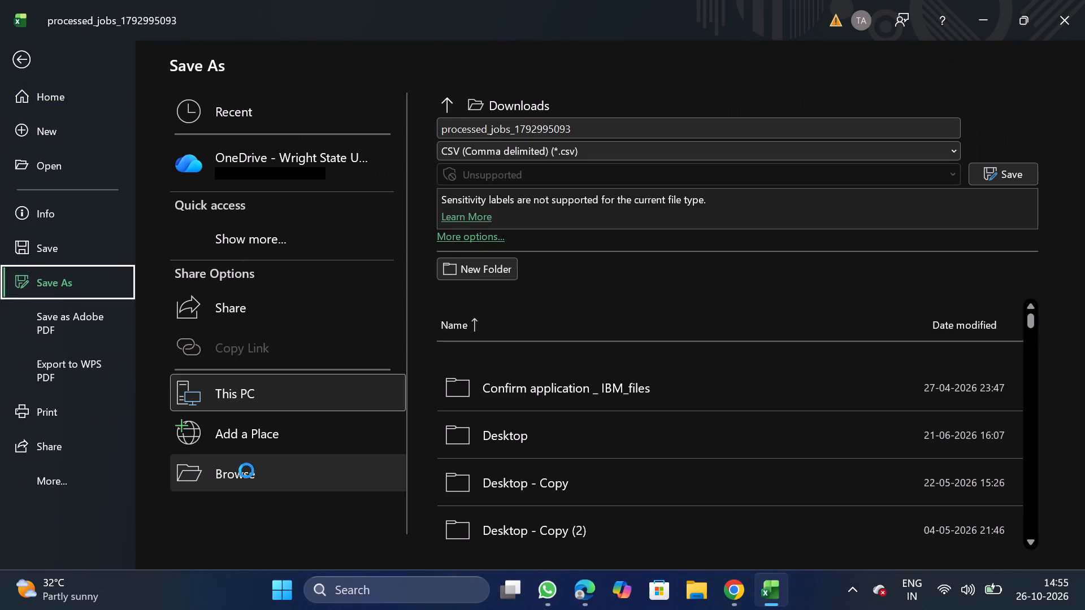
double_click(89, 164)
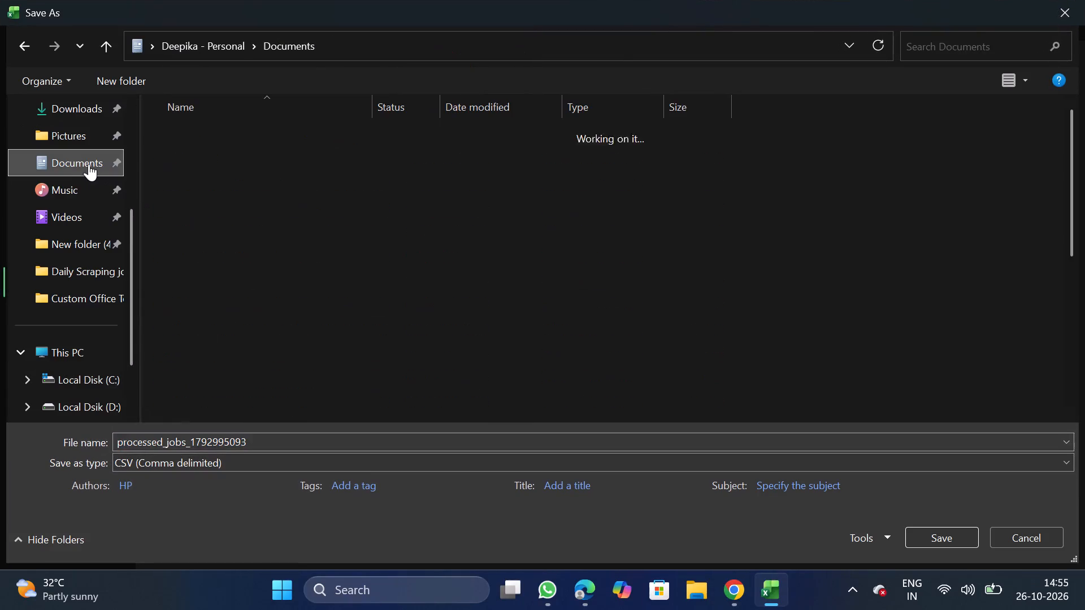
left_click(266, 192)
left_click_drag(266, 192, 303, 444)
left_click(303, 444)
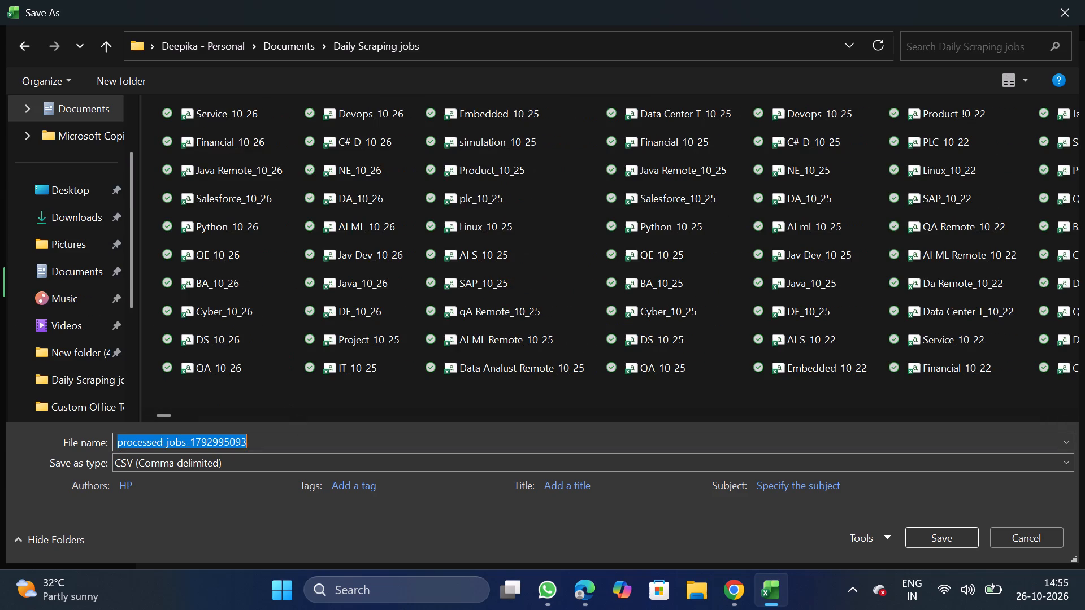
key("BackSpace")
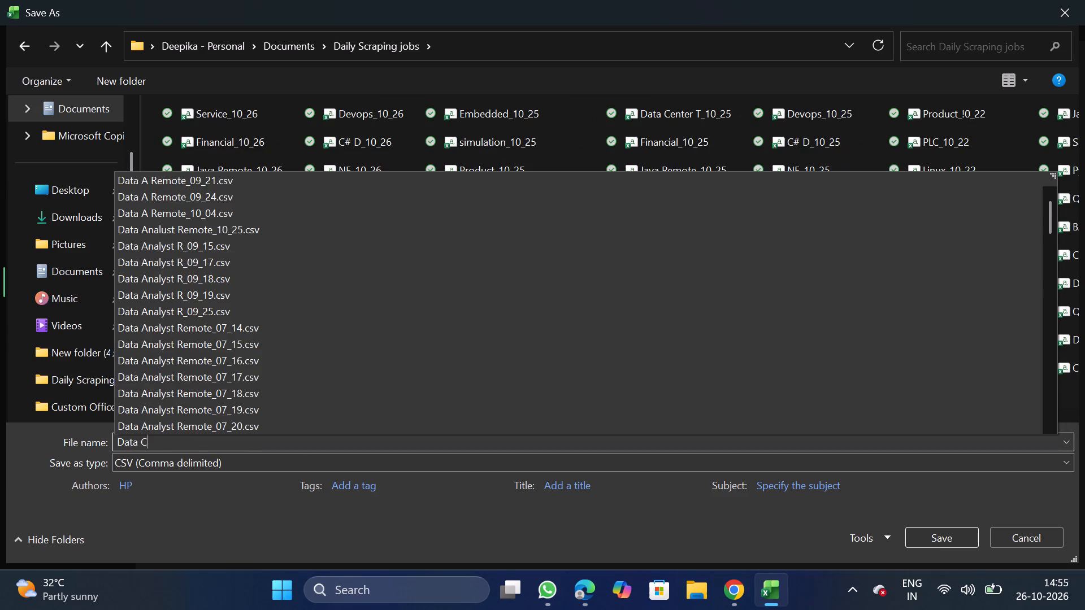
type("_1026")
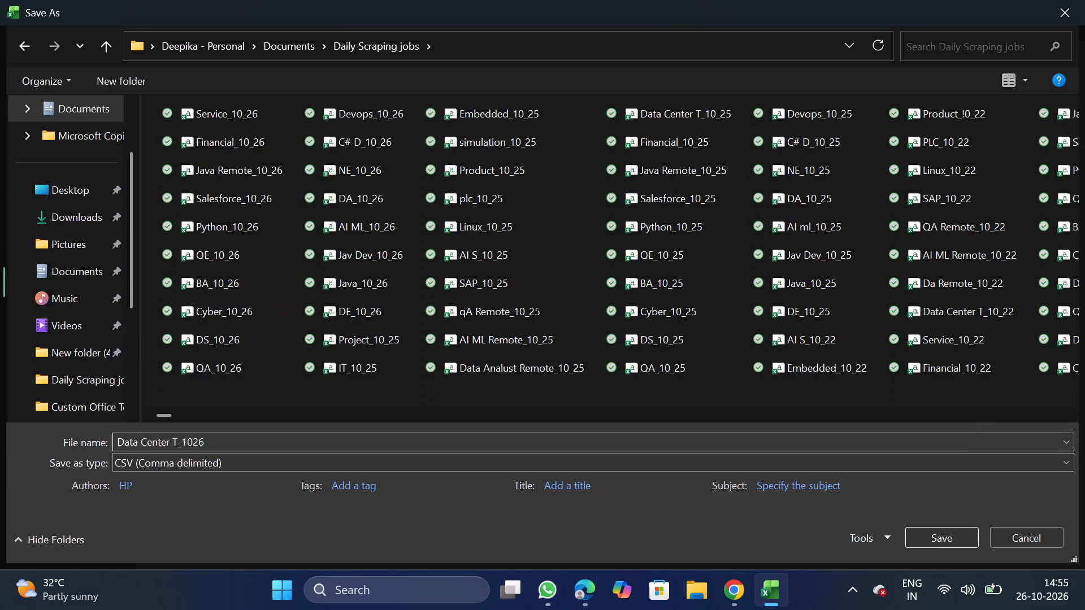
left_click(195, 442)
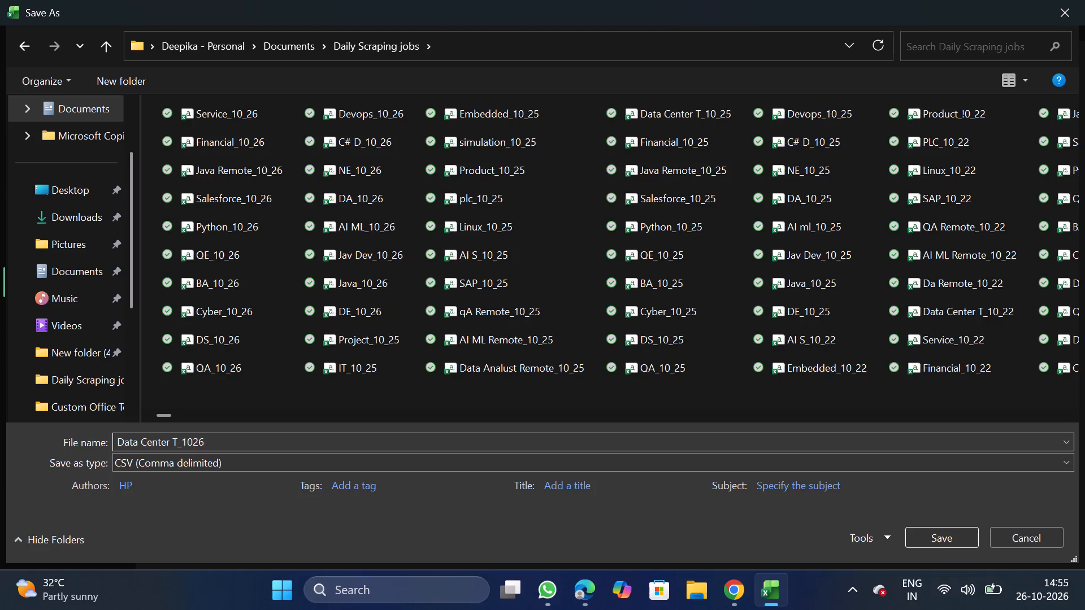
key("shift+underscore")
left_click(929, 537)
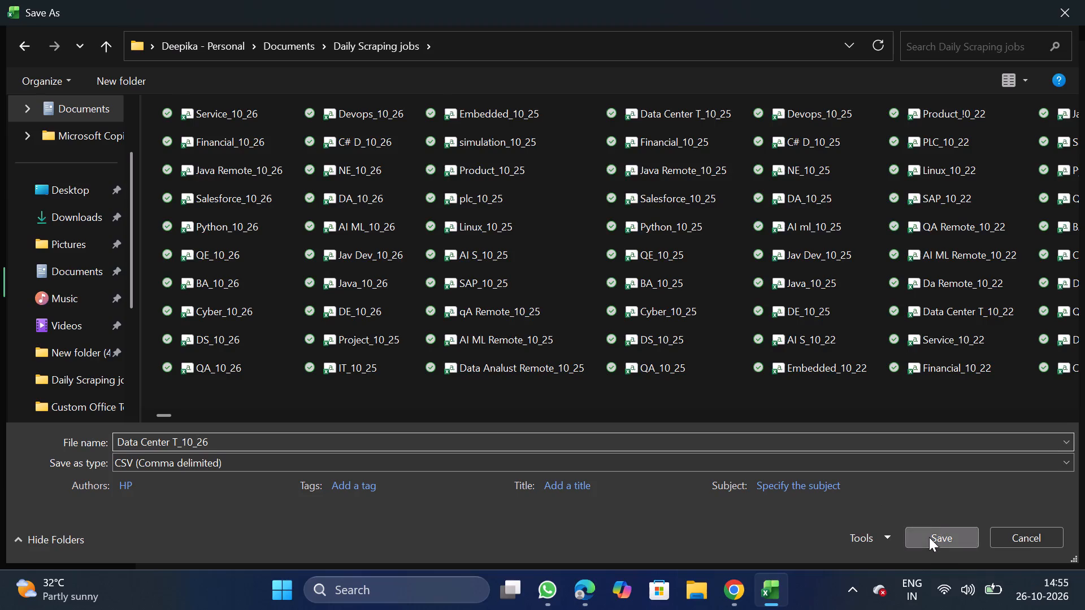
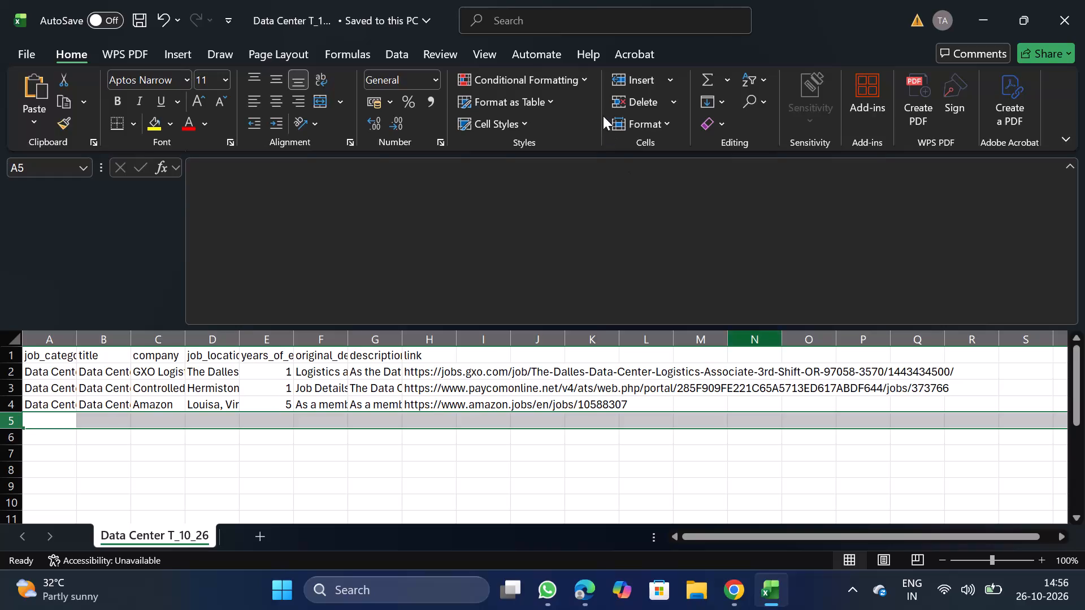
Switch to NextGenApply in Chrome and review the category job counts, today's total and the latest entries in My Jobs.
left_click(721, 598)
scroll(545, 430, "down", 3)
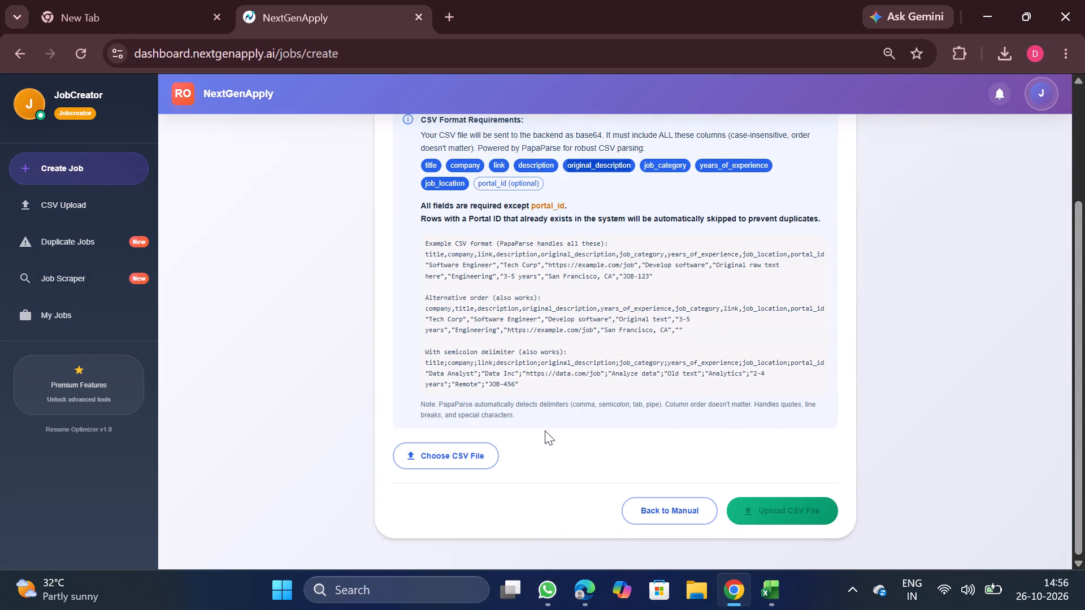
left_click(89, 329)
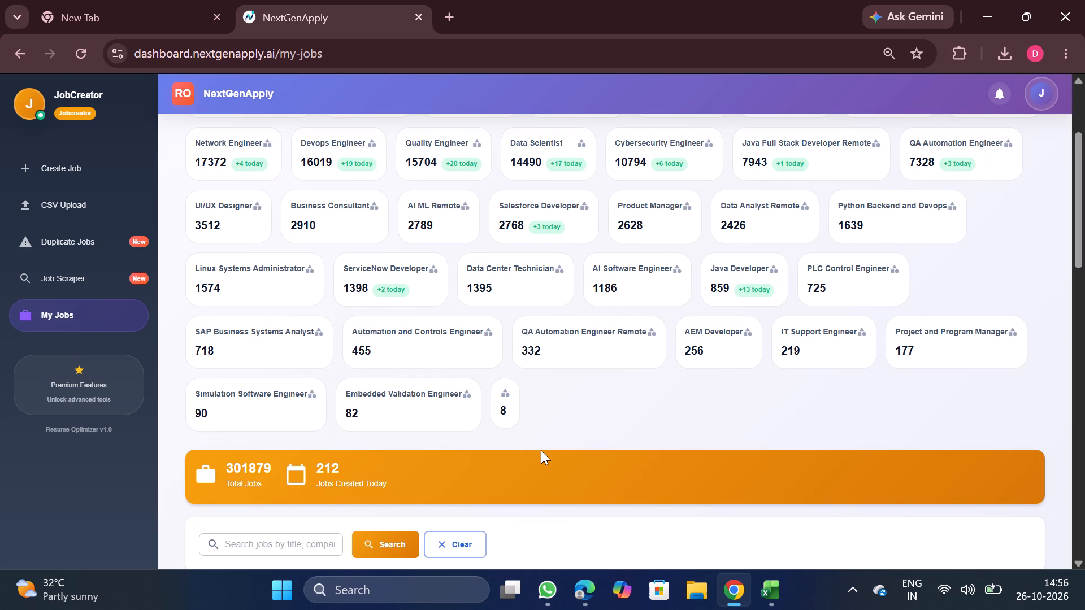
scroll(541, 450, "down", 2)
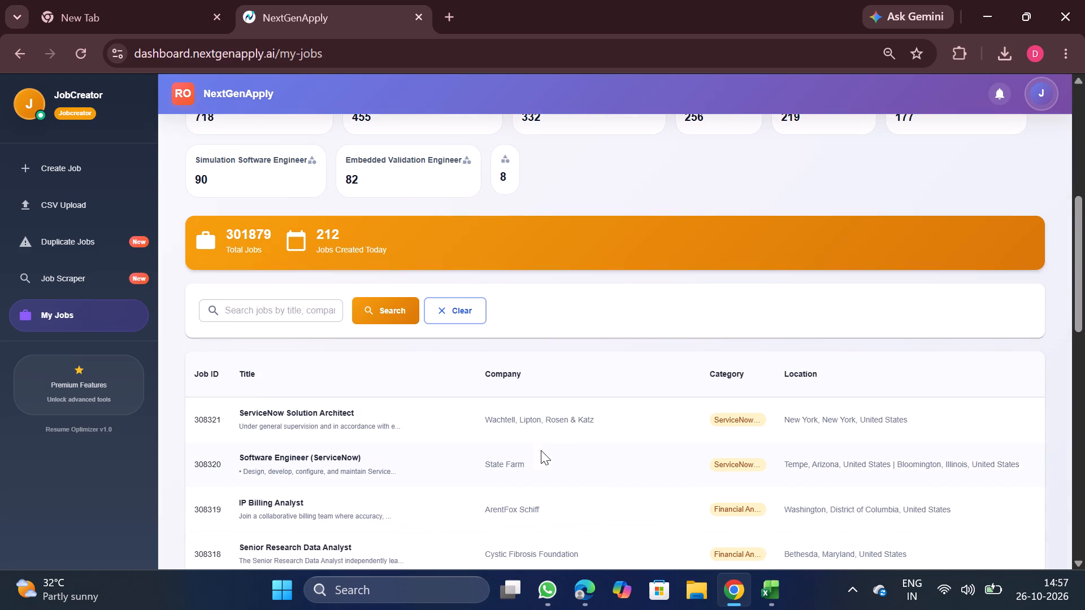
scroll(541, 450, "up", 4)
scroll(476, 472, "up", 8)
Bulk upload Data Center T_10_26.csv from the Daily Scraping jobs folder as new jobs, reviewing the data preview before submitting.
left_click(107, 141)
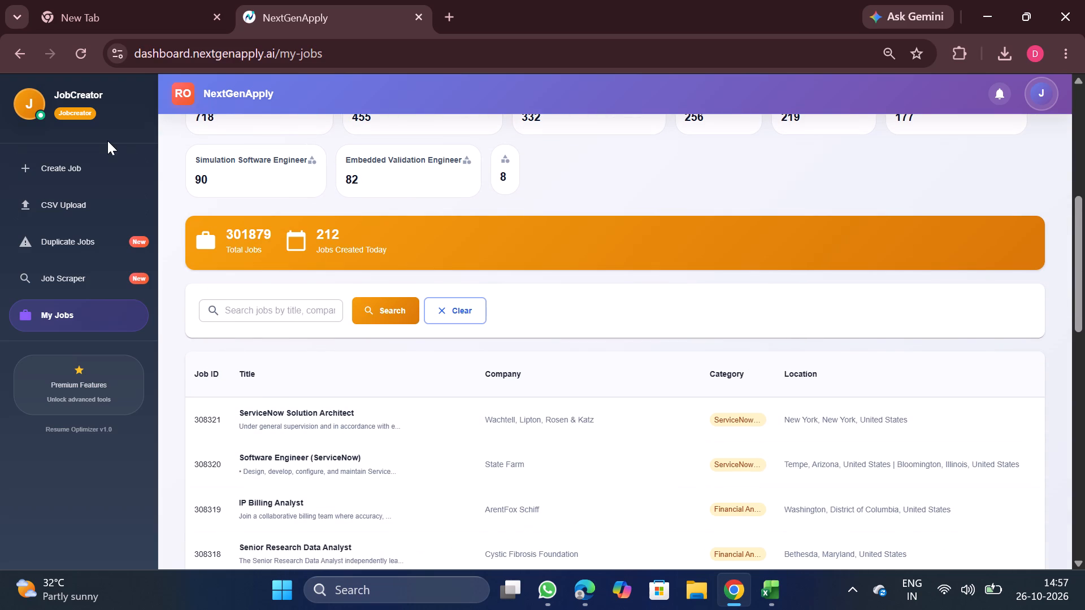
left_click(110, 160)
left_click(551, 138)
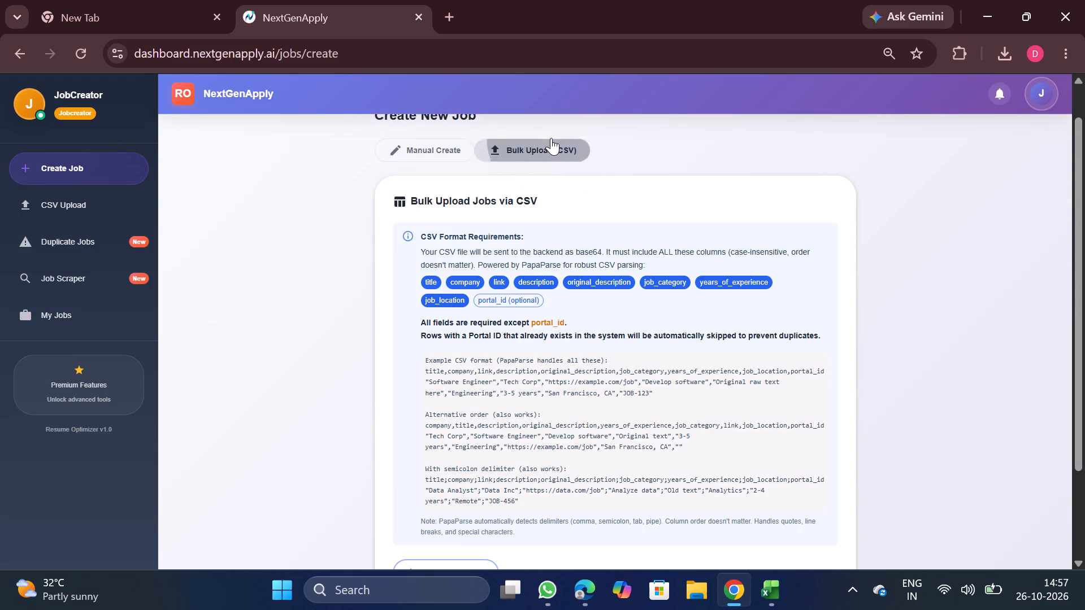
scroll(579, 413, "down", 2)
left_click(475, 442)
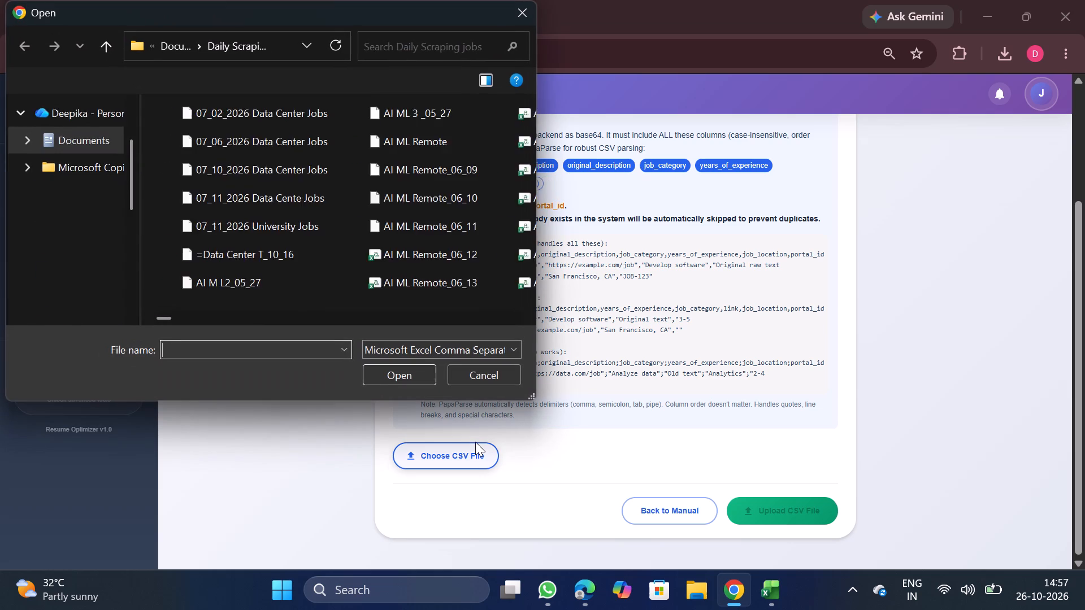
double_click(251, 104)
scroll(664, 435, "down", 3)
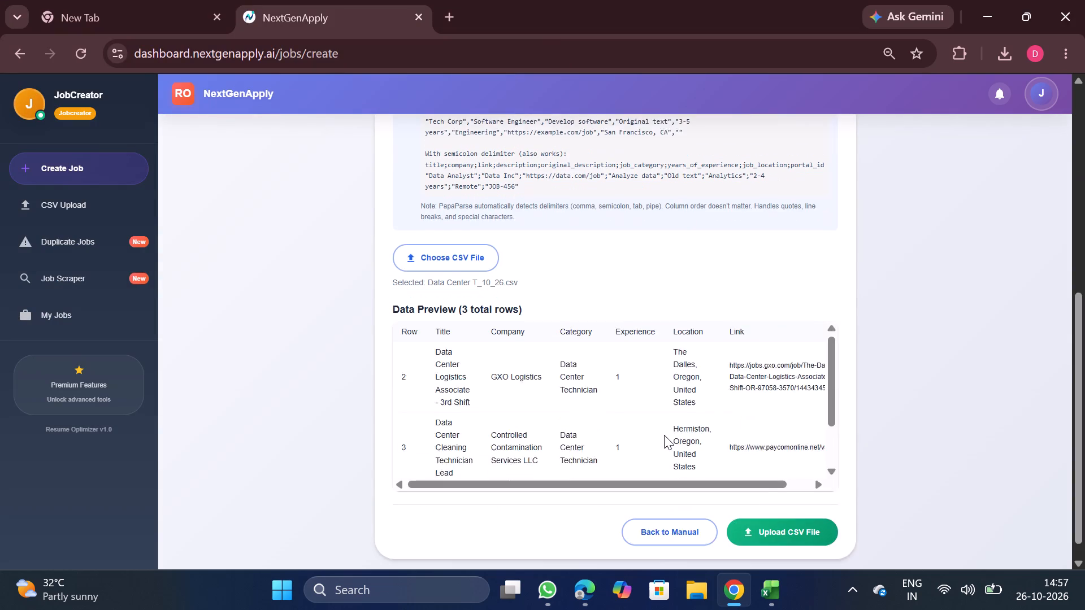
scroll(664, 435, "down", 1)
scroll(711, 433, "down", 2)
left_click(771, 508)
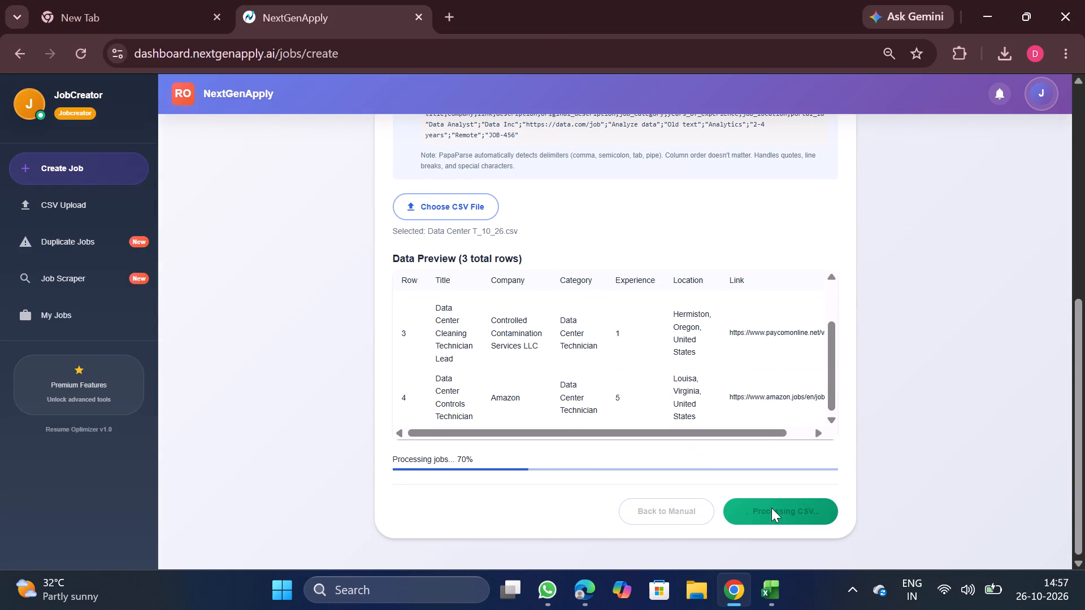
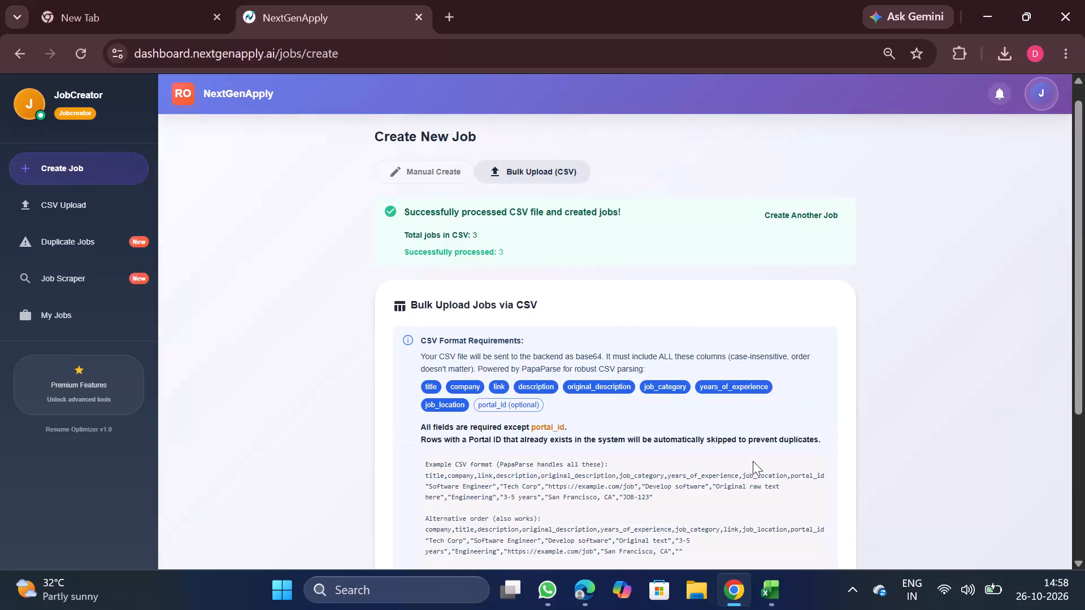
Download the processed Data Analyst Remote jobs CSV, entry #4544, from the CSV upload history.
left_click(80, 197)
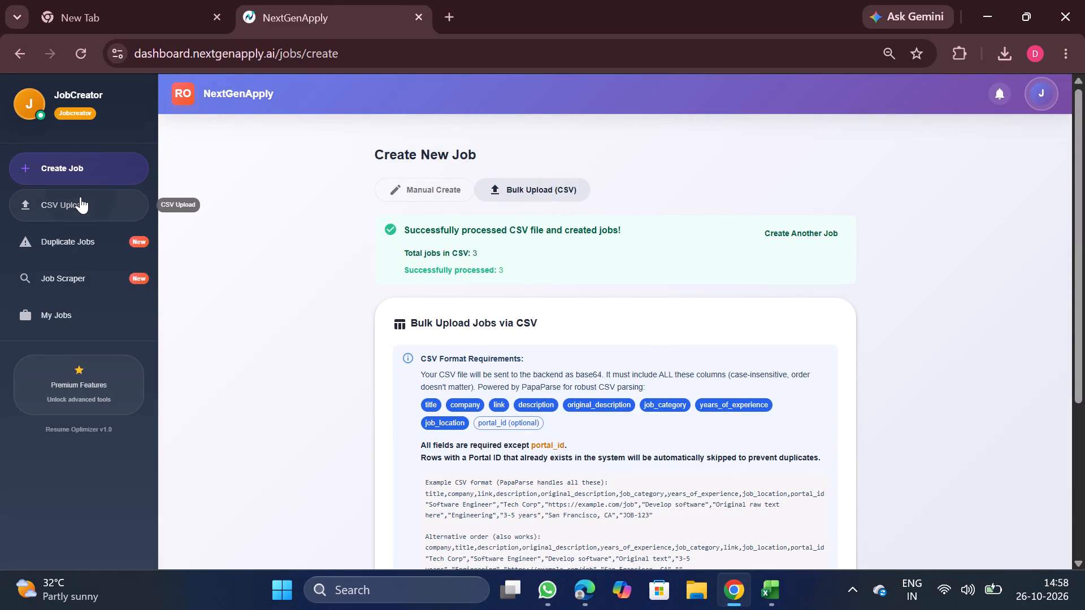
scroll(509, 284, "up", 4)
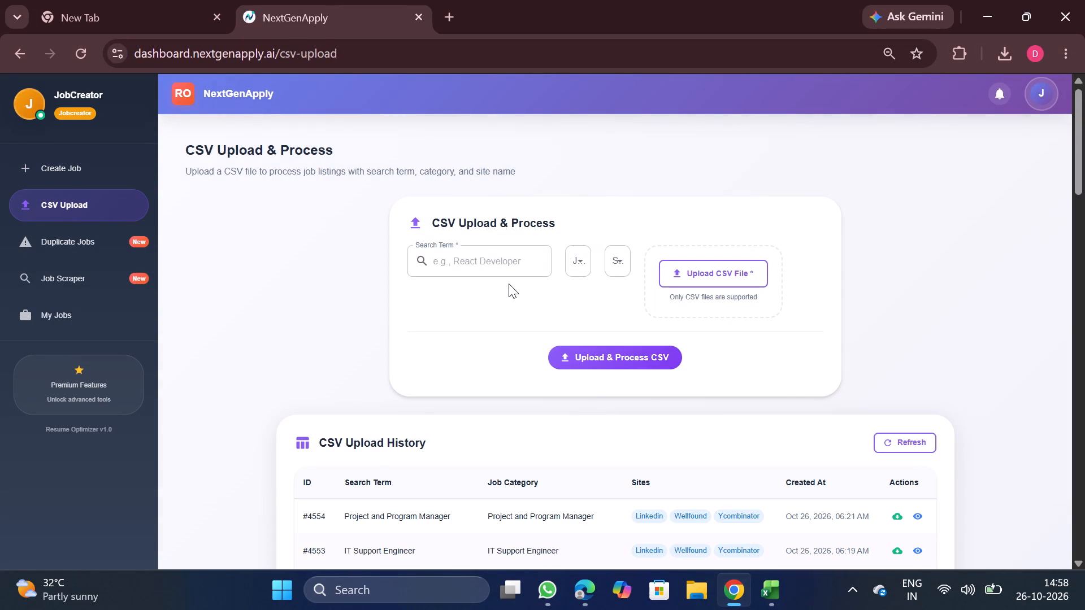
scroll(669, 316, "down", 1)
scroll(778, 403, "down", 1)
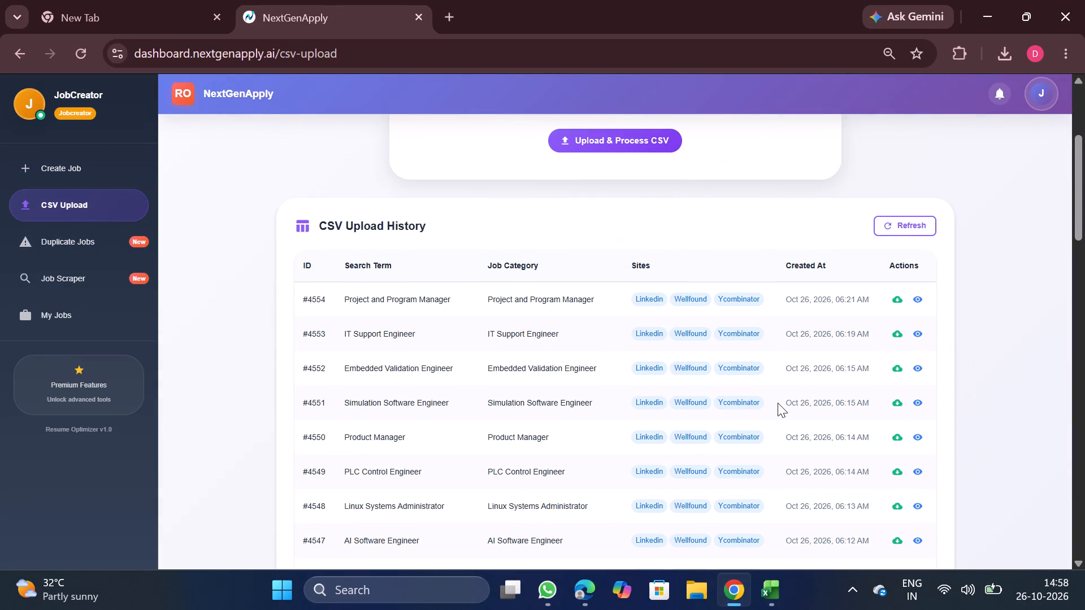
scroll(778, 403, "down", 1)
scroll(825, 427, "down", 3)
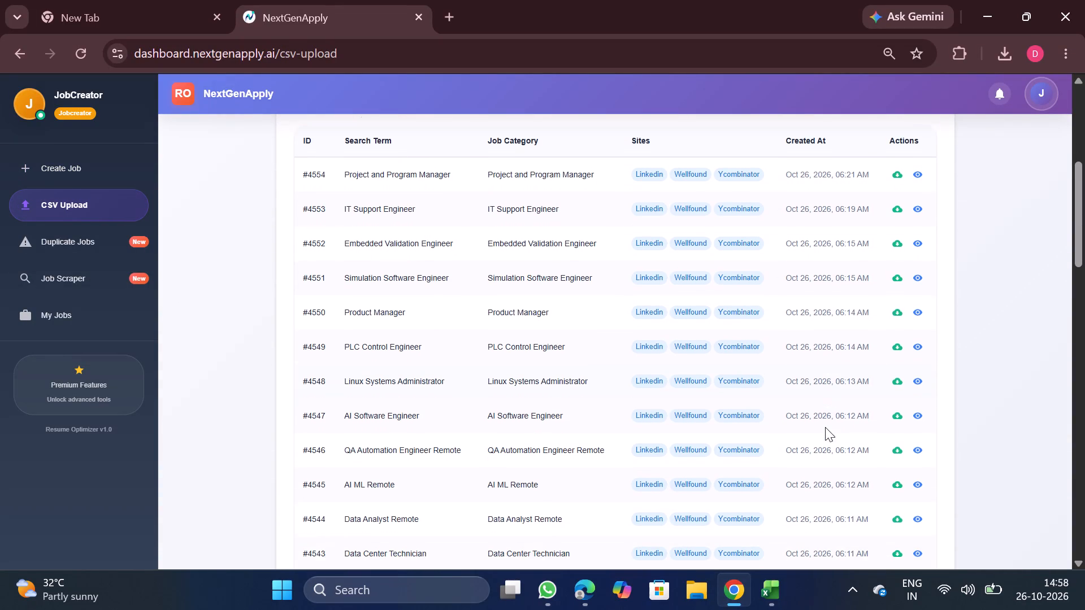
scroll(825, 427, "down", 1)
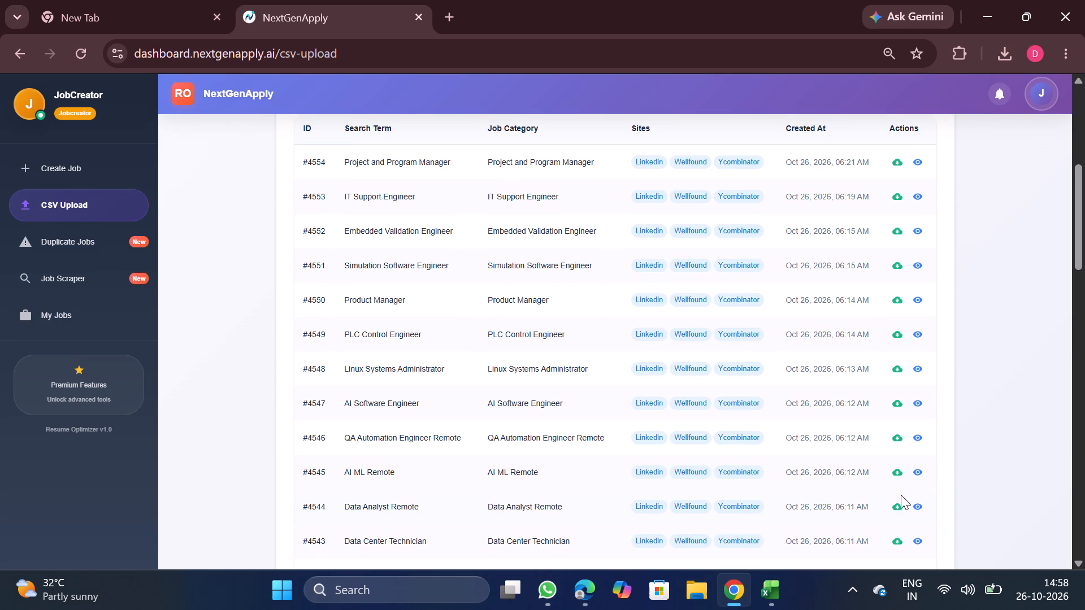
left_click(895, 504)
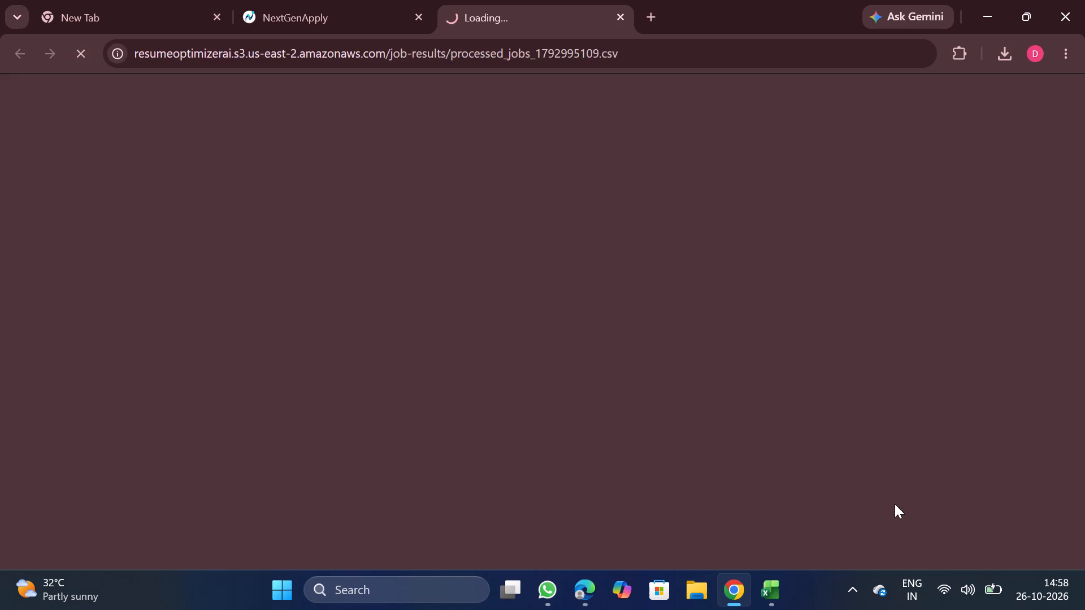
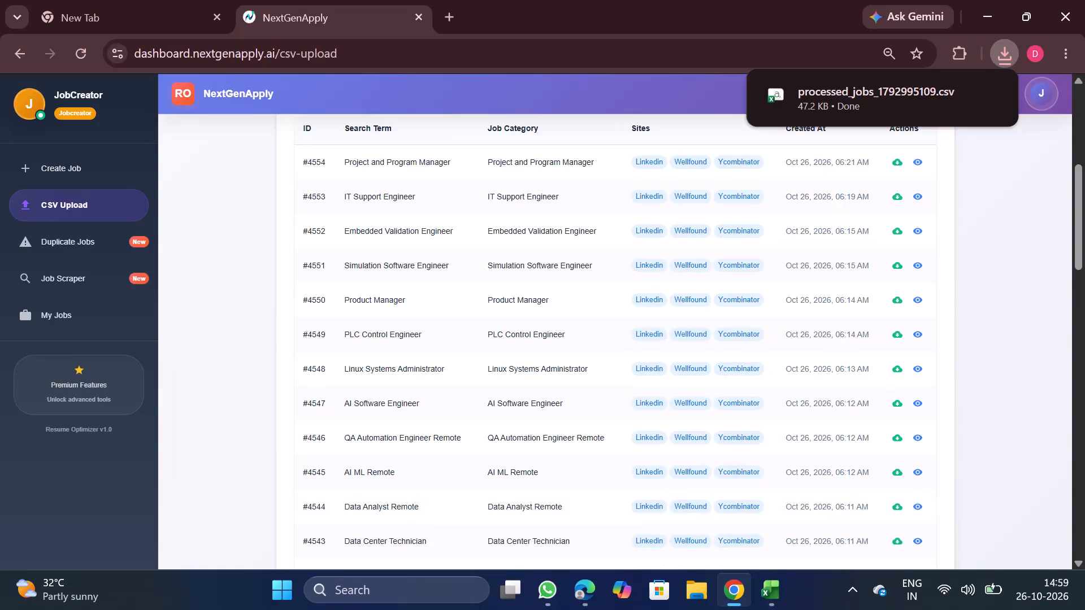
Download the processed Data Analyst Remote CSV, entry #4544, again and open the downloaded file in Excel.
left_click(896, 503)
left_click(889, 78)
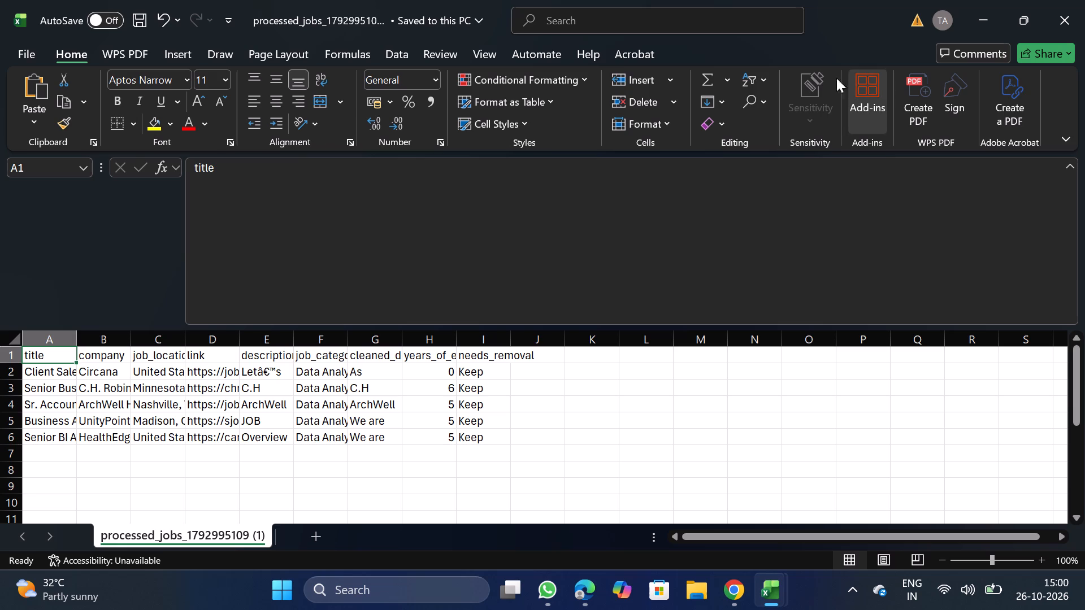
Delete the needs_removal column from the processed jobs sheet.
left_click_drag(481, 338, 481, 342)
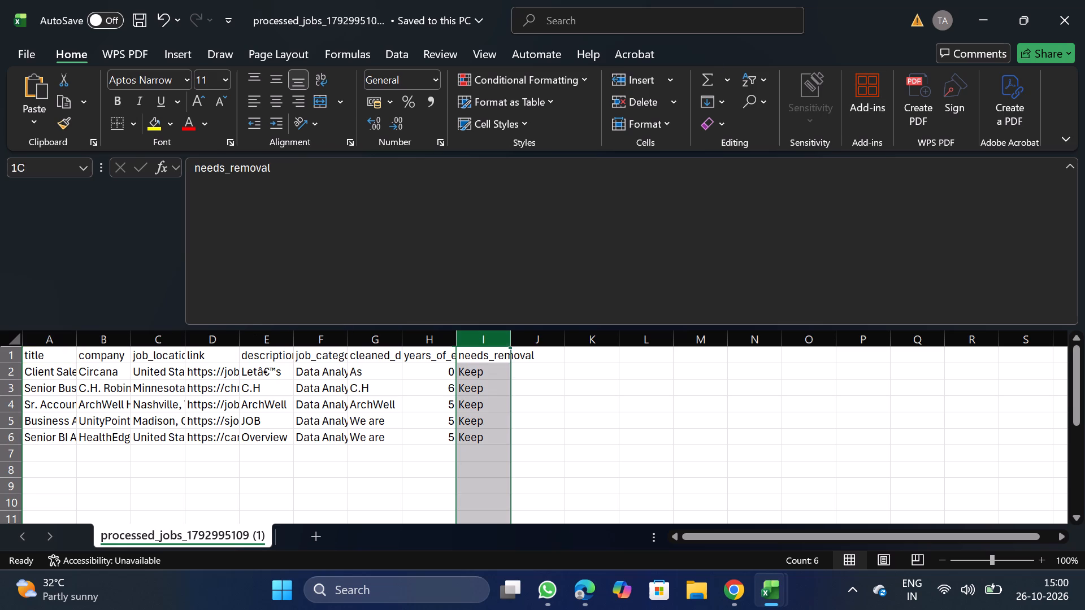
left_click_drag(481, 342, 478, 402)
right_click(478, 402)
left_click(521, 260)
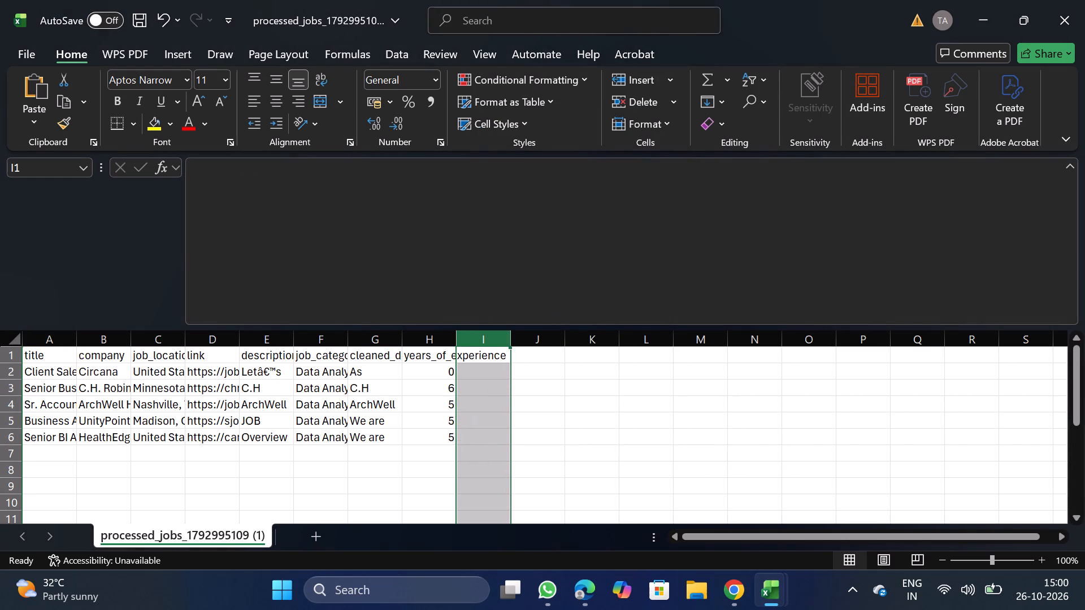
Move the job_category column to the front of the sheet, before the title column.
left_click(320, 337)
key("ctrl+x")
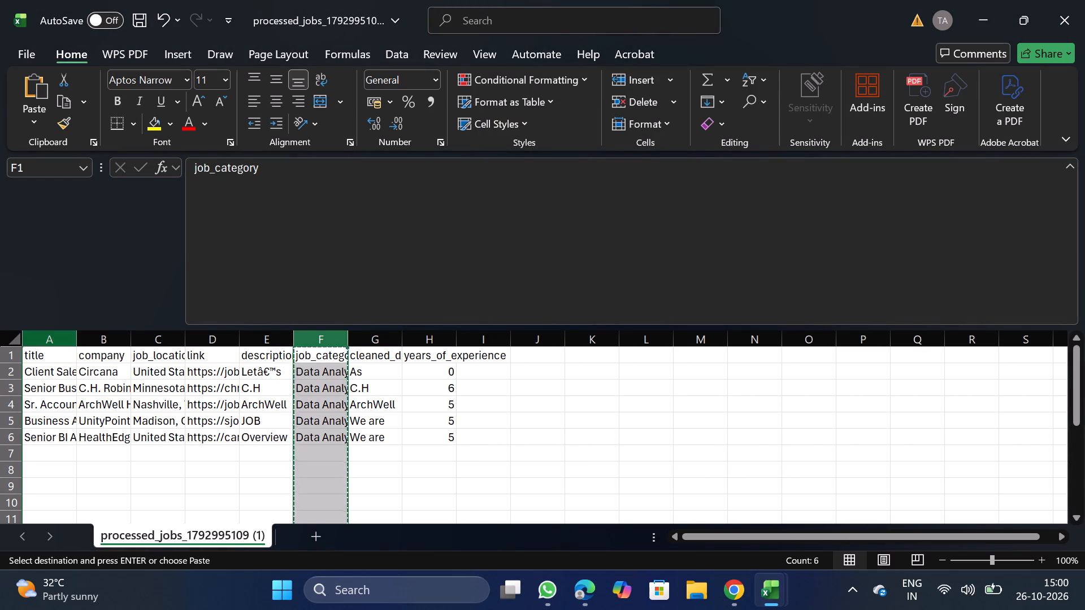
left_click_drag(55, 339, 56, 422)
right_click(56, 422)
left_click(121, 256)
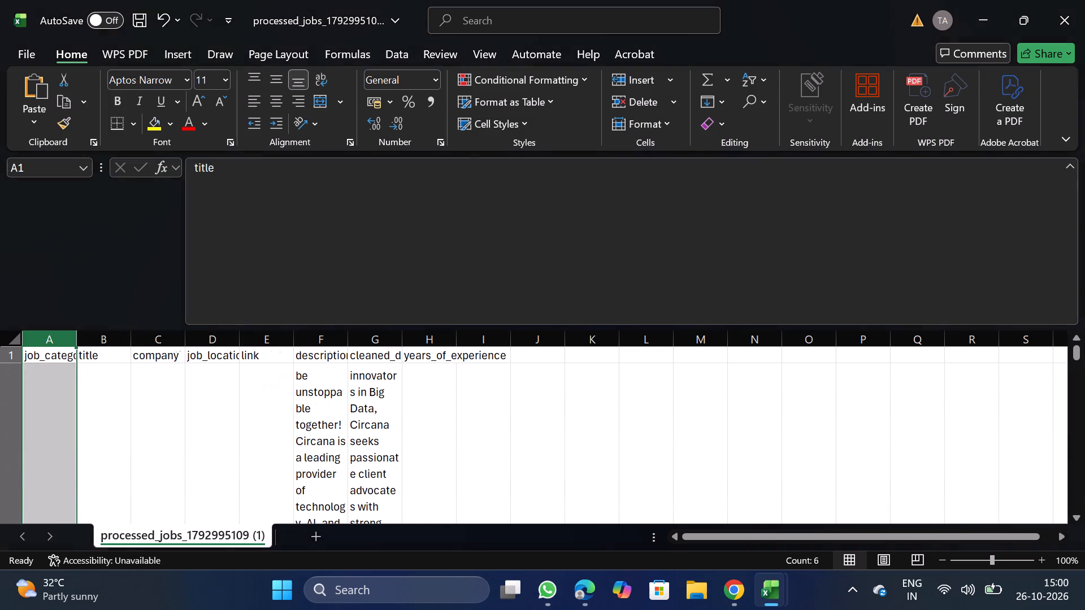
Turn off text wrapping in the description and cleaned_description columns.
left_click(309, 337)
key("shift+Right")
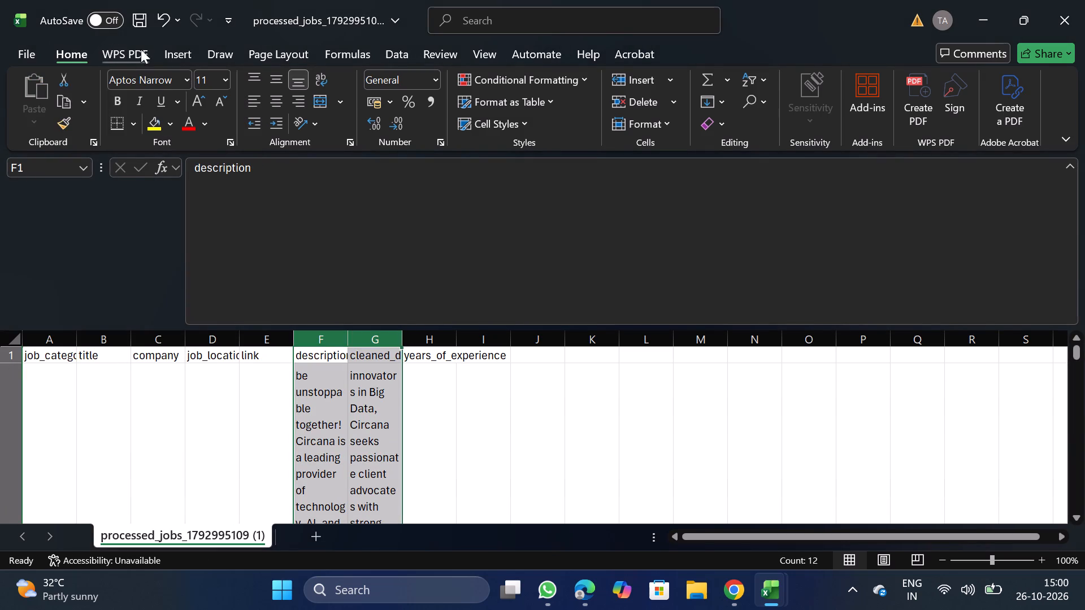
left_click(349, 141)
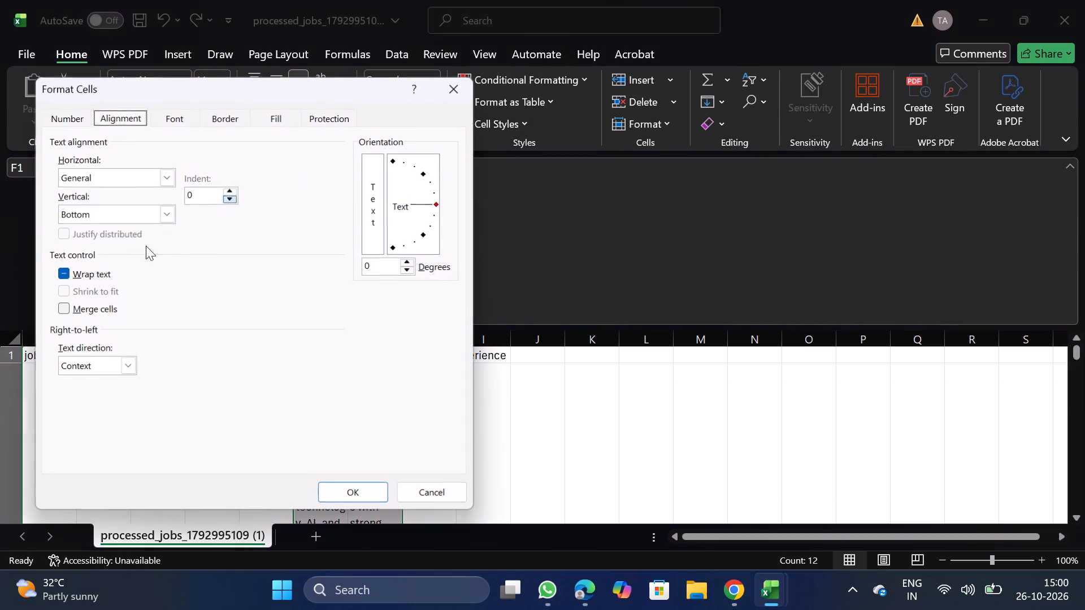
double_click(99, 270)
left_click(333, 492)
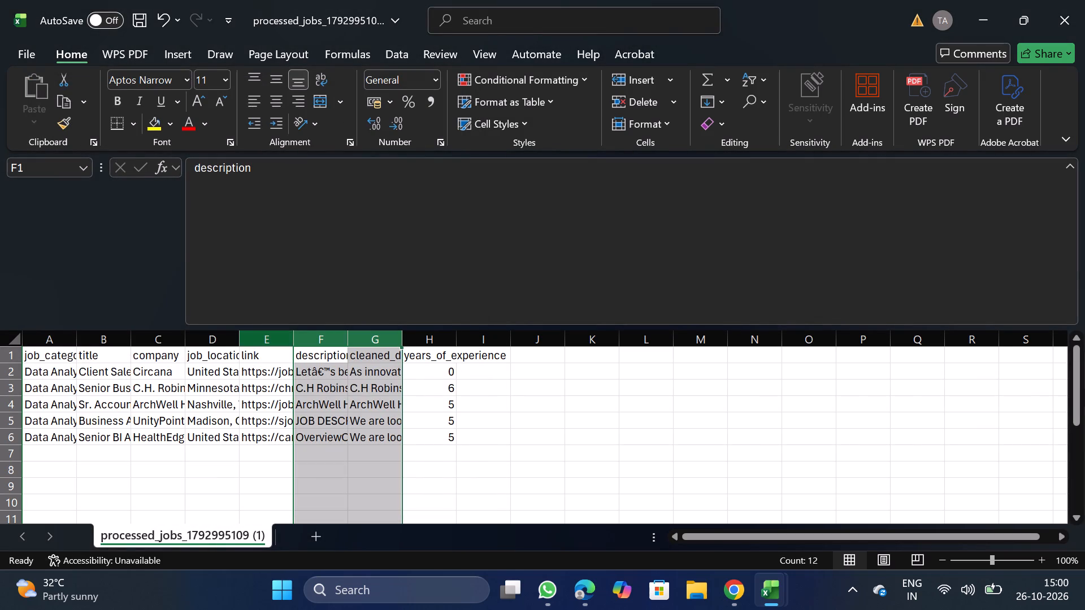
Move the link column to the end of the data, after years_of_experience.
left_click(272, 335)
key("ctrl+x")
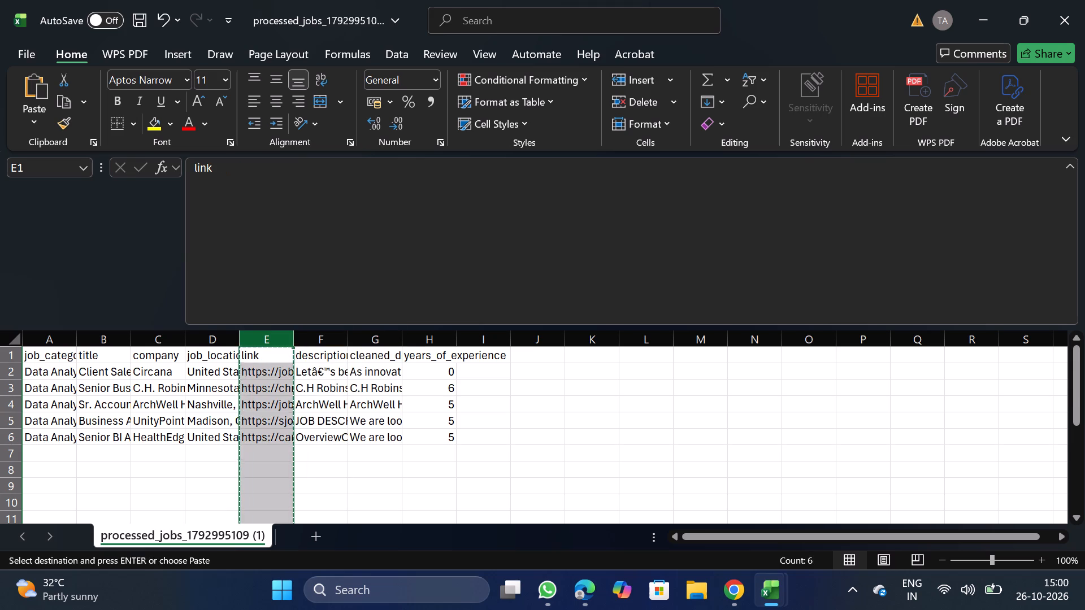
left_click_drag(482, 334, 485, 410)
right_click(485, 410)
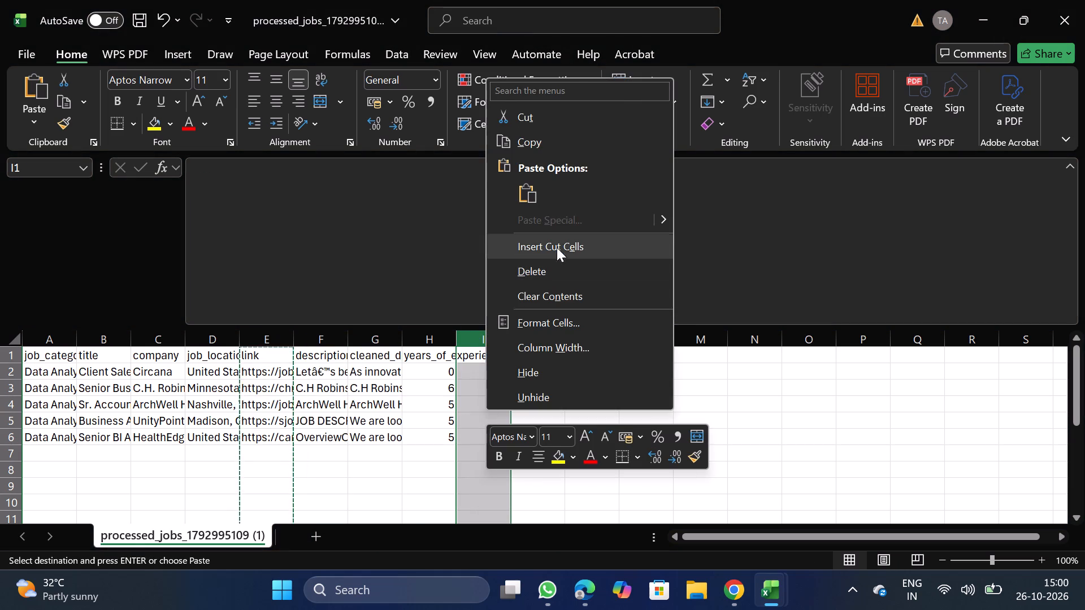
left_click(563, 242)
Move the years_of_experience column so it sits between job_location and description.
left_click(364, 334)
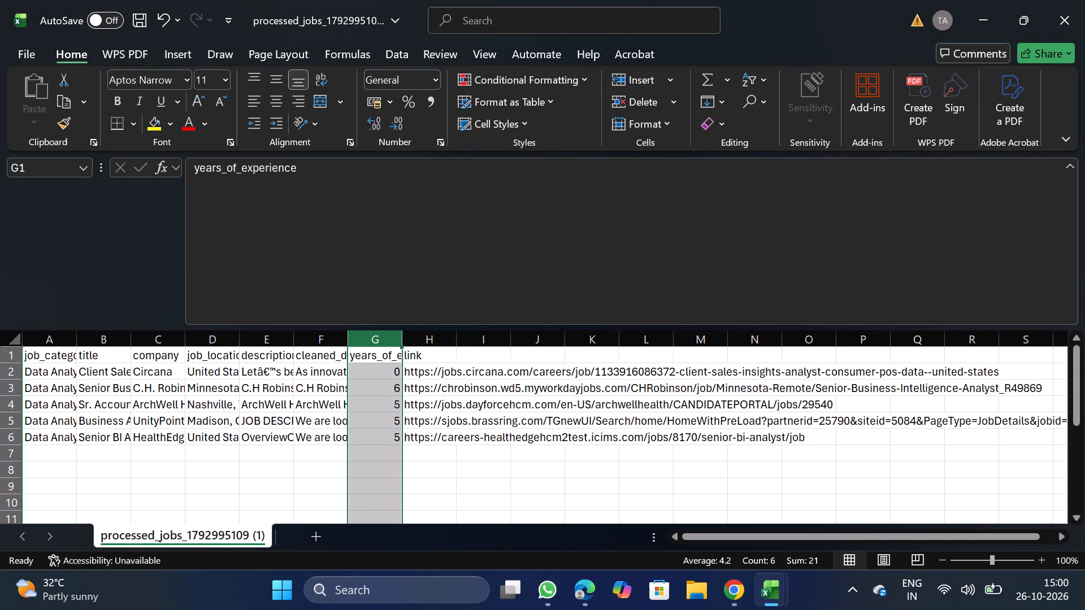
left_click(318, 333)
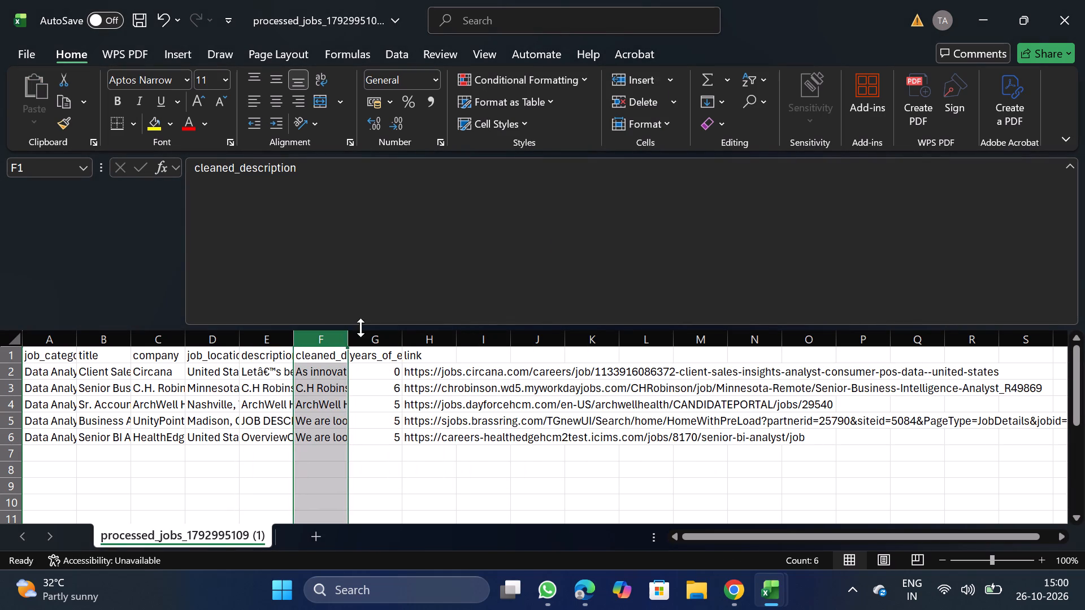
left_click(371, 333)
key("ctrl+x")
left_click(265, 332)
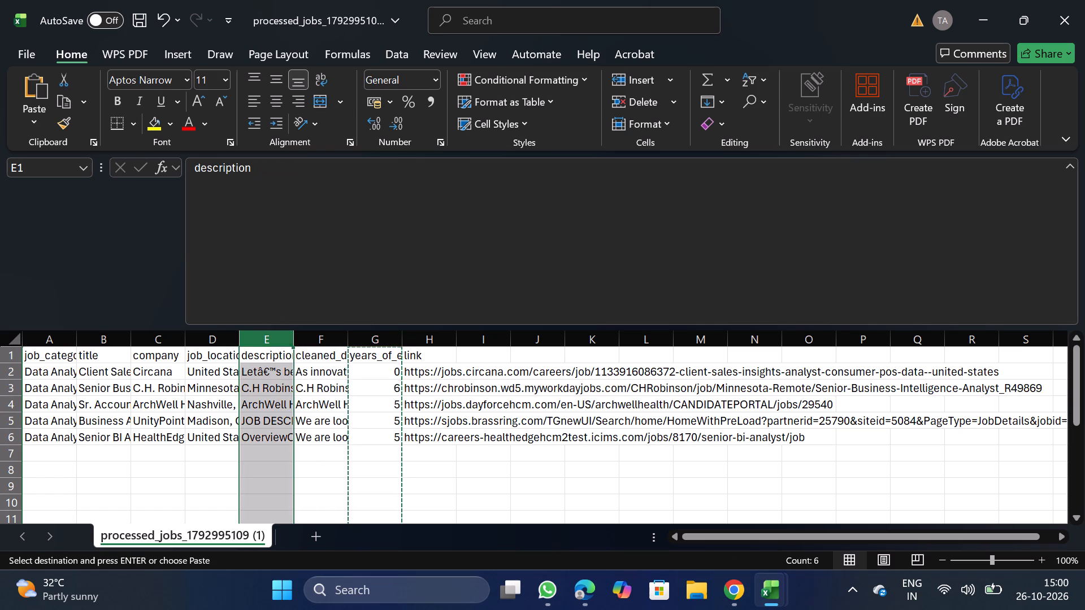
right_click(261, 406)
left_click(345, 234)
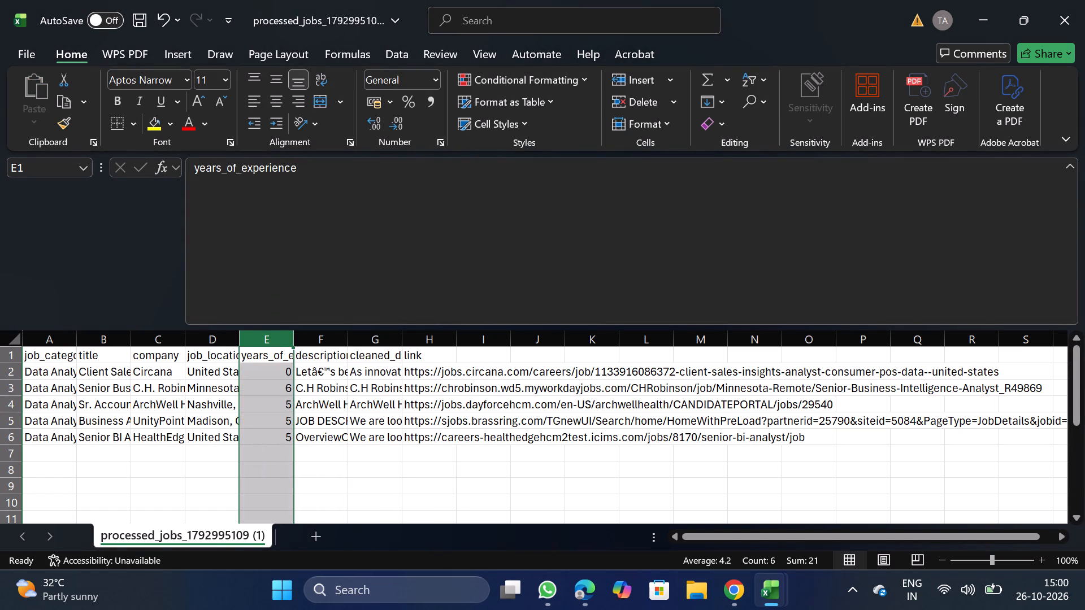
Copy the header text description from F1 and use it to replace the cleaned_description header in G1.
left_click(332, 354)
left_click_drag(190, 167, 259, 171)
key("ctrl+c")
left_click(381, 349)
left_click(452, 298)
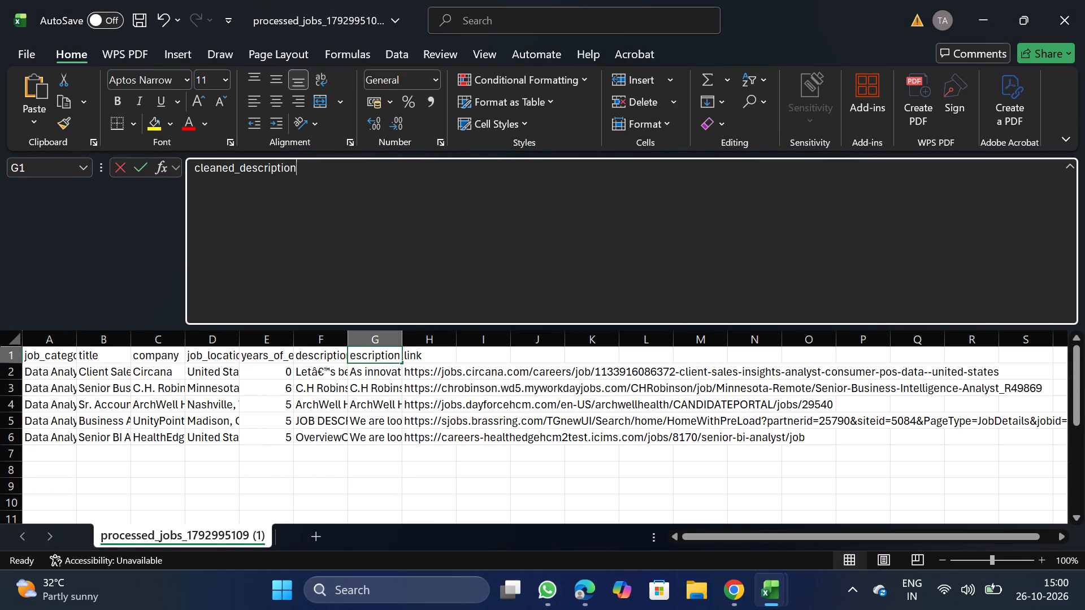
key("BackSpace")
key("BackSpace")
key("BackSpace")
key("BackSpace")
key("BackSpace")
key("BackSpace")
key("BackSpace")
key("BackSpace")
key("BackSpace")
key("BackSpace")
key("BackSpace")
key("BackSpace")
key("BackSpace")
key("BackSpace")
key("BackSpace")
key("BackSpace")
key("BackSpace")
key("BackSpace")
key("BackSpace")
key("BackSpace")
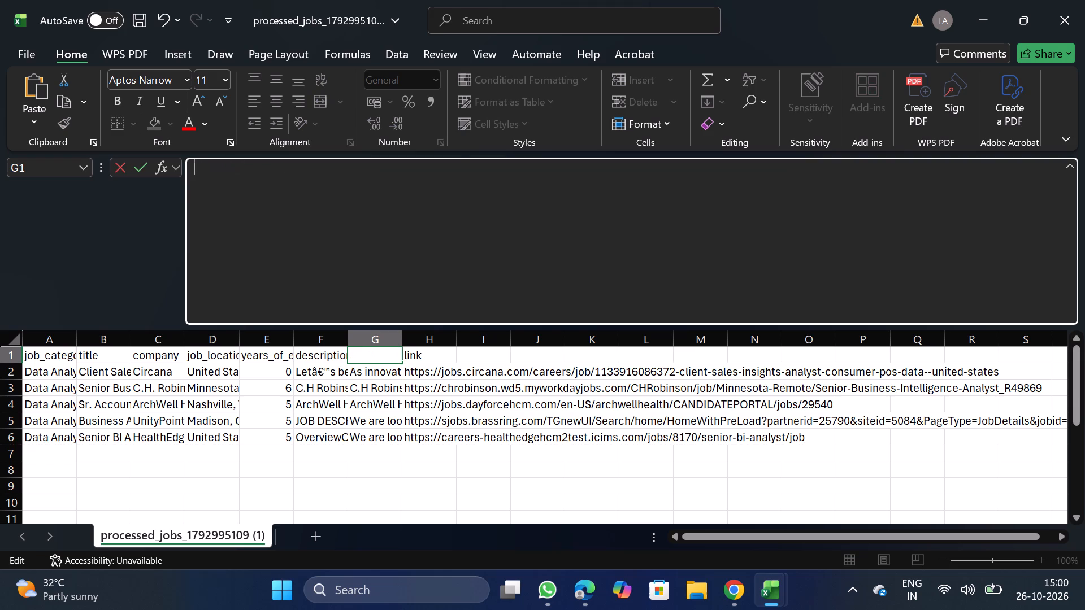
key("ctrl+v")
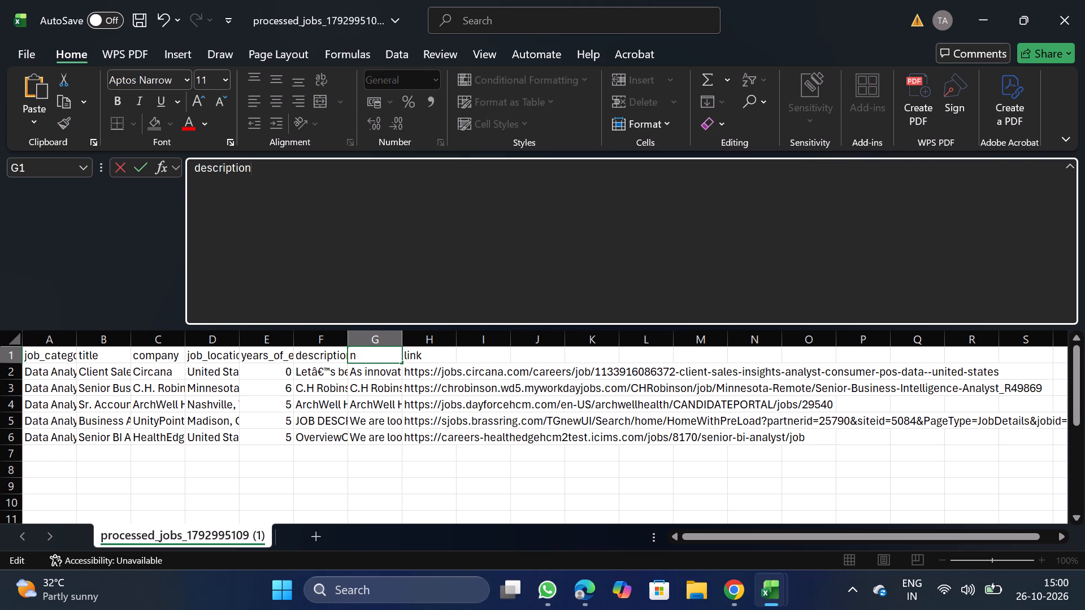
Clear the description header text in cell F1, above the raw, uncleaned descriptions.
left_click(329, 355)
left_click(424, 277)
key("BackSpace")
key("BackSpace")
key("BackSpace")
key("BackSpace")
key("BackSpace")
key("BackSpace")
key("BackSpace")
key("BackSpace")
key("BackSpace")
key("BackSpace")
key("BackSpace")
key("BackSpace")
key("BackSpace")
key("BackSpace")
key("BackSpace")
key("BackSpace")
key("BackSpace")
key("BackSpace")
key("BackSpace")
key("BackSpace")
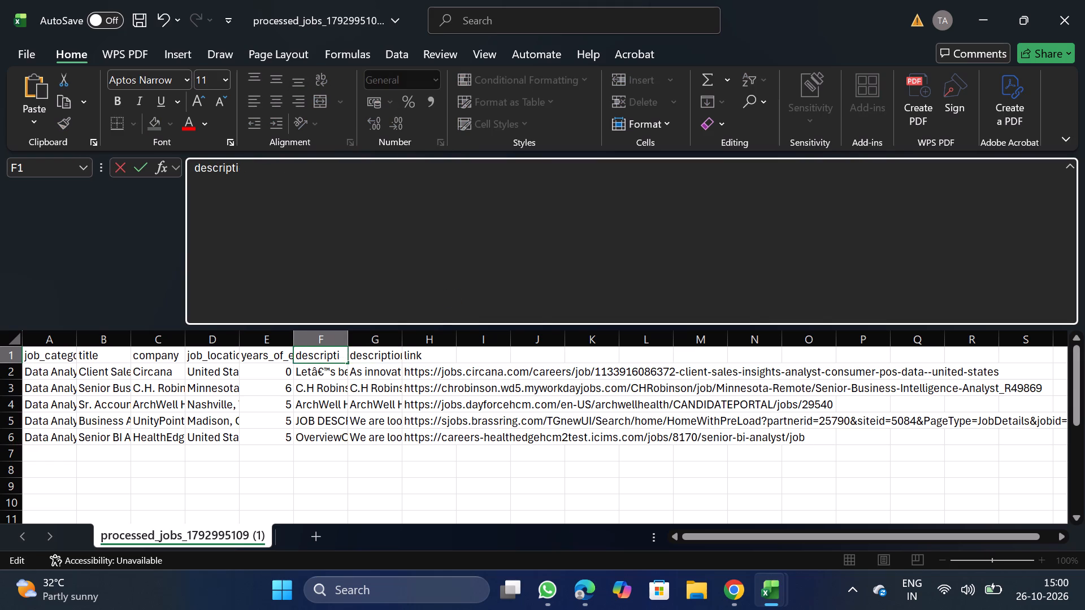
Switch to NextGenApply in Chrome and open the bulk CSV upload form for creating jobs, with its column requirements.
left_click(734, 604)
left_click(78, 167)
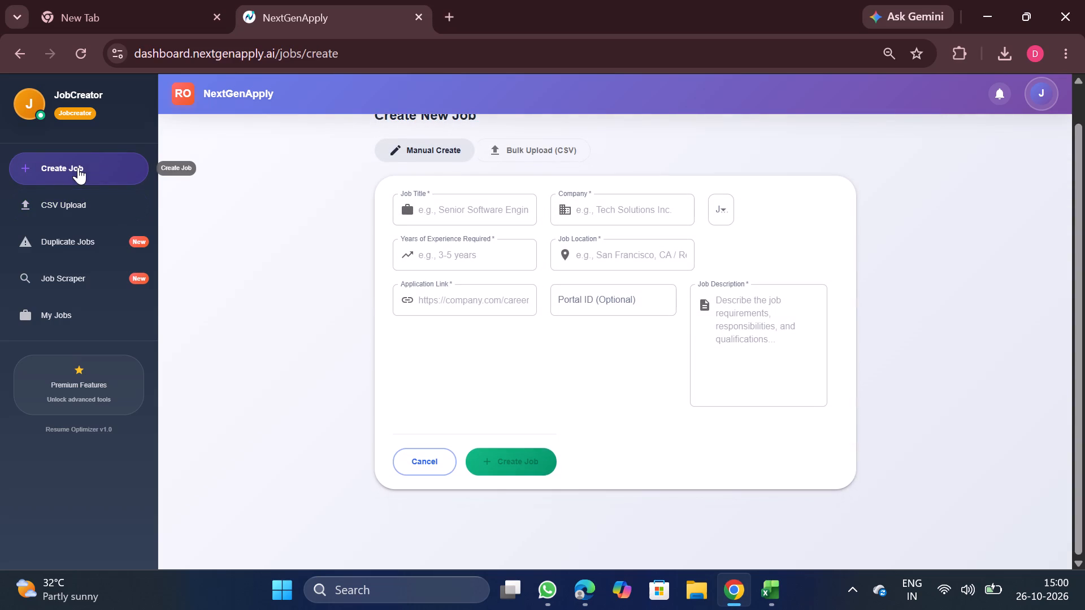
left_click(534, 150)
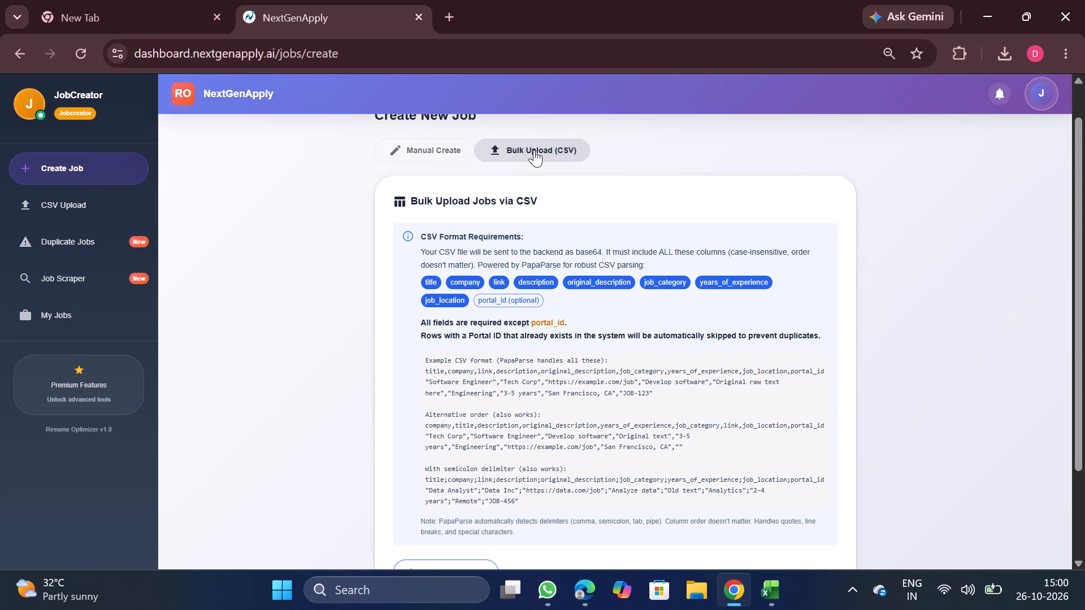
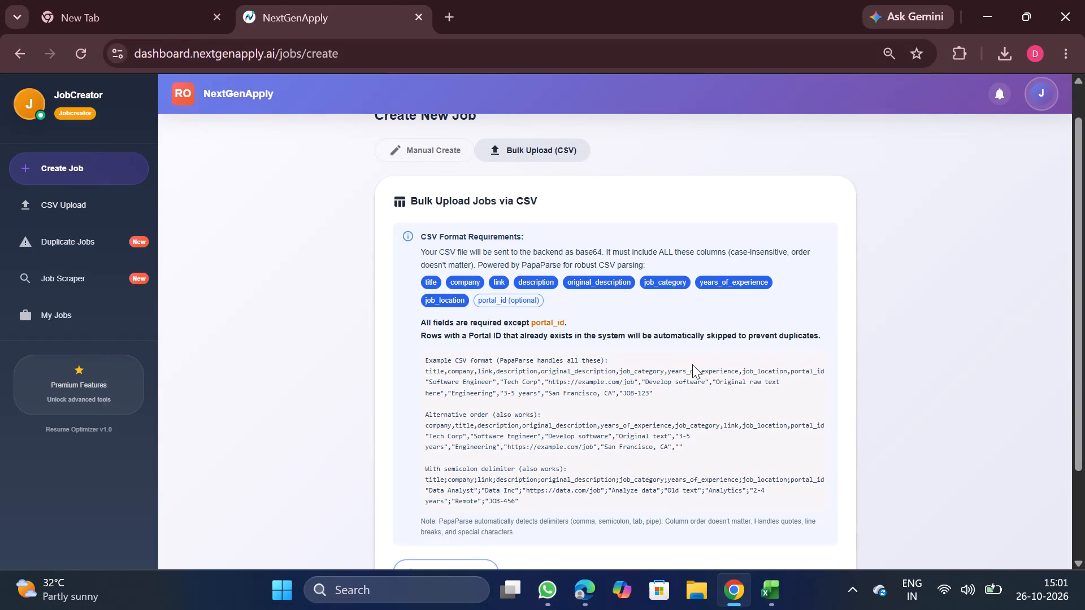
Close the Data Center T_10_26 workbook in Excel, keeping the processed jobs workbook open.
left_click(784, 606)
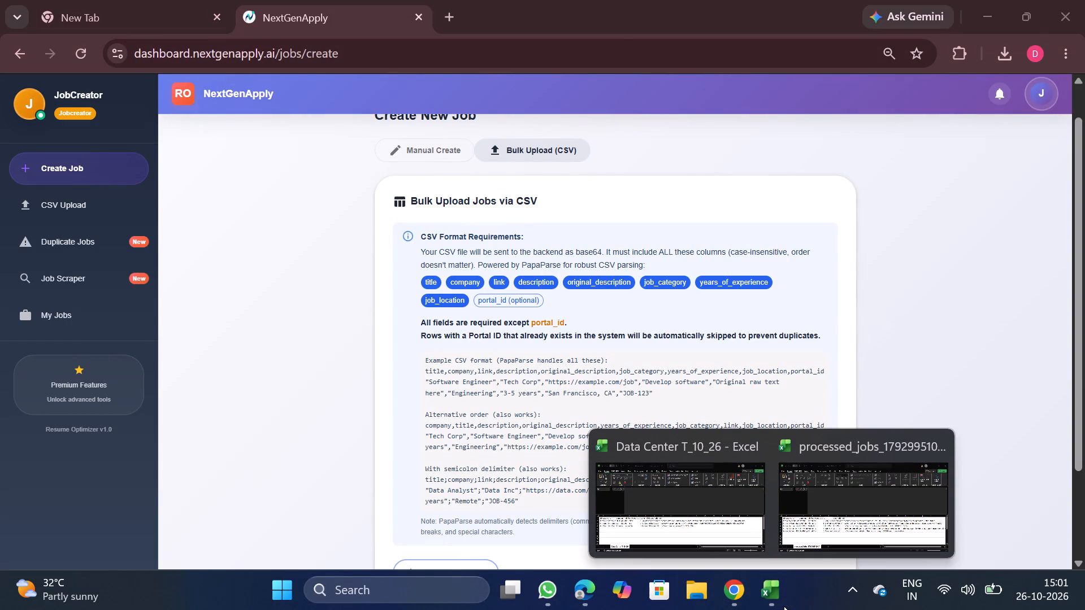
left_click(756, 445)
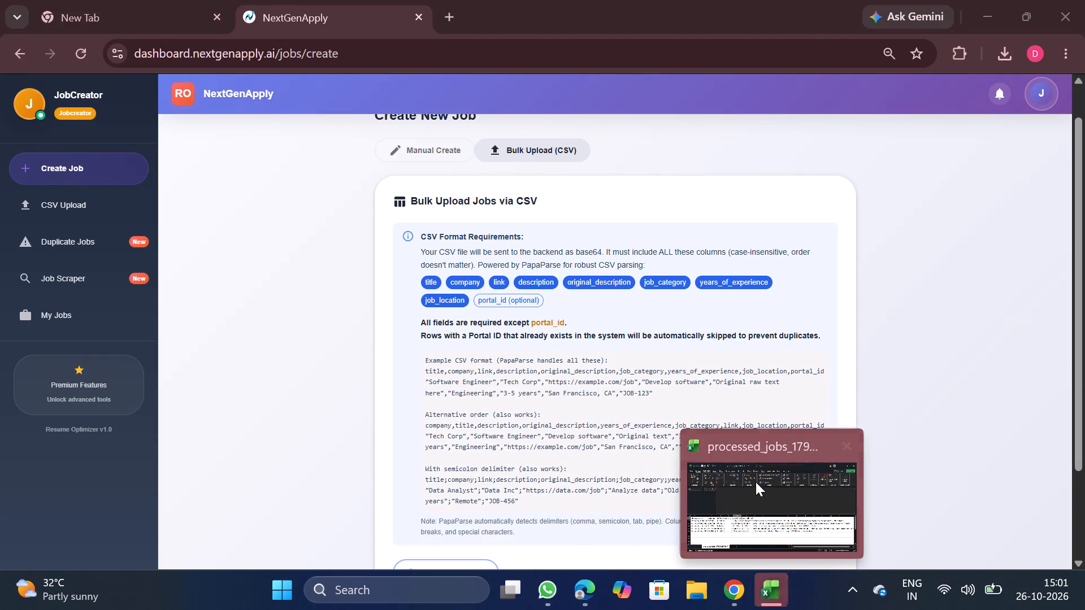
Copy the column name original_description from the CSV format requirements in Chrome and enter it as the F1 header in the processed jobs sheet.
left_click(756, 482)
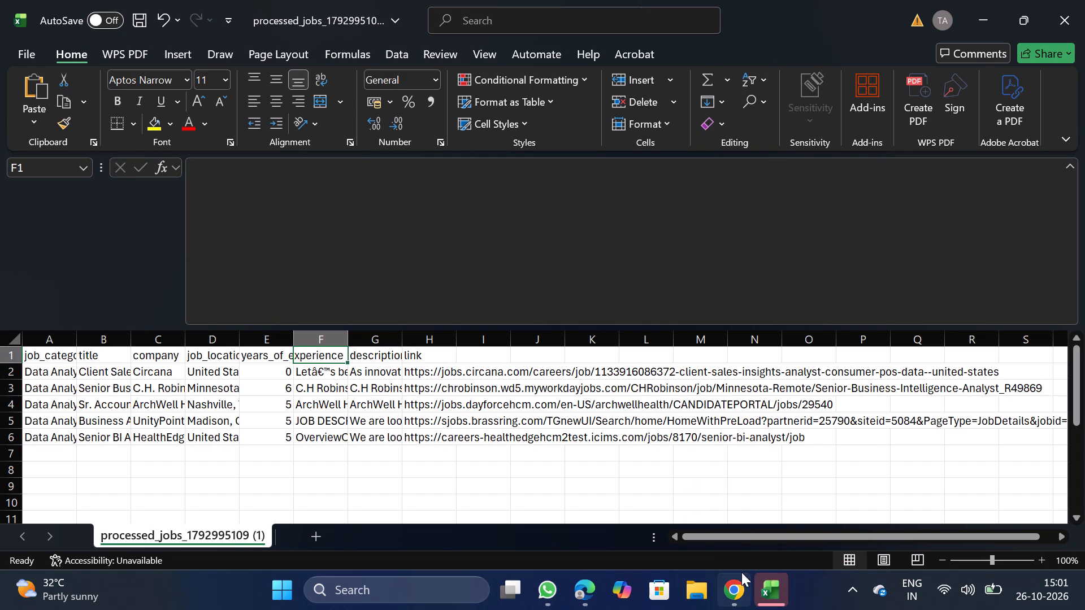
left_click(731, 591)
double_click(593, 282)
key("ctrl+c")
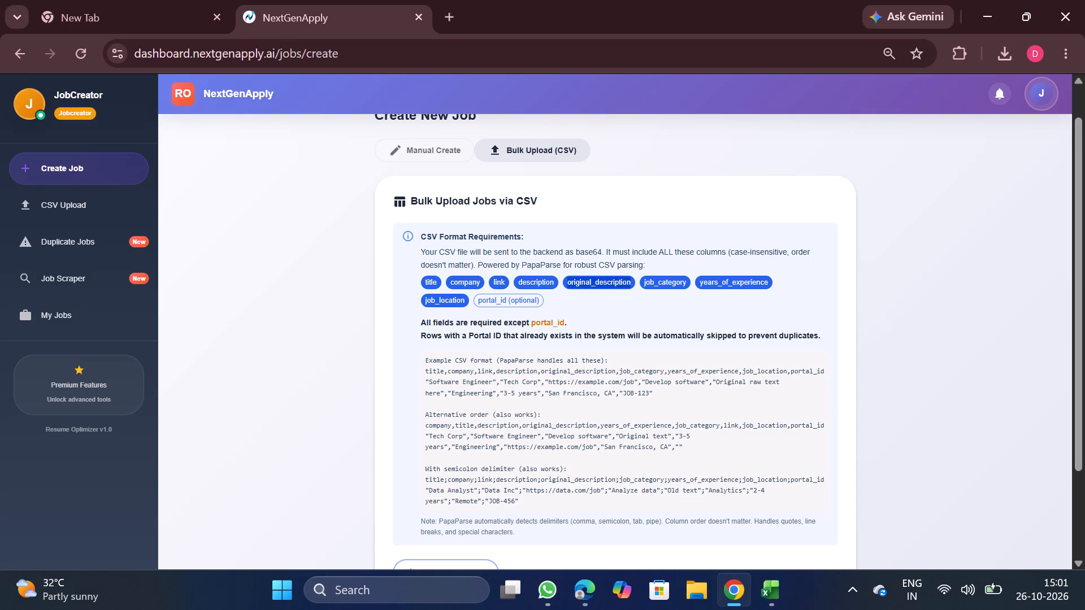
left_click(770, 587)
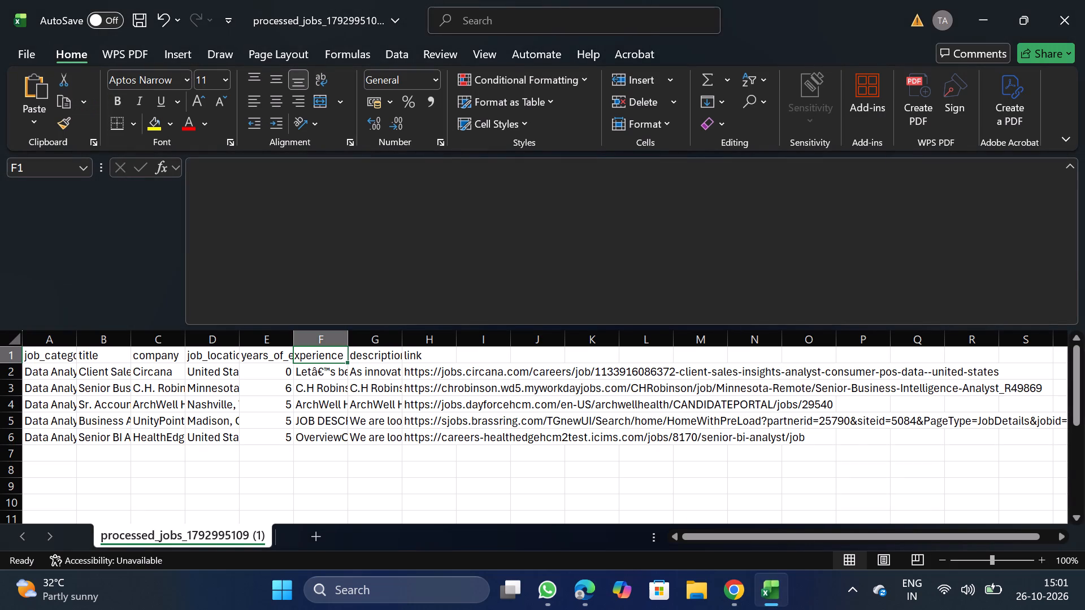
left_click(316, 354)
left_click(388, 276)
key("BackSpace")
key("ctrl+v")
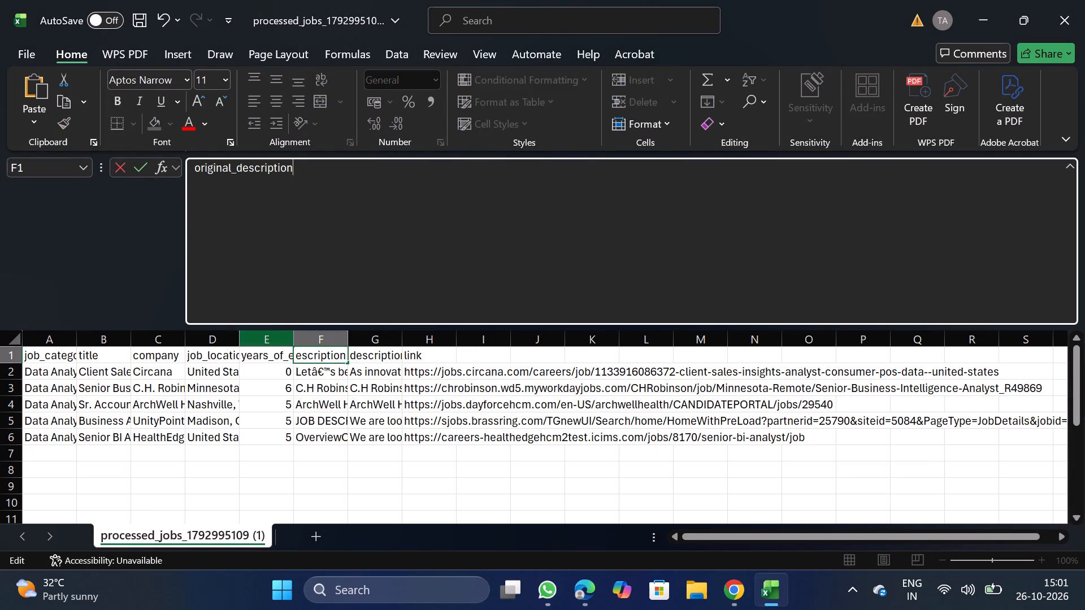
left_click(105, 371)
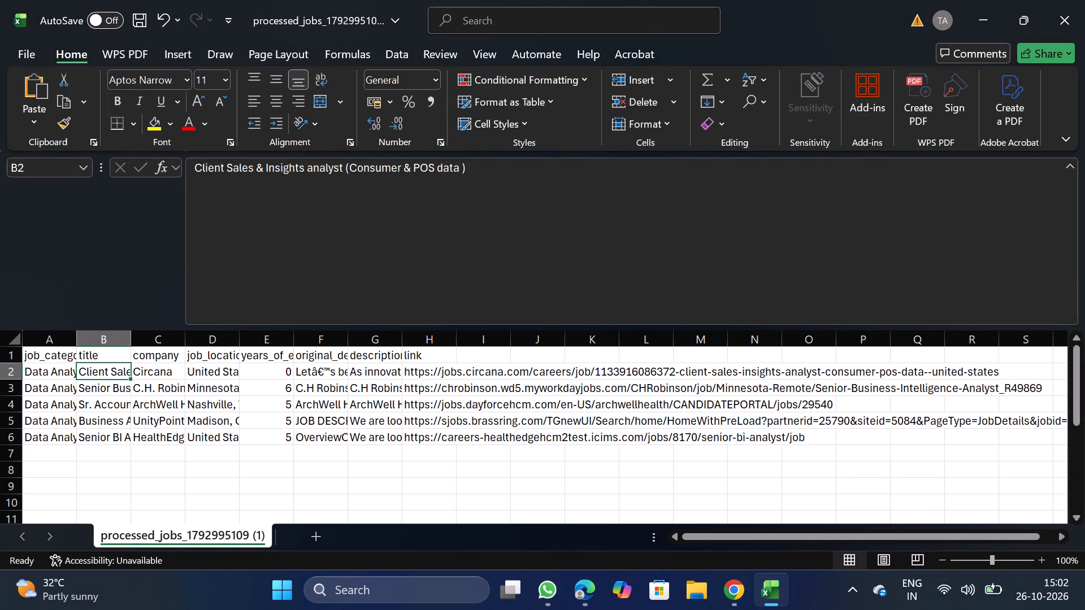
Check the job titles in column B row by row, down to the last job.
left_click(98, 387)
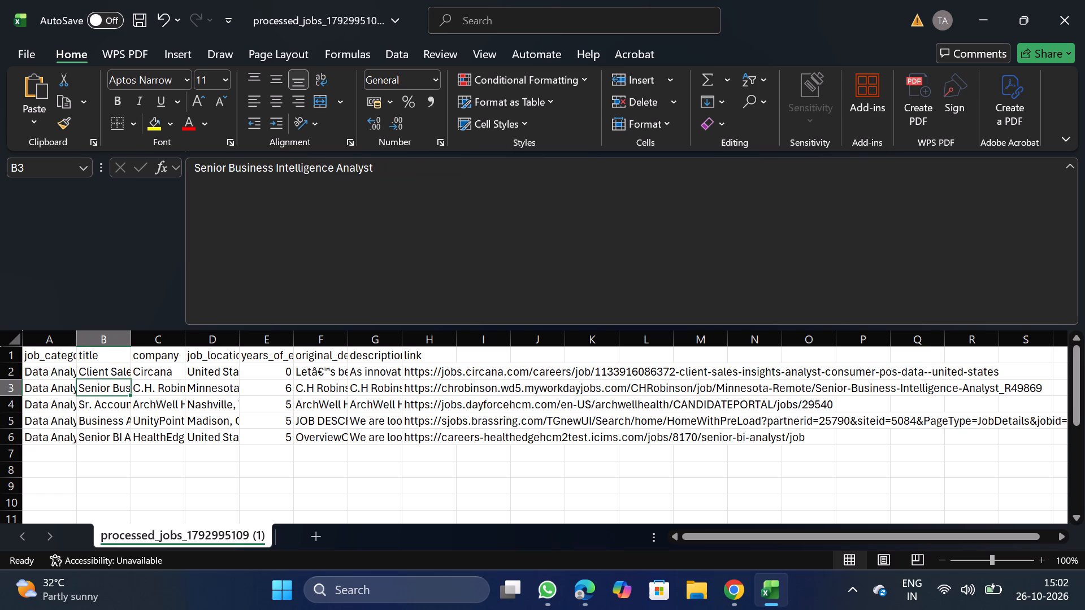
left_click(99, 407)
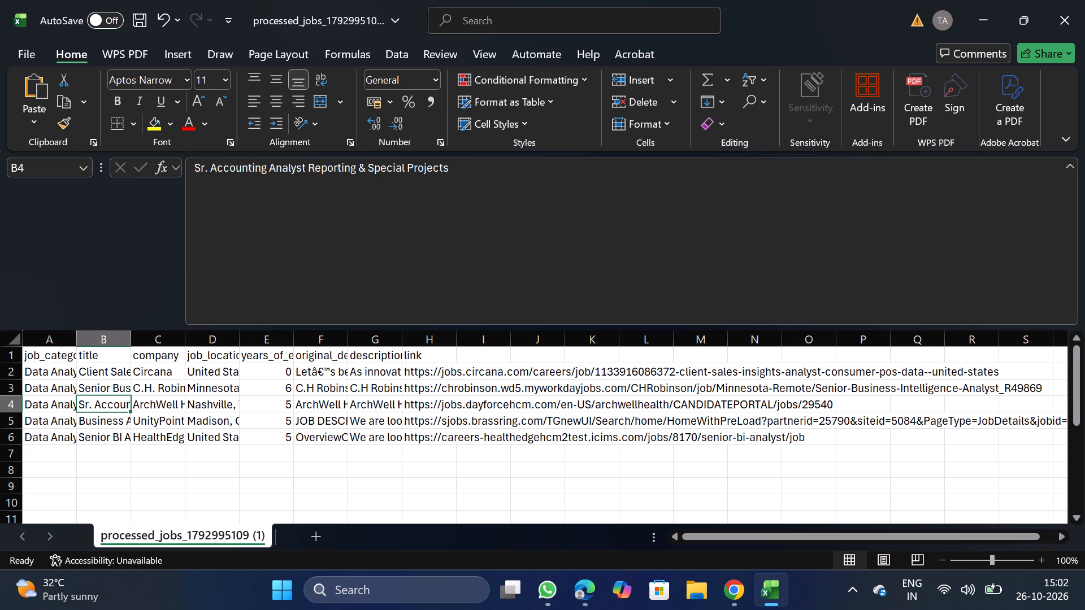
left_click(100, 422)
left_click(98, 445)
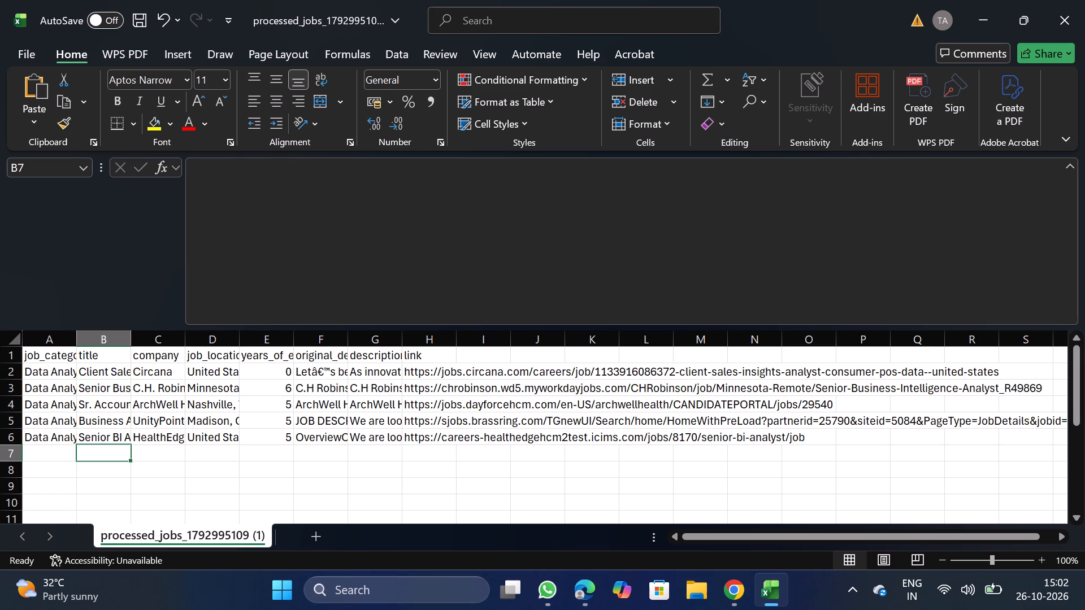
left_click(110, 434)
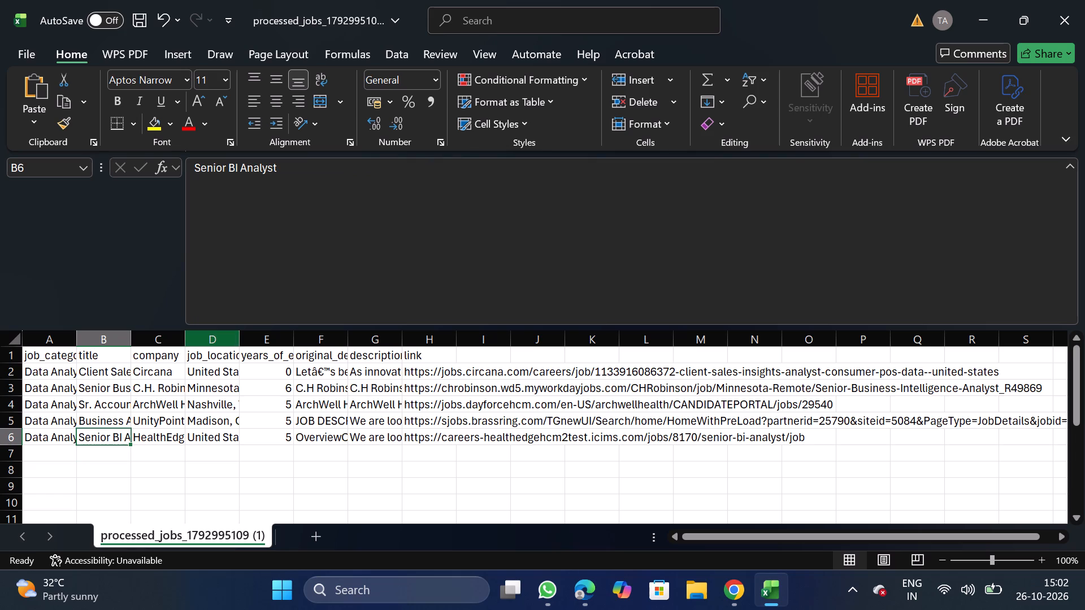
Save the workbook as a comma-delimited CSV named DA Remote_10_26 in the Daily Scraping jobs folder under Documents.
left_click(28, 53)
triple_click(54, 287)
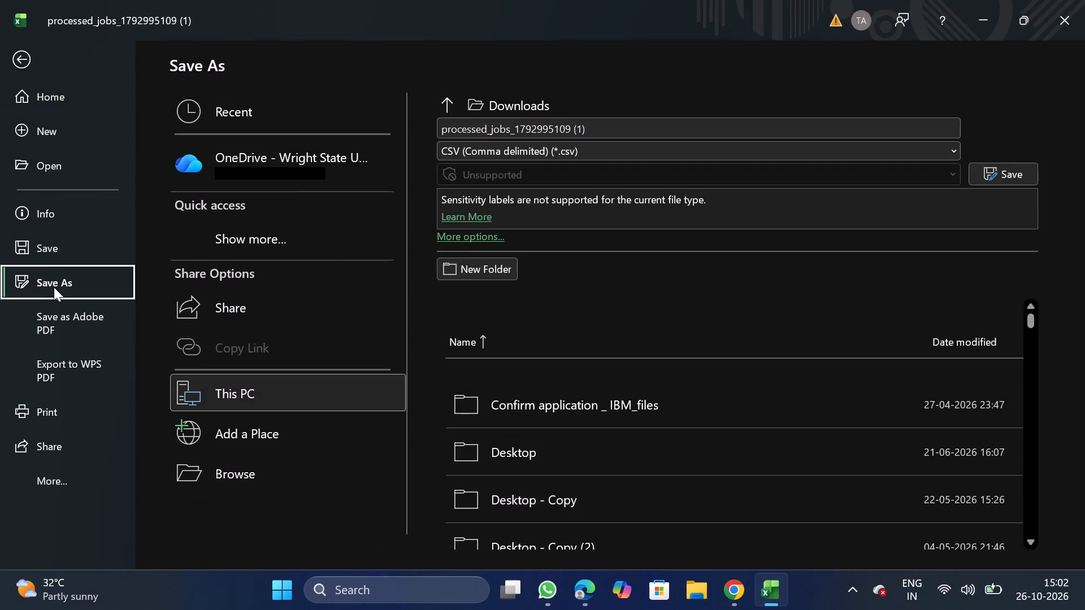
double_click(251, 480)
left_click(251, 480)
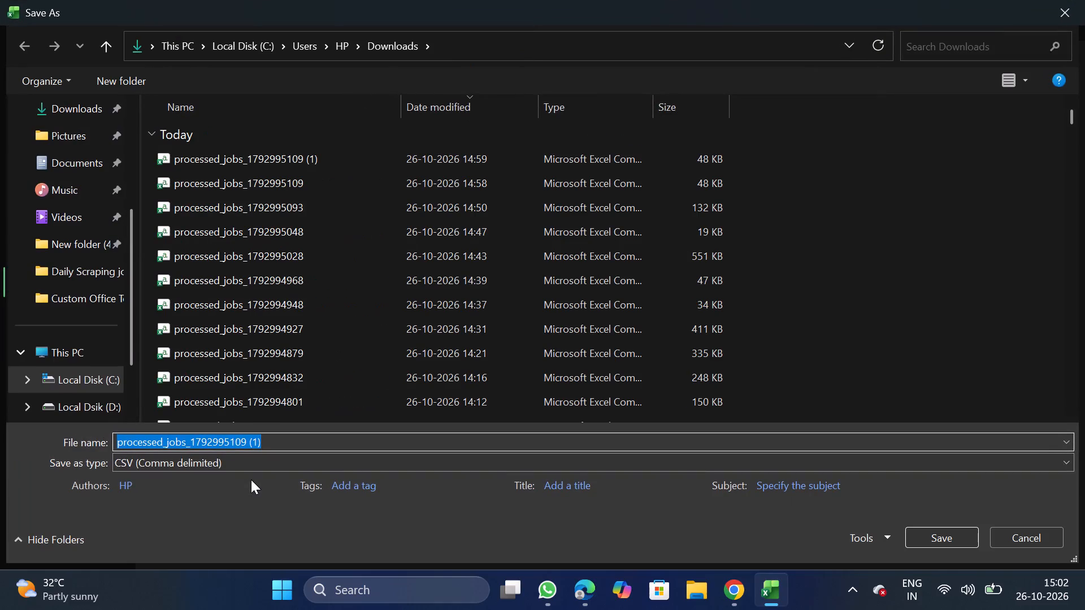
double_click(75, 165)
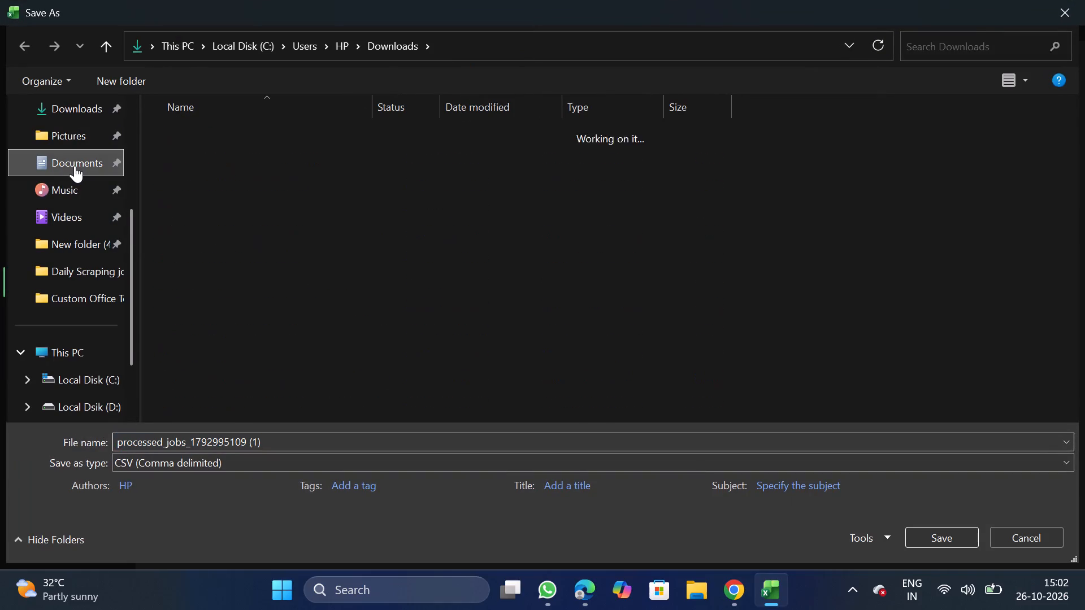
double_click(324, 189)
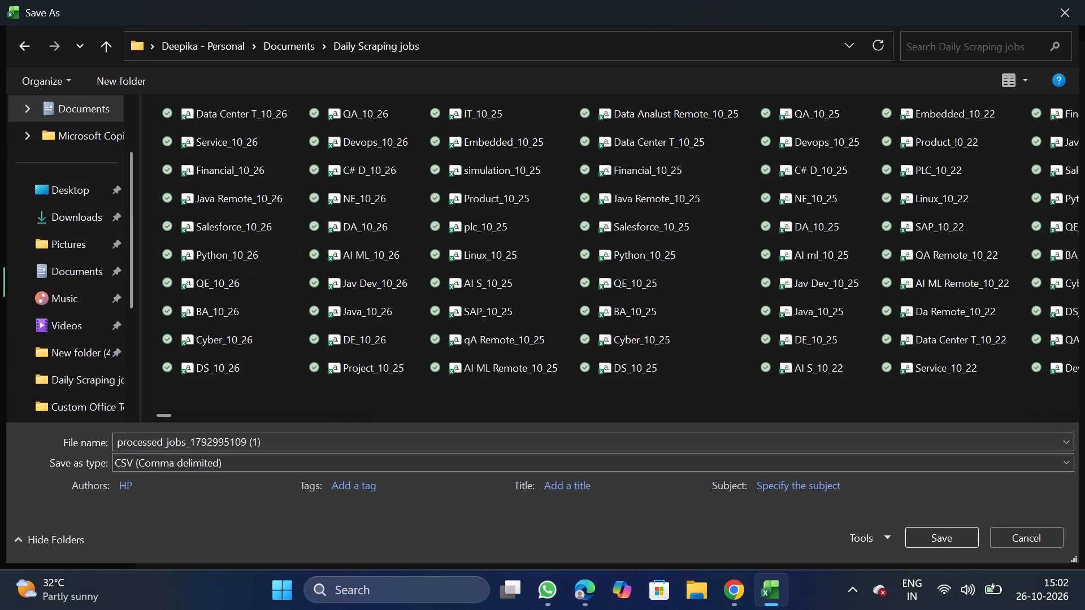
left_click(344, 441)
key("BackSpace")
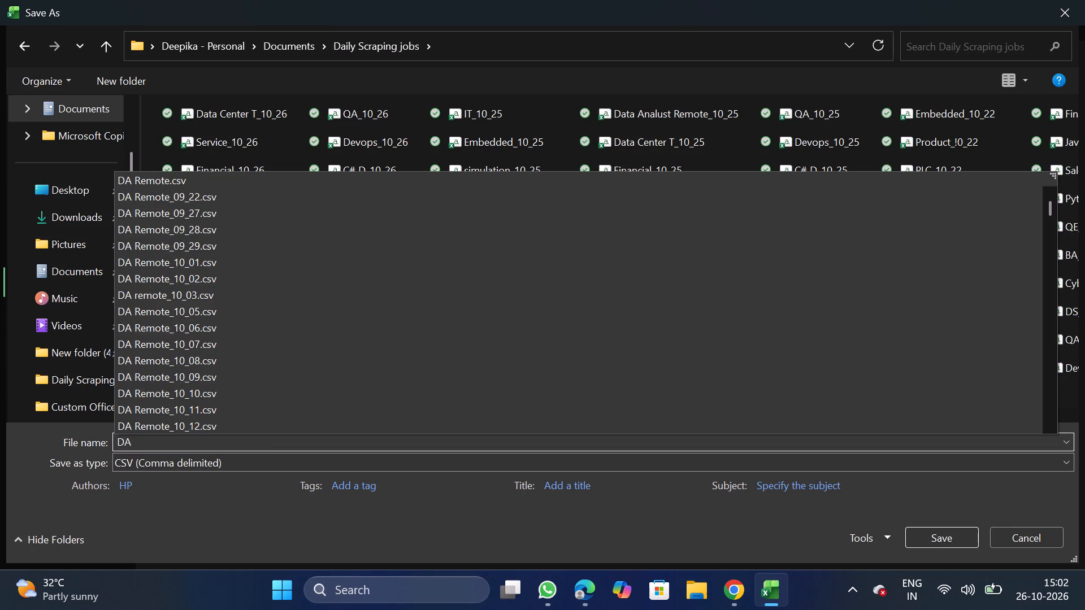
type("emote_10_26")
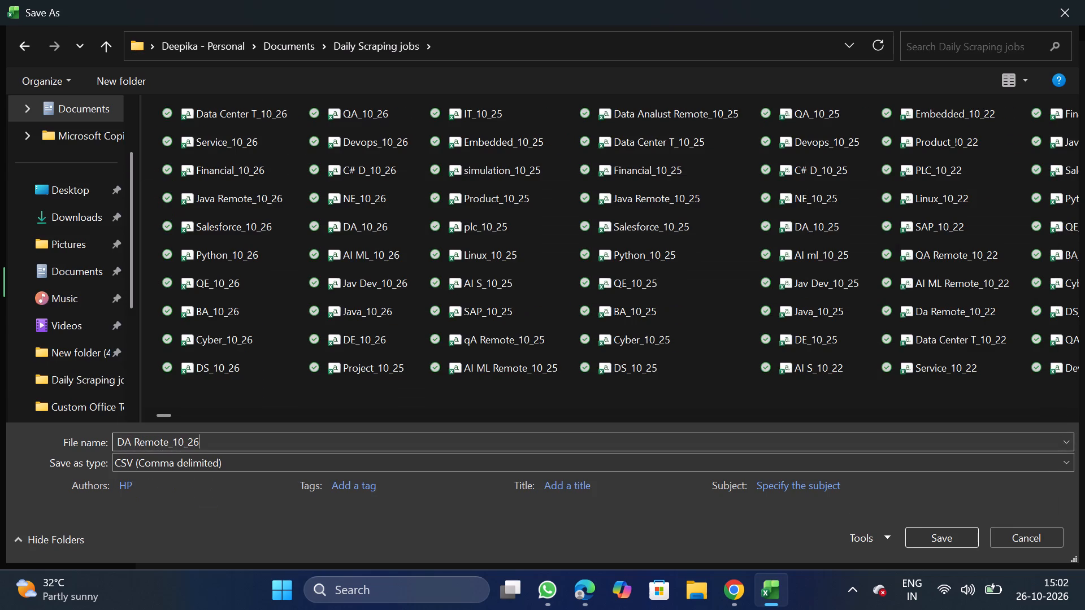
left_click(927, 542)
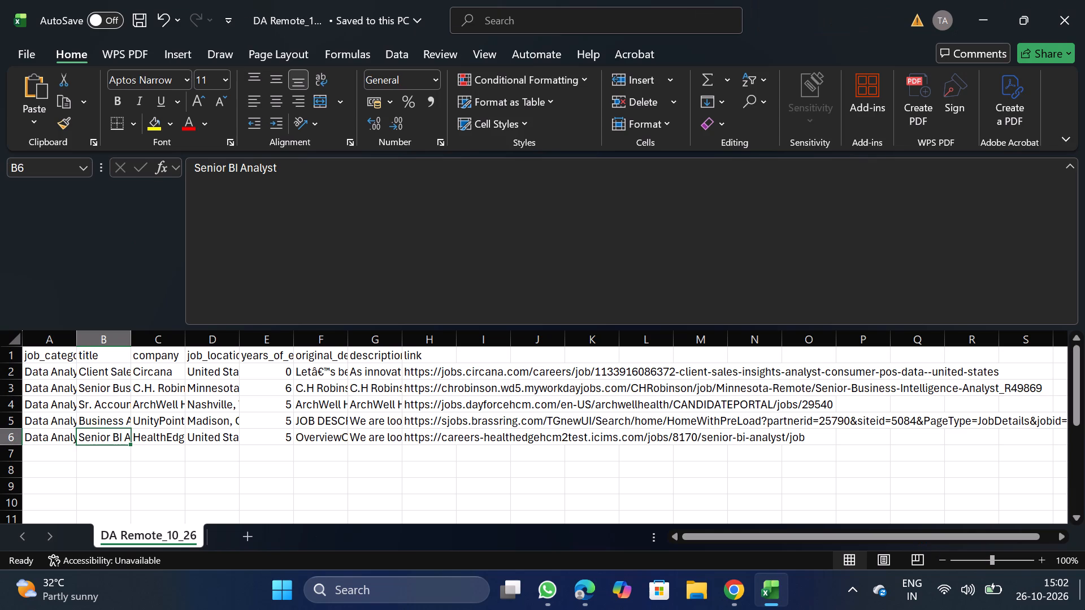
Switch to Chrome and bulk upload DA Remote_10_26.csv from the Daily Scraping jobs folder to NextGenApply.
left_click(740, 588)
scroll(626, 481, "down", 1)
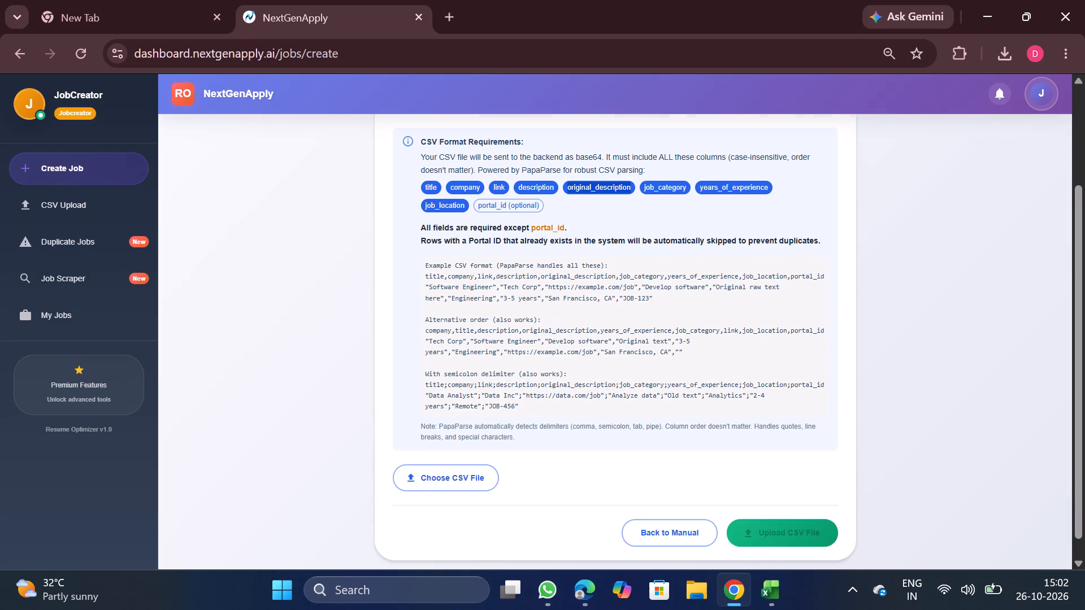
scroll(626, 481, "down", 1)
left_click(470, 456)
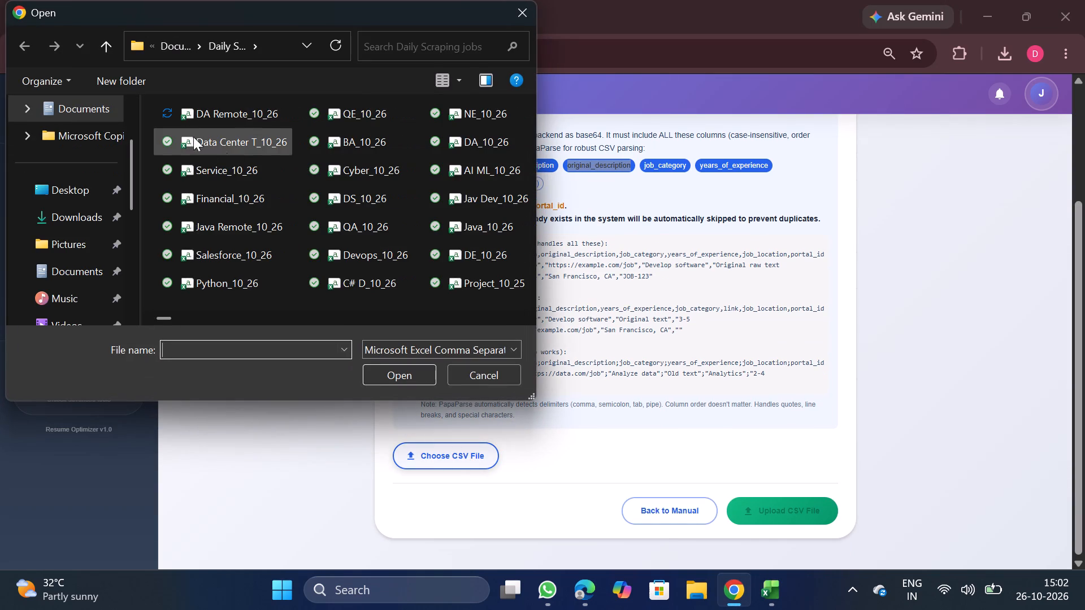
double_click(217, 101)
scroll(767, 502, "down", 3)
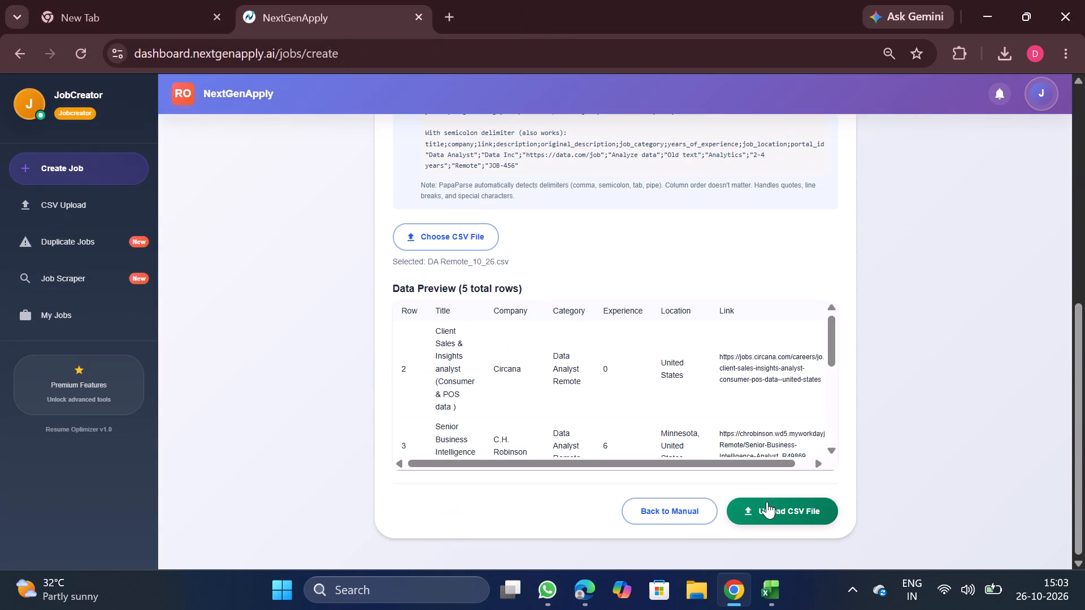
scroll(787, 475, "down", 2)
left_click(800, 522)
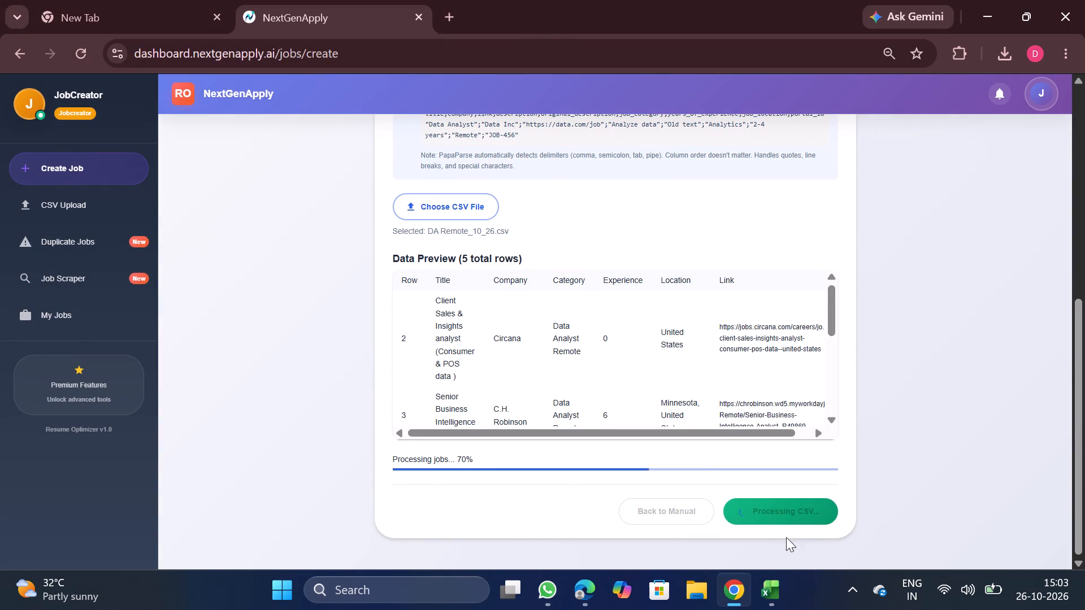
left_click(845, 449)
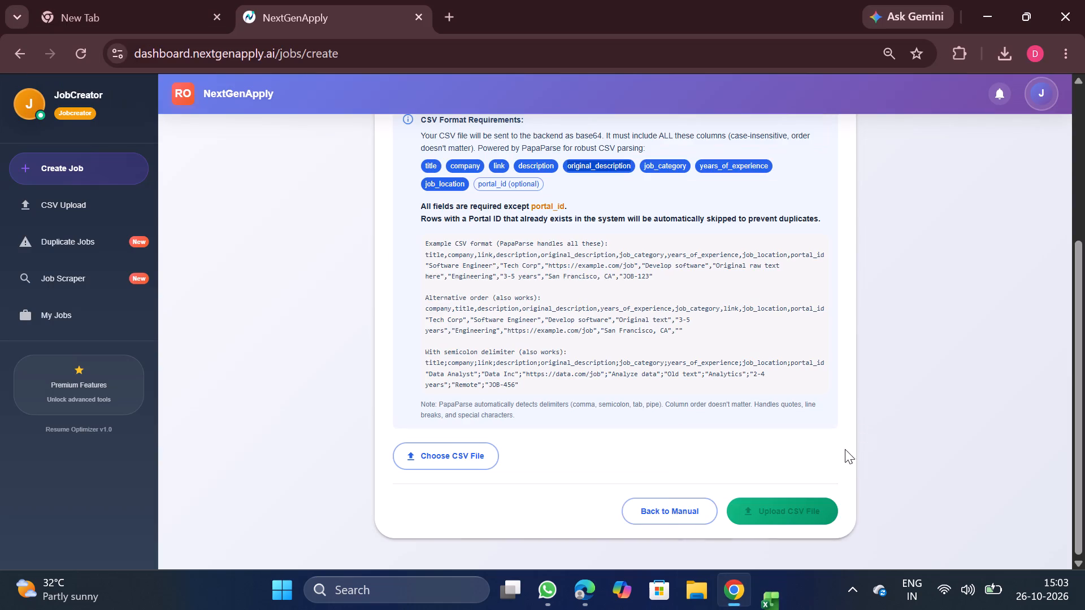
Download the processed CSV for AI ML Remote (#4545) from the CSV upload history and open it in Excel.
scroll(675, 396, "up", 3)
left_click(104, 202)
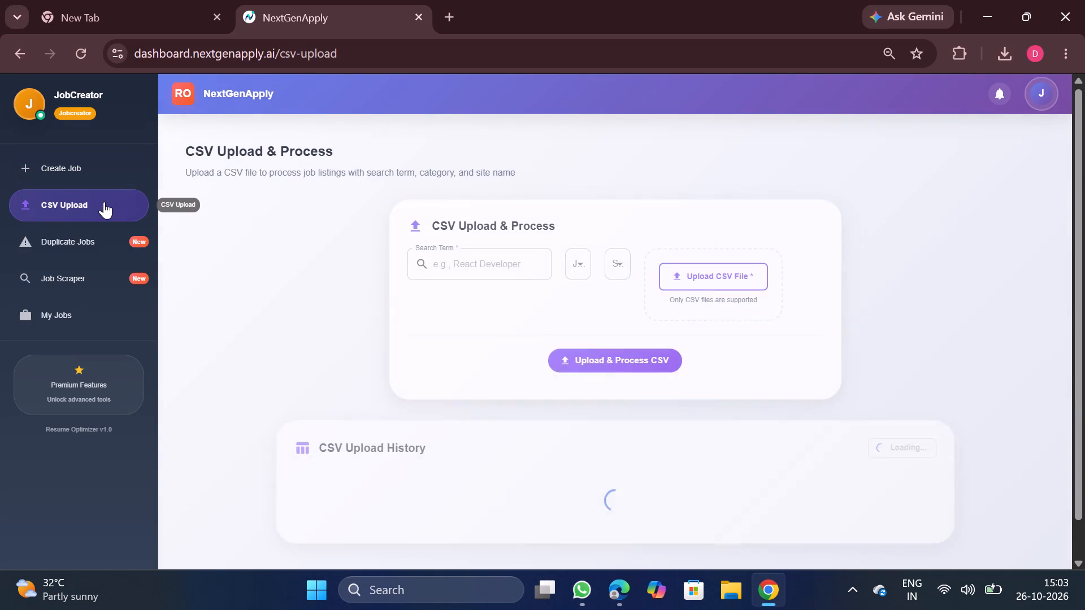
scroll(438, 403, "down", 2)
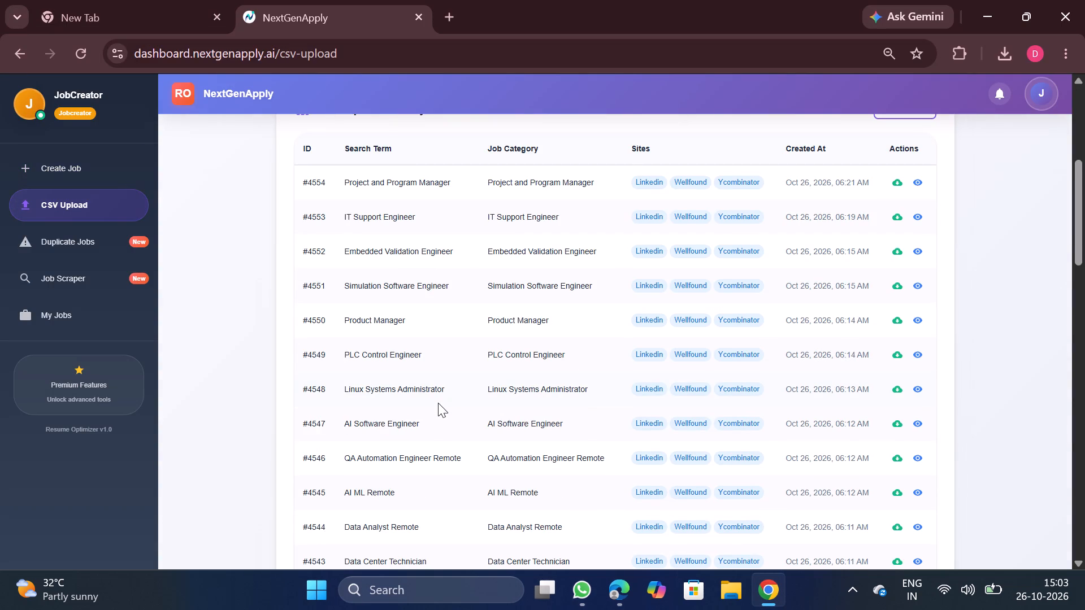
left_click(897, 491)
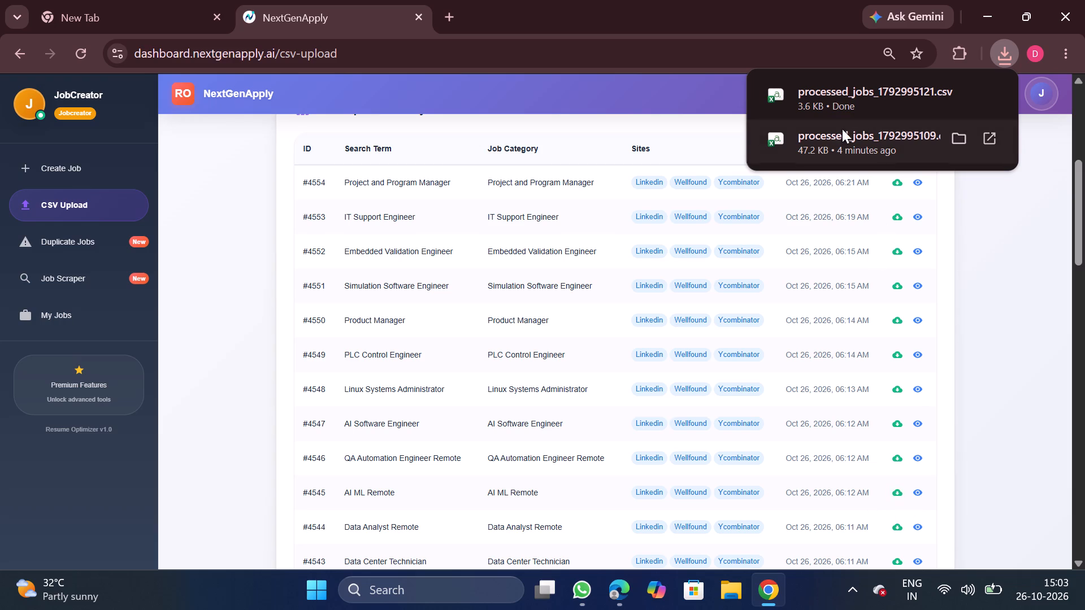
left_click(880, 94)
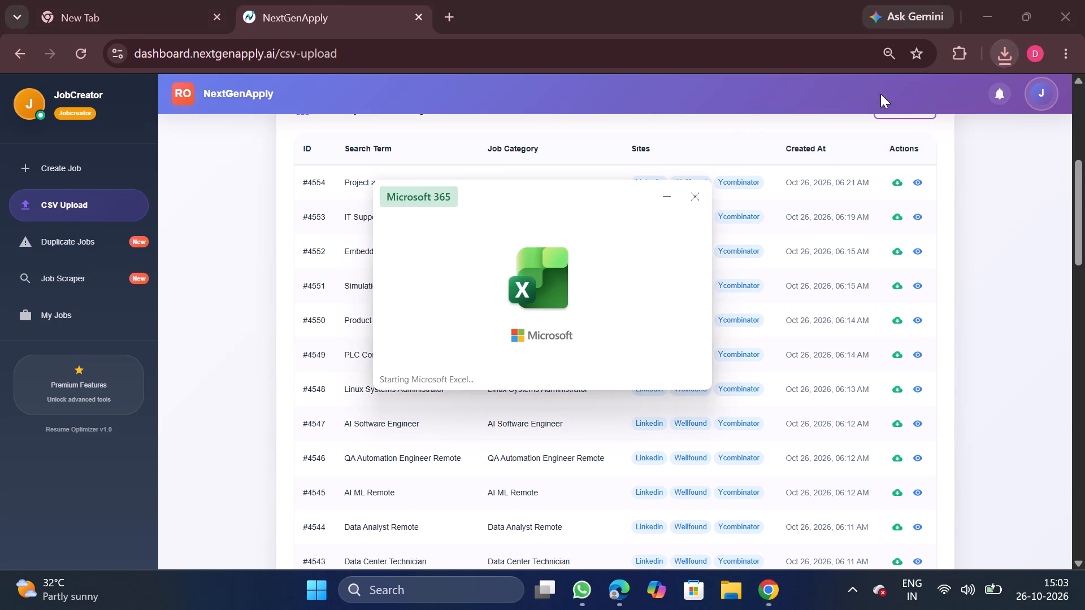
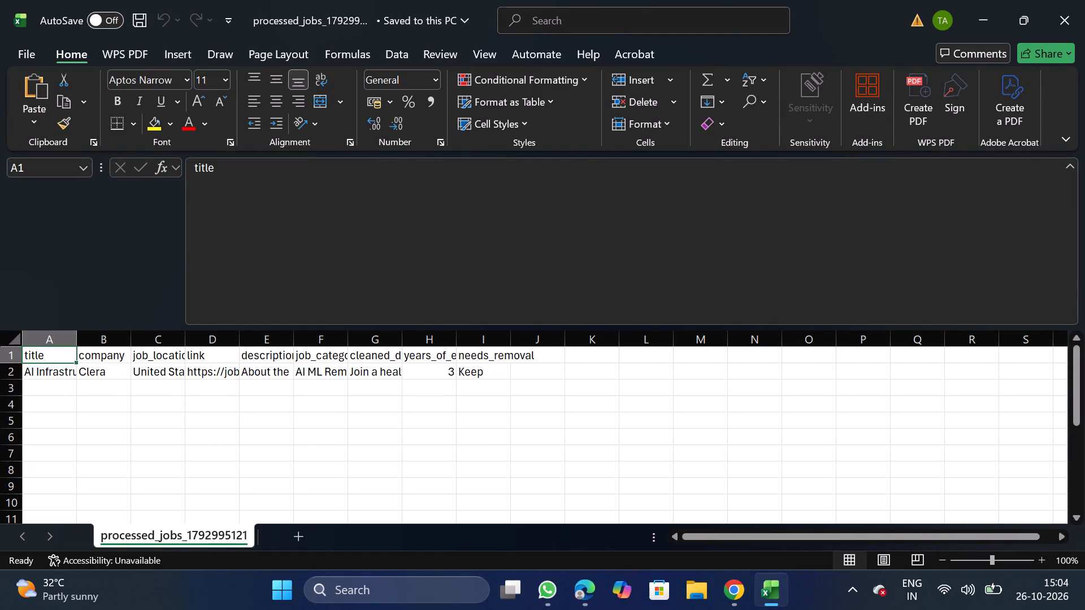
Delete the needs_removal column from the AI ML Remote sheet.
left_click_drag(491, 344, 488, 369)
right_click(488, 369)
left_click(540, 226)
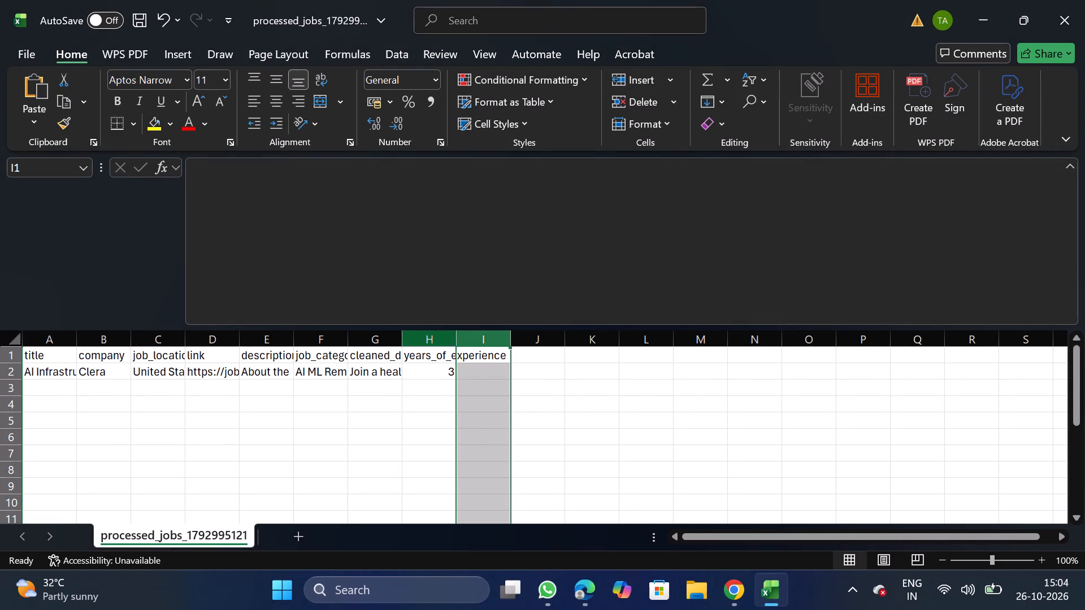
Move the job_category column to the front of the table, before title.
left_click(325, 341)
key("ctrl+x")
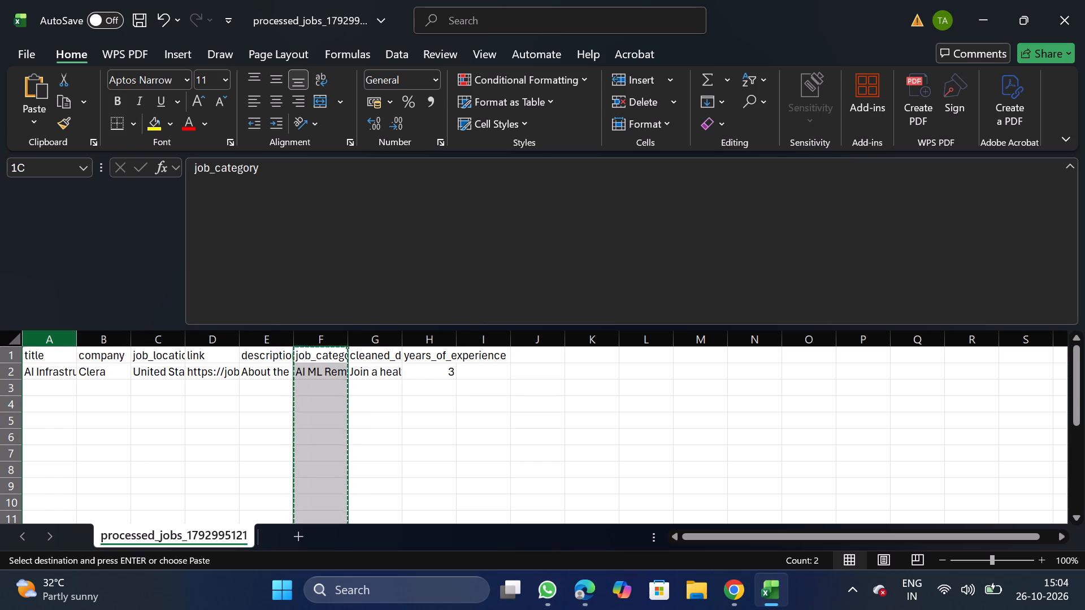
left_click(54, 340)
right_click(49, 381)
left_click(125, 214)
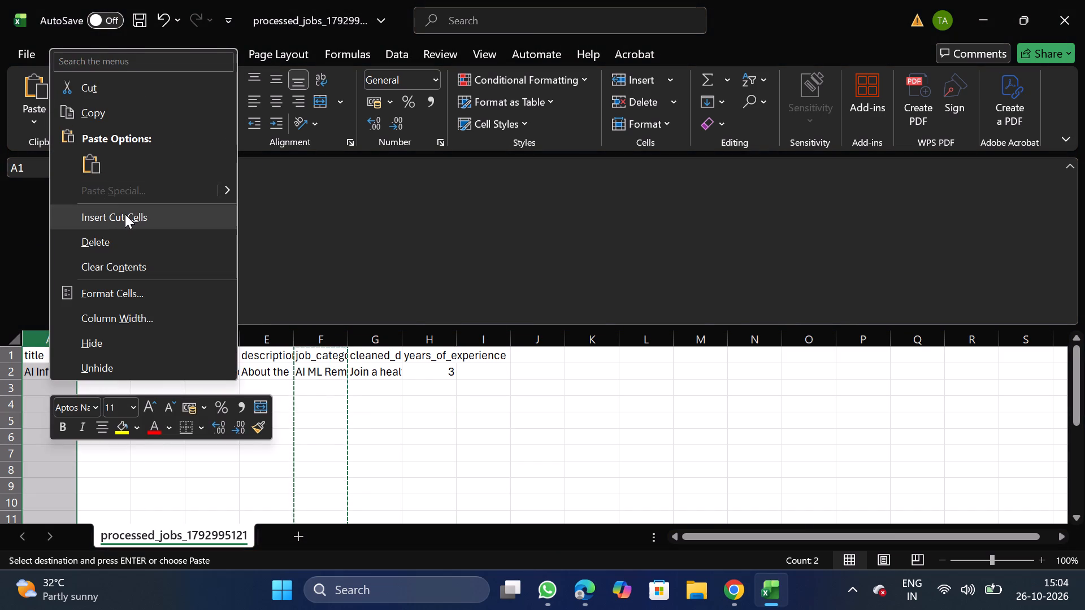
Turn off text wrapping for the description and cleaned_description columns.
left_click(331, 339)
key("shift+Right")
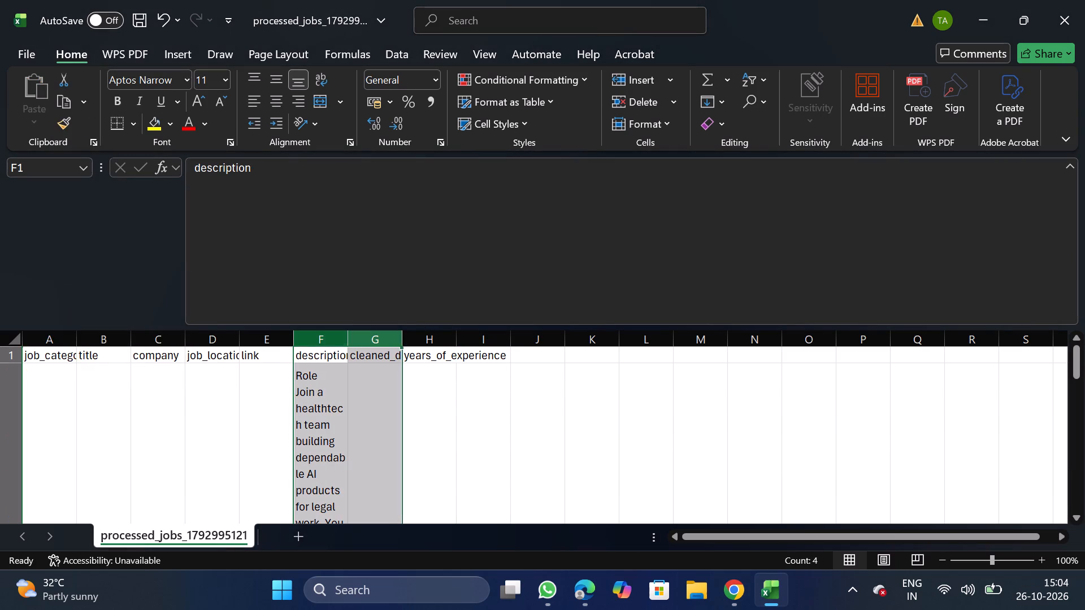
left_click(358, 144)
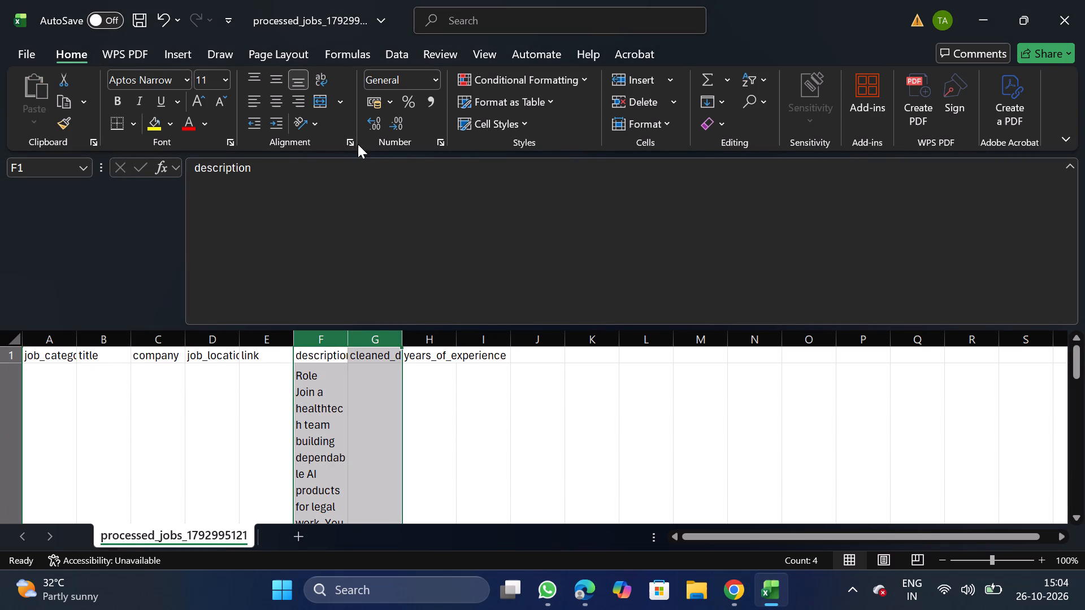
left_click(353, 145)
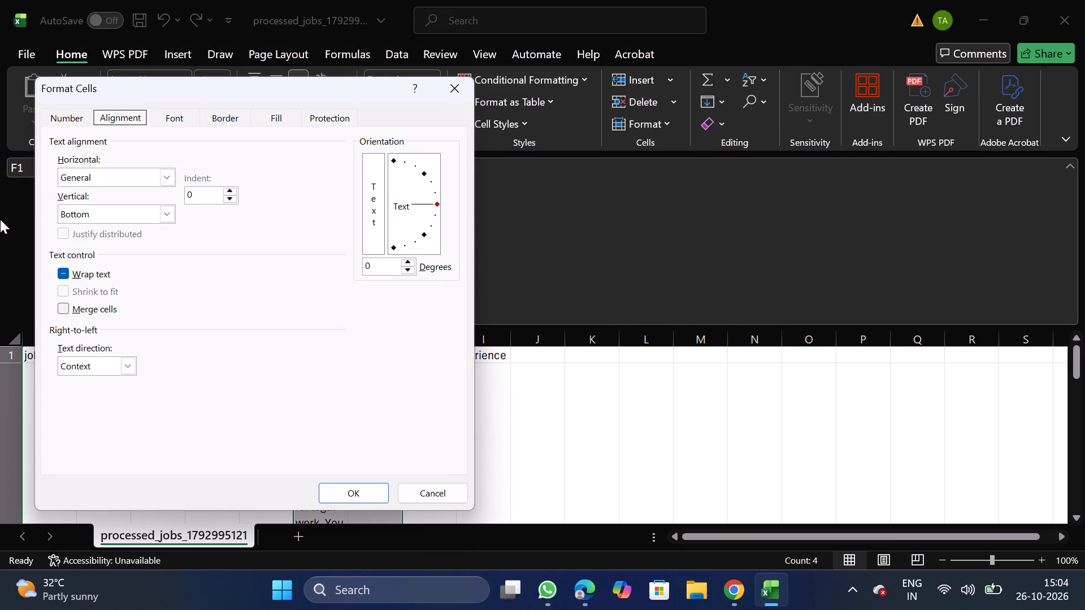
double_click(85, 280)
left_click(365, 502)
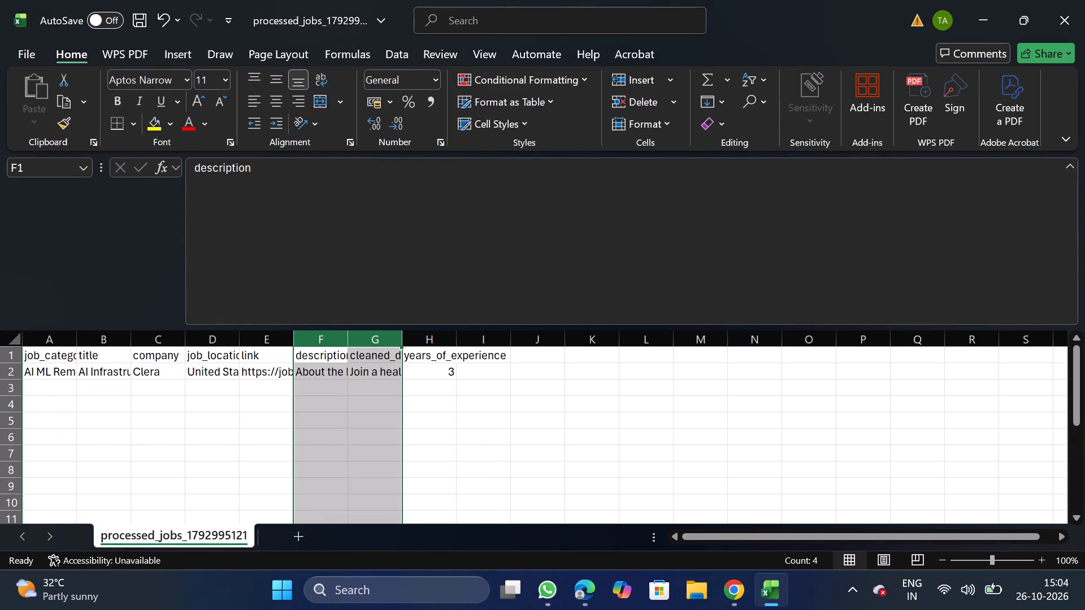
Move the link column to the end of the table, after years_of_experience.
left_click(257, 341)
key("ctrl+x")
left_click_drag(479, 334, 481, 396)
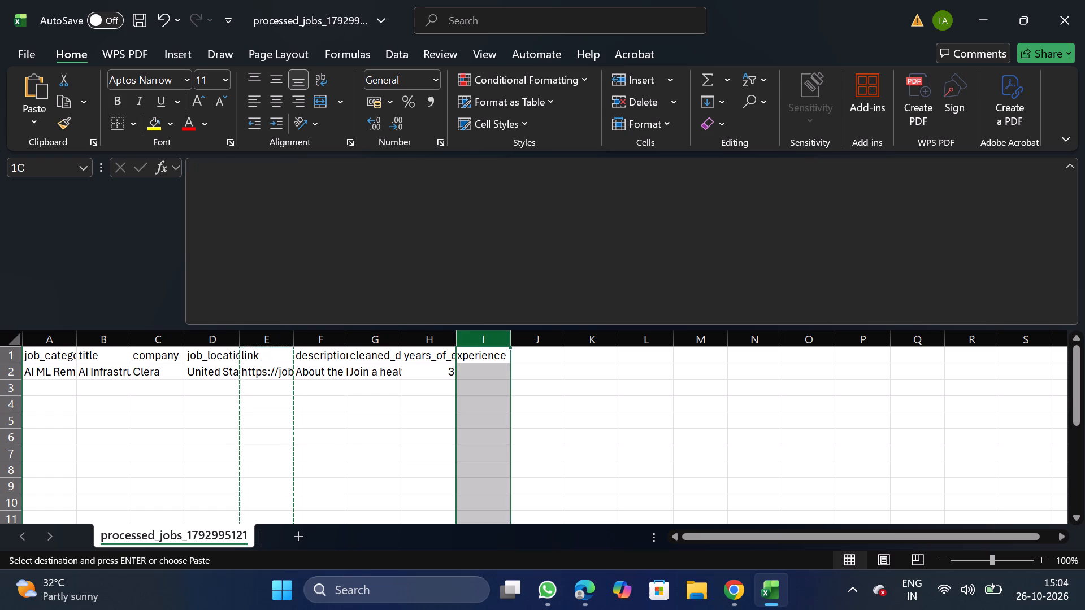
right_click(481, 396)
left_click(557, 230)
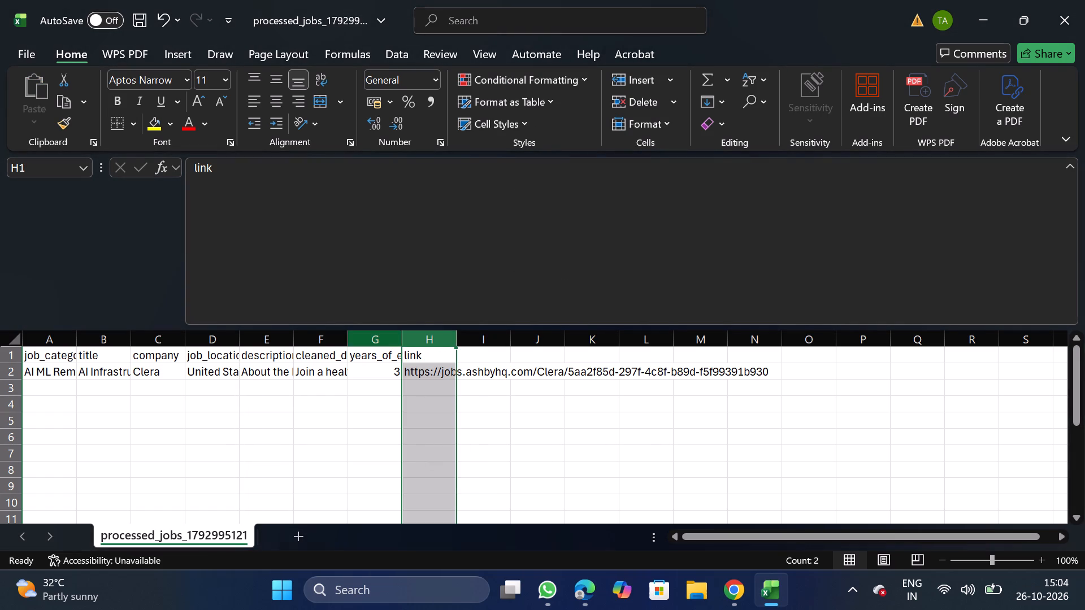
Move the years_of_experience column between job_location and description, and check the job title in B2.
left_click(380, 333)
key("ctrl+x")
left_click(275, 343)
right_click(266, 412)
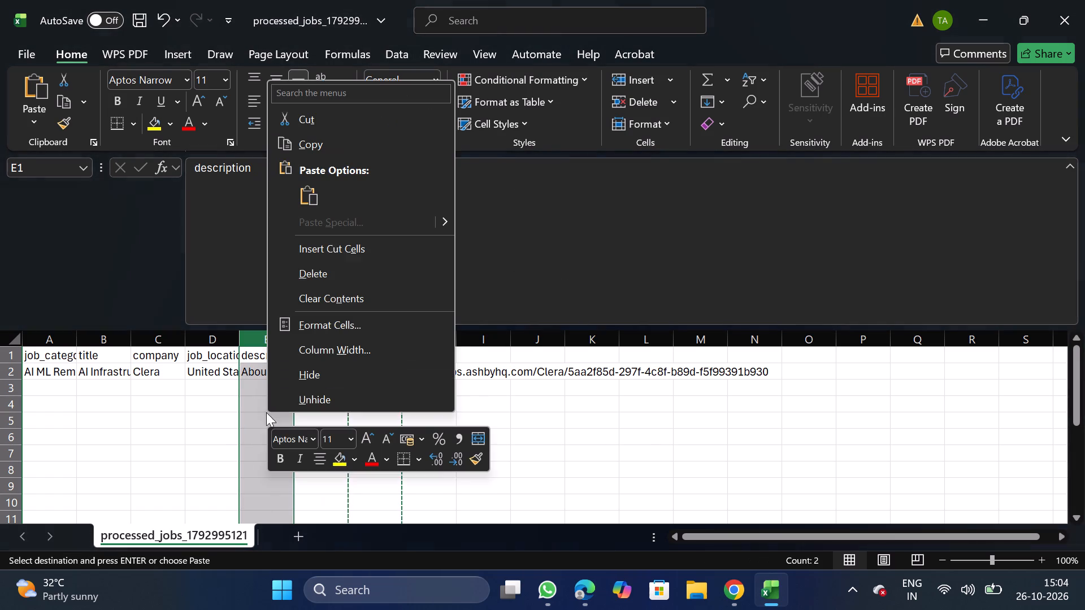
left_click(338, 241)
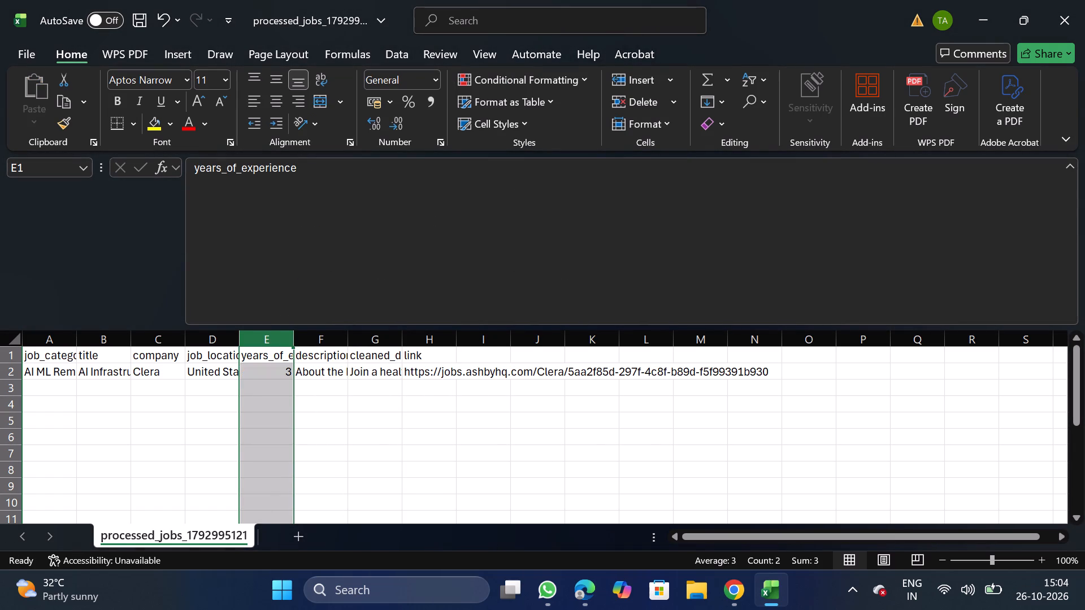
left_click(114, 374)
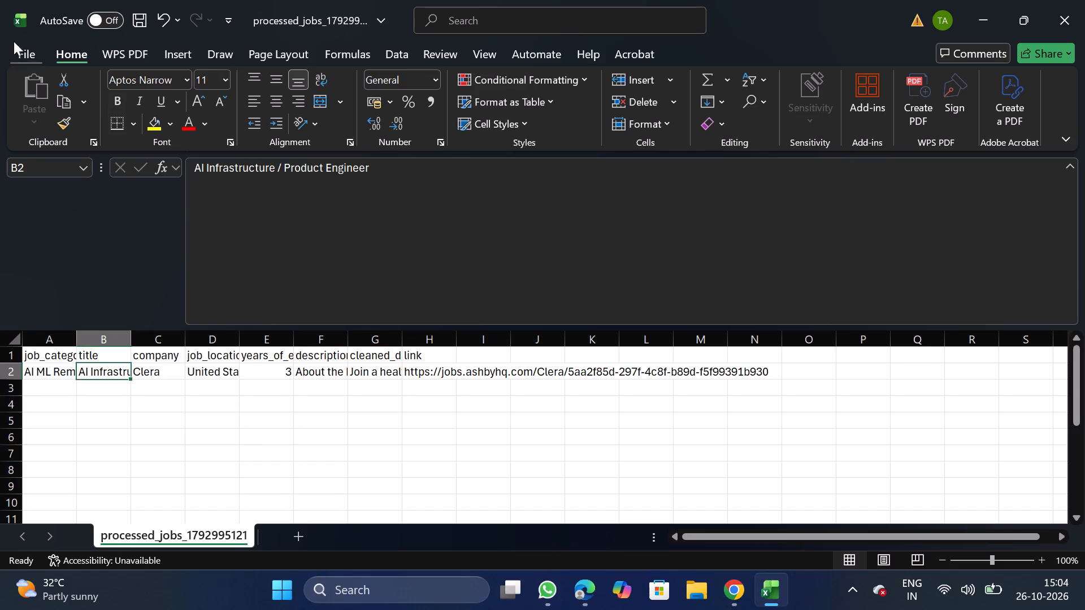
Save the workbook as a comma-delimited CSV named AI ML Remote_10_26 in the Daily Scraping jobs folder under Documents.
left_click_drag(27, 47, 67, 294)
double_click(67, 294)
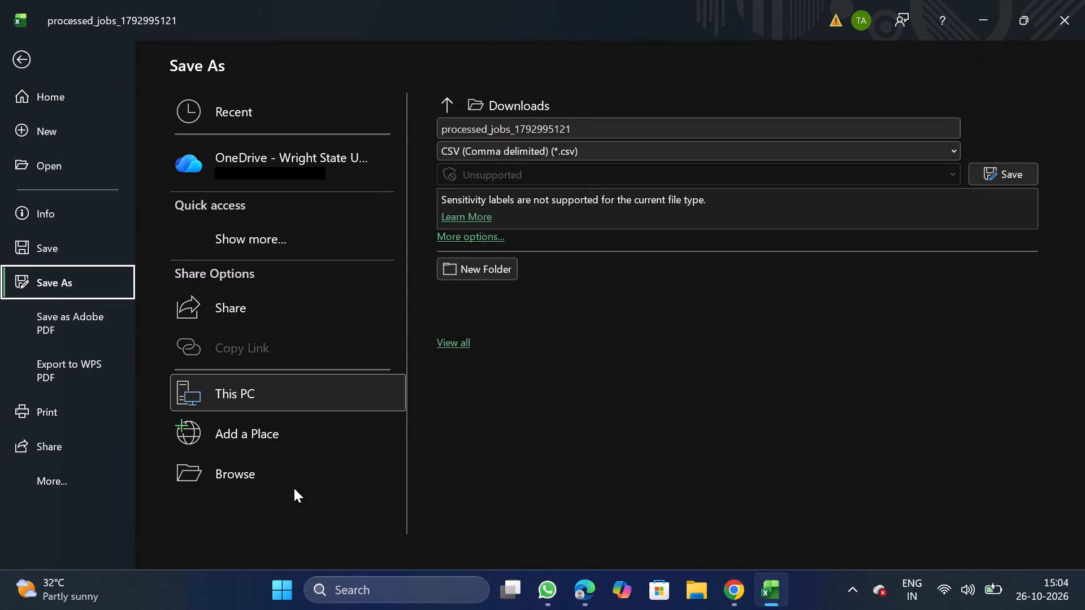
left_click(294, 488)
left_click_drag(294, 488, 272, 479)
triple_click(272, 479)
left_click(272, 479)
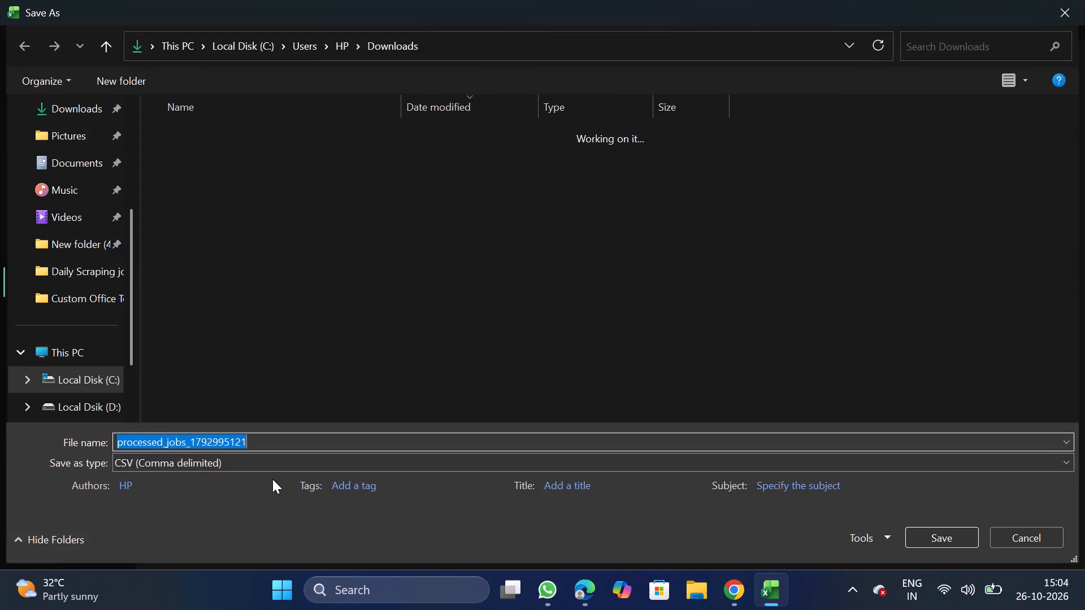
double_click(101, 153)
double_click(246, 180)
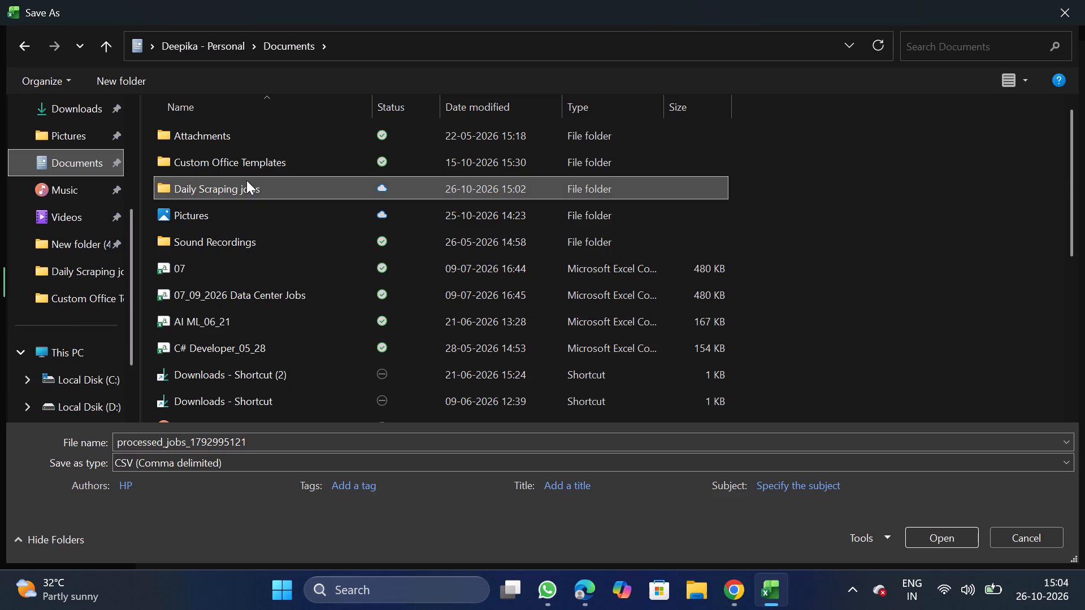
left_click(279, 447)
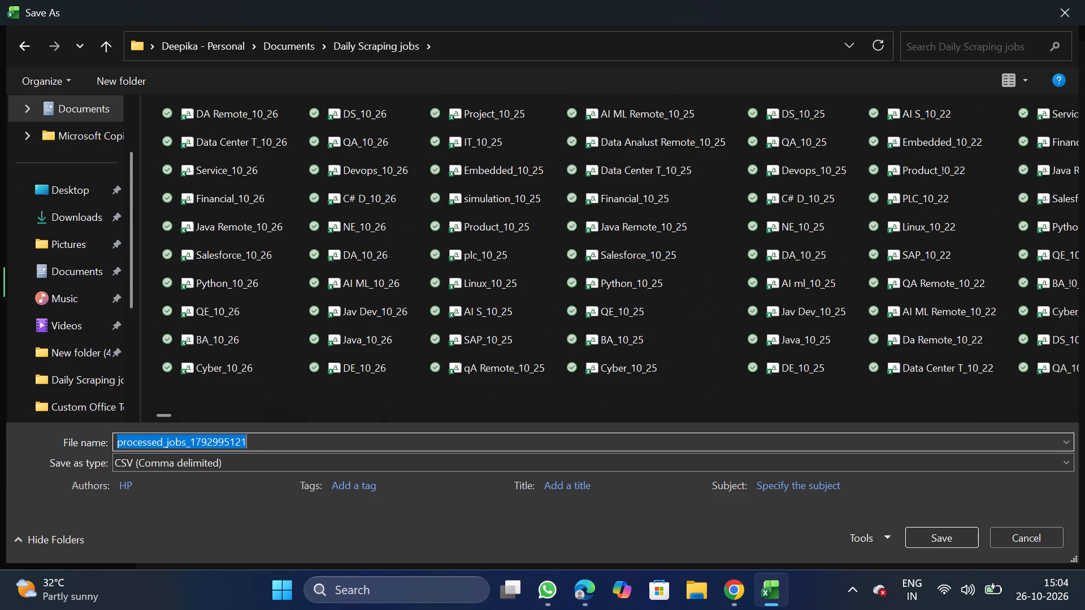
key("BackSpace")
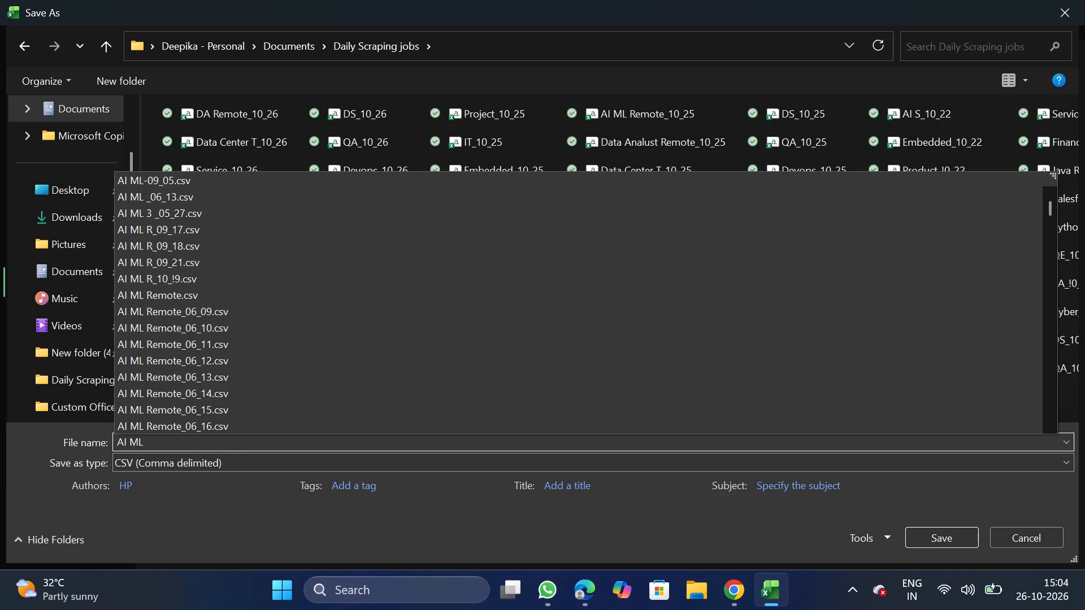
type("emote_10_26")
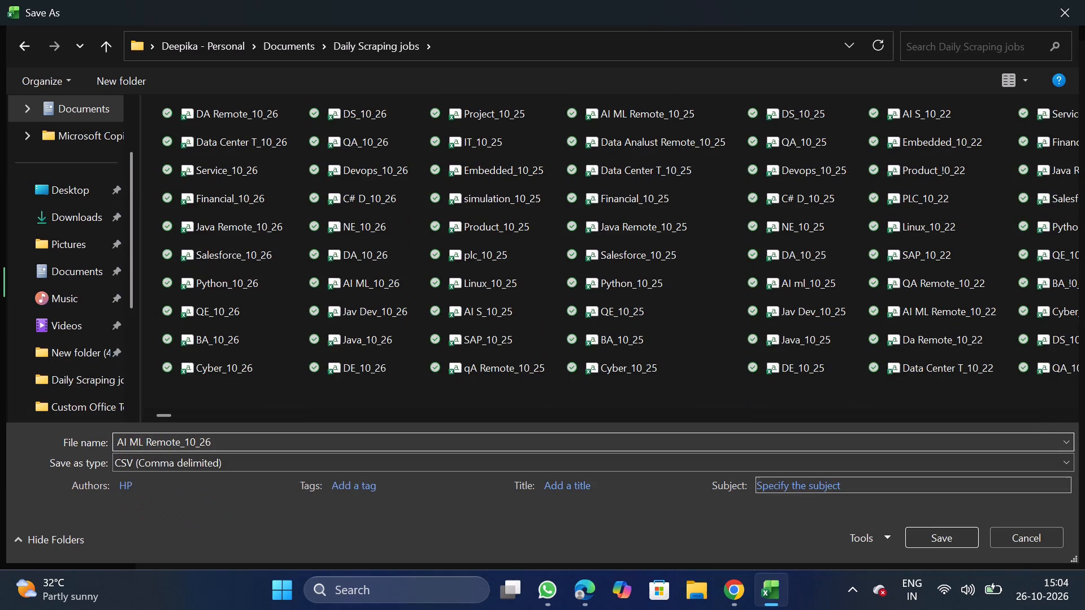
left_click(952, 534)
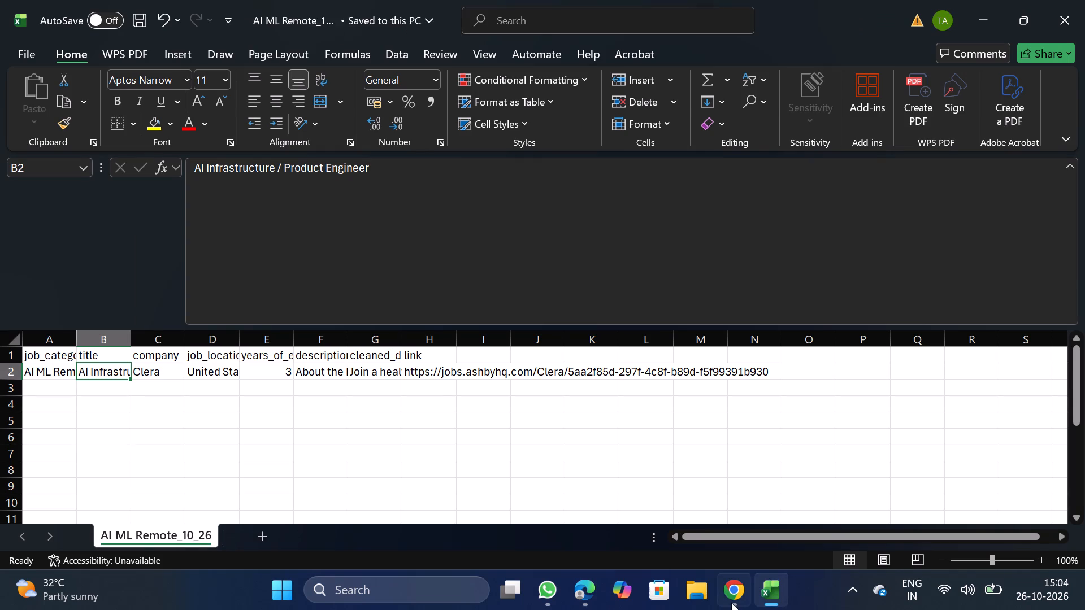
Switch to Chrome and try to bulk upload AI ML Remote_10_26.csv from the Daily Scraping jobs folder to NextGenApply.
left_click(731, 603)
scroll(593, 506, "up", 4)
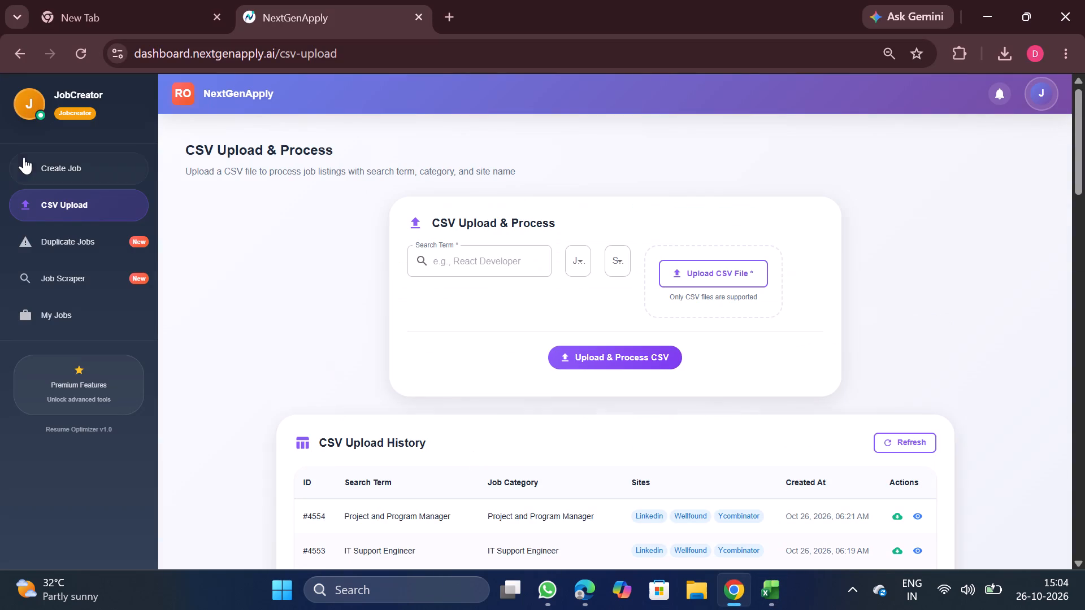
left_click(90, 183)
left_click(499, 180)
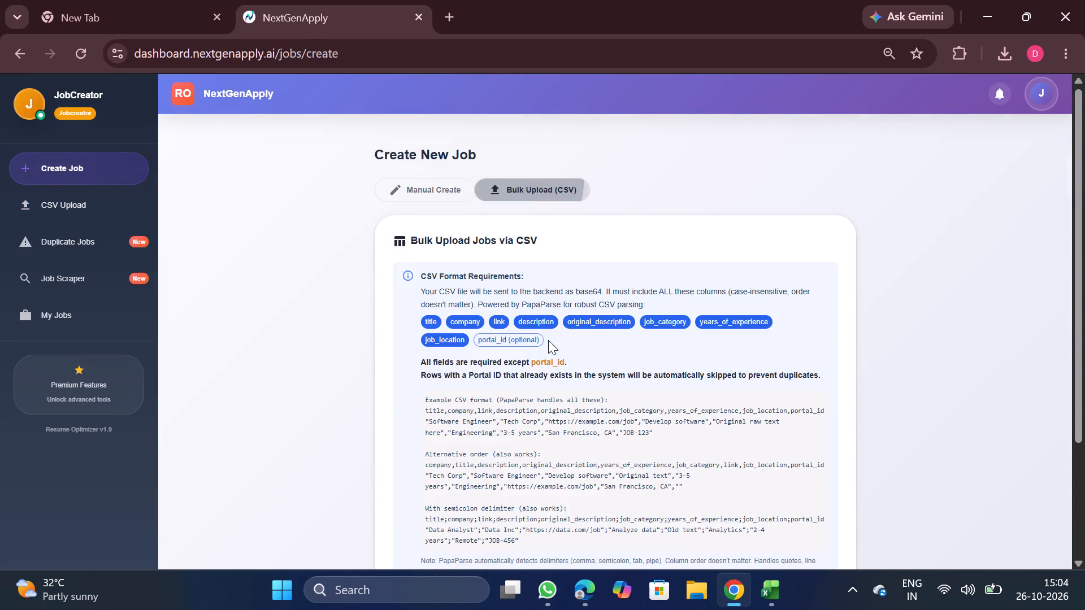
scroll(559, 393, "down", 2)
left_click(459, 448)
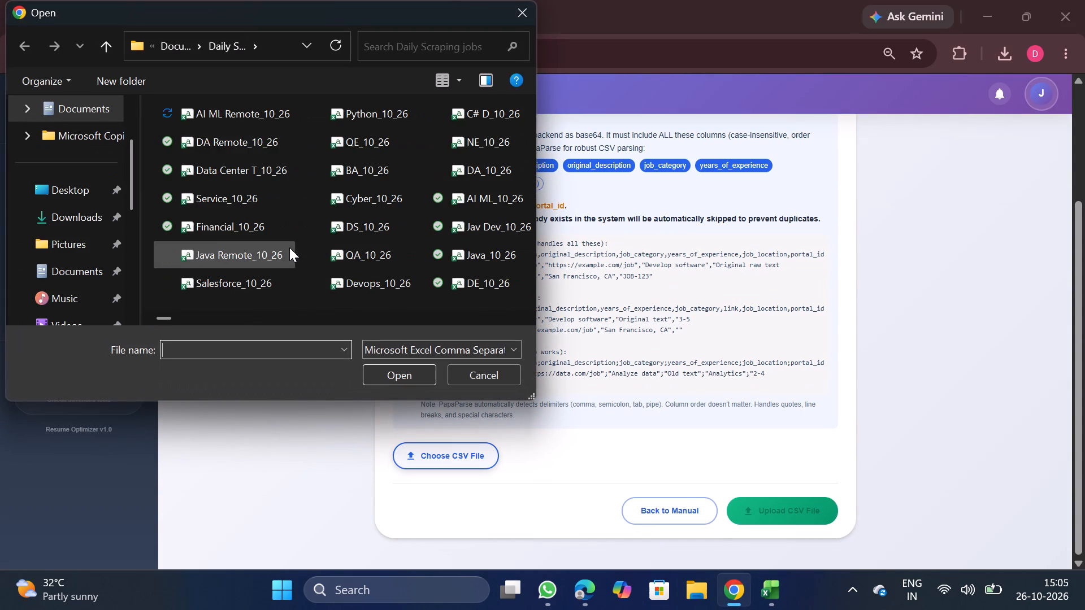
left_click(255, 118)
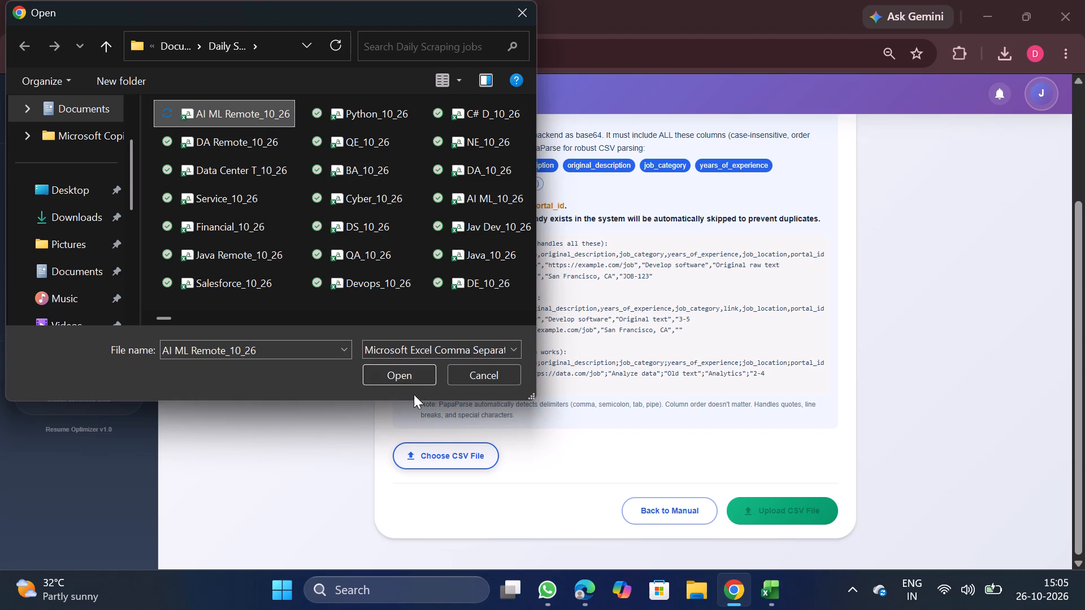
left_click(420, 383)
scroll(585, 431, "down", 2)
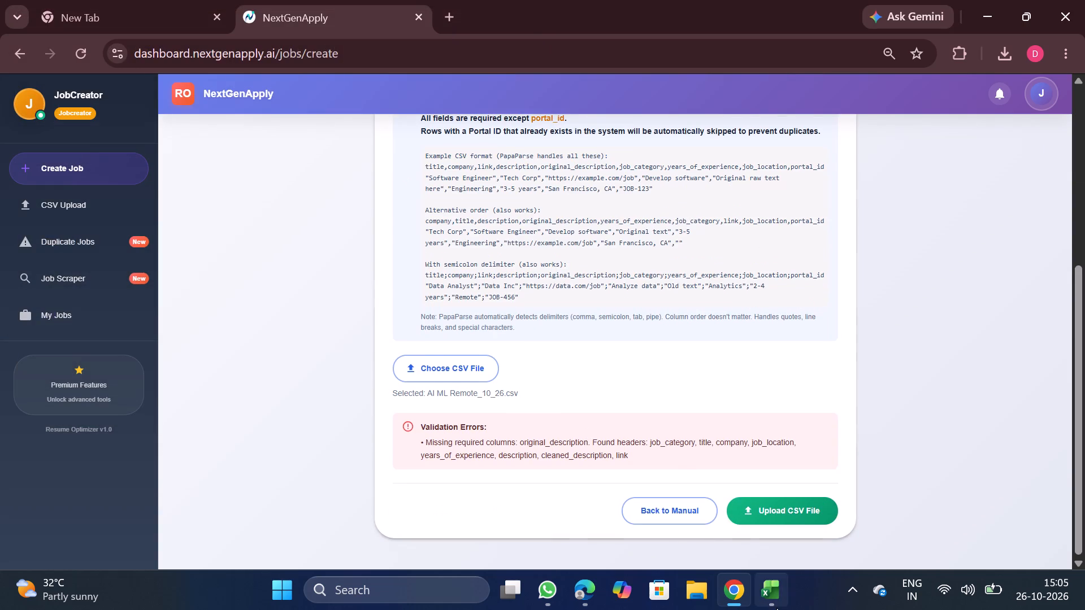
Switch back to Excel and rename the cleaned_description header in G1 to description, copying the text from F1.
left_click(776, 608)
left_click(333, 356)
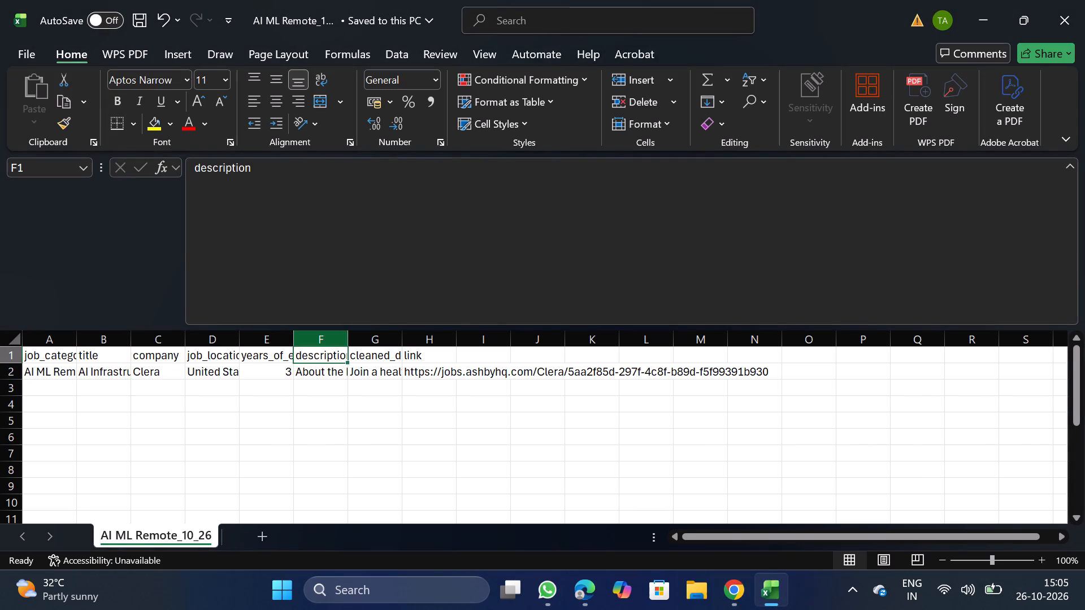
left_click_drag(192, 166, 261, 167)
key("ctrl+c")
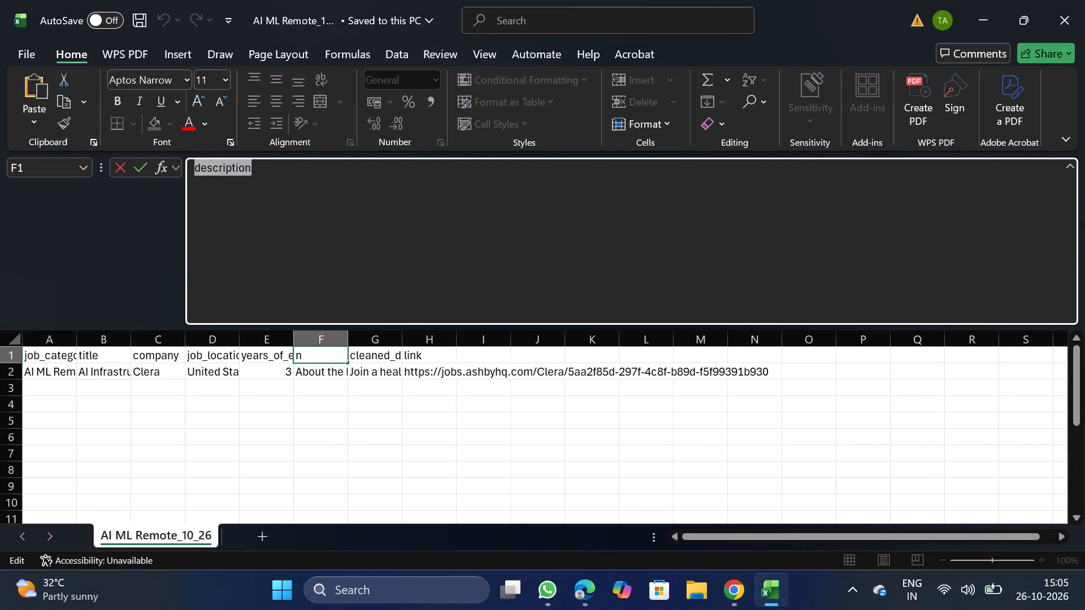
left_click(373, 361)
left_click(453, 291)
key("BackSpace")
key("BackSpace")
key("BackSpace")
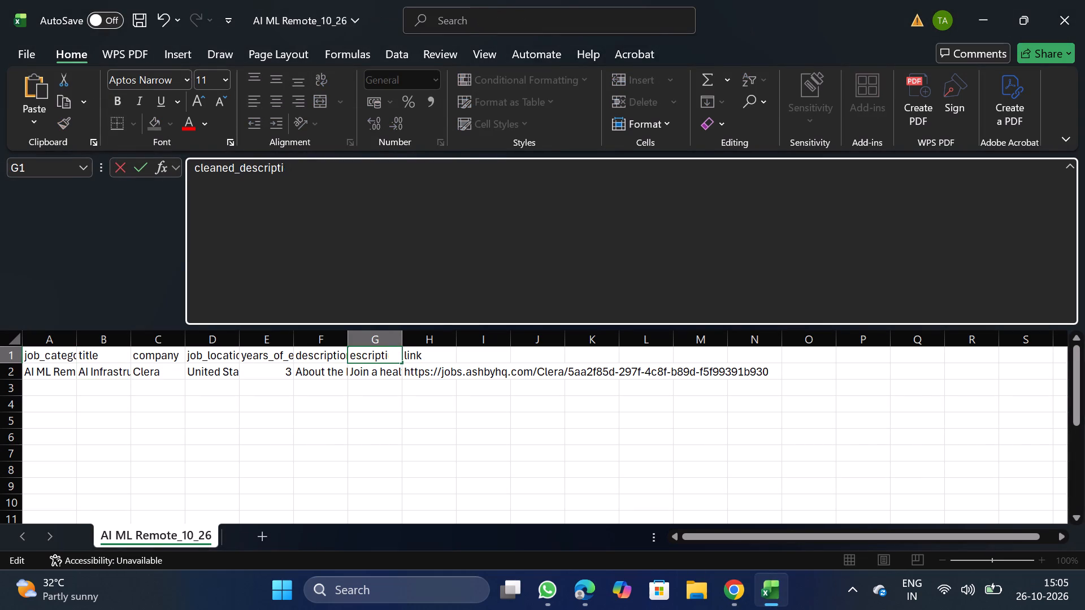
key("BackSpace")
key("BackSpace")
key("BackSpace")
key("BackSpace")
key("BackSpace")
key("BackSpace")
key("BackSpace")
key("BackSpace")
key("BackSpace")
key("BackSpace")
key("BackSpace")
key("BackSpace")
key("BackSpace")
key("BackSpace")
key("BackSpace")
key("BackSpace")
key("BackSpace")
key("BackSpace")
key("BackSpace")
key("BackSpace")
key("ctrl+v")
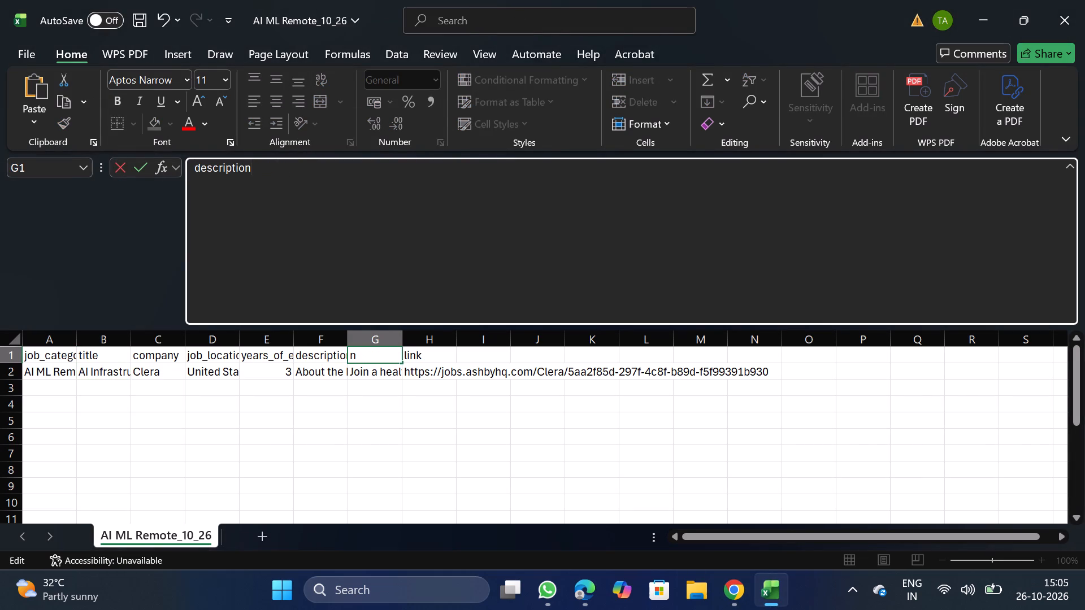
Rename the F1 header to original_description, copying the name from NextGenApply's CSV format requirements, and save the workbook.
left_click(314, 354)
left_click(447, 254)
key("BackSpace")
key("BackSpace")
key("BackSpace")
key("BackSpace")
key("BackSpace")
key("BackSpace")
key("BackSpace")
key("BackSpace")
key("BackSpace")
key("BackSpace")
key("BackSpace")
key("BackSpace")
key("BackSpace")
key("BackSpace")
key("BackSpace")
key("BackSpace")
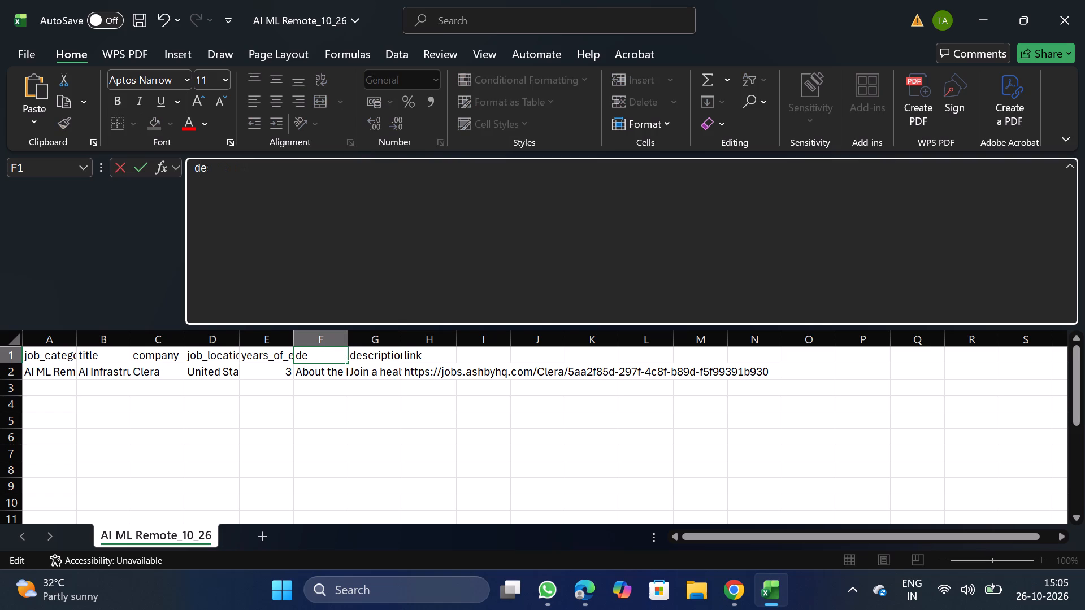
left_click(732, 590)
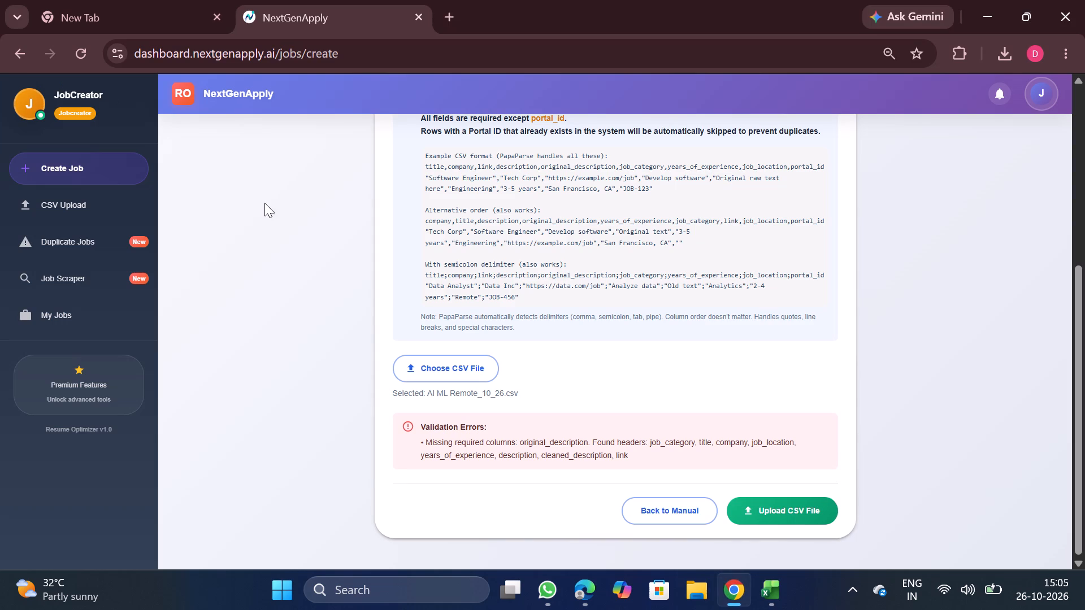
scroll(501, 207, "up", 3)
double_click(611, 380)
key("ctrl+c")
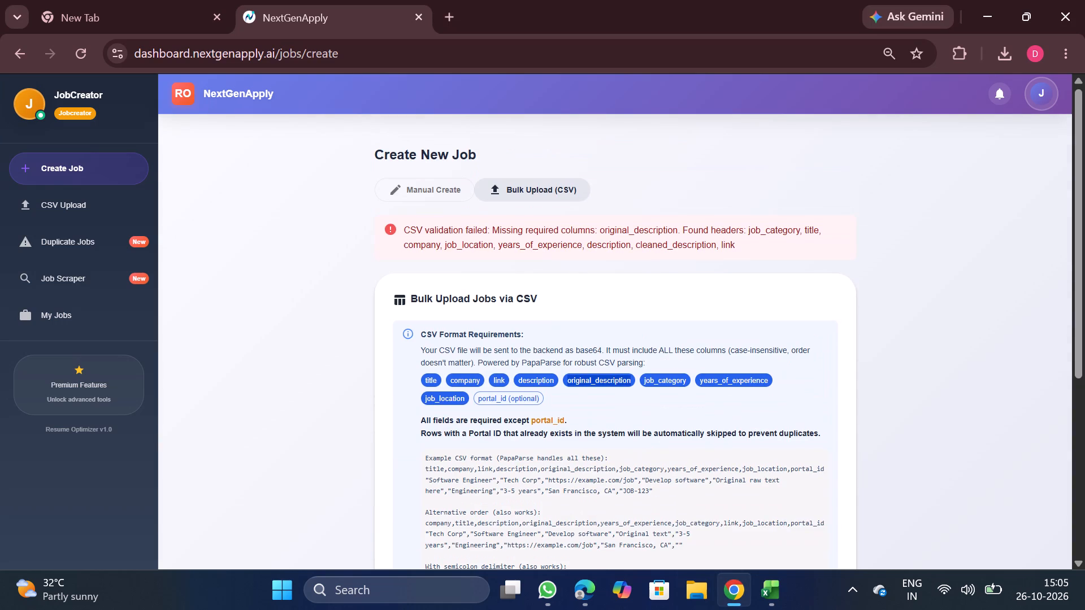
left_click(757, 590)
key("ctrl+v")
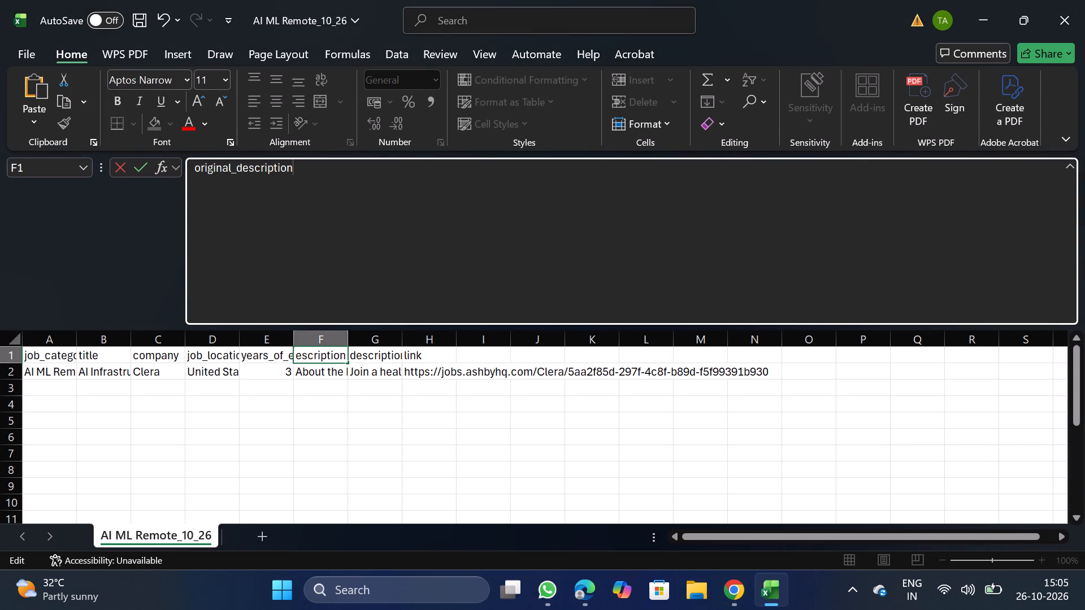
left_click(141, 12)
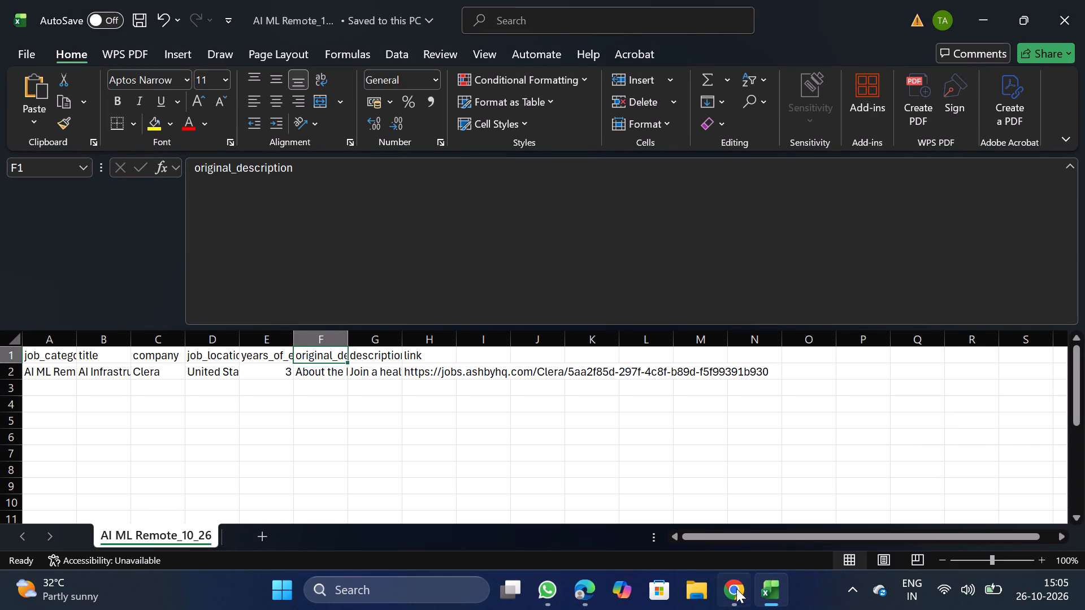
Switch to Chrome, reload NextGenApply's job creation page and bulk upload AI ML Remote_10_26.csv from the Daily Scraping jobs folder.
left_click(739, 599)
left_click(85, 47)
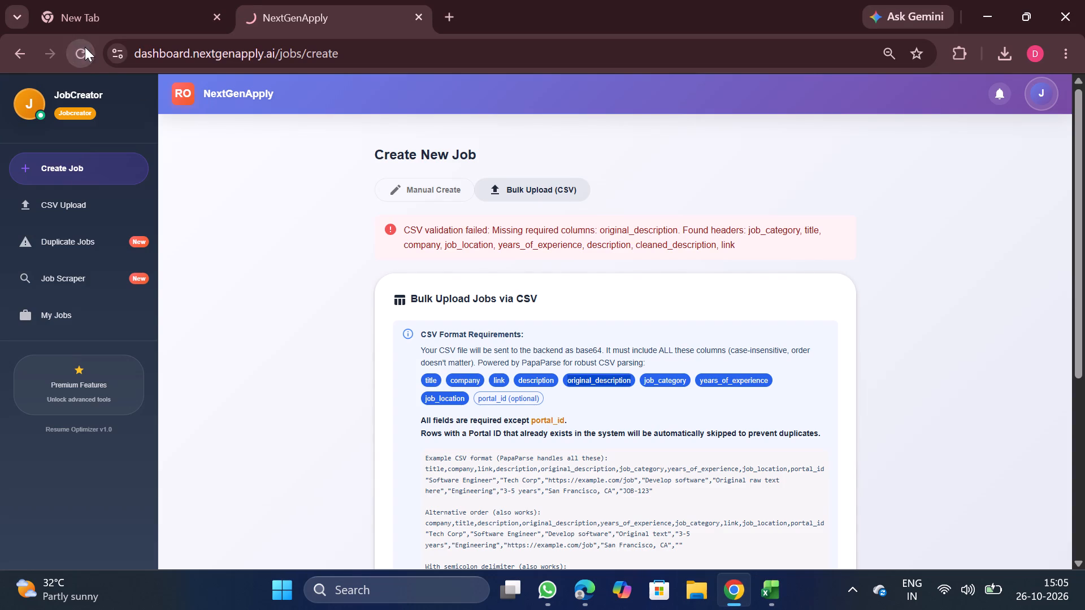
left_click(523, 185)
scroll(533, 385, "down", 1)
left_click_drag(430, 480, 474, 454)
left_click(474, 454)
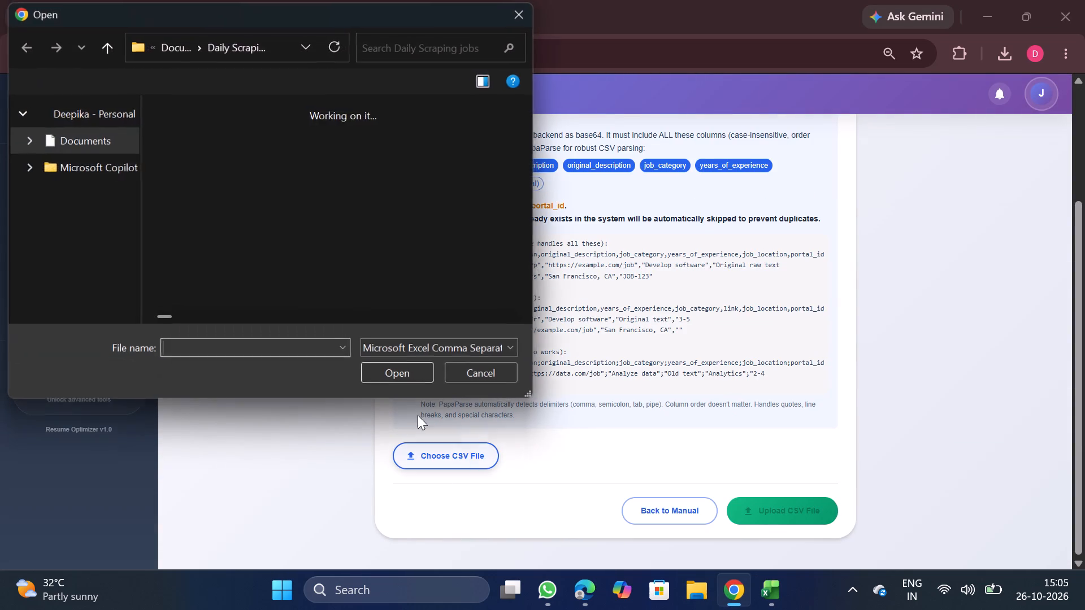
double_click(246, 111)
scroll(566, 407, "down", 2)
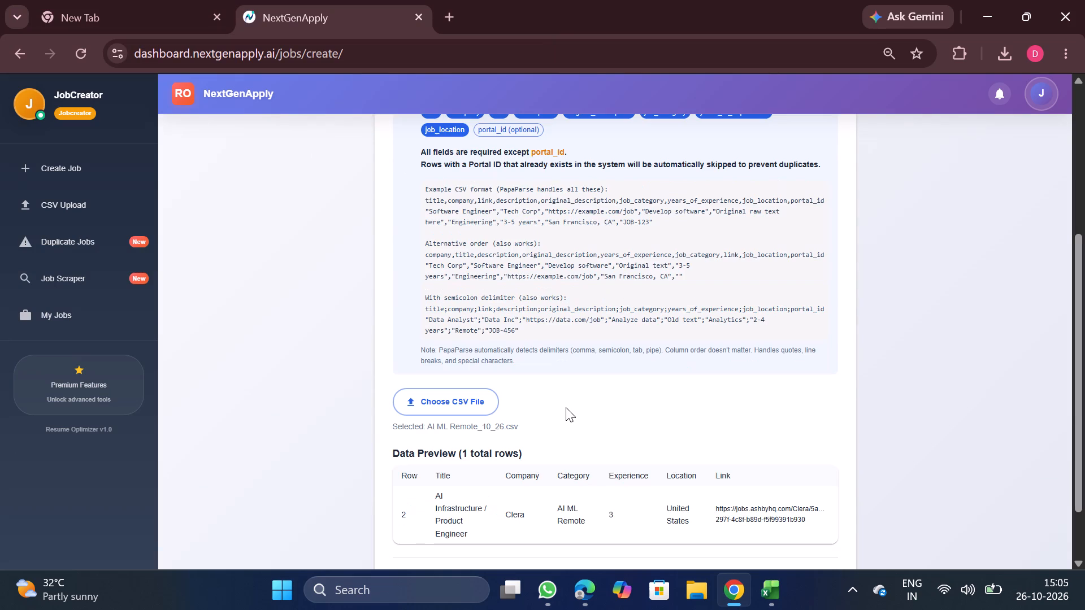
scroll(705, 407, "down", 3)
left_click(770, 506)
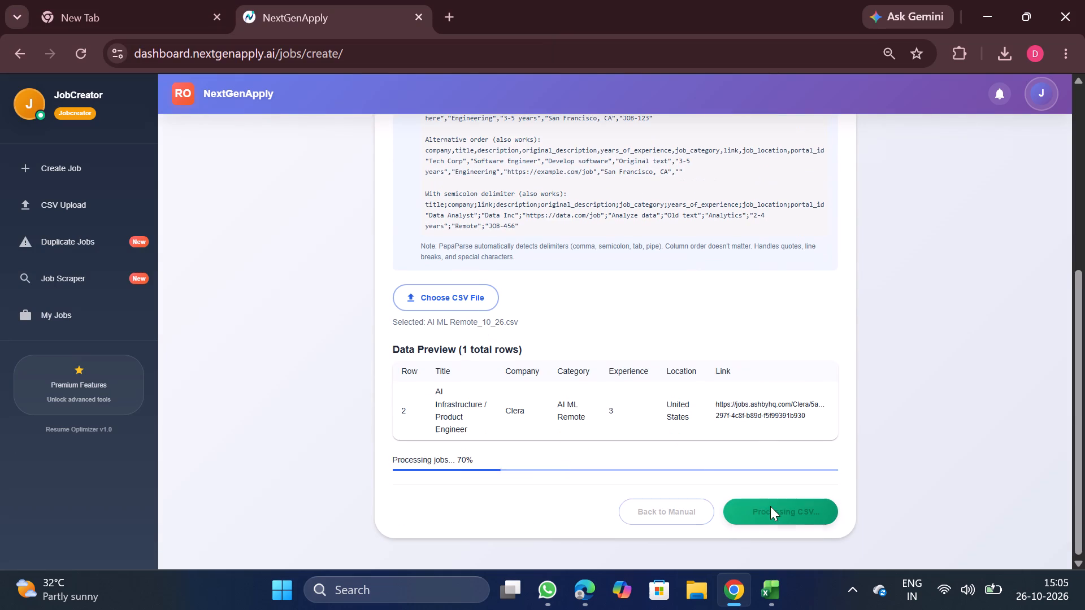
left_click(852, 437)
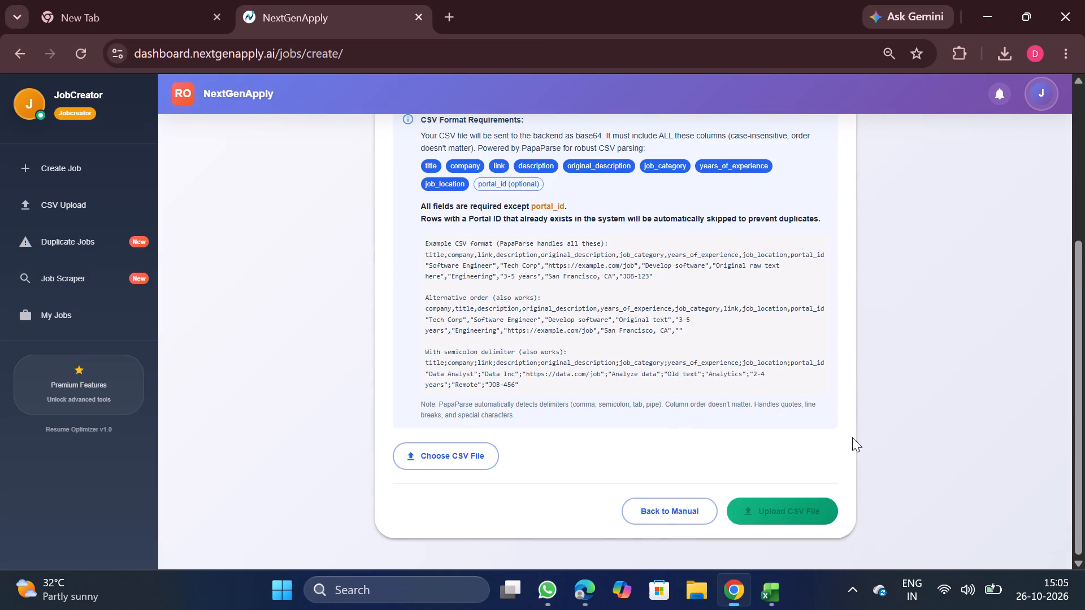
scroll(604, 379, "up", 5)
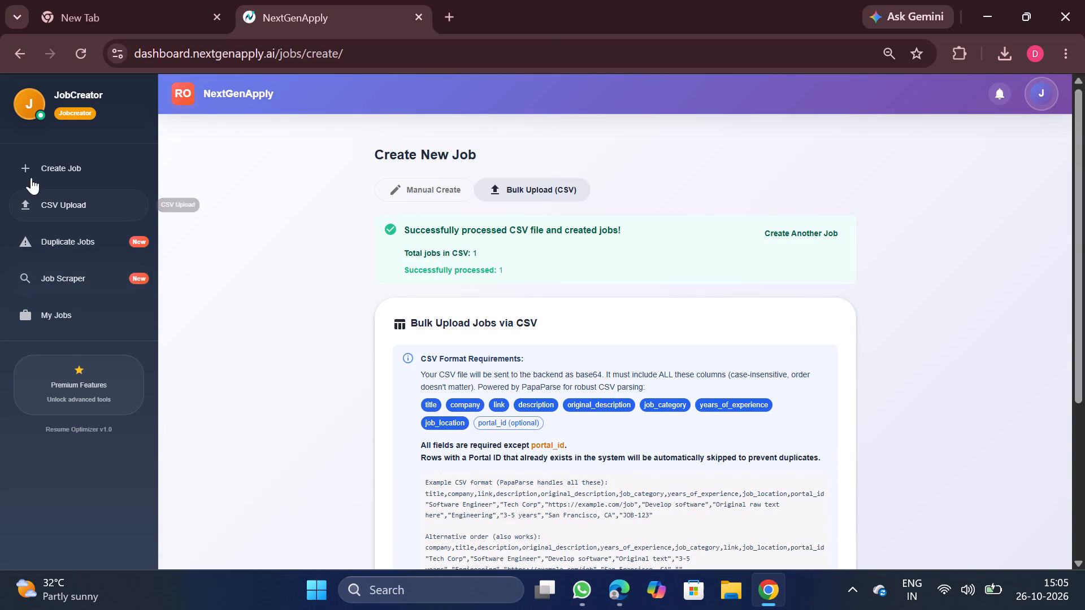
Download the QA Automation Engineer Remote processed jobs CSV (#4546) from the CSV Upload History and open it in Excel.
left_click(54, 185)
left_click(99, 201)
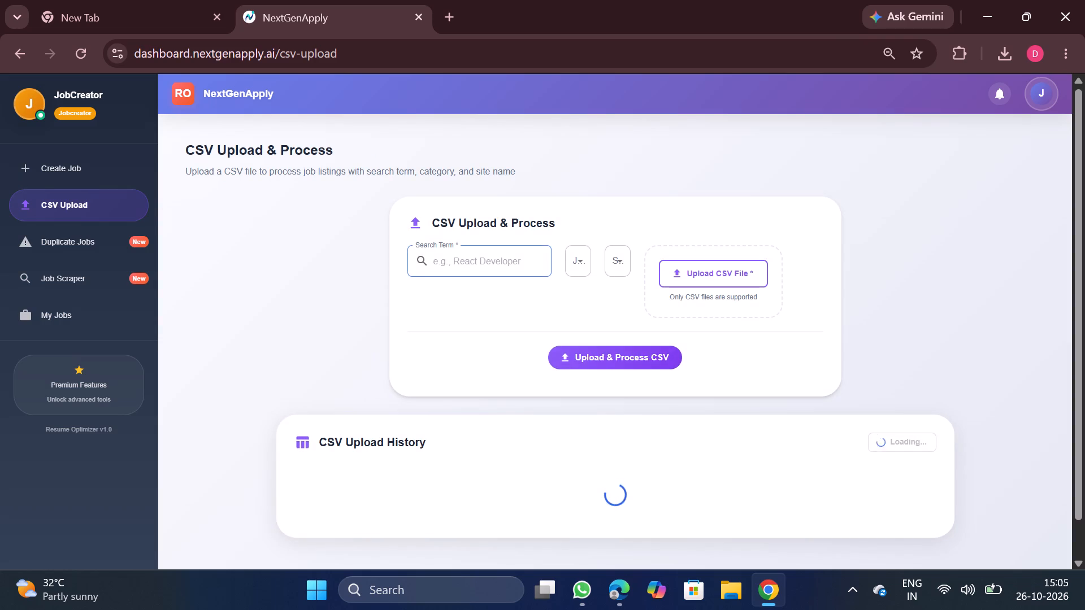
scroll(648, 375, "down", 1)
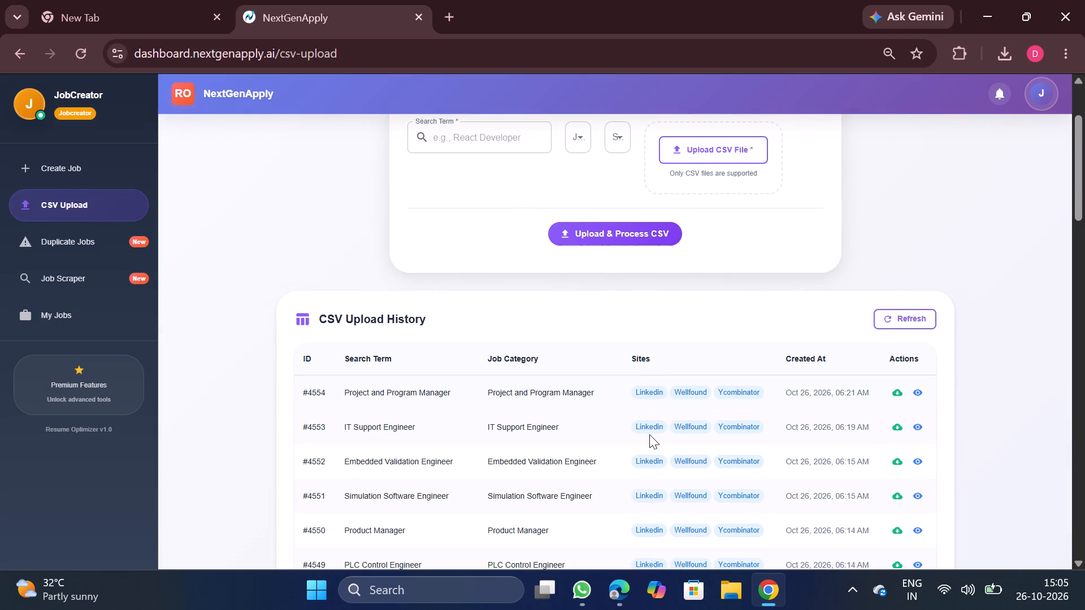
scroll(649, 434, "down", 1)
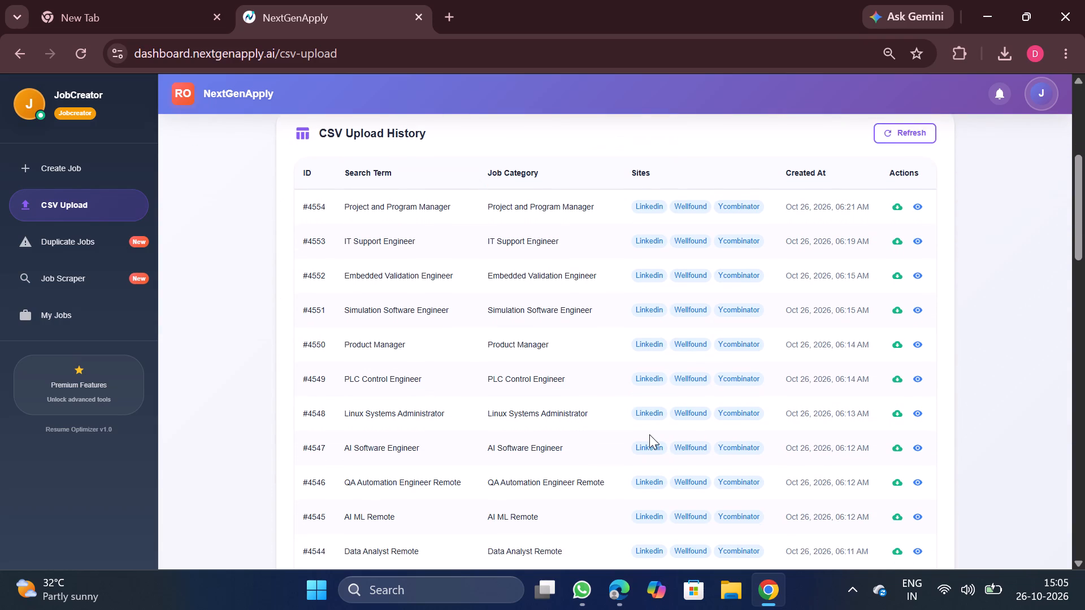
scroll(649, 434, "down", 1)
scroll(649, 434, "up", 1)
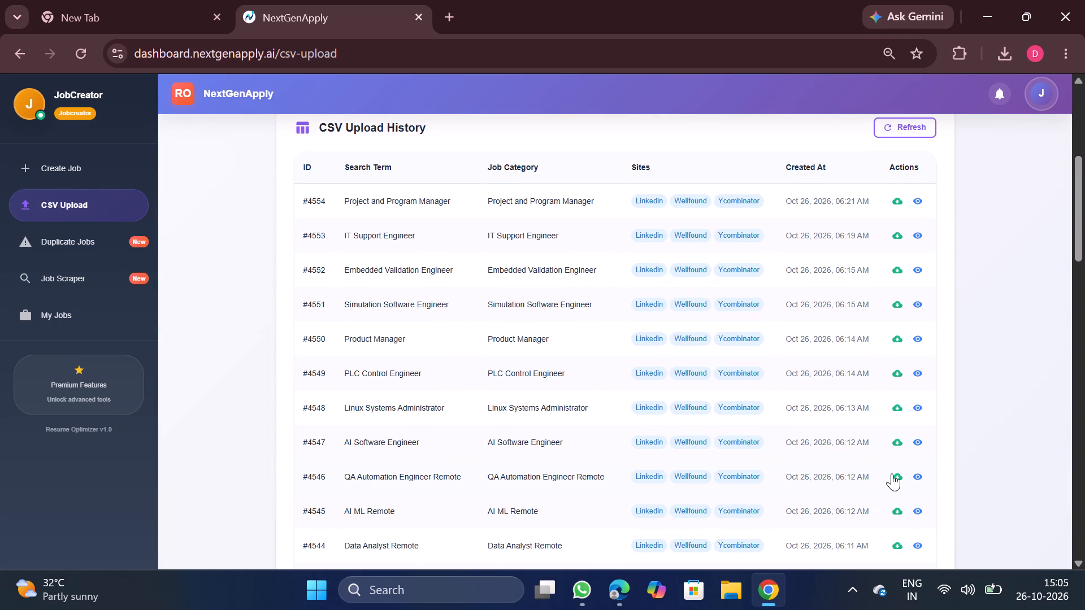
left_click(899, 476)
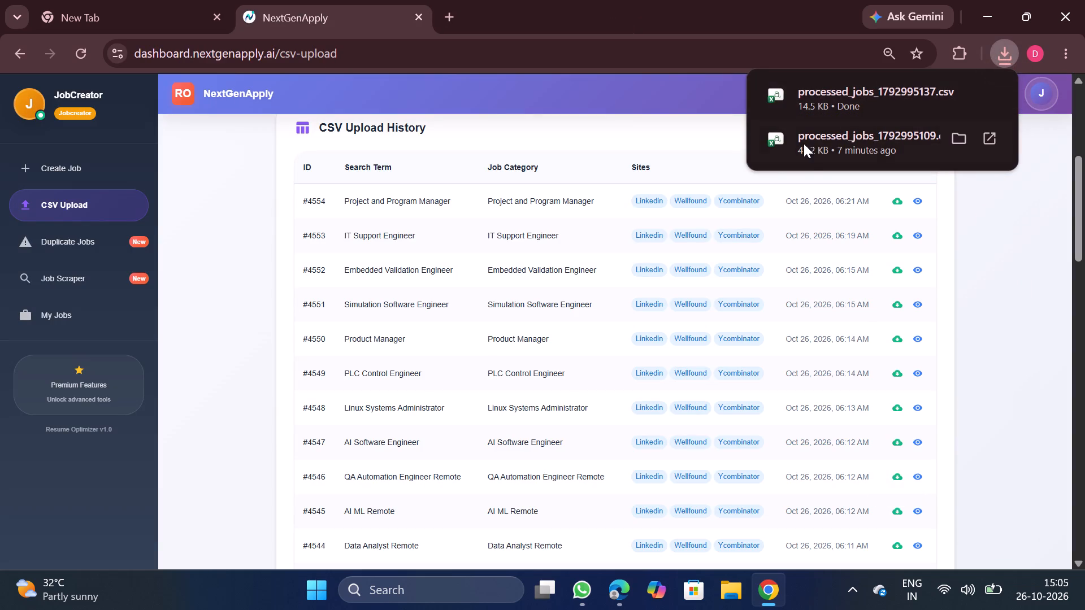
left_click(836, 107)
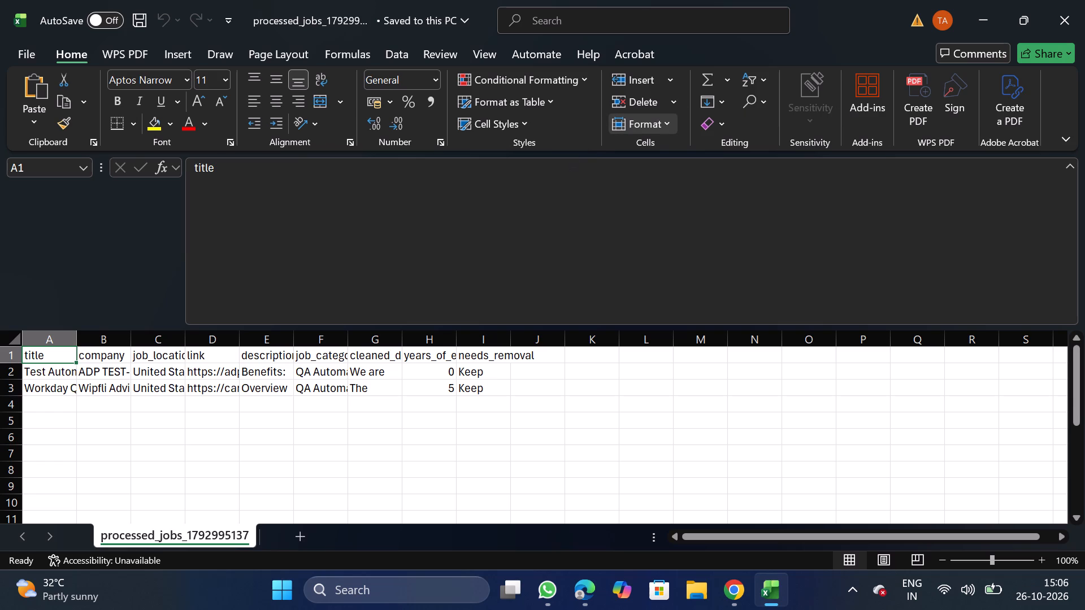
Delete the needs_removal column from the processed jobs sheet.
left_click_drag(473, 345, 482, 393)
right_click(482, 393)
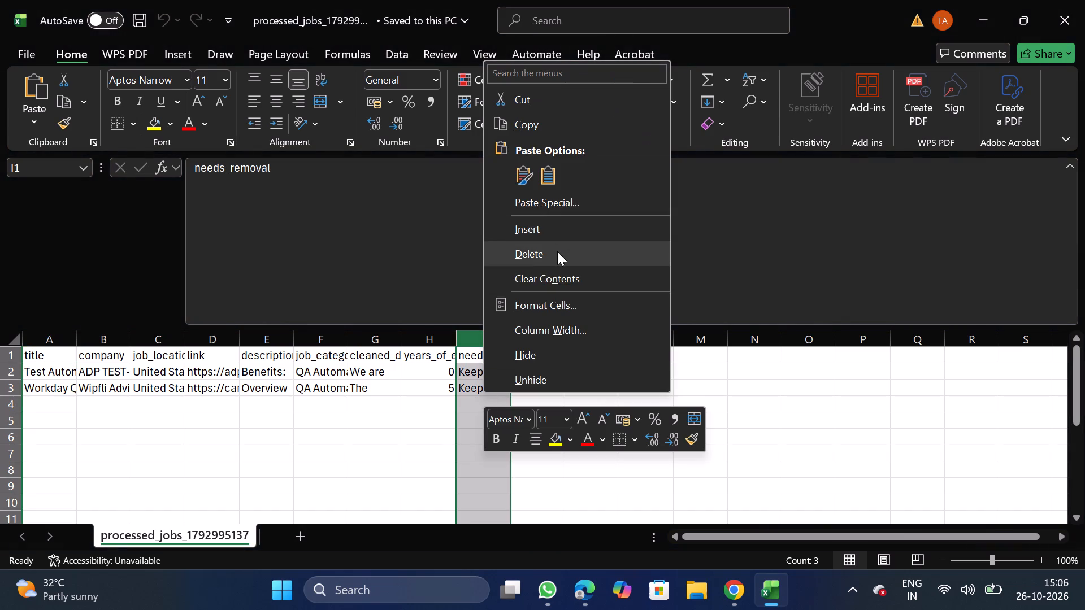
left_click(560, 255)
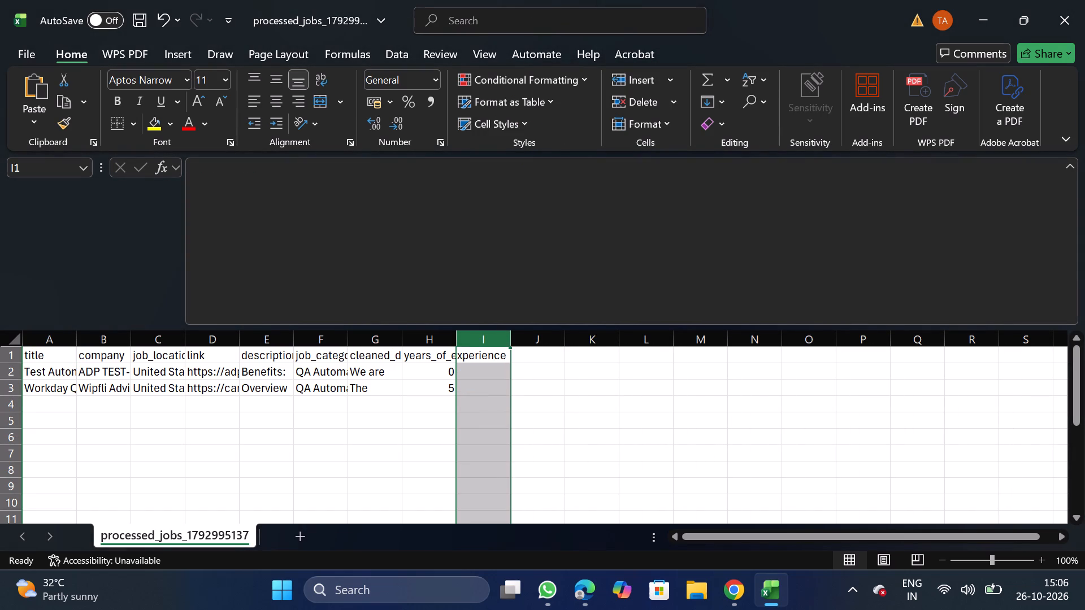
Move the job_category column to the front of the sheet, before the title column.
left_click(330, 341)
key("ctrl+x")
left_click(53, 332)
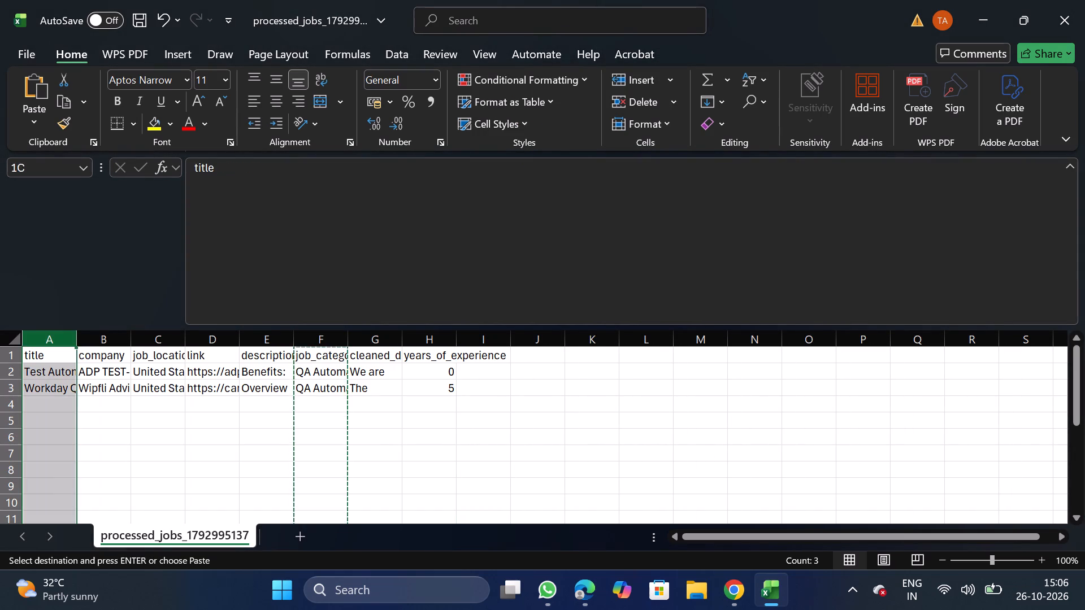
right_click(51, 358)
left_click(118, 191)
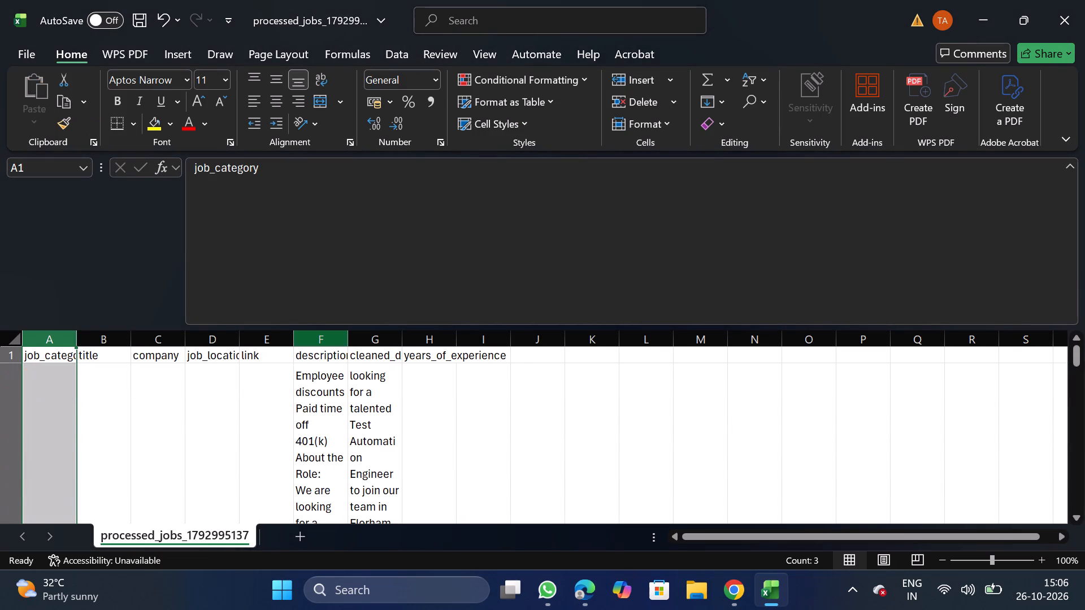
Turn off text wrapping for the description and cleaned_description columns.
left_click(323, 338)
key("shift+Right")
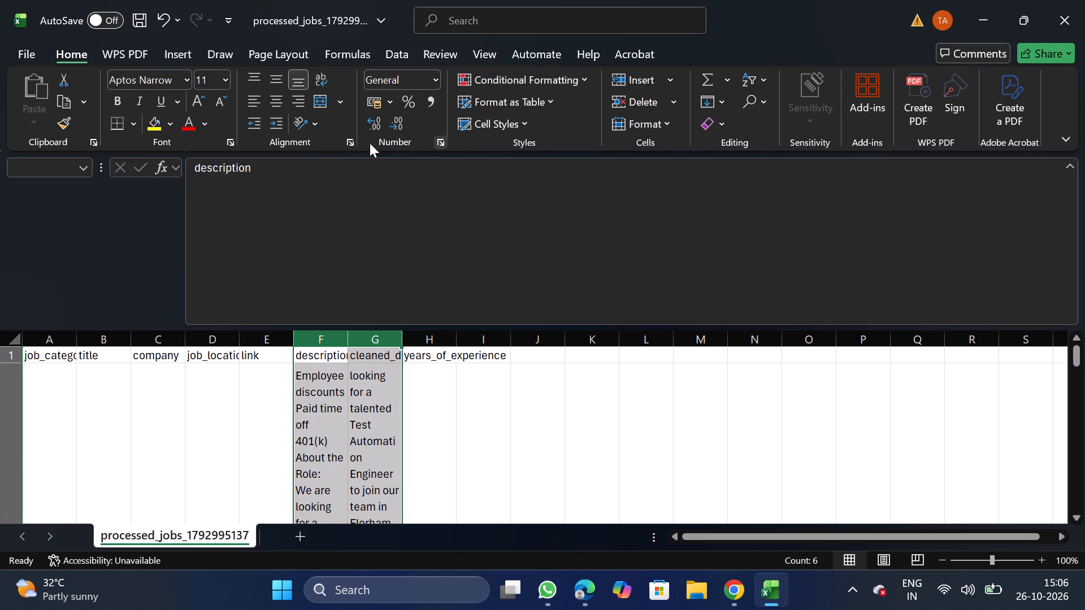
left_click(348, 134)
left_click(350, 141)
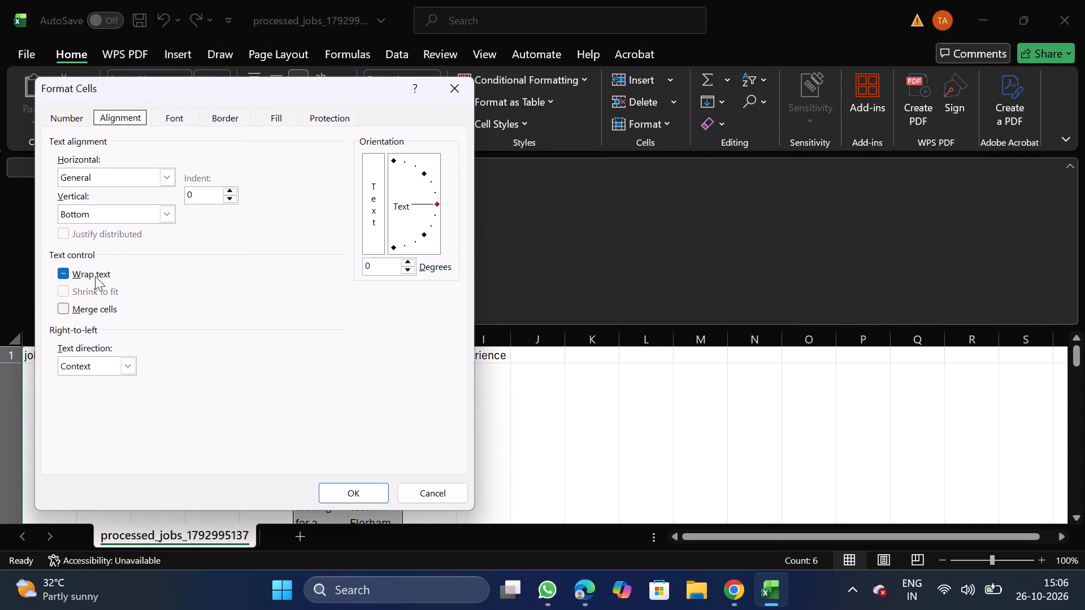
double_click(95, 276)
left_click(336, 494)
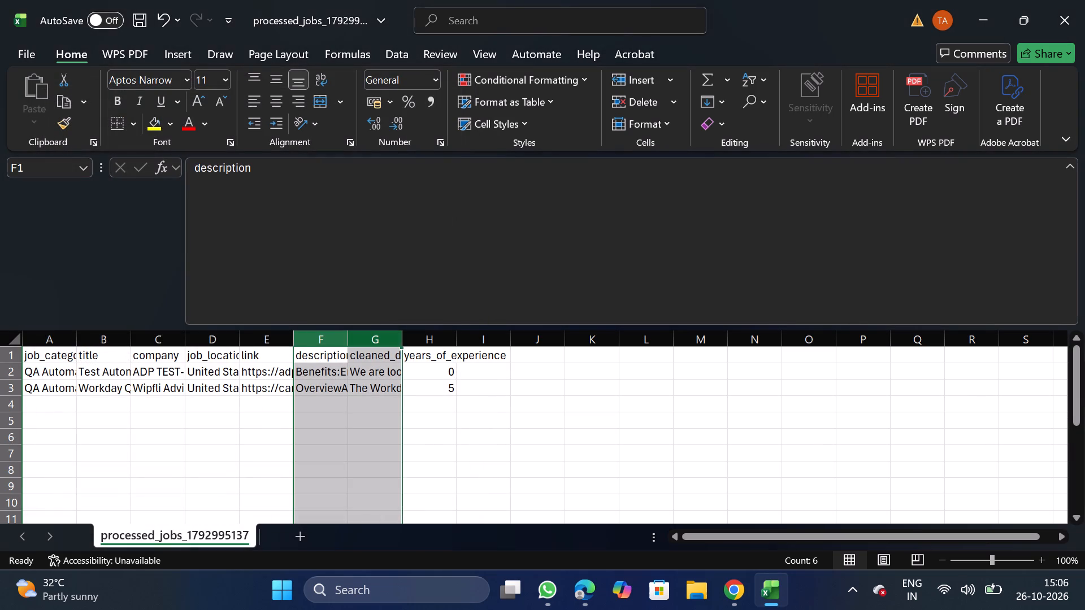
Move the link column to the end of the table, after years_of_experience.
left_click(253, 341)
key("ctrl+x")
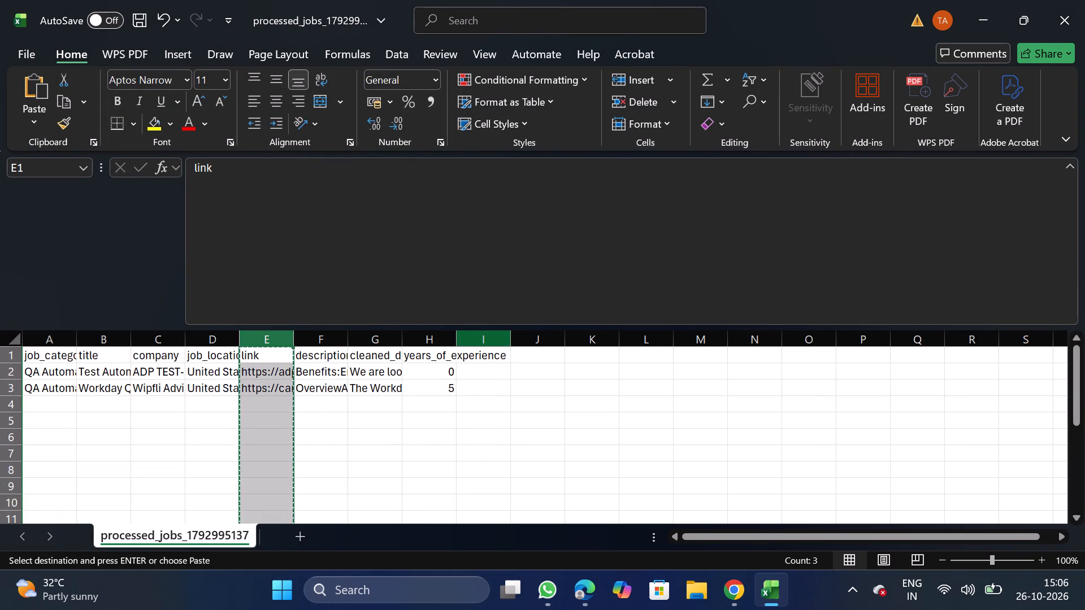
left_click_drag(479, 340, 479, 371)
right_click(479, 371)
left_click(564, 208)
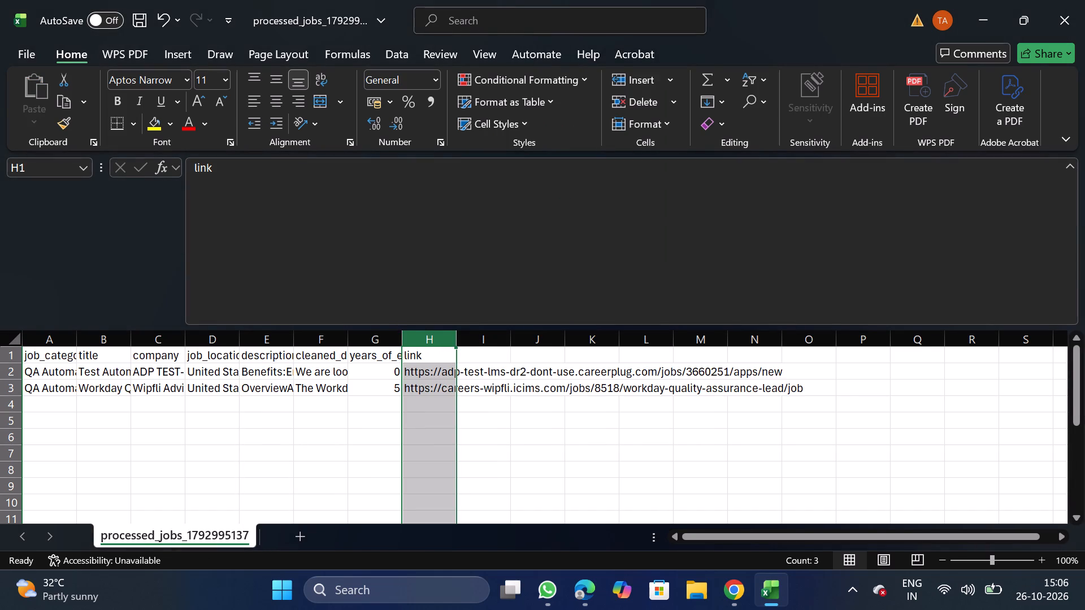
Move the years_of_experience column between job_location and description.
left_click(383, 332)
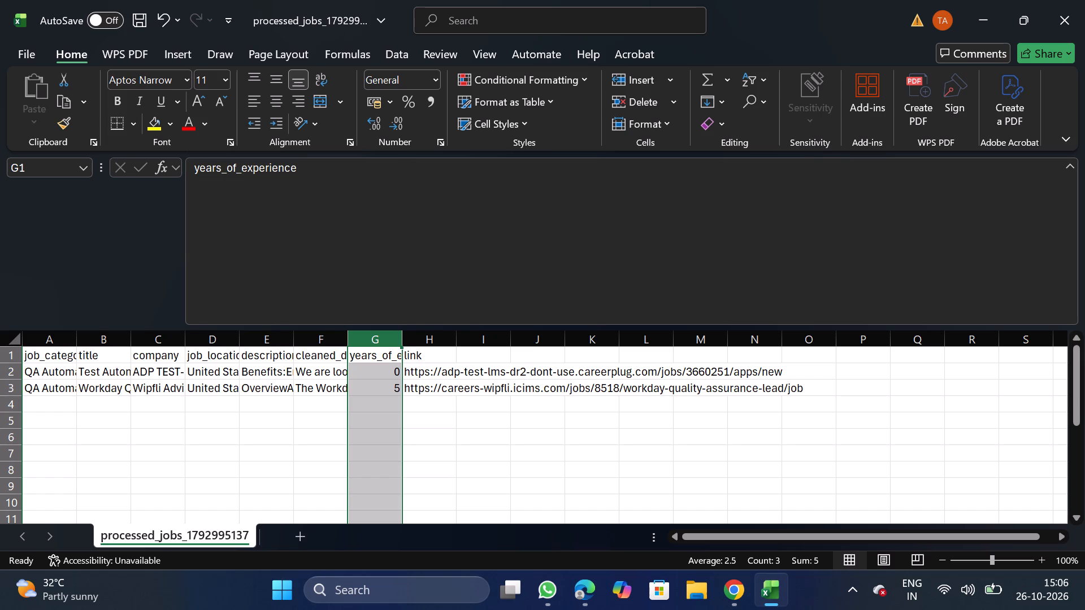
key("ctrl+x")
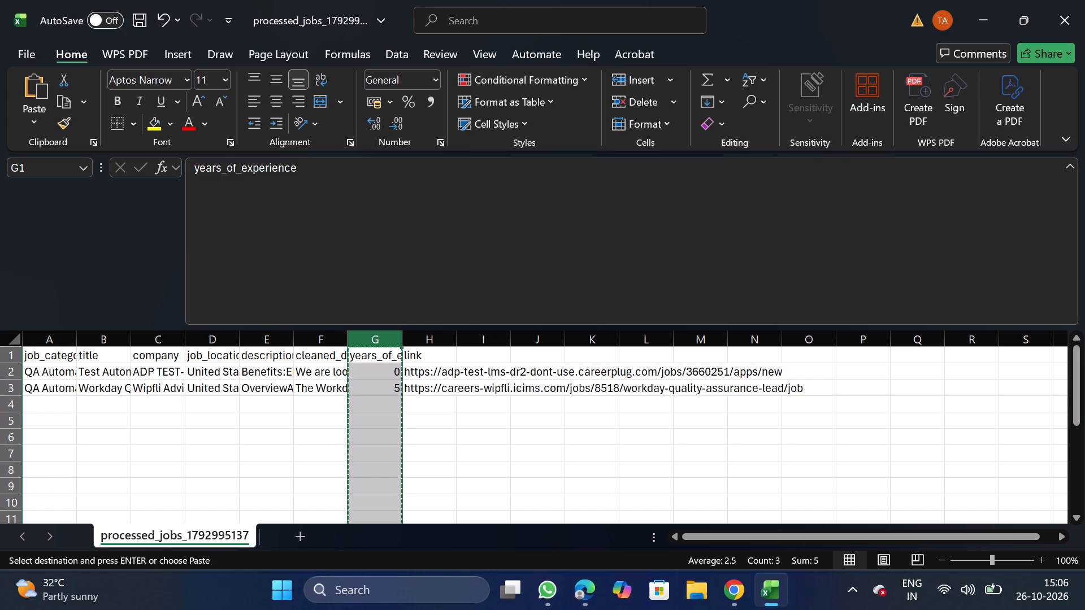
left_click(263, 339)
right_click(262, 352)
left_click(359, 197)
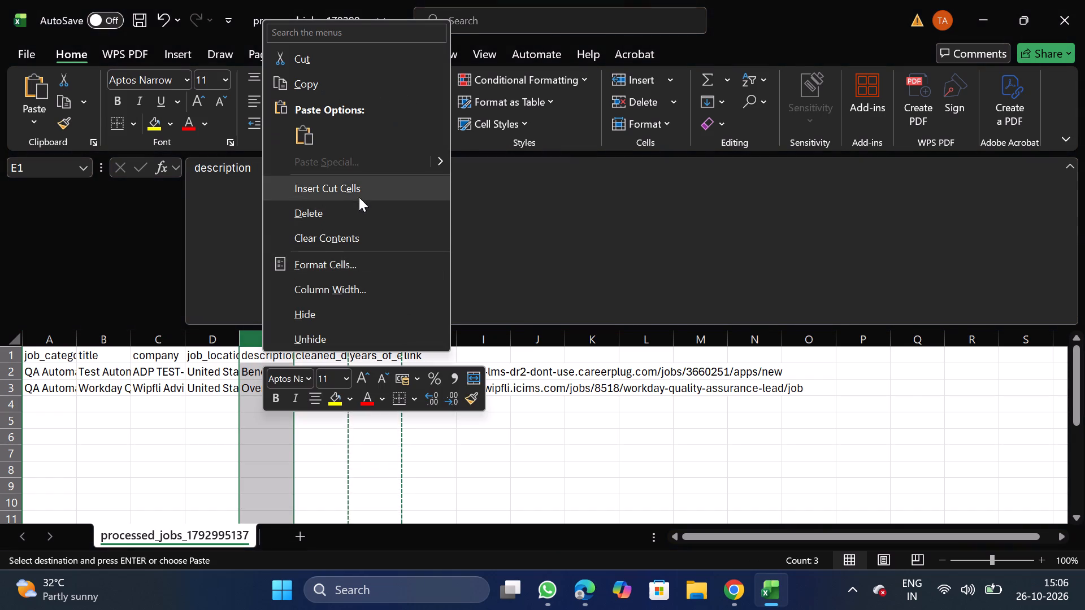
Rename the cleaned_description header in G1 to description, copying the text from F1.
left_click(318, 351)
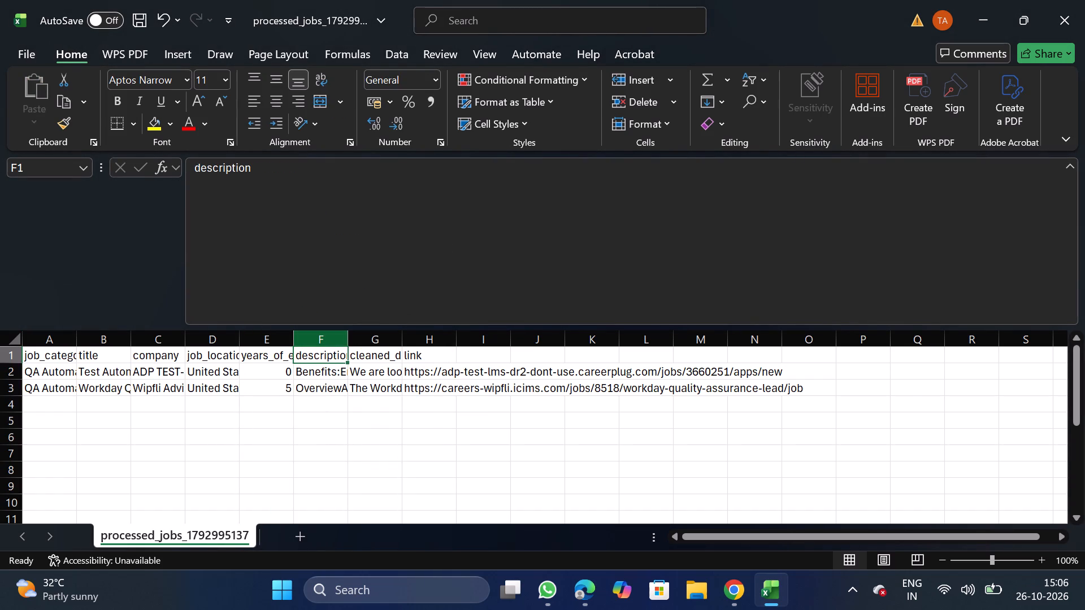
left_click_drag(190, 168, 268, 174)
key("ctrl+c")
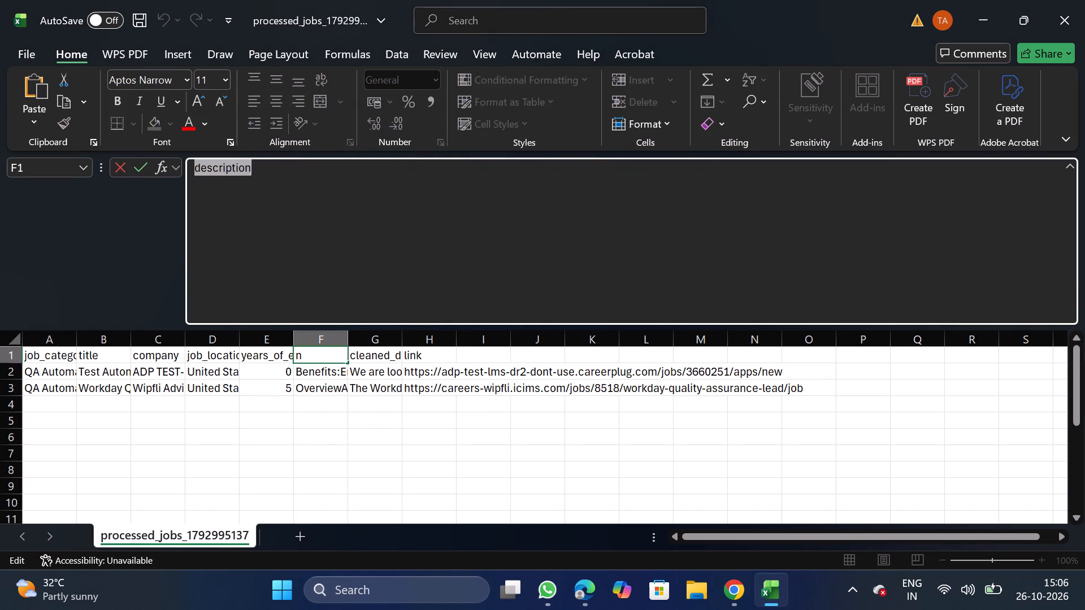
left_click(379, 350)
left_click(531, 259)
key("BackSpace")
key("BackSpace")
key("BackSpace")
key("BackSpace")
key("BackSpace")
key("BackSpace")
key("BackSpace")
key("BackSpace")
key("BackSpace")
key("BackSpace")
key("BackSpace")
key("BackSpace")
key("BackSpace")
key("BackSpace")
key("BackSpace")
key("BackSpace")
key("BackSpace")
key("BackSpace")
key("BackSpace")
key("BackSpace")
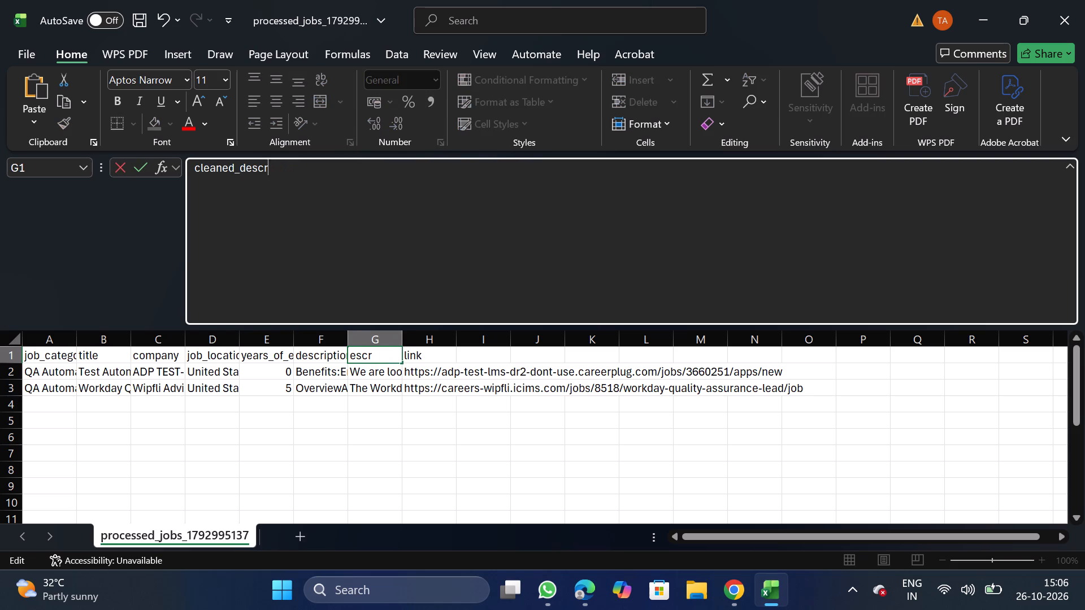
key("ctrl+v")
Rename the F1 header to original_description, copying the name from the CSV format requirements on NextGenApply's bulk upload page in Chrome.
left_click(332, 349)
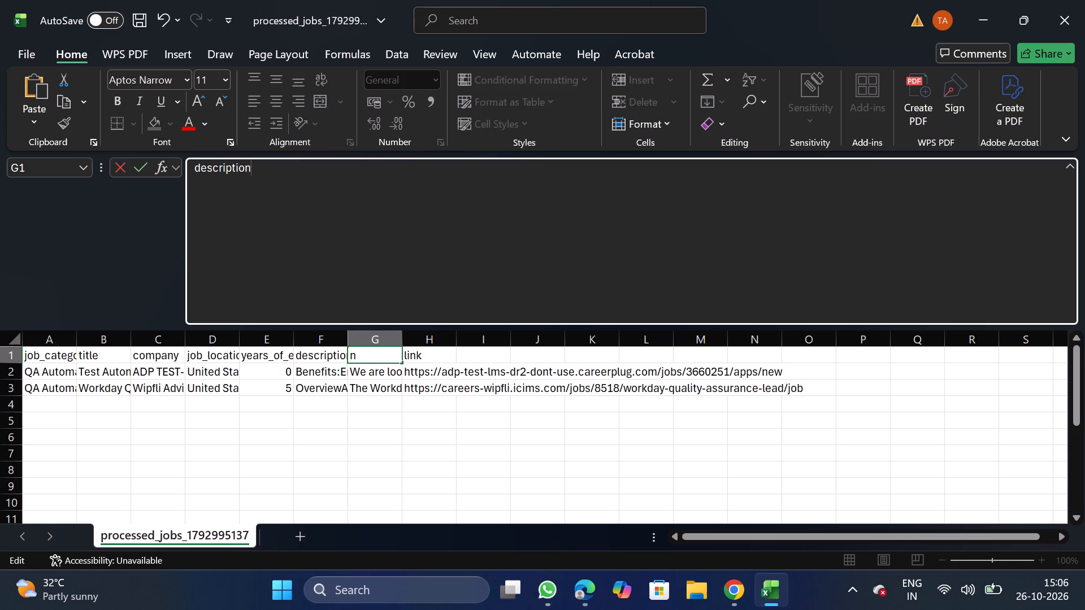
left_click(418, 284)
key("BackSpace")
key("BackSpace")
key("BackSpace")
key("BackSpace")
key("BackSpace")
key("BackSpace")
key("BackSpace")
key("BackSpace")
key("BackSpace")
key("BackSpace")
key("BackSpace")
key("BackSpace")
key("BackSpace")
key("BackSpace")
key("BackSpace")
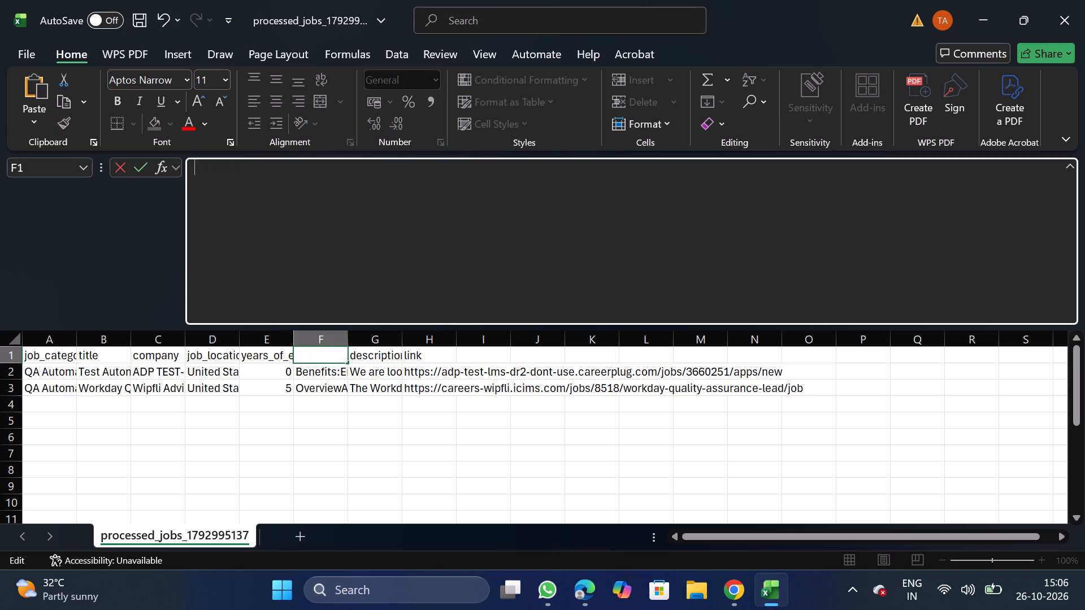
left_click(740, 591)
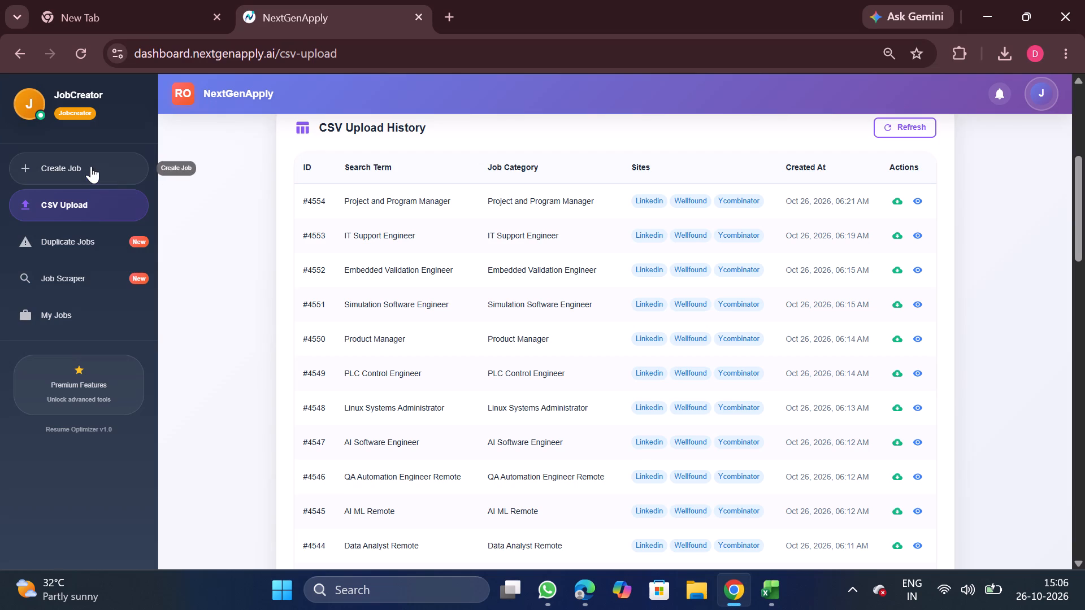
left_click(91, 166)
left_click(515, 145)
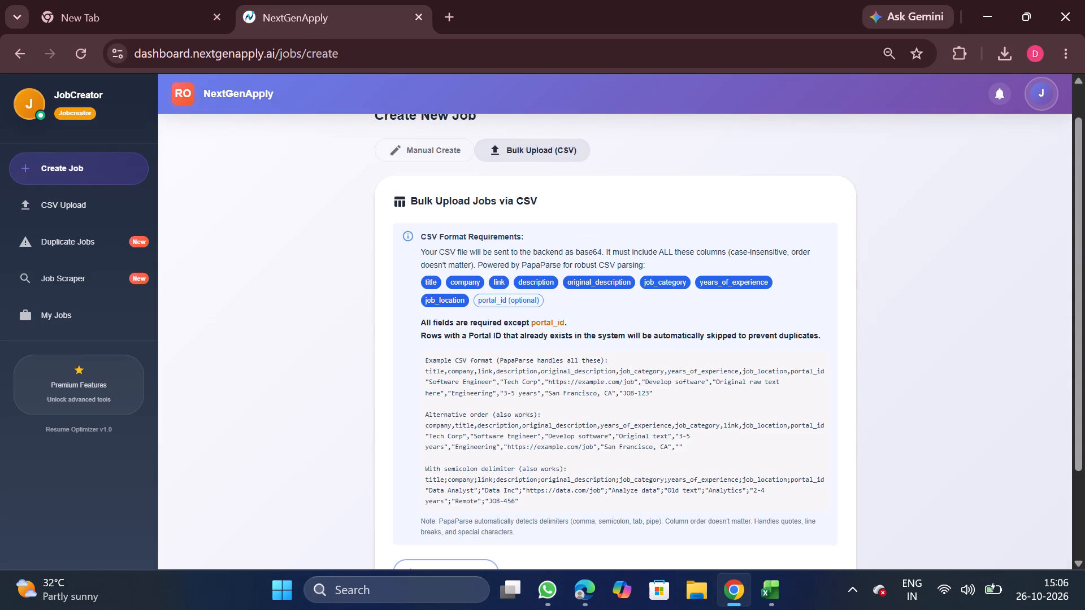
triple_click(626, 280)
key("ctrl+c")
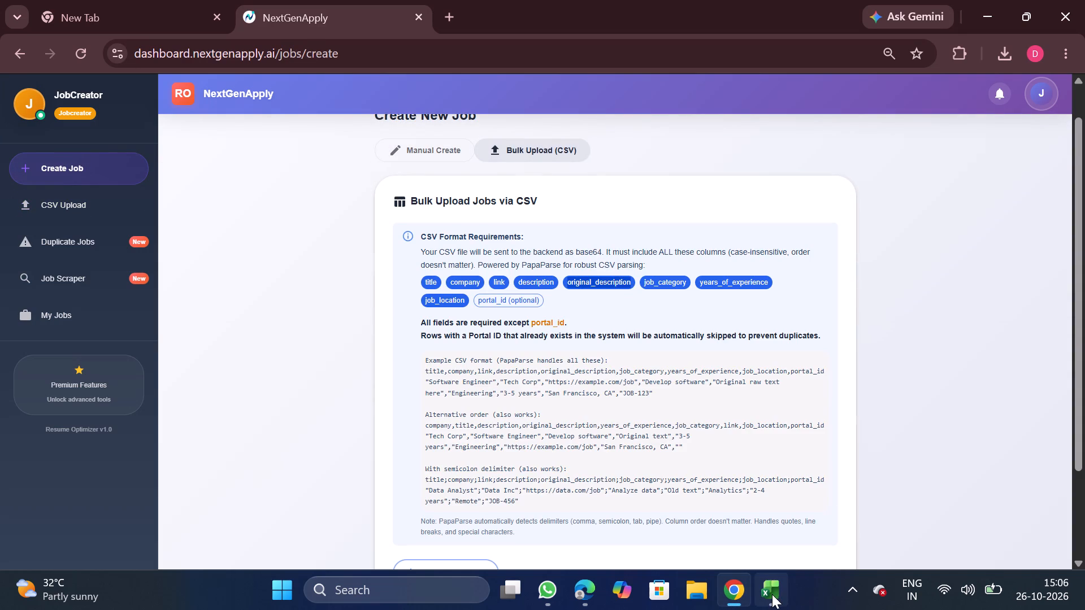
left_click(772, 594)
key("ctrl+v")
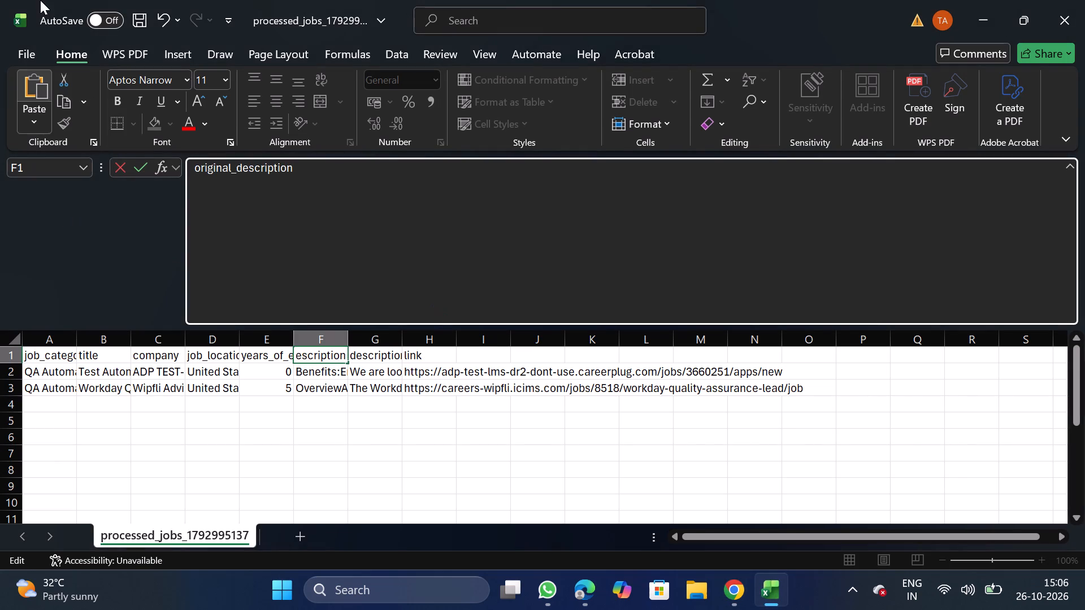
Save the workbook as a comma-delimited CSV named QA Remote_10_26 in the Daily Scraping jobs folder under Documents.
left_click(29, 53)
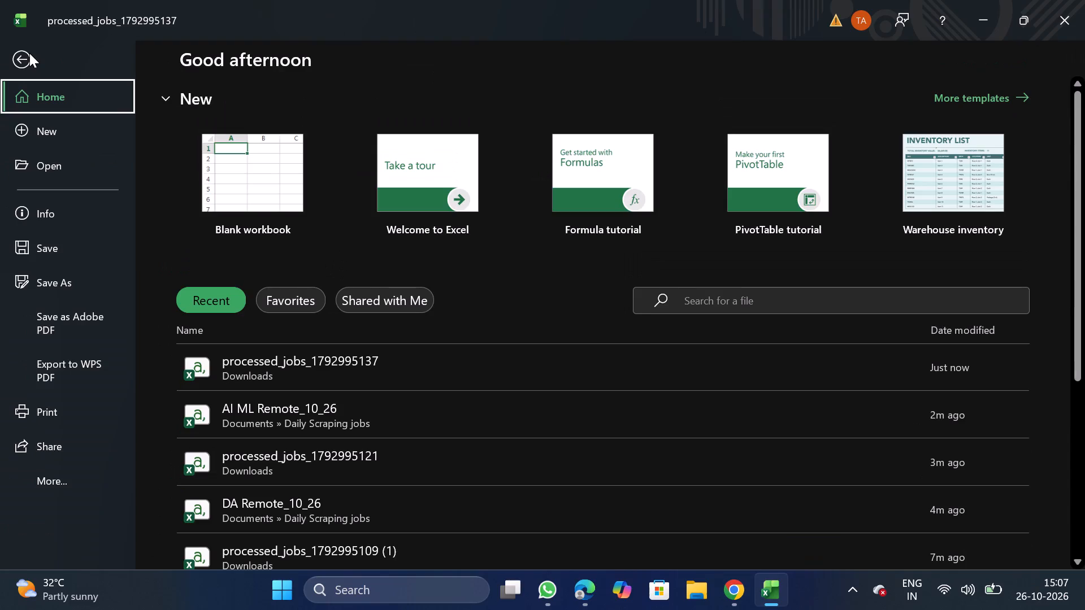
double_click(75, 284)
triple_click(278, 482)
triple_click(278, 482)
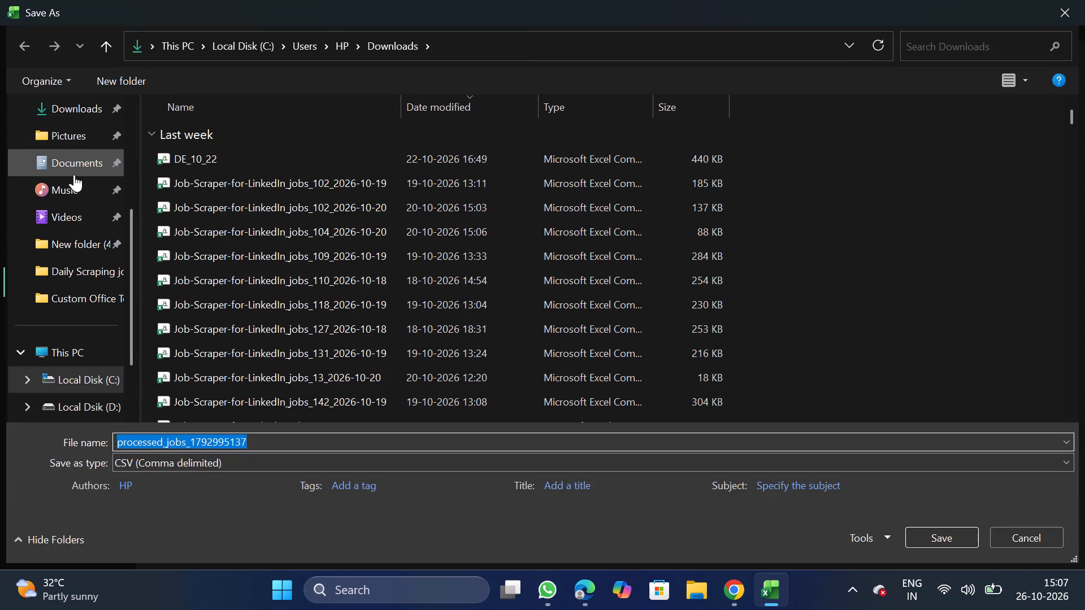
double_click(74, 175)
double_click(288, 182)
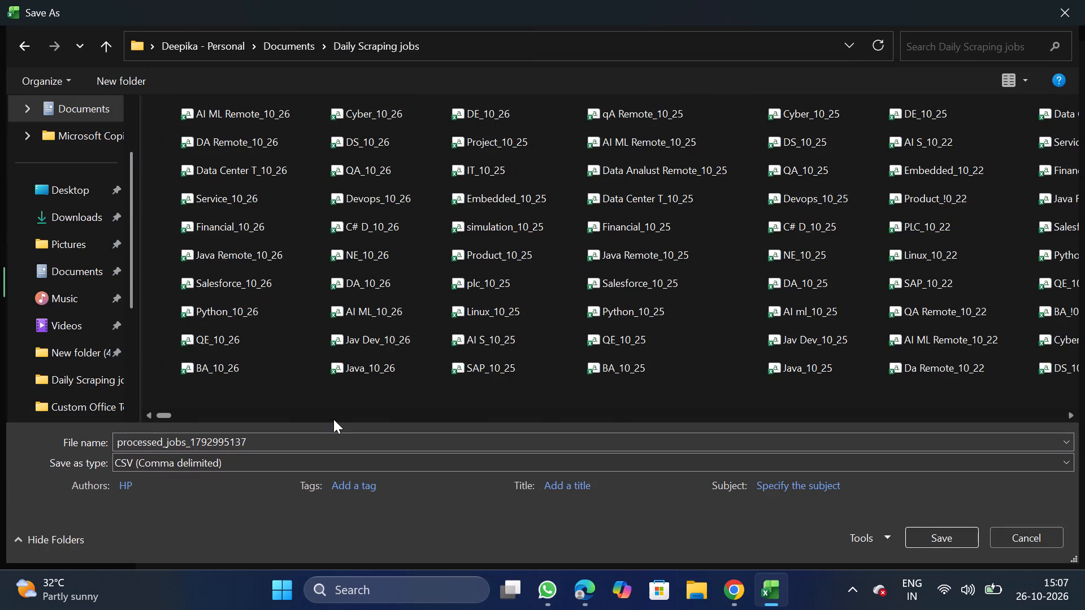
left_click(328, 444)
key("BackSpace")
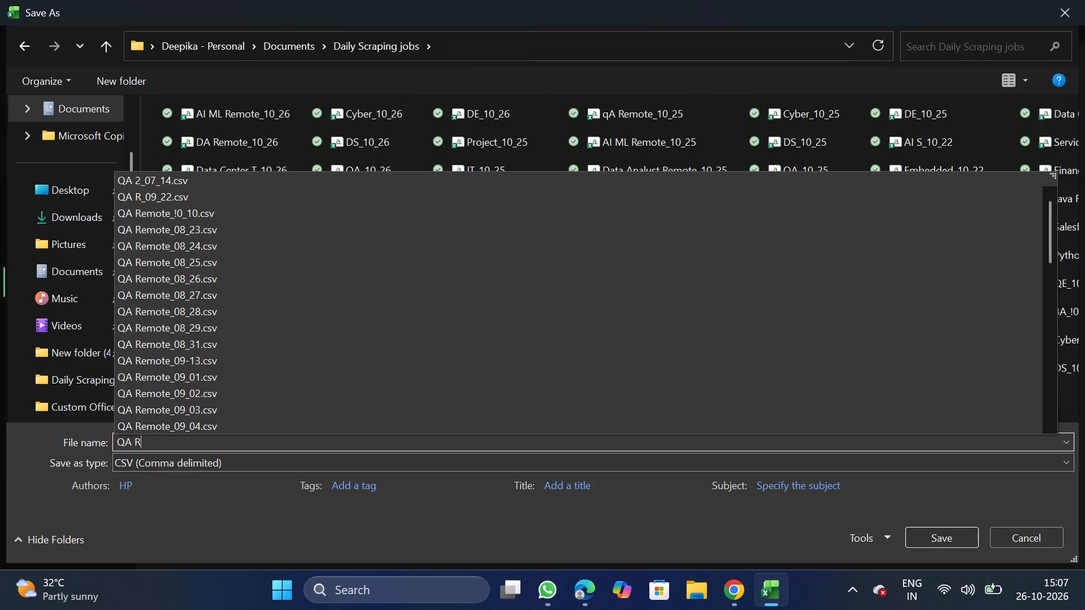
type("emote_10_26")
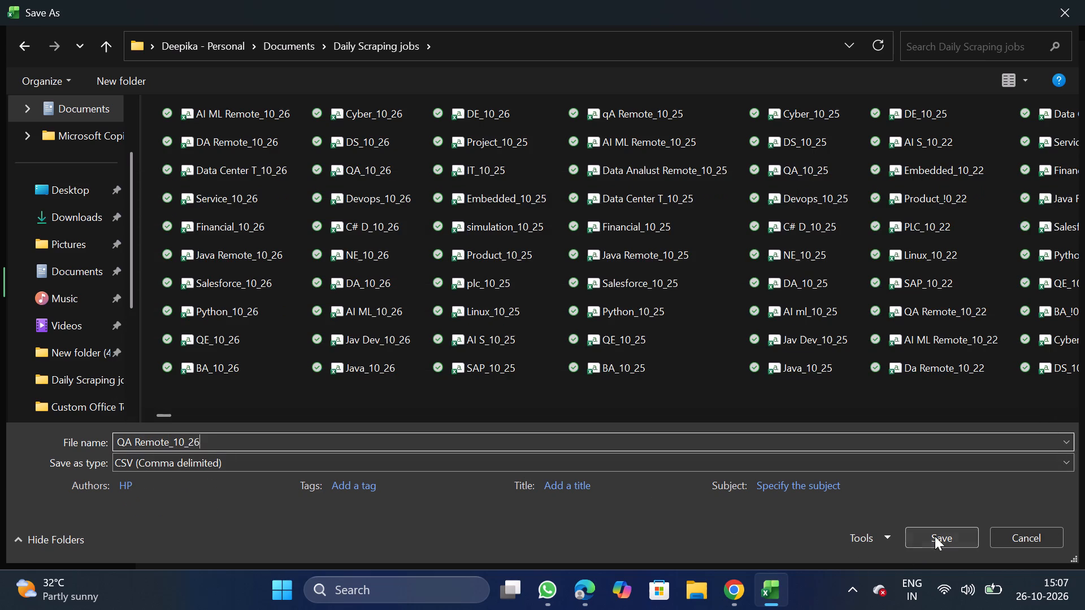
left_click(935, 536)
Switch to NextGenApply in Chrome and bulk upload the QA Remote_10_26 CSV file.
left_click(749, 596)
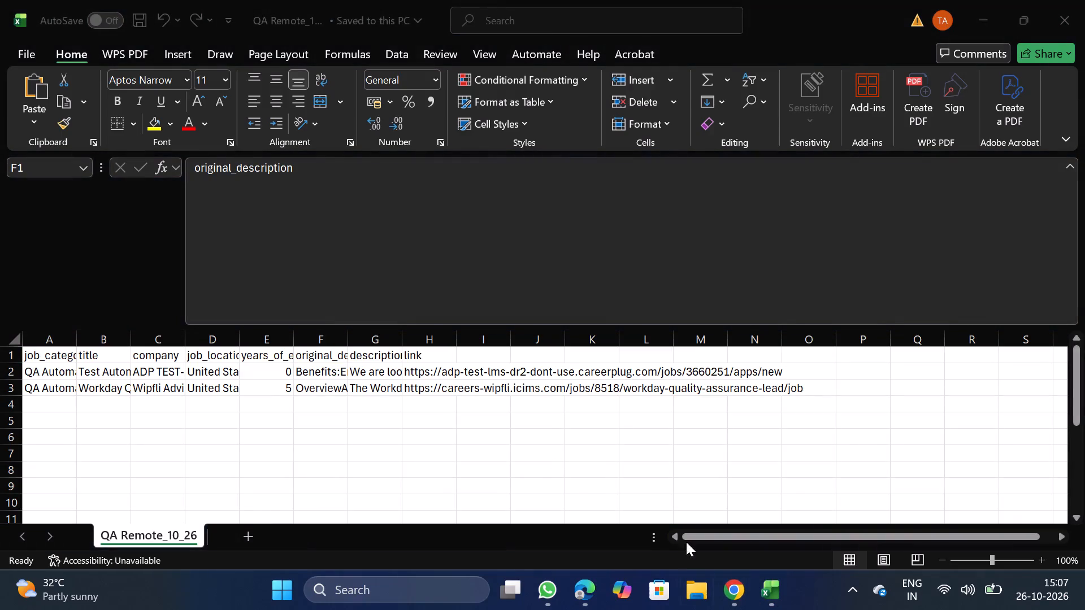
left_click(737, 603)
scroll(575, 465, "down", 2)
left_click(432, 454)
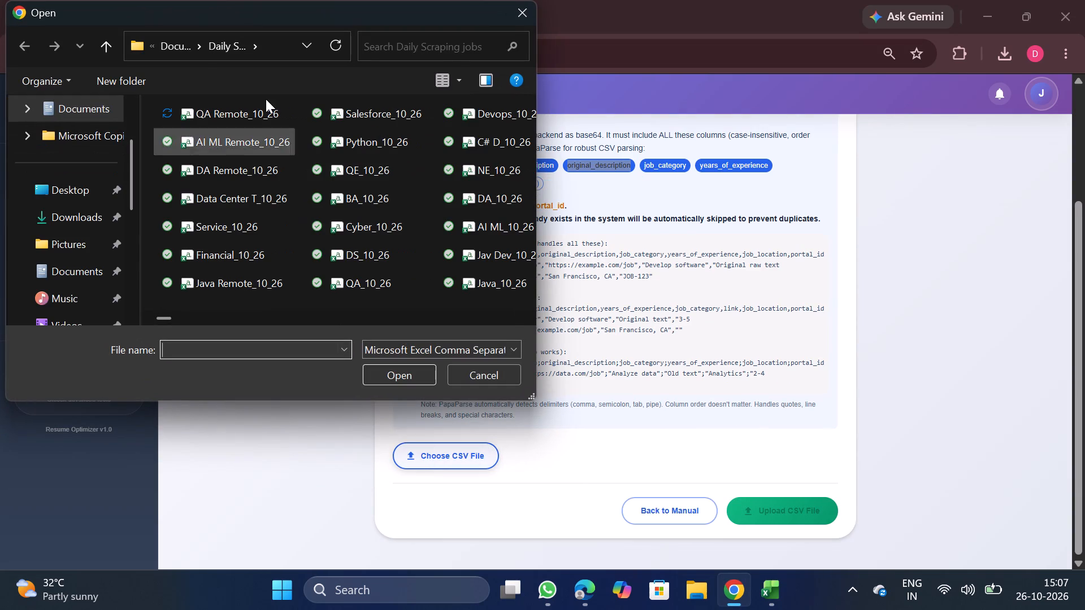
double_click(240, 110)
scroll(652, 410, "down", 3)
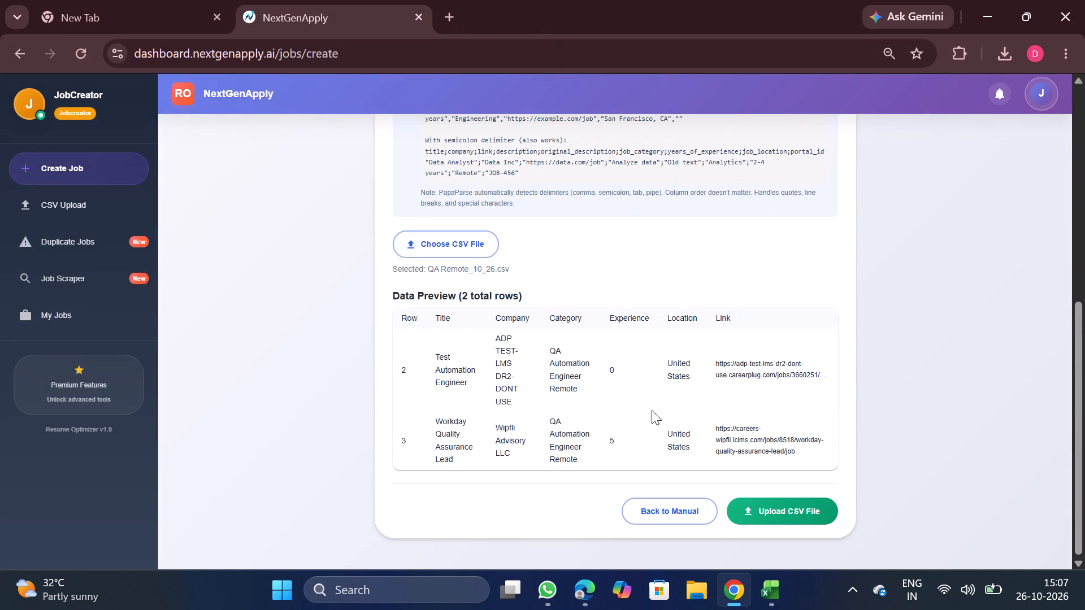
left_click(799, 504)
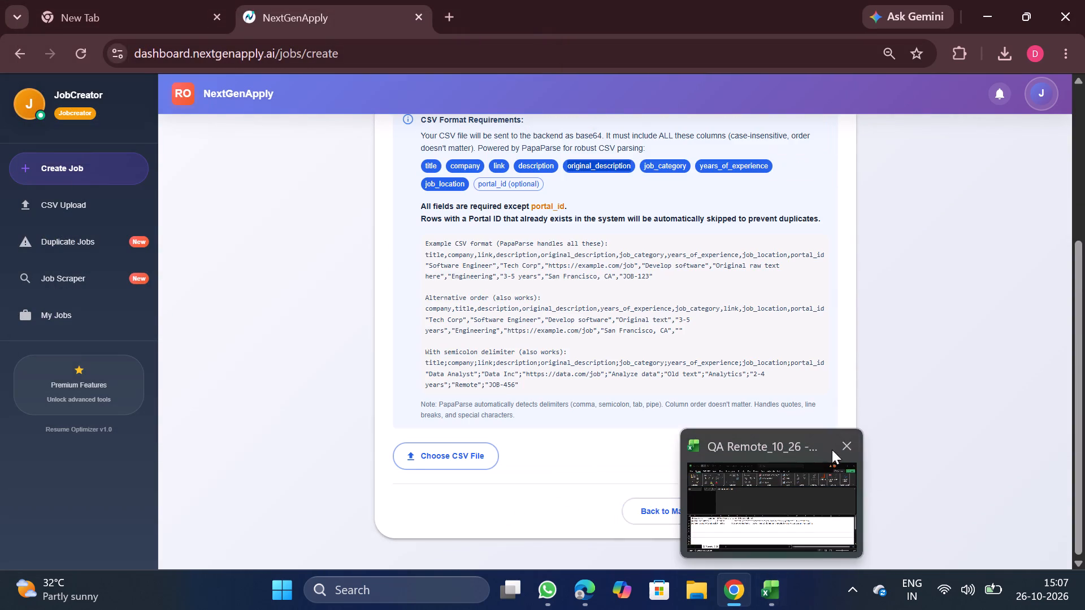
Close the QA Remote_10_26 workbook in Excel.
left_click(843, 454)
Download the processed CSV for AI Software Engineer (#4547) from the CSV Upload History and open it in Excel.
scroll(552, 308, "up", 5)
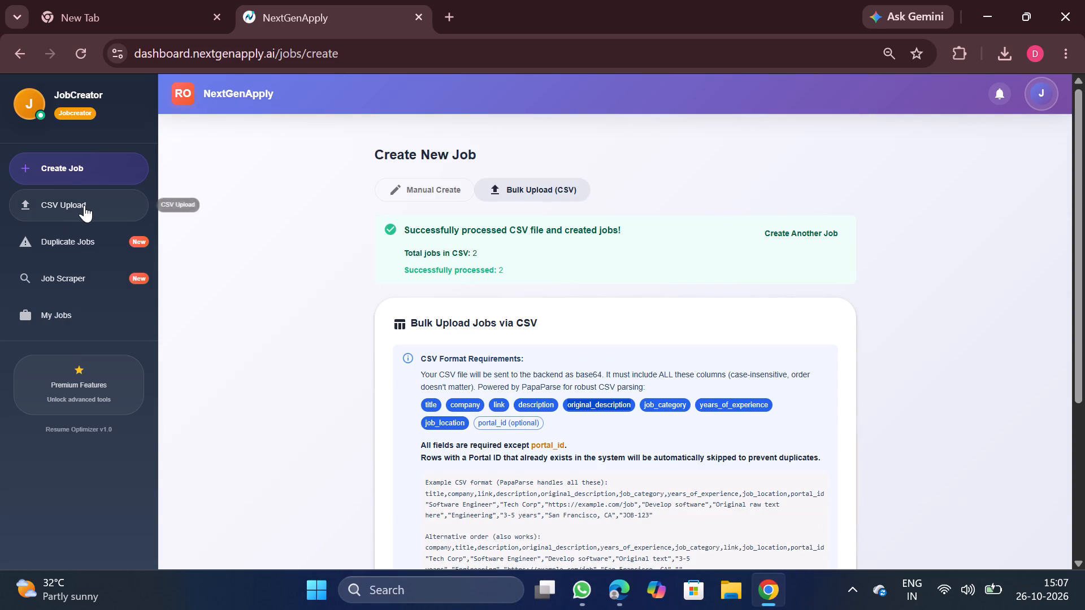
left_click(84, 205)
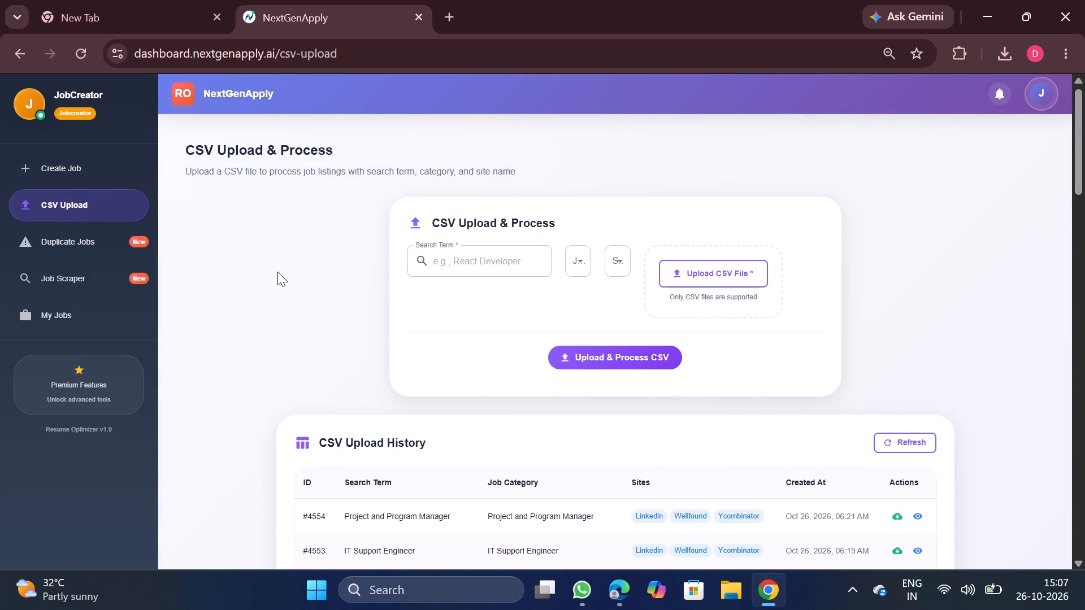
scroll(277, 272, "down", 1)
scroll(513, 473, "down", 1)
scroll(598, 489, "down", 1)
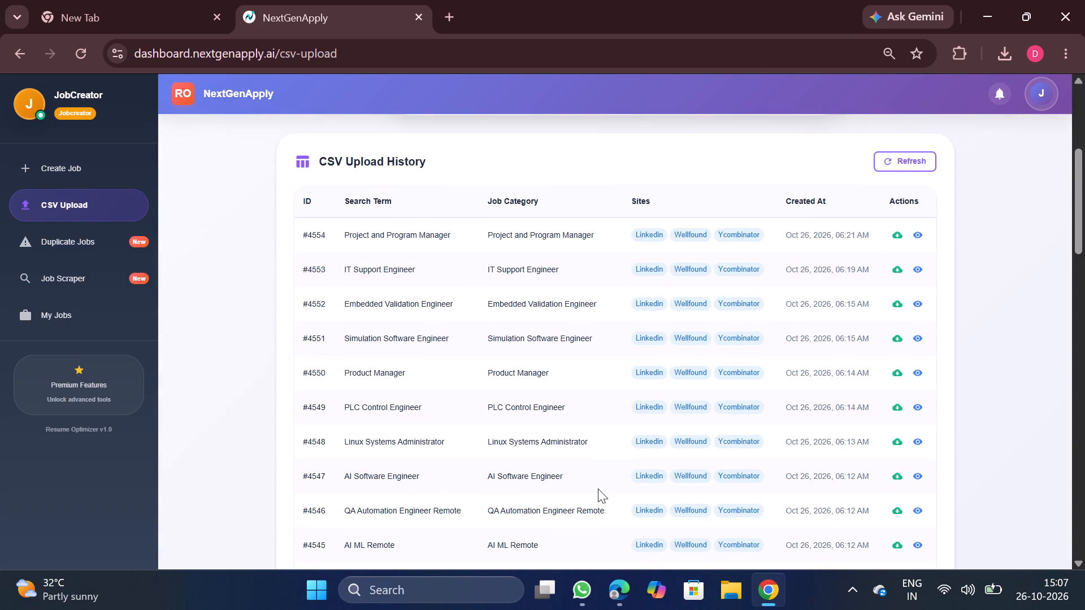
left_click(900, 474)
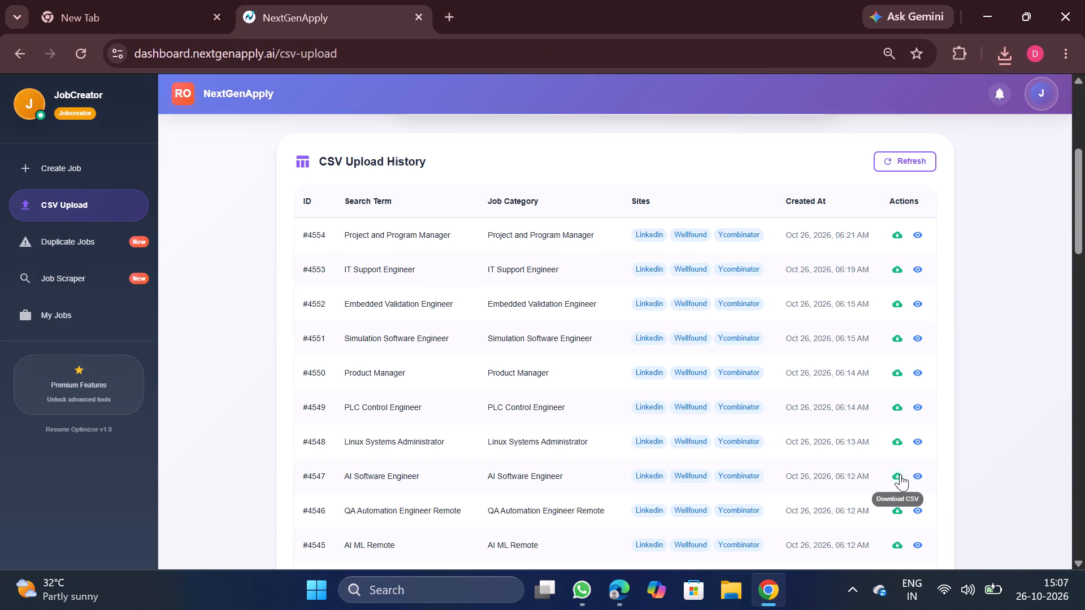
left_click(845, 116)
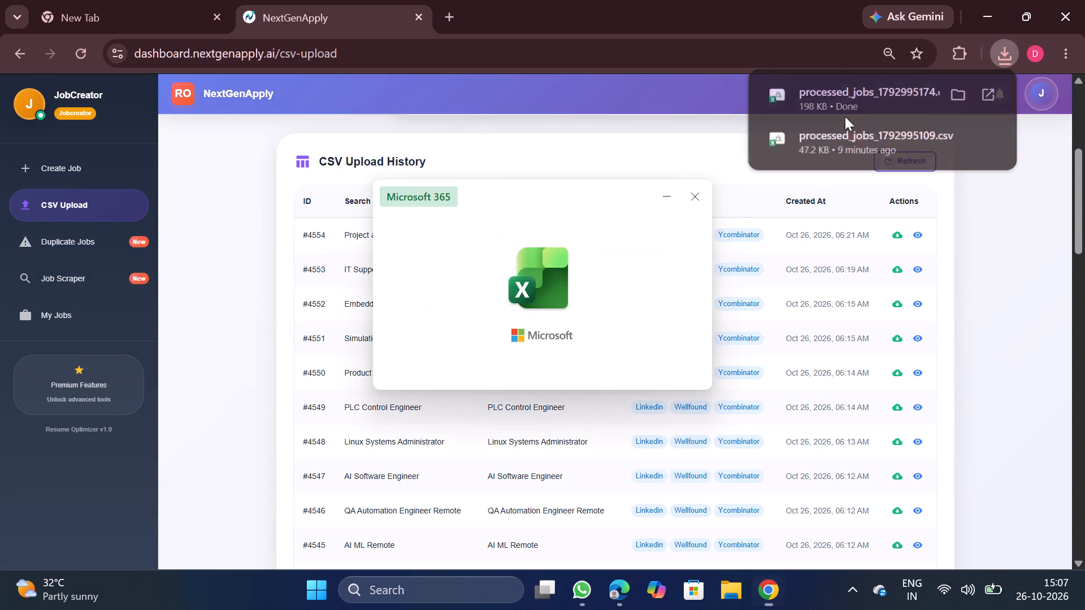
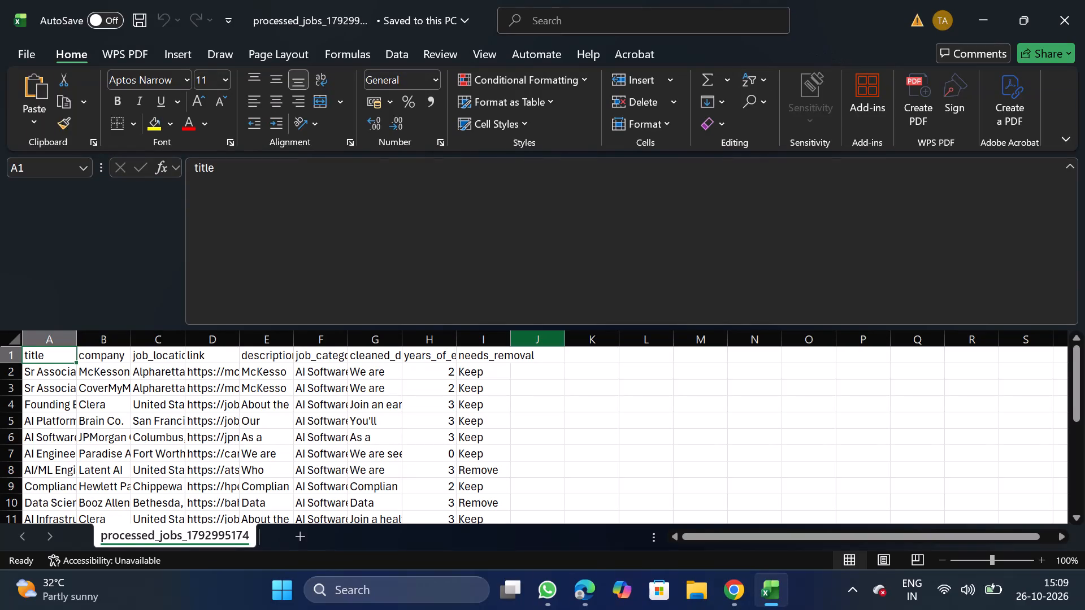
Remove duplicate rows from the whole data range, comparing only the company column.
left_click(393, 419)
key("ctrl+a")
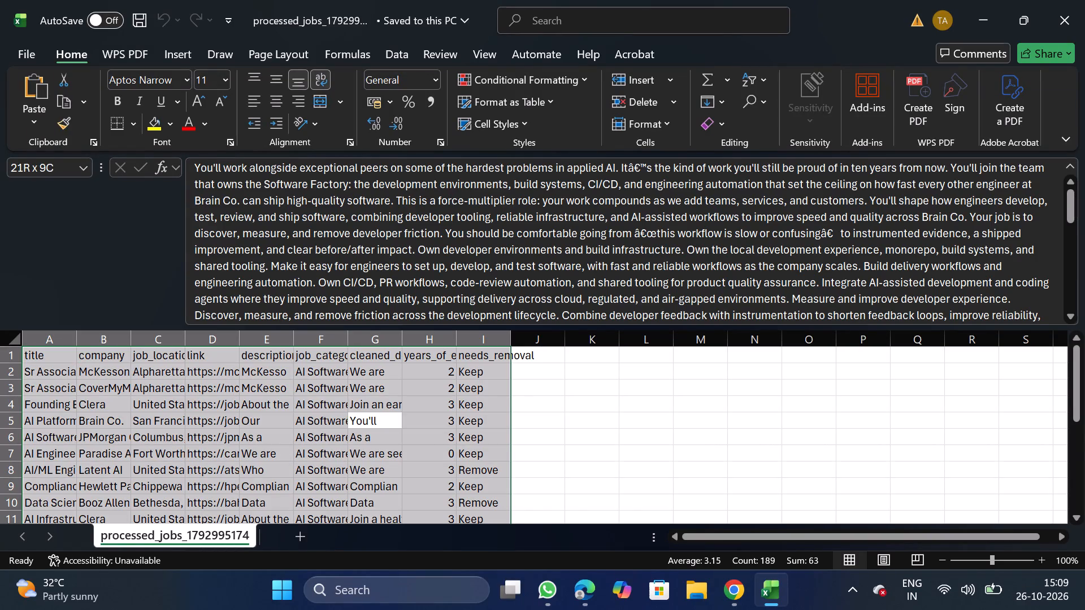
left_click(408, 48)
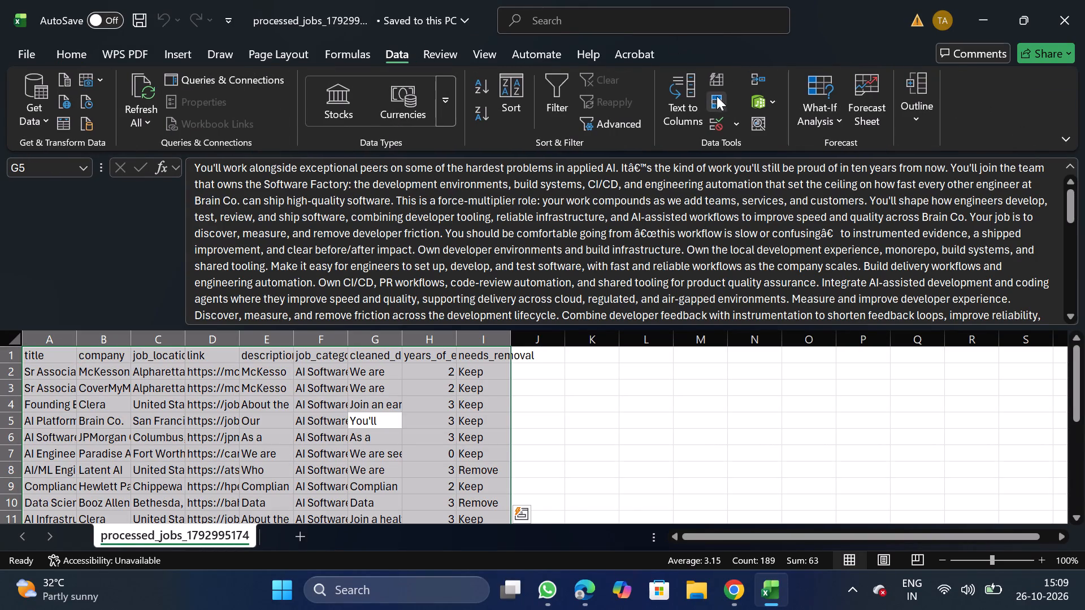
left_click(713, 97)
left_click(233, 252)
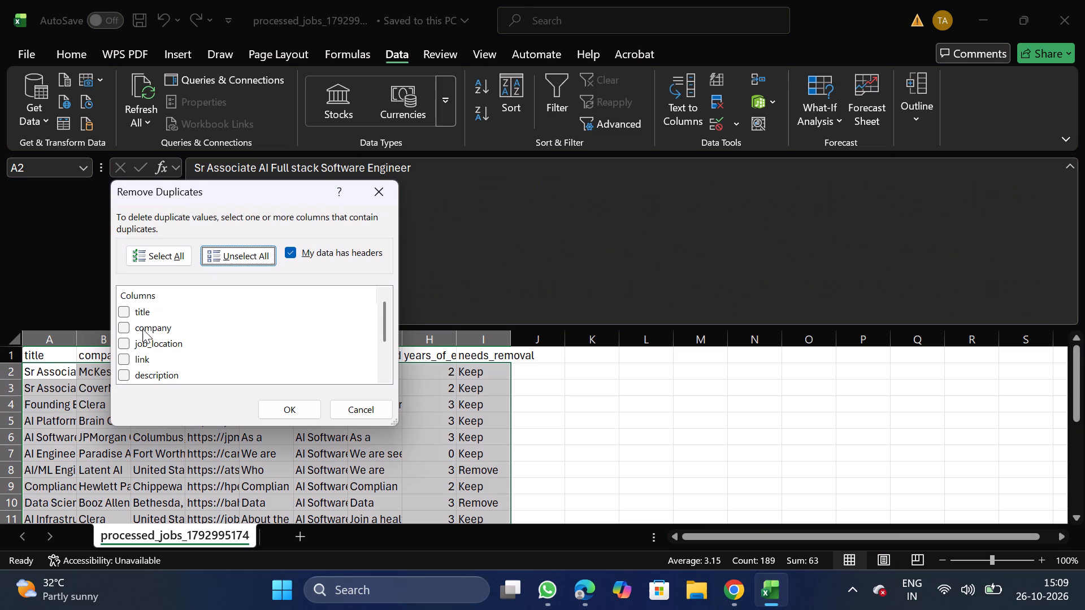
left_click(123, 328)
left_click(291, 406)
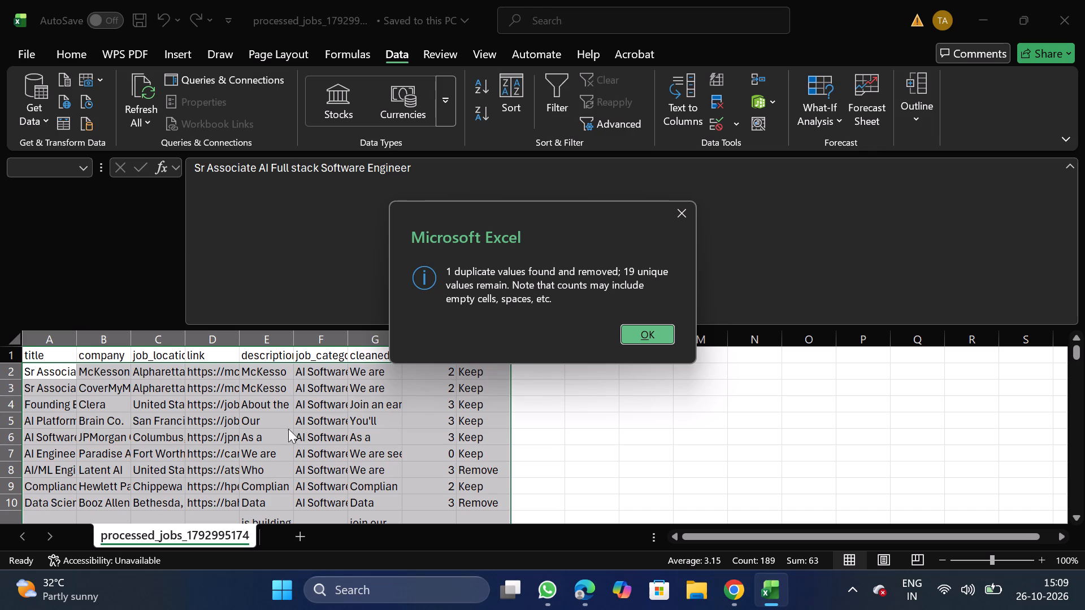
left_click(657, 333)
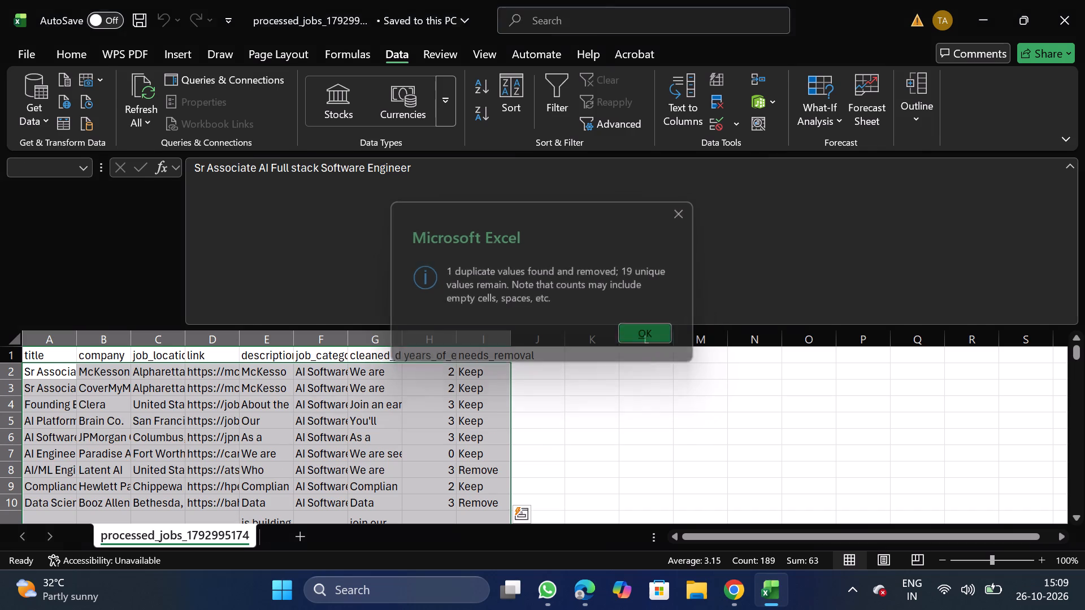
Filter the needs_removal column to Remove, delete all the matching rows, and turn the filter off.
left_click(500, 352)
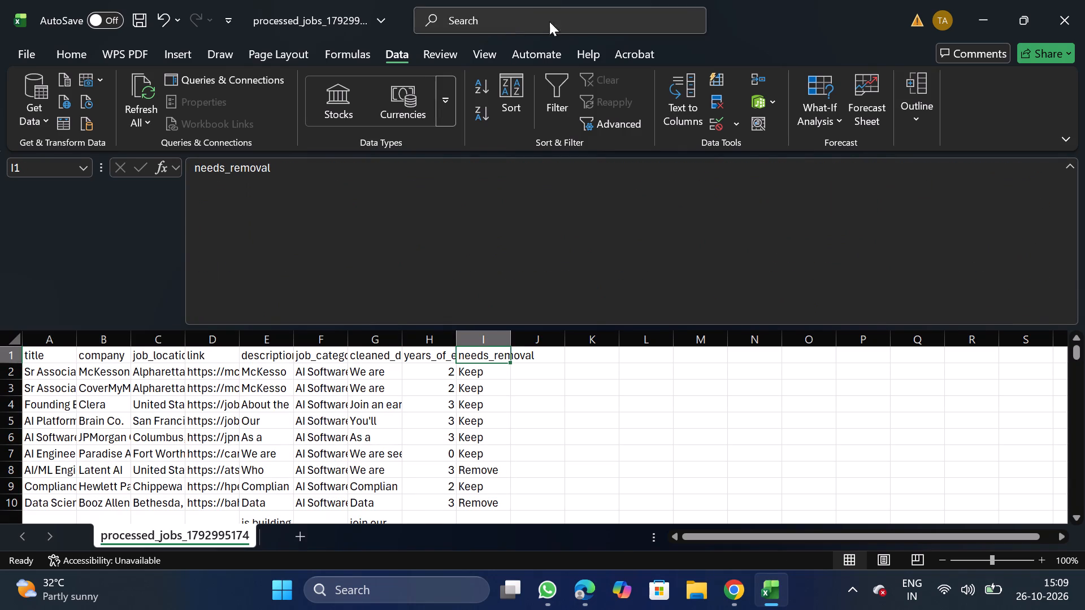
left_click(575, 93)
left_click(549, 111)
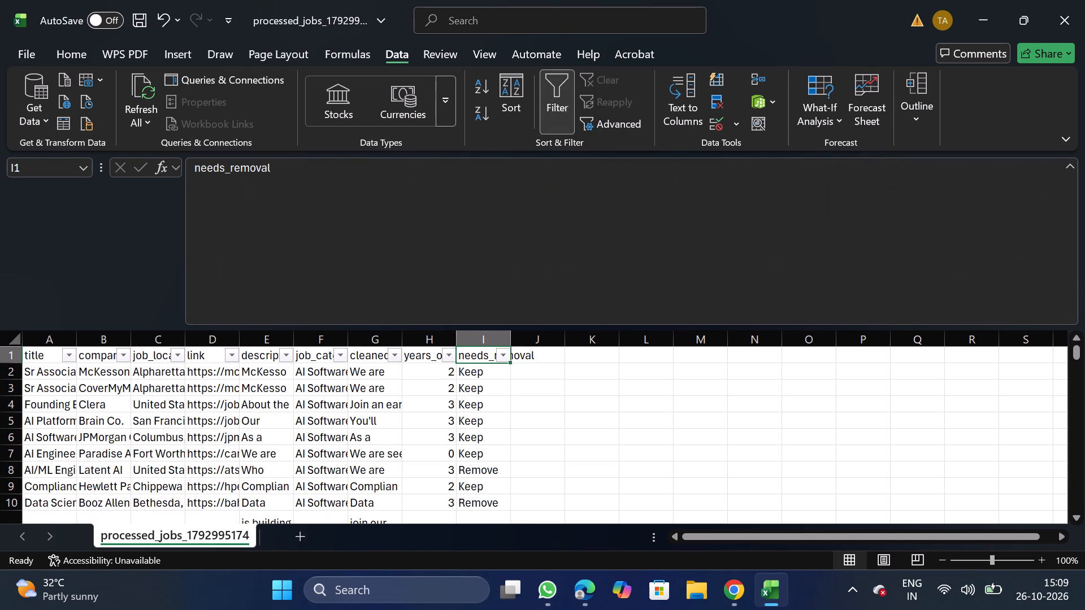
left_click(507, 358)
left_click(326, 400)
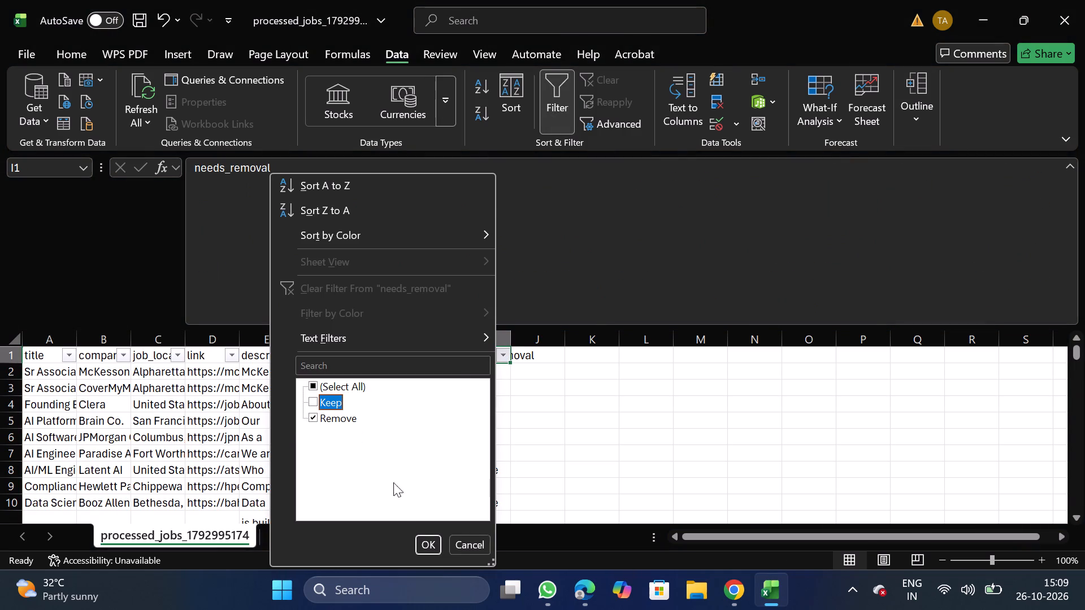
left_click(424, 548)
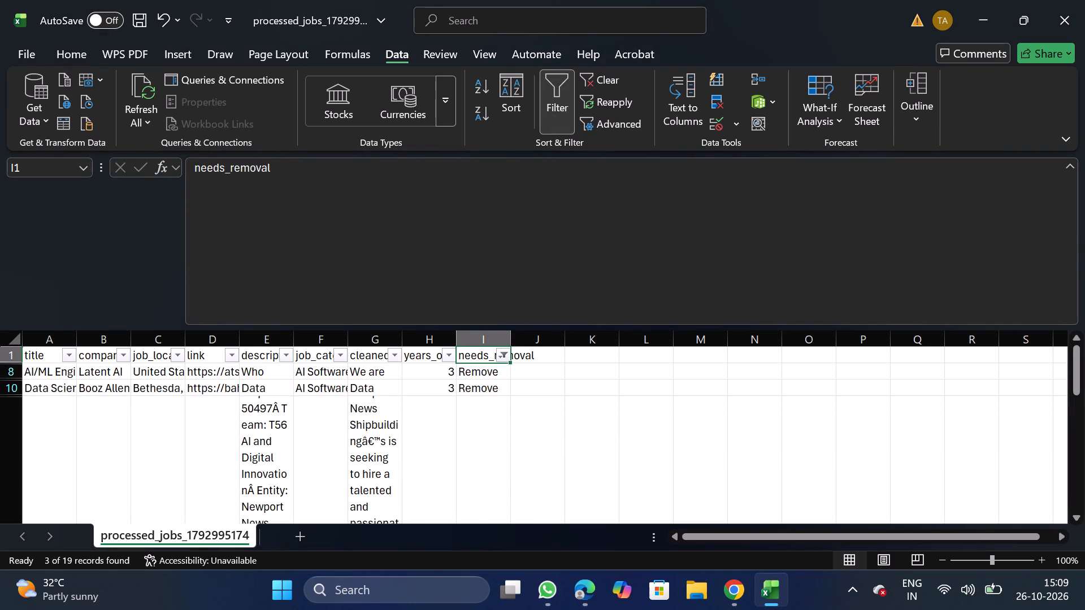
left_click(0, 372)
key("ctrl+shift+Down")
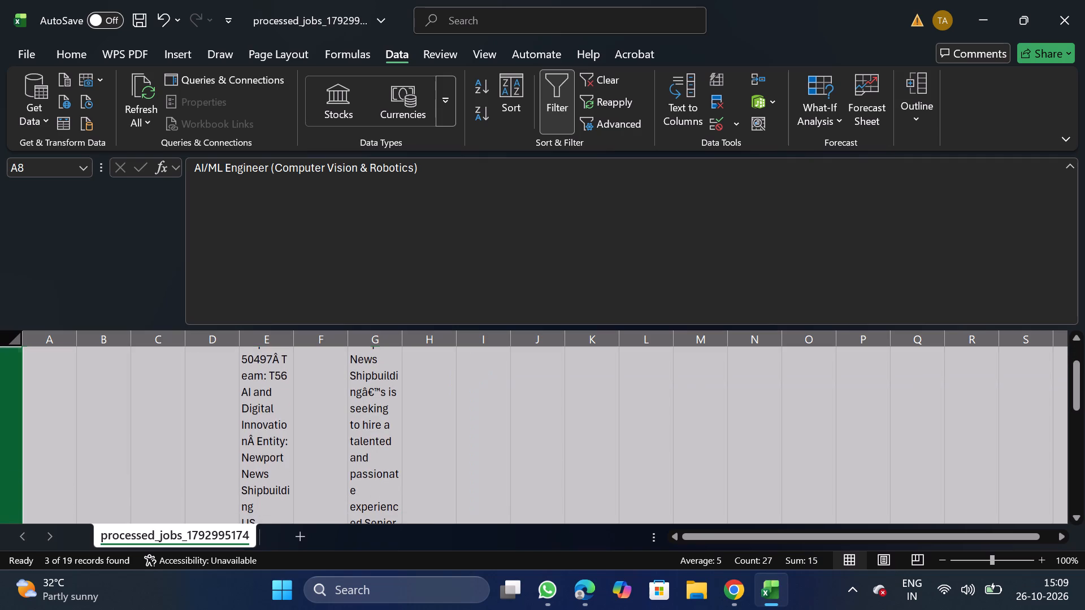
right_click(141, 418)
left_click(229, 284)
left_click(550, 114)
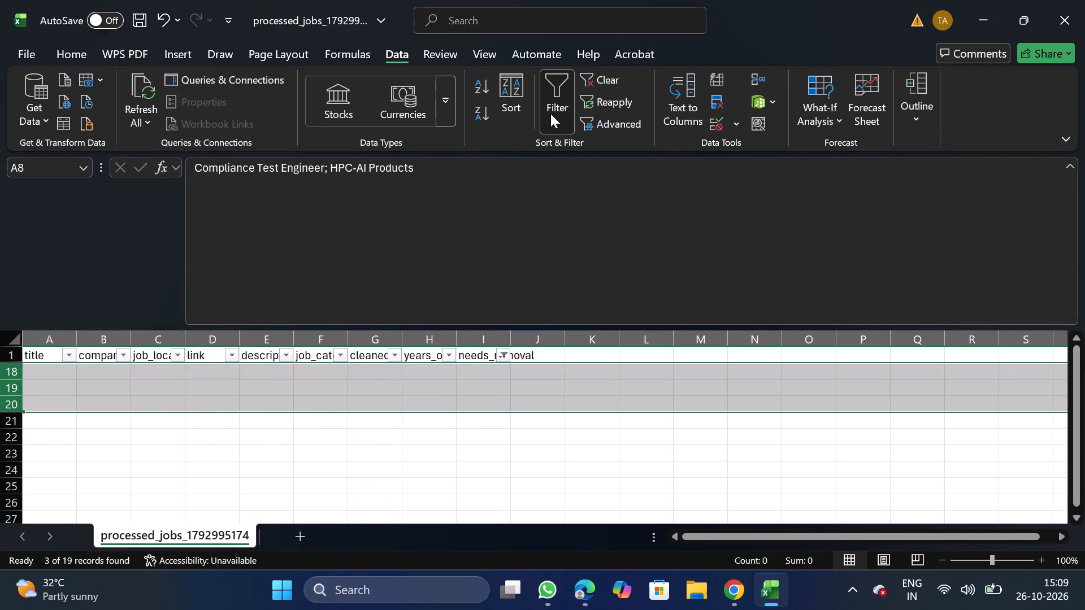
Check which values the years_of_experience column contains using a temporary header filter.
left_click_drag(1077, 356, 1071, 299)
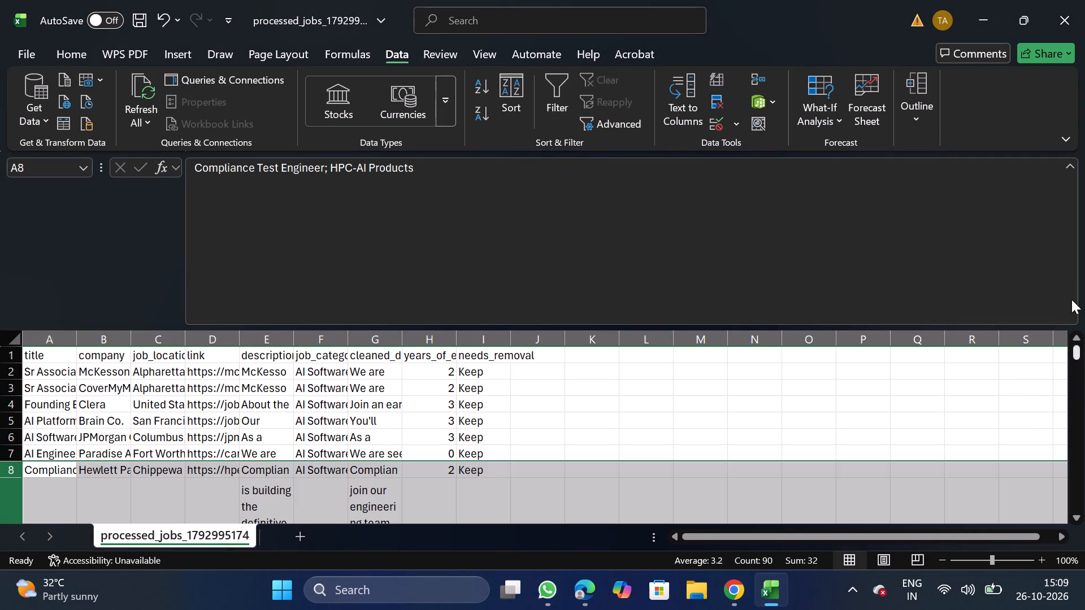
left_click(440, 350)
left_click(553, 94)
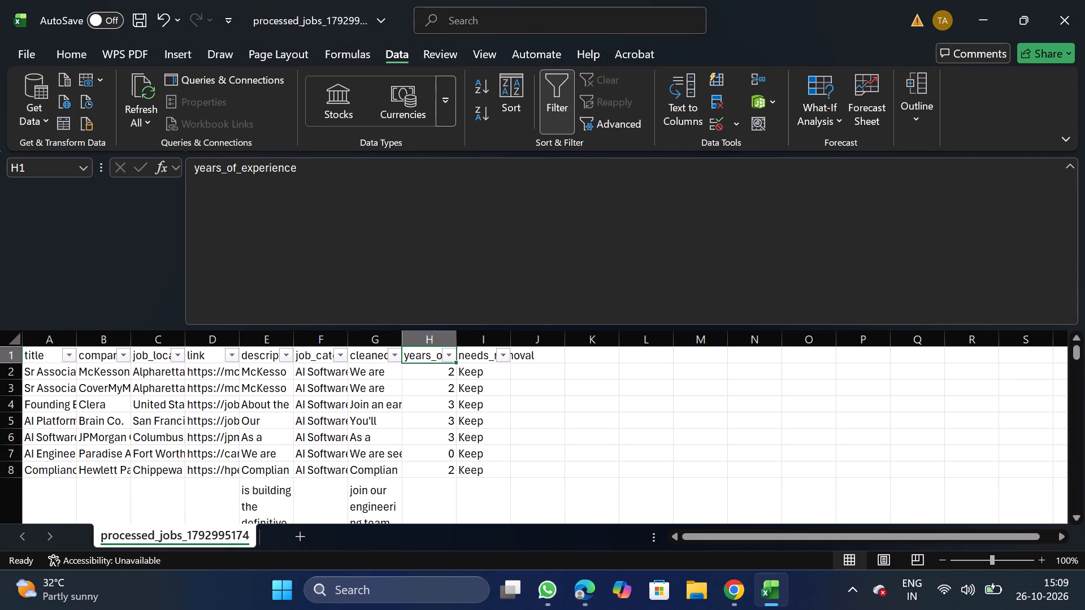
left_click(449, 354)
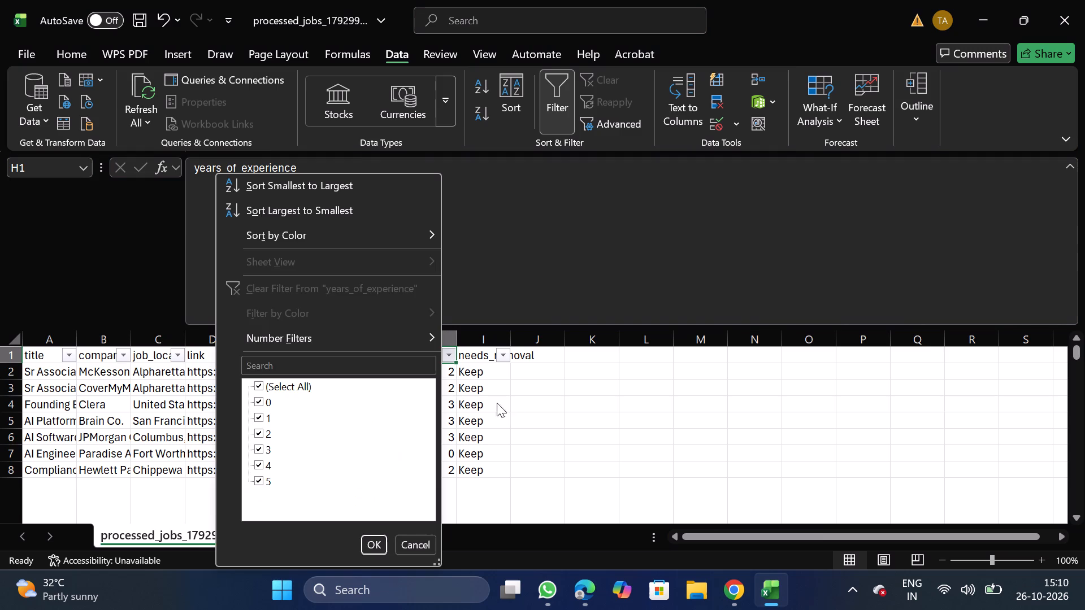
left_click(507, 404)
left_click(555, 101)
Delete the needs_removal column.
left_click_drag(482, 340, 484, 382)
right_click(484, 382)
left_click(552, 247)
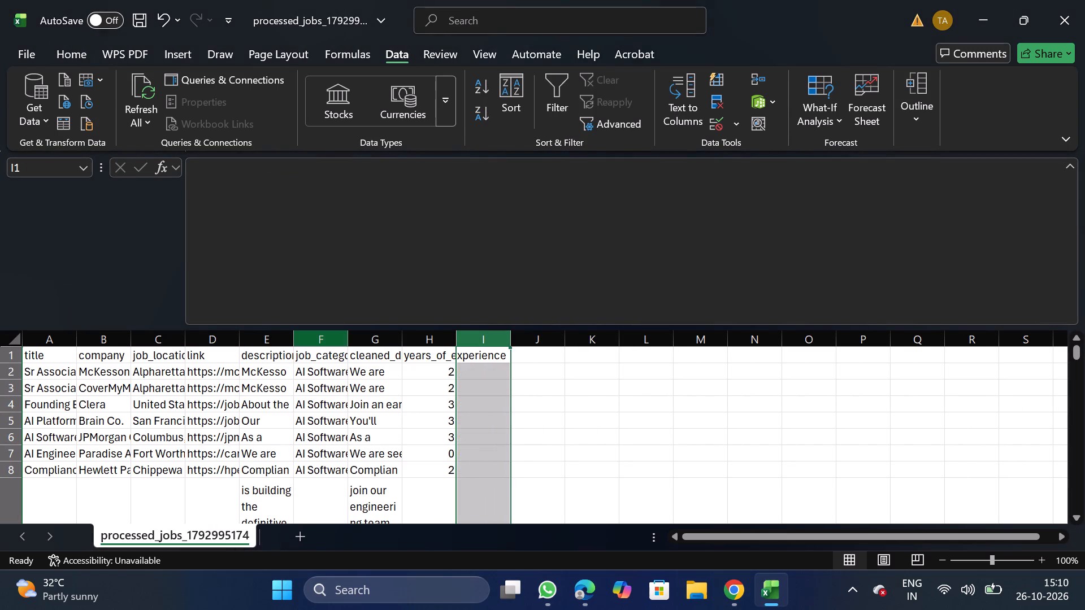
Move the job_category column in front of the title column, so it becomes column A.
left_click(327, 335)
key("ctrl+x")
left_click(52, 335)
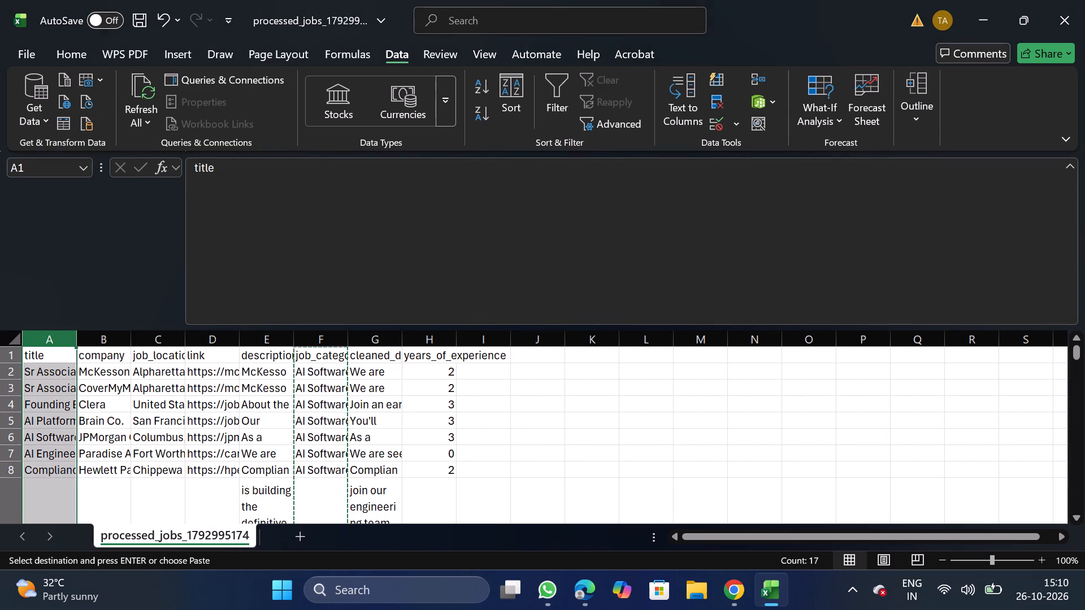
right_click(44, 413)
left_click(145, 247)
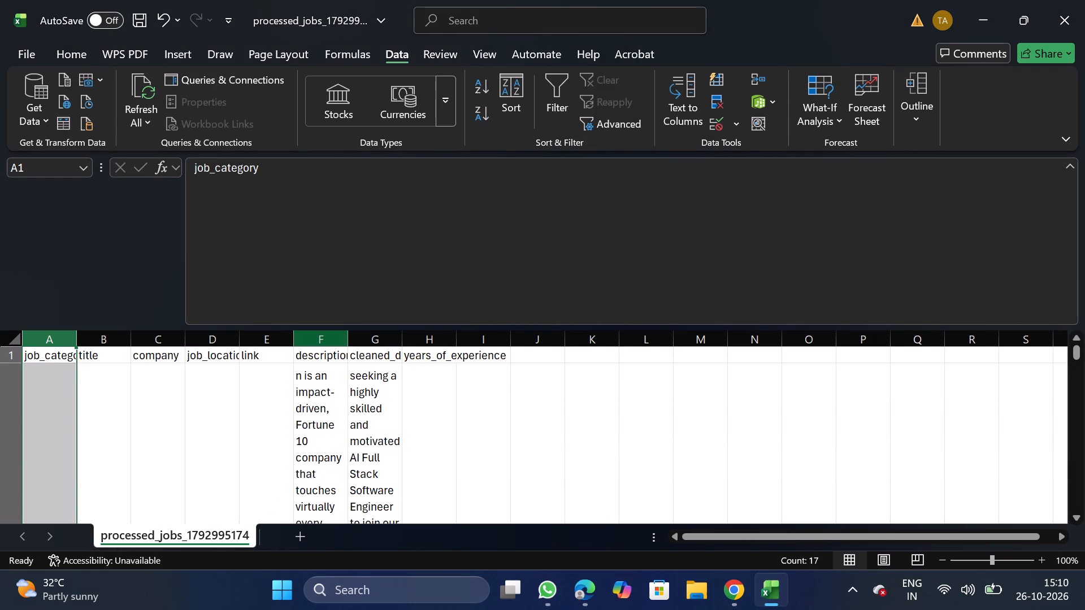
Turn off text wrapping for the description and cleaned description columns (F and G).
left_click(322, 339)
key("shift+Right")
left_click(84, 52)
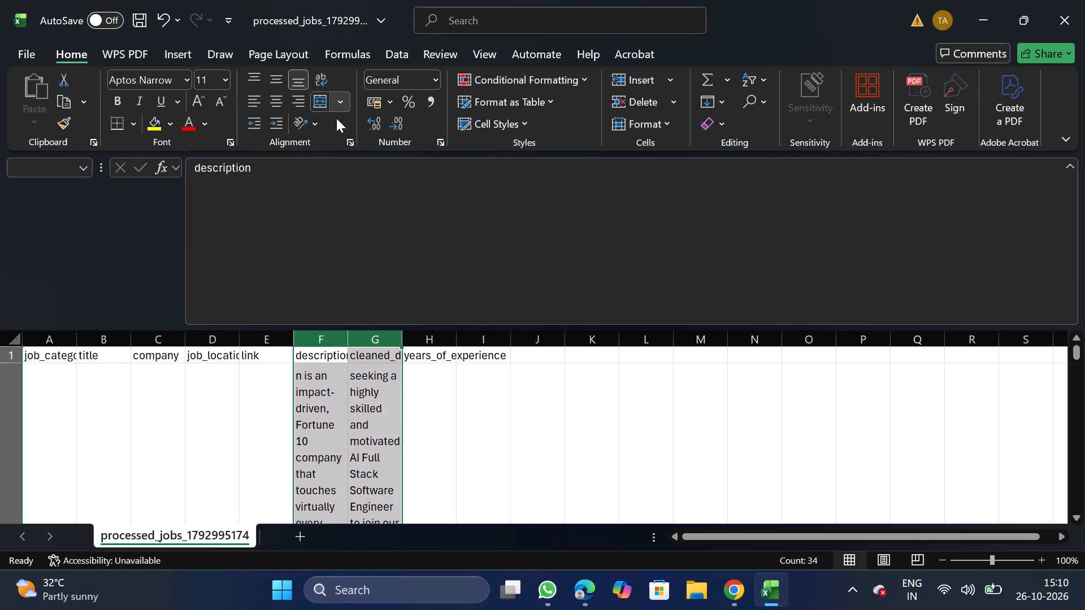
left_click(353, 142)
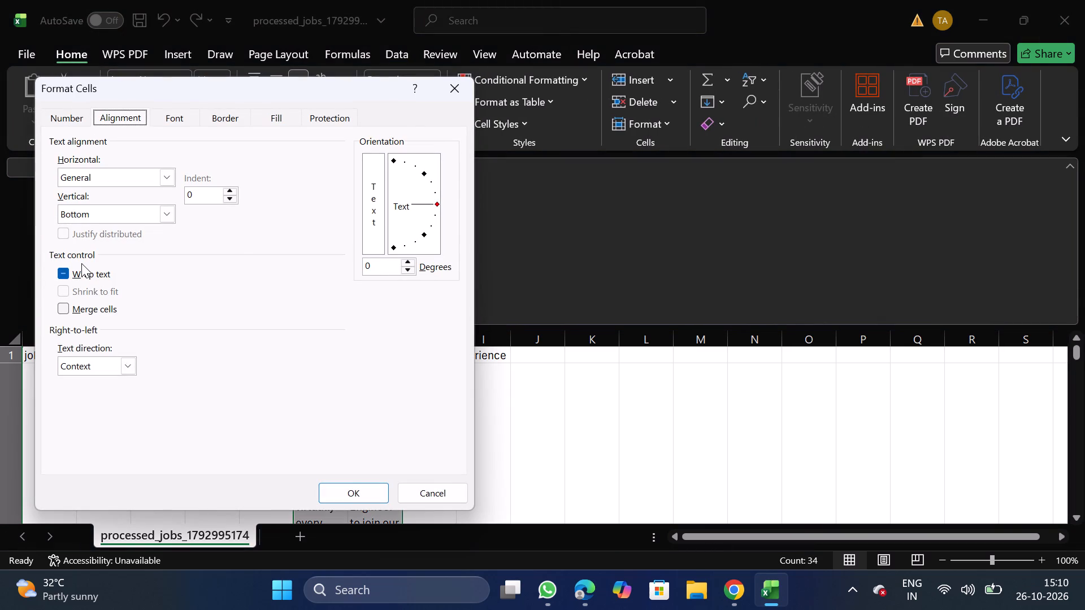
double_click(81, 271)
left_click(332, 493)
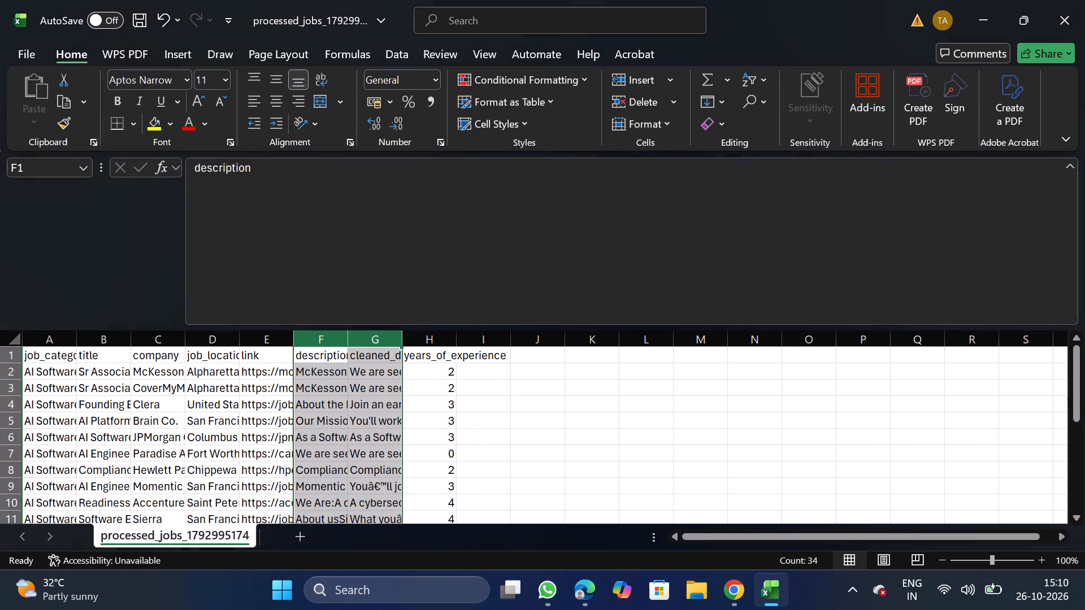
Move the link column to the end of the data, after years_of_experience.
left_click(261, 340)
key("ctrl+x")
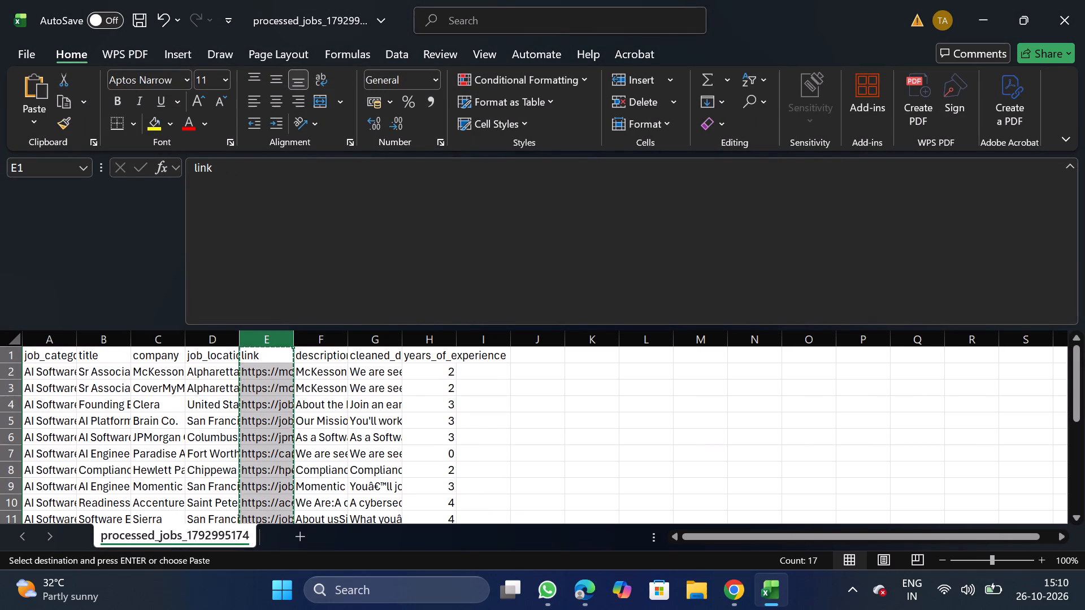
left_click_drag(481, 338, 480, 406)
right_click(480, 406)
left_click(564, 241)
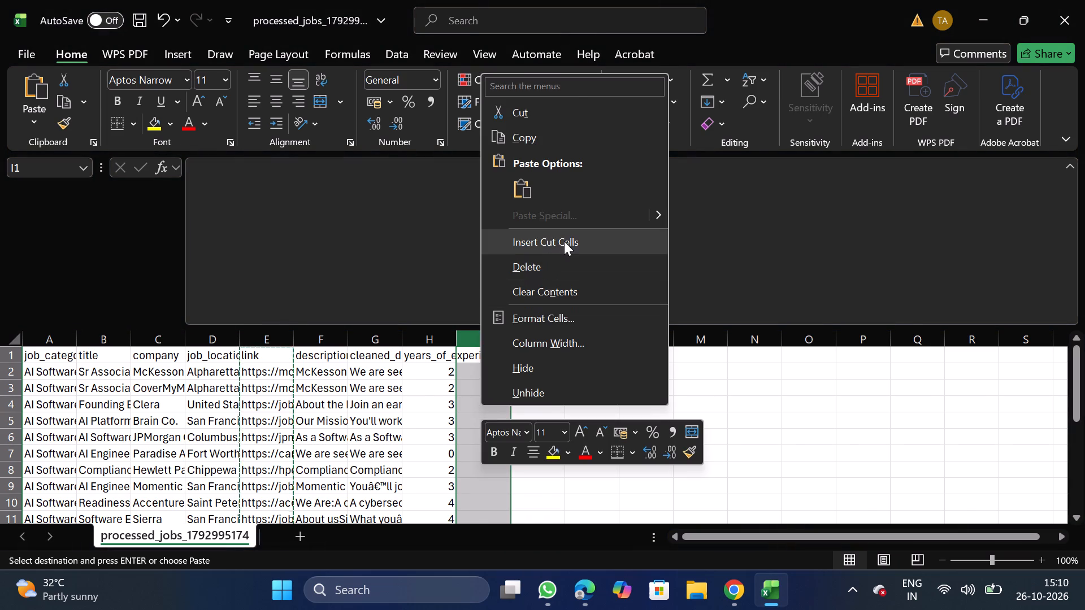
Move the years_of_experience column between job_location and description.
left_click(371, 340)
key("ctrl+x")
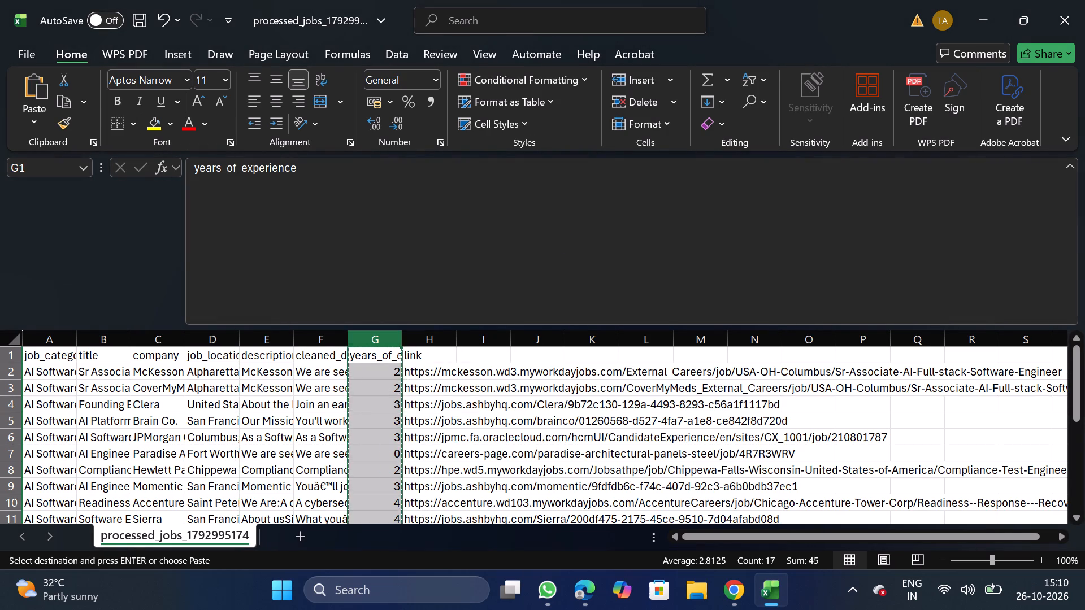
left_click_drag(279, 339, 249, 439)
right_click(249, 439)
left_click(341, 273)
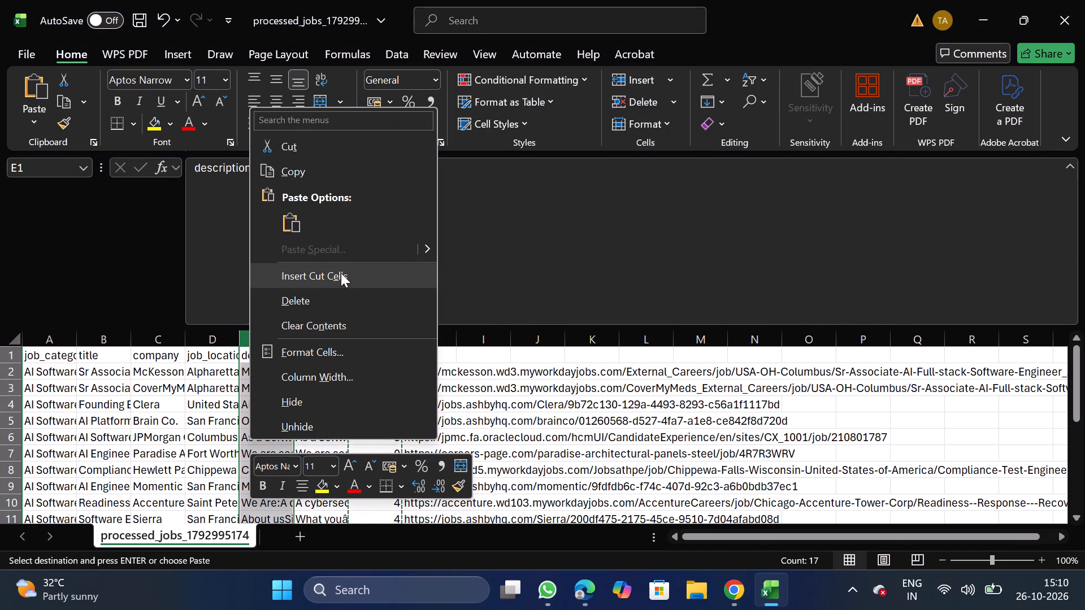
Rename the cleaned description header in G1 to description, copying the text from the header in F1.
left_click(335, 347)
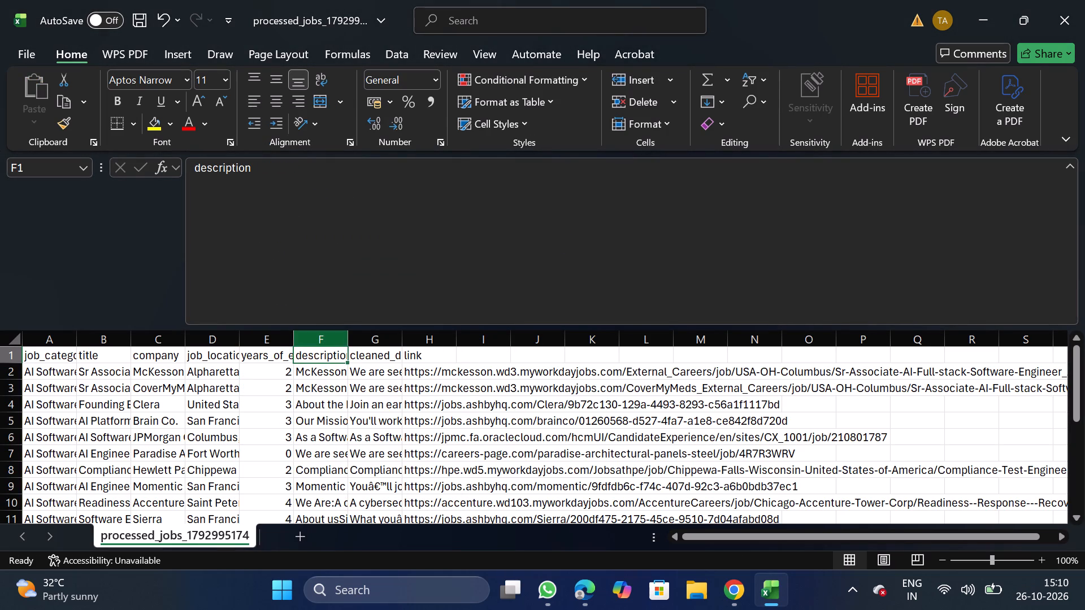
left_click_drag(192, 164, 298, 155)
key("ctrl+c")
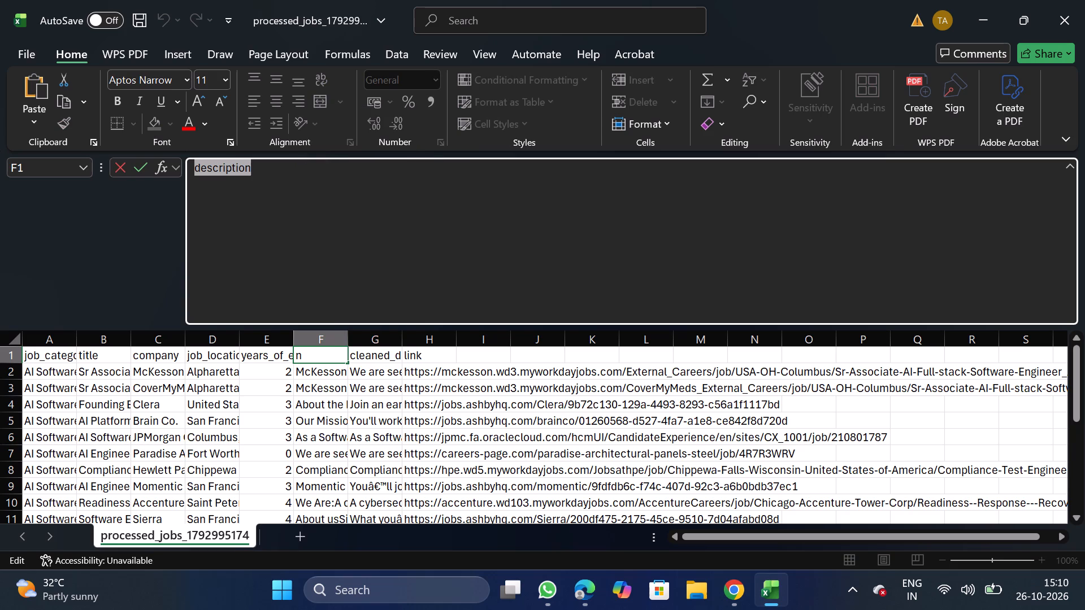
left_click(383, 348)
left_click(494, 267)
key("BackSpace")
key("BackSpace")
key("BackSpace")
key("BackSpace")
key("BackSpace")
key("BackSpace")
key("BackSpace")
key("BackSpace")
key("BackSpace")
key("BackSpace")
key("BackSpace")
key("BackSpace")
key("BackSpace")
key("BackSpace")
key("BackSpace")
key("BackSpace")
key("BackSpace")
key("BackSpace")
key("BackSpace")
key("BackSpace")
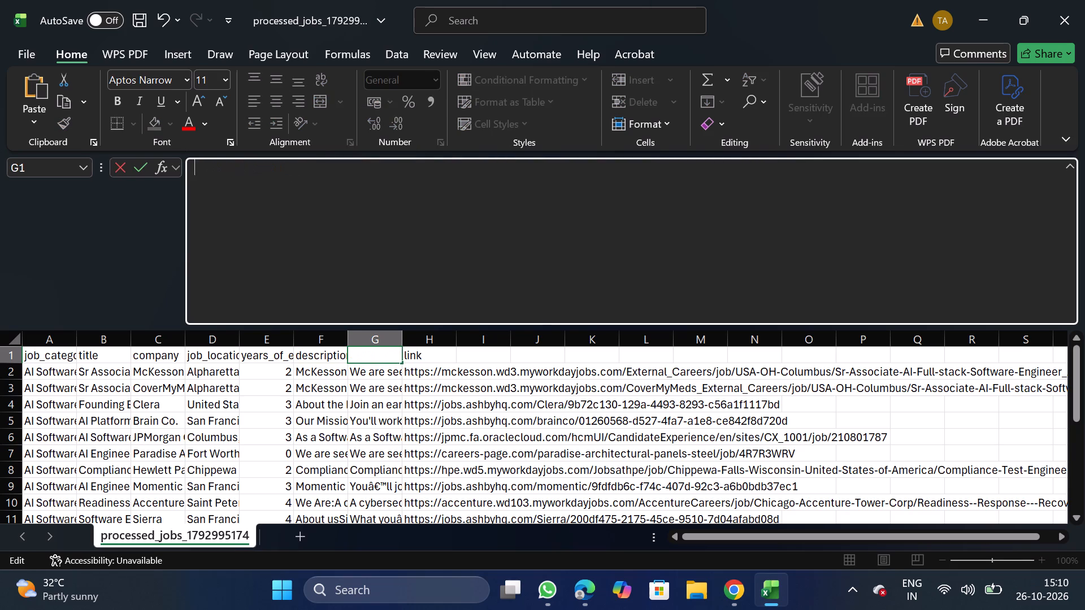
key("ctrl+v")
Rename the header in F1 to original_description, copying the name from NextGenApply's bulk upload CSV format requirements in Chrome.
left_click(329, 352)
left_click(467, 246)
key("BackSpace")
key("BackSpace")
key("BackSpace")
key("BackSpace")
key("BackSpace")
key("BackSpace")
key("BackSpace")
key("BackSpace")
key("BackSpace")
key("BackSpace")
key("BackSpace")
key("BackSpace")
key("BackSpace")
key("BackSpace")
key("BackSpace")
key("BackSpace")
key("BackSpace")
key("BackSpace")
key("BackSpace")
key("BackSpace")
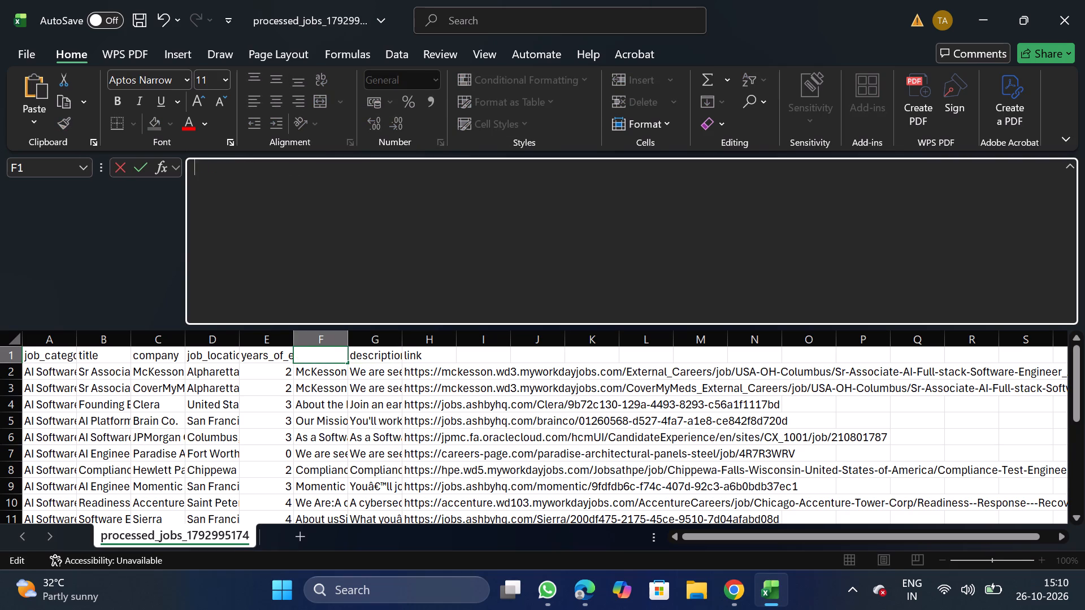
left_click(739, 592)
left_click(89, 160)
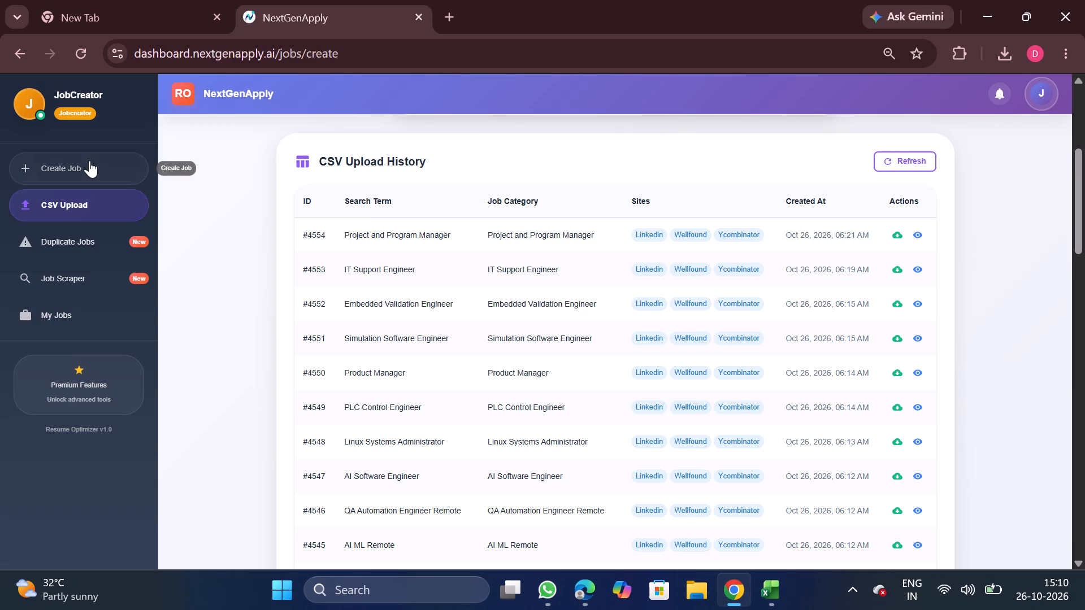
left_click(542, 144)
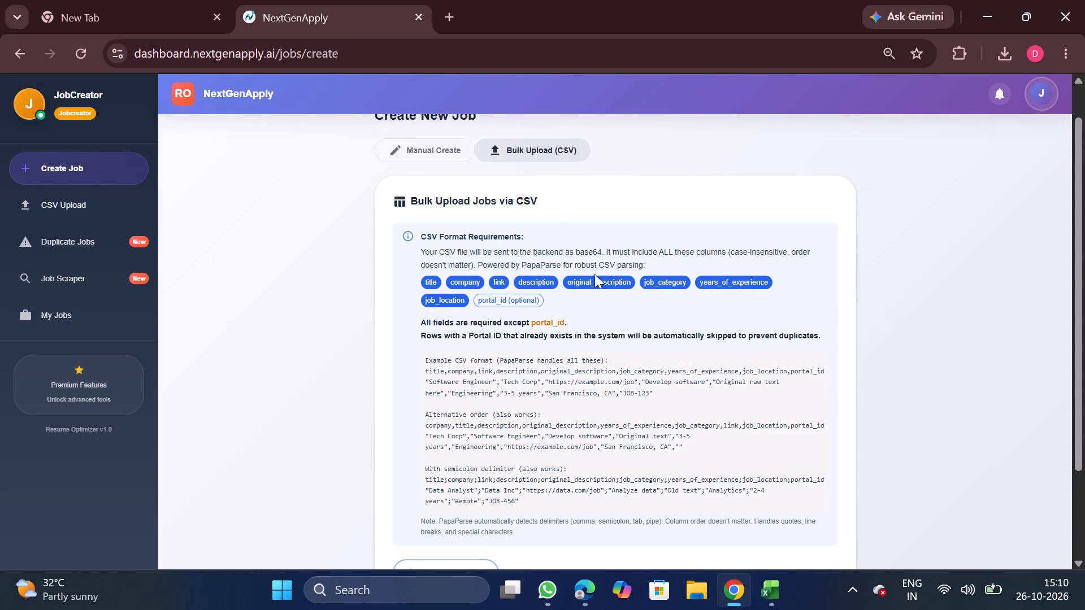
double_click(598, 283)
key("ctrl+c")
left_click(776, 590)
key("ctrl+v")
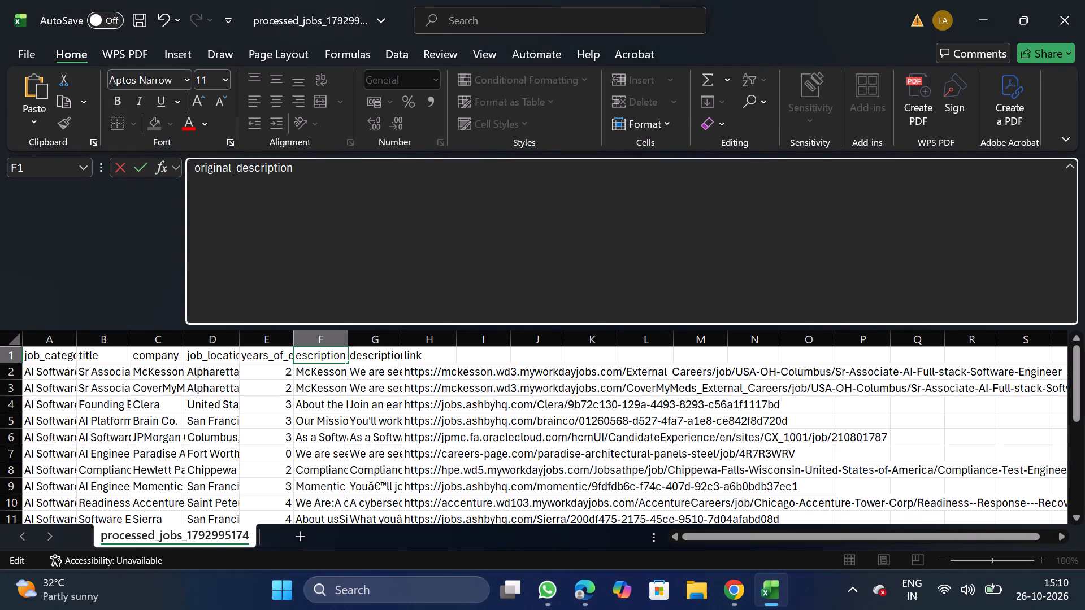
Filter the title column so that only the (Blanks) entries are shown.
left_click(113, 338)
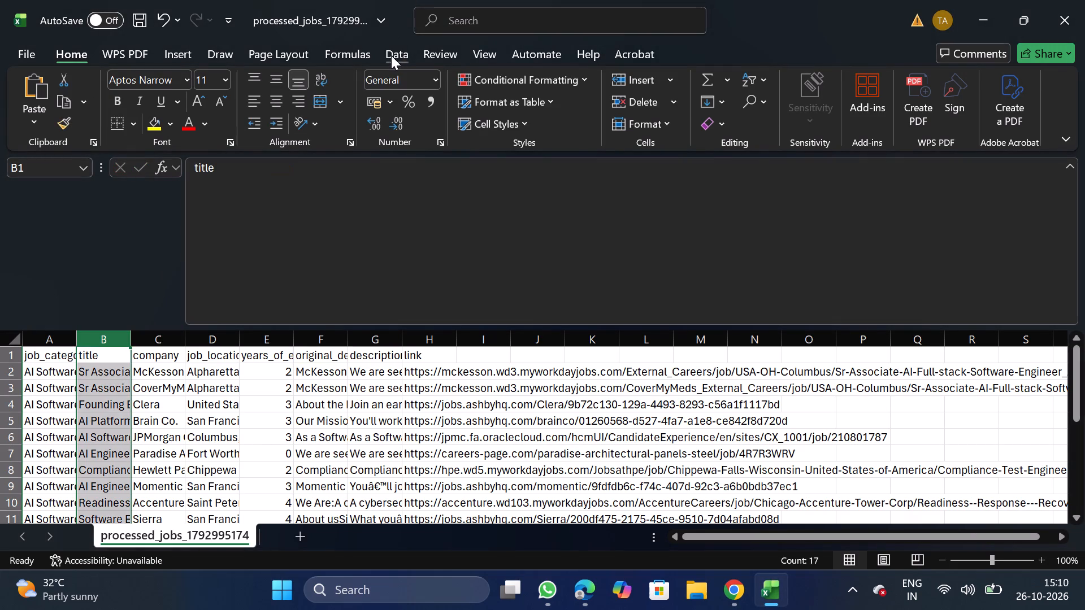
left_click(391, 55)
left_click(557, 116)
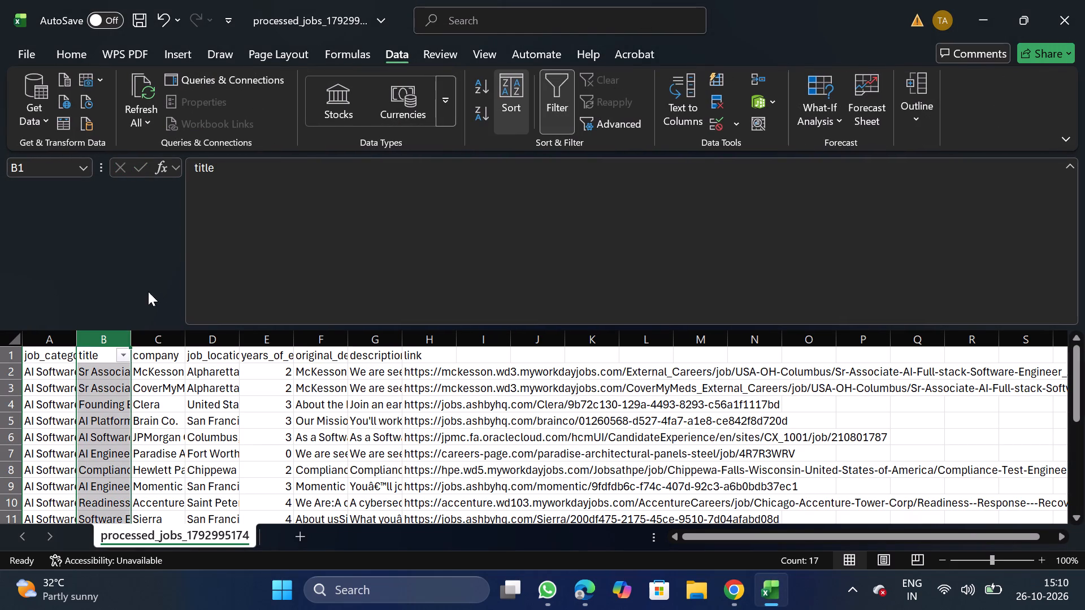
left_click(126, 348)
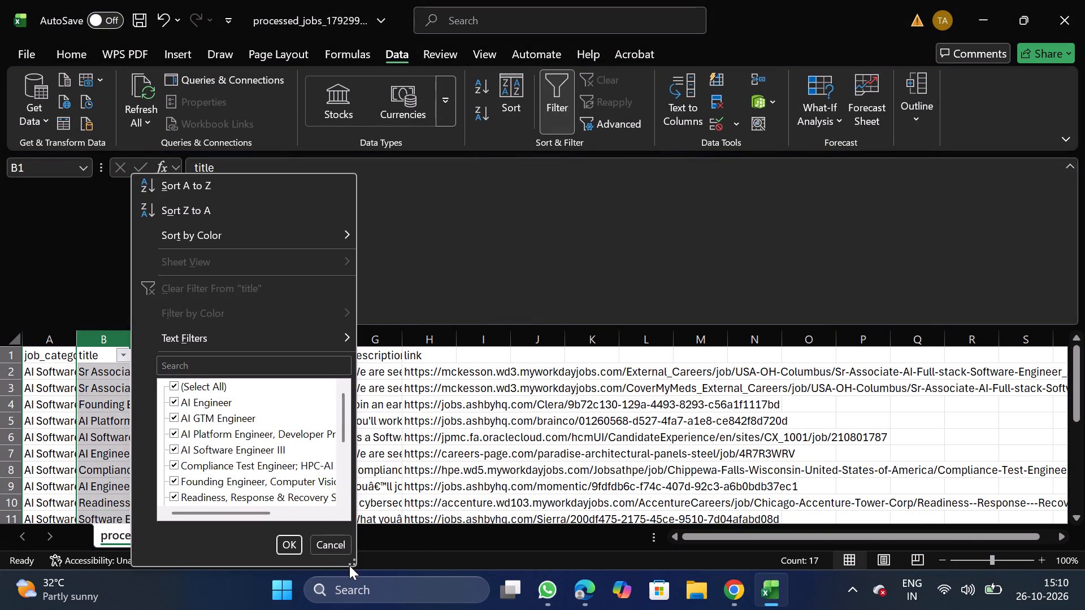
double_click(349, 565)
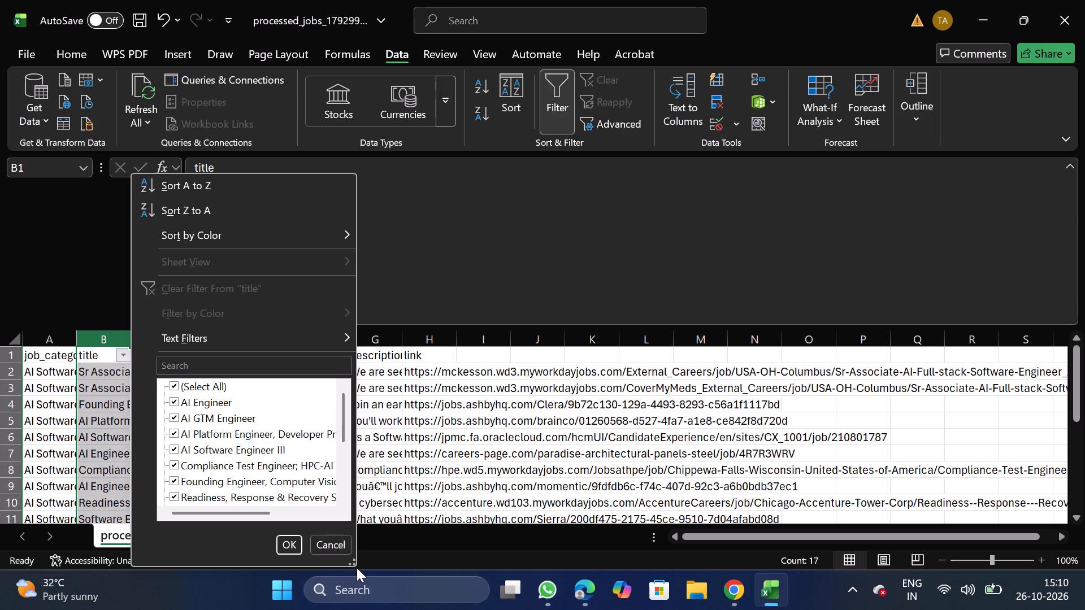
double_click(353, 565)
left_click_drag(353, 565, 583, 609)
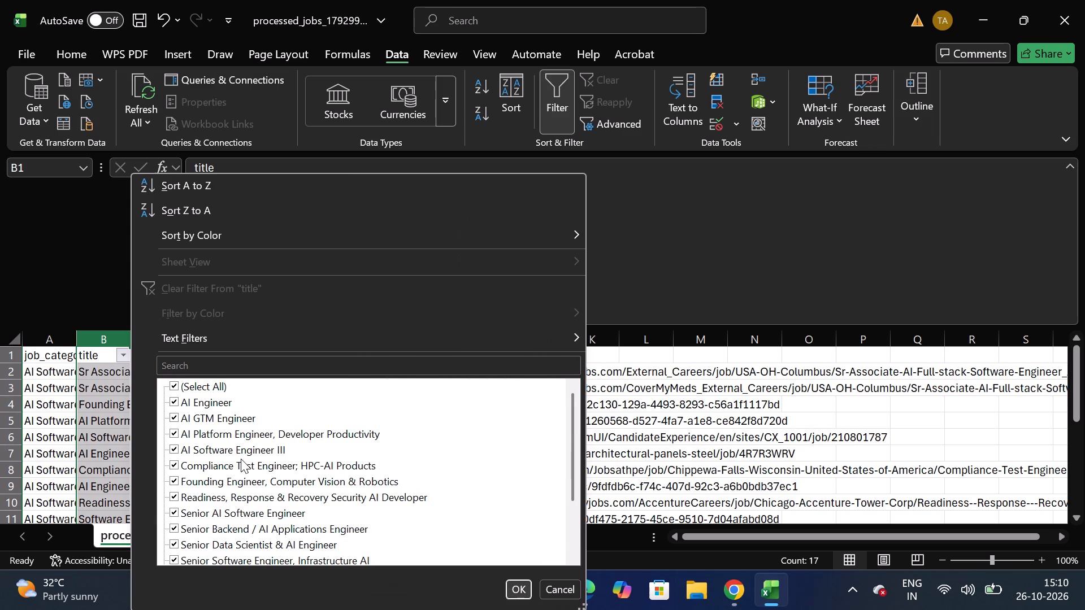
left_click(215, 388)
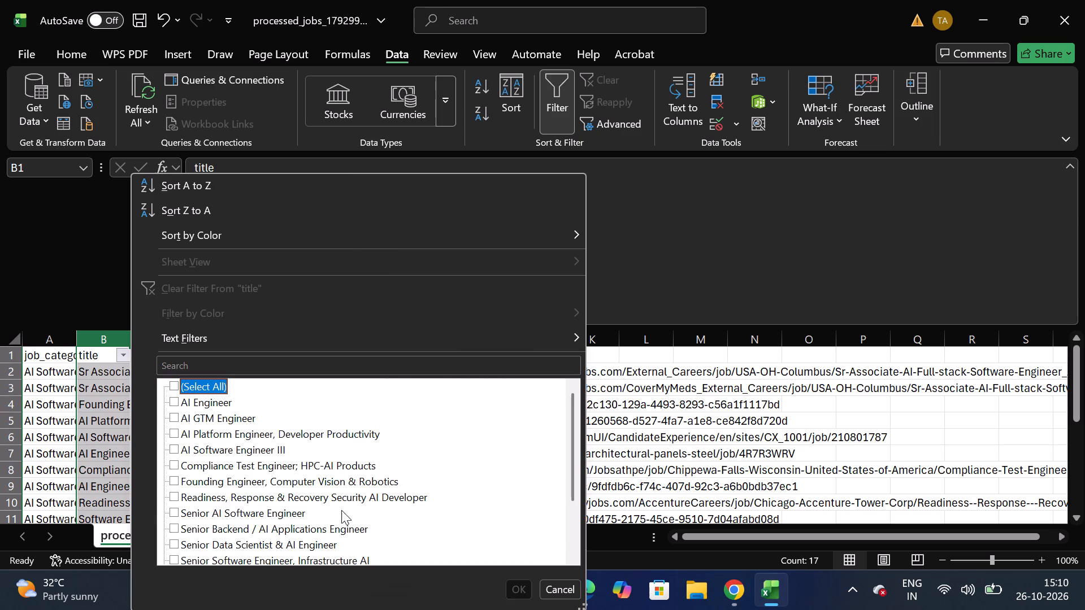
scroll(297, 540, "down", 1)
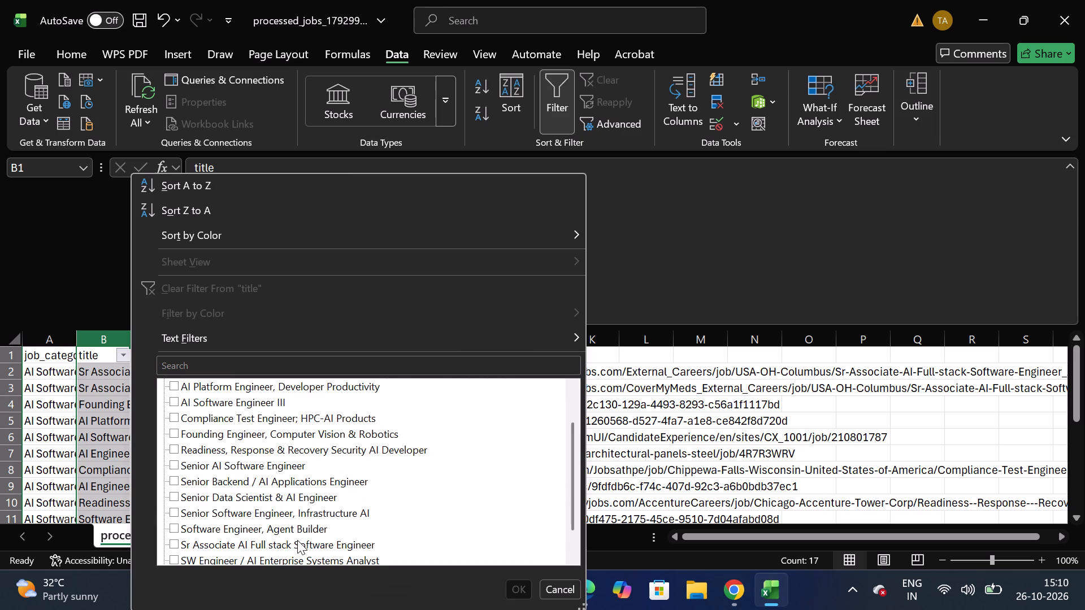
left_click(190, 542)
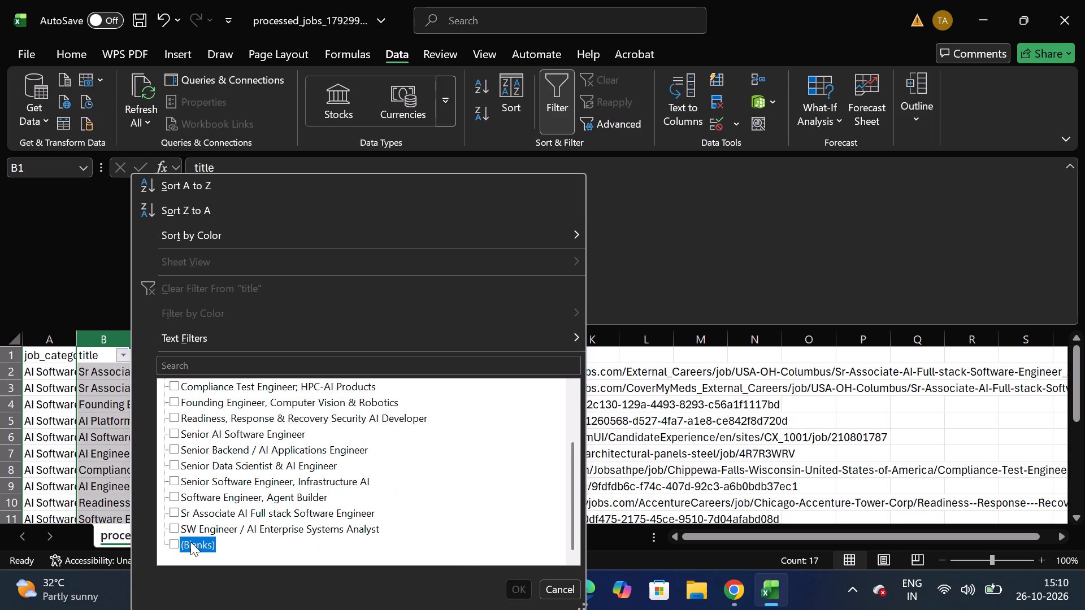
left_click(530, 592)
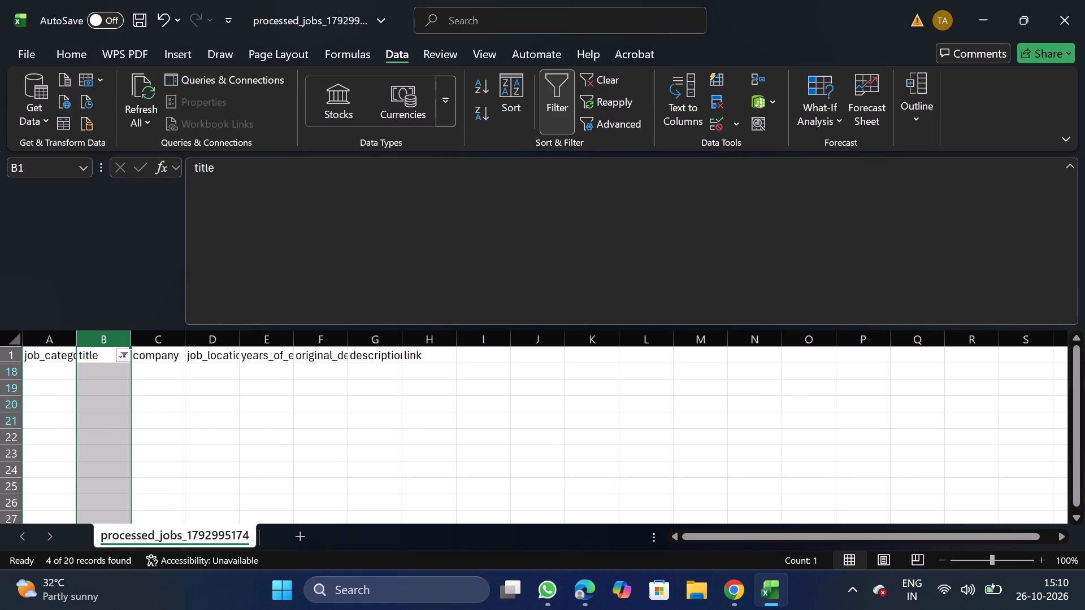
Delete all the filtered blank rows from row 18 to the sheet's end and remove the title filter.
left_click(0, 374)
key("ctrl+shift+Down")
right_click(99, 431)
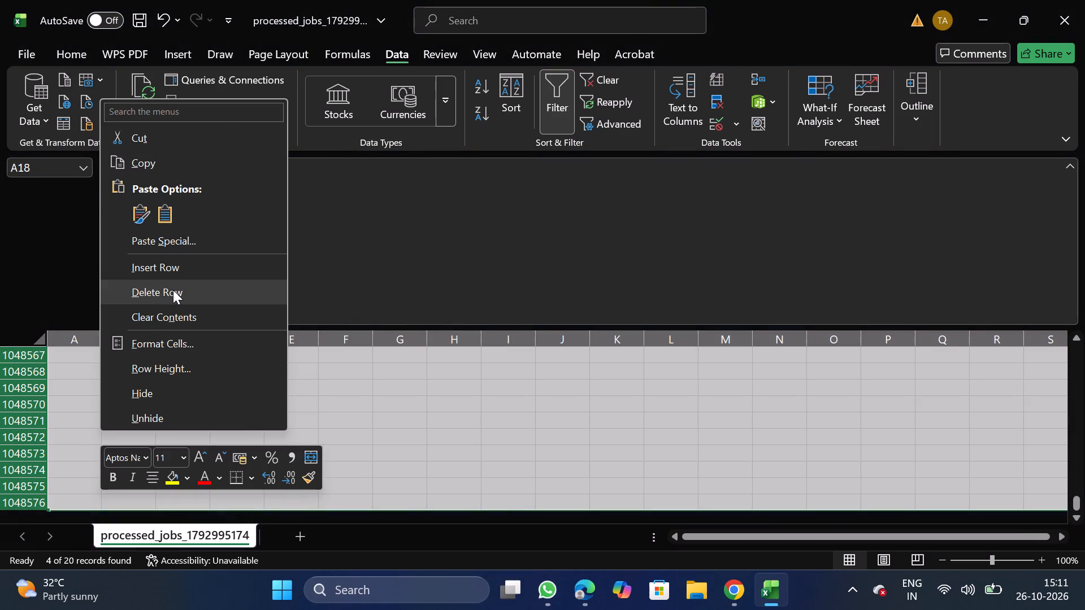
left_click(173, 290)
left_click(563, 94)
Turn on filters for the header row and search the company column's filter for walmart.
left_click(170, 348)
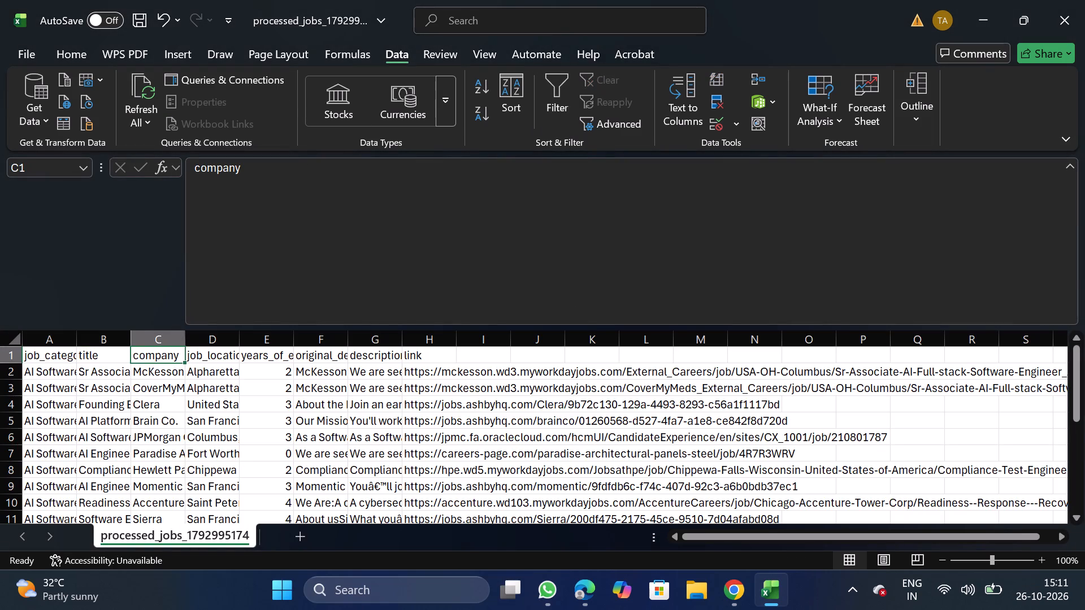
left_click(562, 94)
left_click(178, 354)
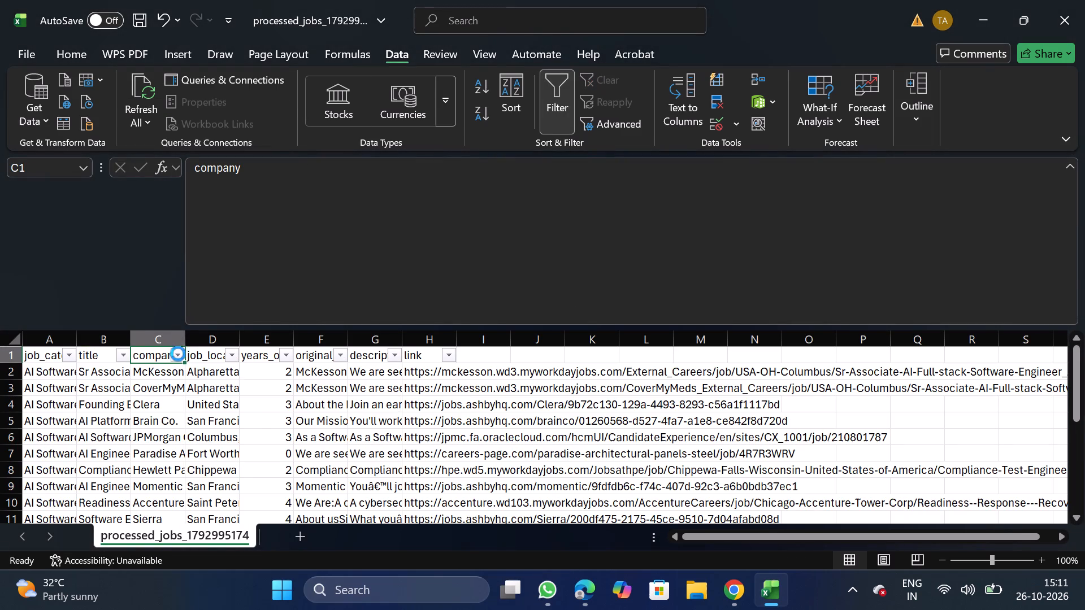
left_click(284, 360)
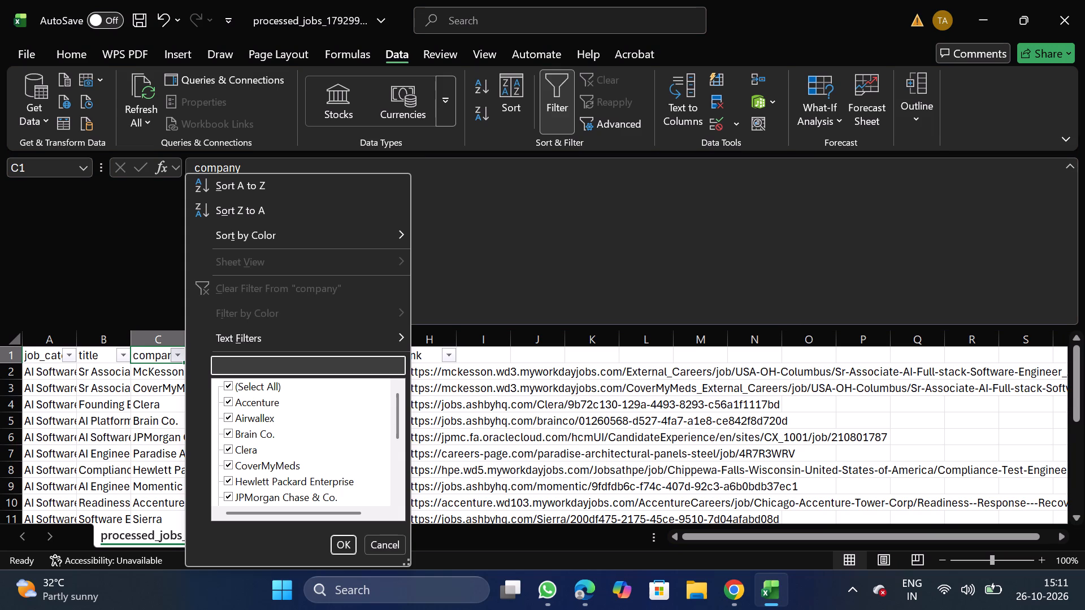
type("walmart")
key("BackSpace")
key("BackSpace")
key("BackSpace")
key("BackSpace")
key("BackSpace")
key("BackSpace")
key("BackSpace")
key("BackSpace")
key("BackSpace")
key("BackSpace")
key("BackSpace")
key("BackSpace")
key("BackSpace")
key("BackSpace")
key("BackSpace")
key("BackSpace")
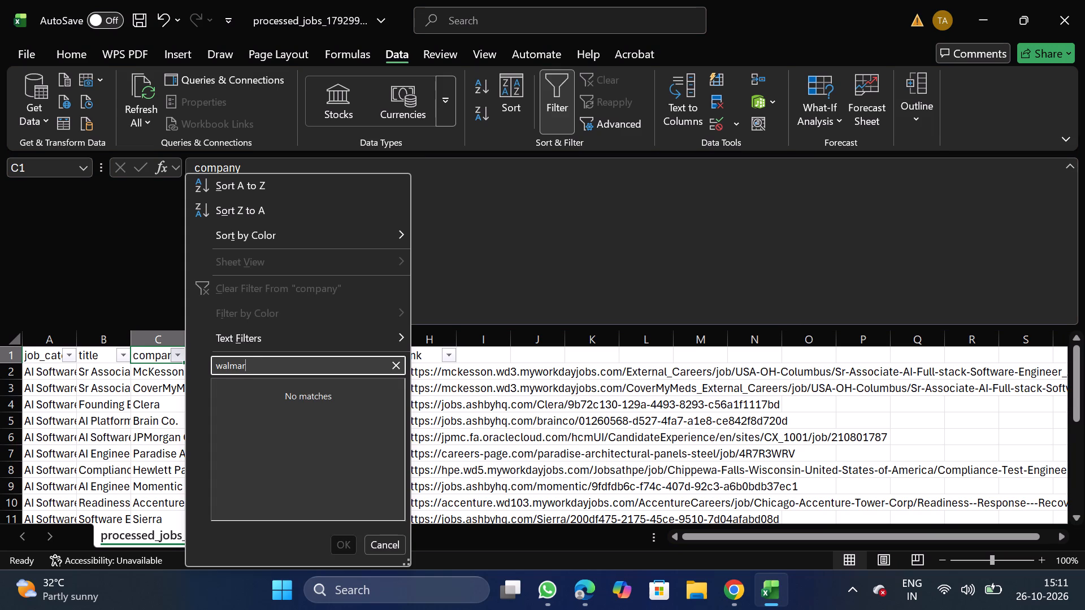
Search the company column's filter for dried, and separately for capi, clearing the search each time.
type("dried")
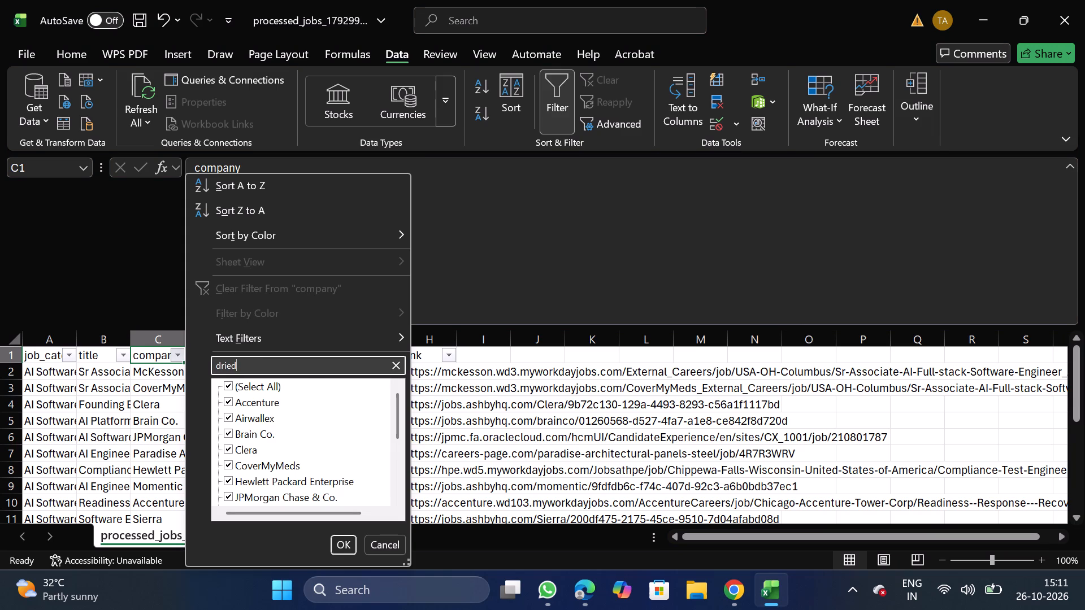
key("BackSpace")
key("BackSpace")
key("BackSpace")
key("BackSpace")
key("BackSpace")
key("BackSpace")
key("BackSpace")
key("BackSpace")
key("BackSpace")
key("BackSpace")
key("BackSpace")
key("BackSpace")
type("capi")
key("BackSpace")
key("BackSpace")
key("BackSpace")
key("BackSpace")
key("BackSpace")
key("BackSpace")
key("BackSpace")
key("BackSpace")
key("BackSpace")
key("BackSpace")
Search the company column's filter for under, and separately for hunt, clearing the search each time.
type("under")
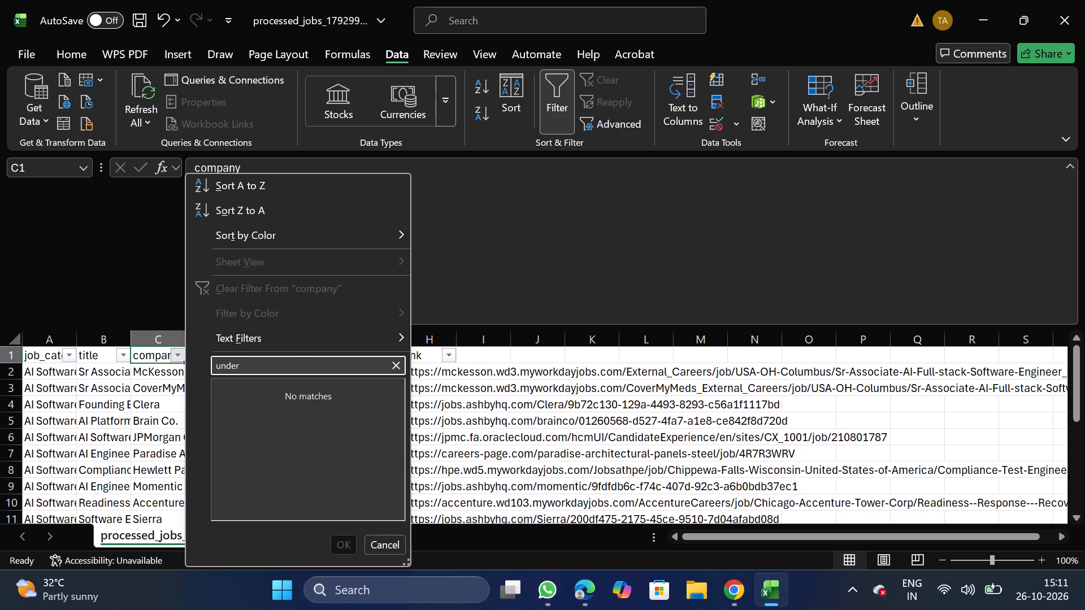
key("BackSpace")
key("BackSpace")
key("BackSpace")
key("BackSpace")
key("BackSpace")
key("BackSpace")
key("BackSpace")
key("BackSpace")
key("BackSpace")
key("BackSpace")
type("hunt")
key("BackSpace")
key("BackSpace")
key("BackSpace")
key("BackSpace")
key("BackSpace")
key("BackSpace")
key("BackSpace")
key("BackSpace")
key("BackSpace")
key("BackSpace")
key("BackSpace")
key("BackSpace")
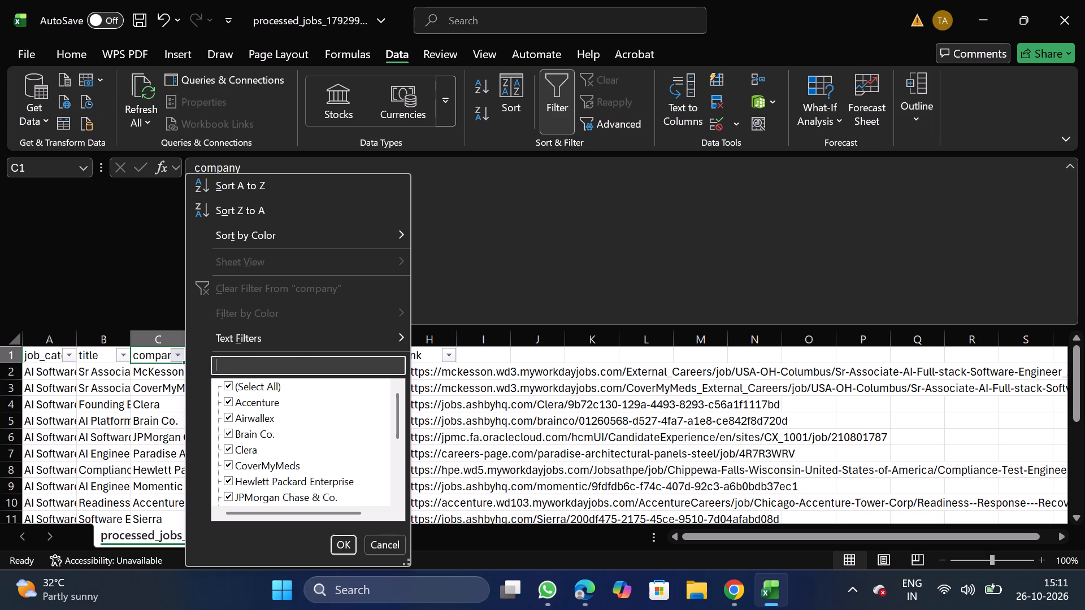
Search the company column's filter separately for skims, ape and in landem, and close it without applying a filter.
type("skims")
key("BackSpace")
key("BackSpace")
key("BackSpace")
key("BackSpace")
key("BackSpace")
key("BackSpace")
key("BackSpace")
key("BackSpace")
key("BackSpace")
key("BackSpace")
key("BackSpace")
key("BackSpace")
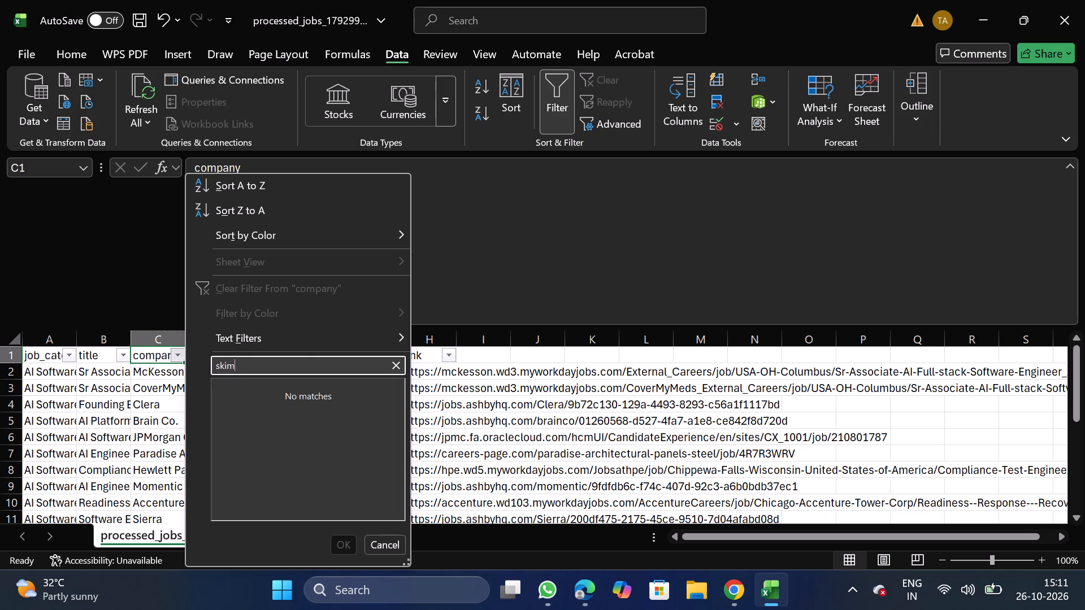
type("ape")
key("BackSpace")
key("BackSpace")
key("BackSpace")
key("BackSpace")
key("BackSpace")
key("BackSpace")
key("BackSpace")
key("BackSpace")
key("BackSpace")
type("in landem")
left_click(385, 544)
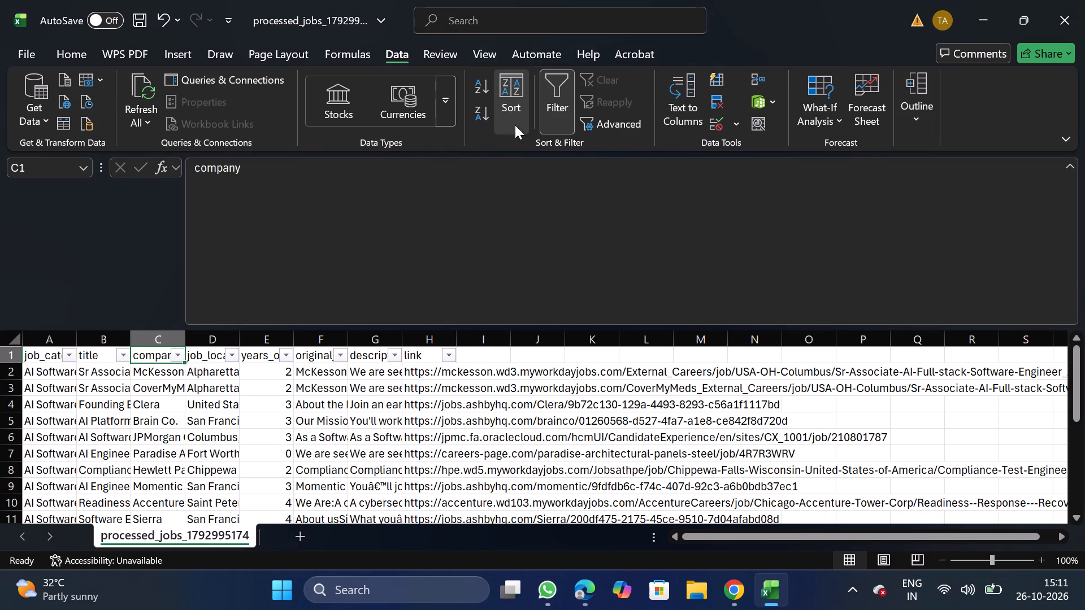
Look through the full list of companies in the company column's filter and remove the header filters.
left_click(556, 99)
left_click(557, 90)
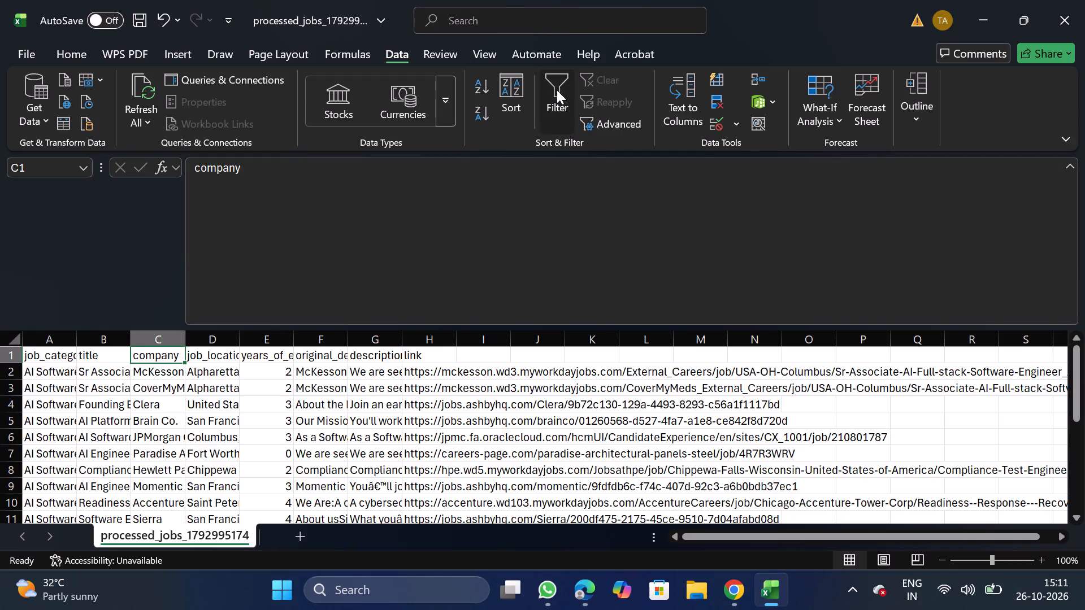
left_click(183, 354)
scroll(266, 463, "down", 2)
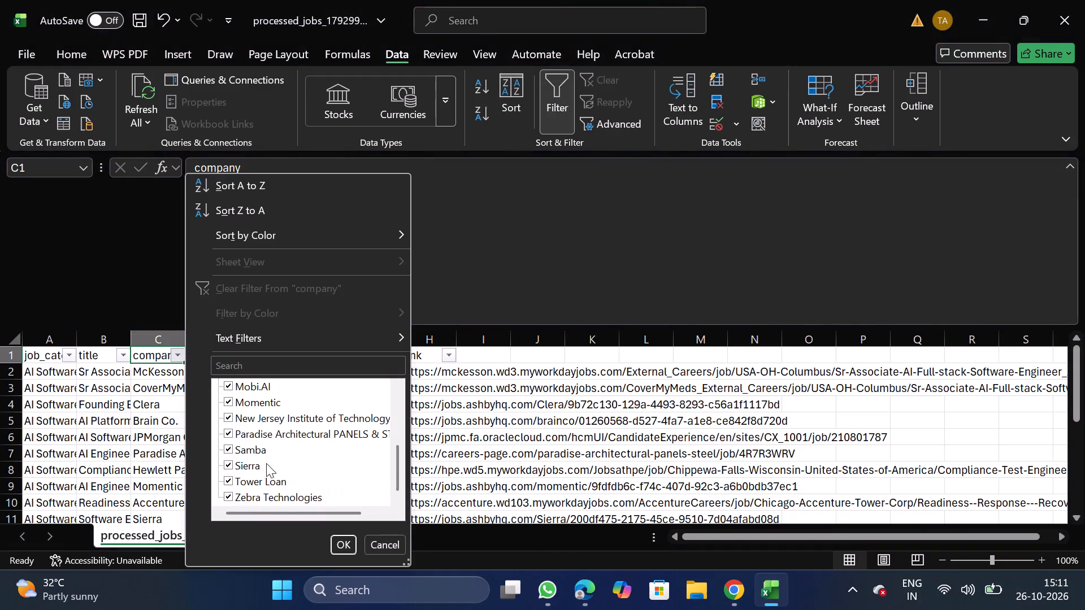
scroll(266, 463, "down", 3)
left_click(485, 481)
left_click(550, 103)
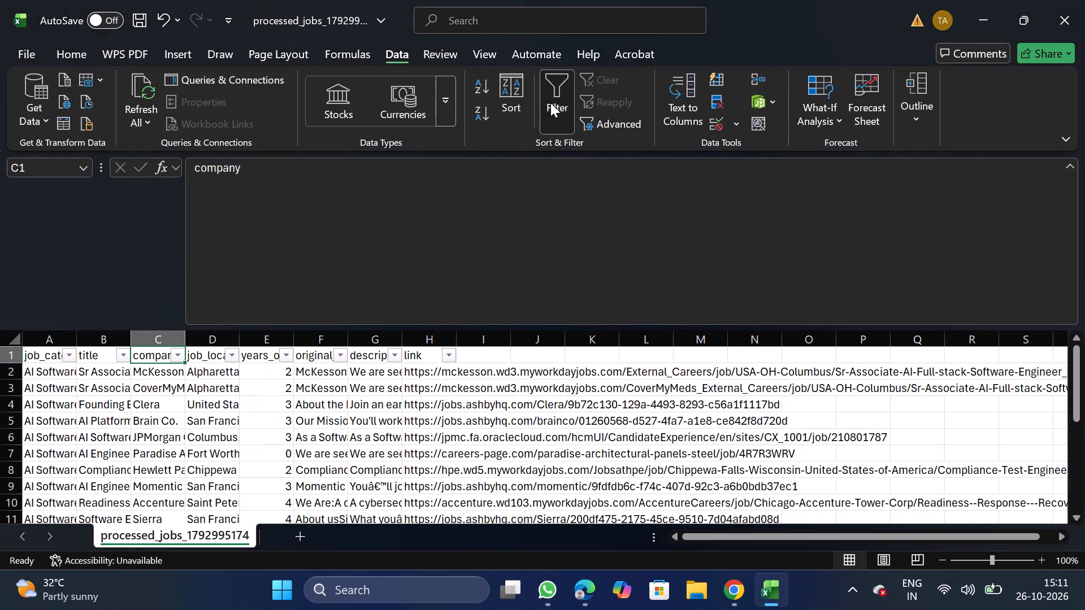
Save the sheet as a CSV named AI S_10_26 in the Daily Scraping jobs folder under Documents.
left_click(24, 55)
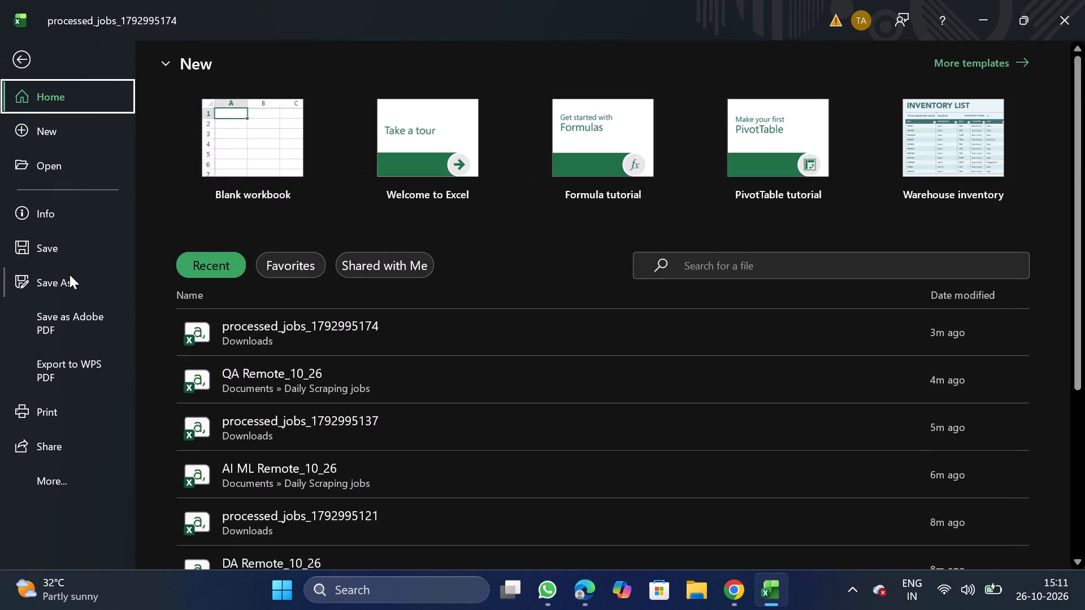
triple_click(70, 278)
triple_click(264, 476)
double_click(264, 476)
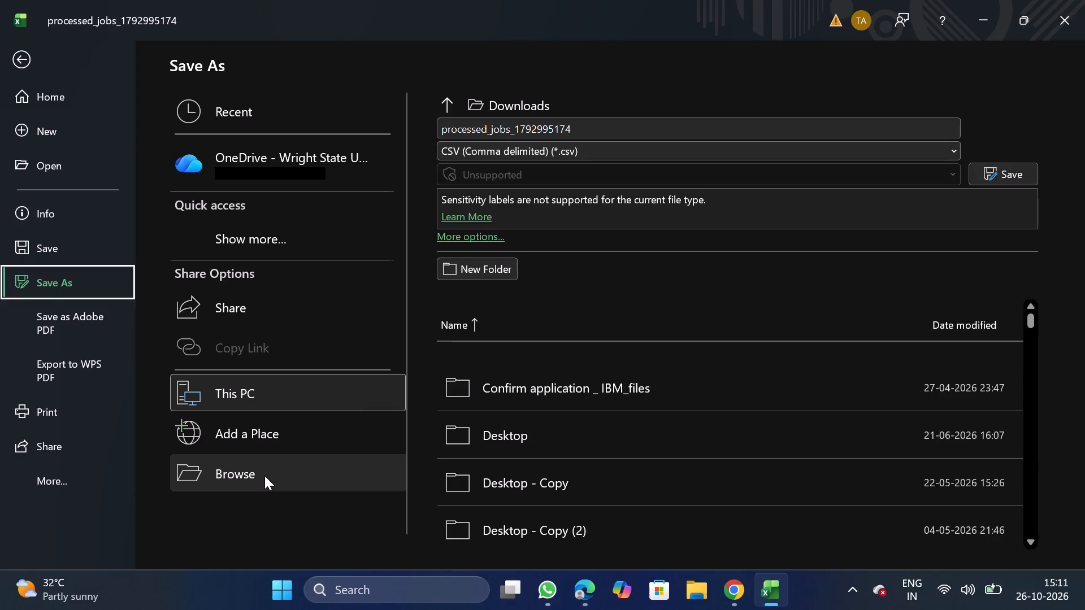
double_click(83, 161)
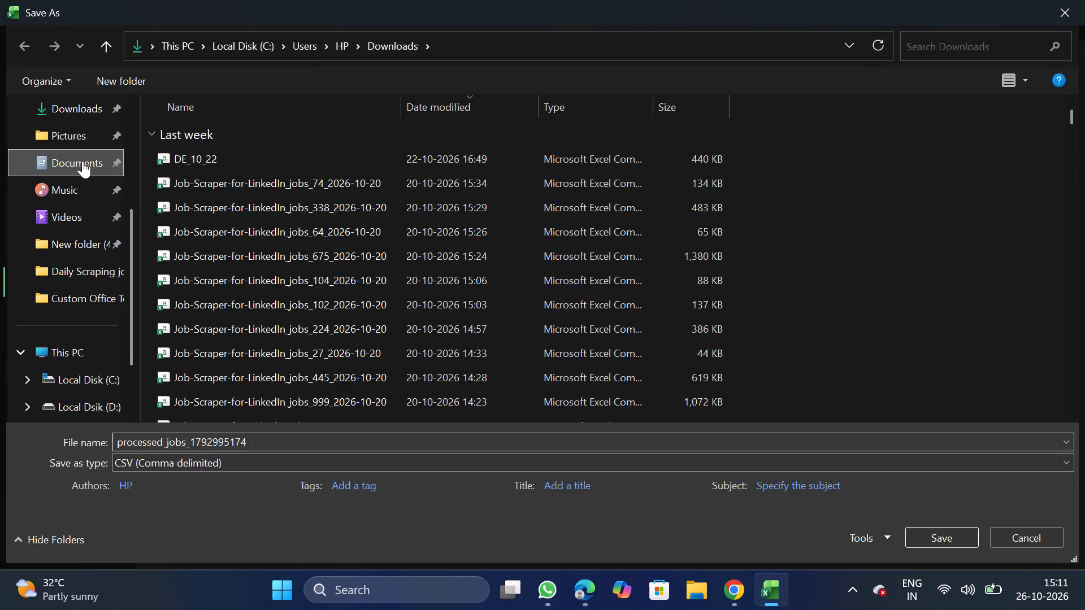
double_click(248, 193)
left_click(315, 443)
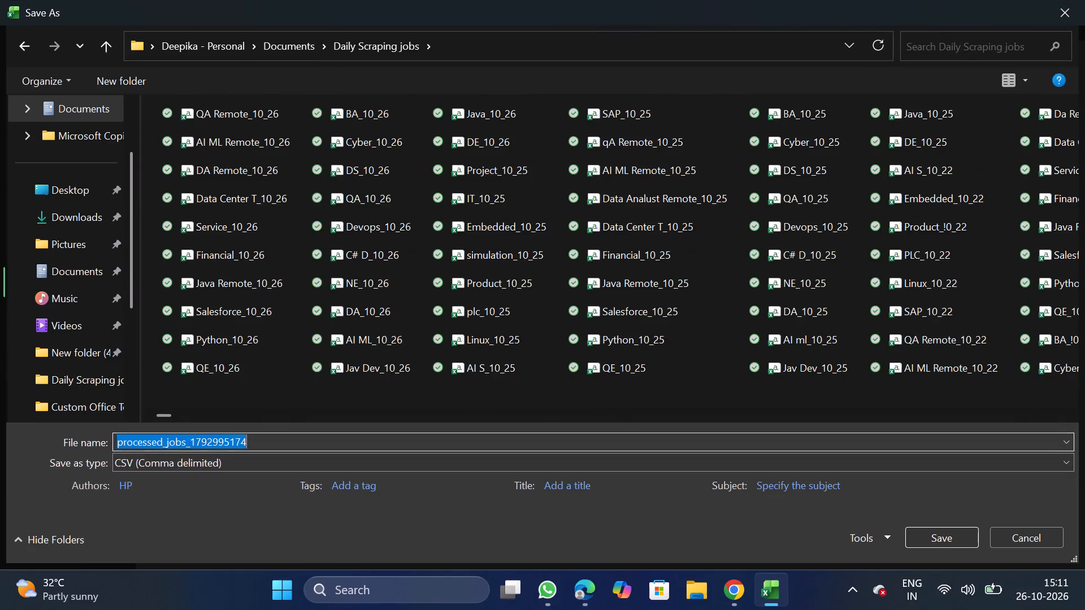
key("BackSpace")
type("AI S")
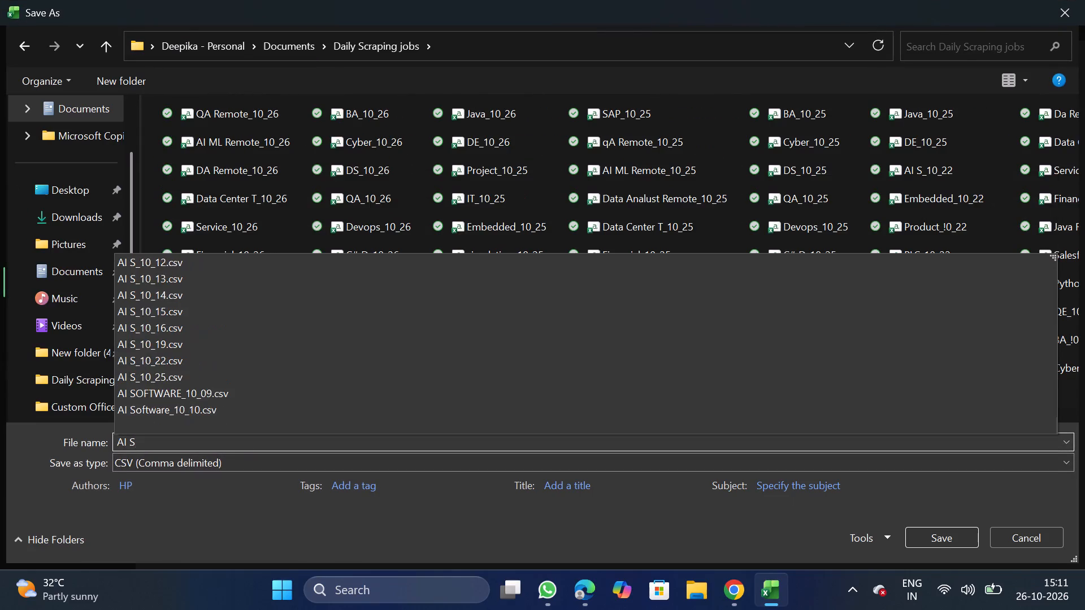
type("_10_2")
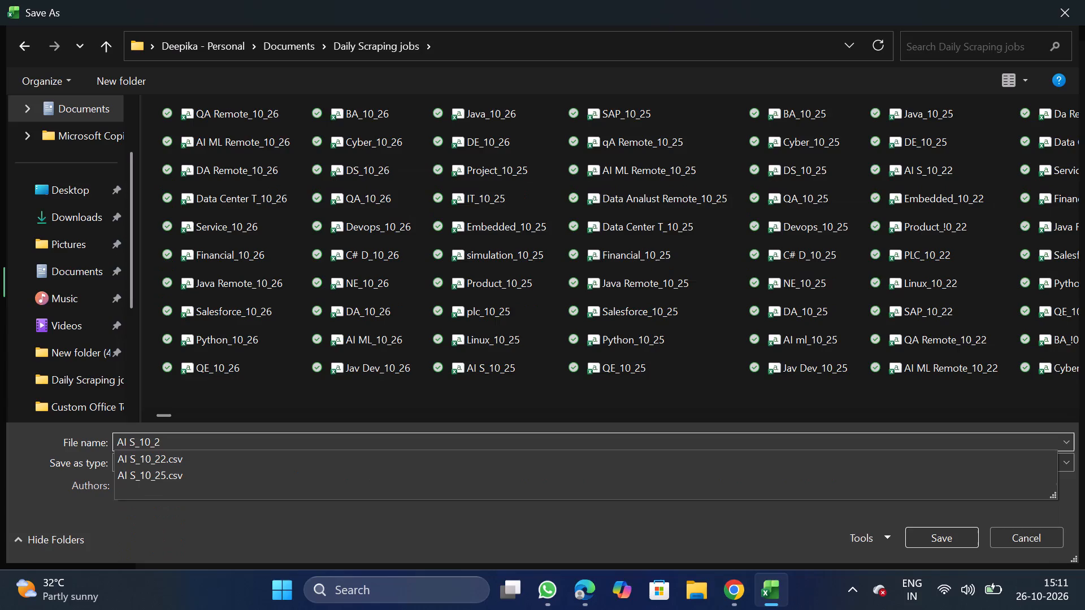
key("6")
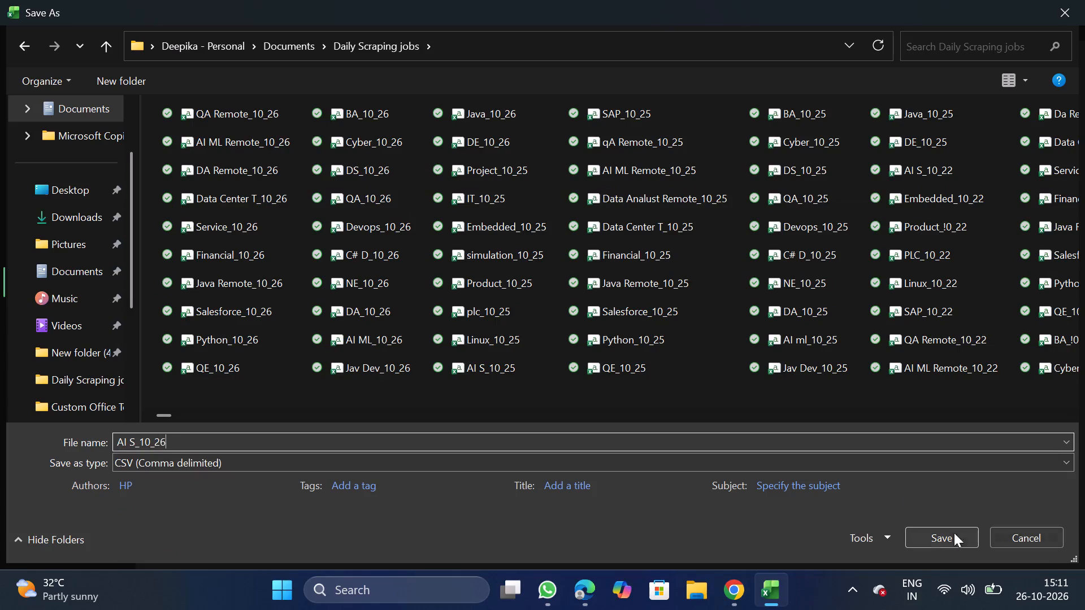
left_click(947, 542)
Switch to NextGenApply in Chrome and bulk upload AI S_10_26 from the Daily Scraping jobs folder.
left_click(744, 592)
scroll(528, 448, "down", 1)
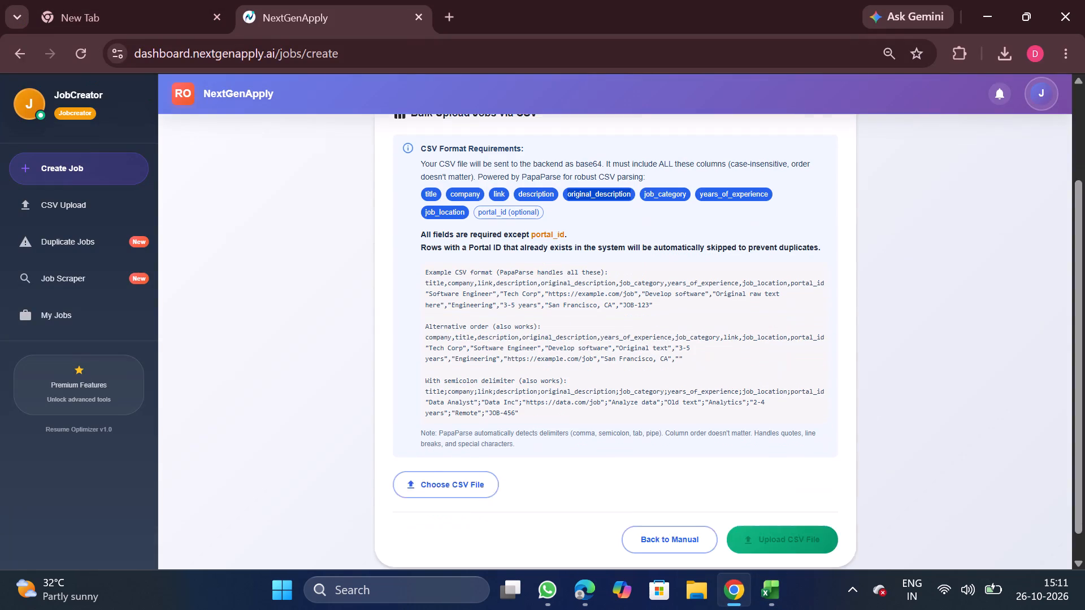
left_click(437, 453)
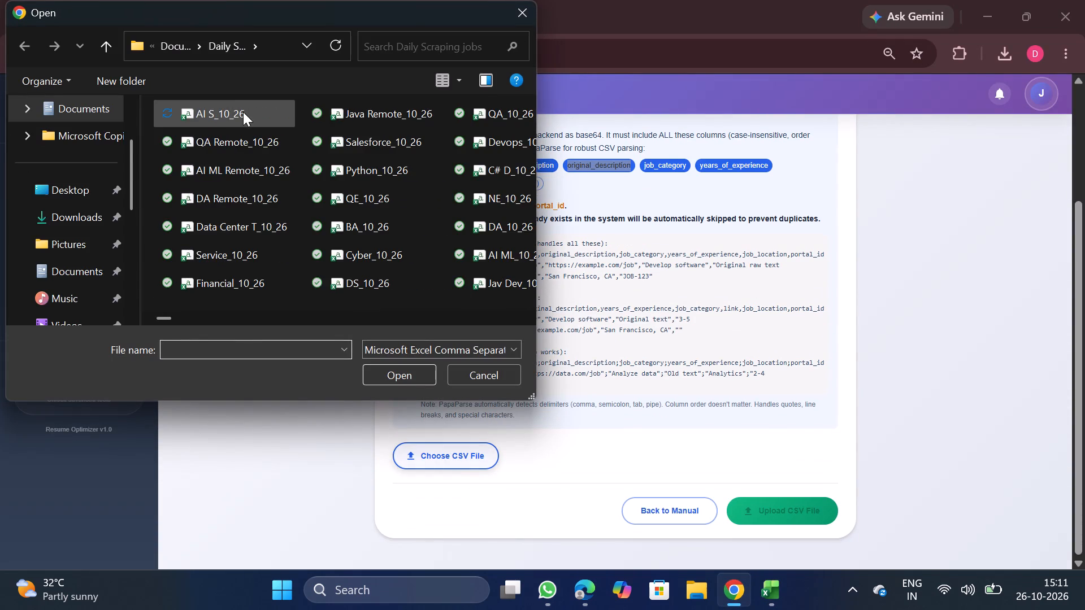
double_click(248, 114)
scroll(555, 417, "down", 2)
scroll(653, 403, "down", 3)
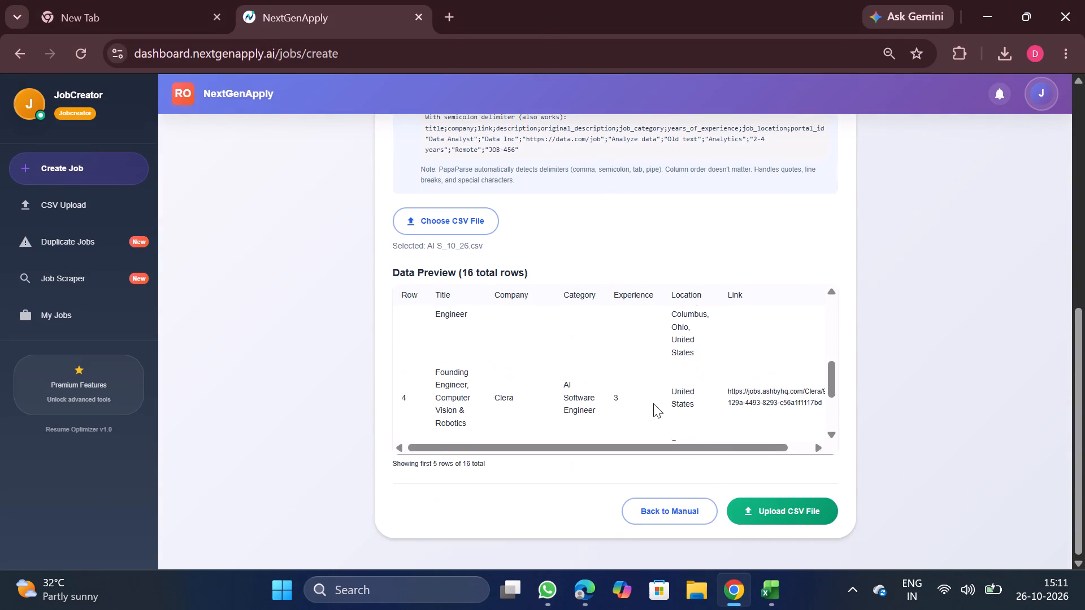
scroll(653, 403, "down", 2)
left_click(771, 513)
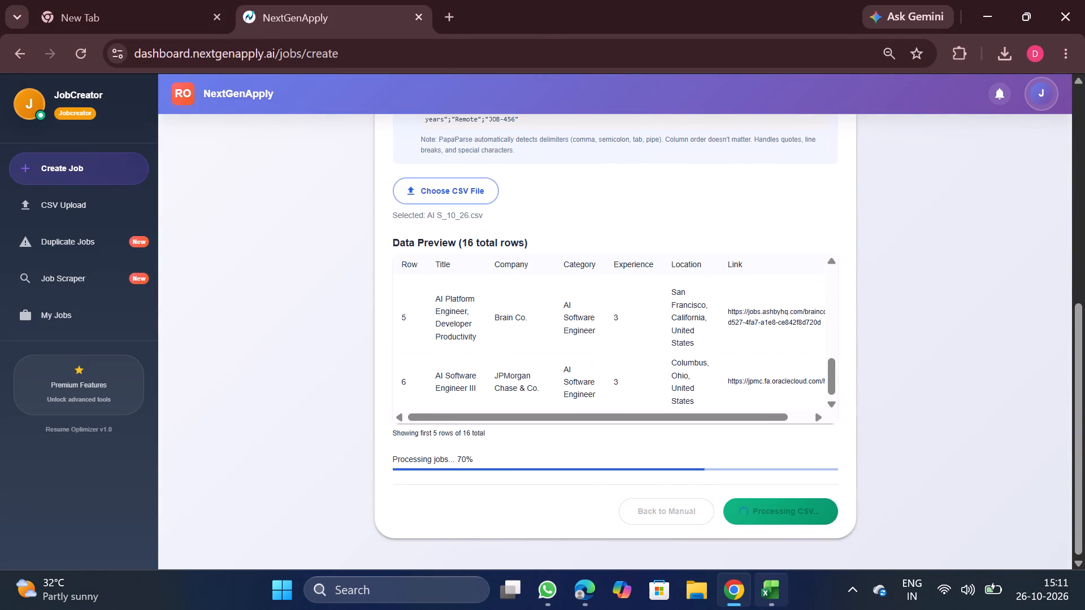
Download the processed CSV for Linux Systems Administrator from the CSV upload history and open it in Excel.
left_click(853, 438)
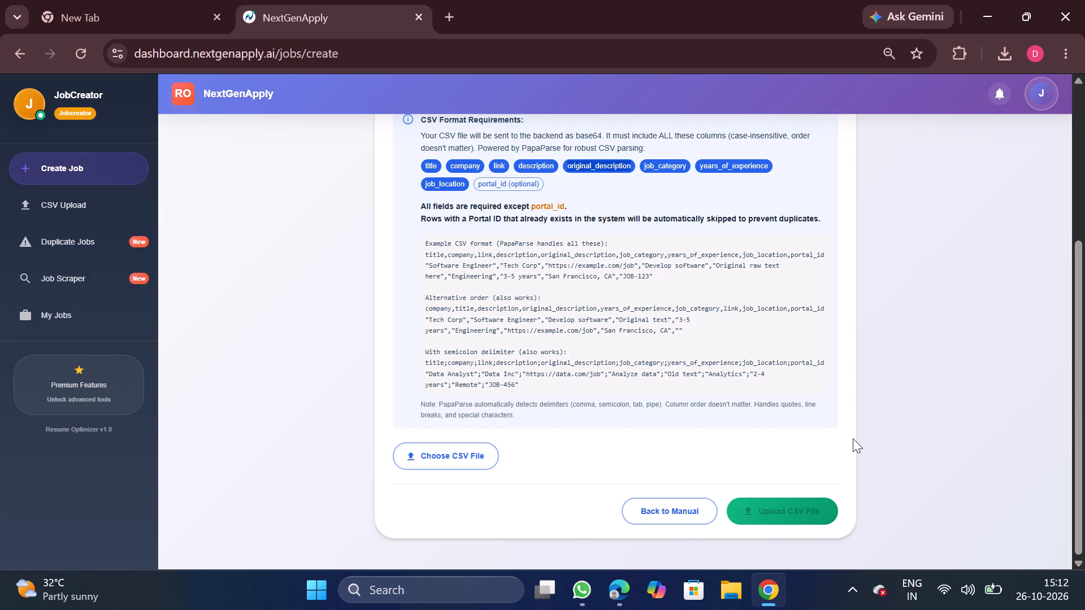
scroll(853, 438, "up", 1)
scroll(497, 304, "up", 2)
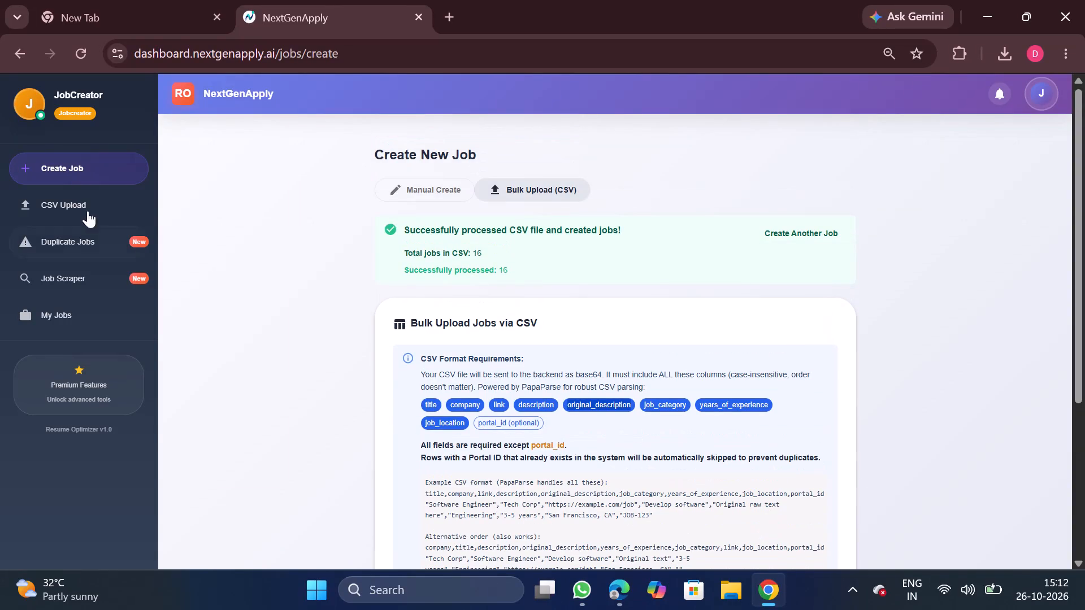
left_click(94, 198)
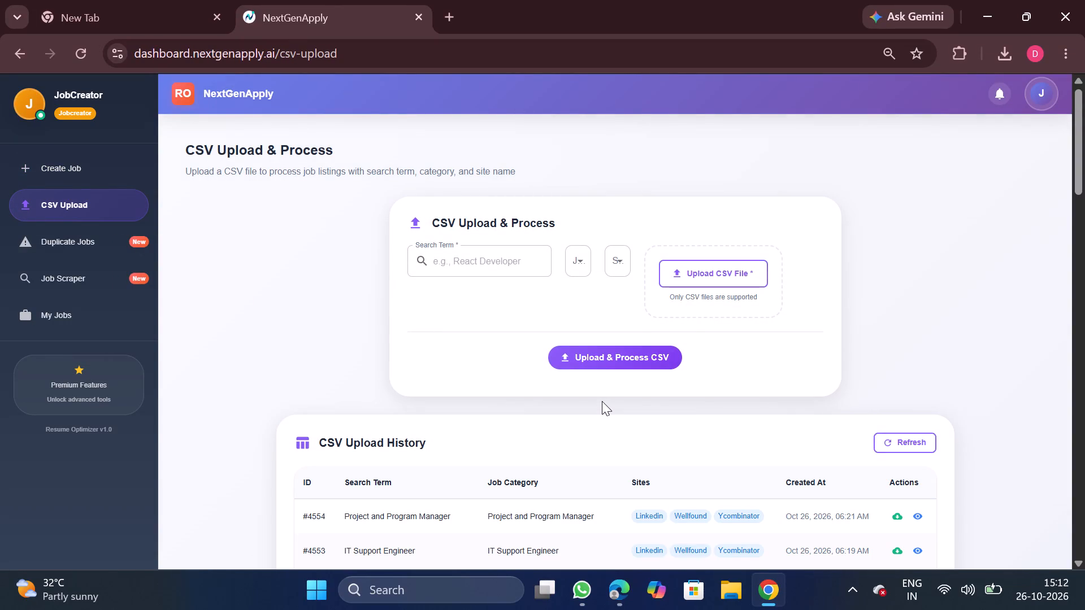
scroll(602, 401, "down", 2)
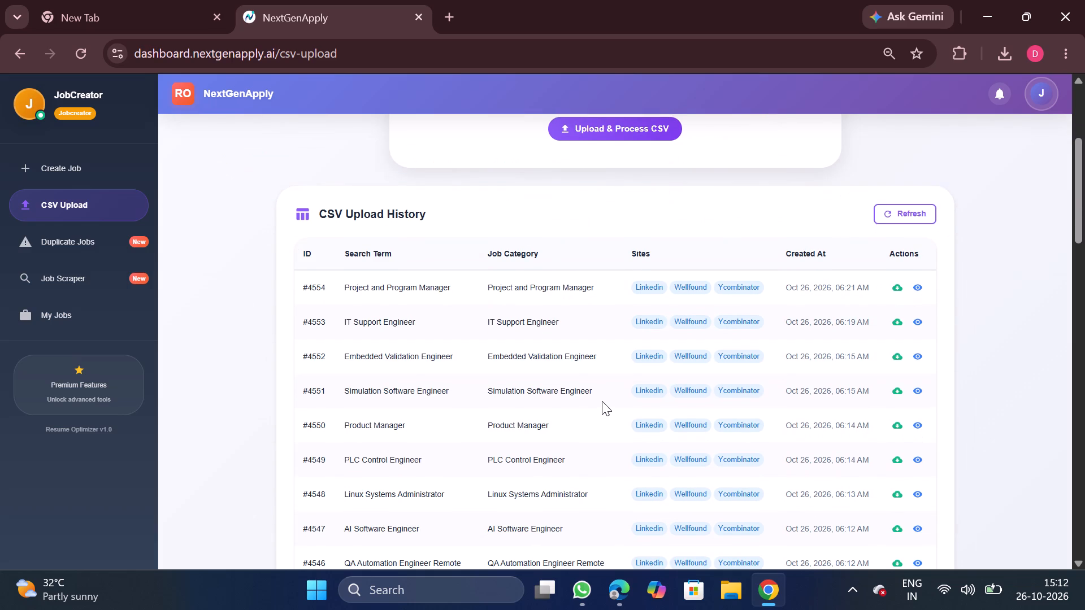
scroll(602, 401, "up", 1)
left_click(903, 509)
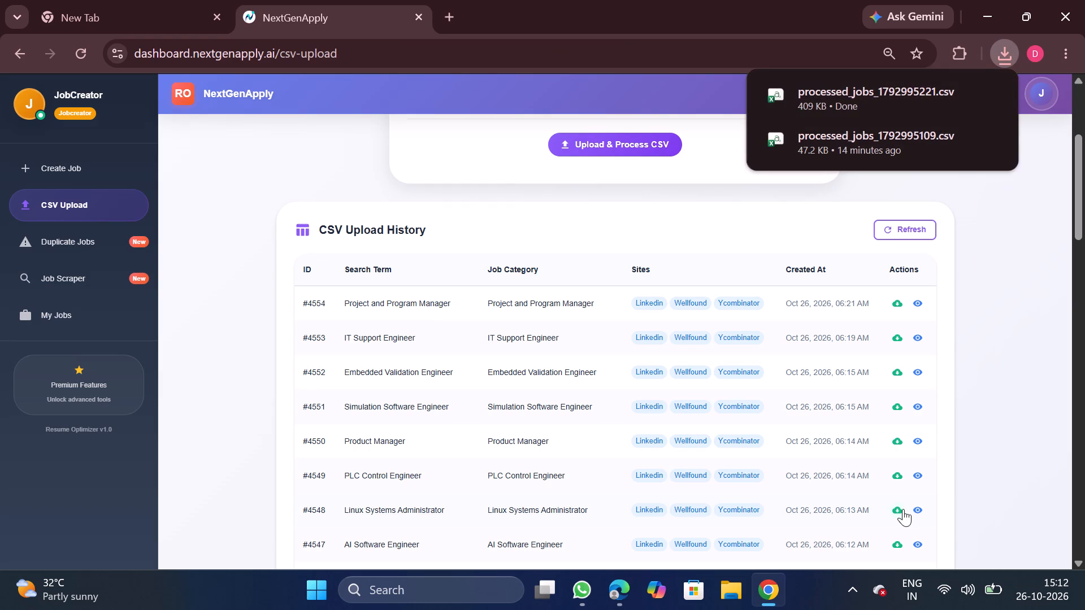
left_click(889, 97)
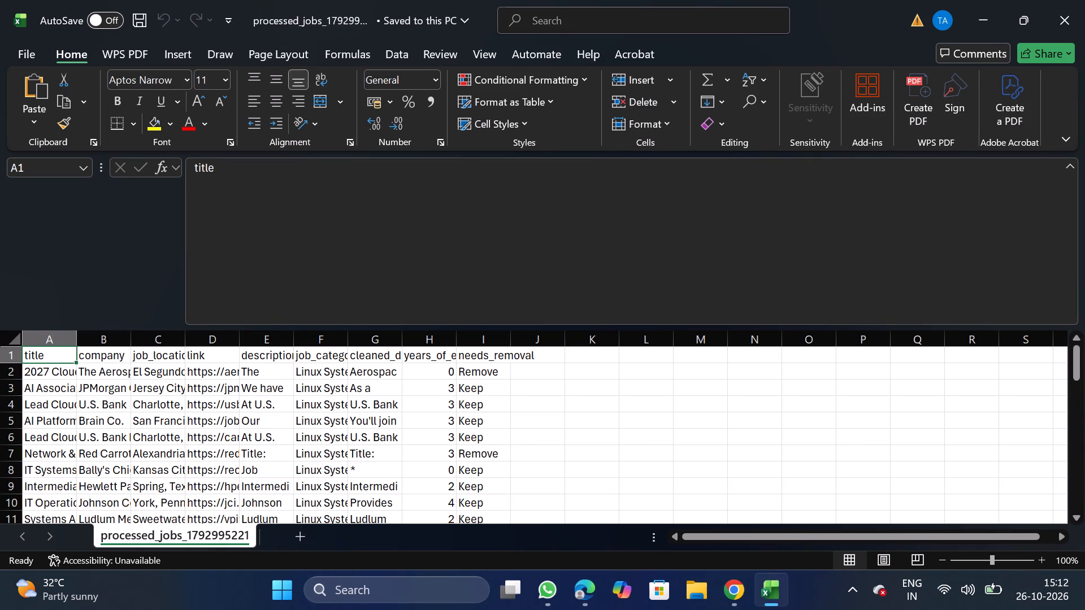
Remove duplicate rows from the whole sheet, comparing only the company column.
left_click(387, 439)
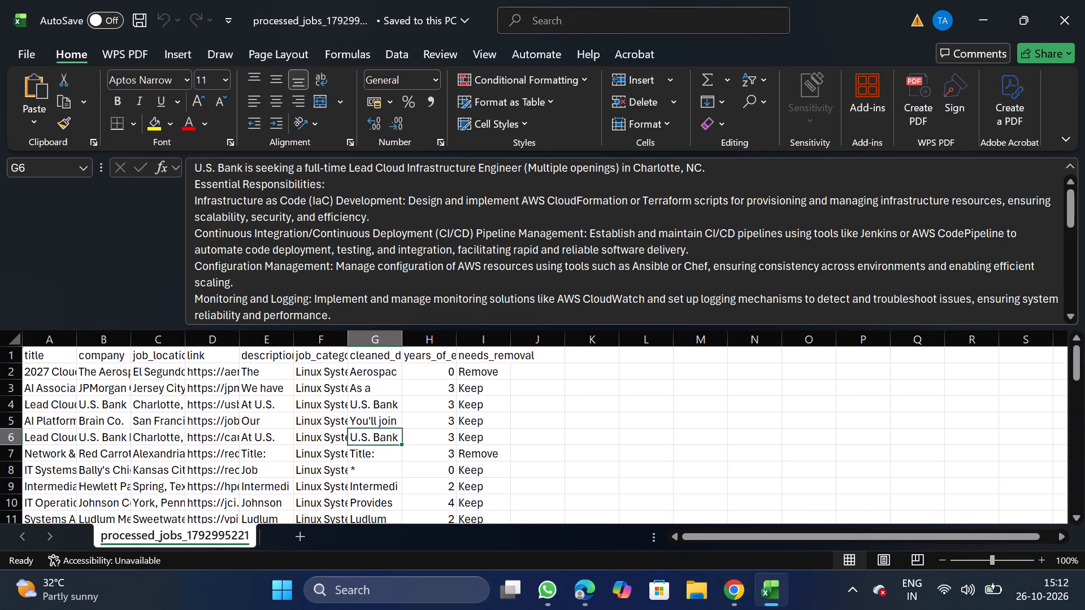
key("ctrl+a")
left_click(388, 54)
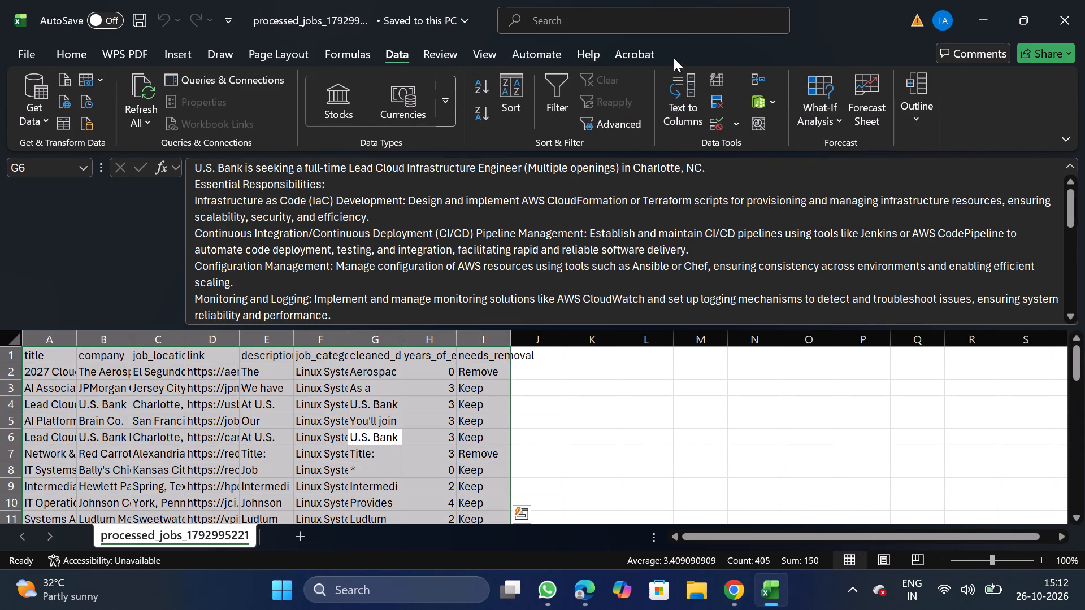
left_click(726, 113)
left_click(718, 107)
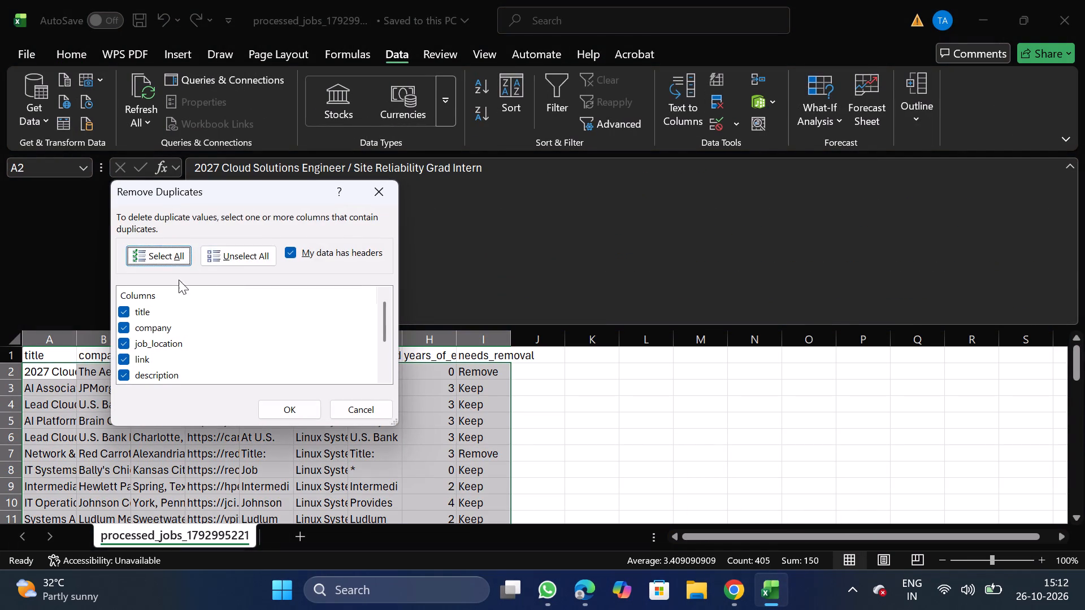
left_click(246, 255)
left_click(124, 325)
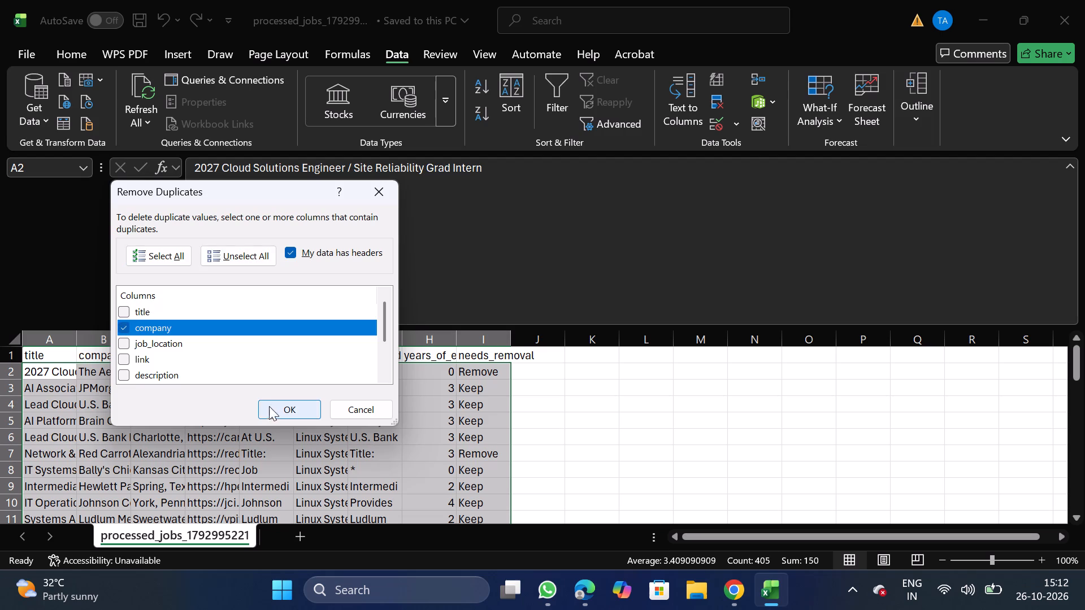
left_click(288, 407)
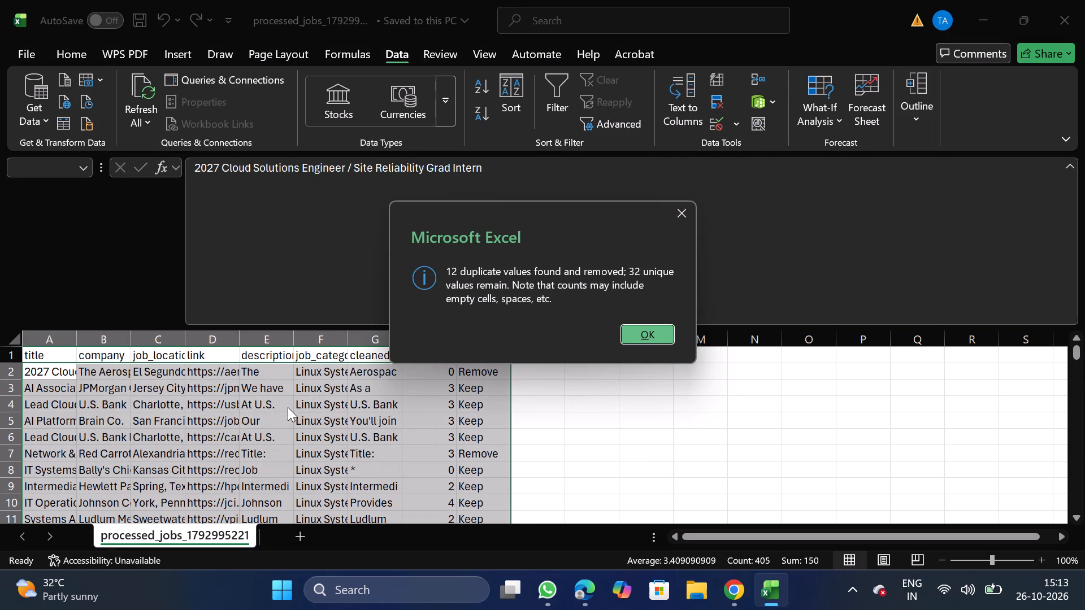
left_click(653, 334)
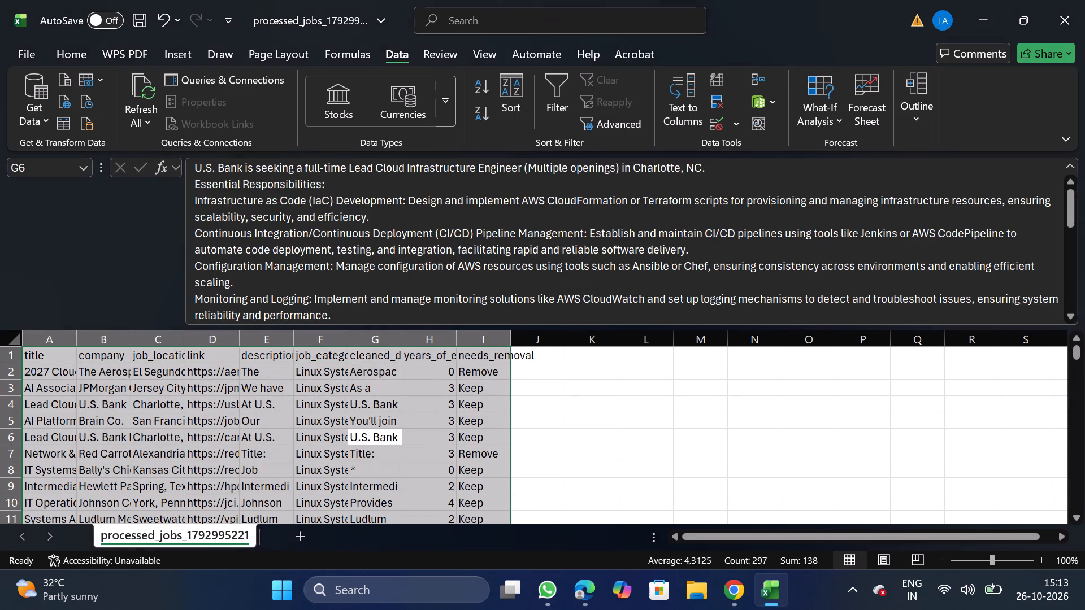
Filter needs_removal to show only Remove, delete all the filtered rows, and remove the header filters.
left_click(467, 348)
left_click(555, 89)
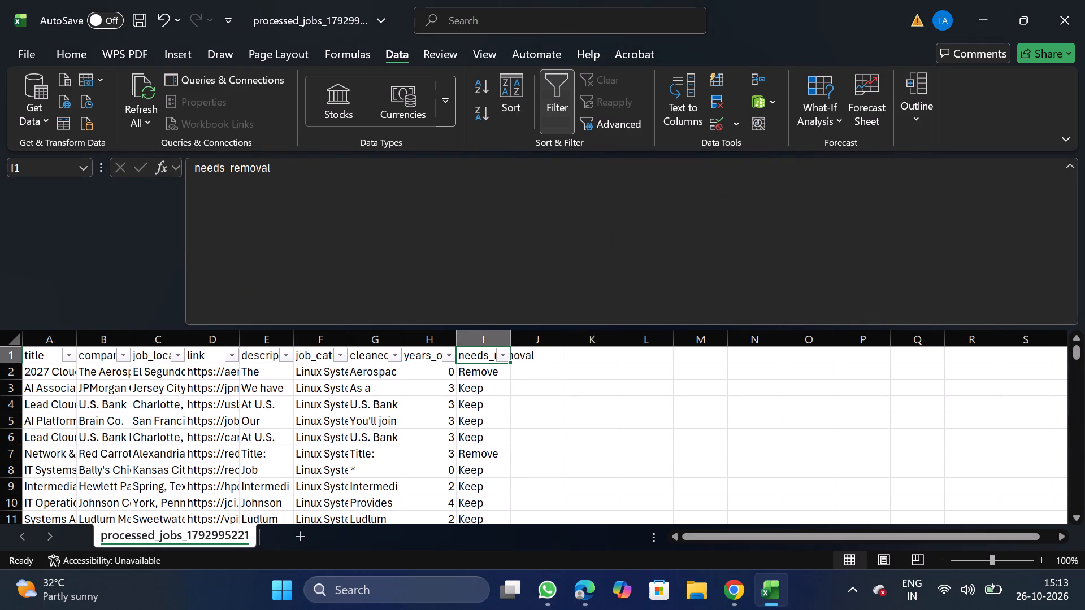
left_click(502, 356)
left_click(329, 406)
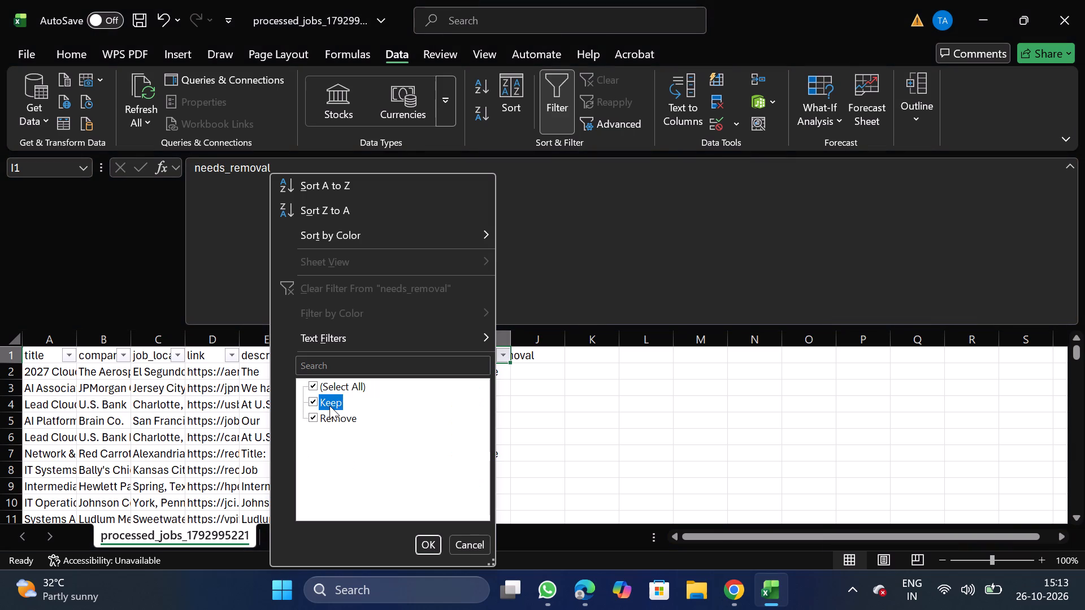
left_click(429, 543)
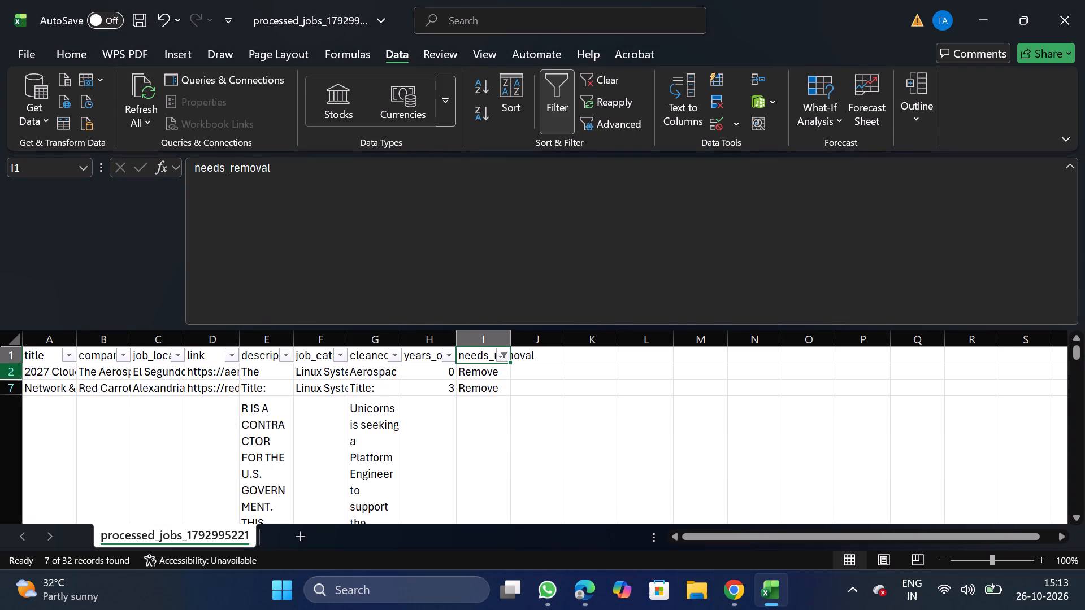
left_click(12, 371)
key("ctrl+shift+Down")
right_click(134, 423)
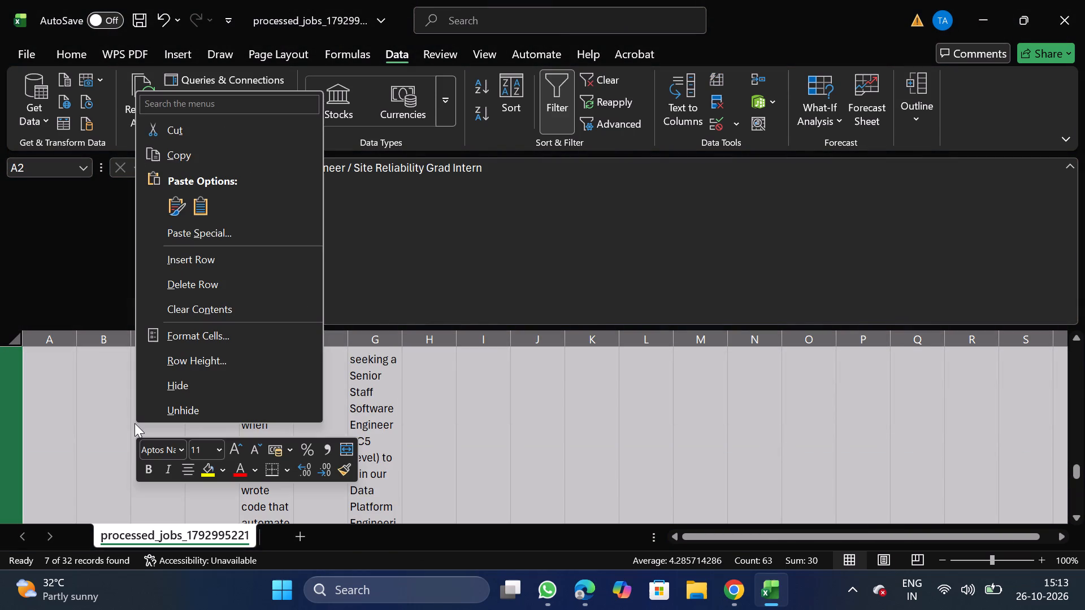
left_click(203, 278)
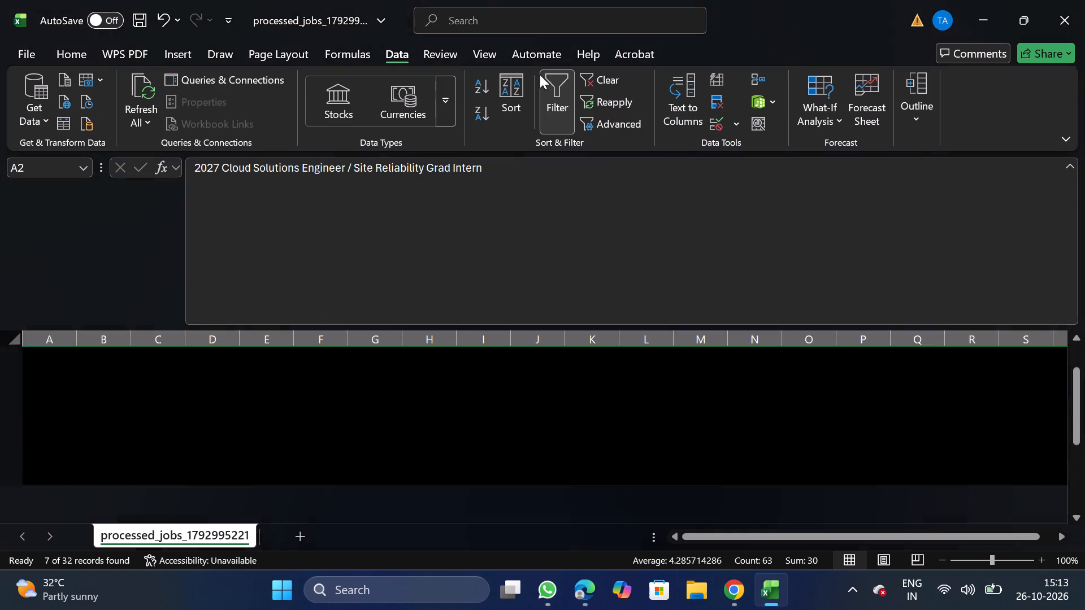
left_click(548, 94)
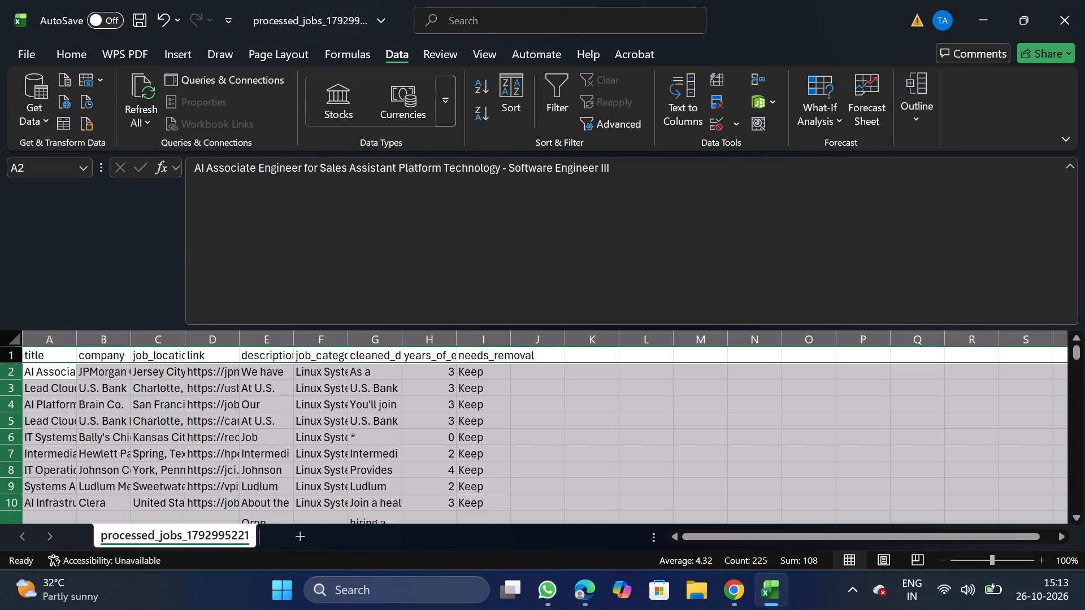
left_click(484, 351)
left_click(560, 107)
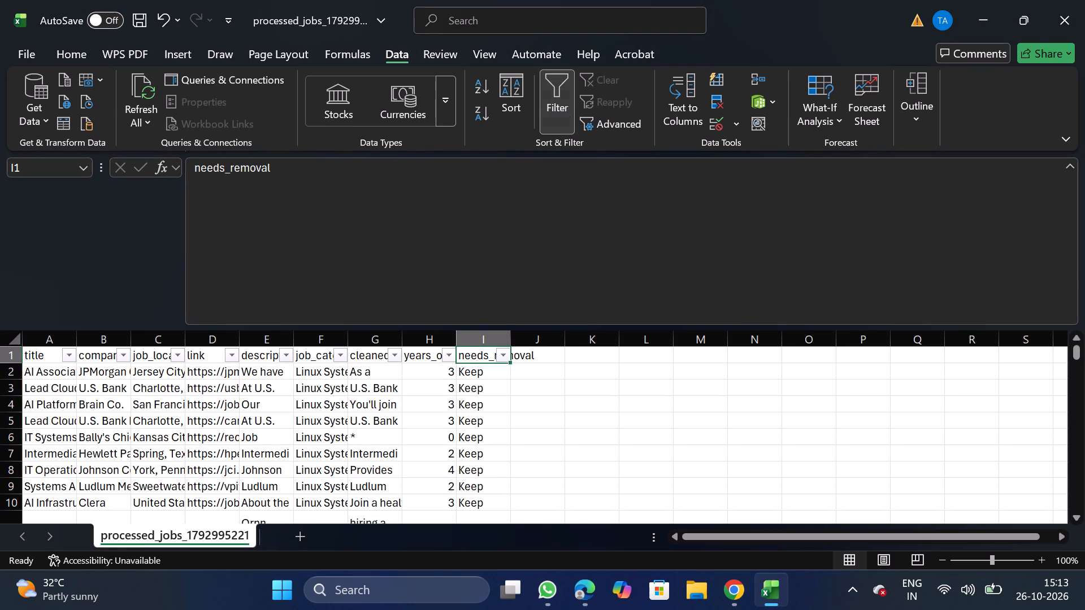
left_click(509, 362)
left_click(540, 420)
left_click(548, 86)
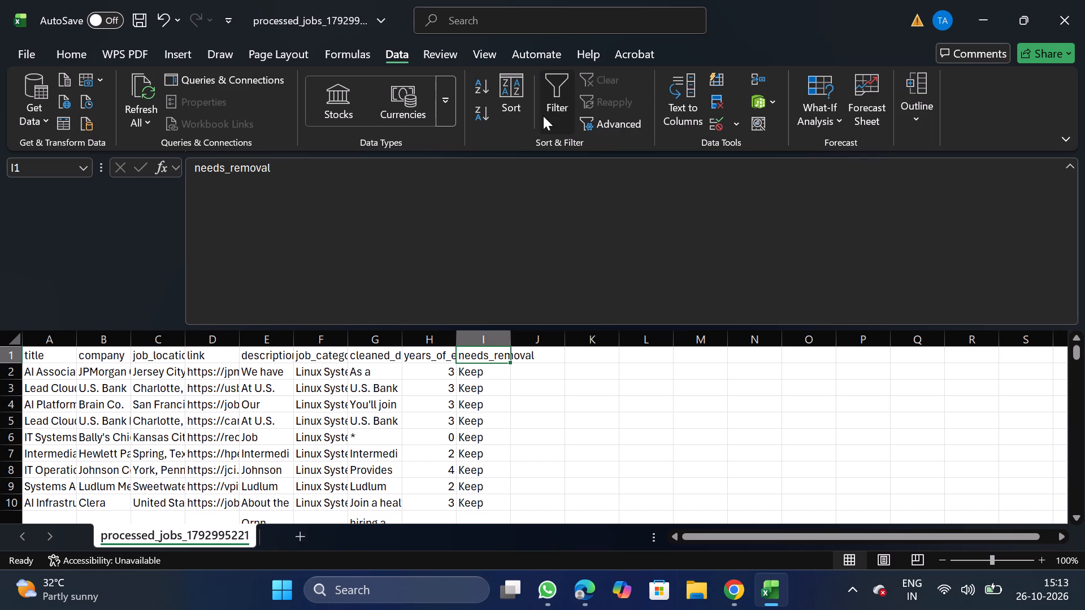
Filter years_of_experience to 8, 10 and 12, delete the filtered rows, and remove the header filters.
left_click(543, 116)
left_click(449, 356)
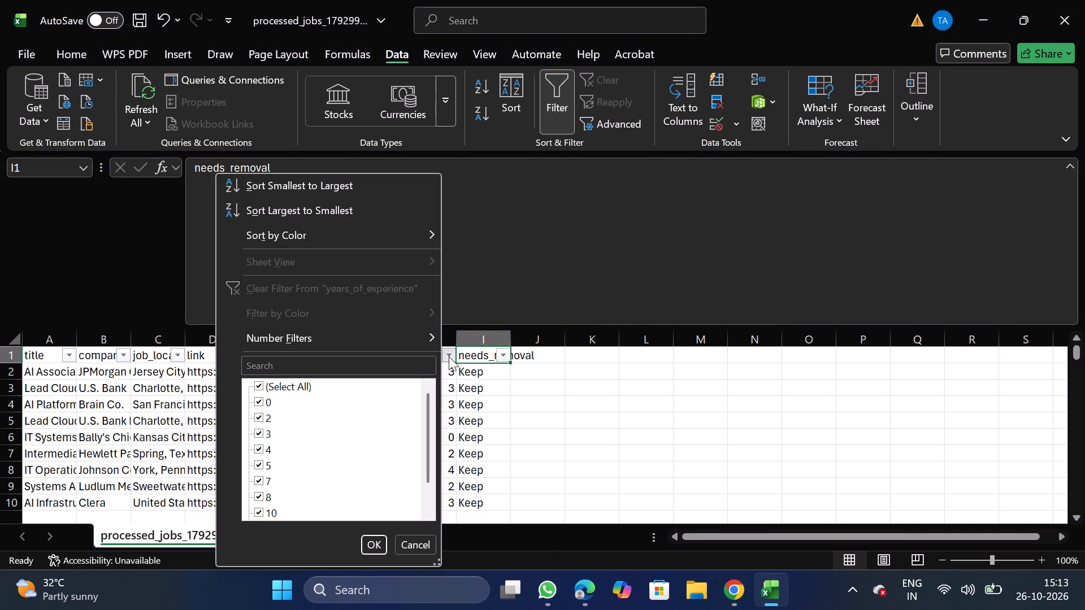
left_click(293, 382)
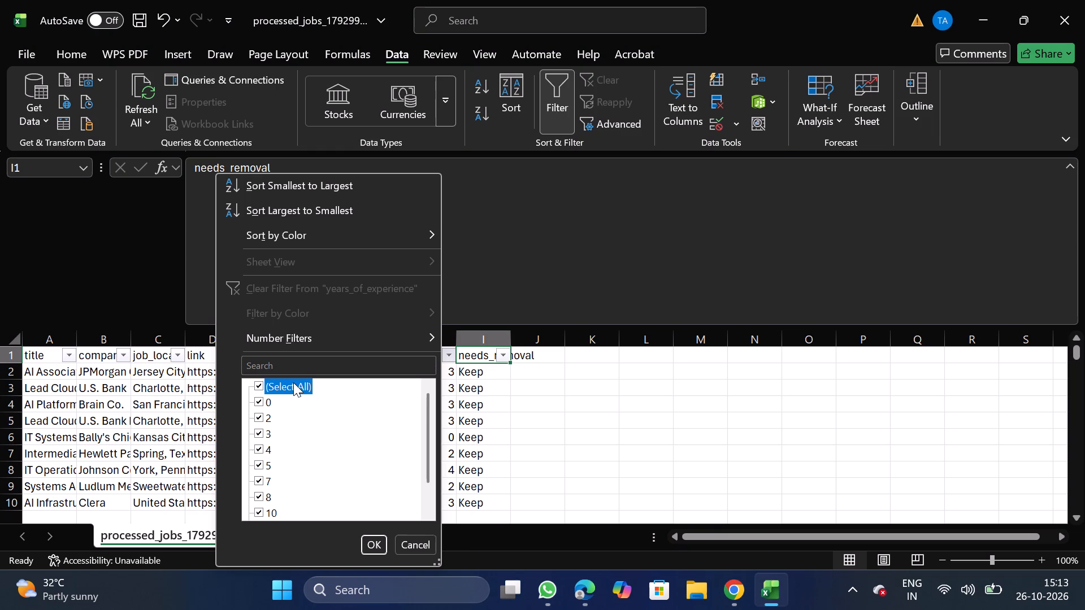
scroll(274, 471, "down", 1)
left_click(264, 463)
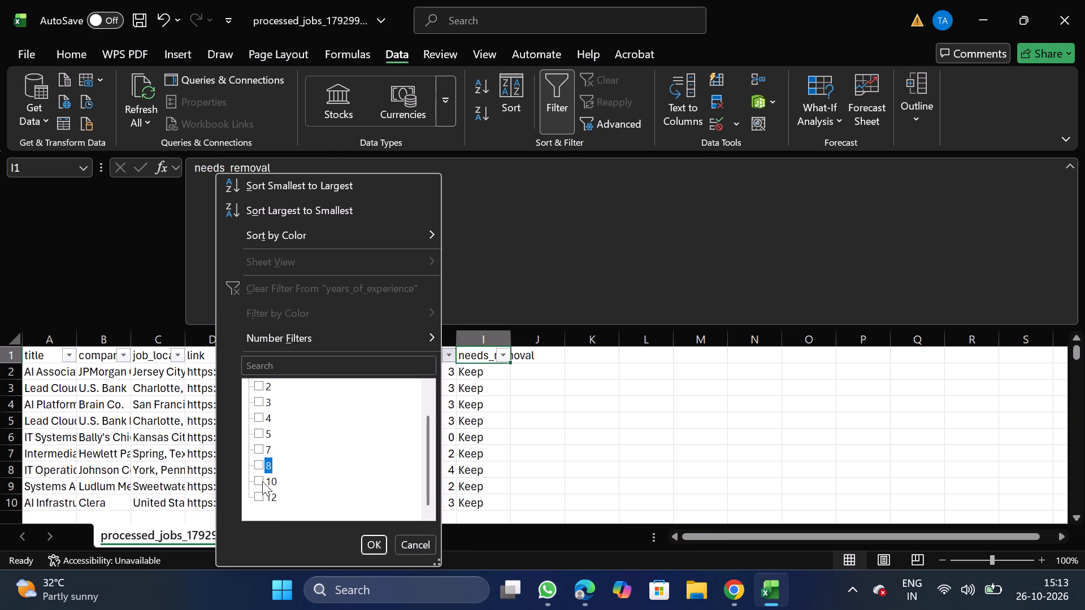
left_click(262, 486)
left_click(269, 500)
left_click(379, 548)
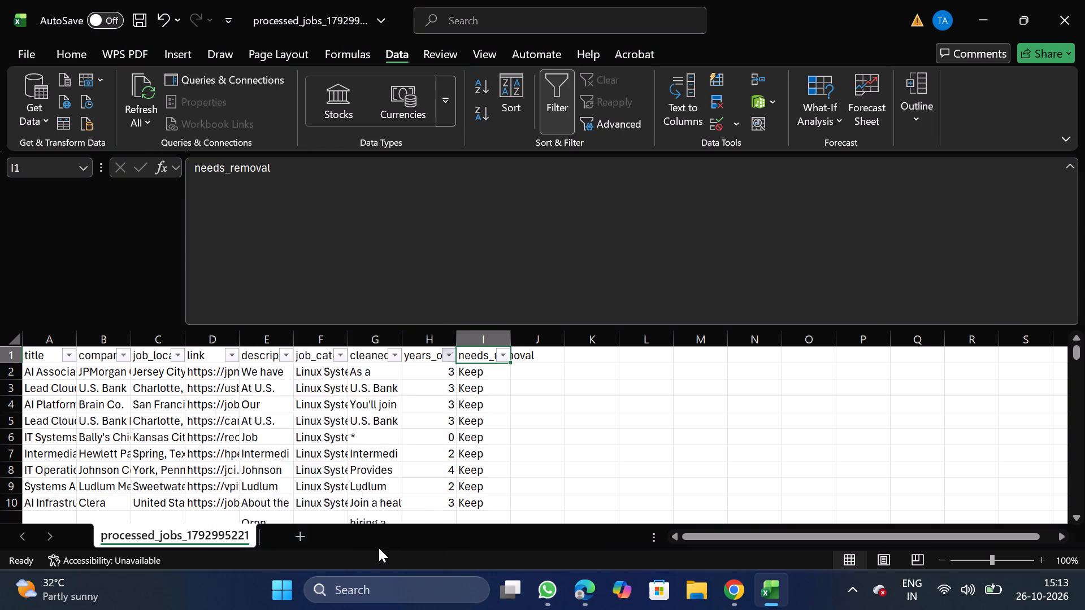
left_click(19, 380)
key("ctrl+shift+Down")
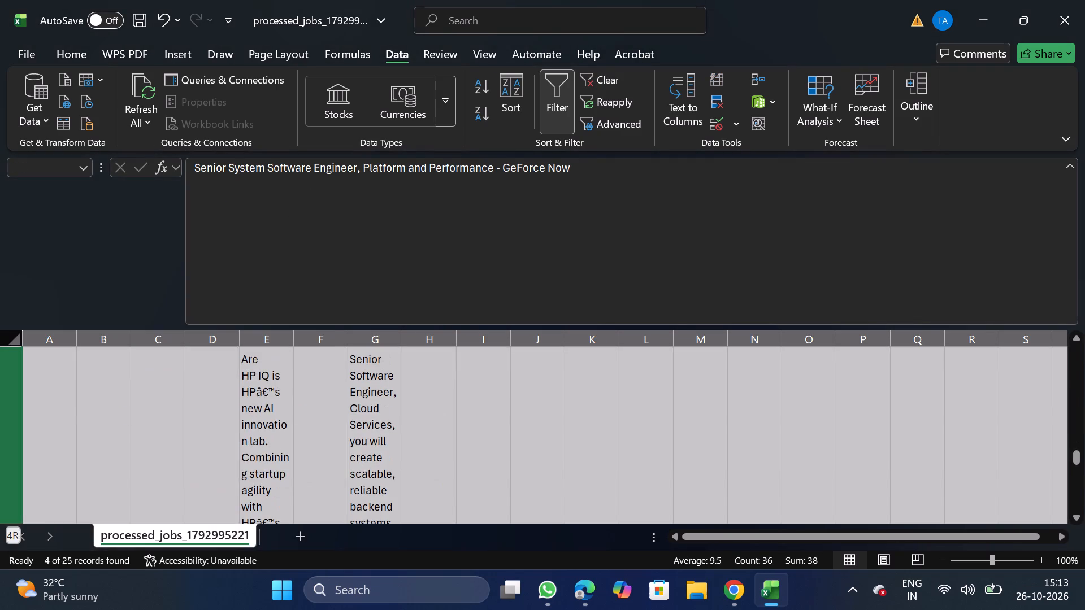
right_click(146, 421)
left_click(227, 282)
left_click(559, 117)
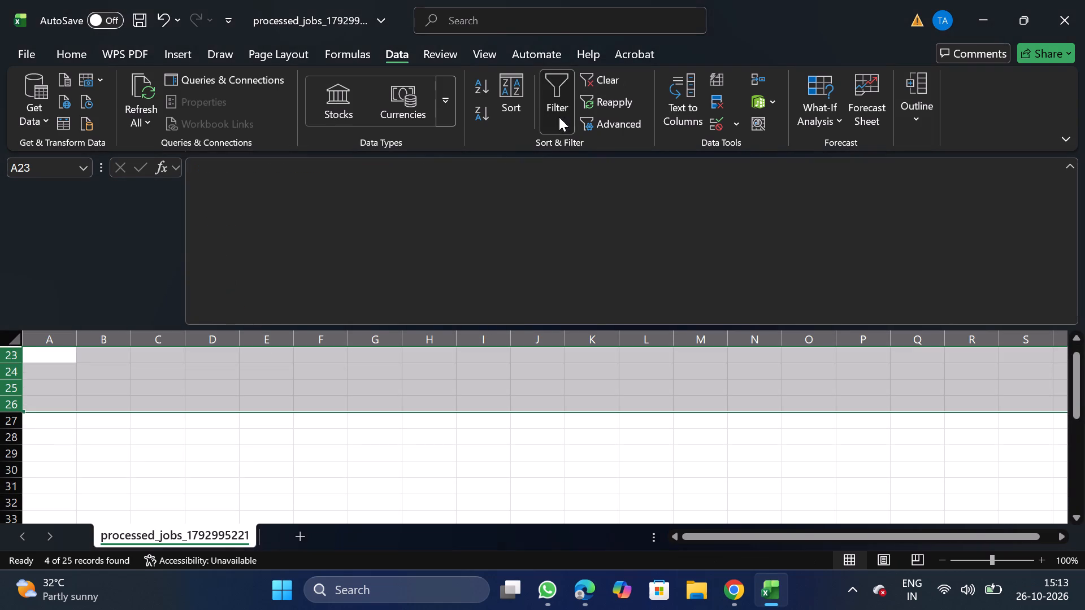
Delete the needs_removal column.
left_click_drag(1076, 502, 1066, 287)
left_click(488, 337)
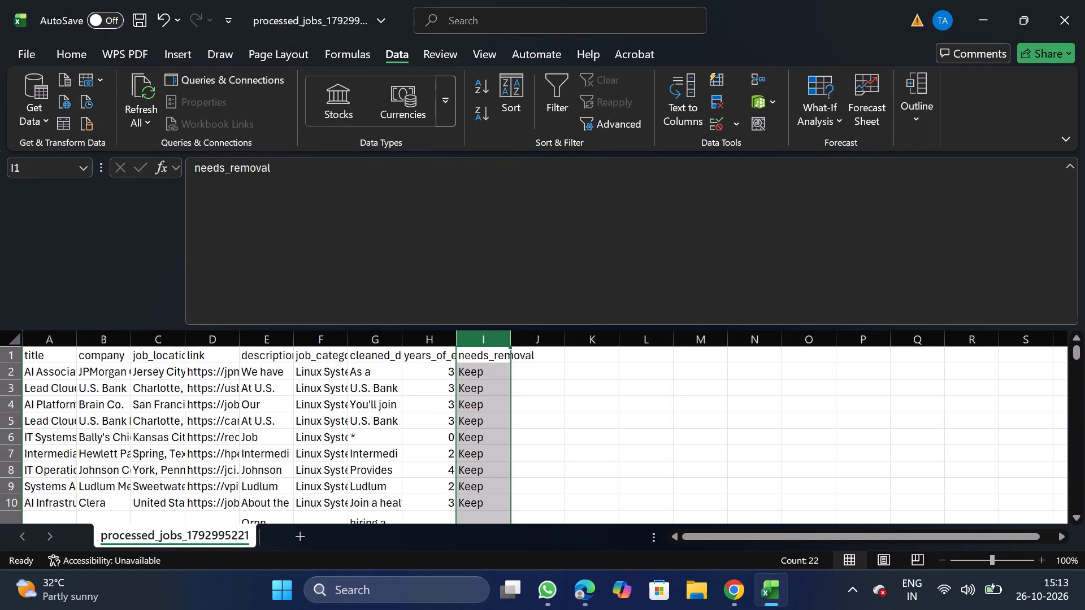
right_click(487, 418)
left_click(549, 276)
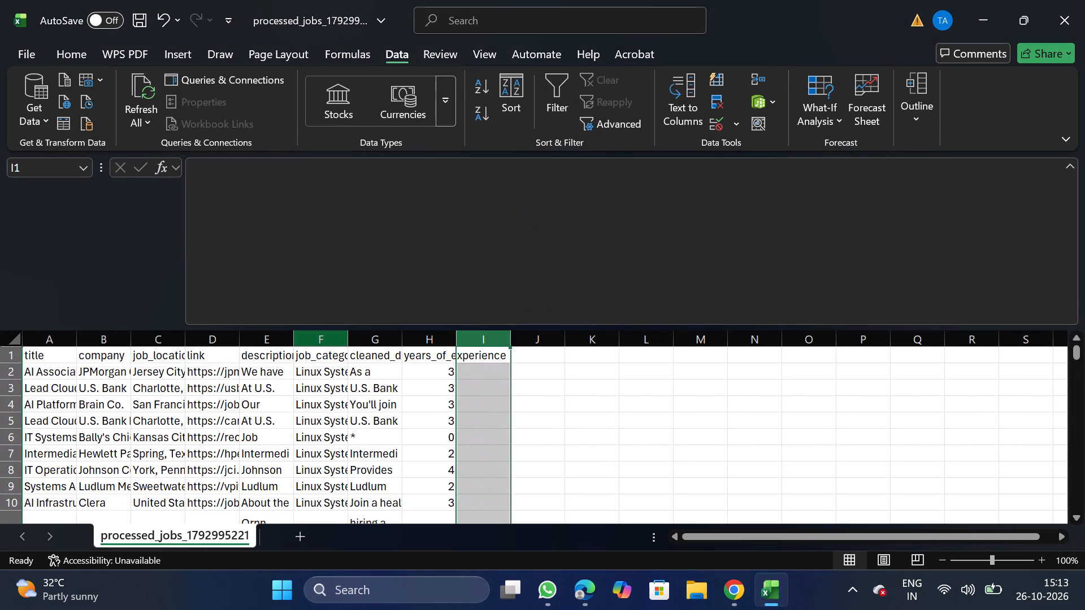
Move the job_category column in front of the title column.
left_click(314, 339)
key("ctrl+x")
left_click(43, 343)
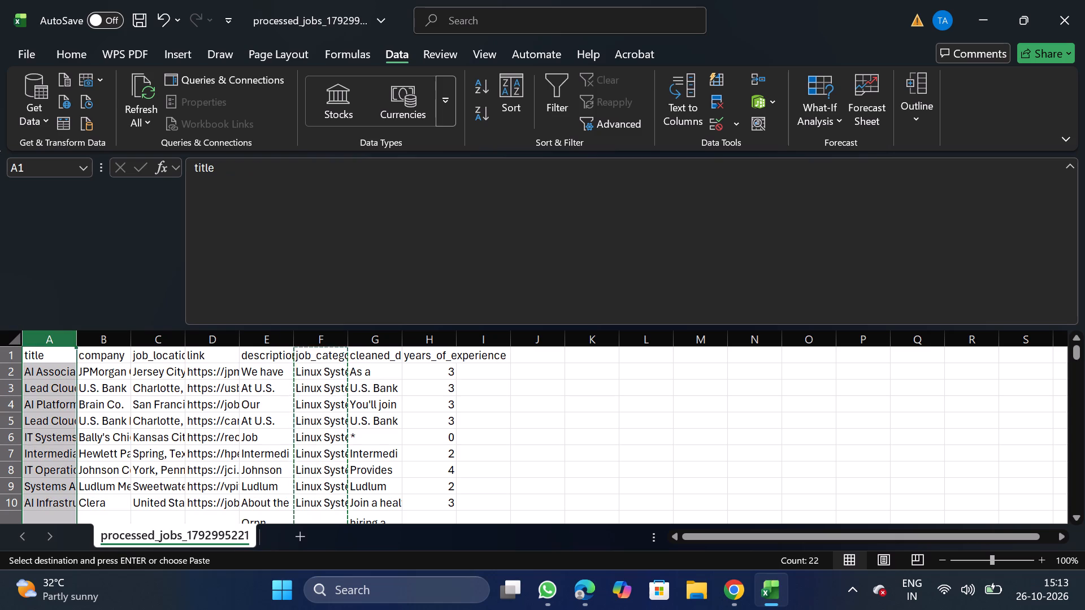
right_click(36, 387)
left_click(127, 223)
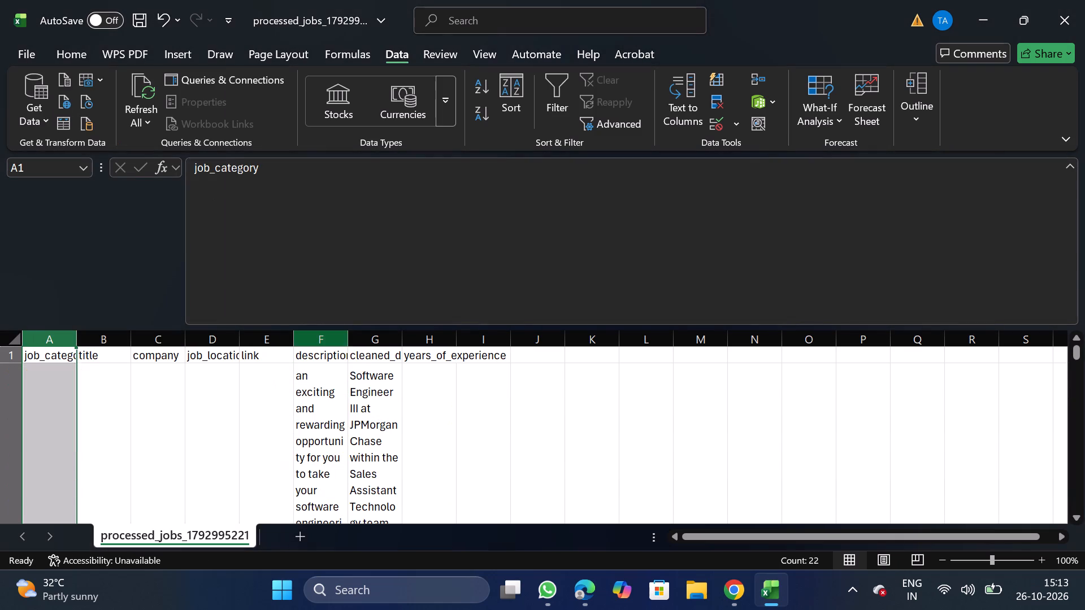
Turn off text wrapping for the description and cleaned description columns.
left_click(329, 334)
key("shift+Right")
left_click(73, 55)
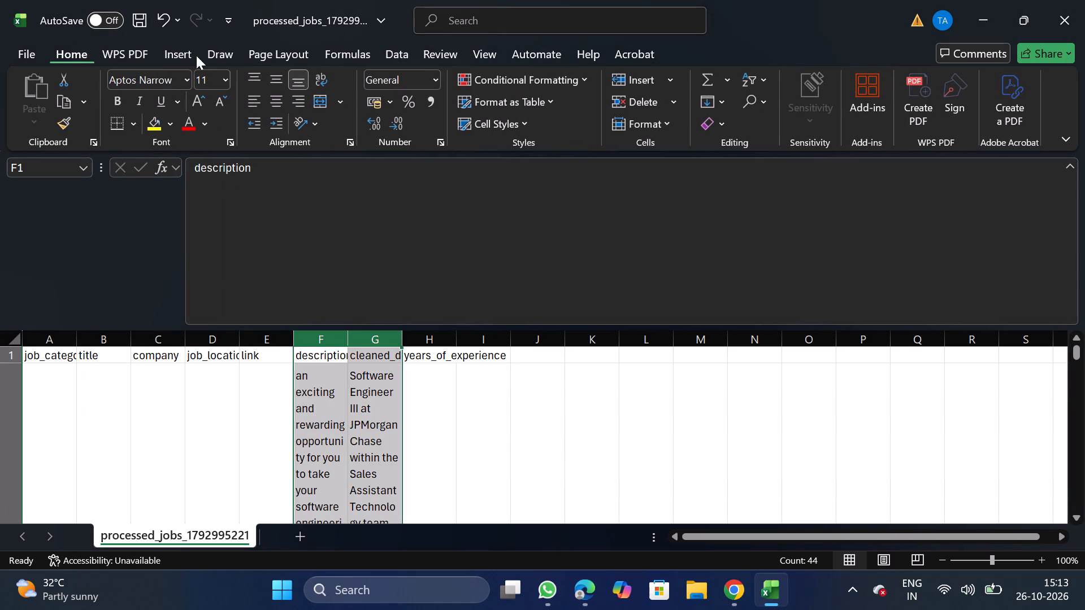
left_click(352, 144)
double_click(103, 273)
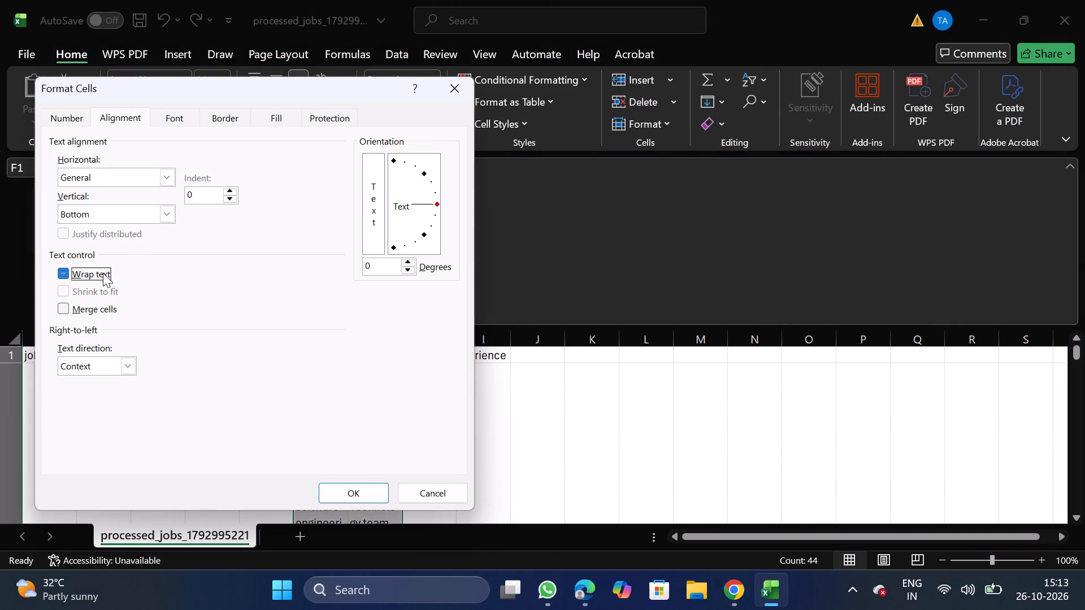
left_click(367, 491)
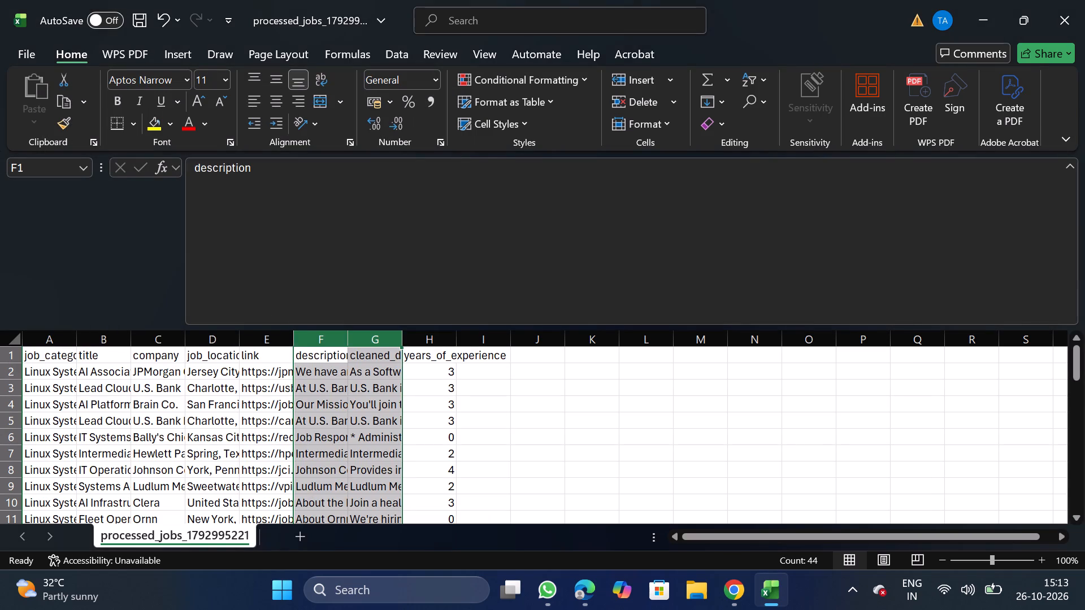
Move the link column to the end of the table, after the years_of_experience column.
left_click(267, 337)
key("ctrl+x")
left_click(487, 326)
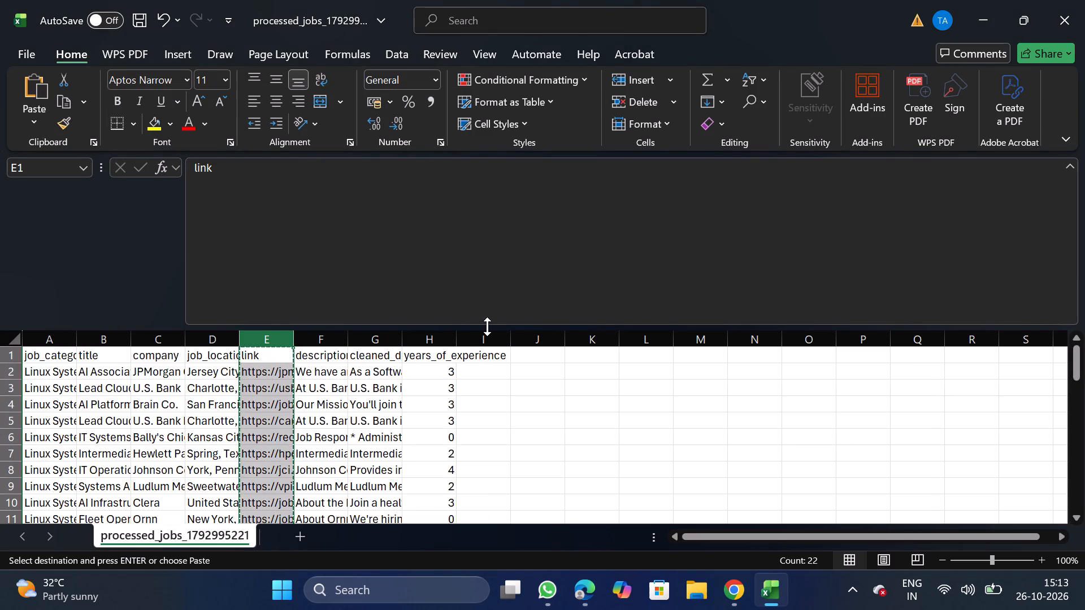
left_click_drag(484, 335, 485, 388)
right_click(485, 388)
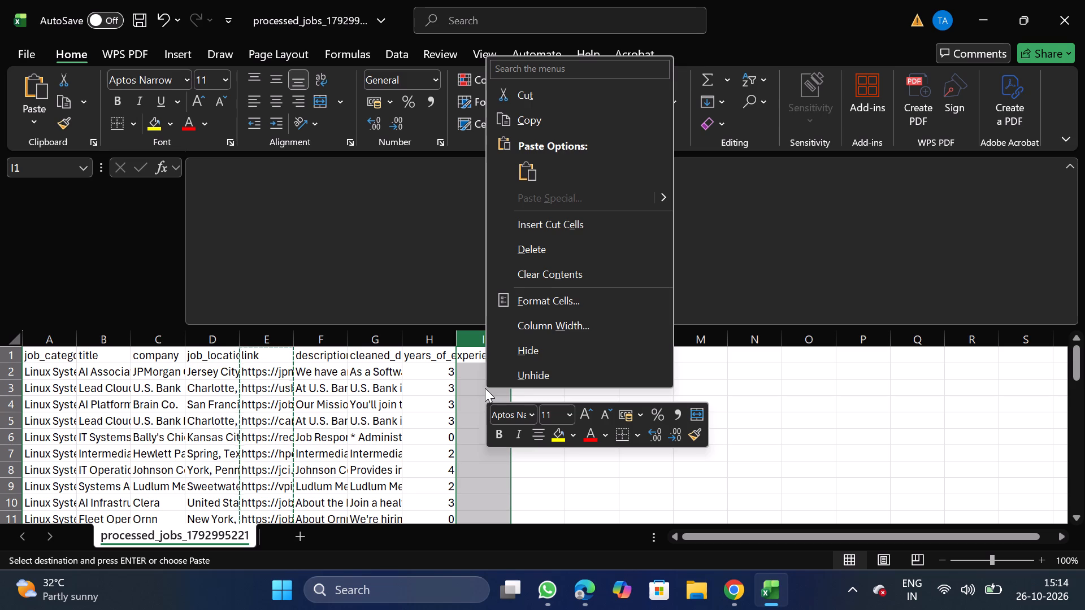
left_click(576, 224)
Move the years_of_experience column in front of the description column.
left_click(375, 342)
key("ctrl+x")
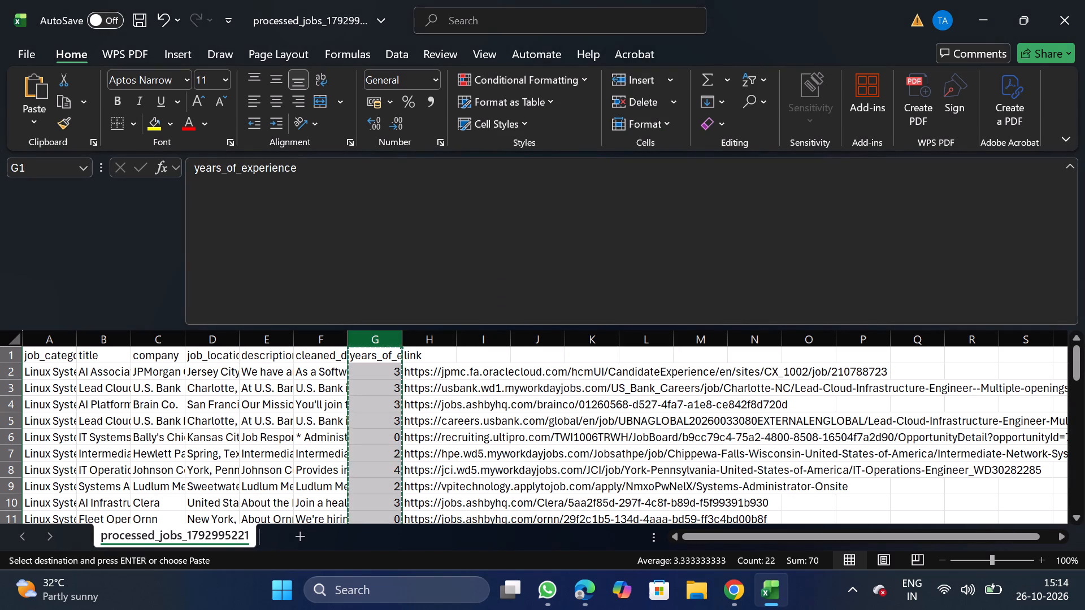
left_click_drag(259, 339, 268, 396)
right_click(268, 396)
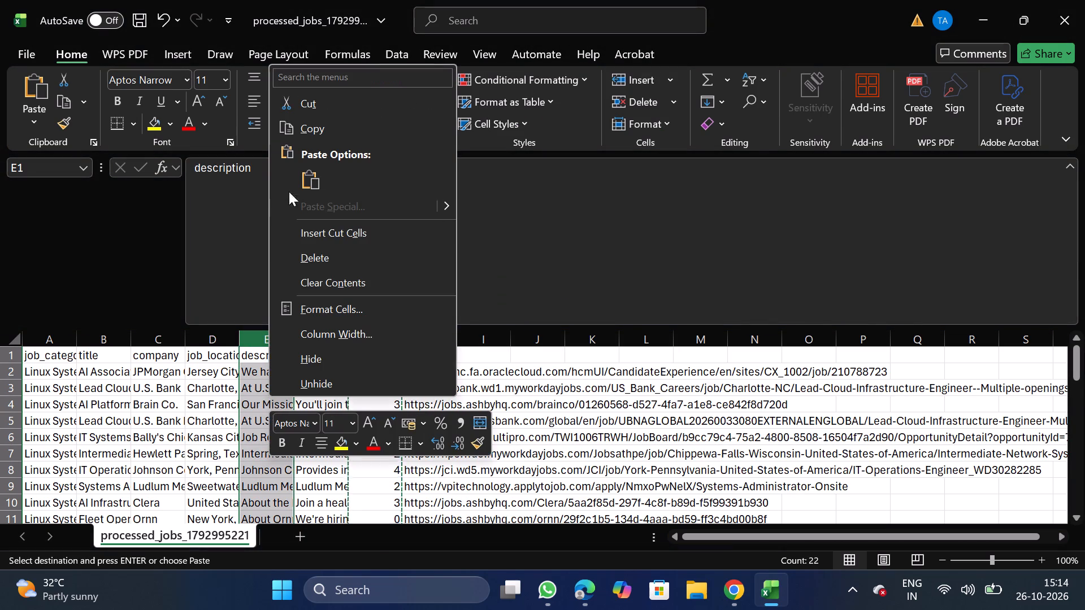
left_click(322, 233)
Rename the cleaned description column's header as description, copying the text from the neighbouring column's header.
left_click(326, 357)
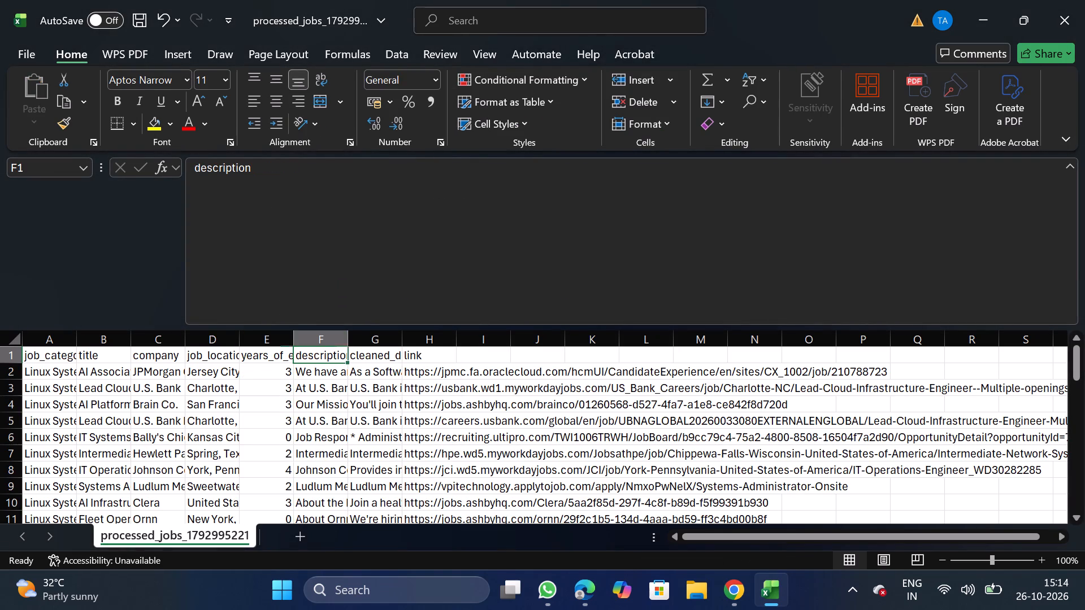
left_click_drag(190, 172, 272, 171)
key("ctrl+c")
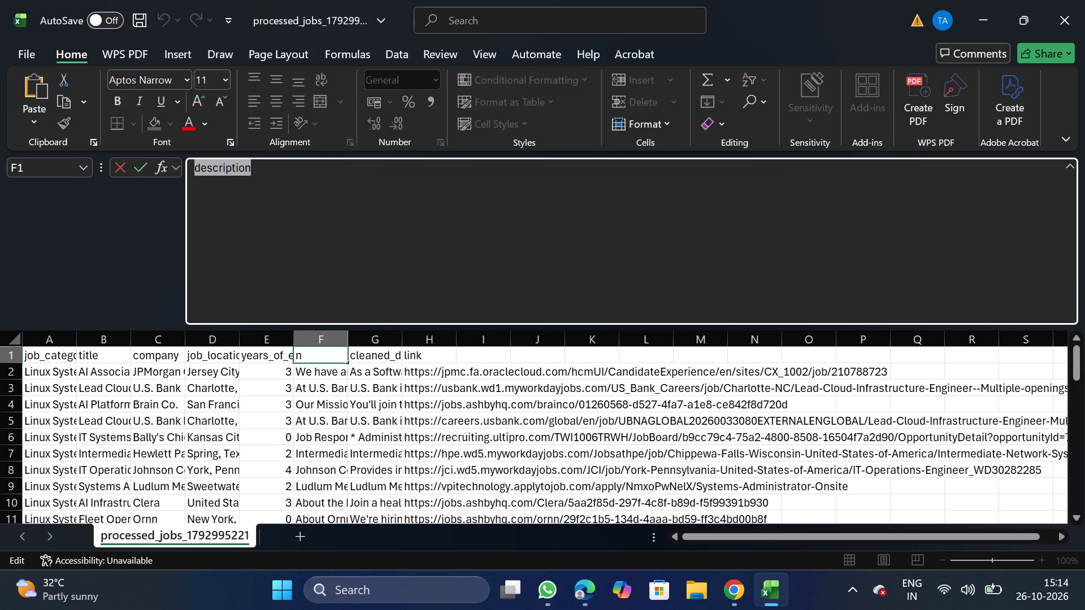
left_click(364, 346)
left_click(416, 292)
key("BackSpace")
key("BackSpace")
key("BackSpace")
key("BackSpace")
key("BackSpace")
key("BackSpace")
key("BackSpace")
key("BackSpace")
key("BackSpace")
key("BackSpace")
key("BackSpace")
key("BackSpace")
key("BackSpace")
key("BackSpace")
key("BackSpace")
key("BackSpace")
key("BackSpace")
key("BackSpace")
key("BackSpace")
key("BackSpace")
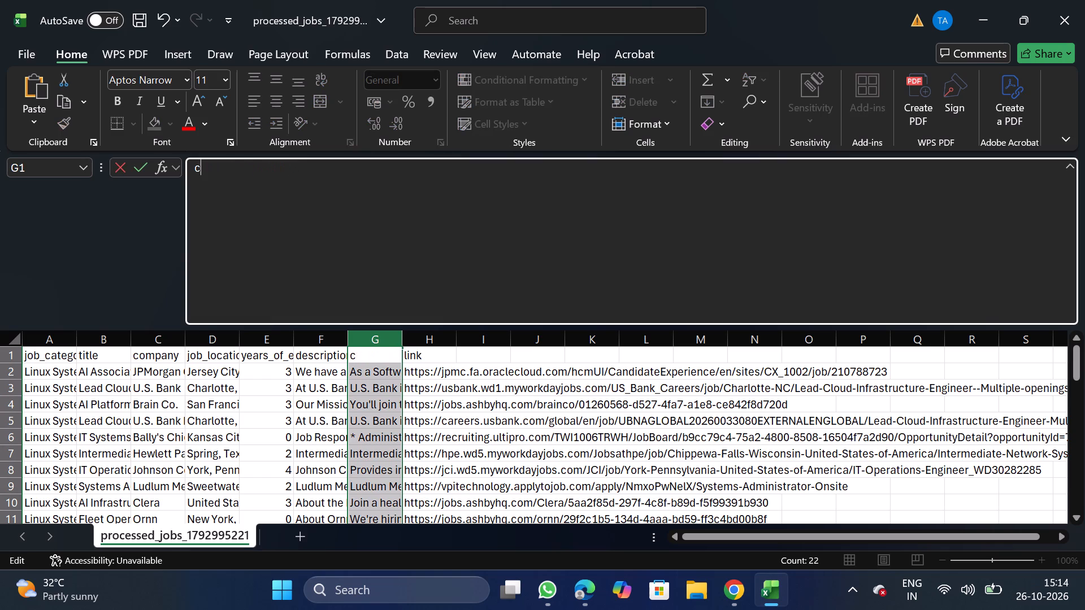
key("ctrl+v")
Rename the header in F1 as original_description, copying the name from the CSV format requirements on NextGenApply's bulk upload page in Chrome.
left_click(319, 360)
left_click(468, 251)
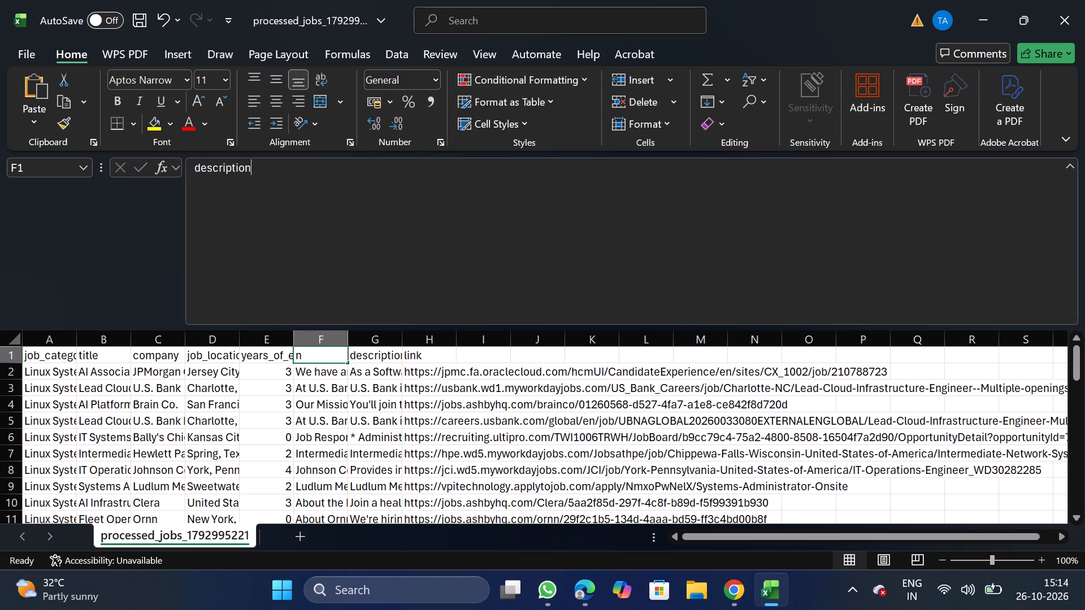
key("BackSpace")
key("BackSpace")
key("BackSpace")
key("BackSpace")
key("BackSpace")
key("BackSpace")
key("BackSpace")
key("BackSpace")
key("BackSpace")
key("BackSpace")
key("BackSpace")
key("BackSpace")
key("BackSpace")
key("BackSpace")
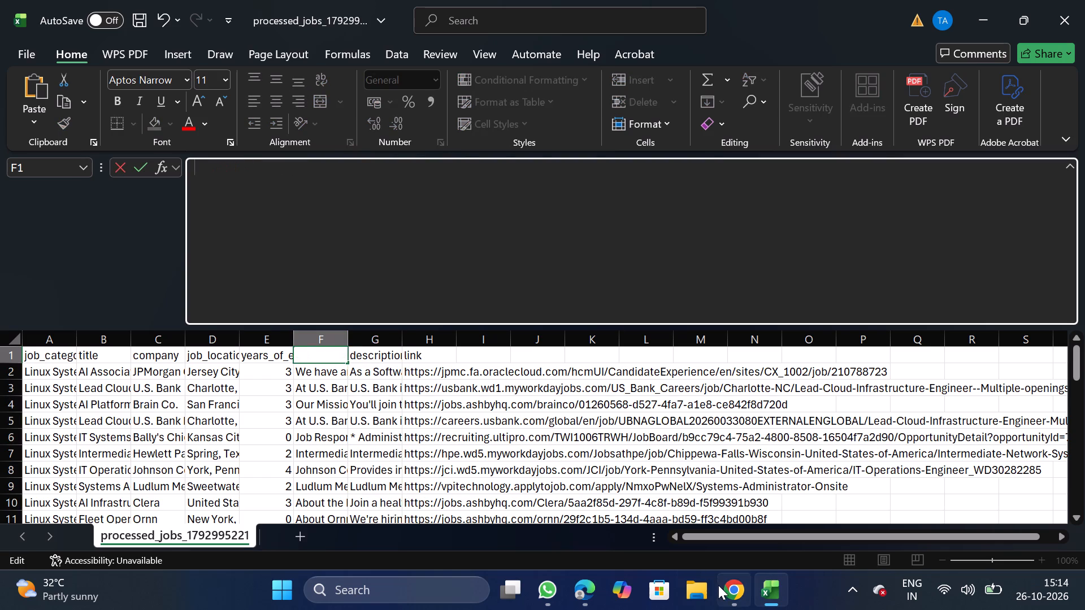
left_click(723, 593)
left_click(91, 168)
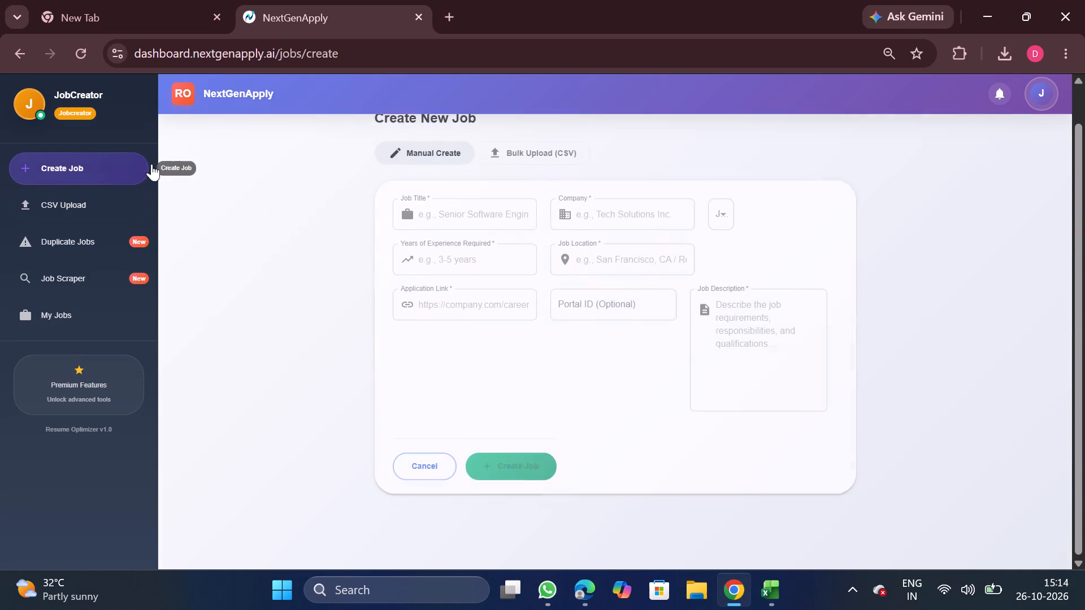
left_click(552, 145)
double_click(598, 286)
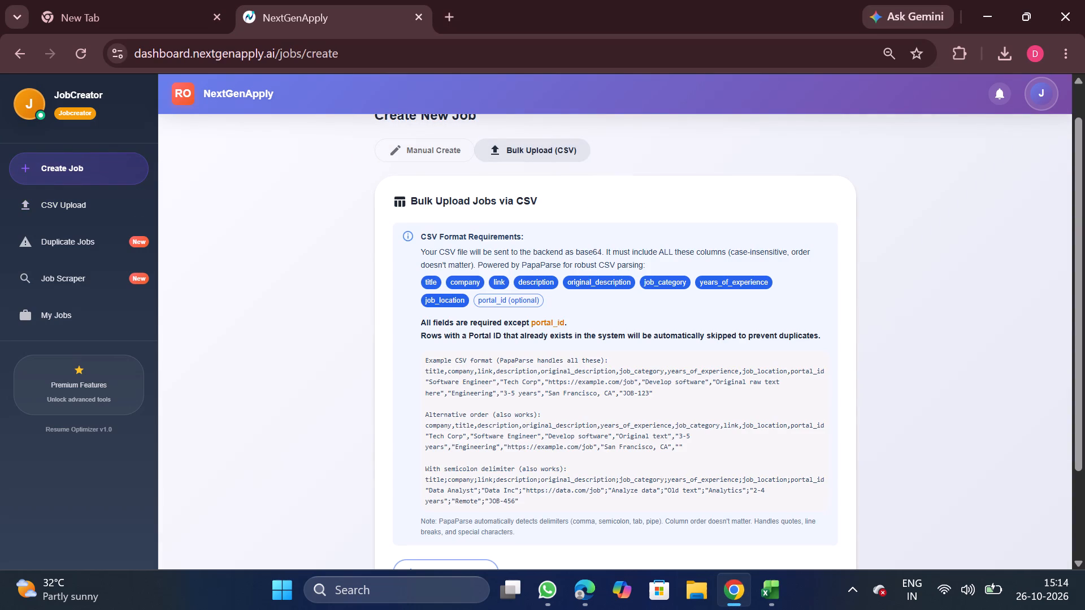
key("ctrl+c")
left_click(765, 591)
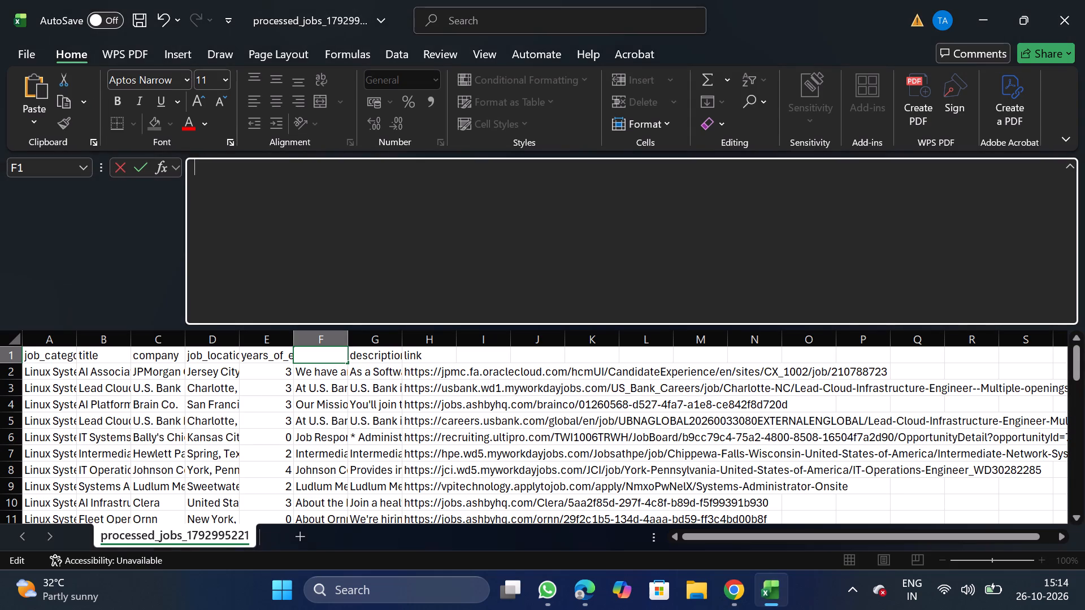
key("ctrl+v")
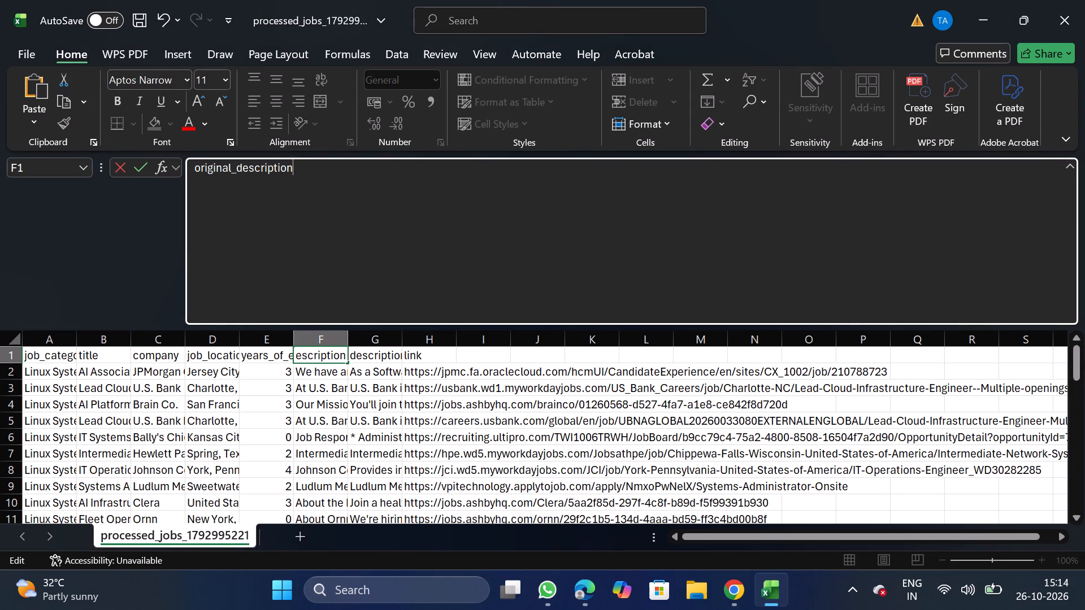
left_click(98, 347)
Add a filter to the title column and open its value list, enlarged to show the full job titles.
left_click(107, 335)
left_click(412, 45)
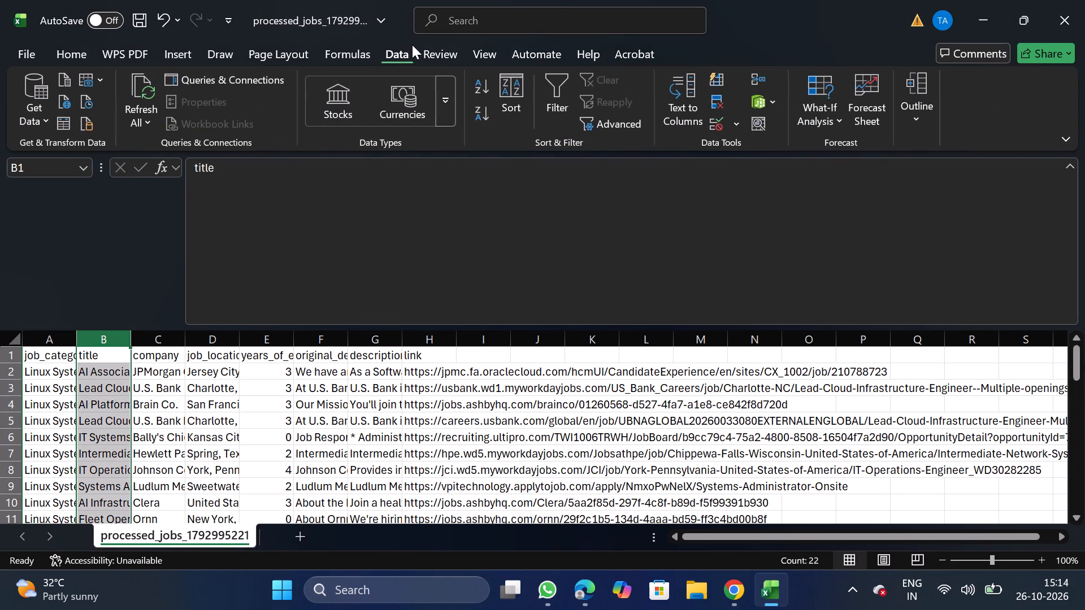
left_click(562, 84)
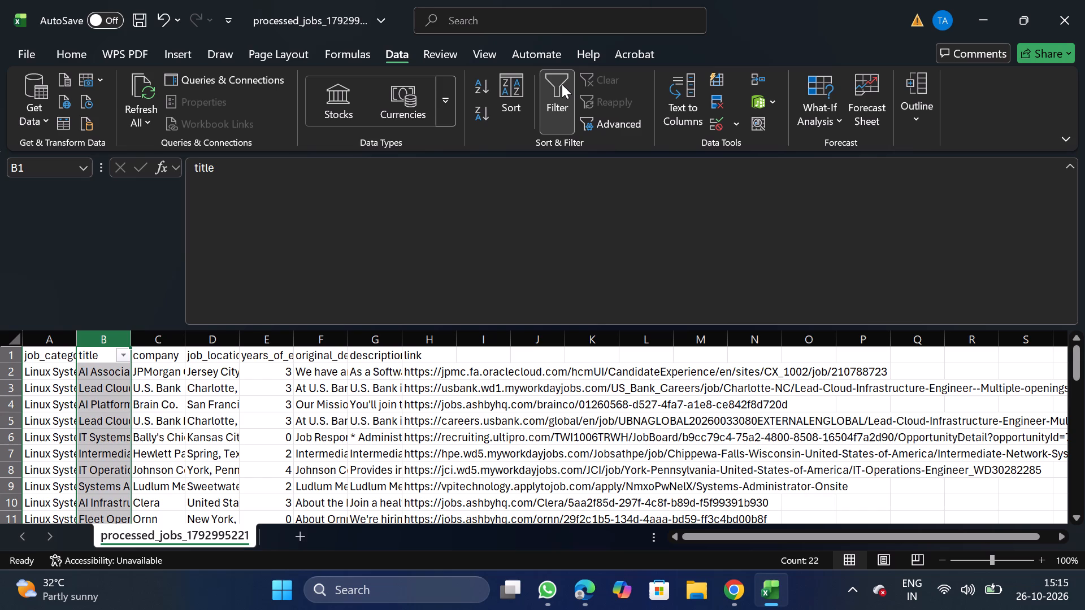
left_click(125, 359)
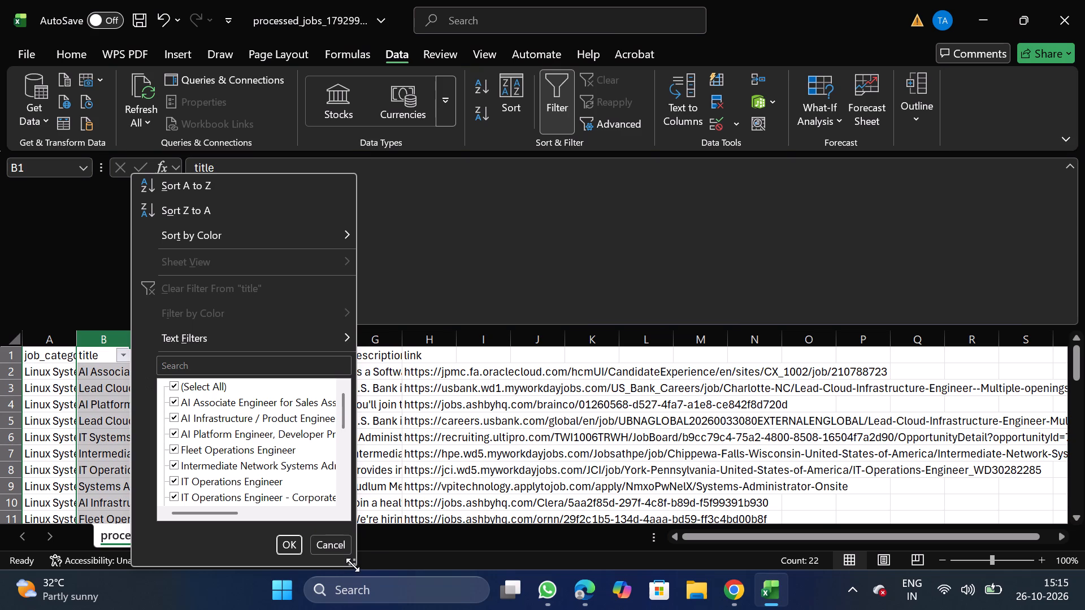
double_click(353, 565)
left_click_drag(353, 565, 670, 609)
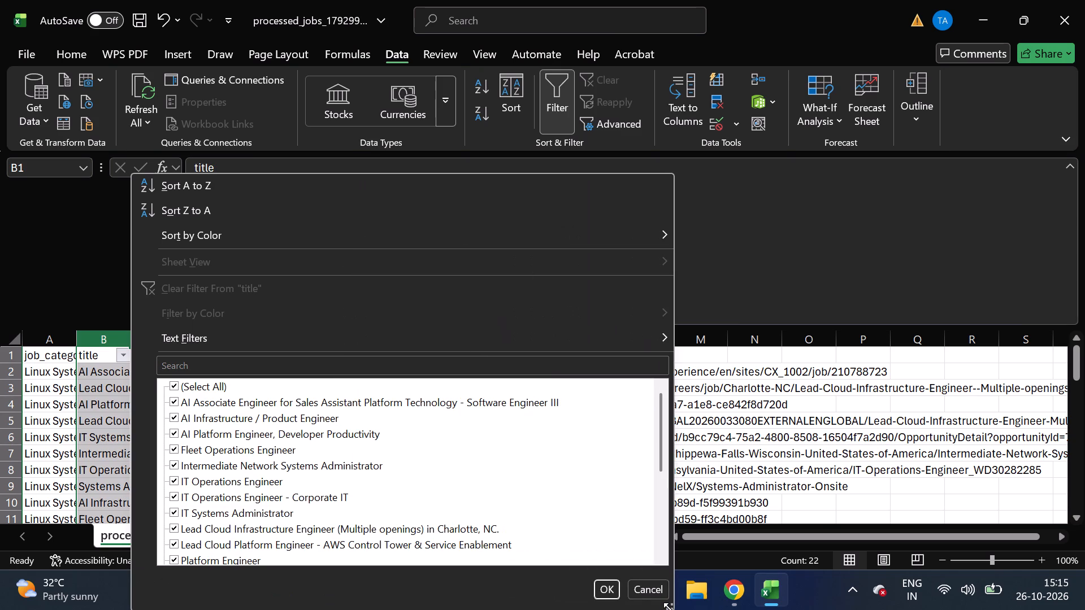
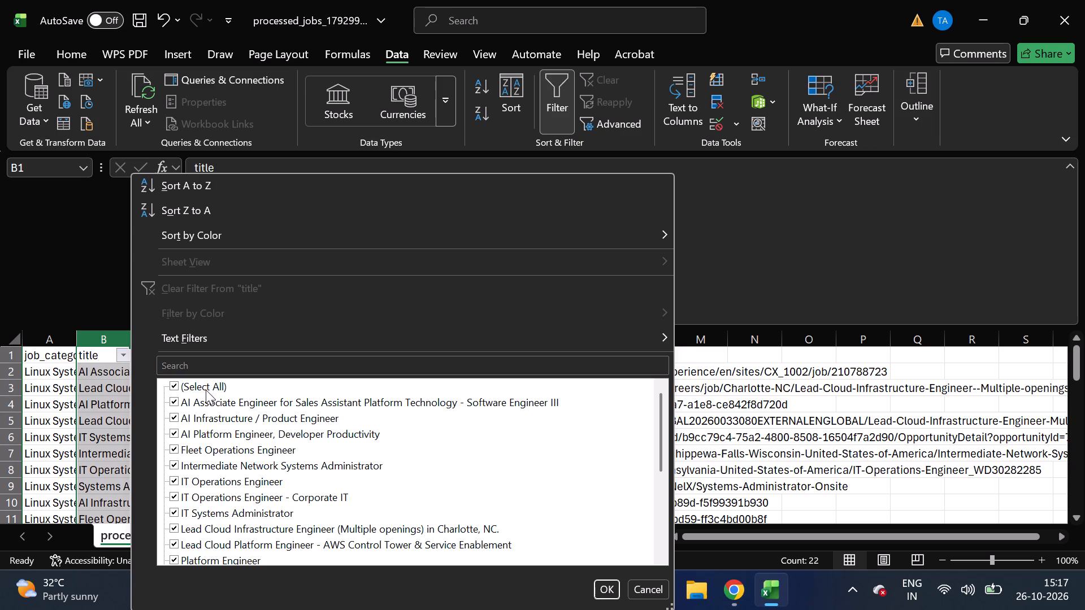
Filter the title column to blanks only, delete all the blank rows from row 23 down, and remove the filter.
left_click(206, 390)
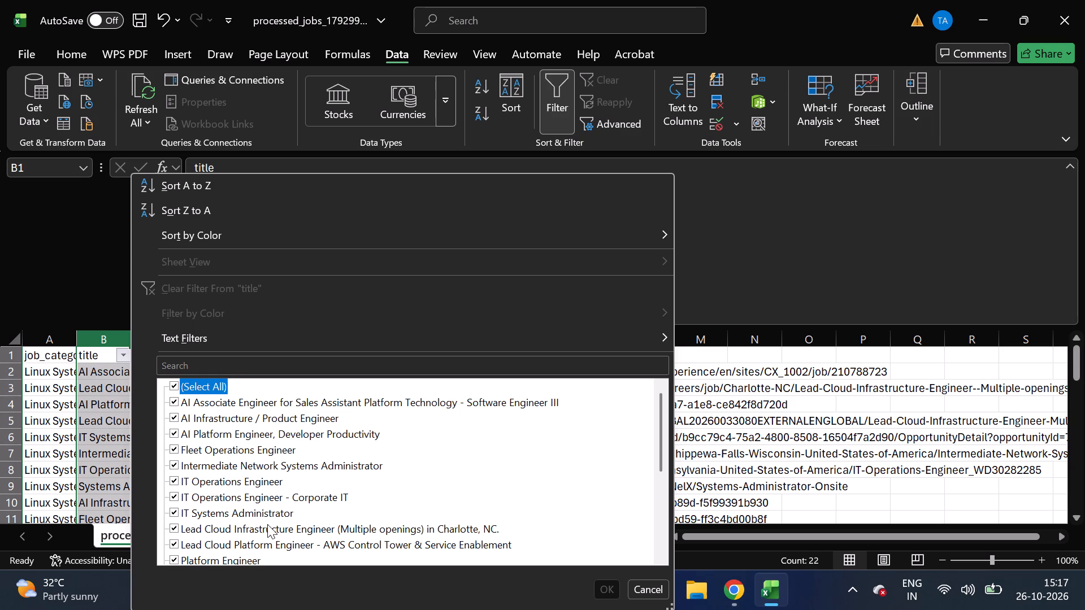
scroll(267, 543, "down", 1)
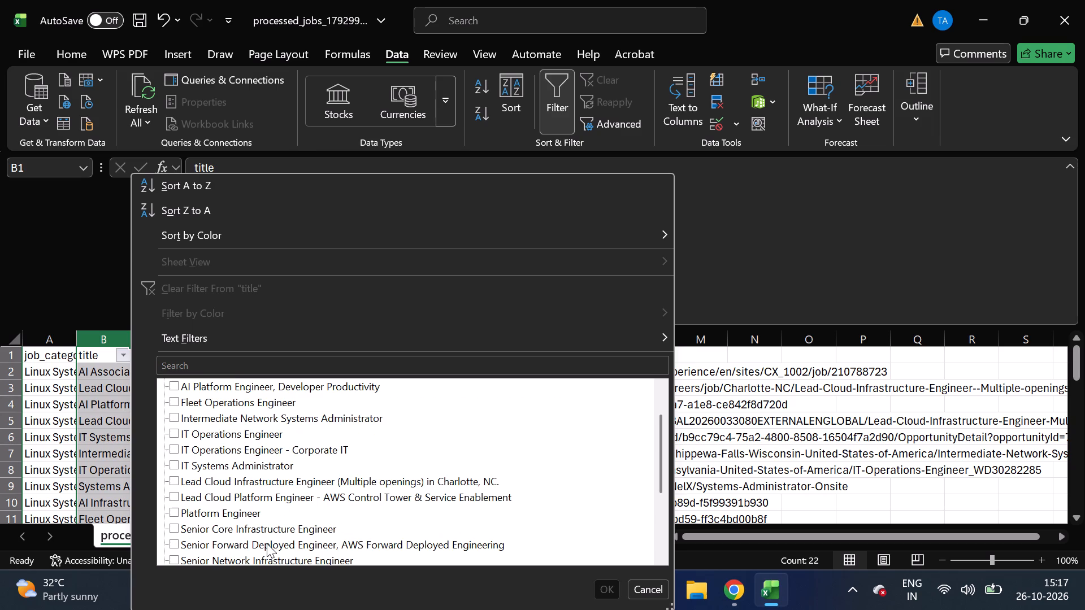
scroll(267, 543, "down", 1)
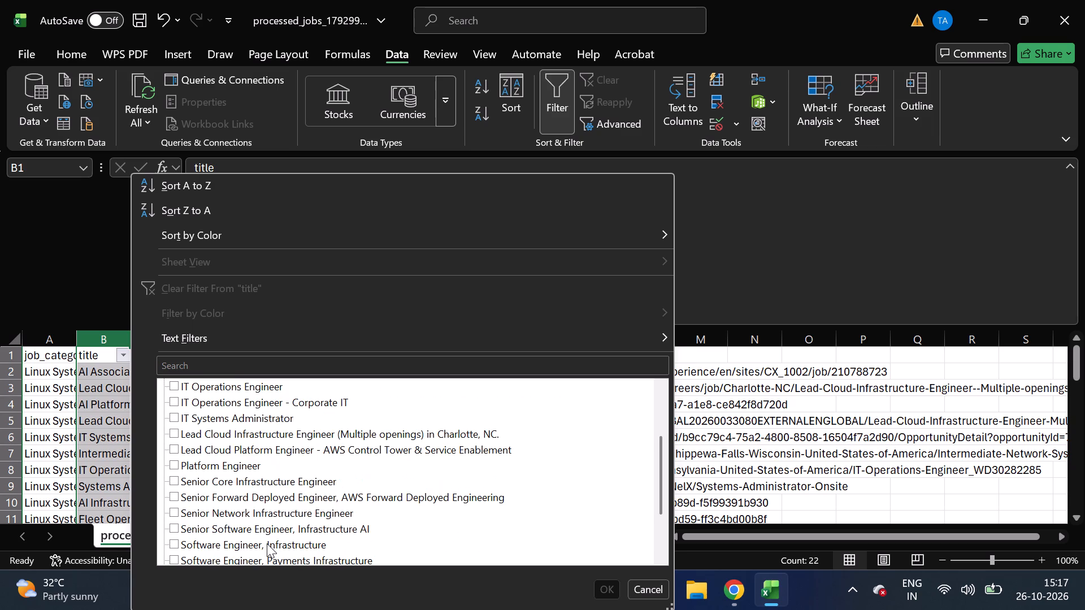
scroll(267, 543, "down", 1)
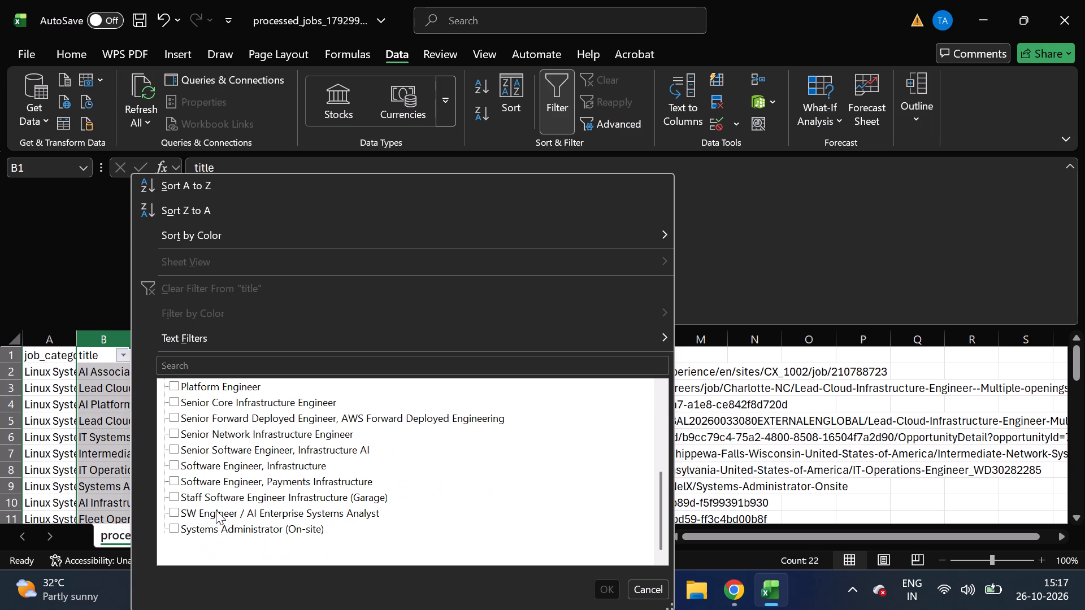
left_click(202, 543)
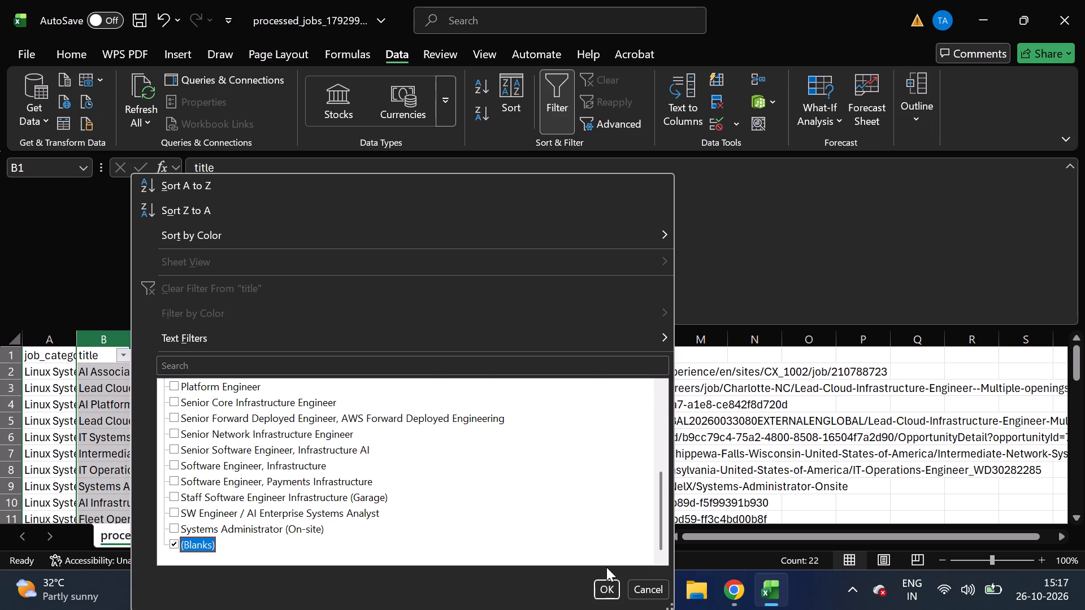
left_click(611, 589)
left_click(6, 371)
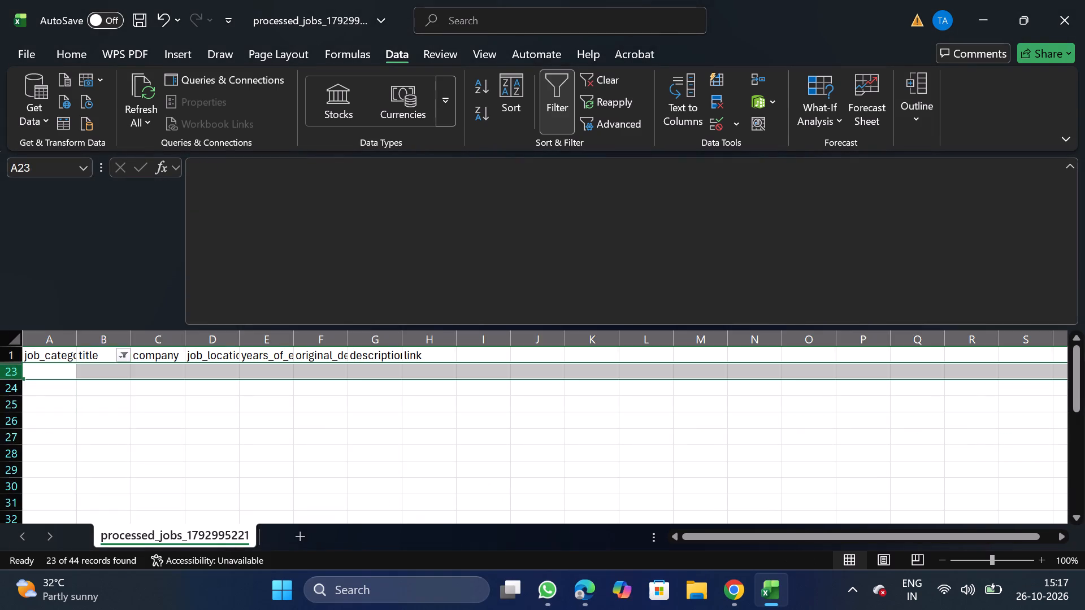
key("ctrl+shift+Down")
right_click(140, 441)
left_click(230, 299)
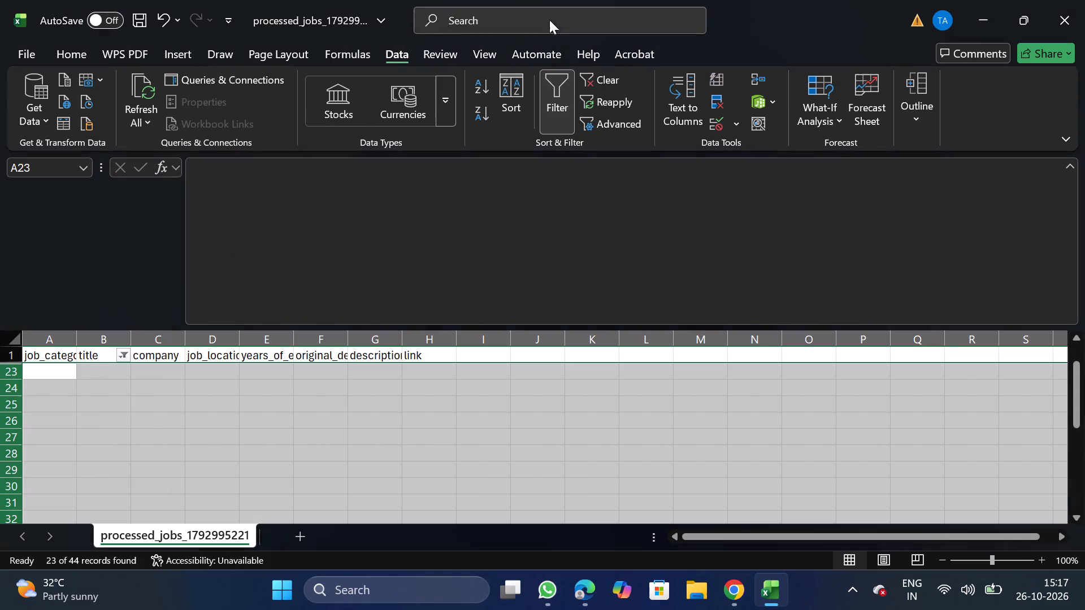
left_click(558, 89)
Filter the title column for lead to check the matching jobs, and remove the filter.
left_click(98, 348)
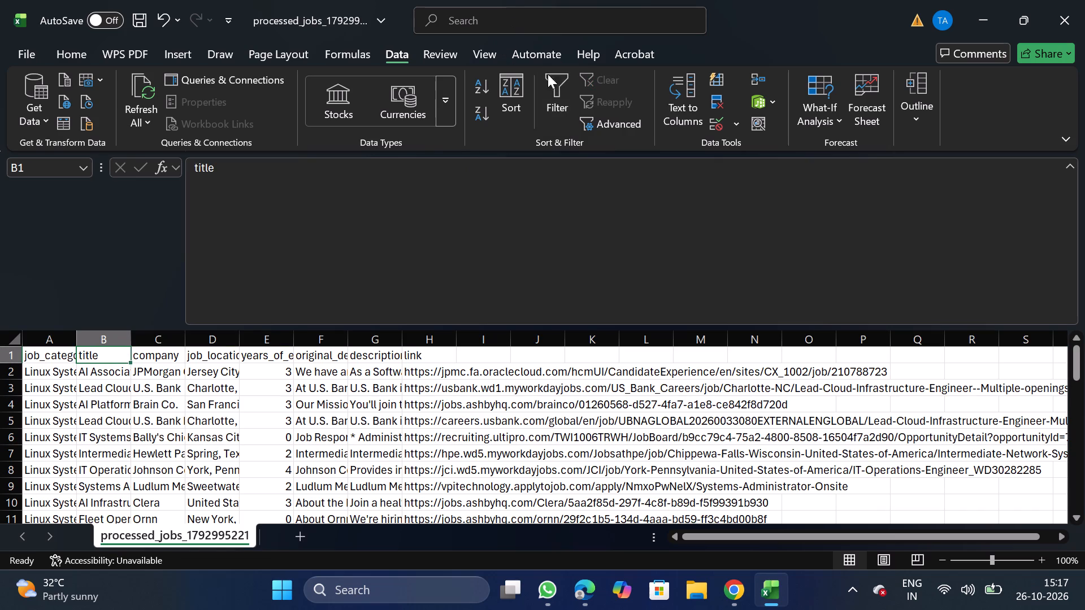
left_click(555, 103)
left_click(122, 348)
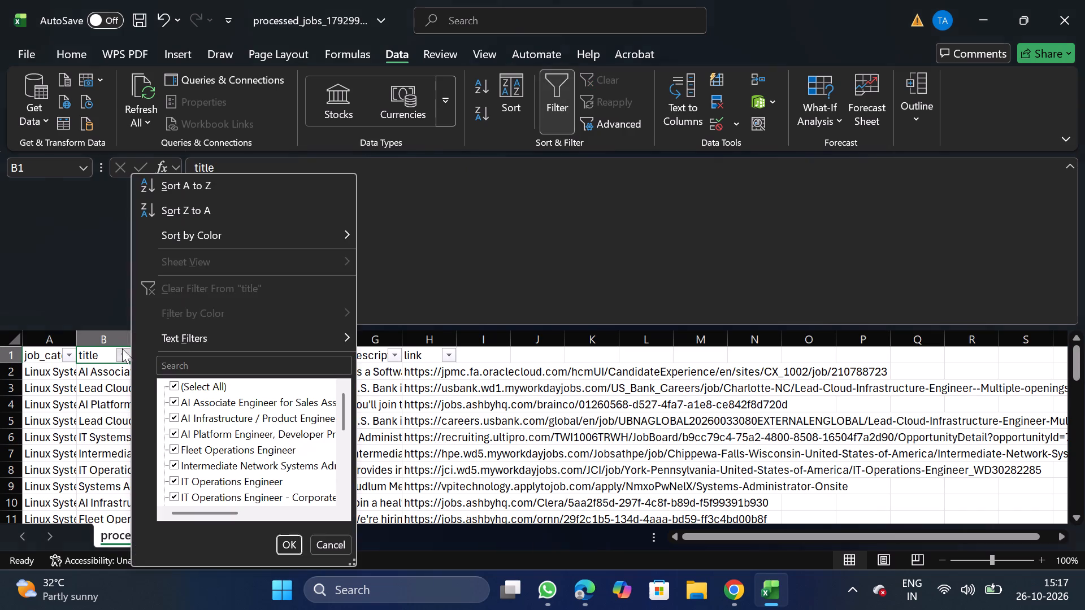
left_click(240, 363)
type("lead")
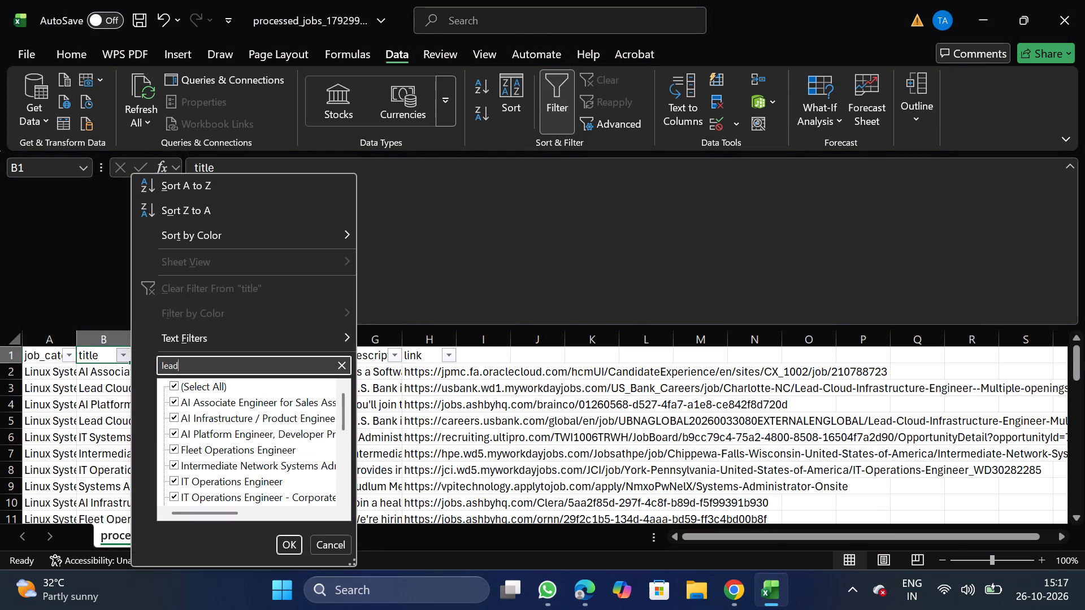
left_click(288, 543)
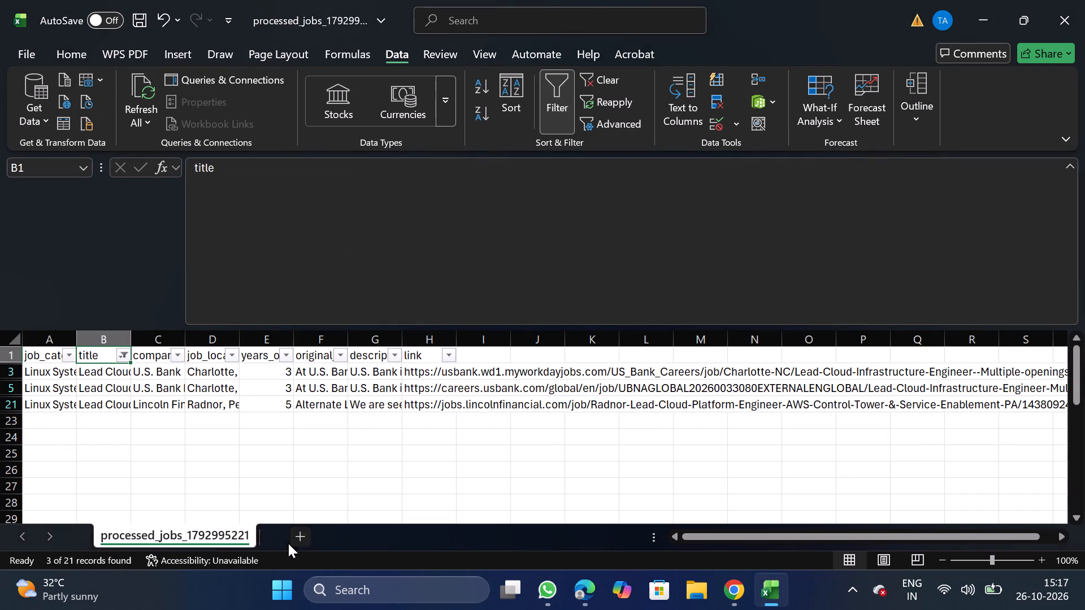
left_click(558, 94)
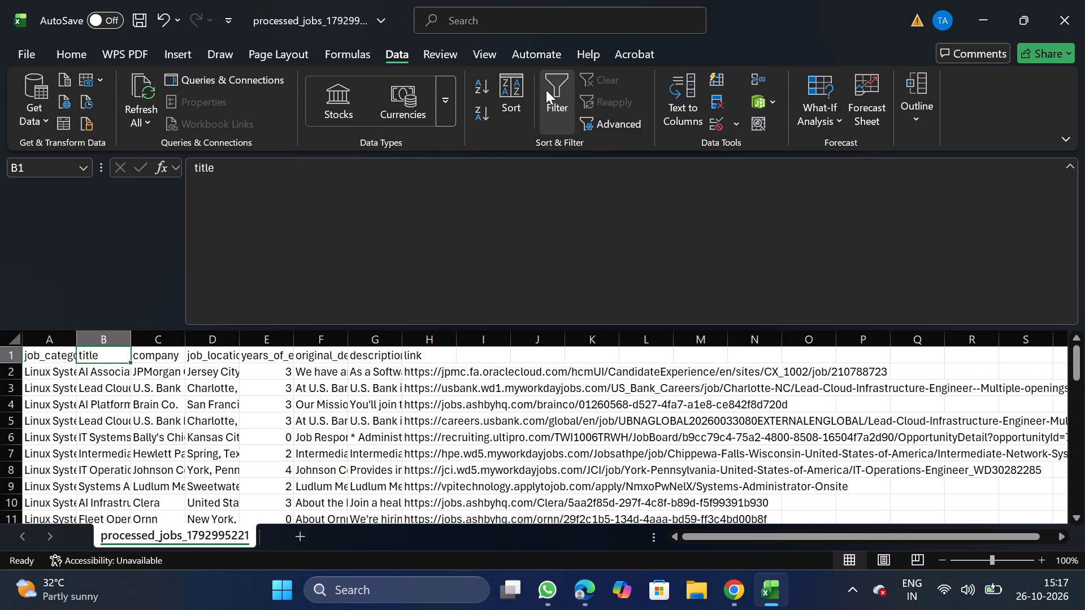
Reapply the header filters, search the title column's filter values for principal, and clear the search.
left_click(546, 90)
left_click(125, 358)
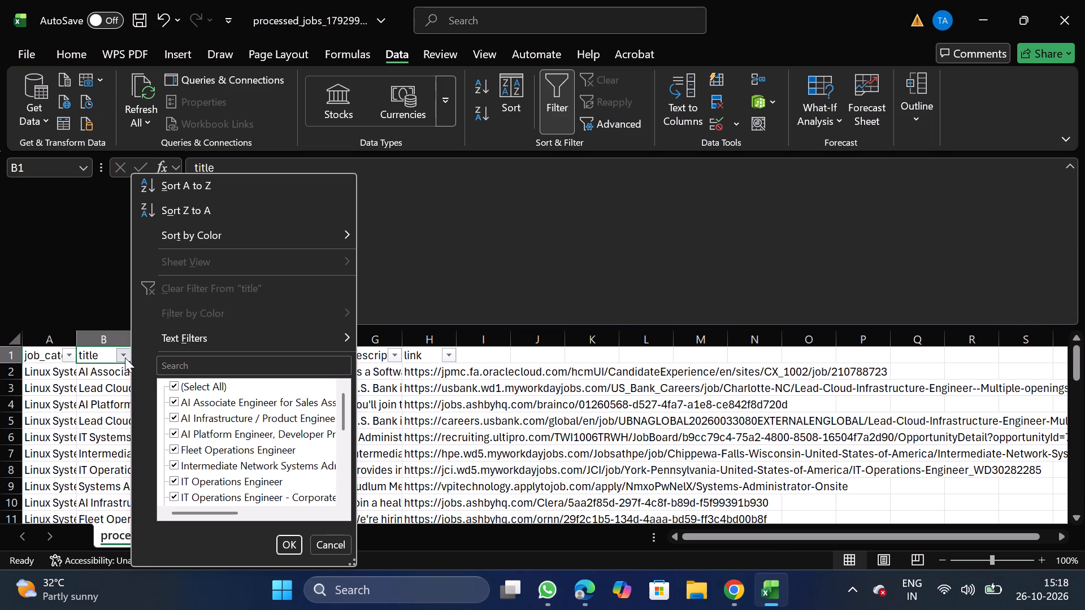
left_click(215, 365)
type("principal")
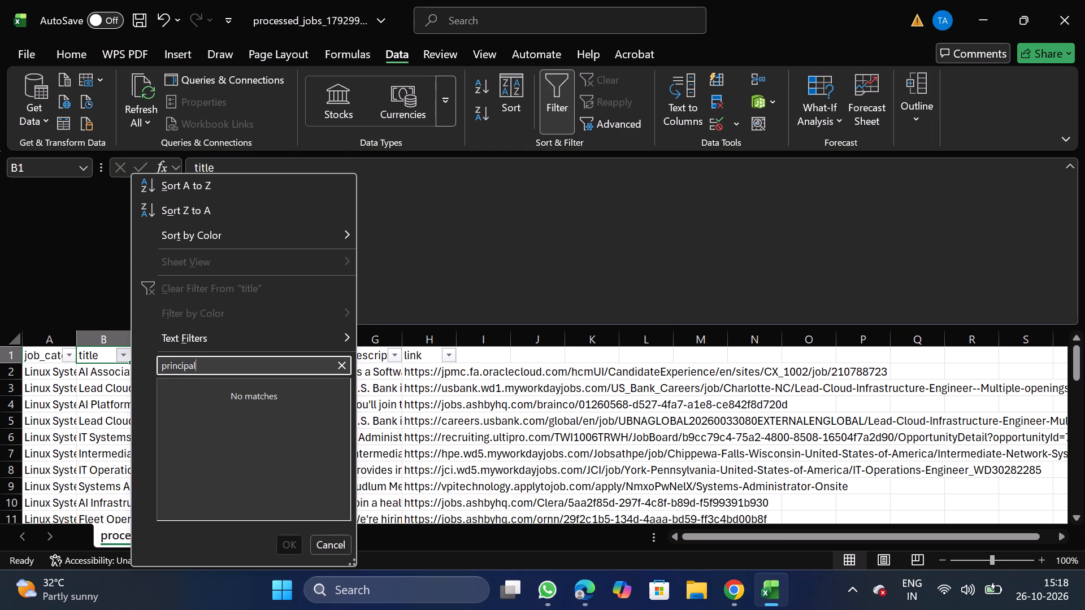
key("BackSpace")
key("BackSpace")
key("BackSpace")
key("BackSpace")
key("BackSpace")
key("BackSpace")
key("BackSpace")
key("BackSpace")
key("BackSpace")
key("BackSpace")
key("BackSpace")
key("BackSpace")
key("BackSpace")
key("BackSpace")
key("BackSpace")
key("BackSpace")
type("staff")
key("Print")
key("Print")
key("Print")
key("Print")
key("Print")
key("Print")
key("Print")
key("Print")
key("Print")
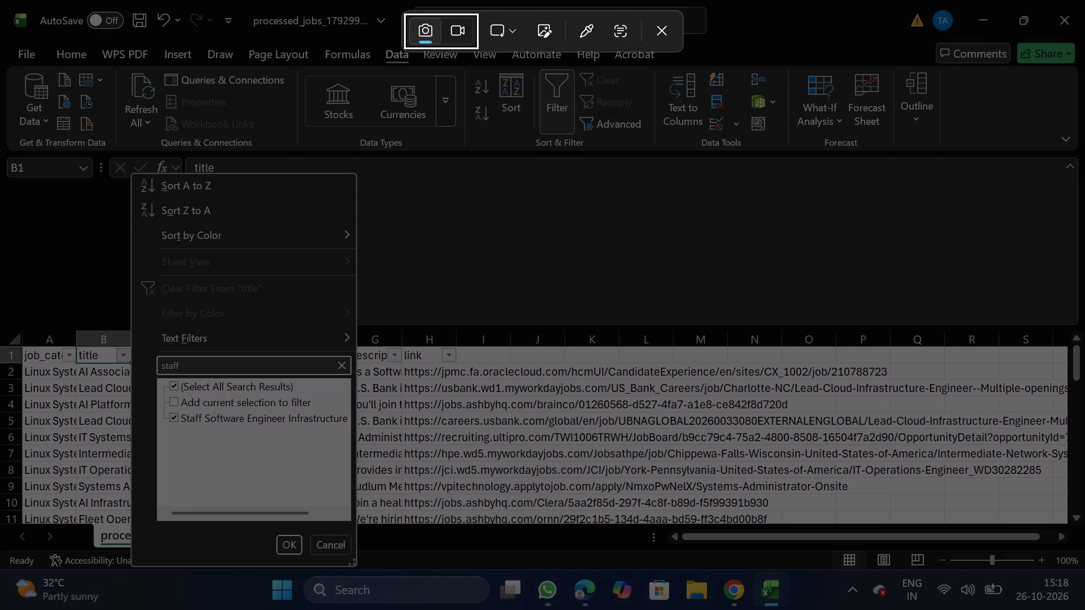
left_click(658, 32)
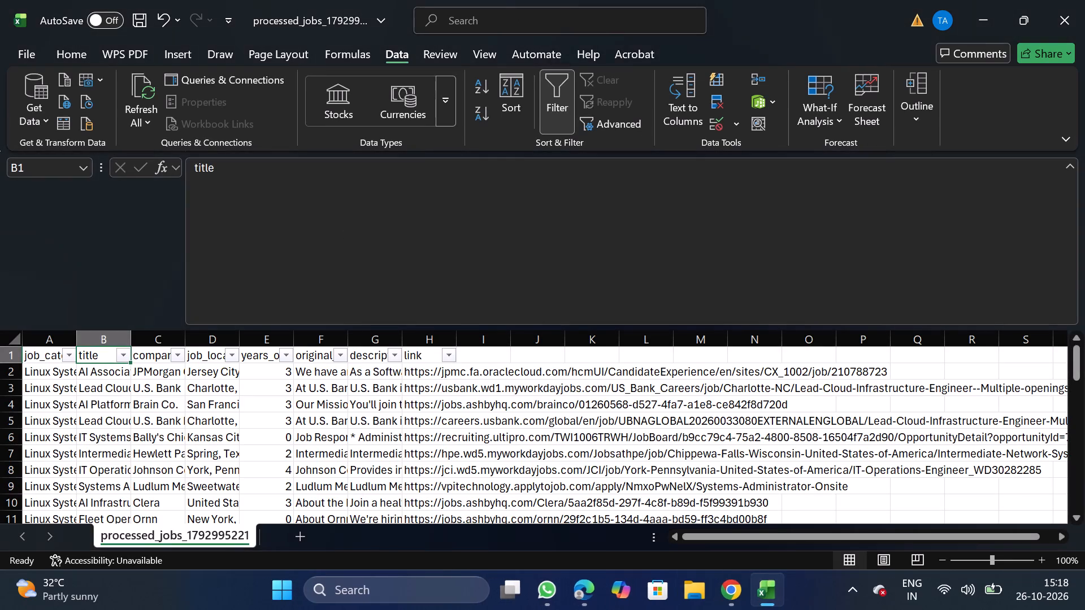
Filter the title column for staff to check the matching jobs, and remove the filter.
left_click(120, 363)
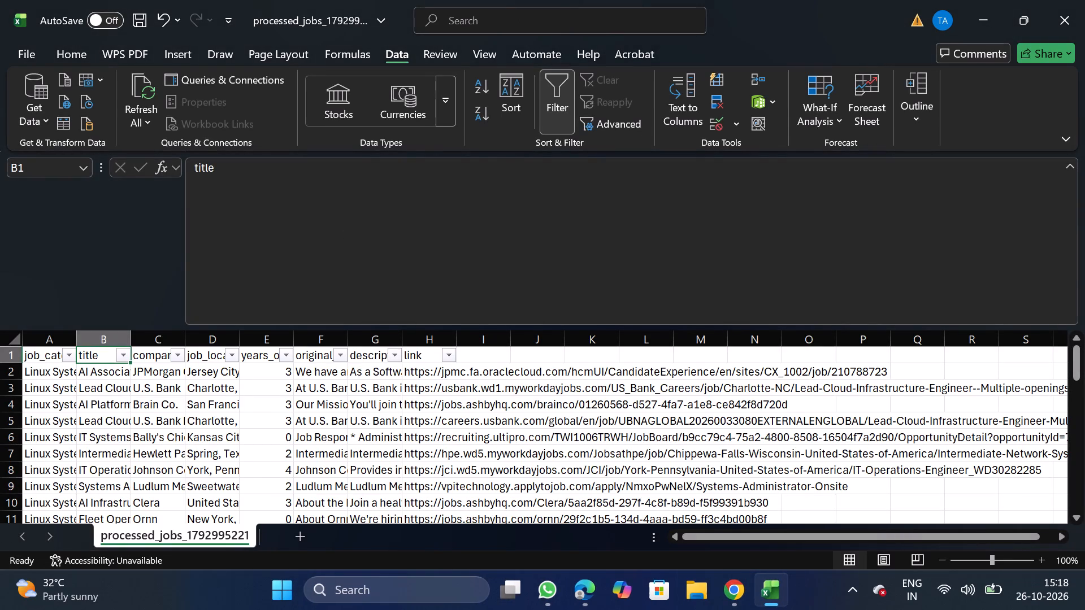
left_click(121, 360)
left_click(218, 365)
type("staff")
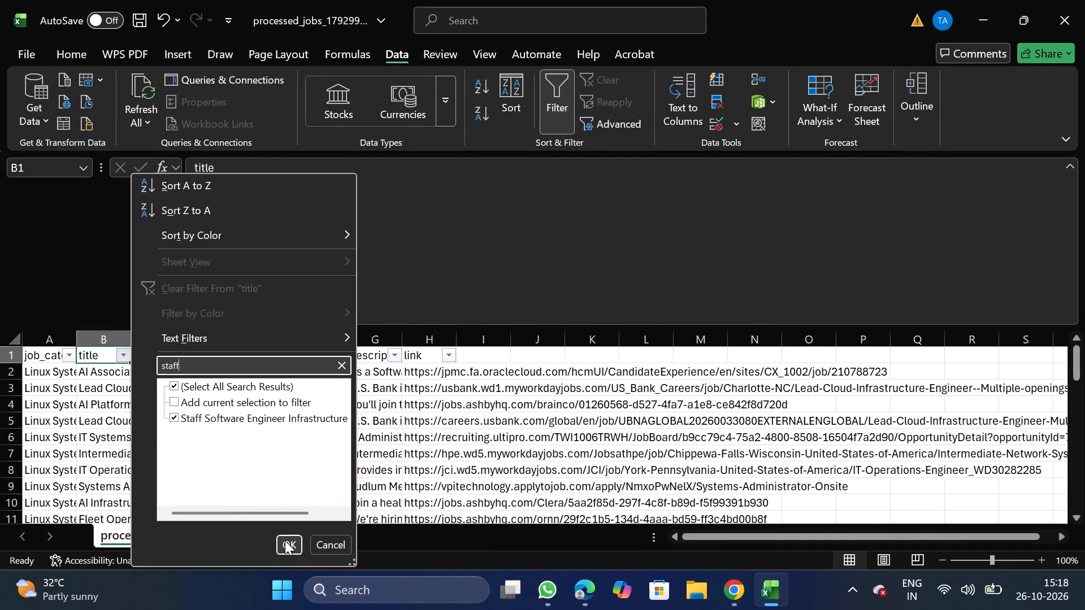
left_click(294, 554)
left_click(564, 101)
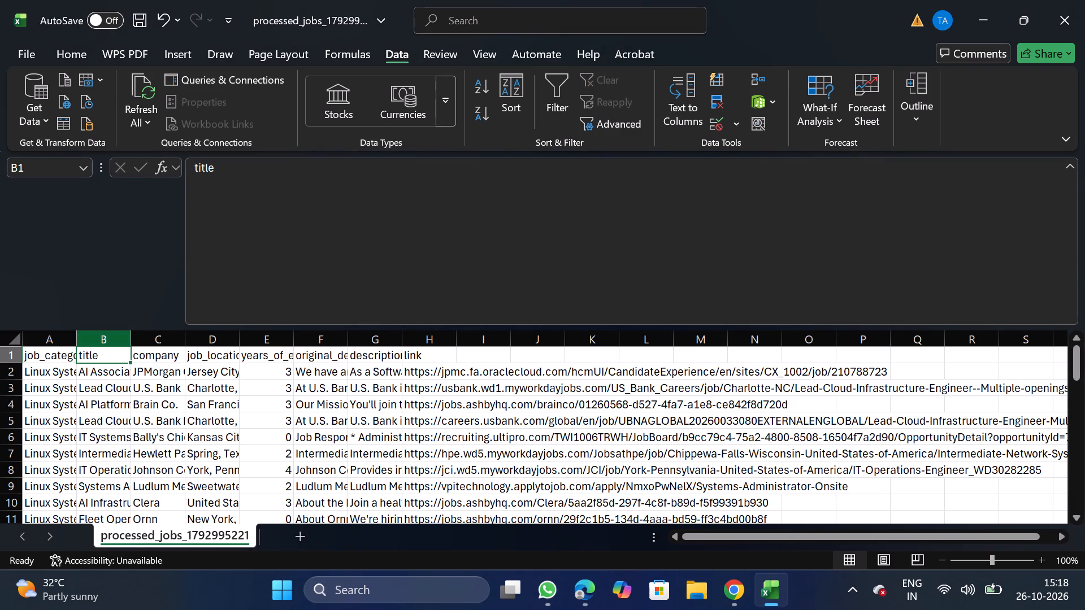
Reapply the header filters, search the title column's filter values for enterprose, cancel the search, and remove the filters.
left_click(548, 102)
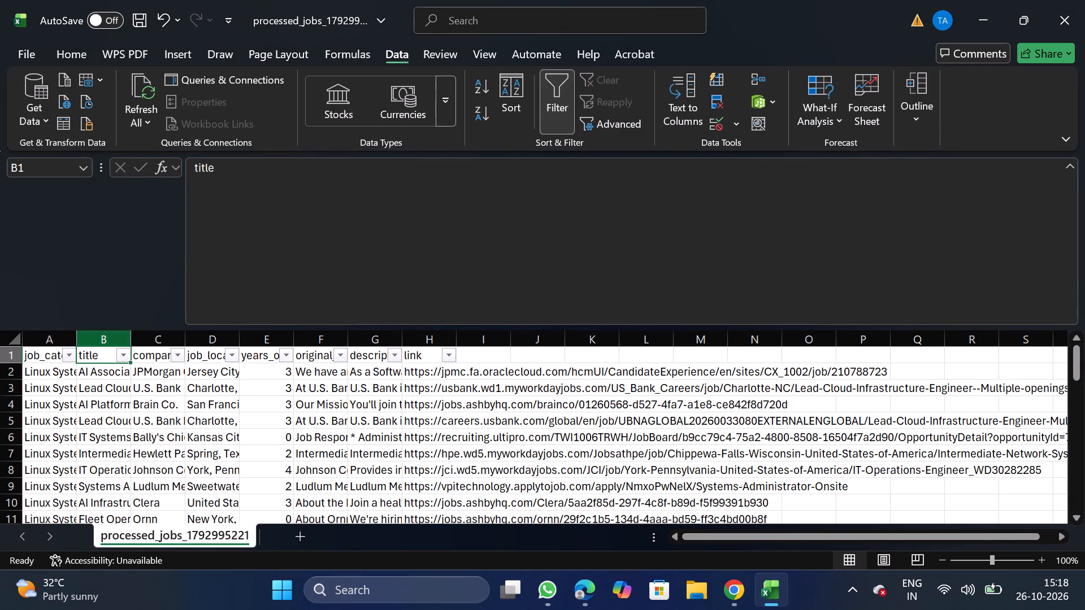
left_click(117, 351)
left_click(262, 361)
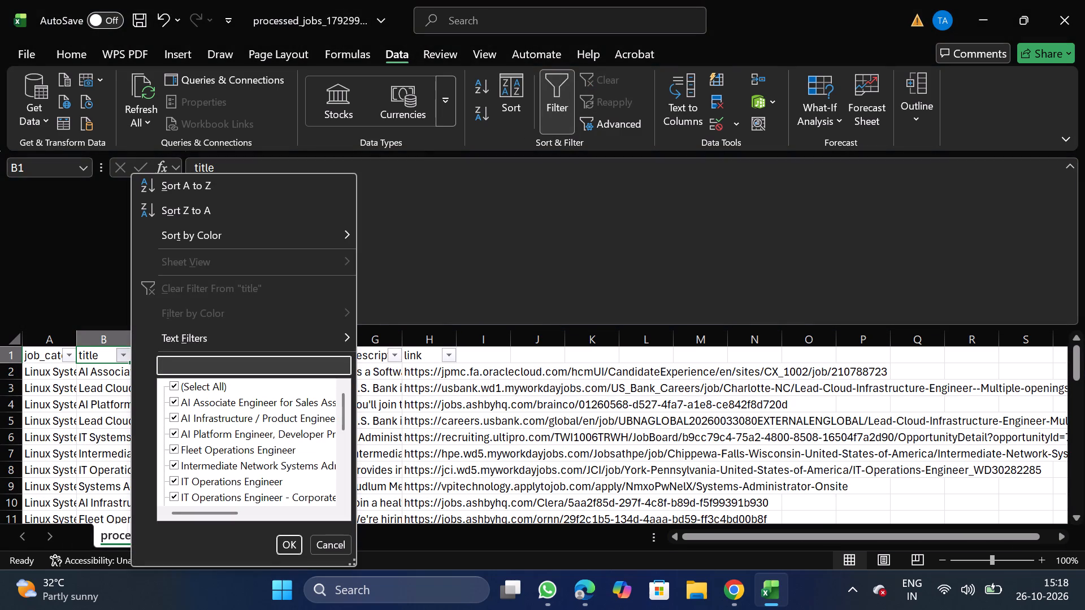
type("enterprose")
left_click(329, 545)
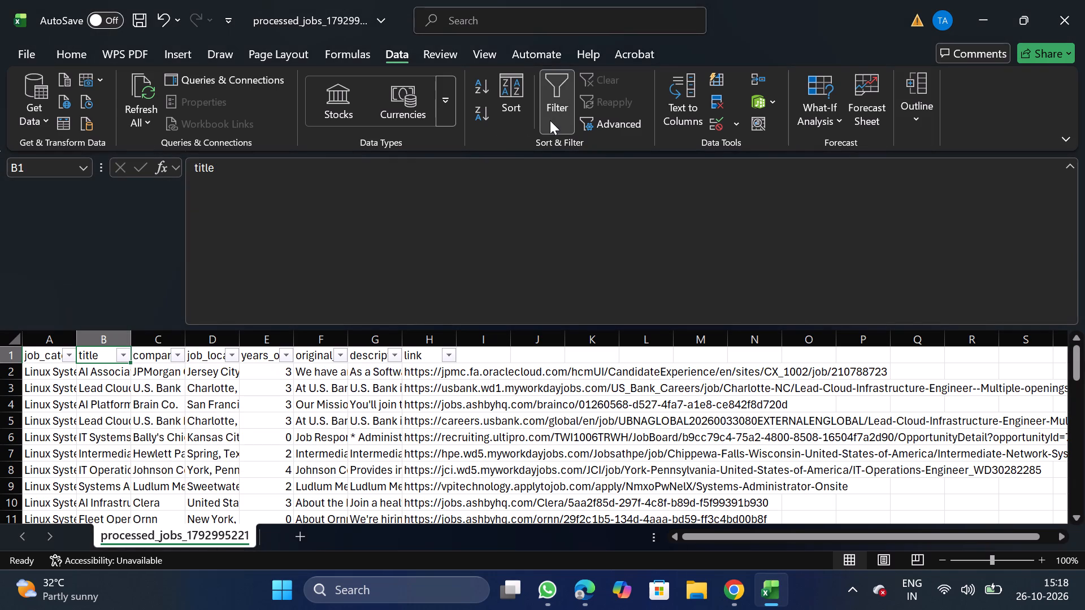
left_click(550, 120)
Add a filter to the company column, search its values for walmart twice, and clear the search.
left_click(170, 342)
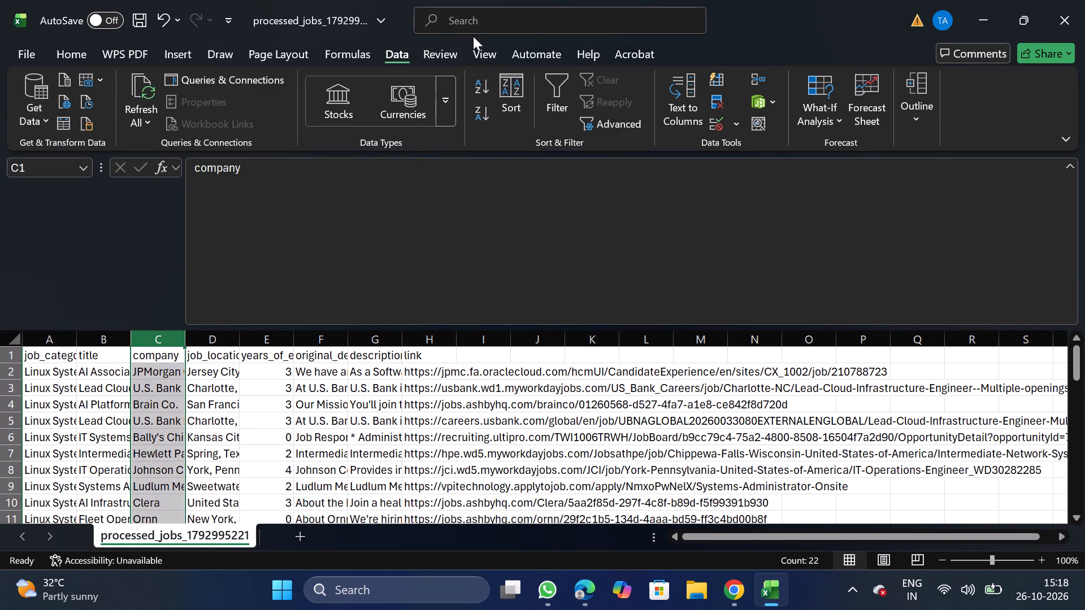
left_click(534, 83)
left_click(540, 86)
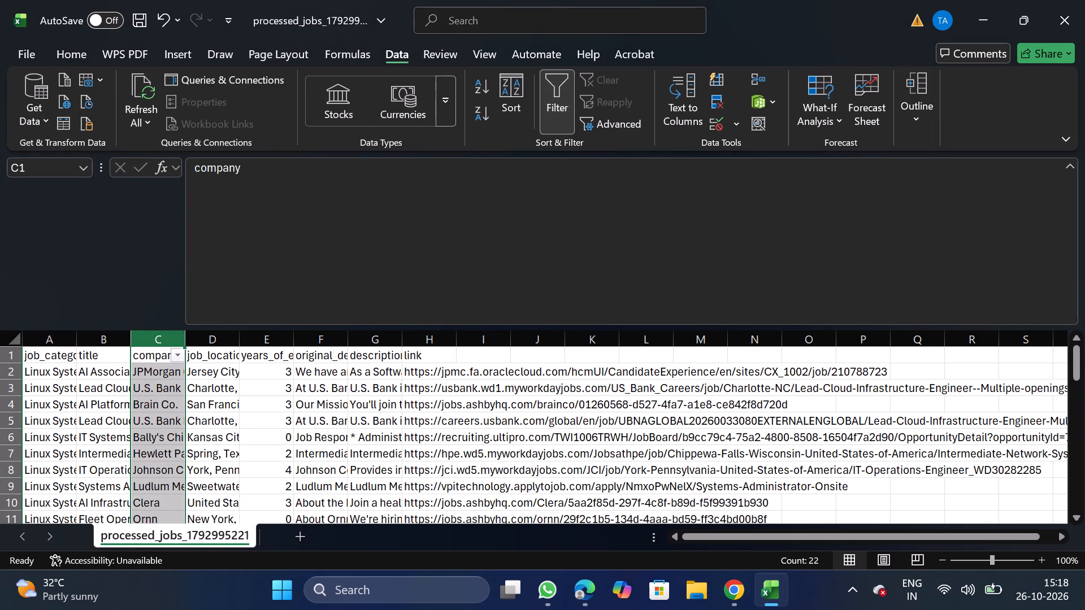
left_click(180, 359)
left_click(287, 365)
type("walmart")
key("BackSpace")
key("BackSpace")
key("BackSpace")
key("BackSpace")
key("BackSpace")
key("BackSpace")
key("BackSpace")
key("BackSpace")
key("BackSpace")
key("BackSpace")
key("BackSpace")
key("BackSpace")
key("BackSpace")
key("BackSpace")
key("BackSpace")
key("BackSpace")
key("BackSpace")
key("BackSpace")
key("BackSpace")
key("BackSpace")
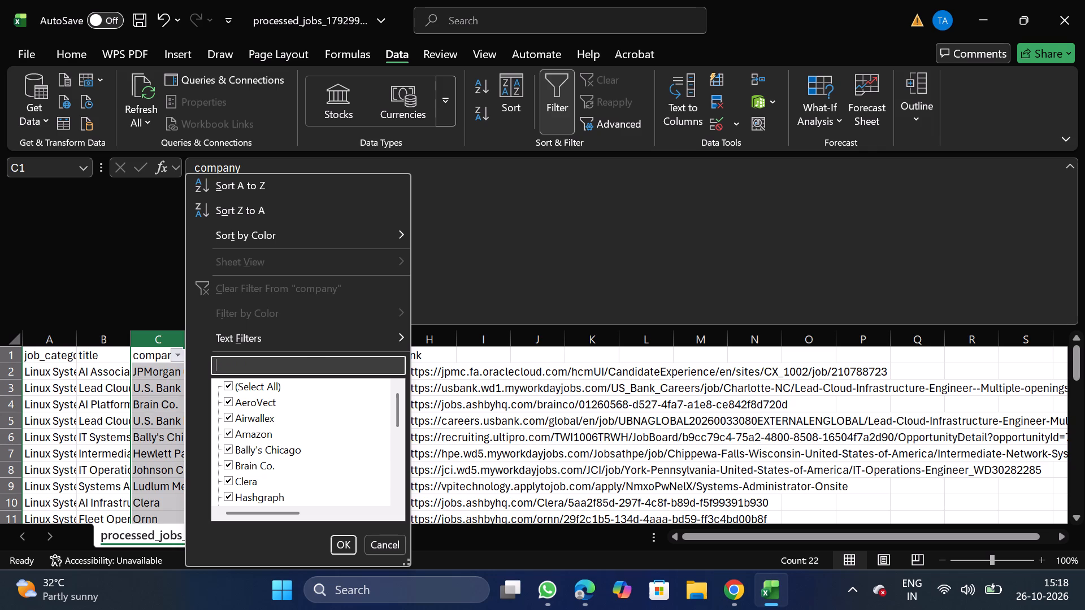
type("walmart")
key("BackSpace")
key("BackSpace")
key("BackSpace")
key("BackSpace")
key("BackSpace")
key("BackSpace")
key("BackSpace")
key("BackSpace")
key("BackSpace")
key("BackSpace")
key("BackSpace")
key("BackSpace")
key("BackSpace")
key("BackSpace")
key("BackSpace")
key("BackSpace")
Search the company column's filter values for dried and clear the search.
type("dried")
key("BackSpace")
key("BackSpace")
key("BackSpace")
key("BackSpace")
key("BackSpace")
key("BackSpace")
key("BackSpace")
key("BackSpace")
key("BackSpace")
key("BackSpace")
key("BackSpace")
key("BackSpace")
key("BackSpace")
Search the company column's filter values for capital and clear the search.
type("capital")
key("BackSpace")
key("BackSpace")
key("BackSpace")
key("BackSpace")
key("BackSpace")
key("BackSpace")
key("BackSpace")
key("BackSpace")
key("BackSpace")
key("BackSpace")
key("BackSpace")
key("BackSpace")
key("BackSpace")
Search the company column's filter values for under and clear the search.
type("under")
key("BackSpace")
key("BackSpace")
key("BackSpace")
key("BackSpace")
key("BackSpace")
key("BackSpace")
key("BackSpace")
key("BackSpace")
key("BackSpace")
key("BackSpace")
key("BackSpace")
key("BackSpace")
key("BackSpace")
Search the company column's filter values for hunt and clear the search.
type("hunt")
key("BackSpace")
key("BackSpace")
key("BackSpace")
key("BackSpace")
key("BackSpace")
key("BackSpace")
key("BackSpace")
key("BackSpace")
key("BackSpace")
key("BackSpace")
key("BackSpace")
key("BackSpace")
key("BackSpace")
key("BackSpace")
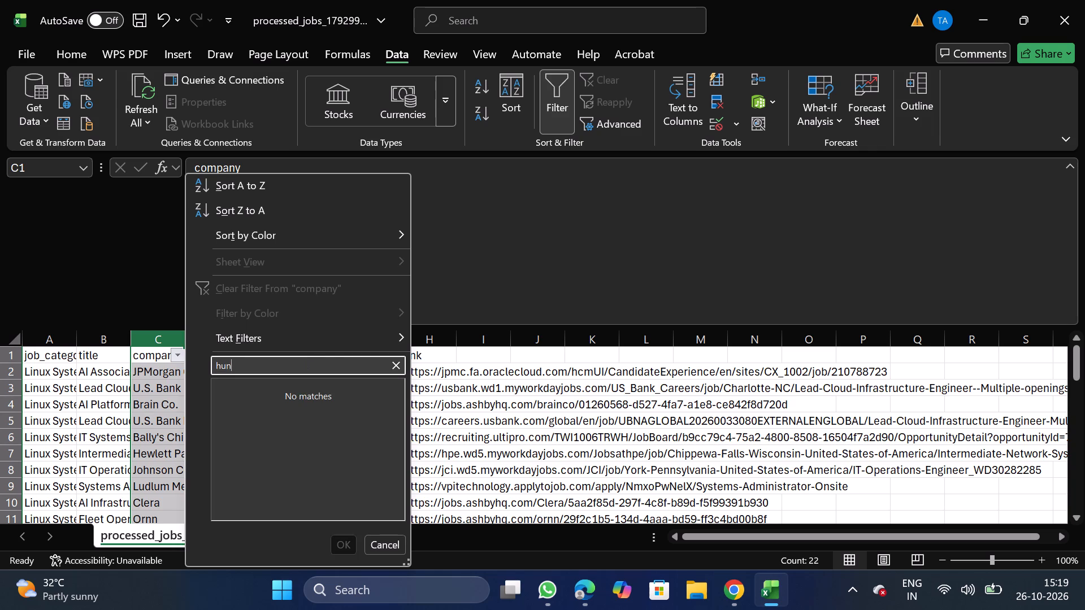
Search the company column's filter values for skims and clear the search.
type("skim")
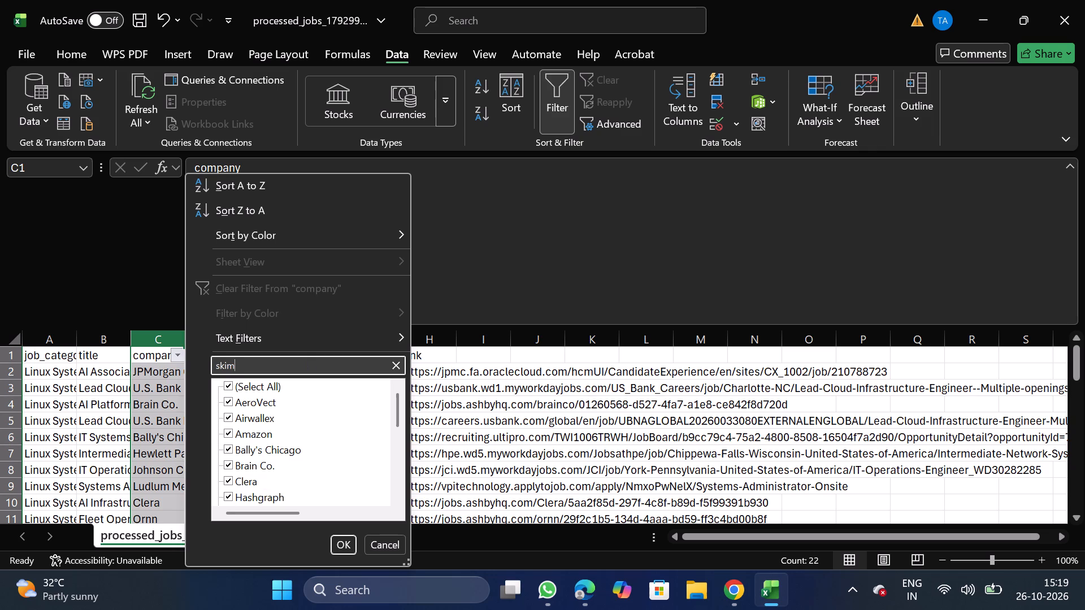
key("s")
key("BackSpace")
key("BackSpace")
key("BackSpace")
key("BackSpace")
key("BackSpace")
key("BackSpace")
key("BackSpace")
key("BackSpace")
key("BackSpace")
key("BackSpace")
key("BackSpace")
key("BackSpace")
key("BackSpace")
key("BackSpace")
key("BackSpace")
key("BackSpace")
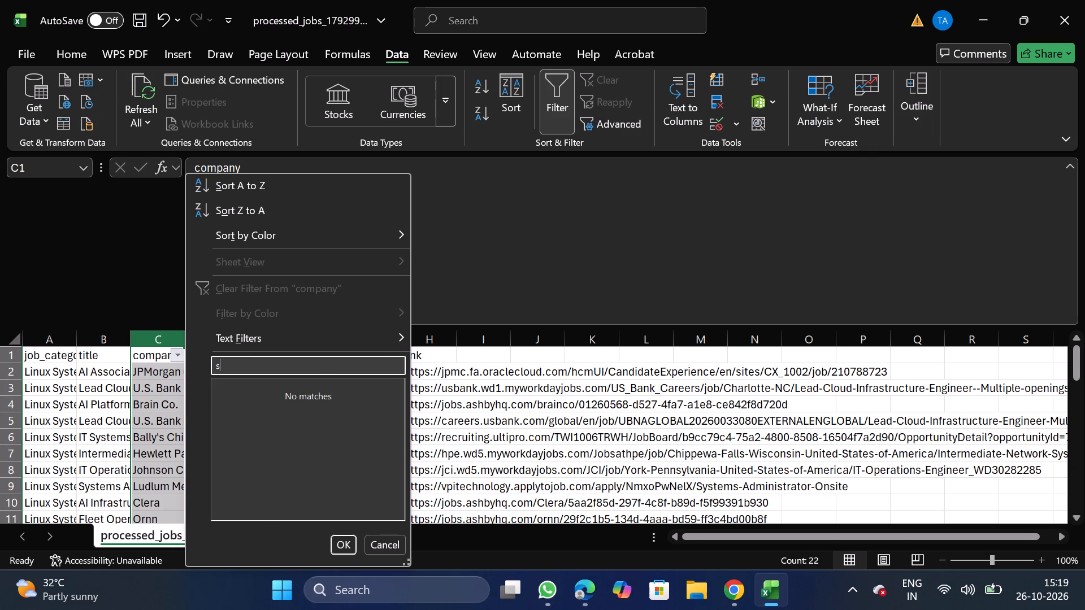
Search the company column's filter values for apex, clear the search, and remove the column's filter without applying anything.
type("apex")
key("BackSpace")
key("BackSpace")
key("BackSpace")
key("BackSpace")
key("BackSpace")
key("BackSpace")
key("BackSpace")
left_click(375, 546)
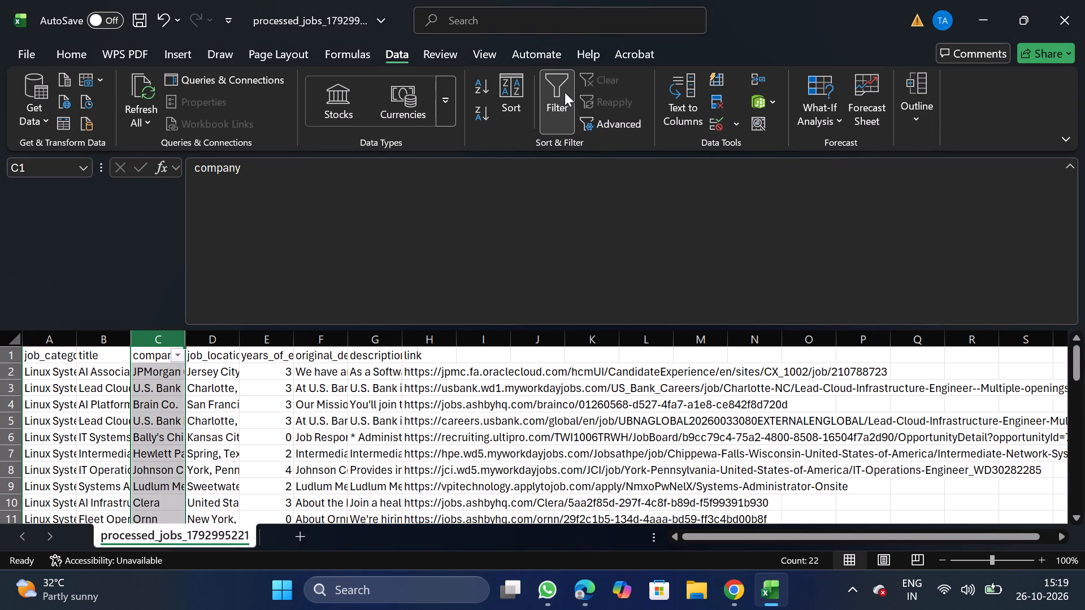
left_click(565, 92)
Save the cleaned file as Linux_10_26 in CSV format in the Daily Scraping jobs folder under Documents.
left_click(33, 58)
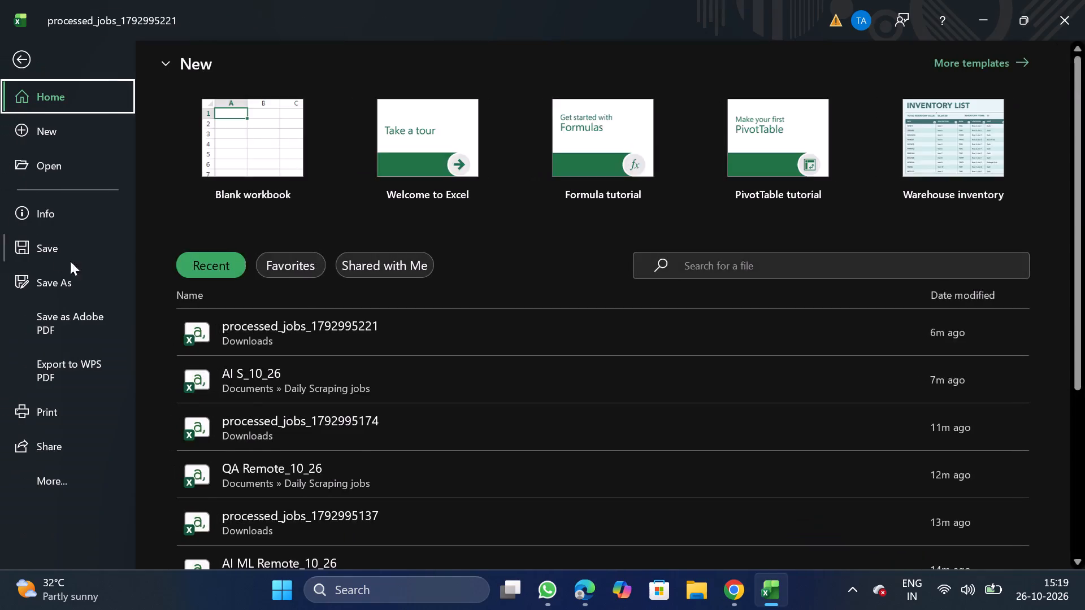
double_click(75, 280)
triple_click(233, 465)
double_click(233, 465)
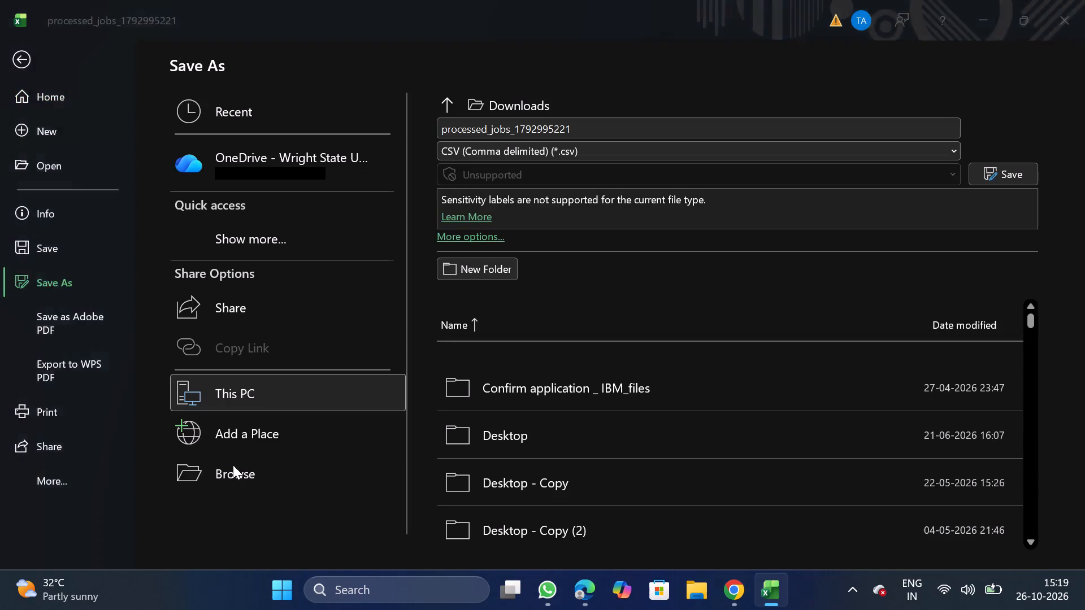
double_click(73, 162)
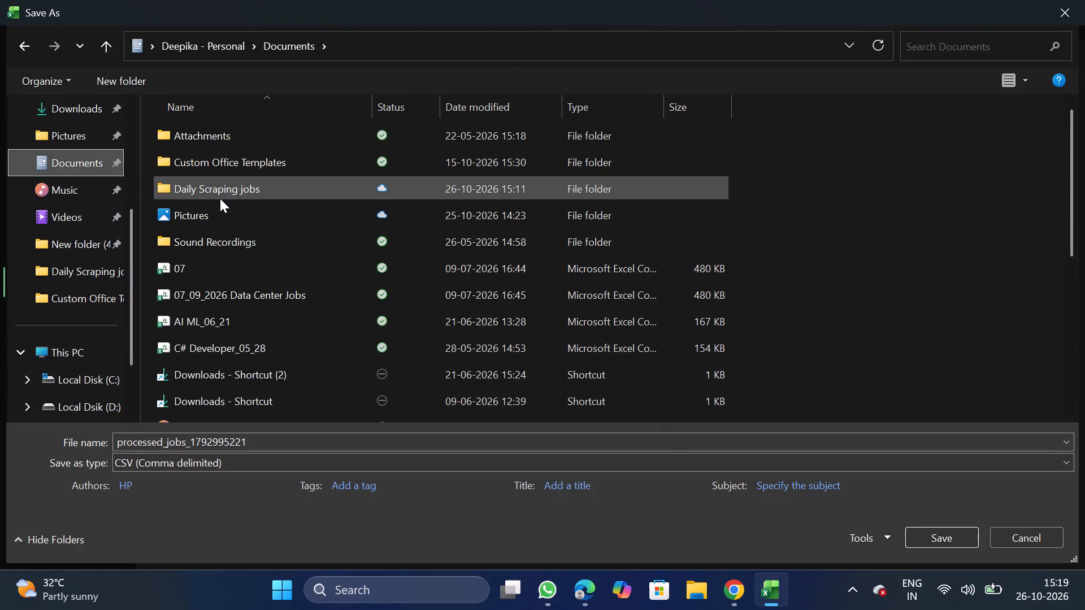
double_click(220, 198)
left_click(313, 434)
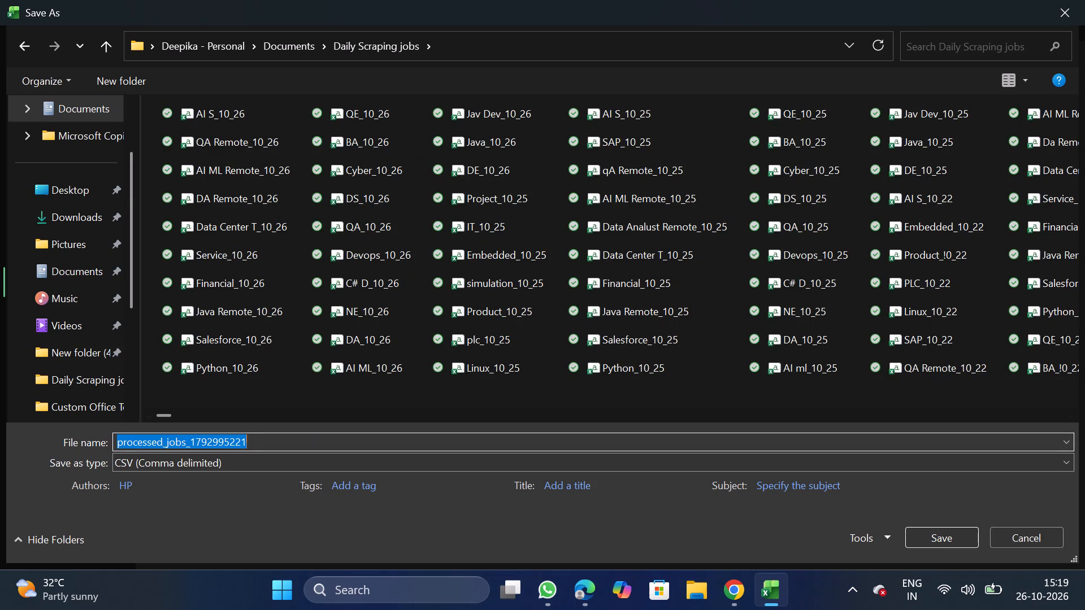
key("BackSpace")
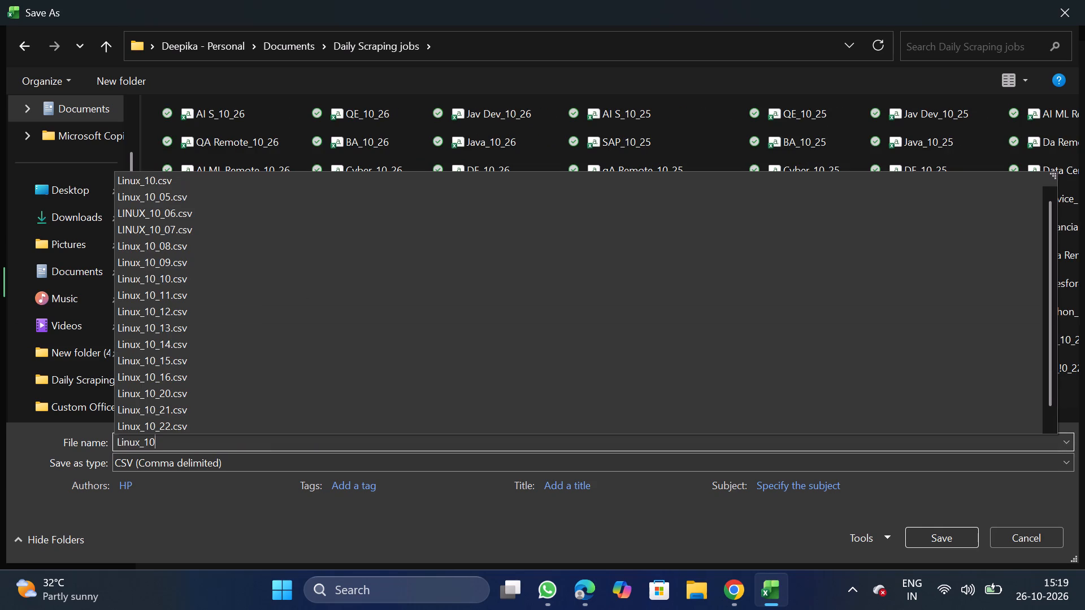
type("_26")
left_click_drag(934, 523, 930, 531)
left_click(930, 531)
Switch to NextGenApply in Chrome and bulk upload Linux_10_26.csv from the Daily Scraping jobs folder.
left_click(735, 595)
scroll(575, 455, "down", 1)
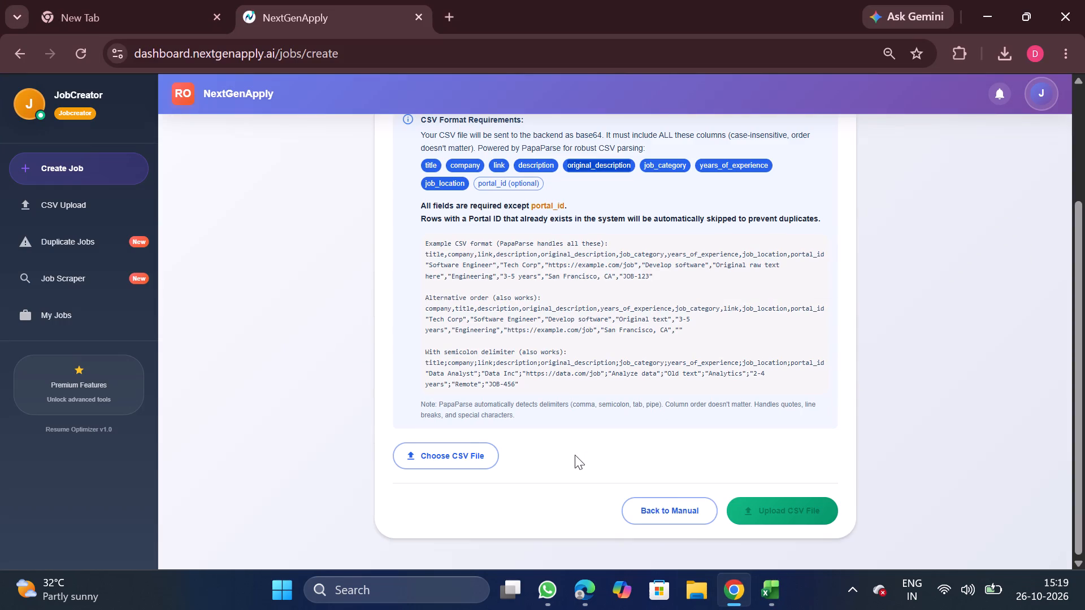
scroll(575, 455, "down", 1)
left_click_drag(454, 435, 446, 454)
left_click(446, 454)
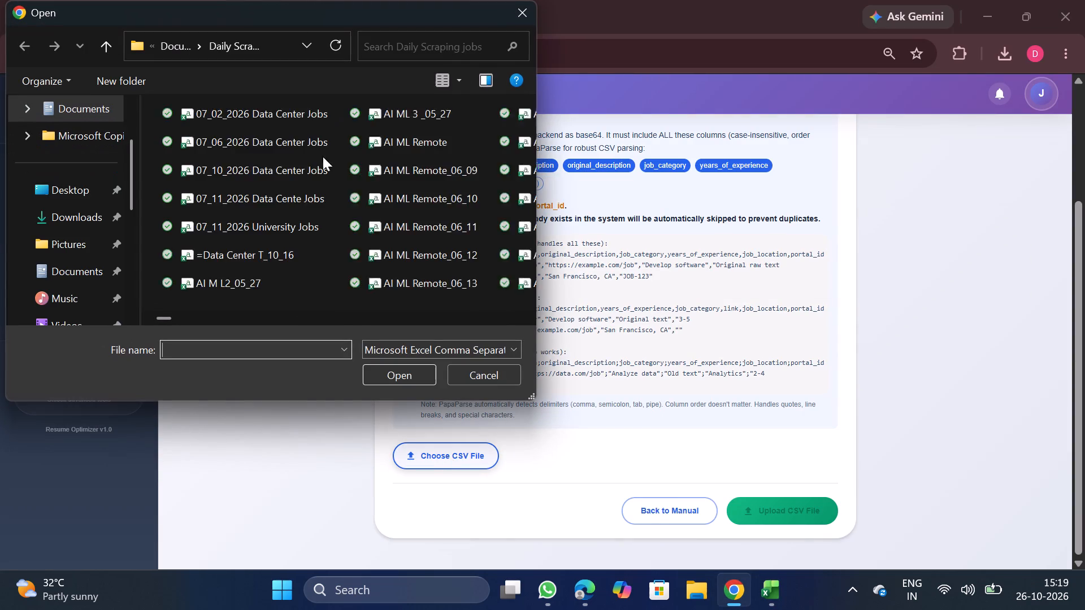
double_click(239, 121)
scroll(590, 444, "down", 3)
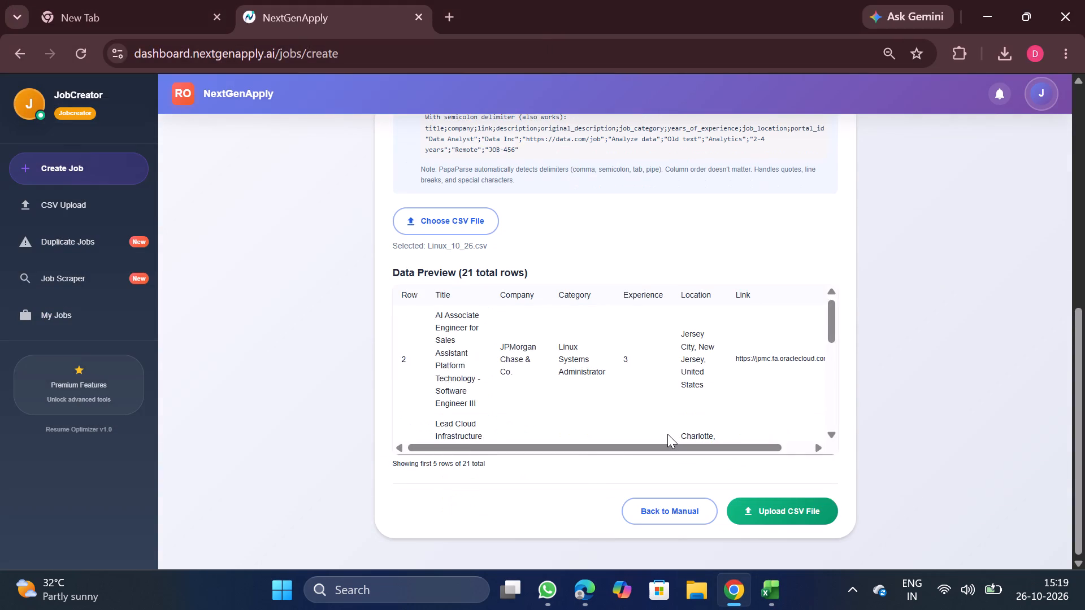
scroll(667, 434, "down", 3)
left_click(755, 500)
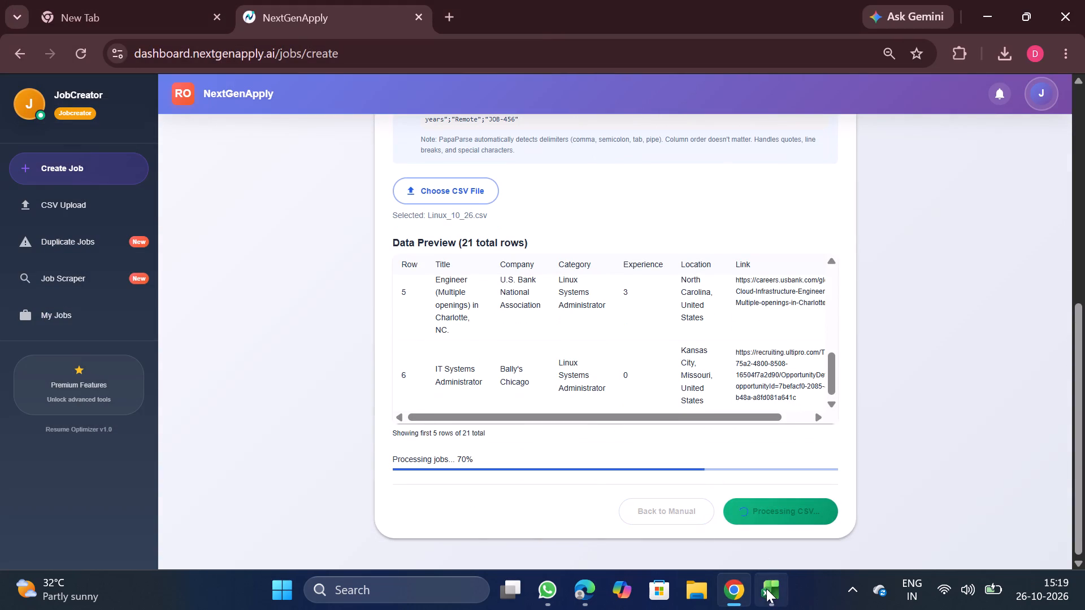
Close the Linux_10_26 workbook in Excel.
left_click(850, 443)
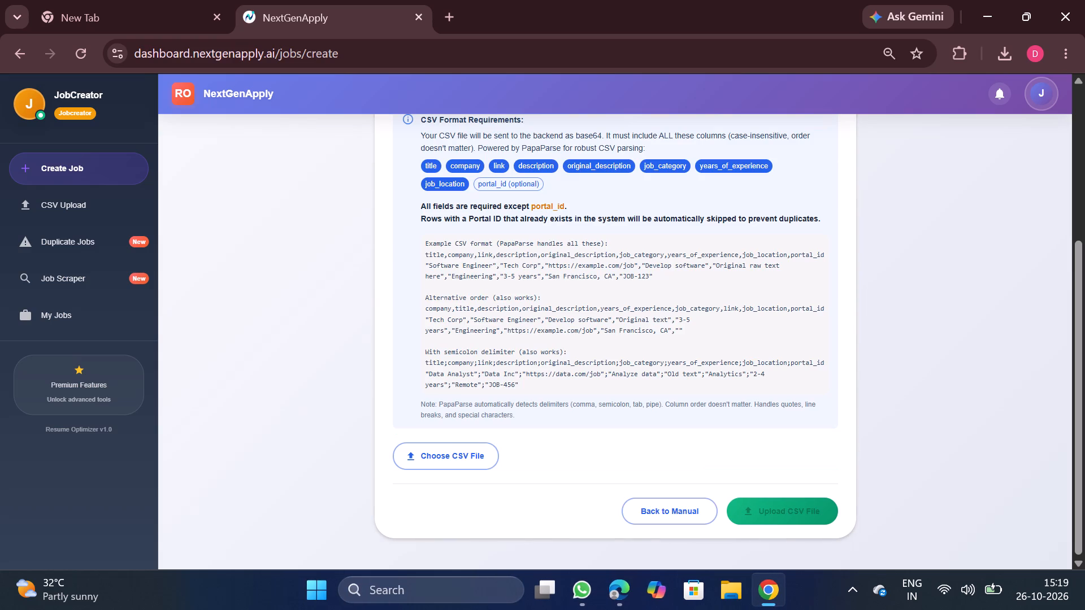
Download the processed PLC Control Engineer CSV from the CSV Upload History and open it in Excel.
scroll(581, 332, "up", 6)
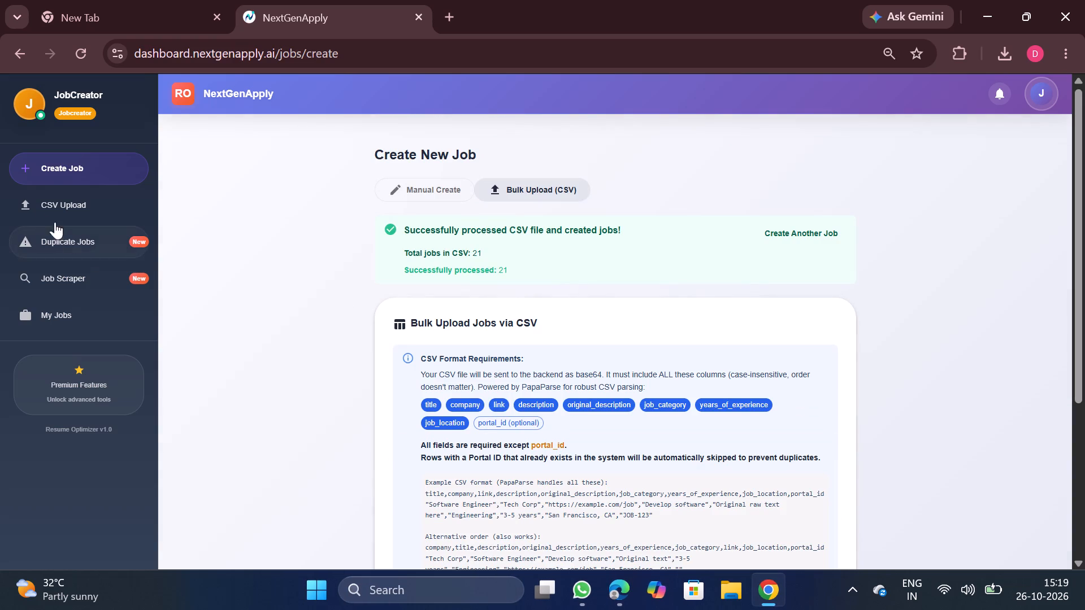
left_click(55, 212)
scroll(461, 304, "up", 6)
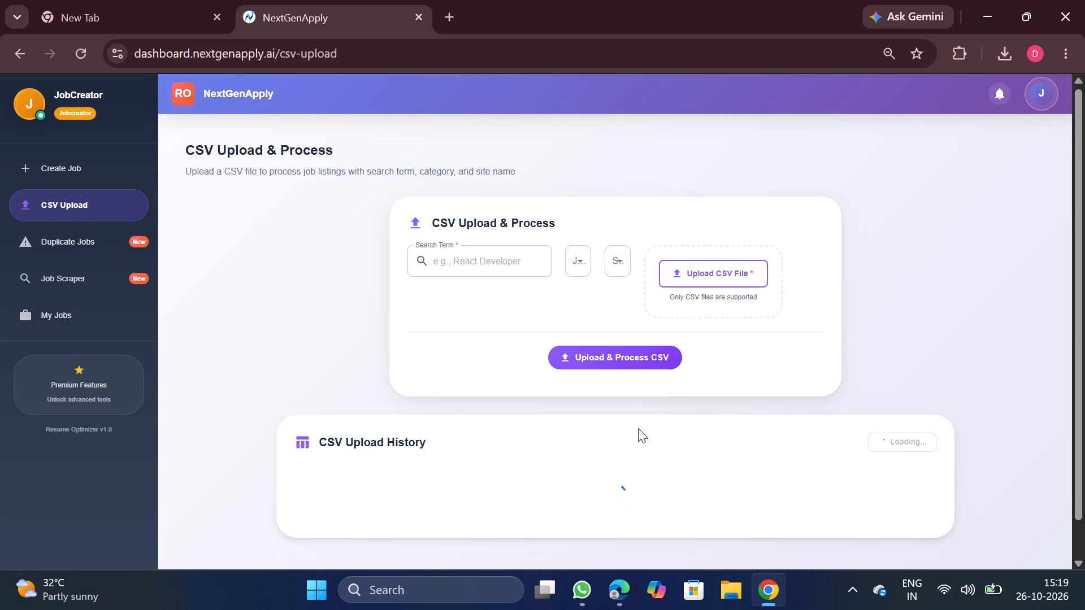
scroll(638, 428, "down", 1)
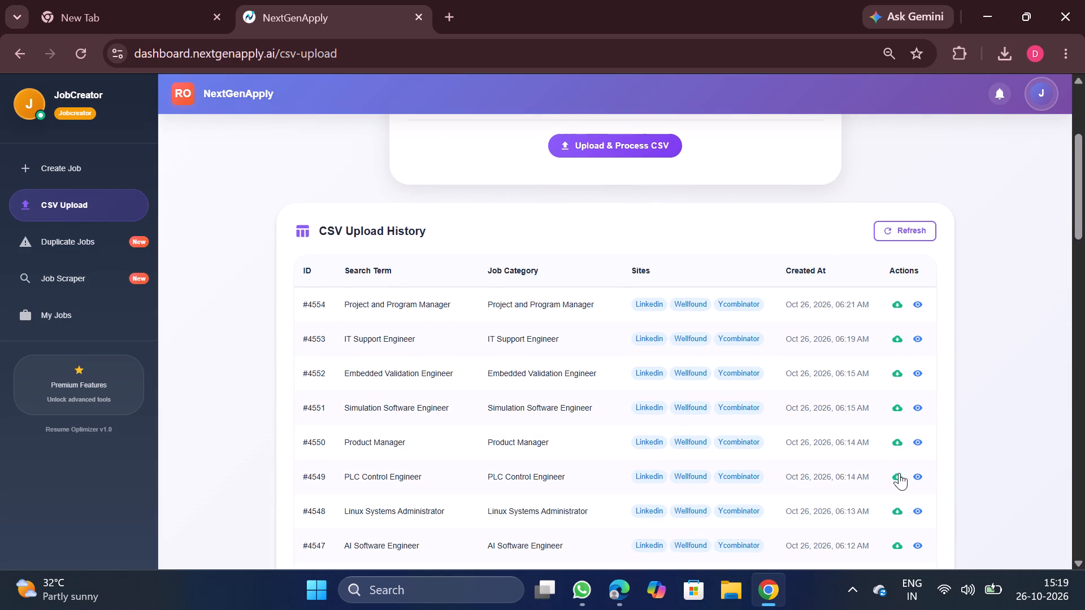
left_click(900, 477)
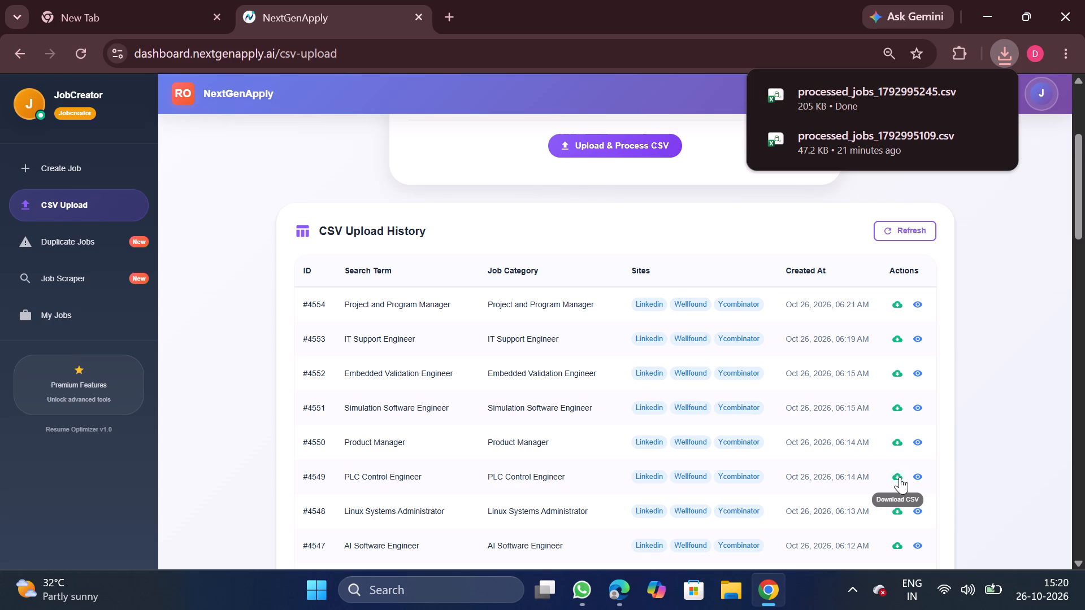
left_click(889, 103)
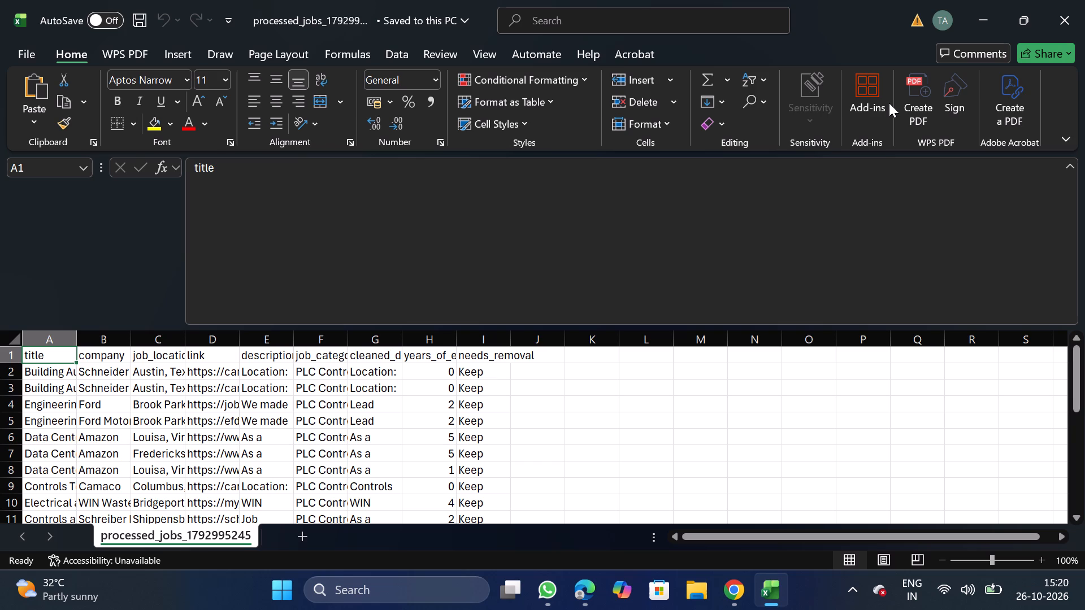
Remove duplicate rows from the whole PLC Control Engineer sheet, comparing only the company column.
left_click(285, 428)
key("ctrl+a")
left_click(401, 52)
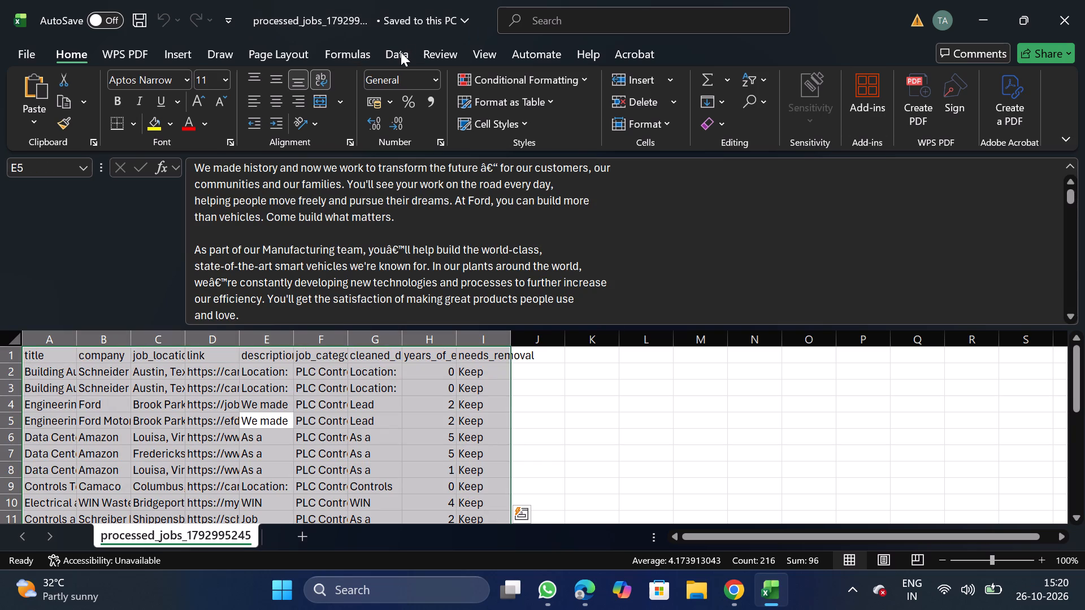
left_click(719, 101)
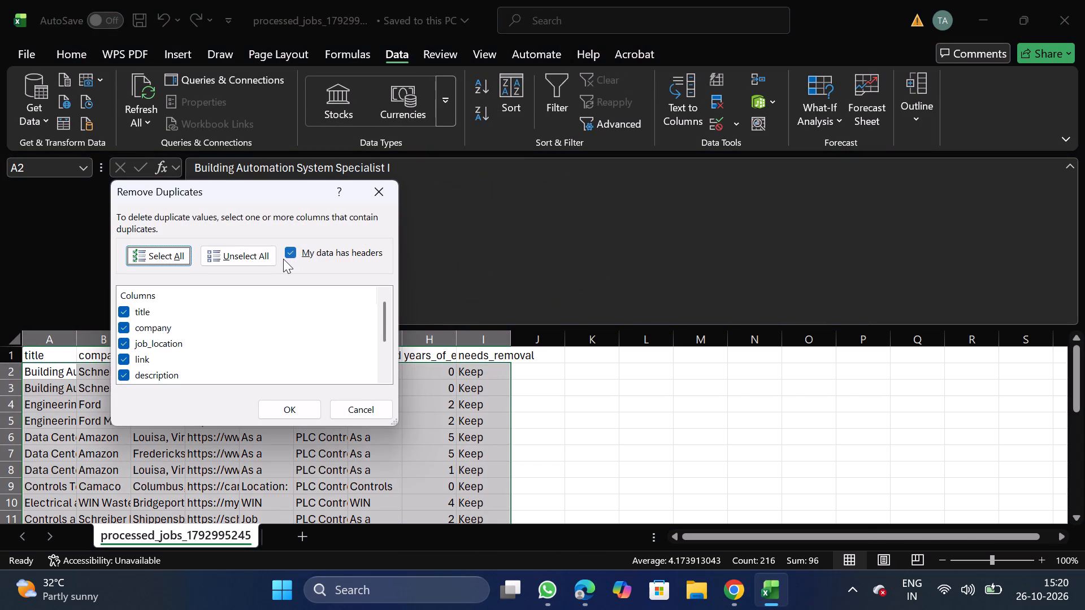
left_click(253, 255)
left_click(123, 325)
left_click(315, 409)
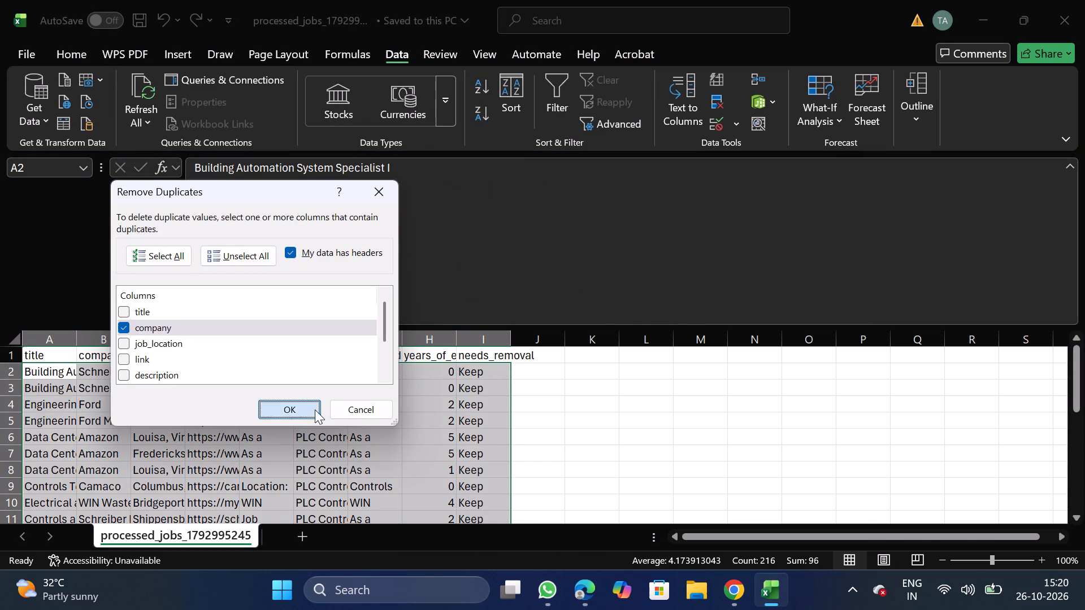
left_click(656, 333)
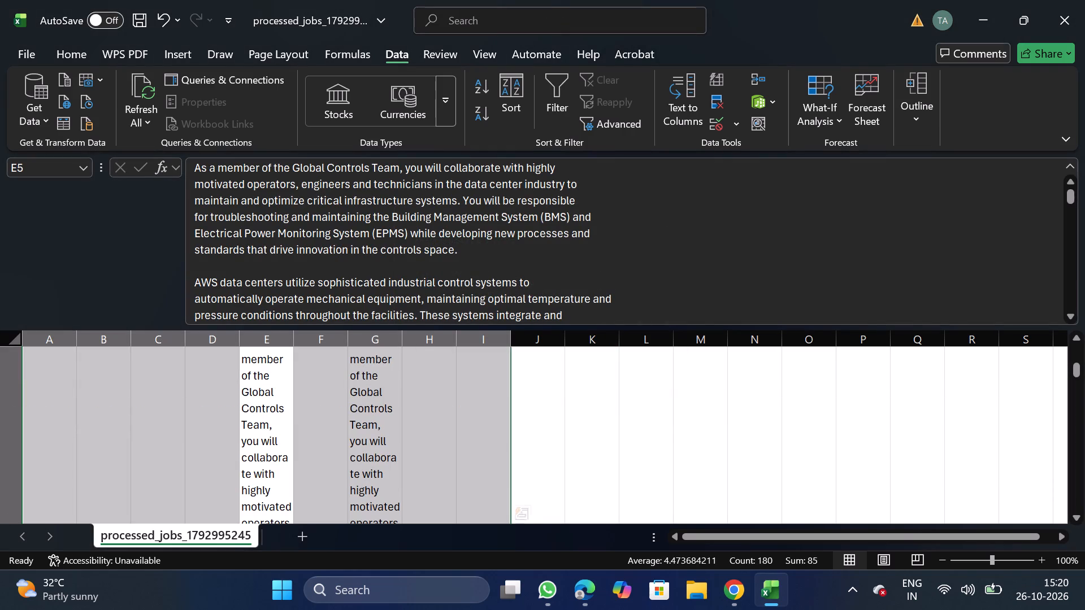
Filter the needs_removal column to Remove, delete all the matching rows, and turn the filter off.
left_click_drag(1078, 369, 1066, 268)
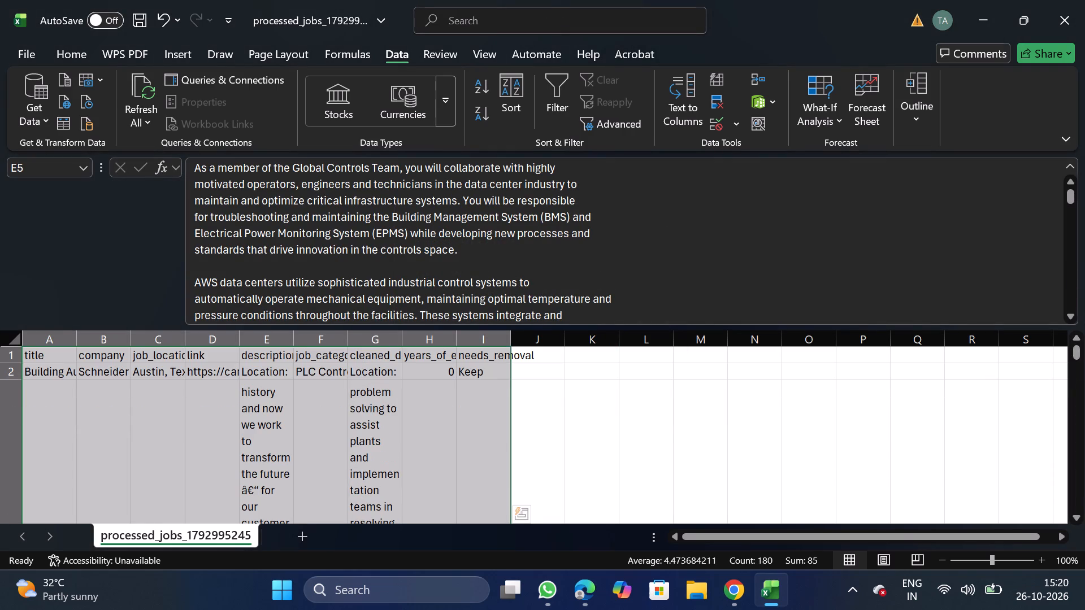
left_click(480, 353)
left_click(552, 99)
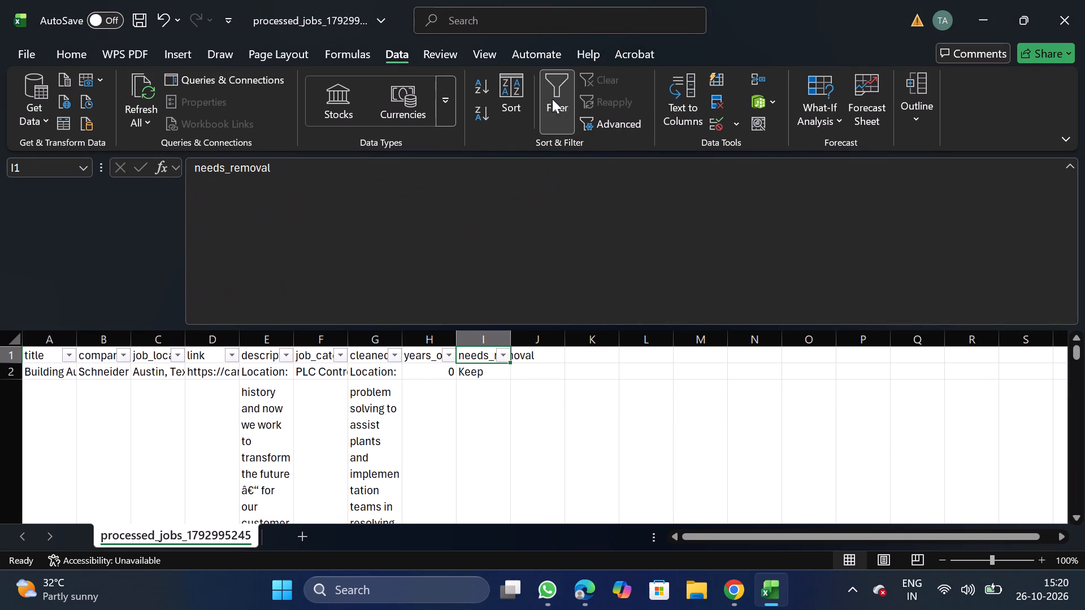
left_click(502, 352)
left_click(323, 398)
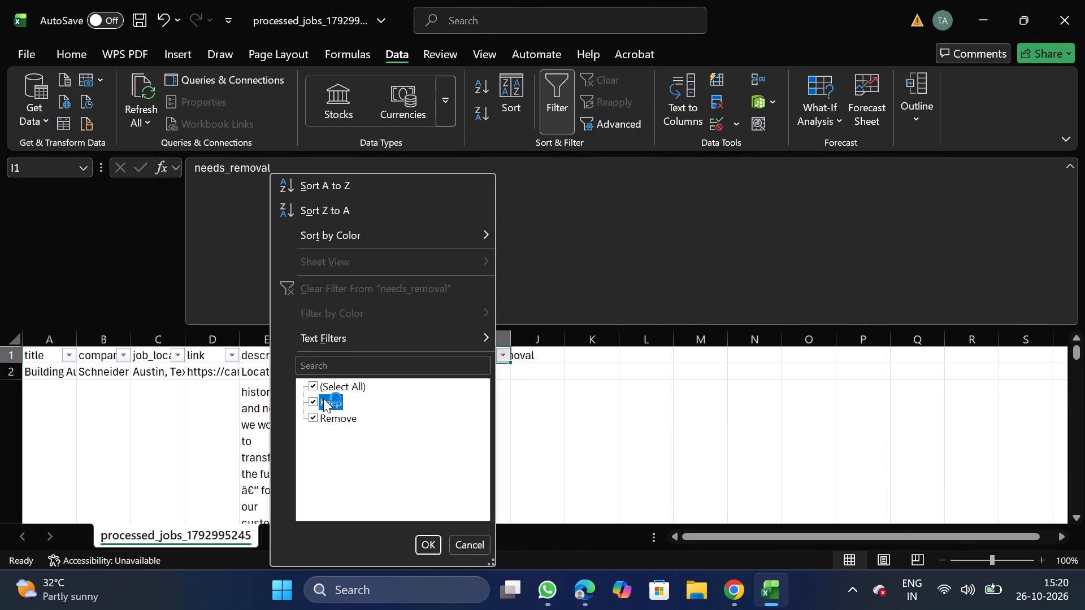
left_click(433, 547)
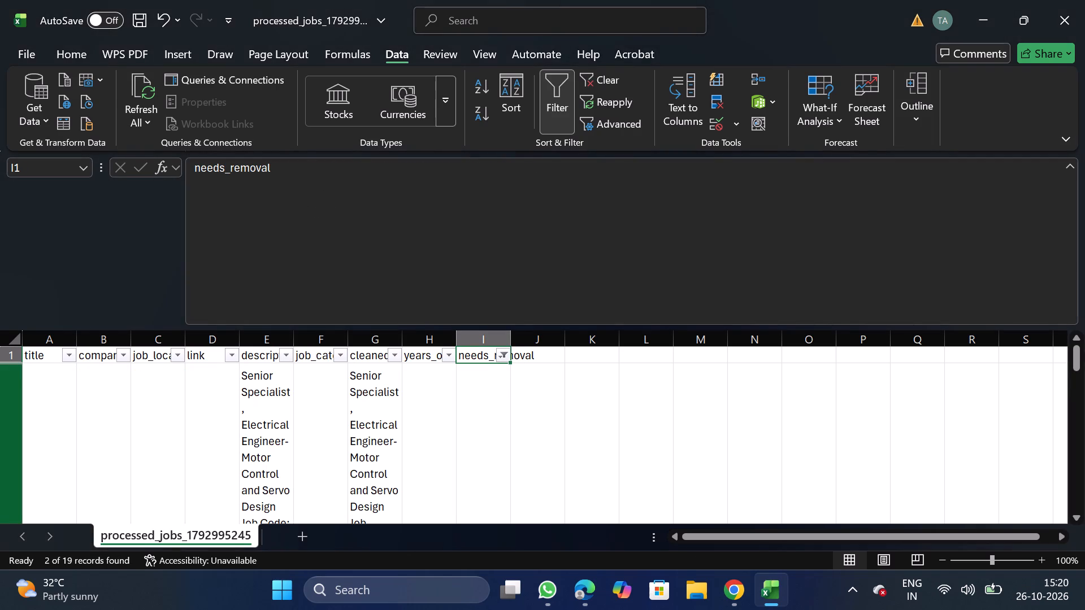
left_click(1, 381)
key("ctrl+shift+Down")
right_click(149, 457)
left_click(216, 319)
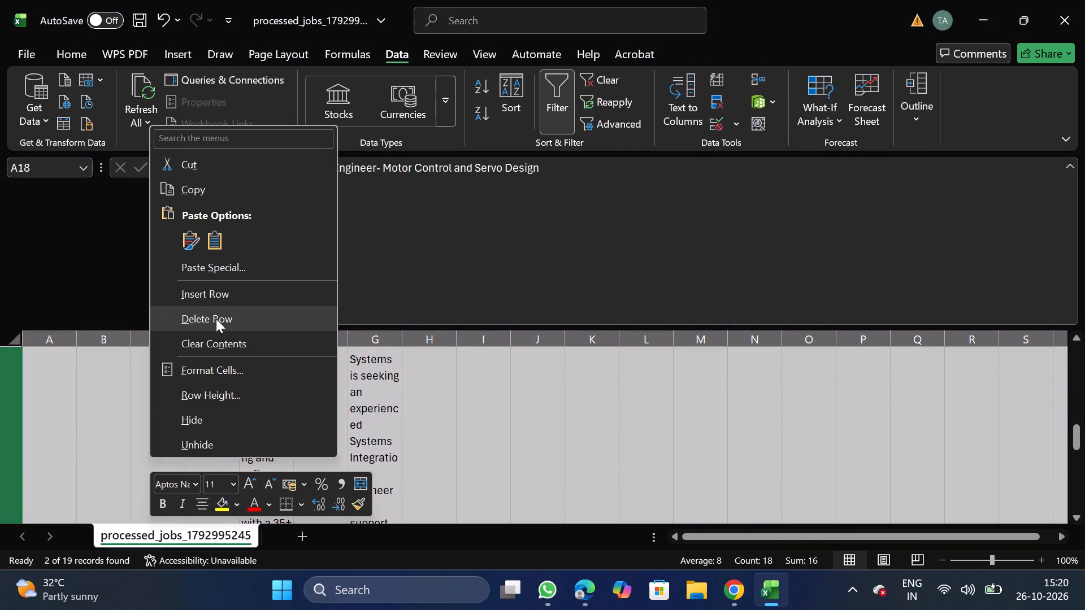
left_click(550, 116)
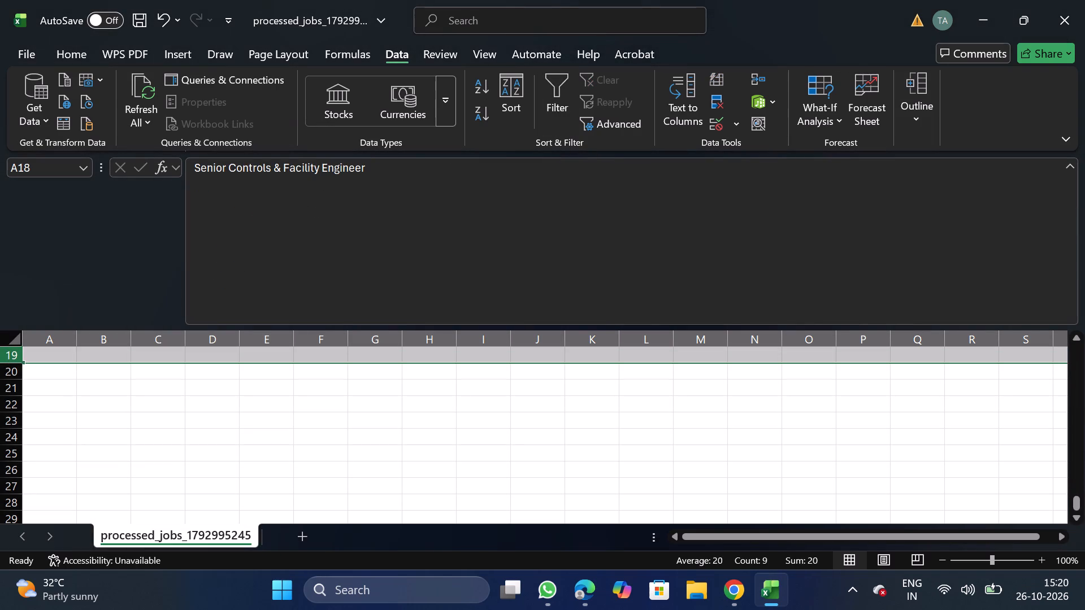
Filter the years_of_experience column to 20 and blanks, delete all the matching rows, and turn the filter off.
left_click_drag(1077, 507, 1083, 245)
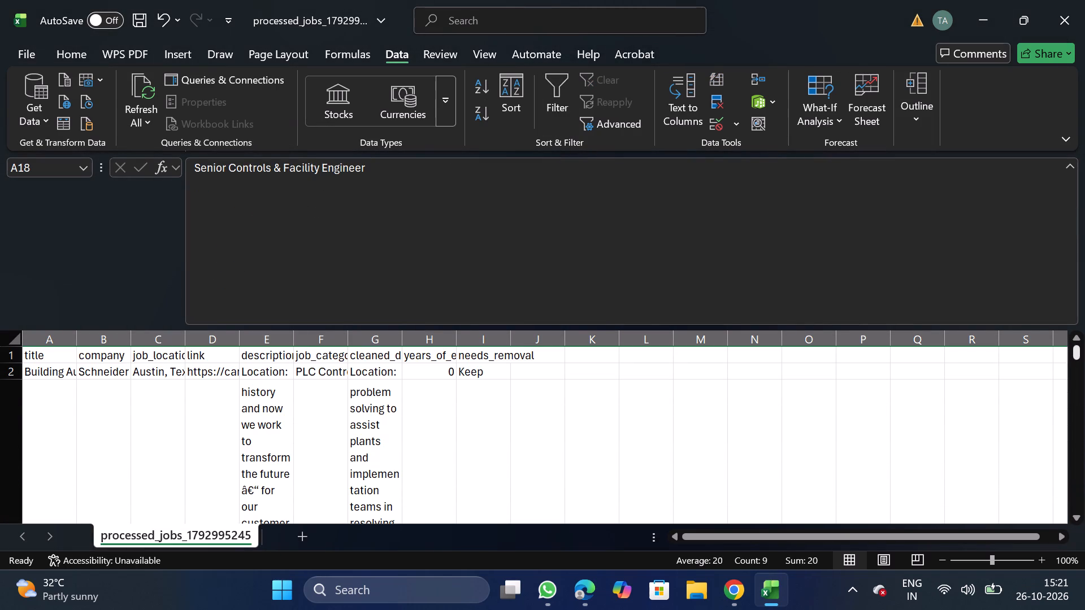
left_click(427, 346)
left_click(558, 100)
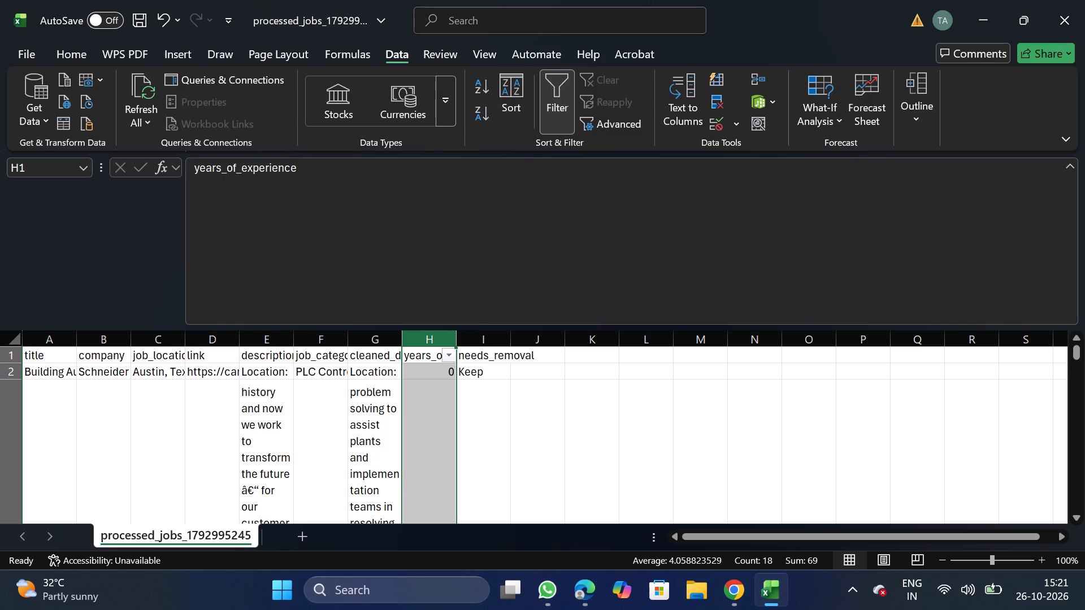
left_click(449, 354)
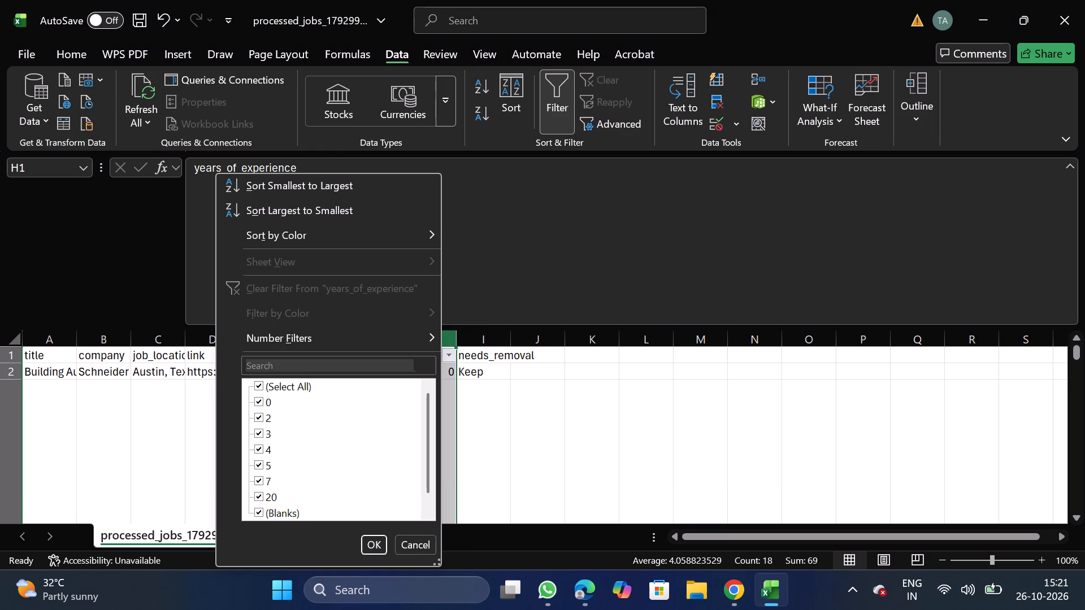
left_click(287, 387)
scroll(282, 468, "down", 1)
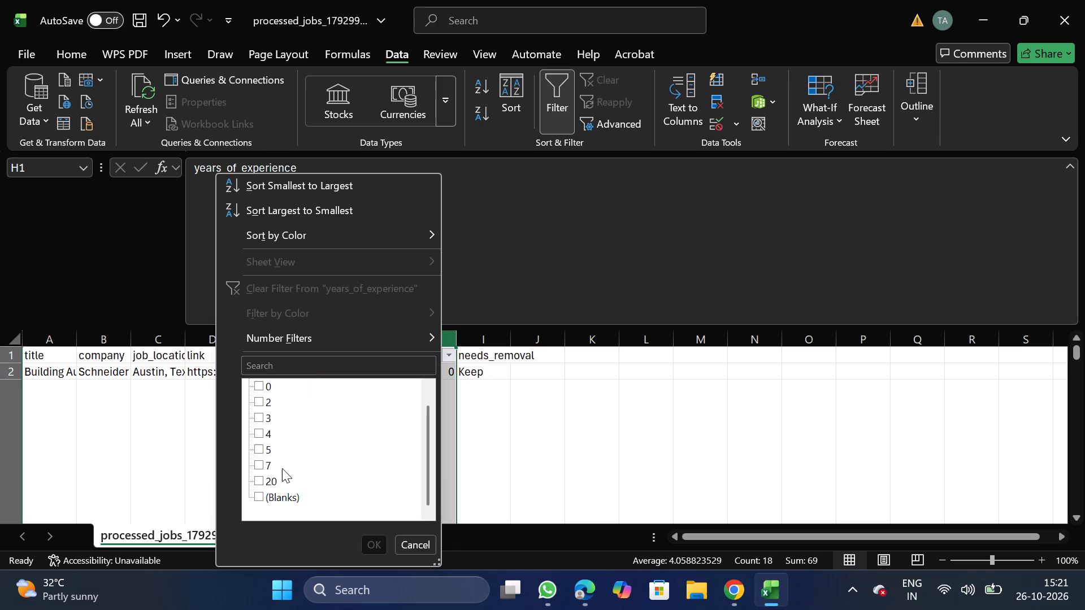
left_click(259, 480)
left_click(261, 499)
left_click(379, 545)
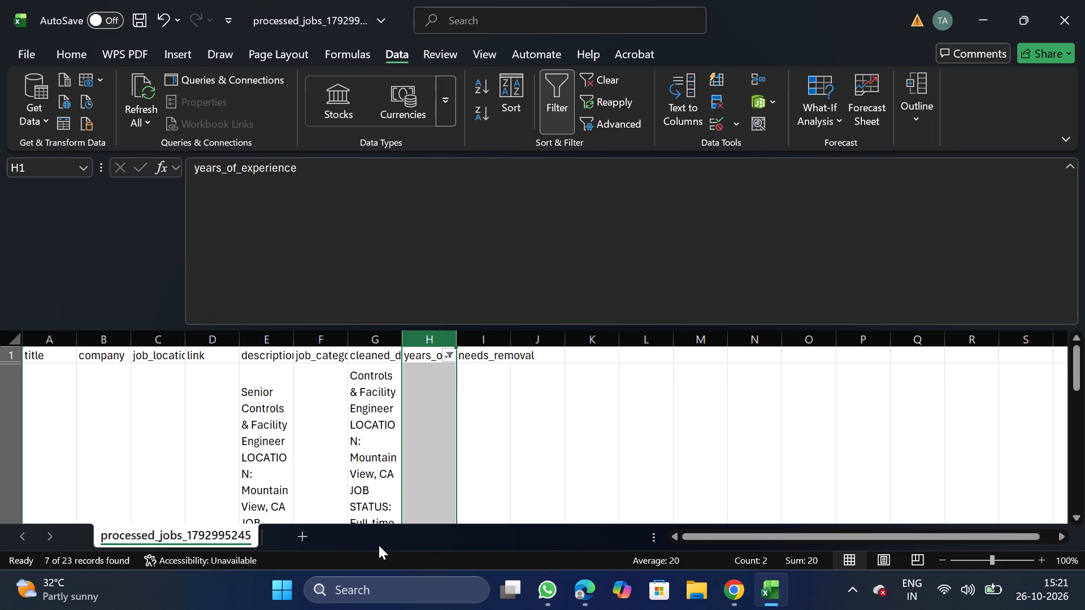
left_click(12, 380)
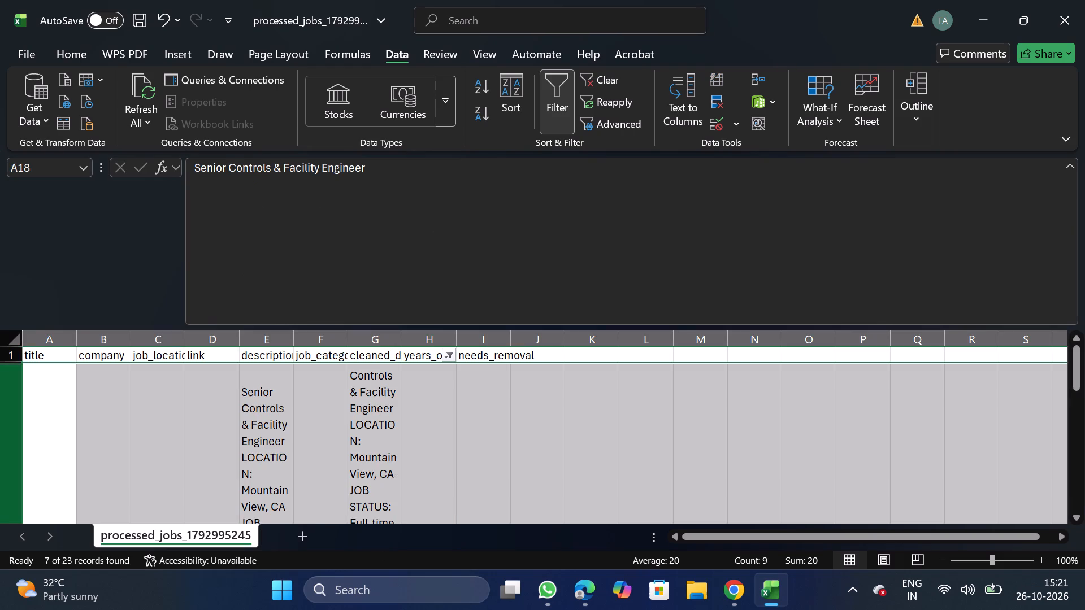
key("ctrl+shift+Down")
right_click(129, 433)
left_click(219, 298)
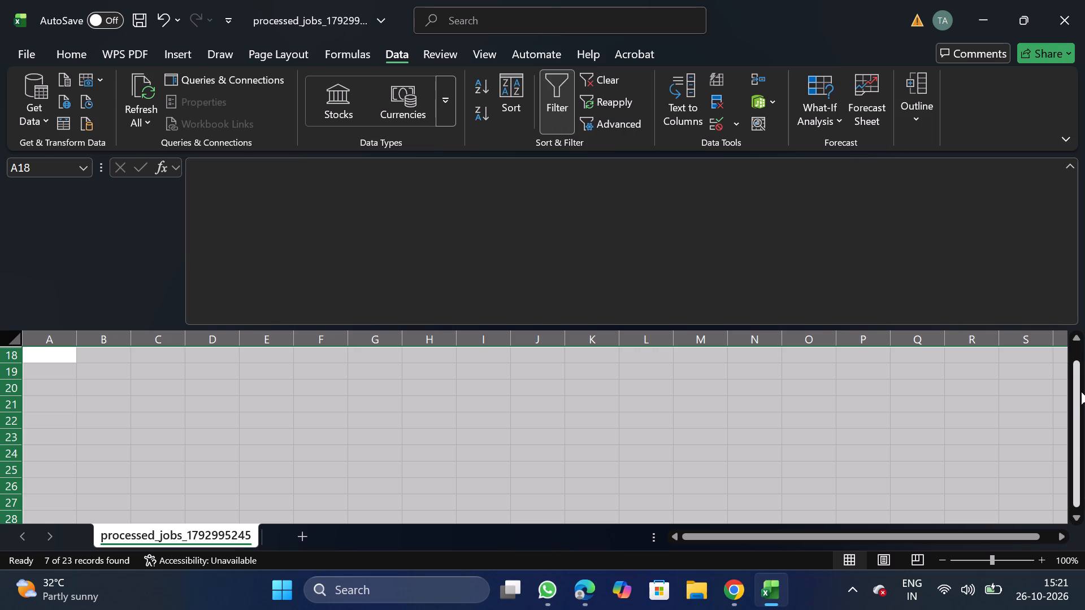
left_click_drag(1076, 403, 1067, 310)
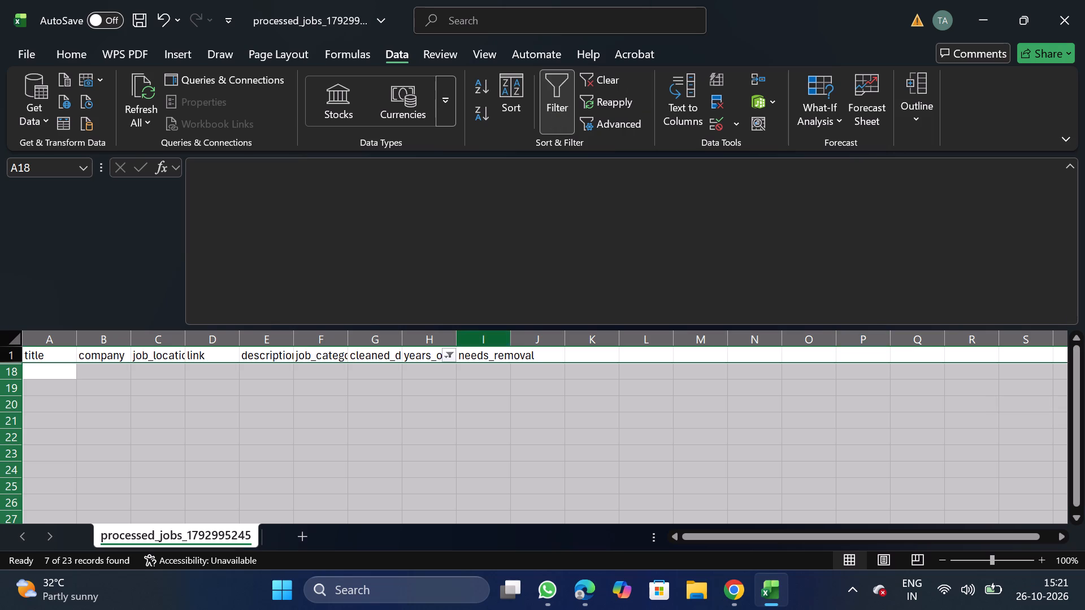
left_click(557, 85)
Delete the needs_removal column from the sheet.
left_click_drag(484, 335, 482, 456)
right_click(482, 456)
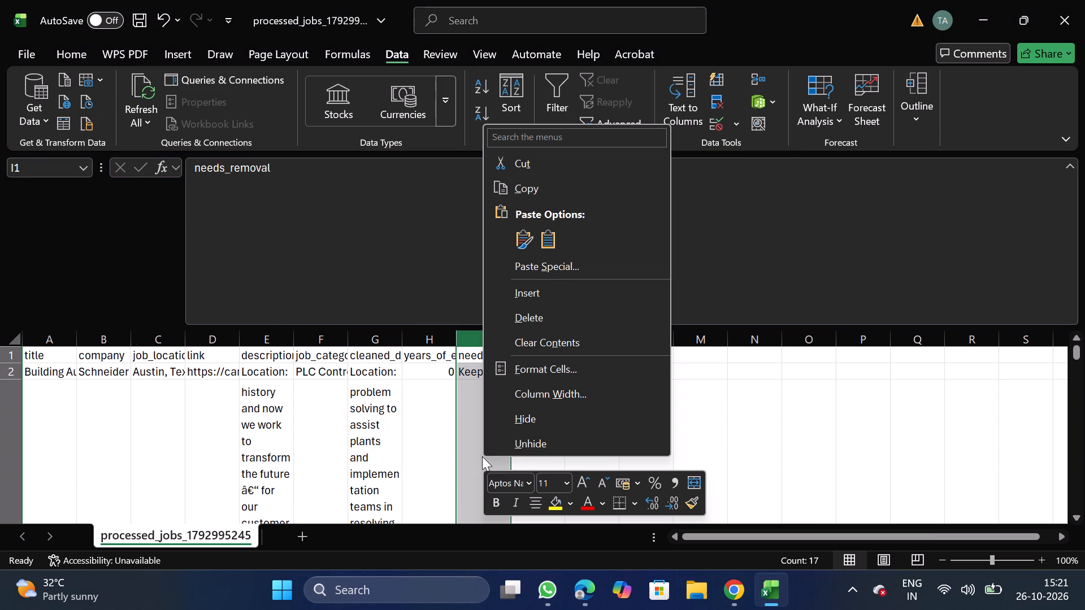
left_click(547, 314)
Check the remaining values in the years_of_experience filter list, and turn the filter off.
left_click(432, 359)
left_click(561, 79)
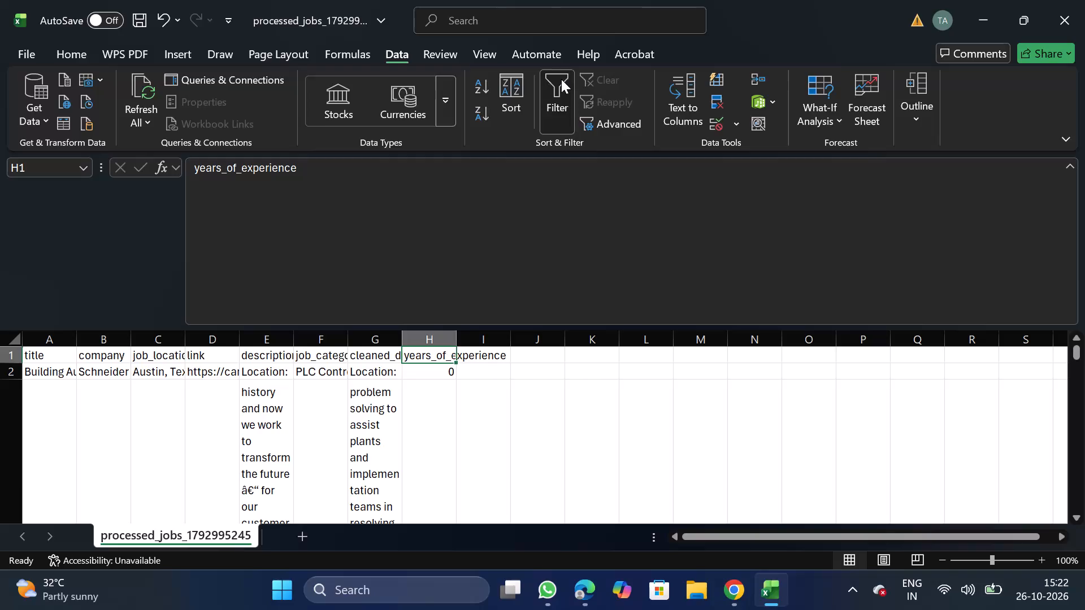
left_click(450, 355)
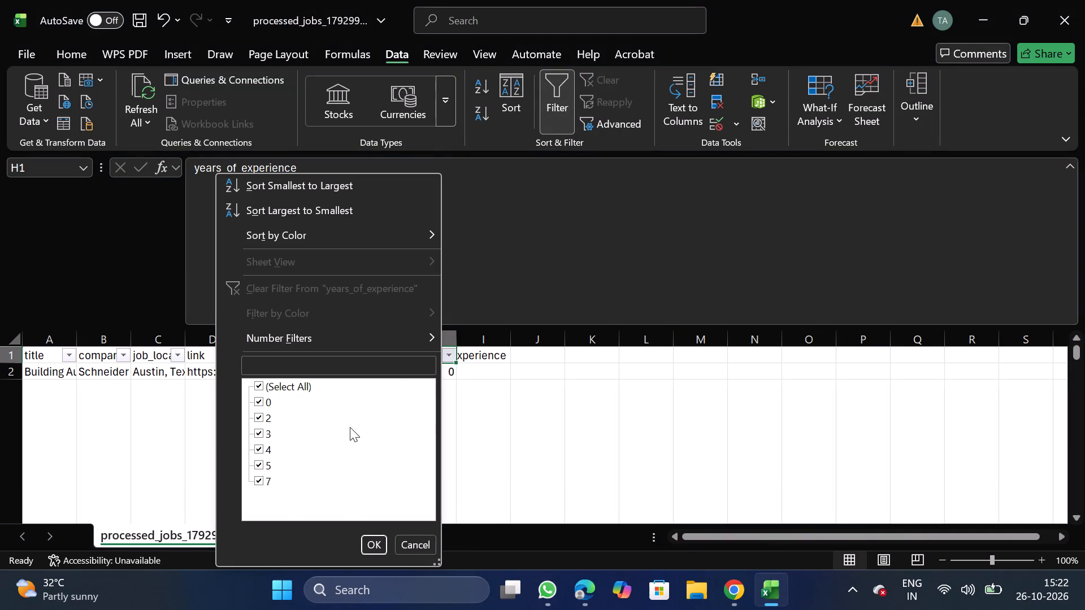
left_click(592, 408)
left_click(555, 116)
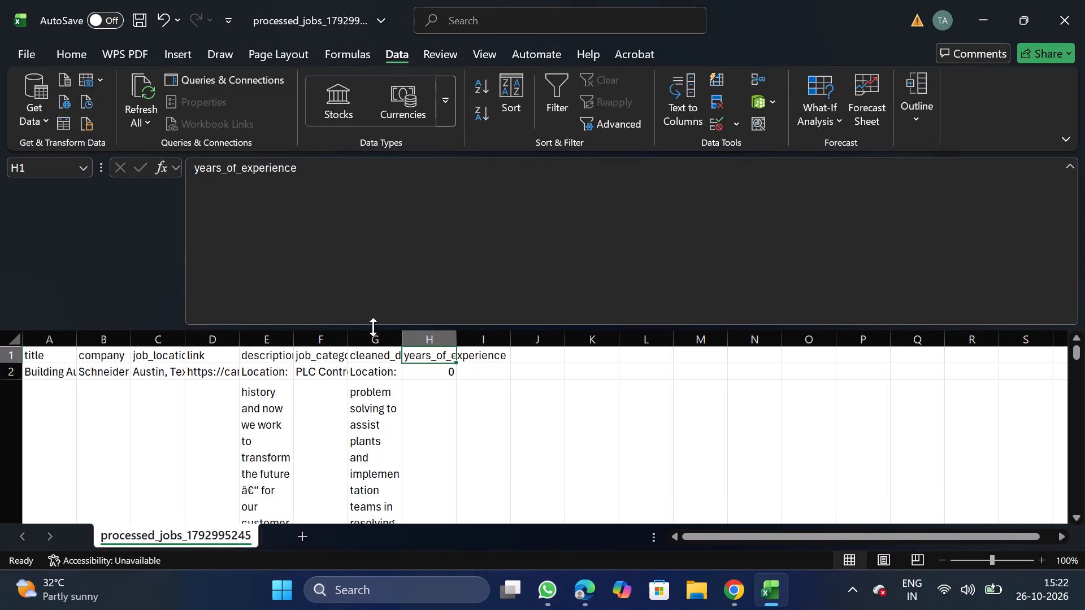
Move the job_category column to the front of the sheet, before the title column.
left_click(309, 338)
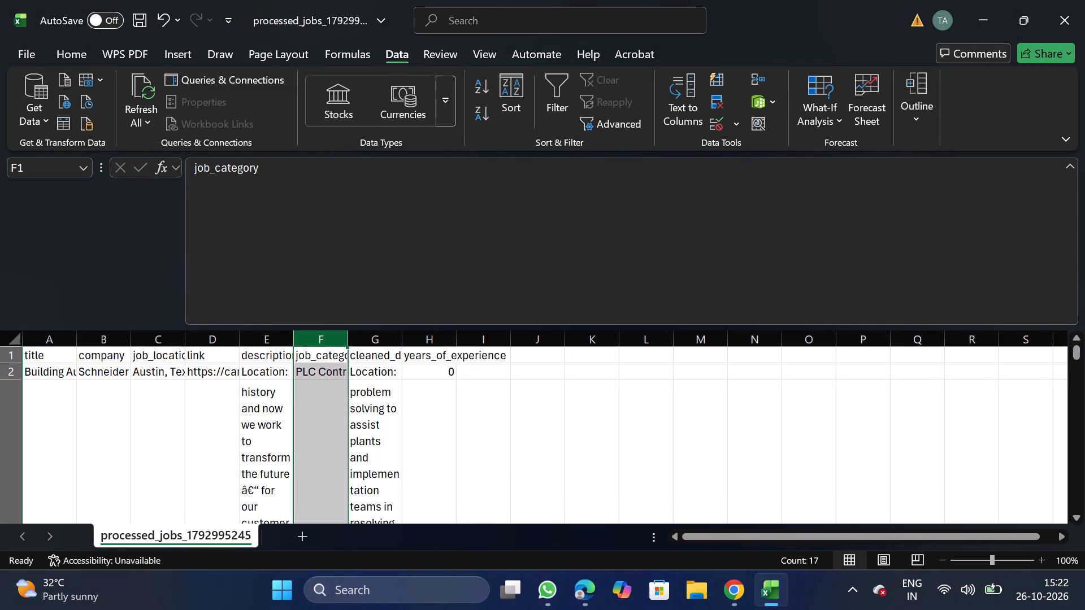
key("ctrl+c")
key("ctrl+x")
left_click(52, 337)
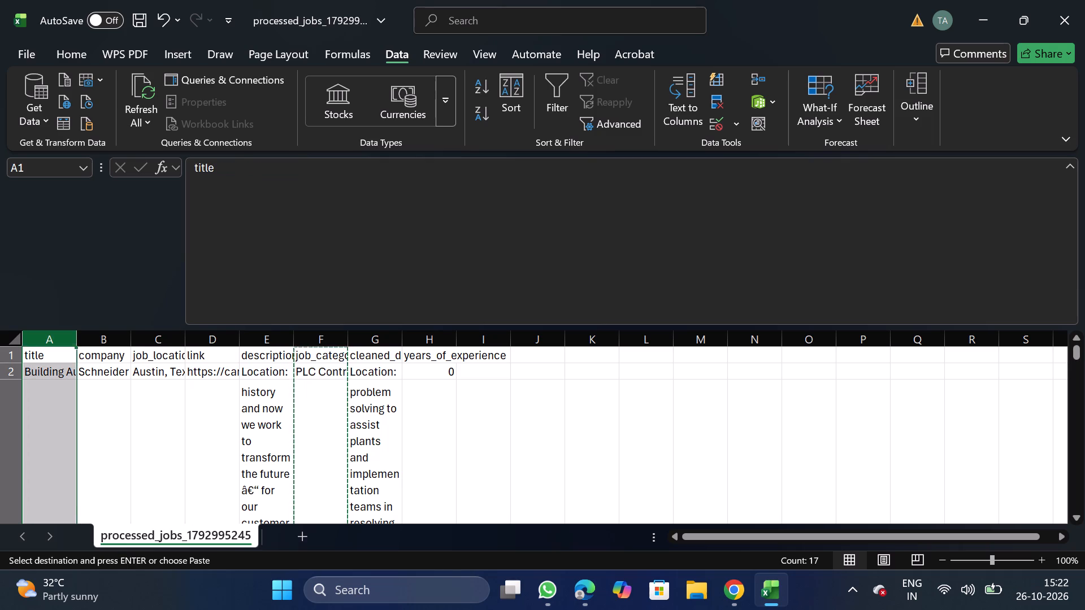
right_click(59, 440)
left_click(158, 282)
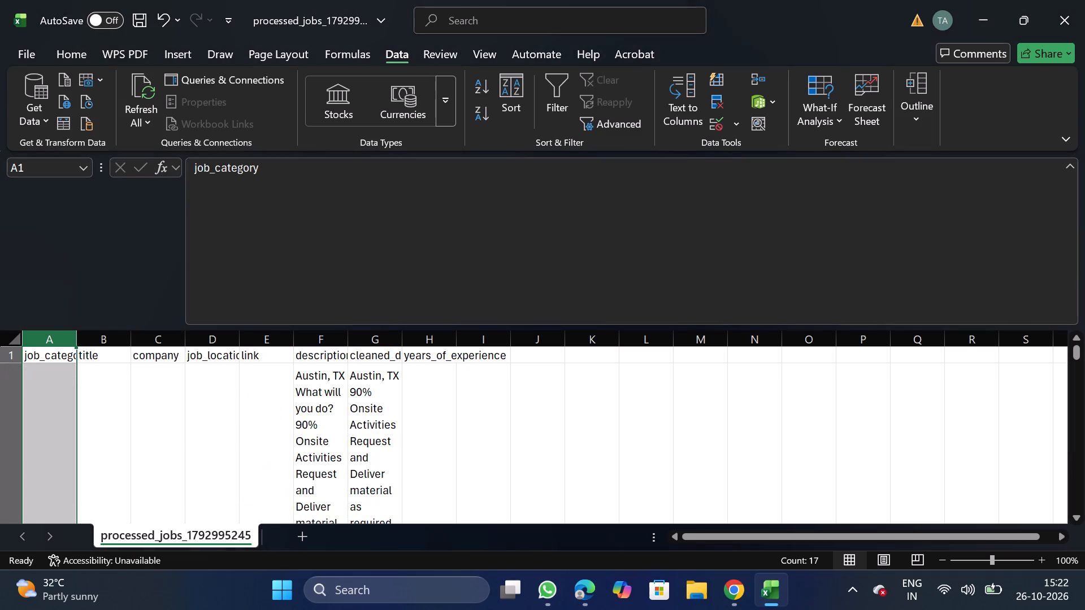
Turn off text wrapping for the description and cleaned_description columns.
left_click(333, 343)
key("shift+Right")
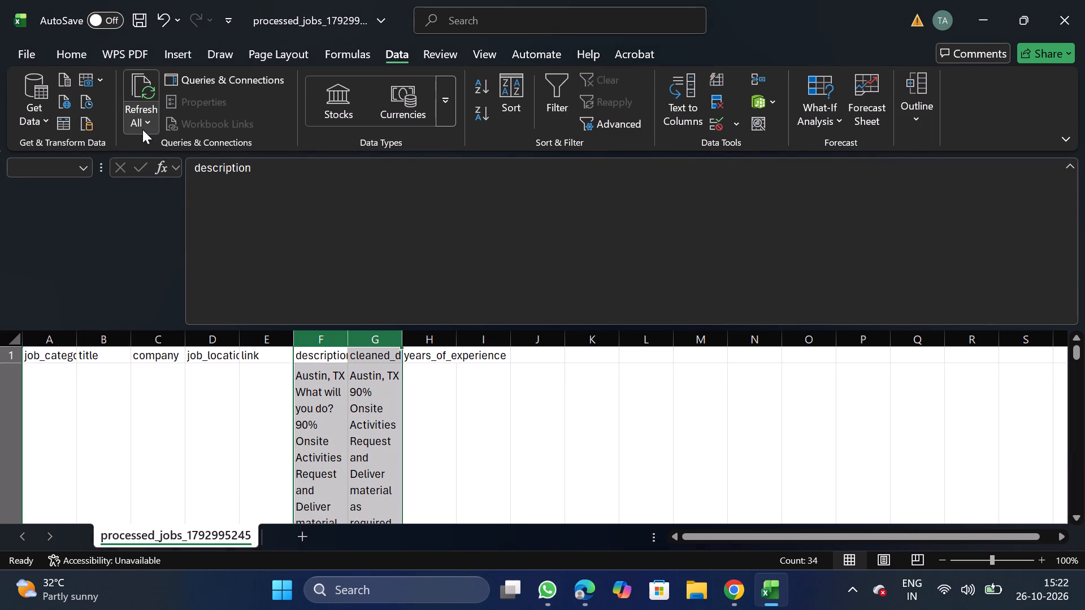
left_click(65, 54)
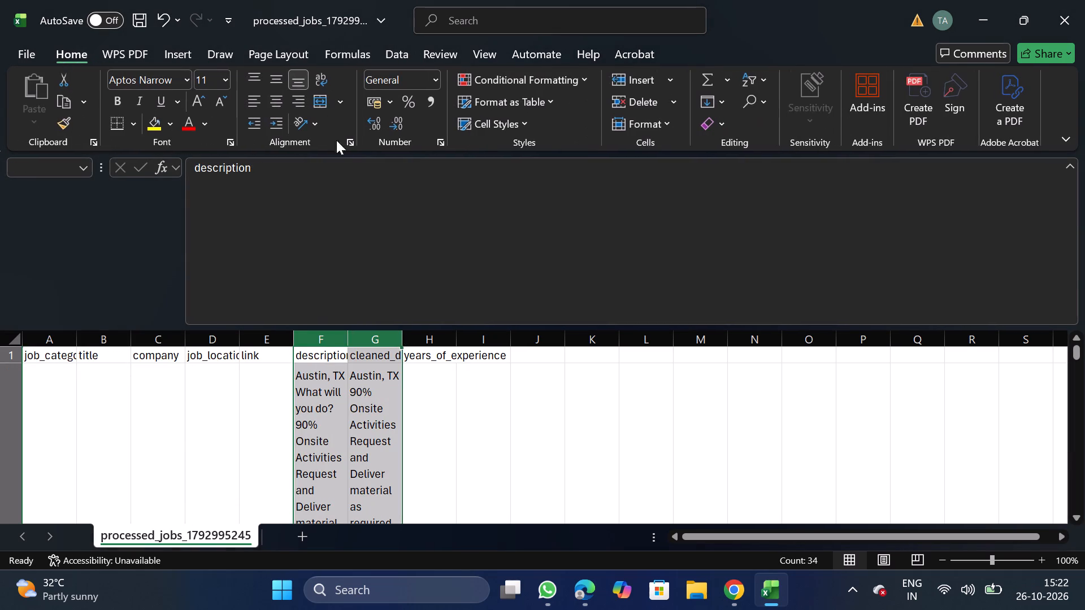
left_click(353, 141)
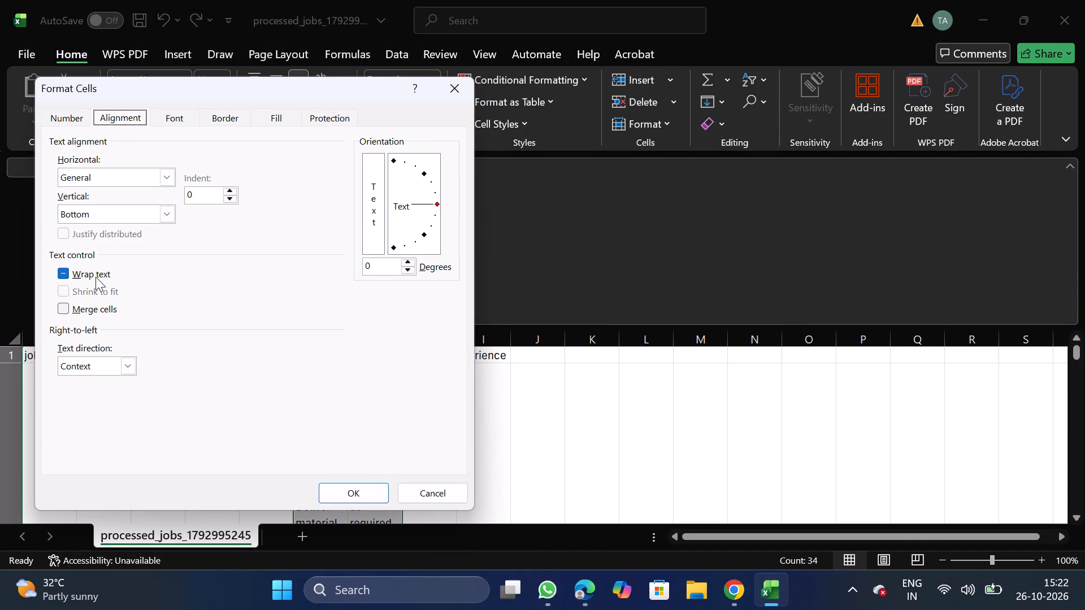
double_click(96, 277)
left_click(357, 494)
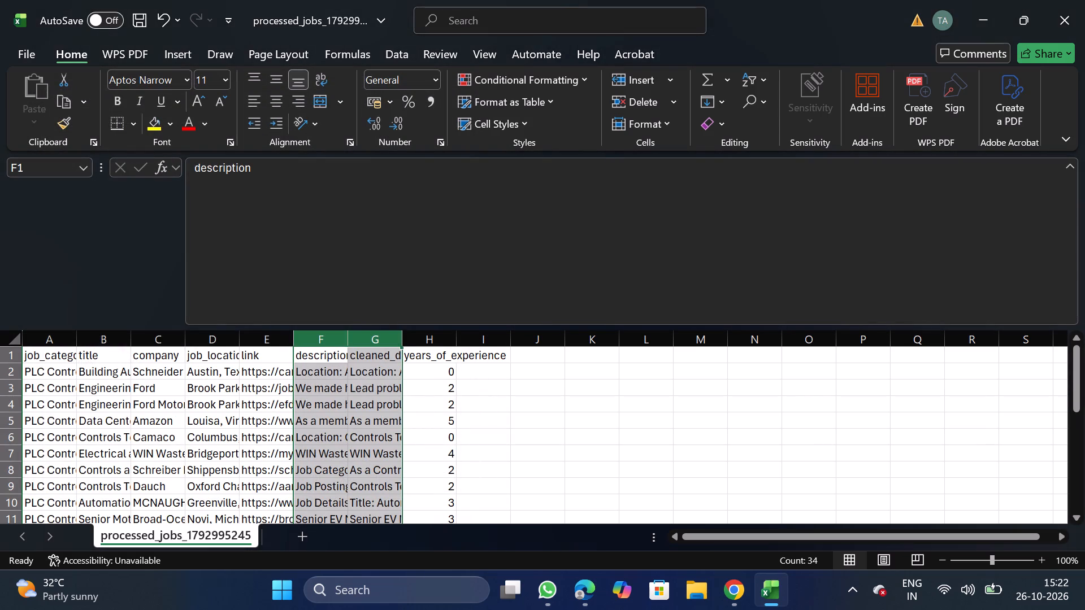
Move the link column to the end of the data, after years_of_experience.
left_click(263, 334)
key("ctrl+x")
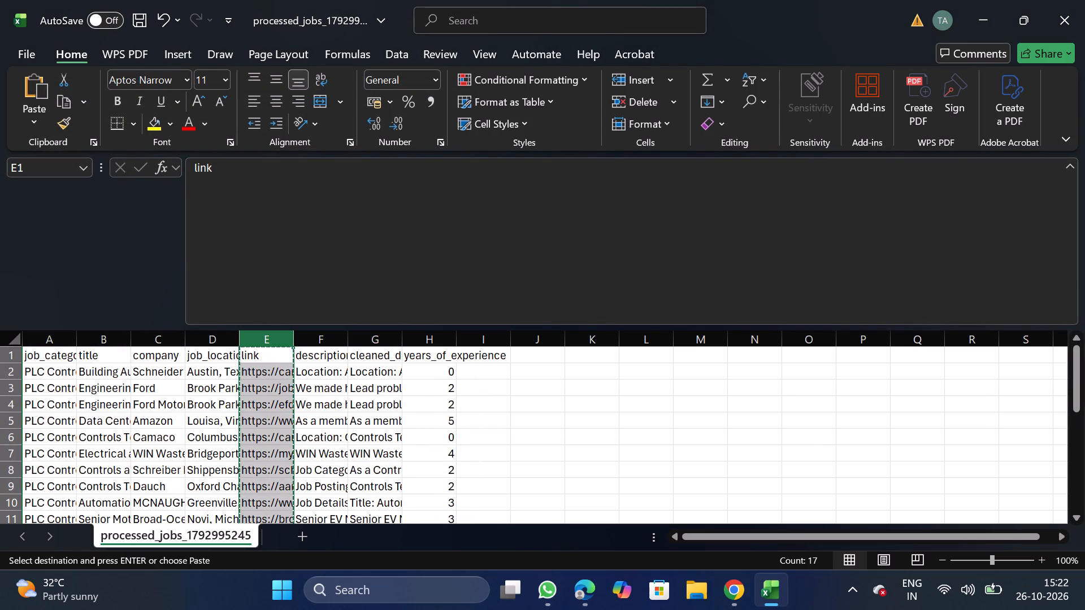
left_click_drag(491, 340, 491, 440)
right_click(491, 440)
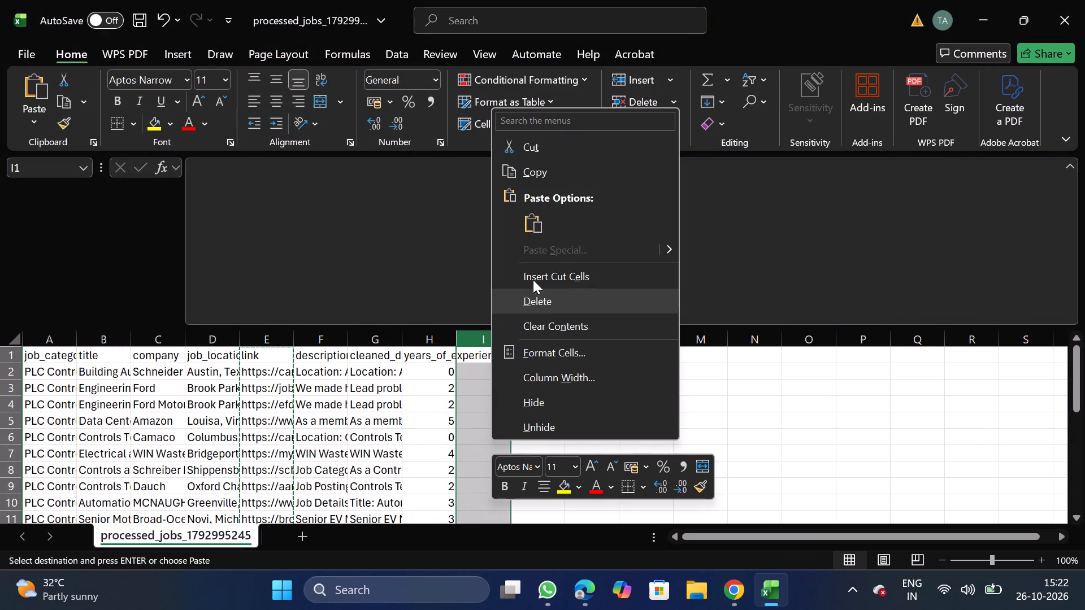
left_click(565, 291)
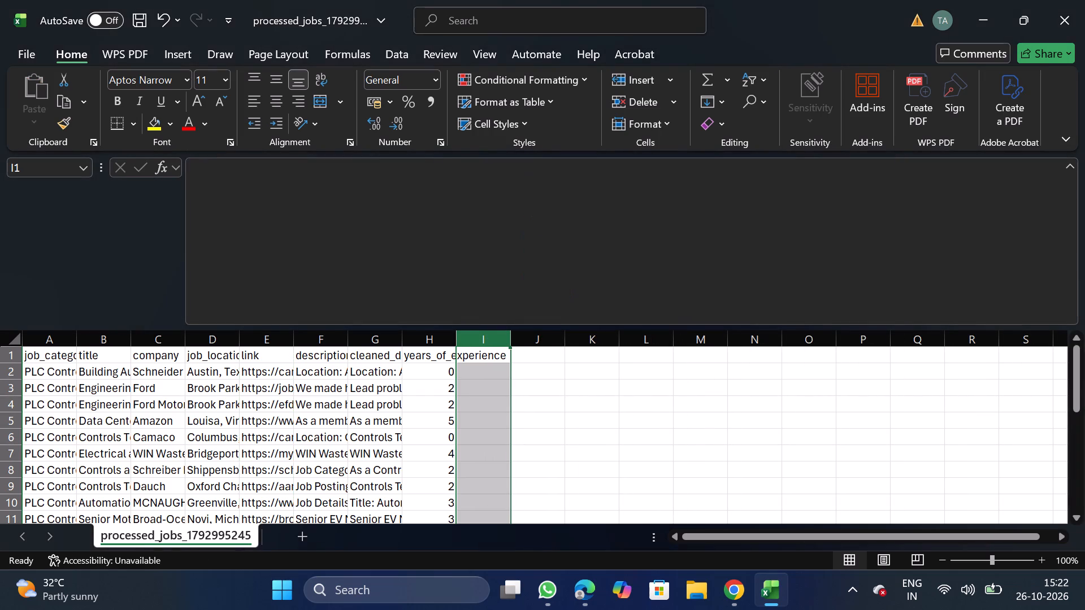
key("ctrl+z")
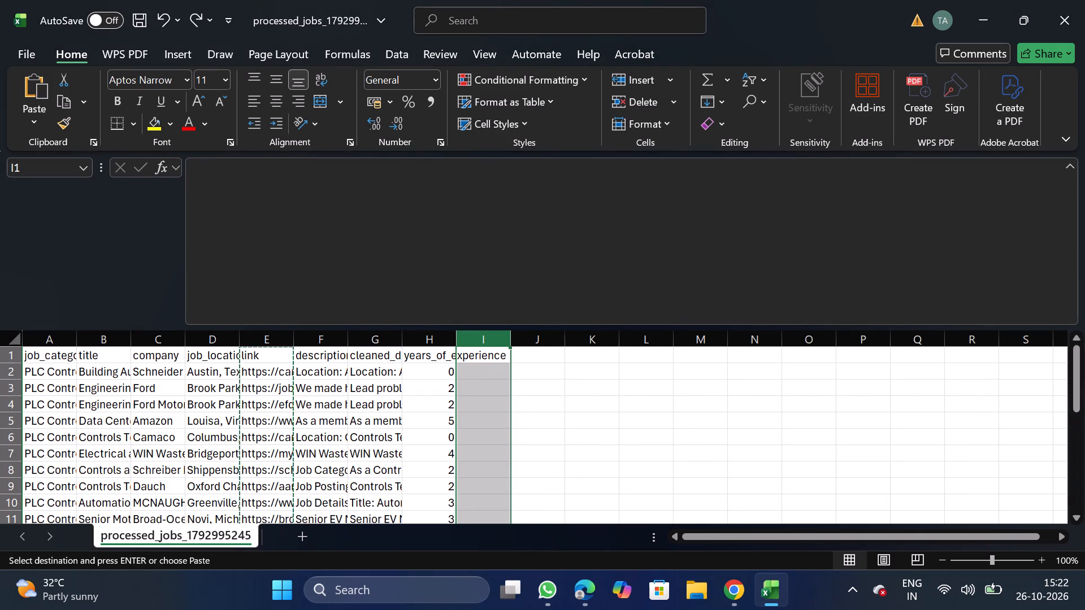
right_click(478, 418)
left_click(565, 249)
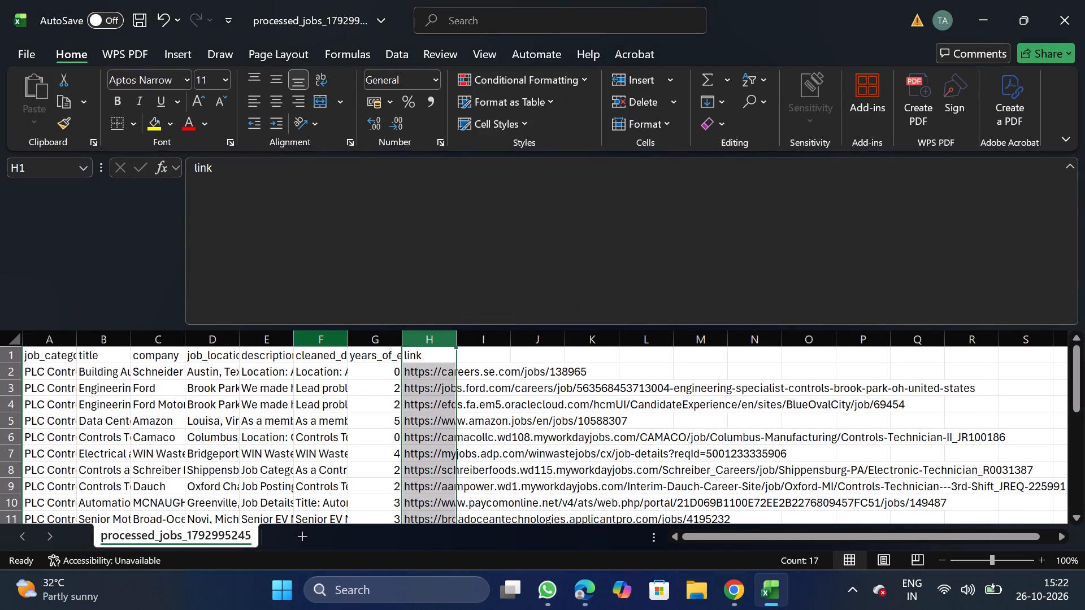
Move the years_of_experience column to between job_location and description.
left_click(369, 334)
key("ctrl+x")
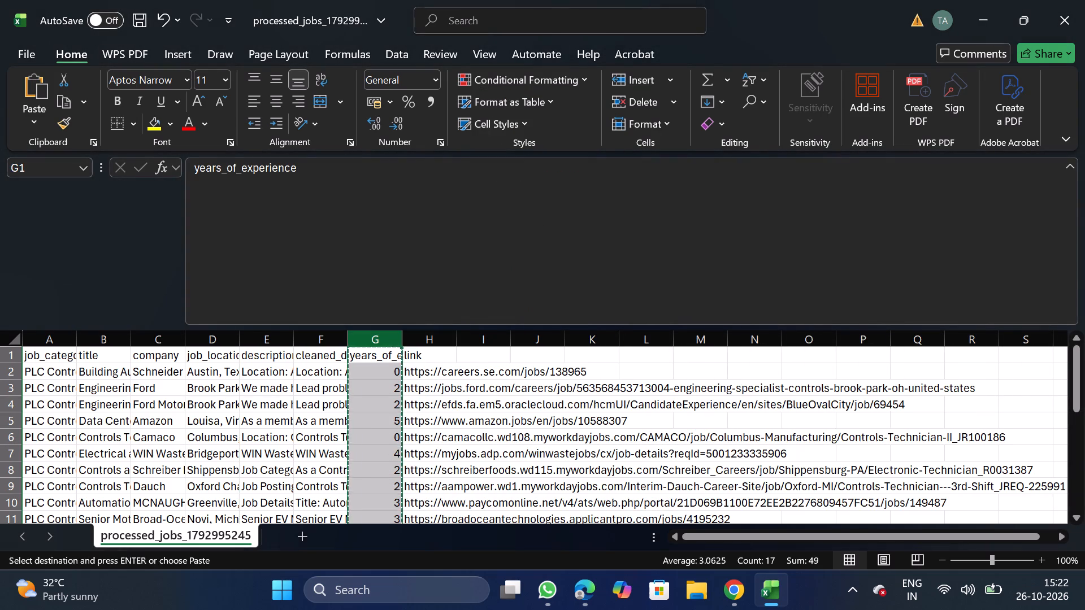
left_click_drag(268, 340, 267, 395)
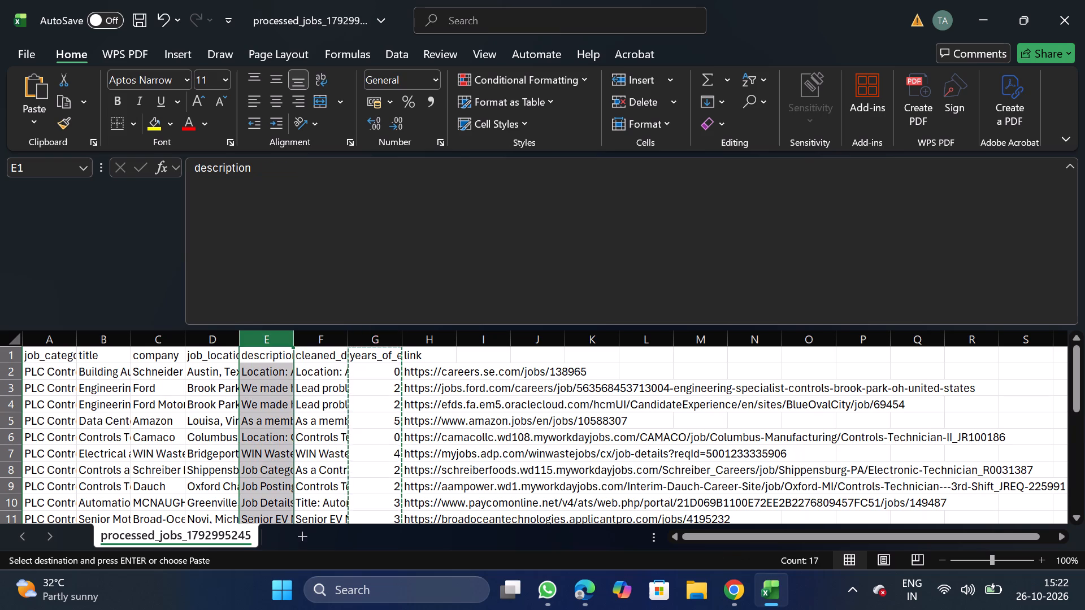
right_click(267, 395)
left_click(346, 223)
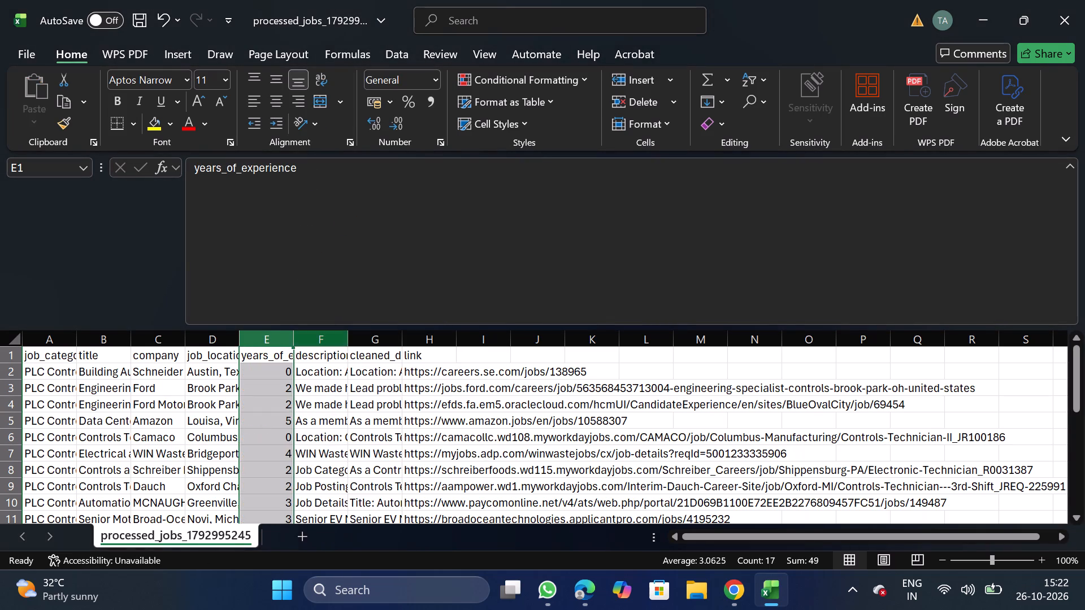
Replace the cleaned_description header in G1 with the text description, copied from the header in F1.
left_click(319, 350)
left_click_drag(190, 162, 281, 172)
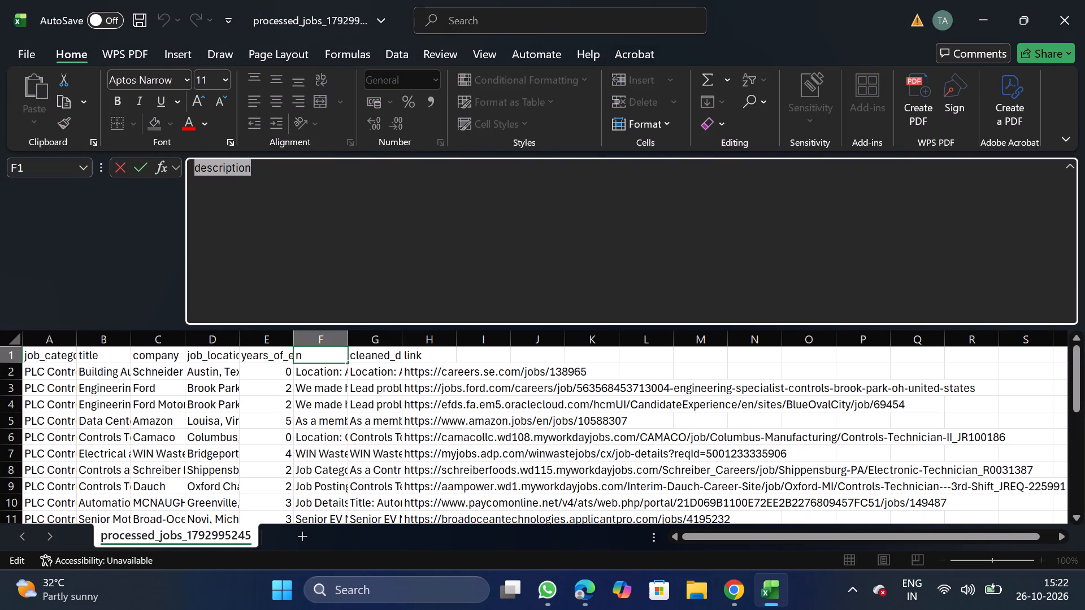
key("ctrl+c")
left_click(394, 355)
left_click(519, 282)
key("BackSpace")
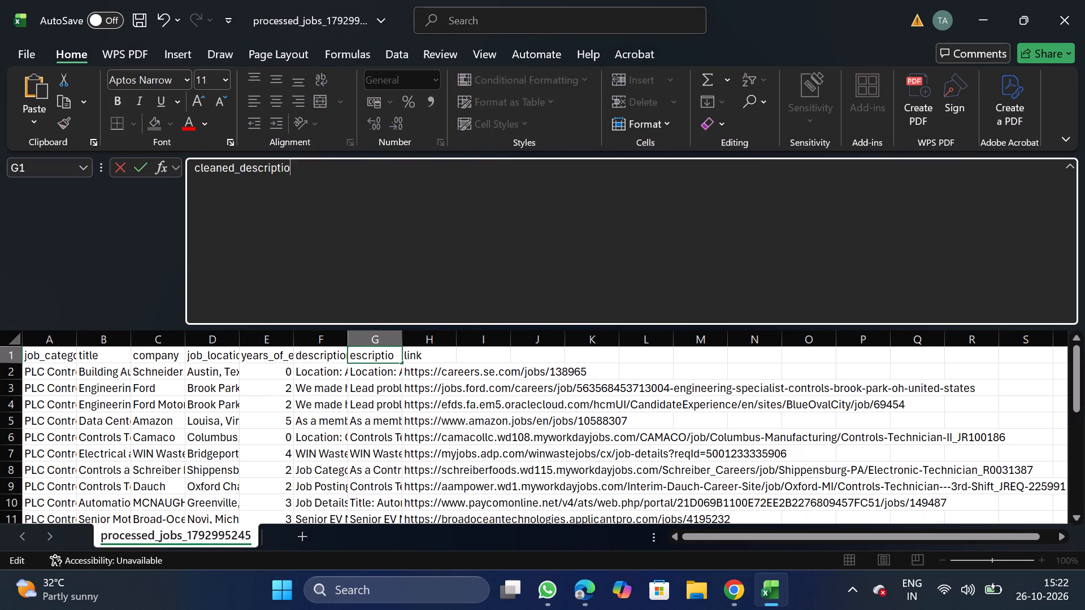
key("BackSpace")
key("BackSpace")
key("BackSpace")
key("BackSpace")
key("BackSpace")
key("BackSpace")
key("BackSpace")
key("BackSpace")
key("BackSpace")
key("BackSpace")
key("BackSpace")
key("BackSpace")
key("BackSpace")
key("BackSpace")
key("BackSpace")
key("BackSpace")
key("BackSpace")
key("BackSpace")
key("BackSpace")
key("BackSpace")
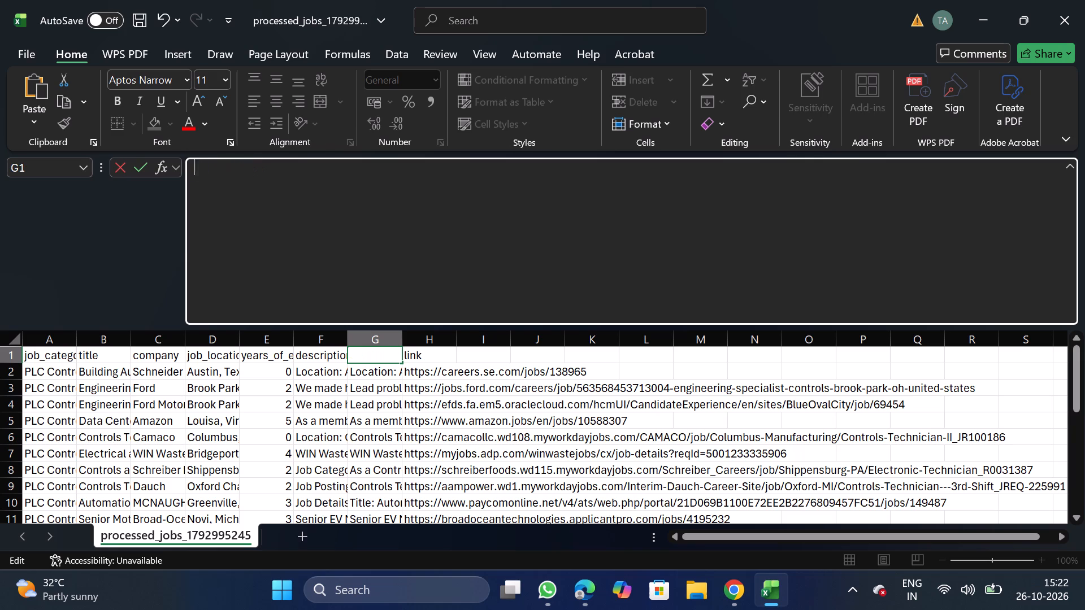
key("ctrl+v")
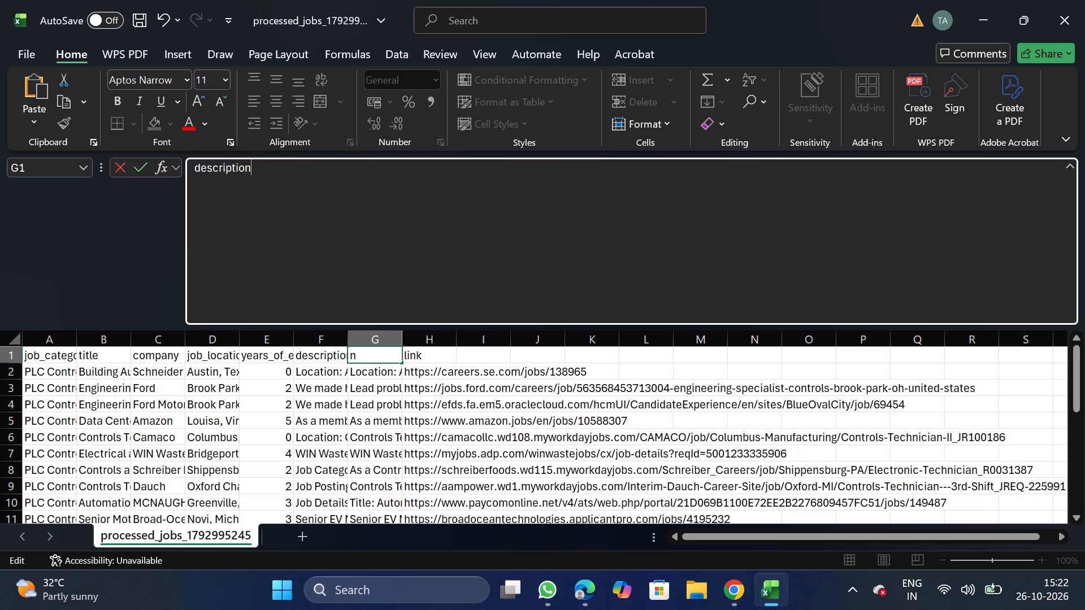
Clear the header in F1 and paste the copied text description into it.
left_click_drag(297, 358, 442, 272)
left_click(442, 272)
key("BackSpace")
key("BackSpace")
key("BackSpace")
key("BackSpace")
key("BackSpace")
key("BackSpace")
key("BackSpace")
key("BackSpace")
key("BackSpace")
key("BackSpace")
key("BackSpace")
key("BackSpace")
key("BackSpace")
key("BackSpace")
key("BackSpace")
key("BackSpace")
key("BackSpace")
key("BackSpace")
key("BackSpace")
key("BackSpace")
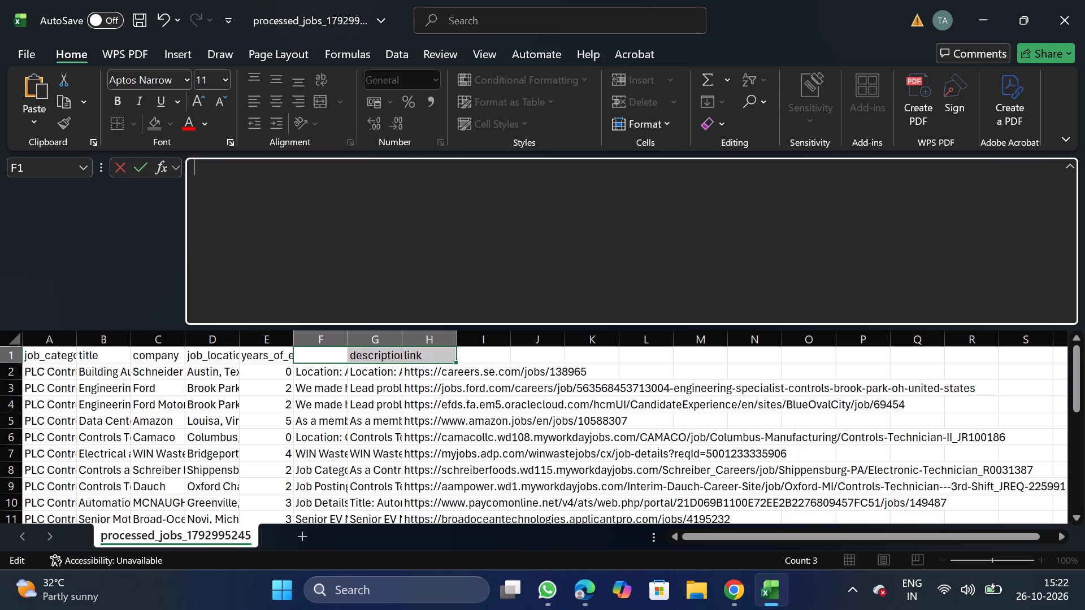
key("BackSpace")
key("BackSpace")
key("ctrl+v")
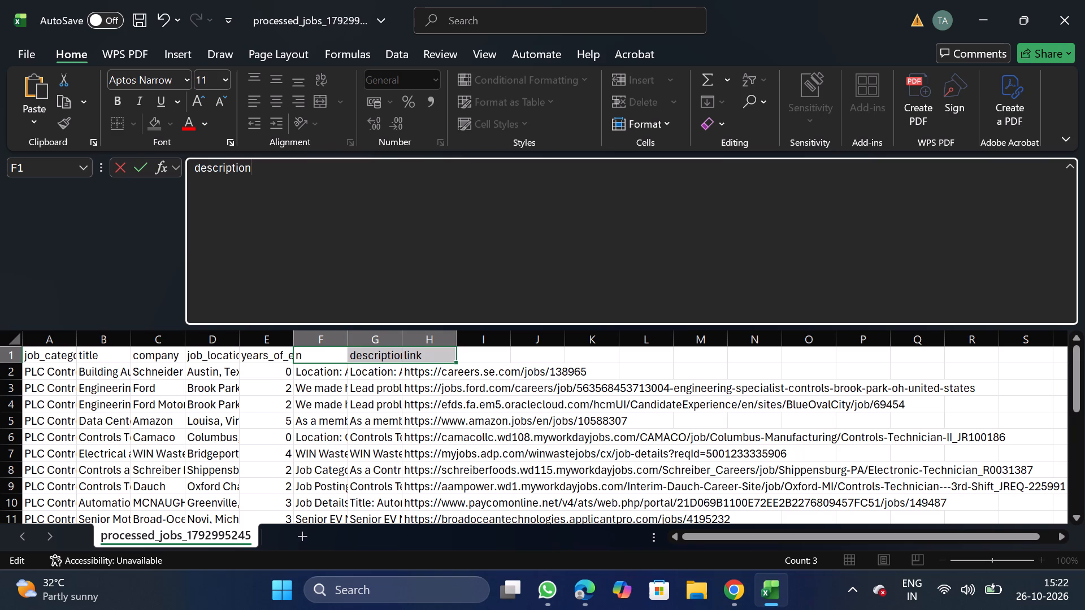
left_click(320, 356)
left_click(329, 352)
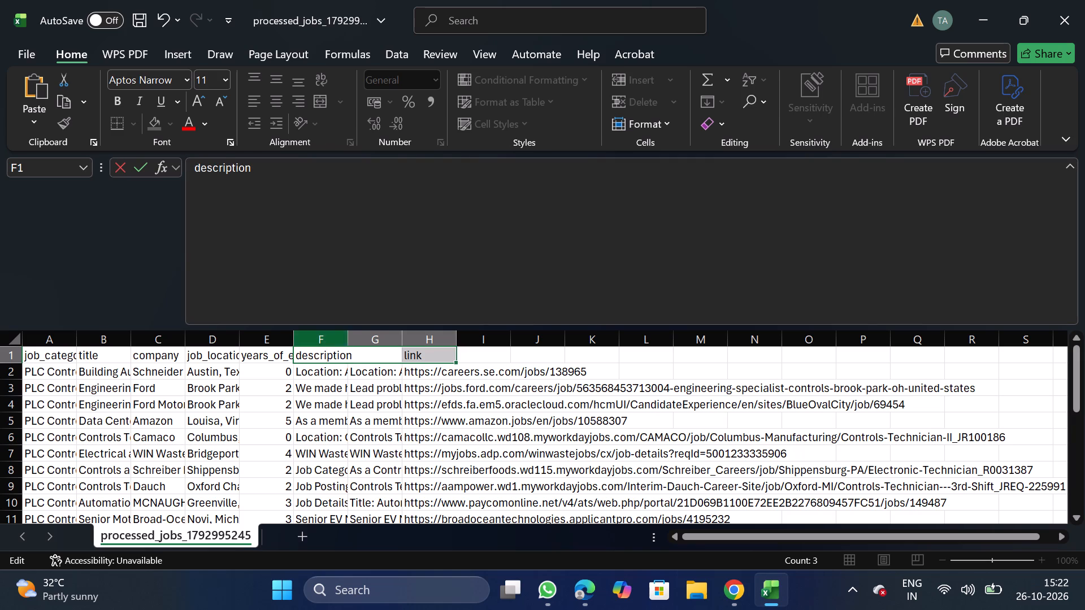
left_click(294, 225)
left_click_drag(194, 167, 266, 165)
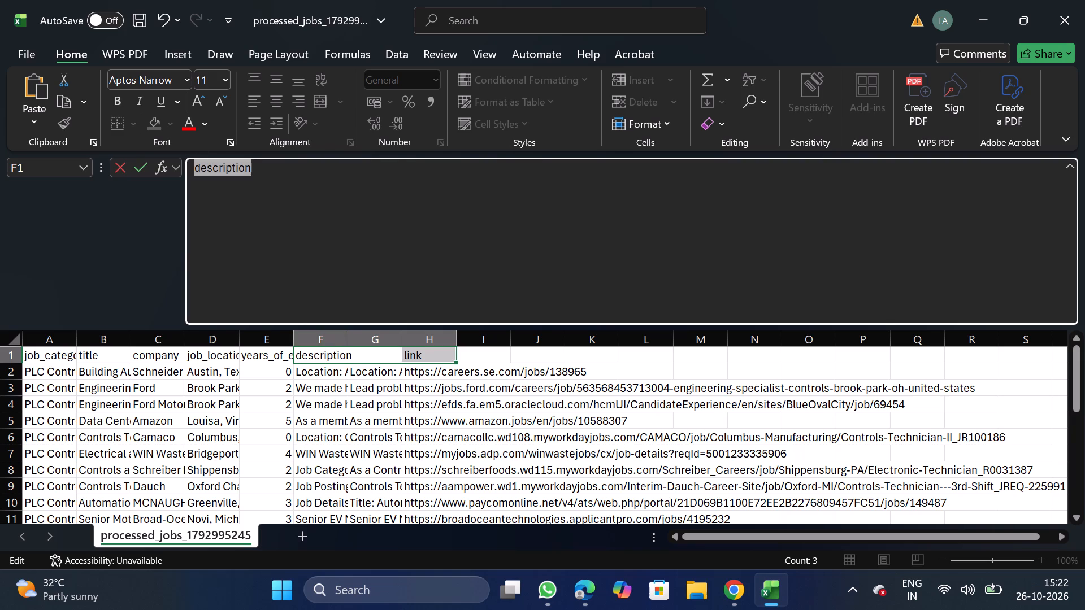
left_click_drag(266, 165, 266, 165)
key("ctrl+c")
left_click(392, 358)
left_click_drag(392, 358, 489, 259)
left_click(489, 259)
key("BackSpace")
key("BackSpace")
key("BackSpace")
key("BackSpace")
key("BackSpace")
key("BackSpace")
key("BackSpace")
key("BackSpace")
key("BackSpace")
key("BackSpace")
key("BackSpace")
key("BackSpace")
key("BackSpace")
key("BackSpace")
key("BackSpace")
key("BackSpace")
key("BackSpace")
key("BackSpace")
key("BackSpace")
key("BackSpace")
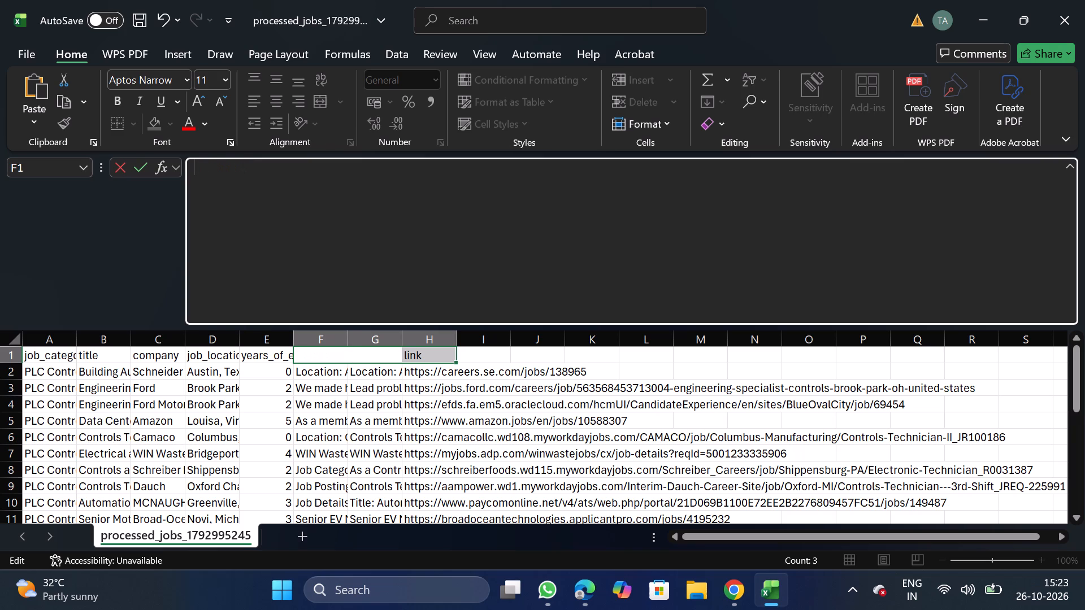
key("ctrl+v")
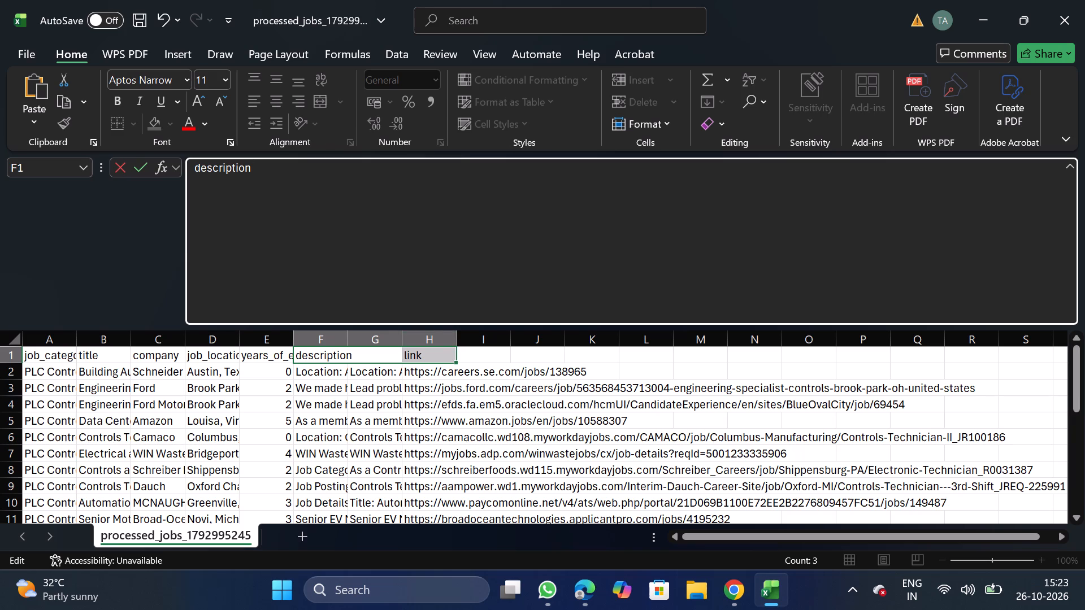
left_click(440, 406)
Replace the F1 header with original_description, copied from the CSV format requirements on NextGenApply's bulk upload page.
left_click(323, 355)
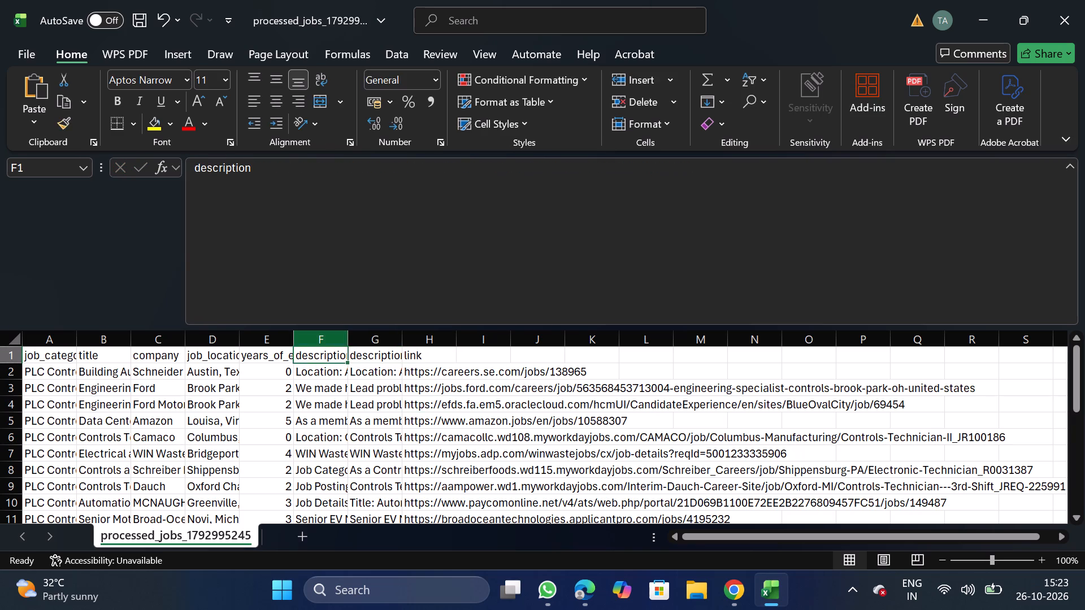
left_click(439, 272)
key("BackSpace")
key("BackSpace")
key("BackSpace")
key("BackSpace")
key("BackSpace")
key("BackSpace")
key("BackSpace")
key("BackSpace")
key("BackSpace")
key("BackSpace")
key("BackSpace")
key("BackSpace")
key("BackSpace")
key("BackSpace")
key("BackSpace")
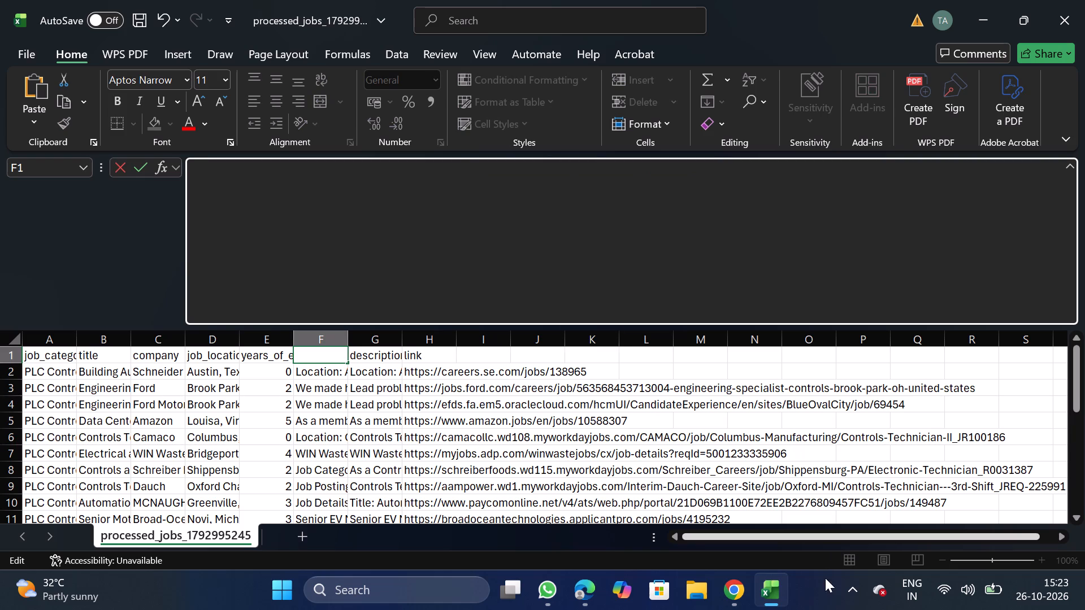
left_click(731, 606)
left_click(70, 167)
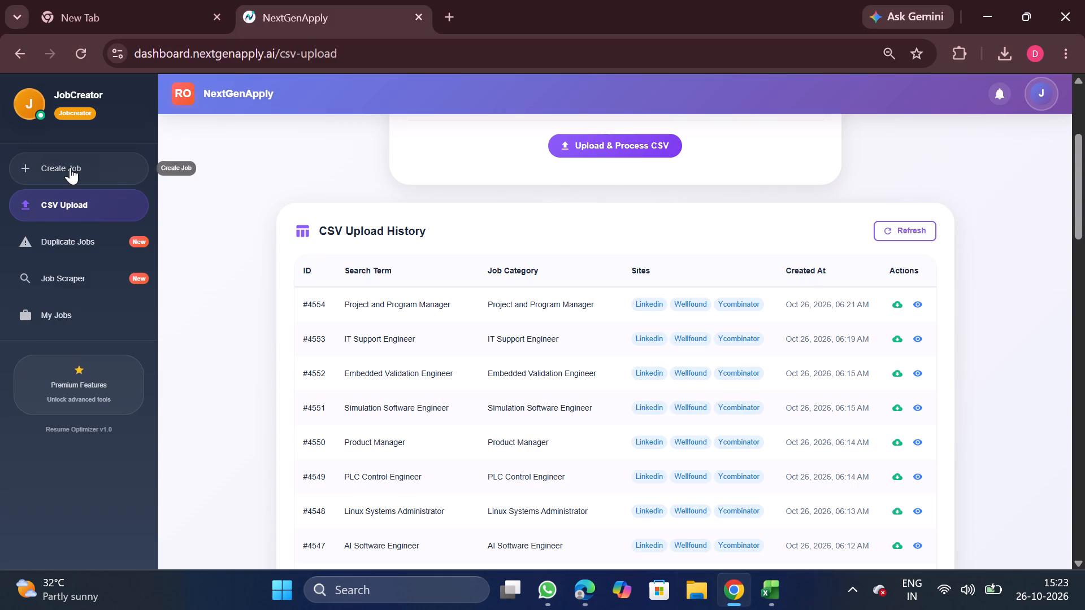
left_click(535, 148)
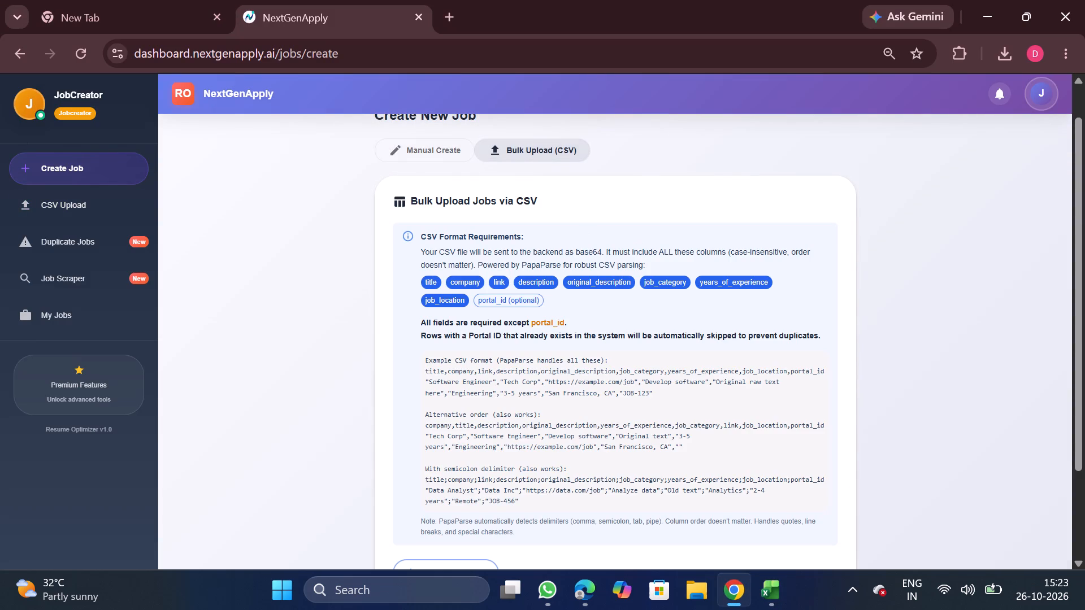
double_click(610, 280)
key("ctrl+c")
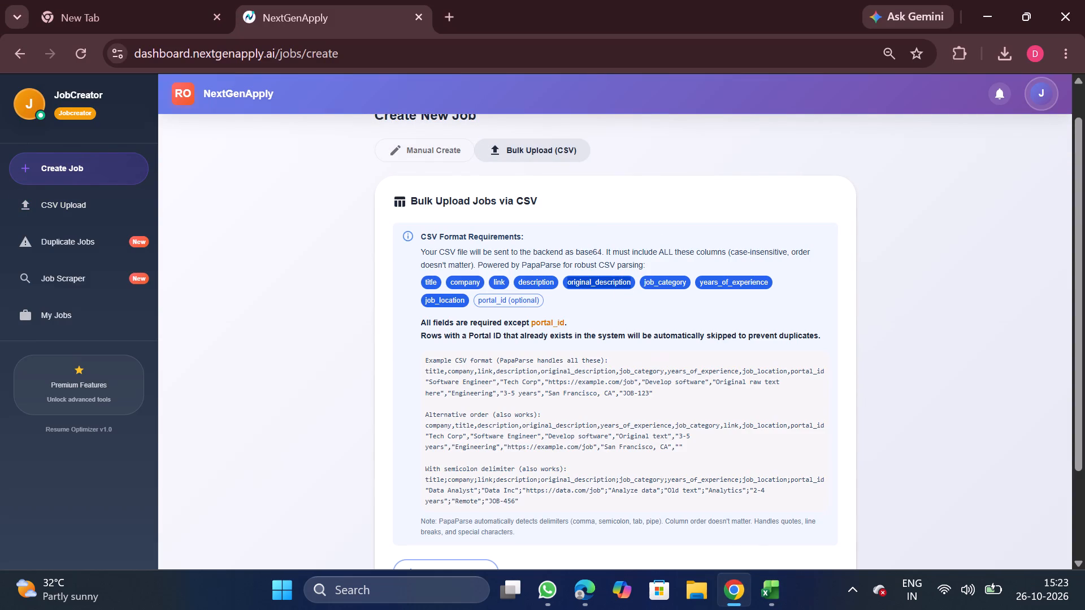
left_click(769, 597)
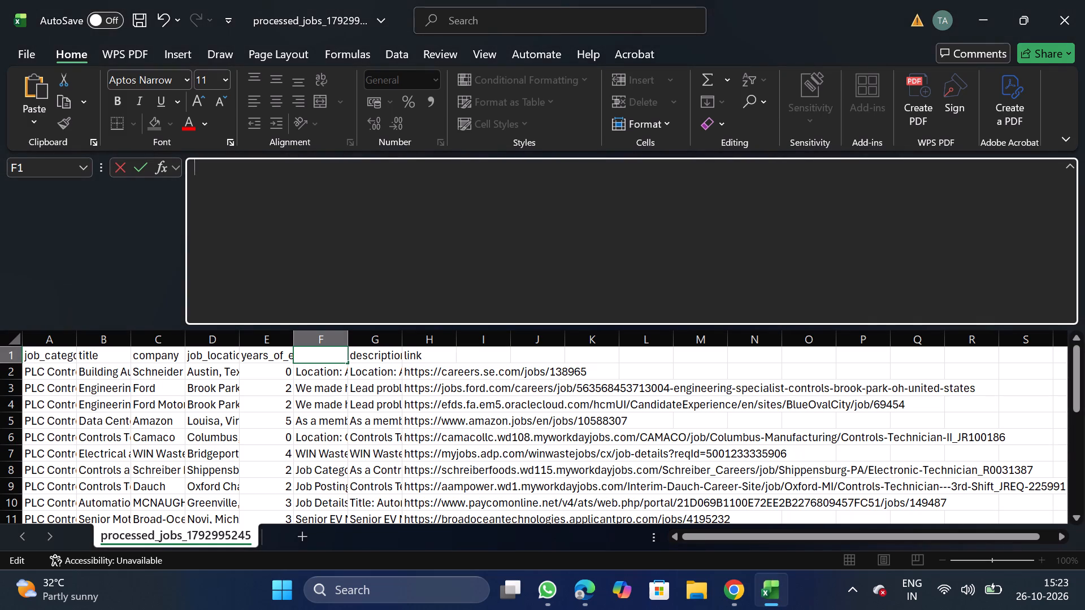
key("ctrl+v")
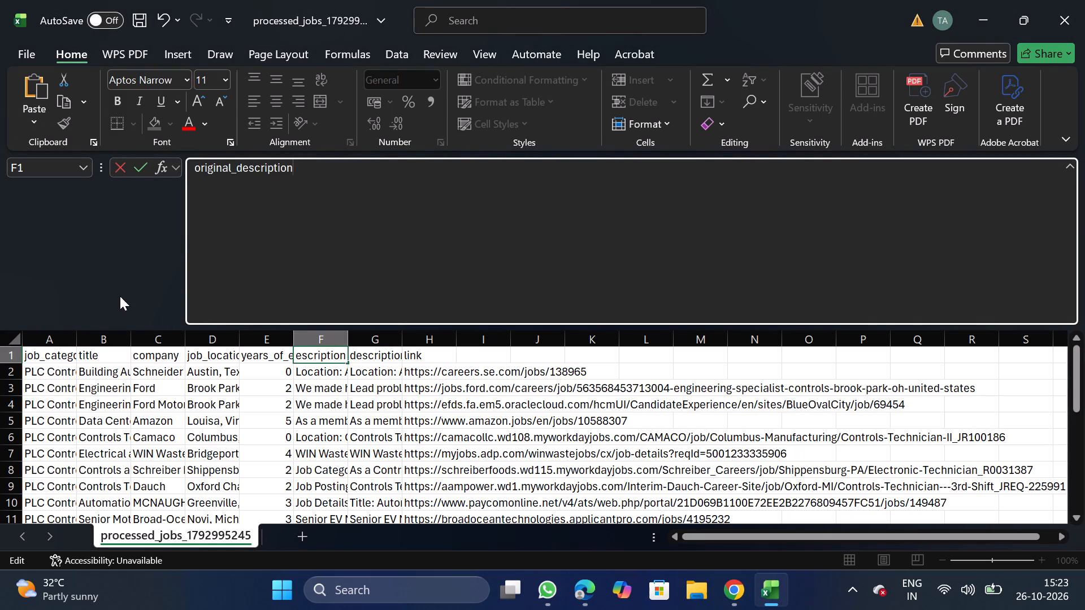
Filter the title column to Controls and Electrical Technician, Controls Hardware Engineer, Electrical and Instrumentation Technician - $3,500 Sign on Bonus! and blanks.
left_click(96, 345)
left_click(403, 56)
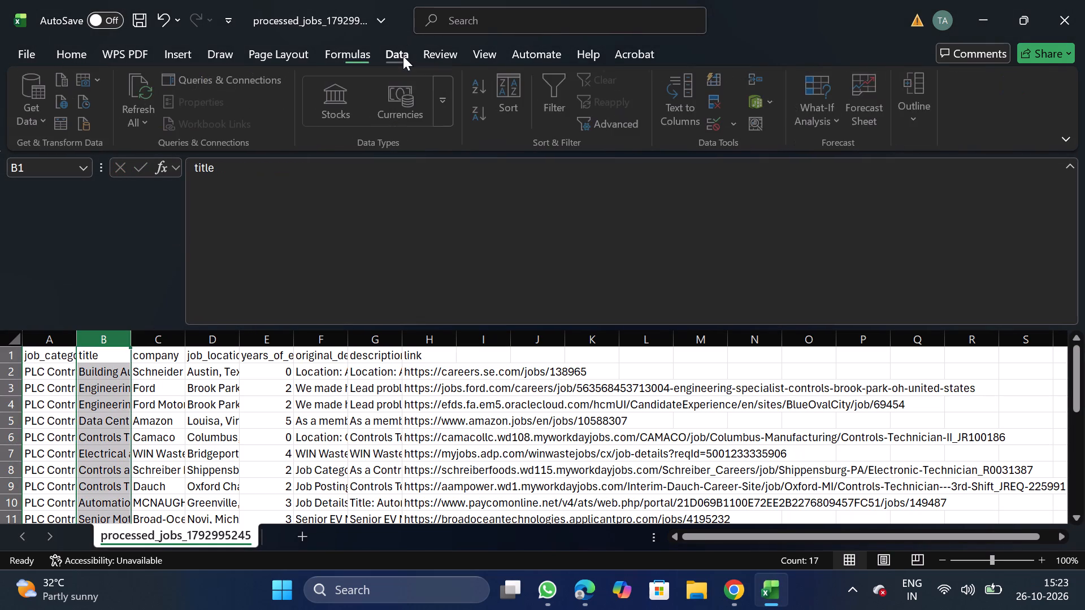
left_click(555, 109)
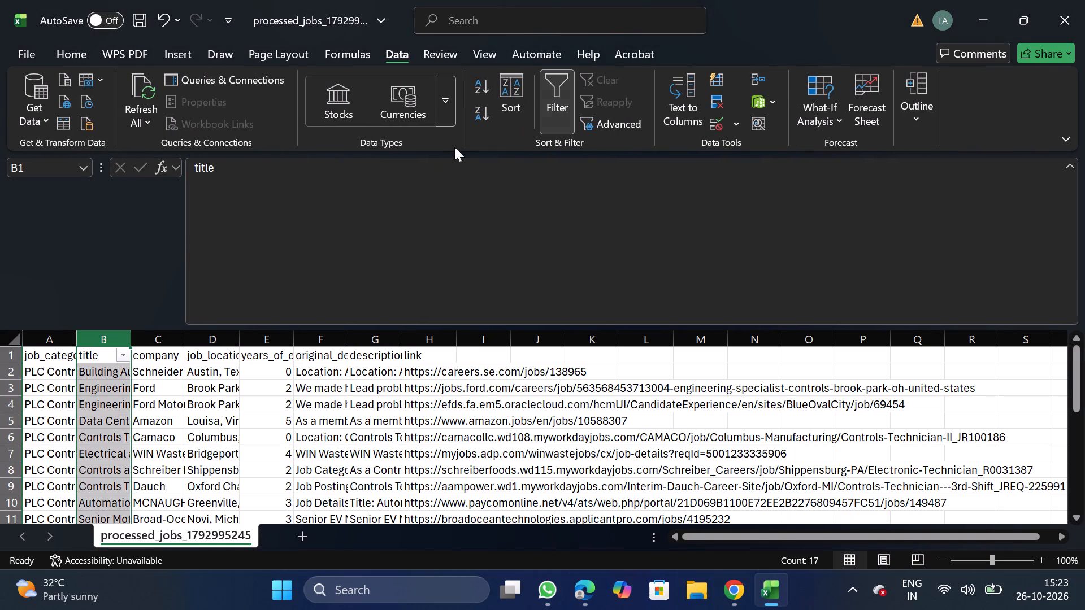
left_click(128, 352)
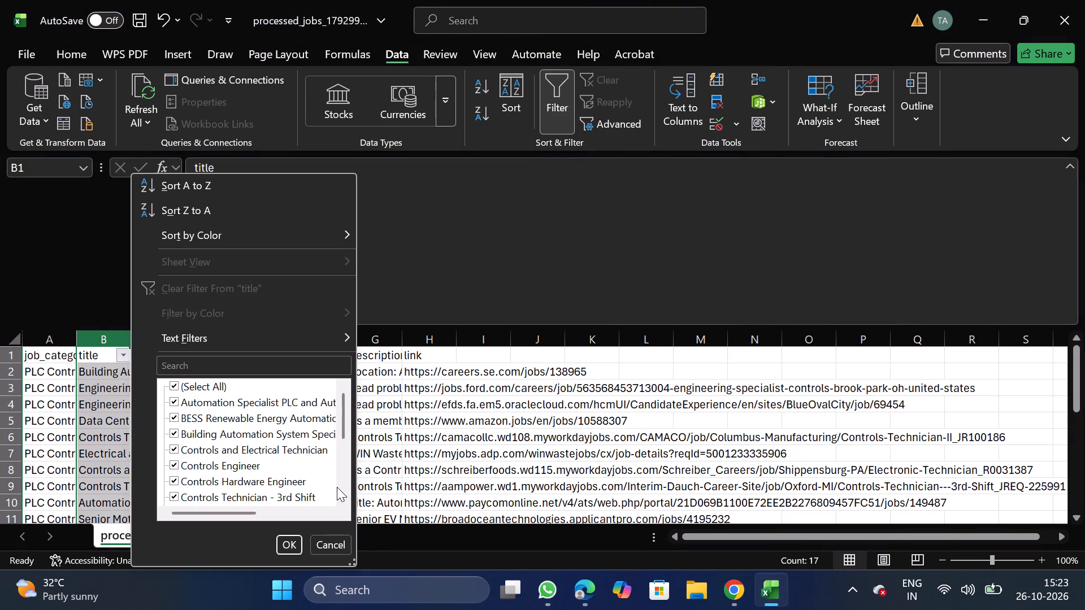
left_click(355, 563)
left_click_drag(355, 563, 701, 609)
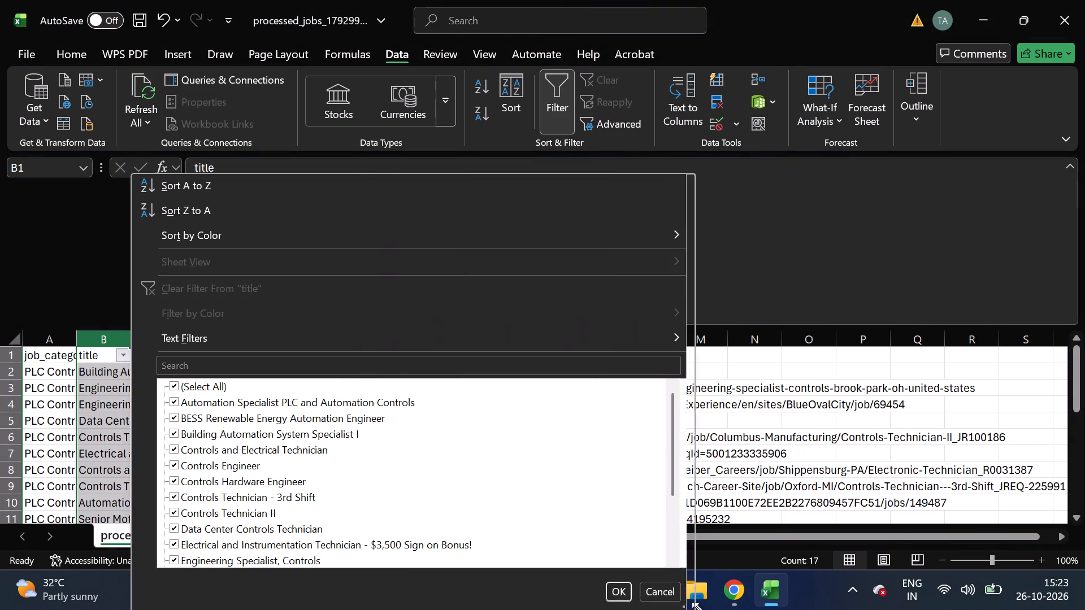
left_click_drag(701, 609, 710, 609)
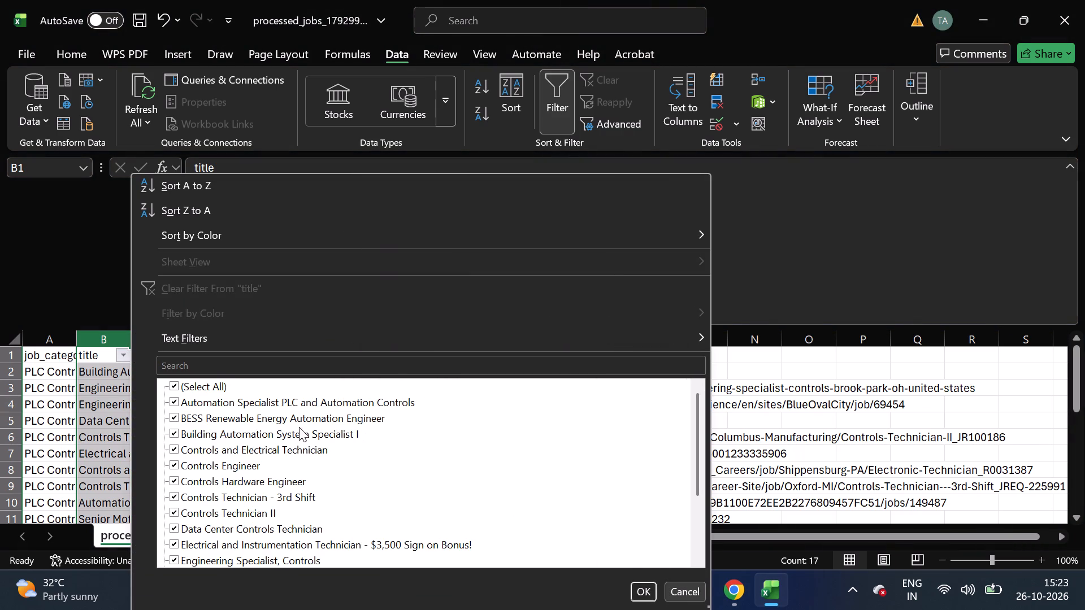
left_click(209, 384)
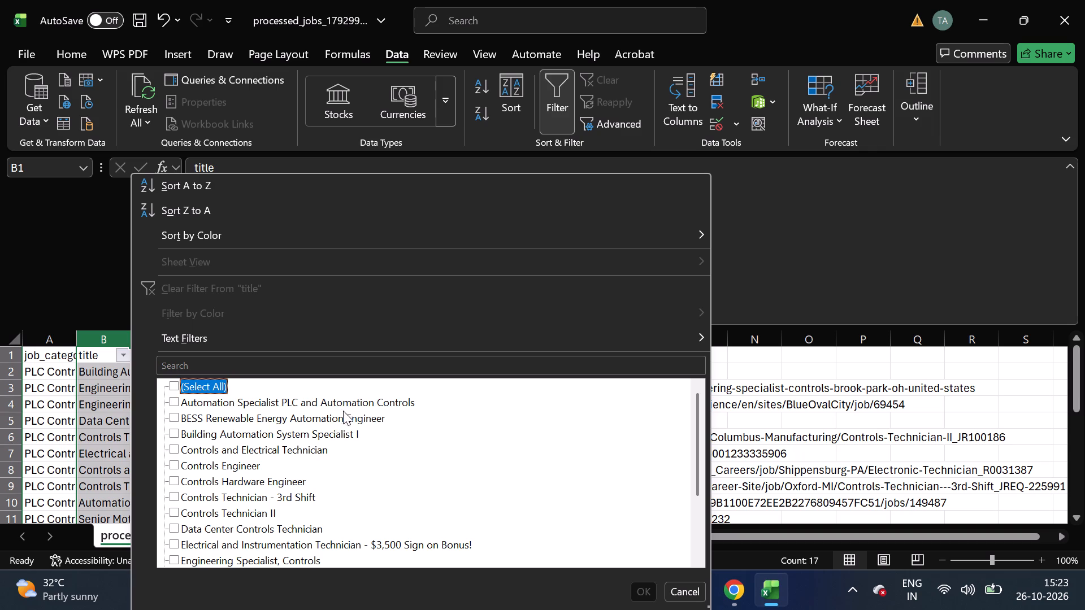
left_click(293, 453)
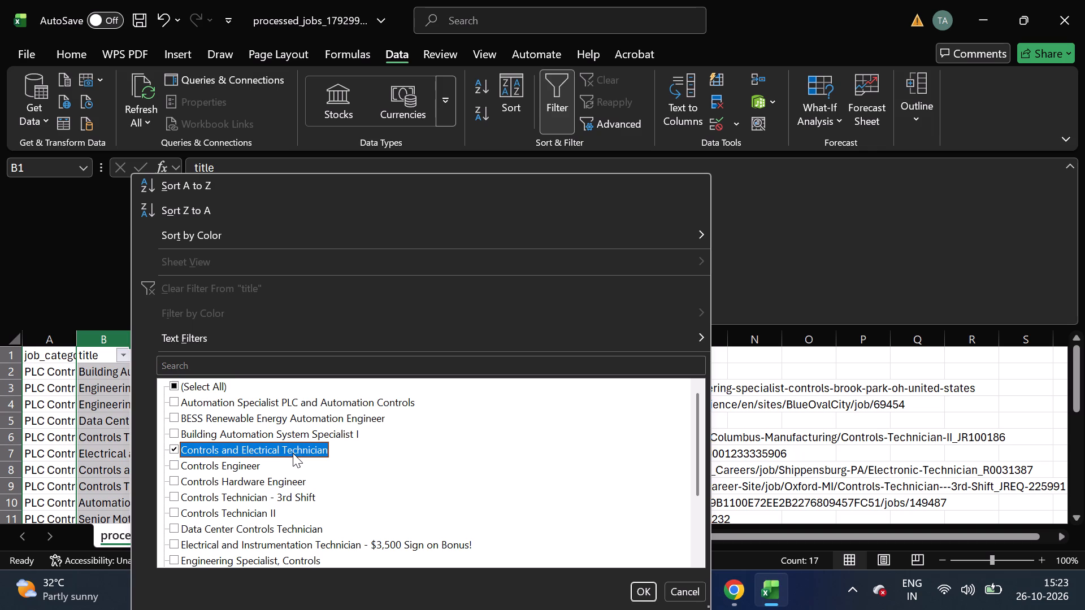
left_click(270, 481)
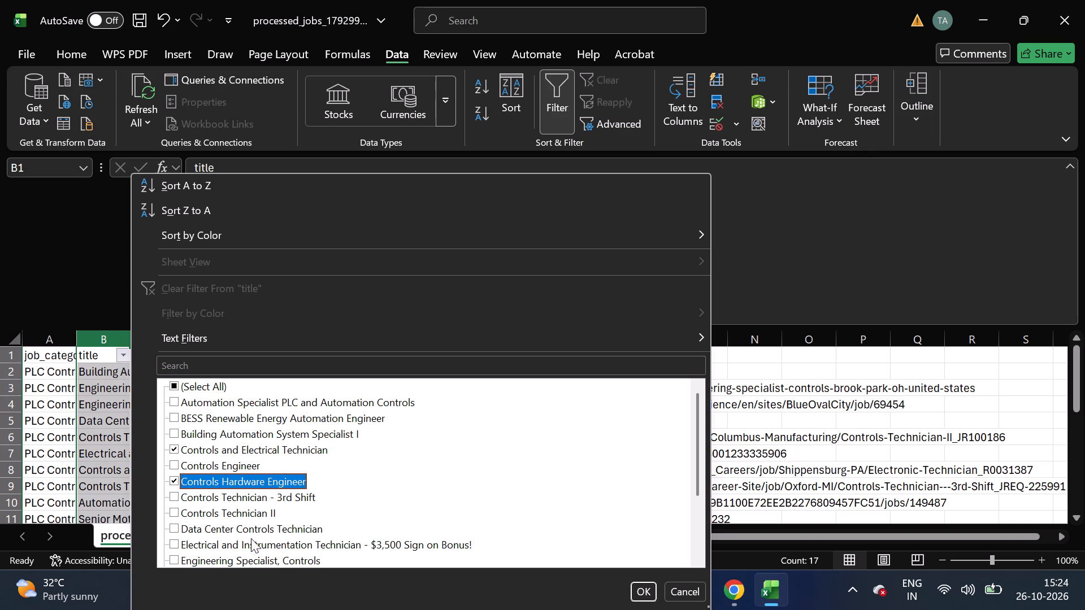
left_click(258, 544)
scroll(258, 544, "down", 1)
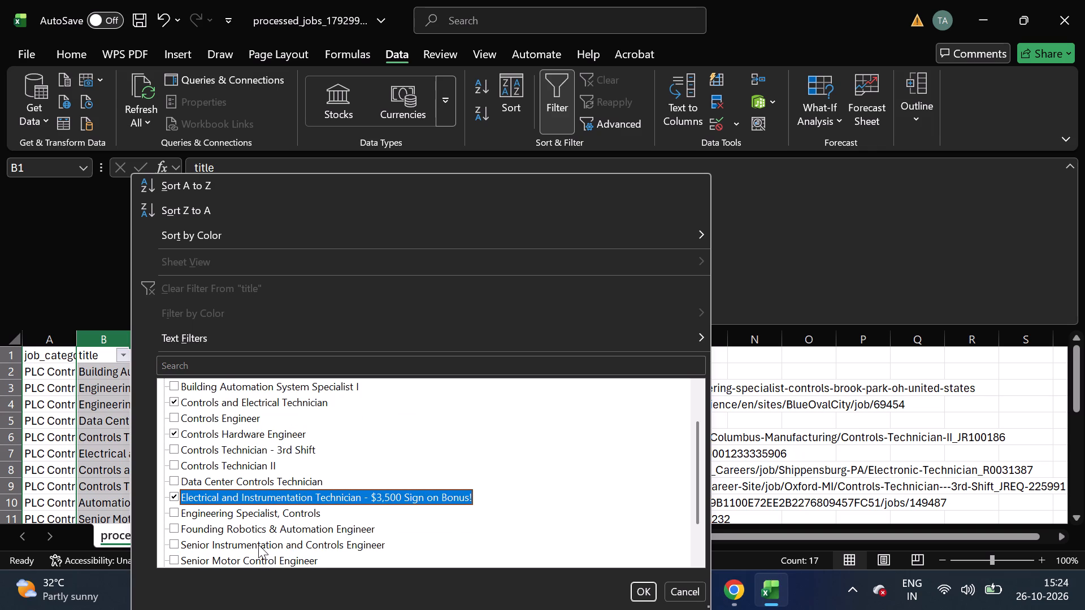
scroll(258, 544, "down", 1)
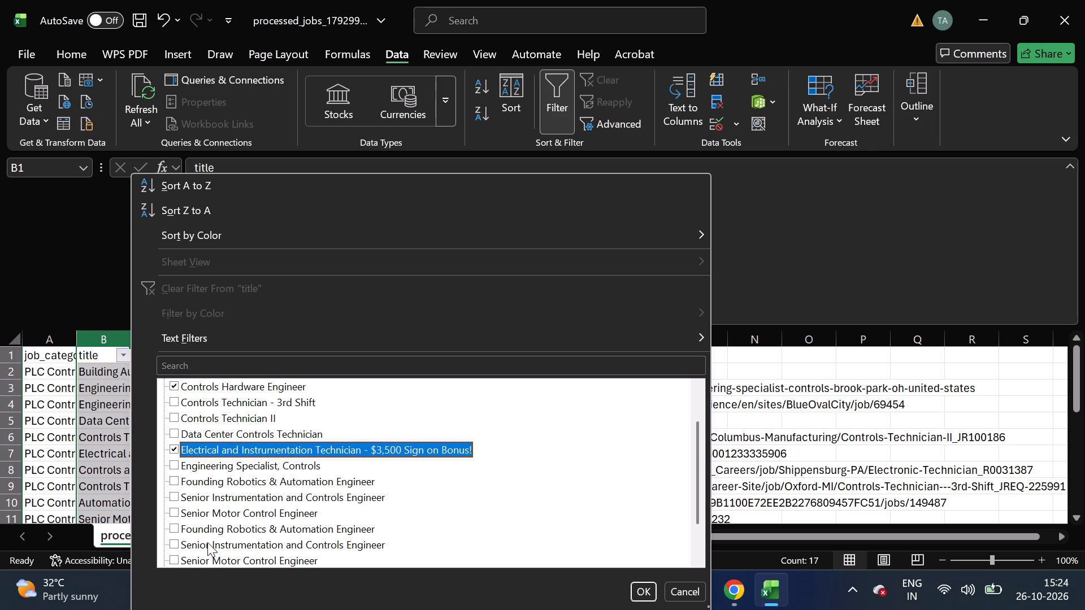
left_click(204, 543)
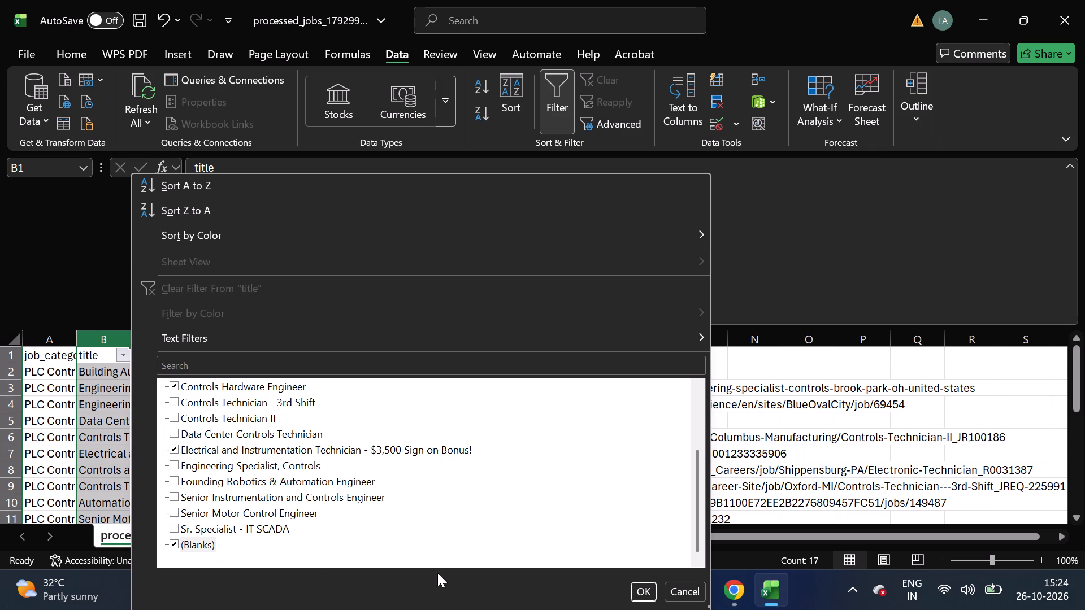
left_click(640, 592)
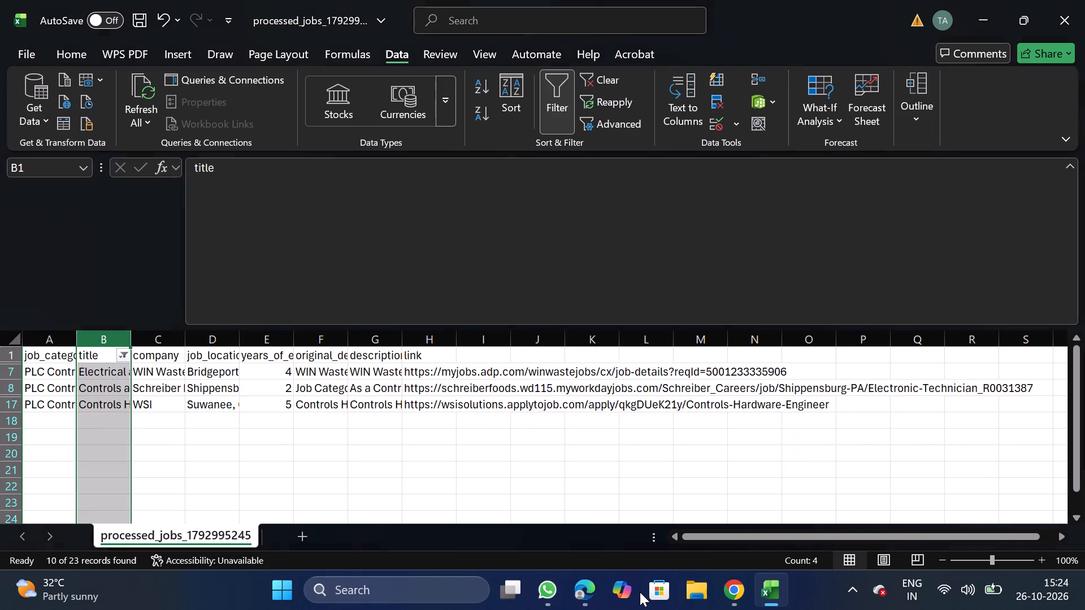
Delete all the filtered job rows below the header and turn off the title filter.
left_click(2, 371)
key("ctrl+shift+Down")
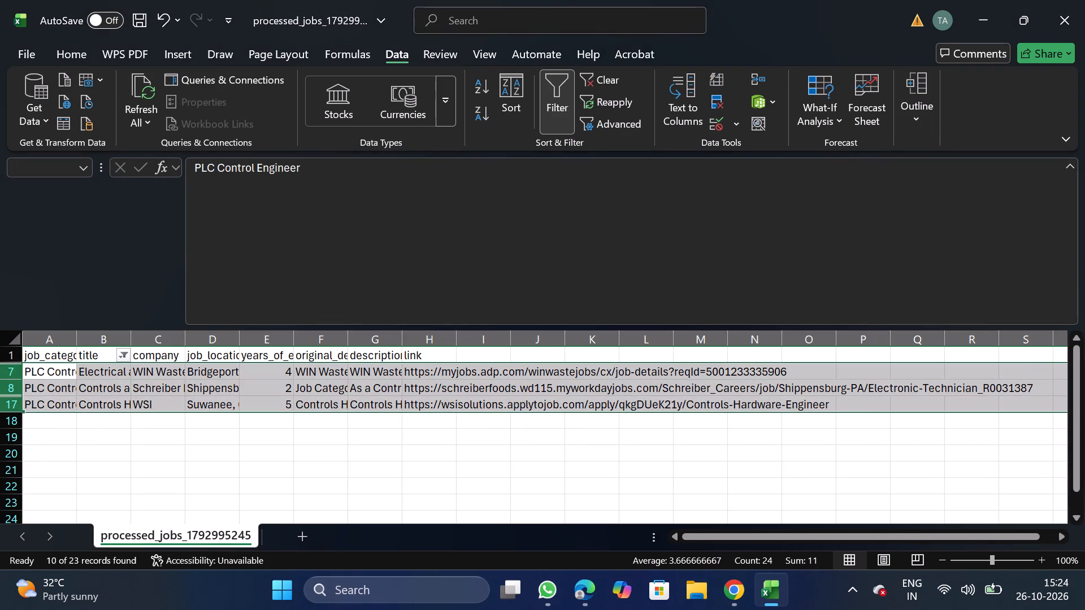
left_click(60, 394)
left_click(0, 371)
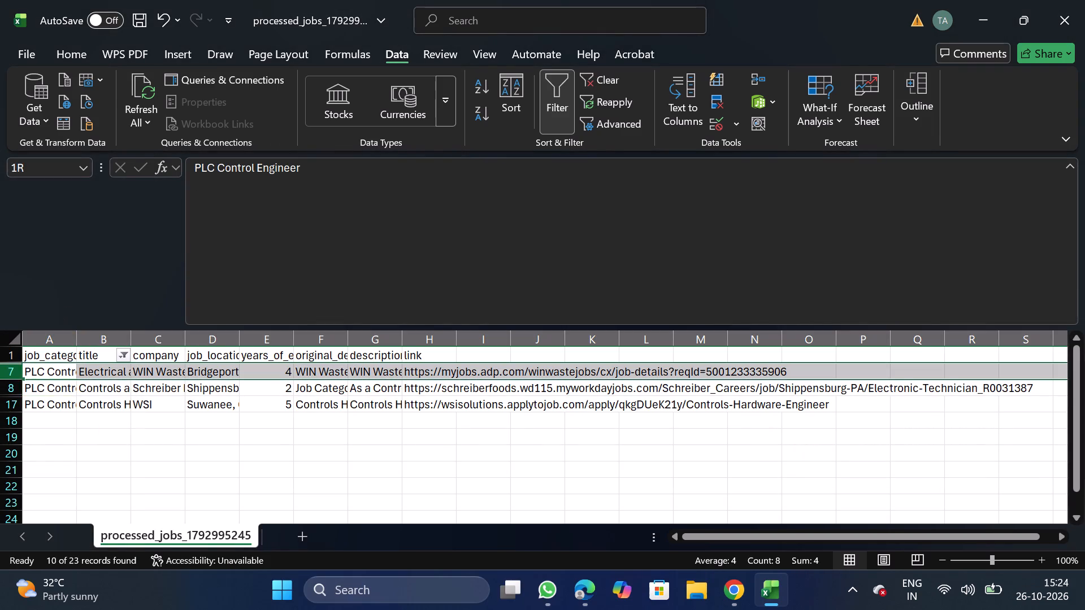
key("ctrl+shift+Down")
right_click(77, 393)
left_click(164, 248)
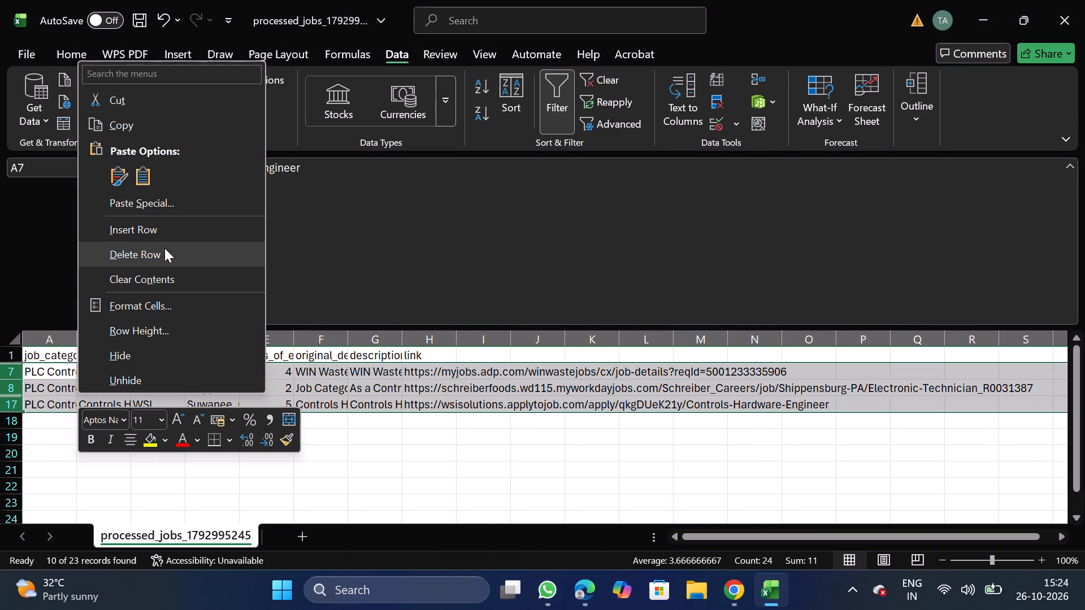
left_click(558, 107)
Turn on filtering for the header row and search the company column's filter for walmart and dried.
left_click(175, 348)
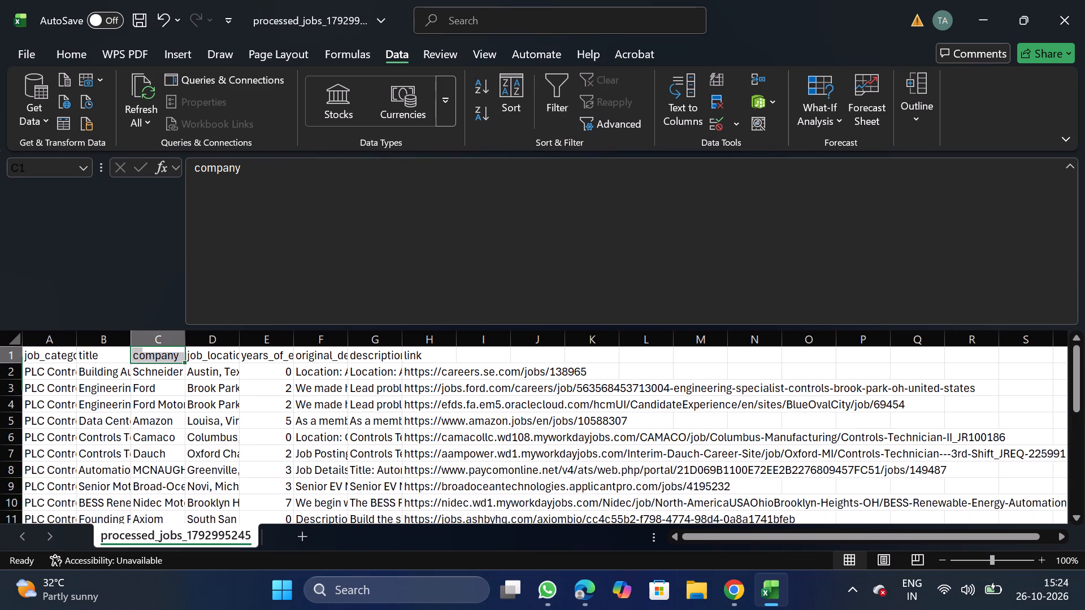
left_click(537, 99)
left_click(554, 101)
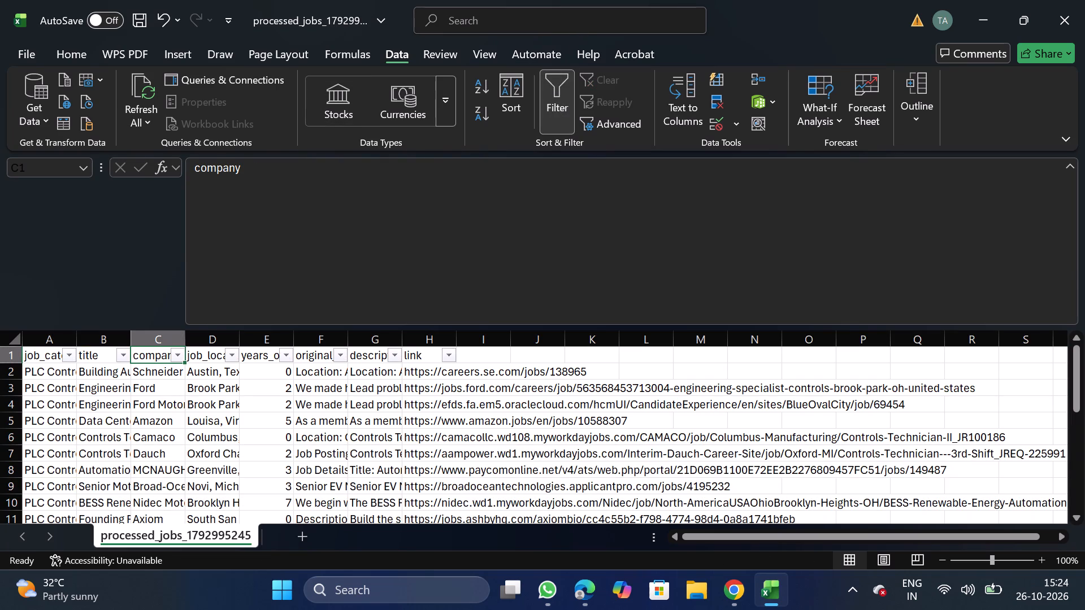
left_click(177, 355)
left_click(260, 368)
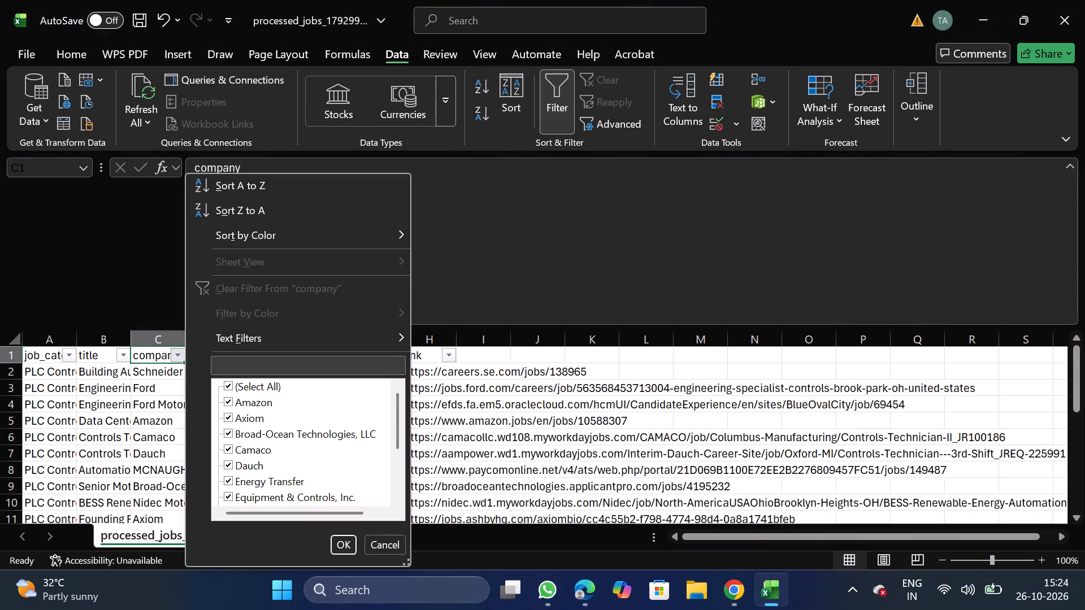
type("walmart")
key("BackSpace")
key("BackSpace")
key("BackSpace")
key("BackSpace")
key("BackSpace")
key("BackSpace")
key("BackSpace")
key("BackSpace")
key("BackSpace")
key("BackSpace")
key("BackSpace")
key("BackSpace")
key("BackSpace")
key("BackSpace")
key("BackSpace")
type("dried")
key("BackSpace")
key("BackSpace")
key("BackSpace")
key("BackSpace")
key("BackSpace")
key("BackSpace")
key("BackSpace")
key("BackSpace")
key("BackSpace")
key("BackSpace")
key("BackSpace")
key("BackSpace")
key("BackSpace")
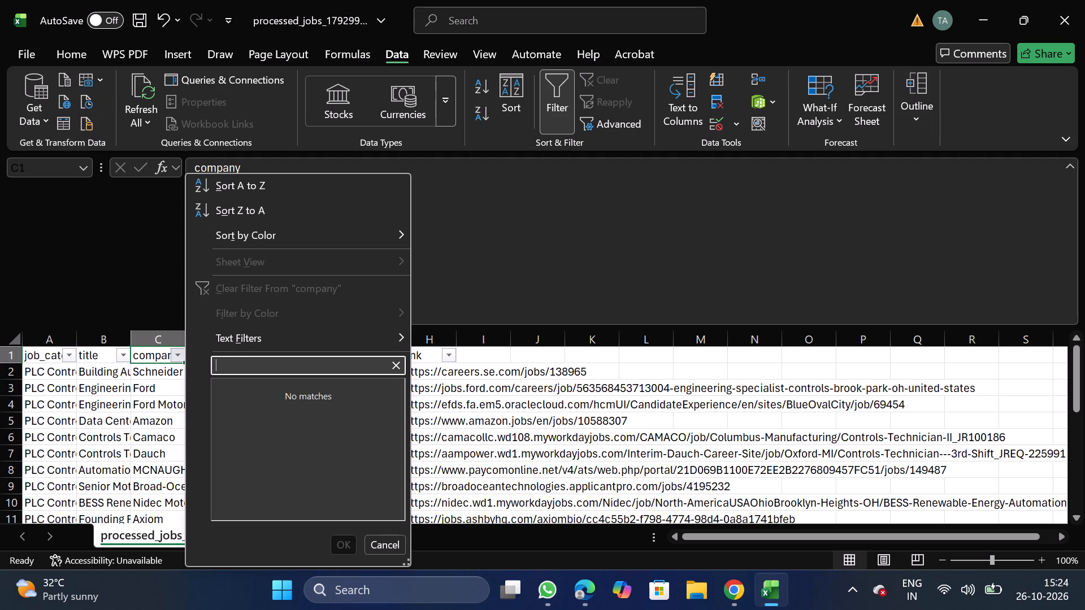
Search the company column's filter for capital, under and hunt.
type("capital")
key("BackSpace")
key("BackSpace")
key("BackSpace")
key("BackSpace")
key("BackSpace")
key("BackSpace")
key("BackSpace")
key("BackSpace")
key("BackSpace")
key("BackSpace")
key("BackSpace")
key("BackSpace")
key("BackSpace")
type("under")
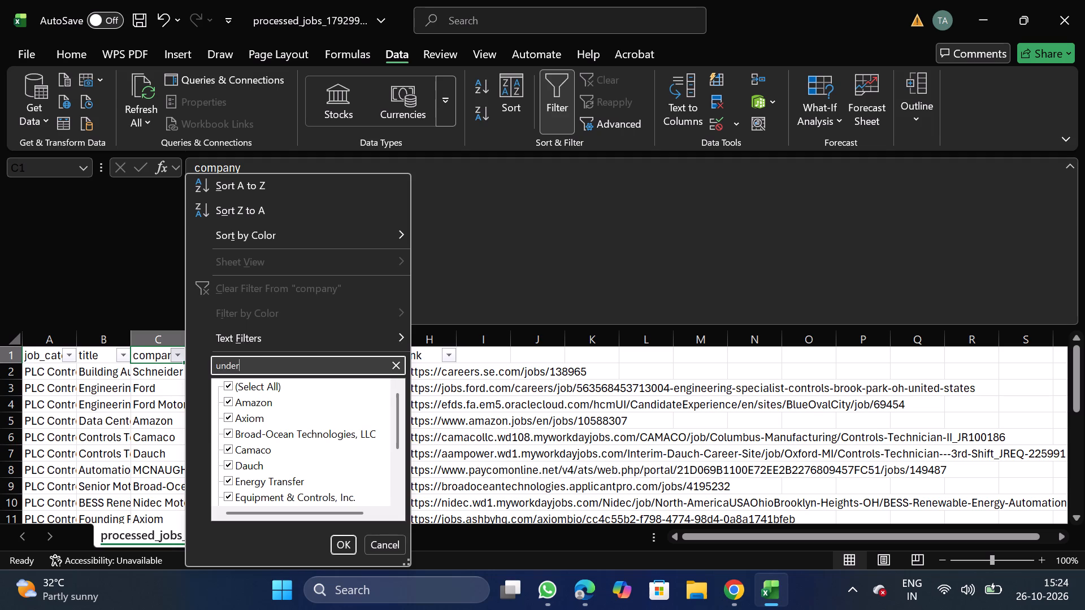
key("BackSpace")
key("BackSpace")
key("BackSpace")
key("BackSpace")
key("BackSpace")
key("BackSpace")
key("BackSpace")
key("BackSpace")
key("BackSpace")
key("BackSpace")
key("BackSpace")
type("hunt")
key("BackSpace")
key("BackSpace")
key("BackSpace")
key("BackSpace")
key("BackSpace")
key("BackSpace")
key("BackSpace")
key("BackSpace")
key("BackSpace")
key("BackSpace")
key("BackSpace")
key("BackSpace")
Search the company column's filter for skim, apex and in landem, and turn filtering off without applying a filter.
type("skim")
key("BackSpace")
key("BackSpace")
key("BackSpace")
key("BackSpace")
key("BackSpace")
key("BackSpace")
key("BackSpace")
key("BackSpace")
key("BackSpace")
key("BackSpace")
key("BackSpace")
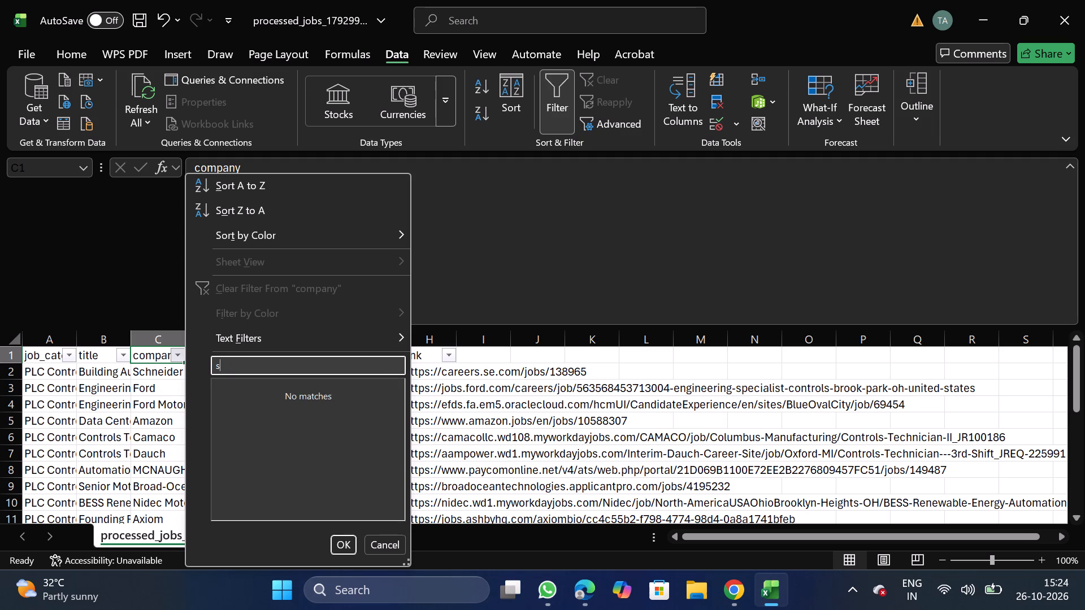
type("apex")
key("BackSpace")
key("BackSpace")
key("BackSpace")
key("BackSpace")
key("BackSpace")
key("BackSpace")
key("BackSpace")
key("BackSpace")
key("BackSpace")
key("BackSpace")
key("BackSpace")
key("BackSpace")
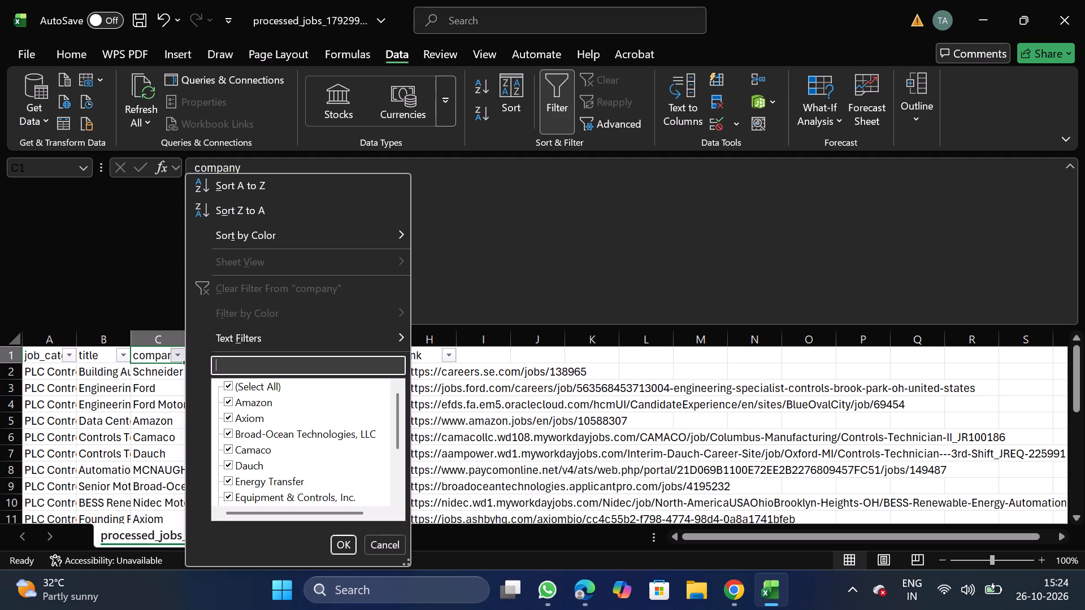
type("in landem")
left_click(389, 544)
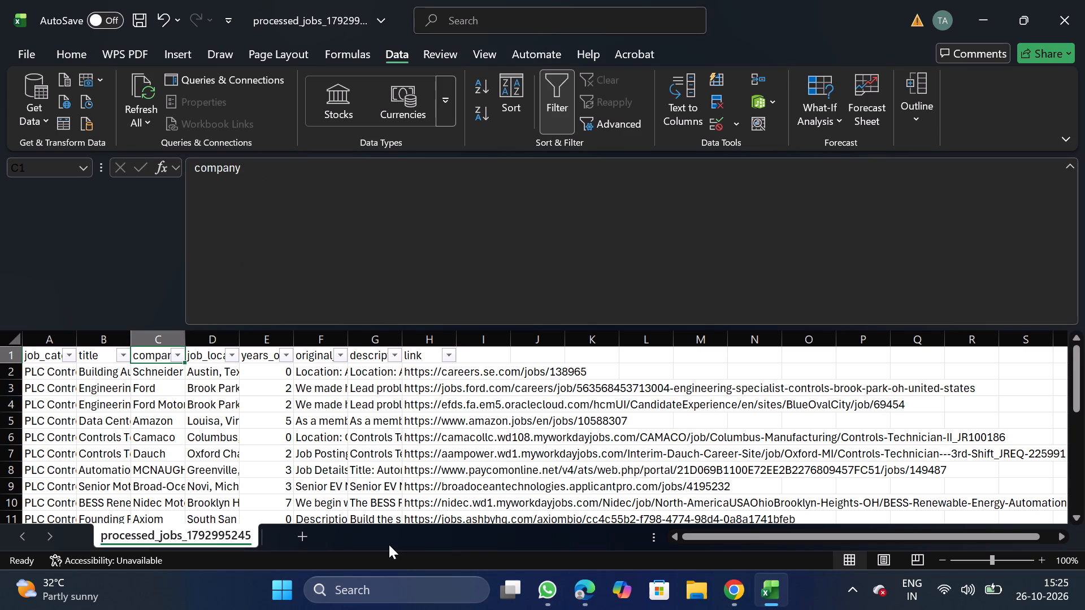
left_click(566, 112)
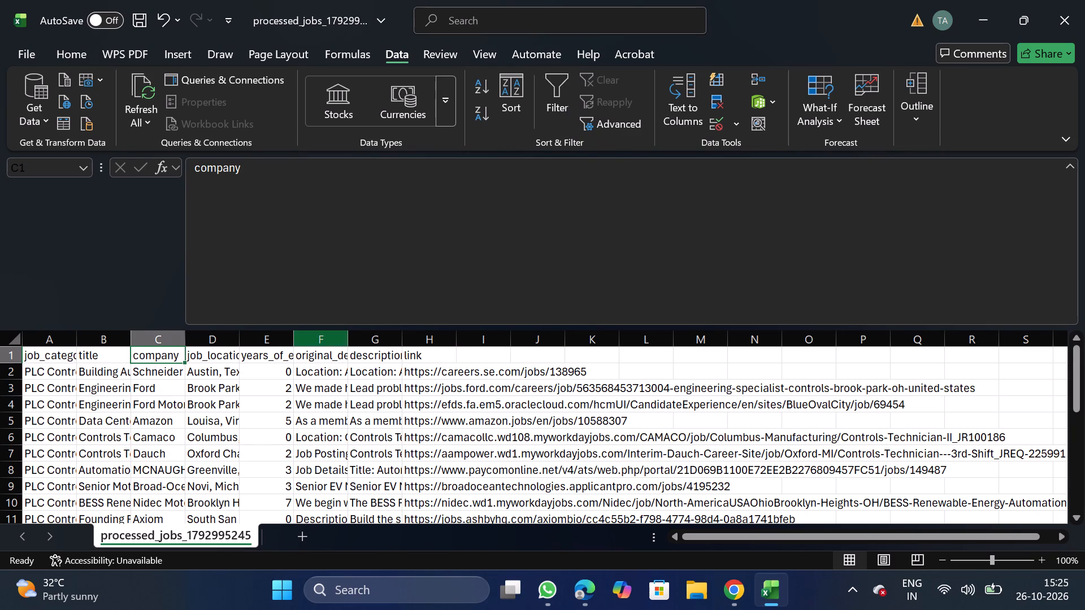
Examine the company names listed in the company column's filter, leaving the sheet unfiltered.
left_click(550, 91)
left_click(173, 353)
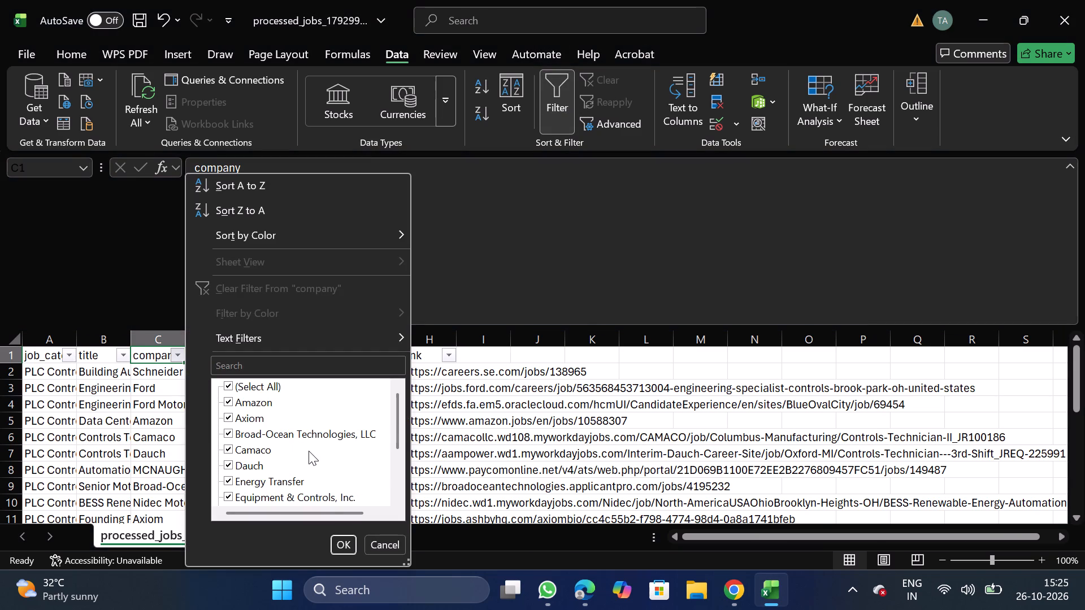
scroll(309, 451, "down", 5)
left_click(455, 428)
left_click(558, 91)
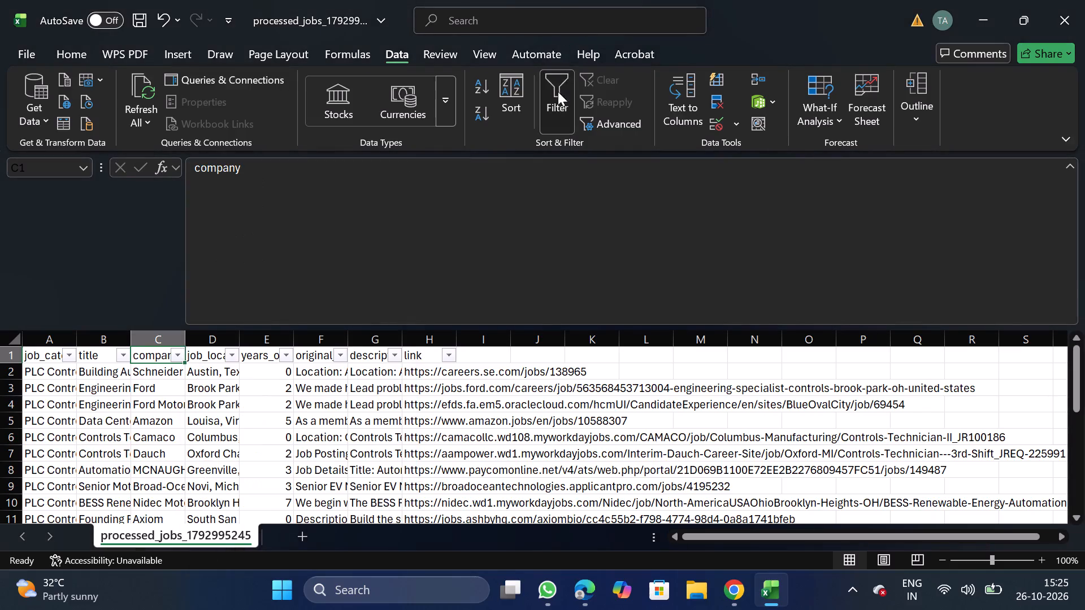
Save the cleaned file as a comma delimited CSV named PLC_10_26 in the Documents folder Daily Scraping jobs.
left_click(25, 56)
double_click(75, 291)
triple_click(259, 476)
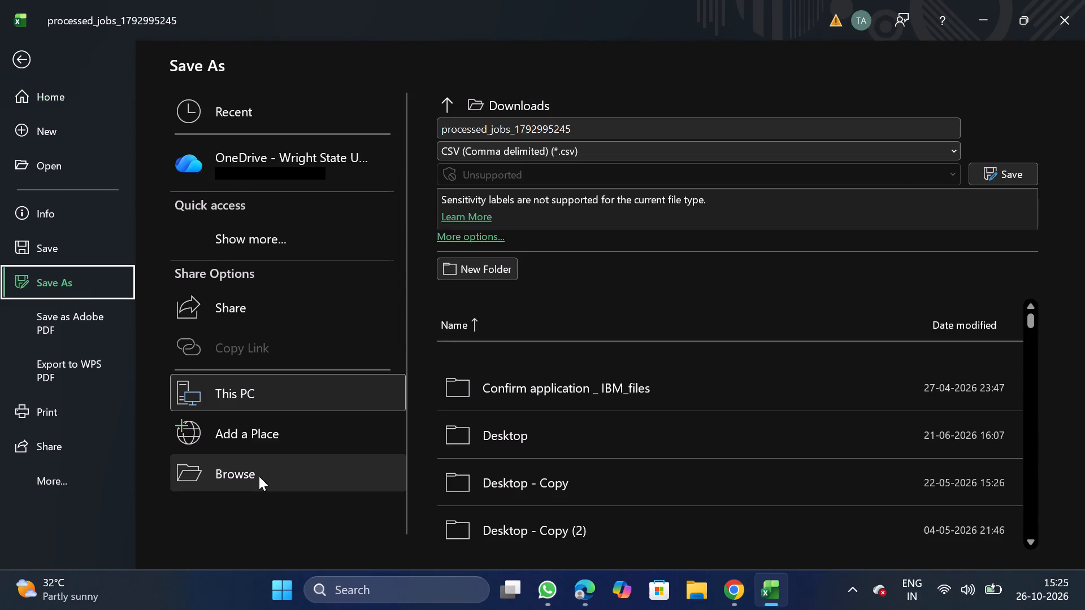
double_click(259, 476)
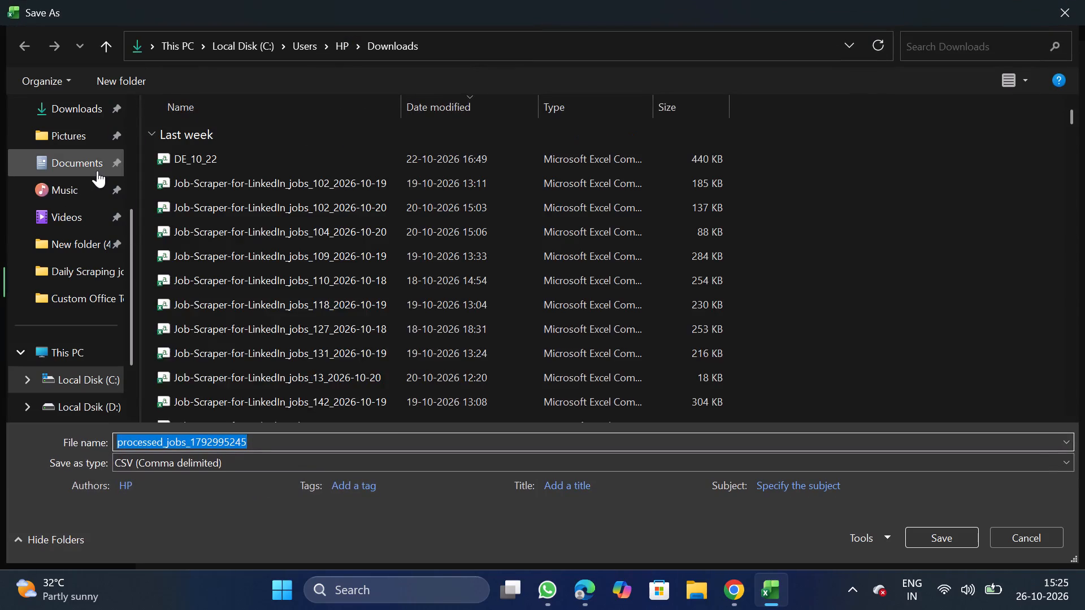
double_click(97, 171)
double_click(229, 186)
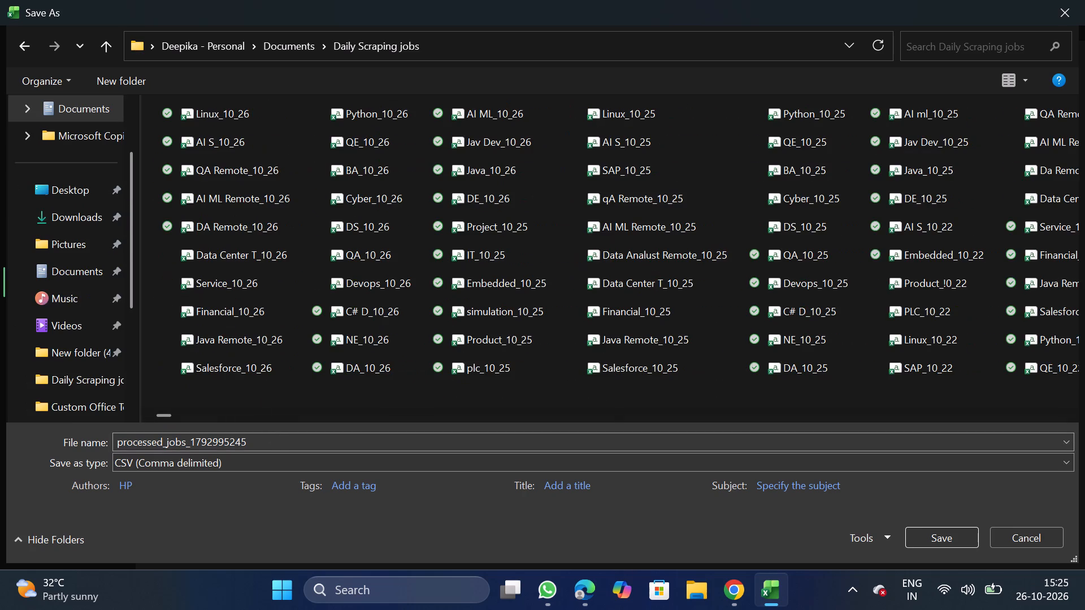
left_click(282, 437)
key("BackSpace")
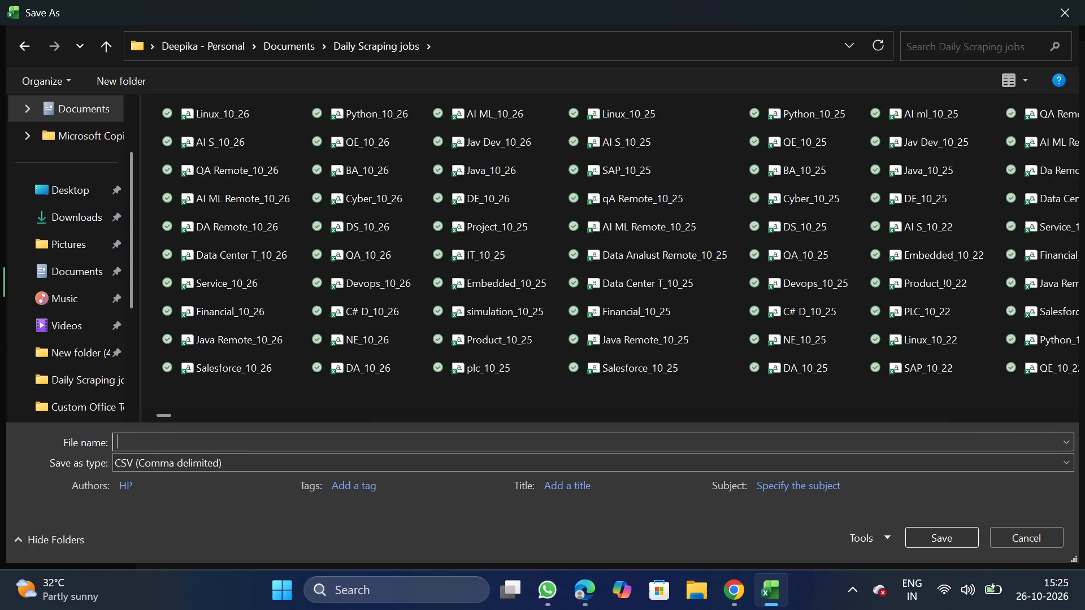
key("p")
type("LC")
type("_10_26")
left_click(914, 537)
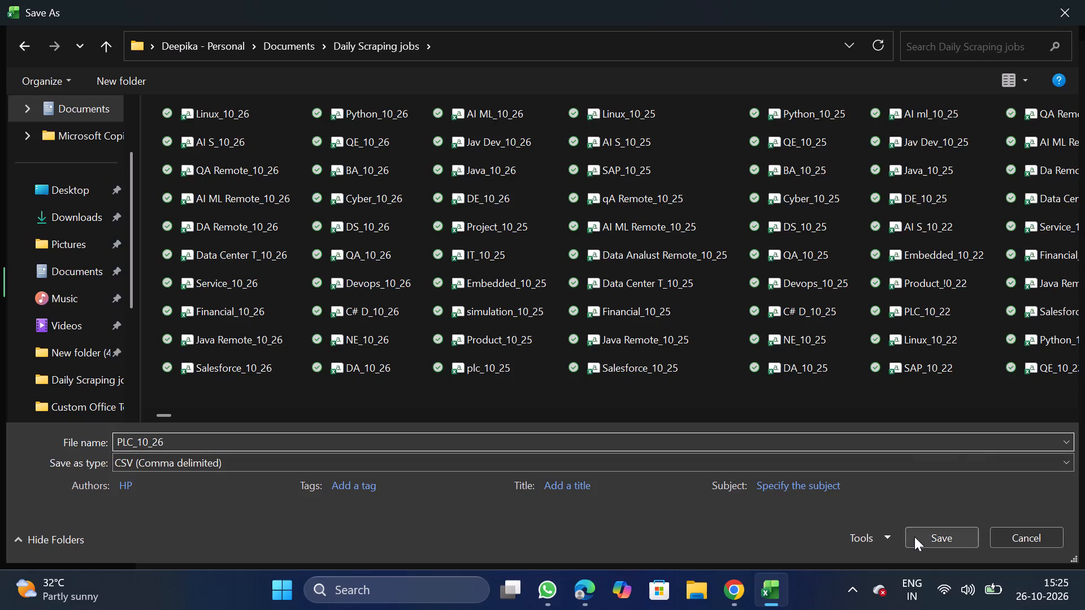
Switch to Chrome and bulk upload the PLC_10_26 CSV file to NextGenApply.
left_click(734, 592)
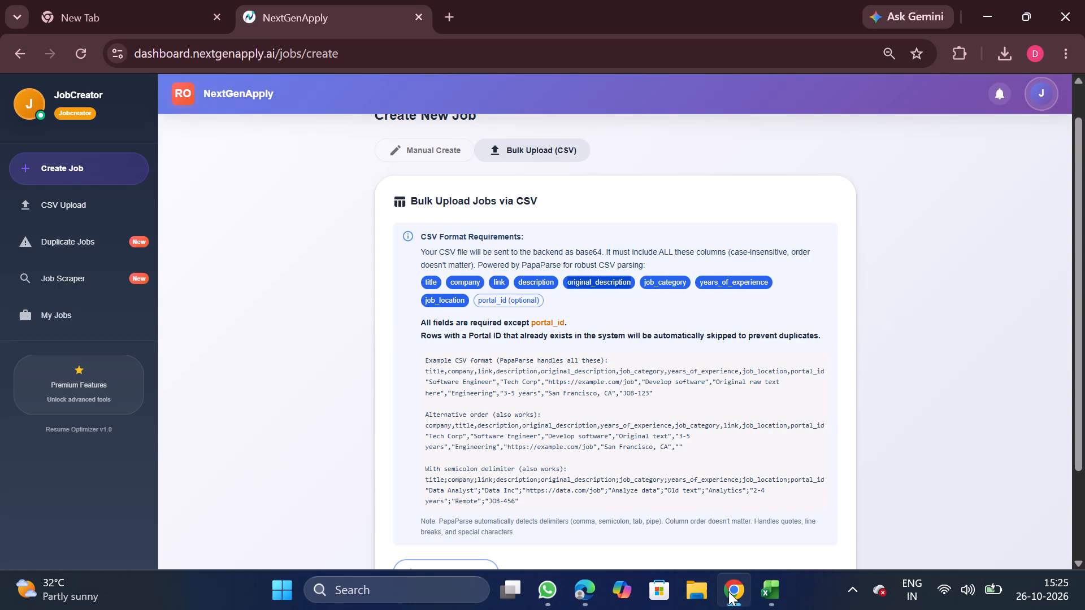
scroll(522, 471, "down", 2)
left_click(459, 449)
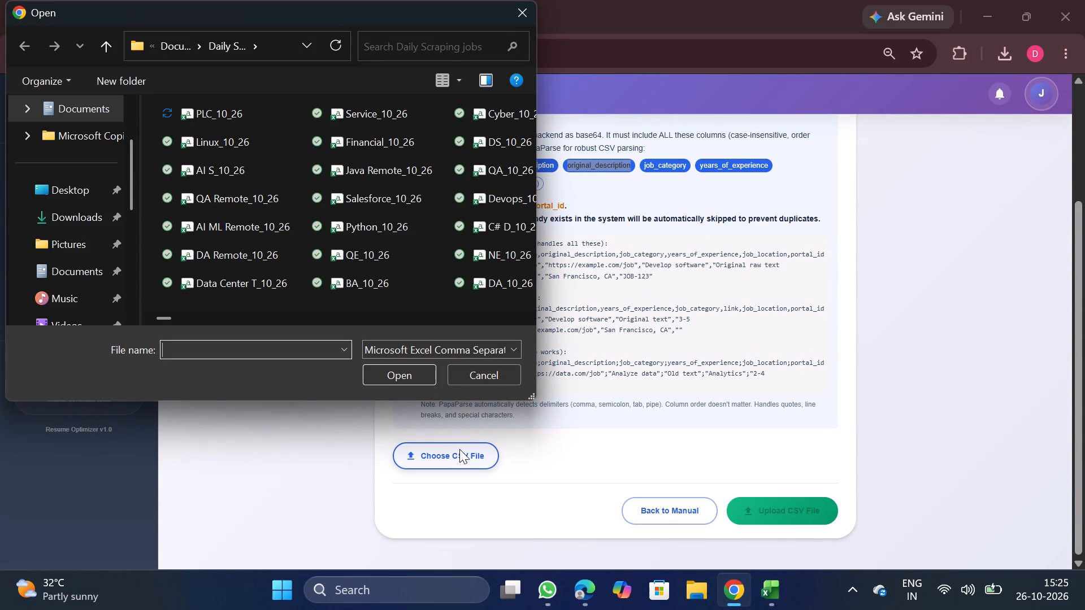
double_click(235, 105)
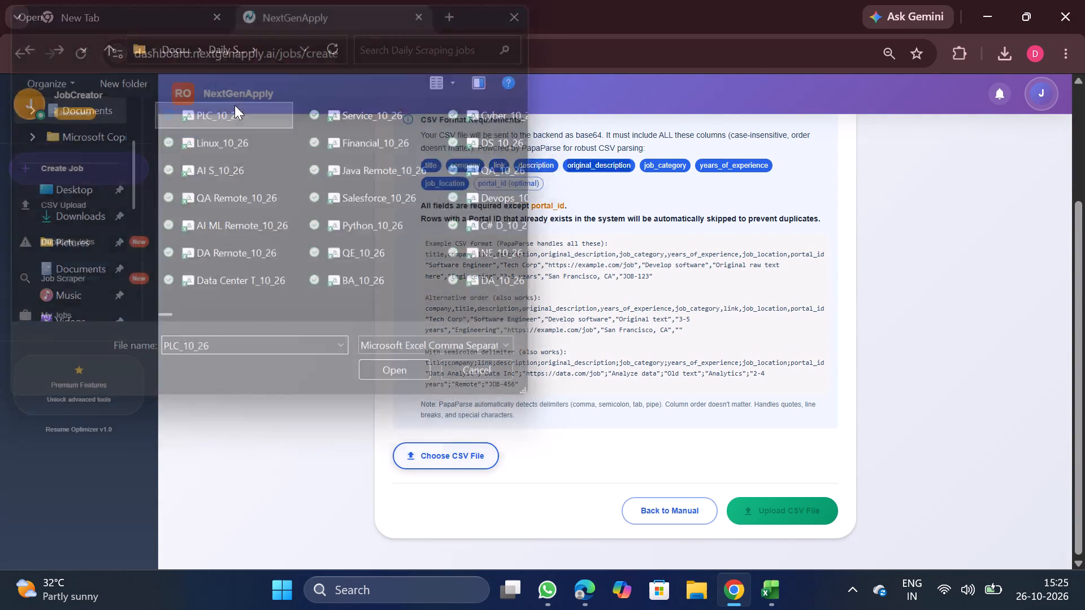
scroll(682, 442, "down", 3)
scroll(723, 379, "down", 3)
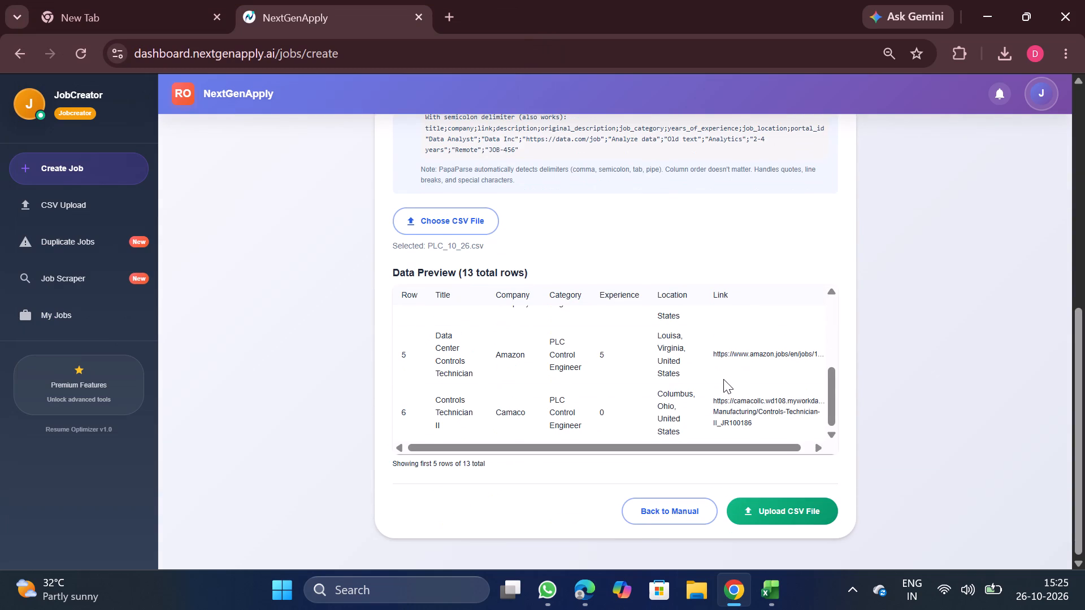
left_click(791, 524)
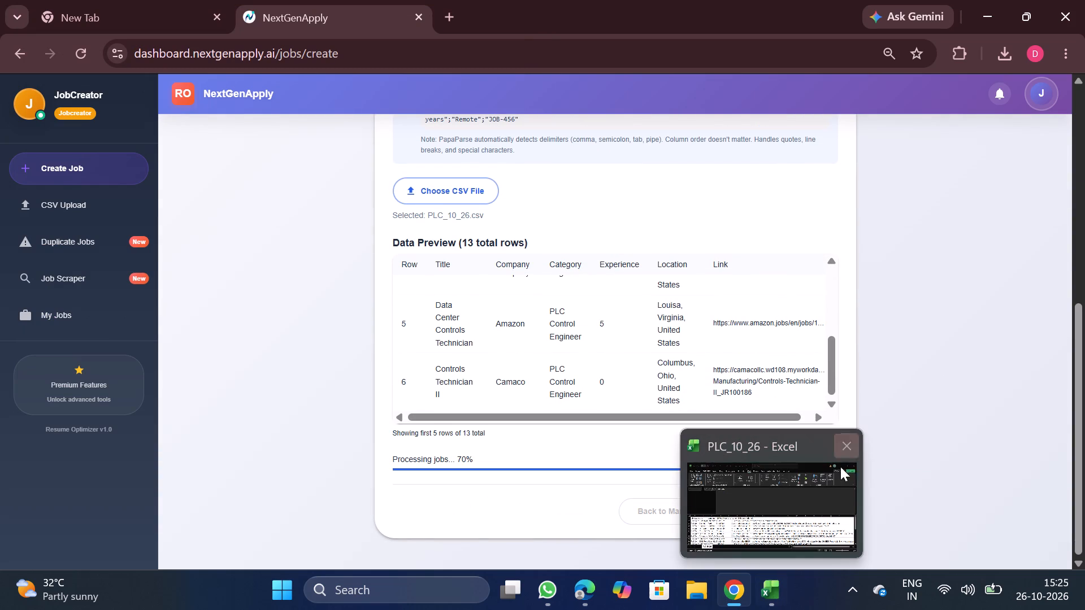
Check the bulk upload result on NextGenApply and close the PLC_10_26 workbook.
left_click_drag(848, 460, 852, 452)
left_click(852, 452)
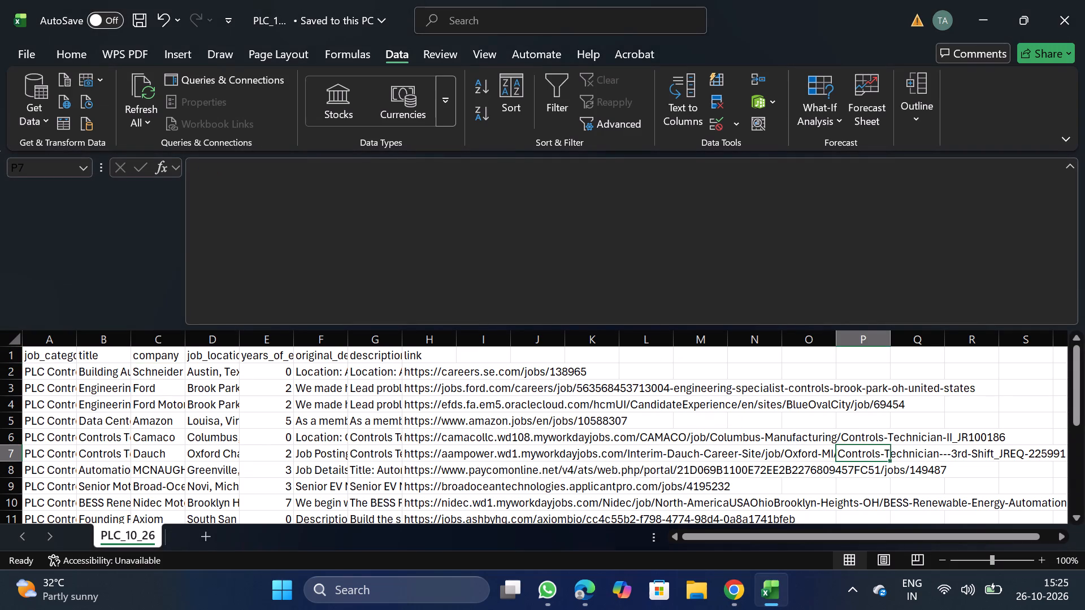
left_click(740, 581)
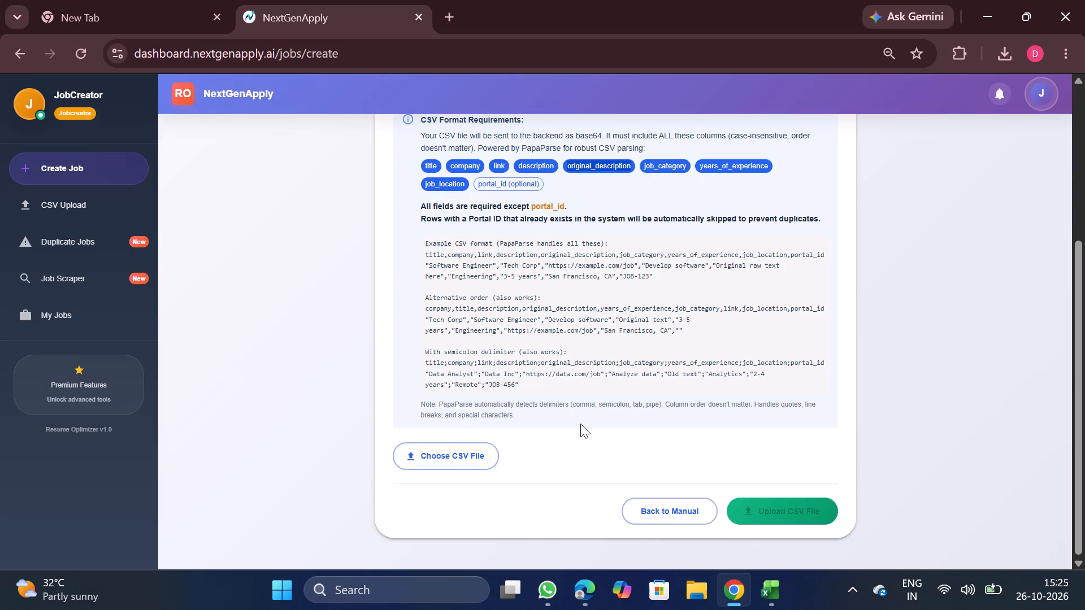
scroll(580, 424, "up", 4)
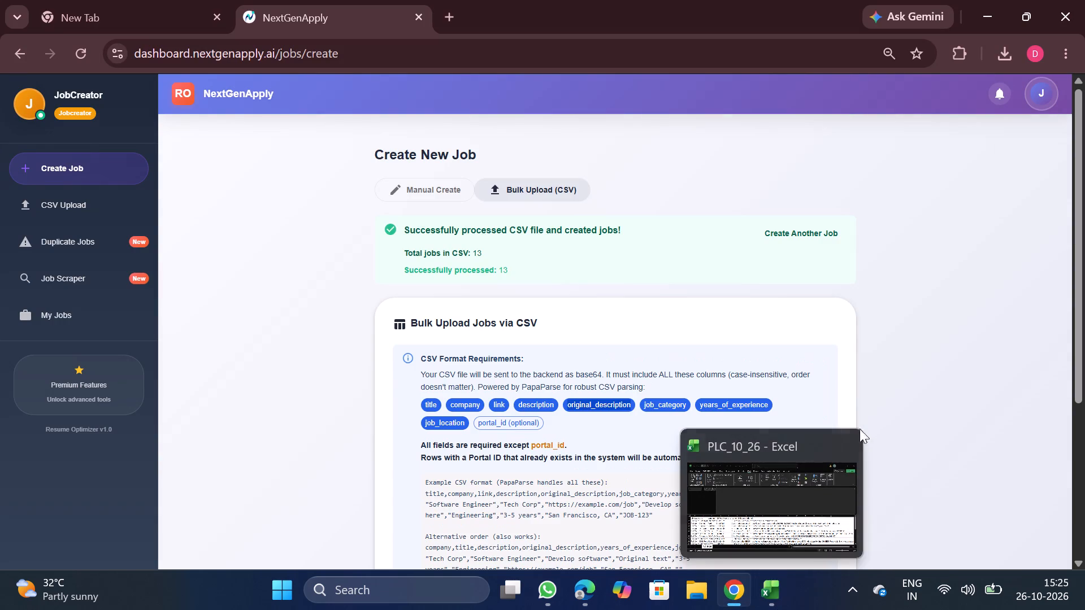
left_click(848, 439)
scroll(551, 289, "up", 2)
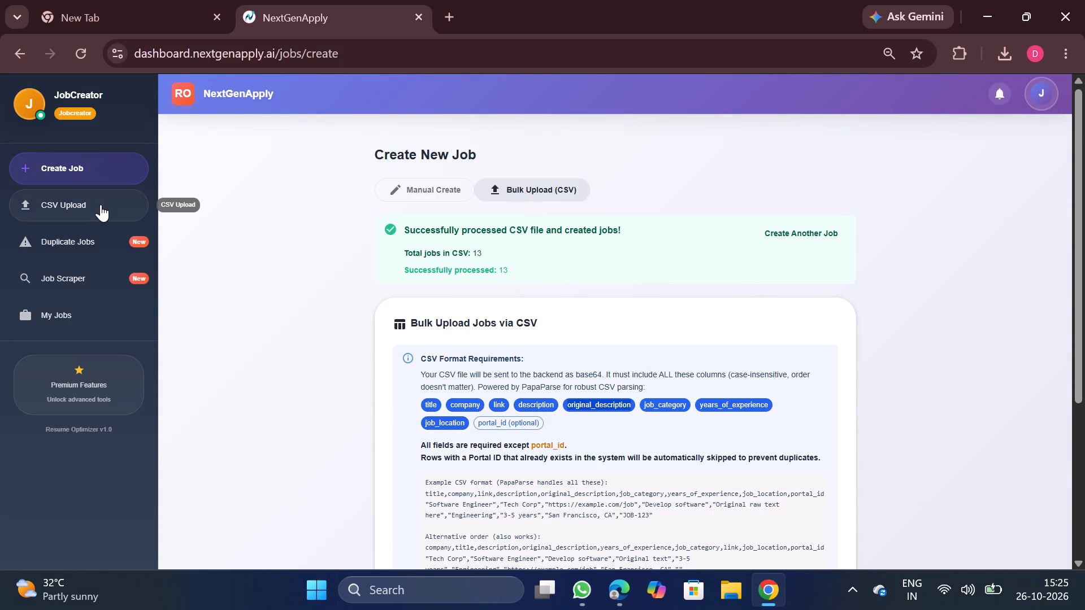
Download the processed Product Manager file from NextGenApply's CSV upload history and open it in Excel.
left_click(101, 204)
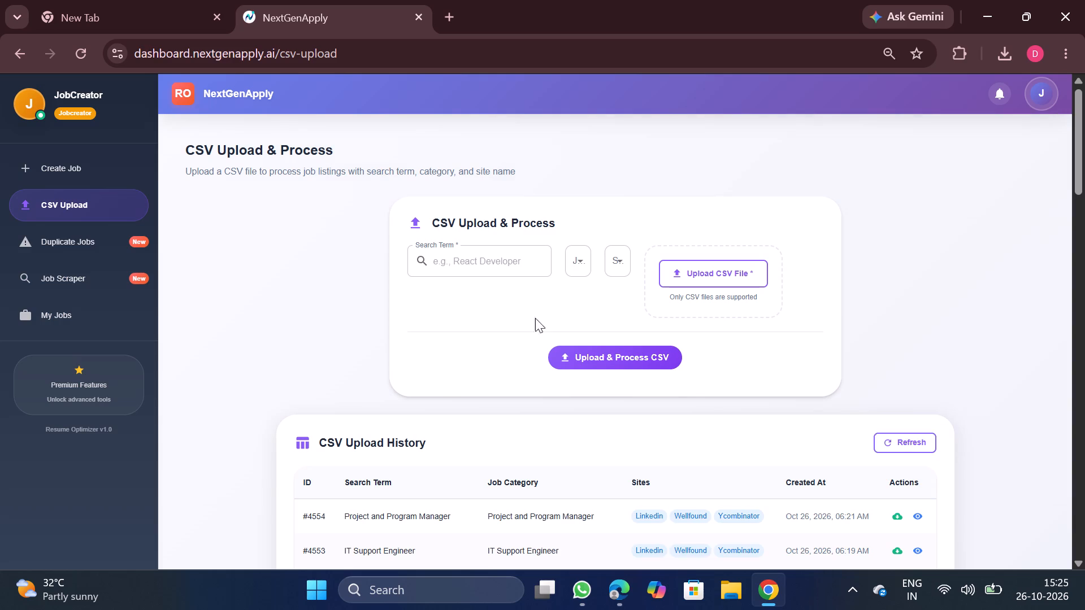
scroll(539, 320, "down", 1)
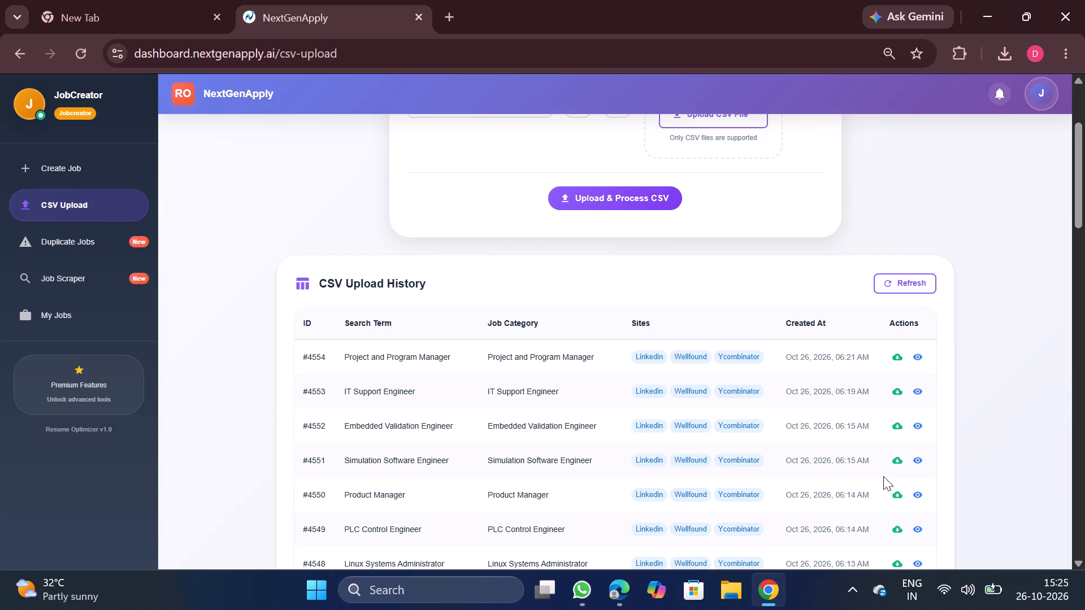
left_click(894, 492)
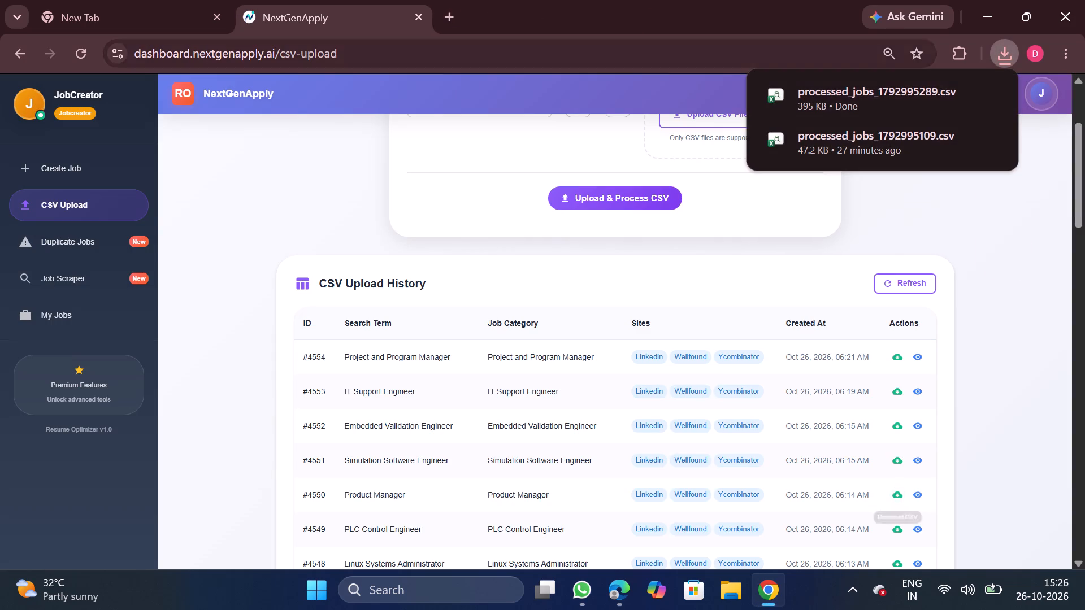
left_click(886, 103)
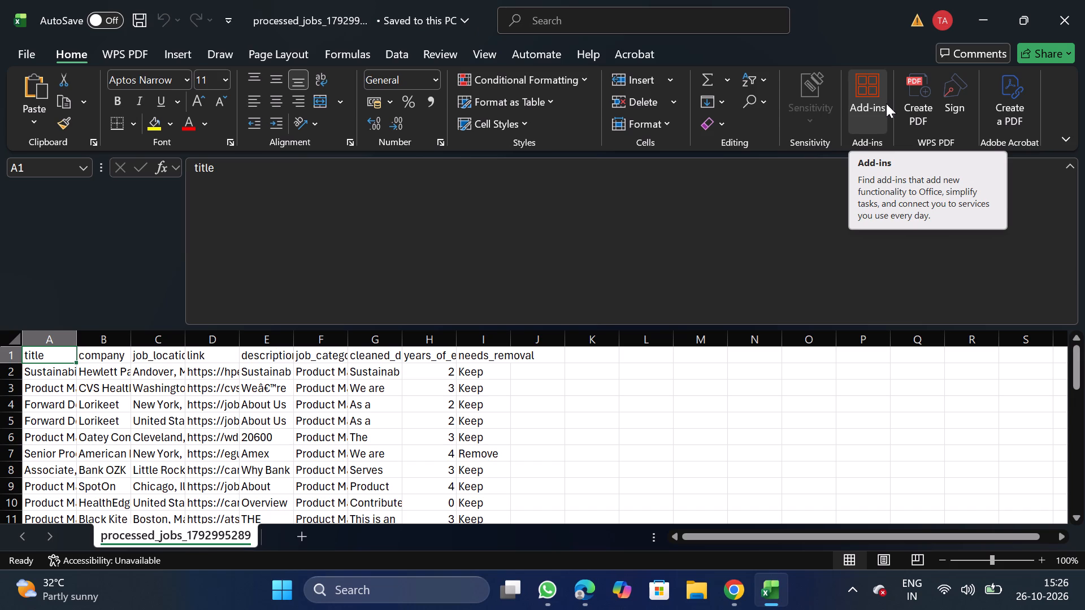
Remove duplicate rows from the whole Product Manager sheet, comparing only the company column.
left_click(210, 406)
key("ctrl+a")
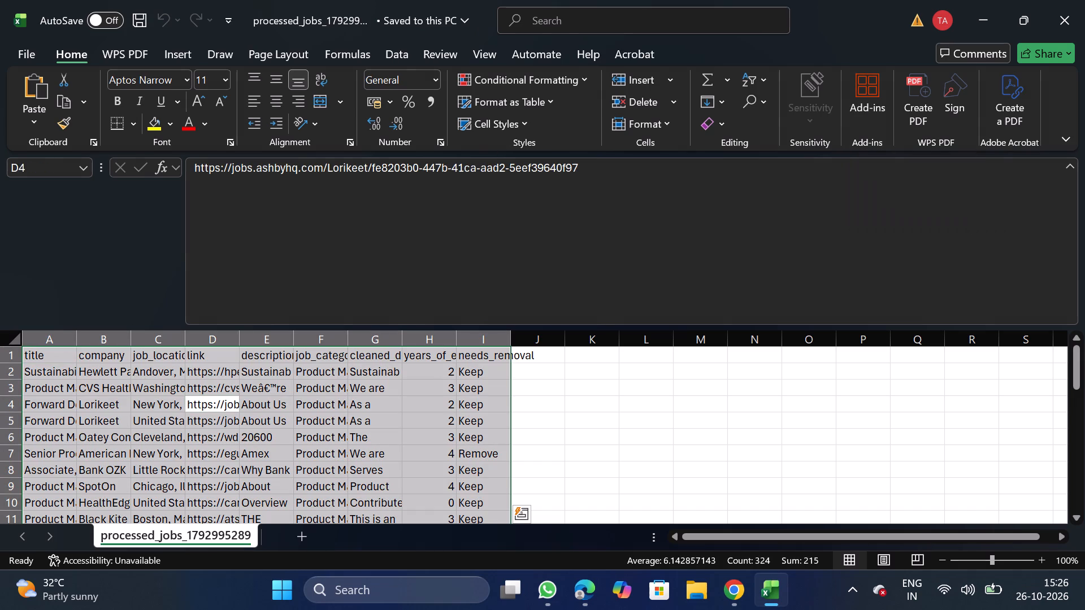
left_click(404, 53)
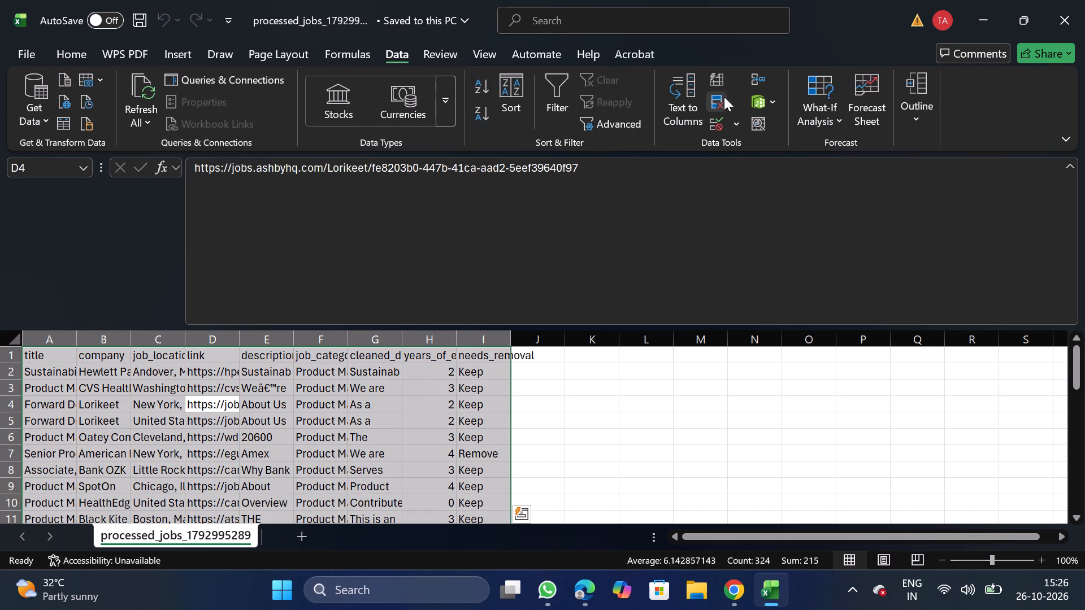
left_click(724, 97)
left_click(264, 250)
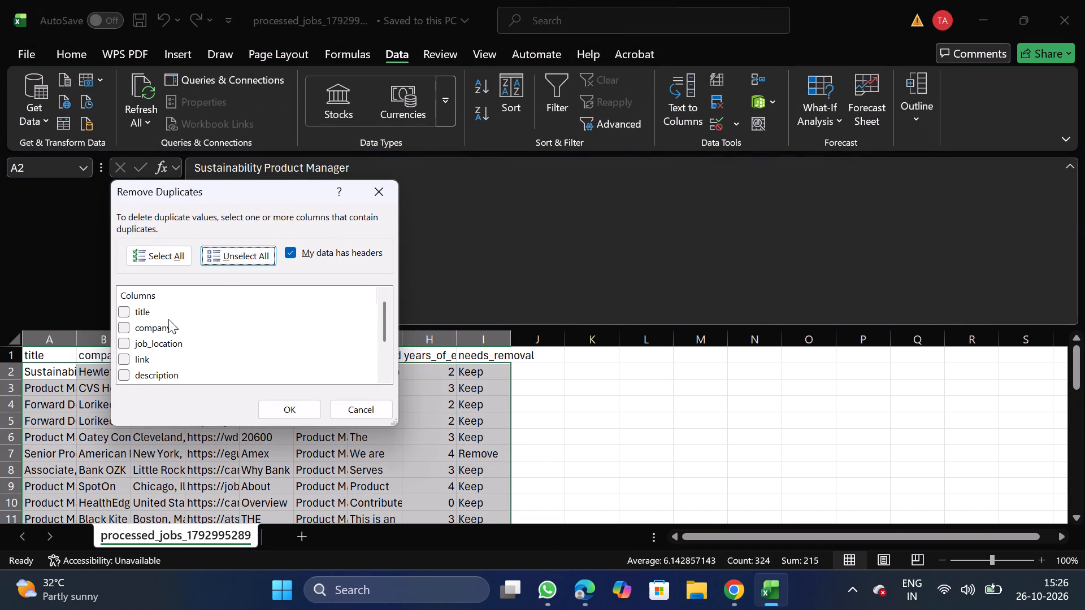
left_click(123, 328)
left_click(305, 408)
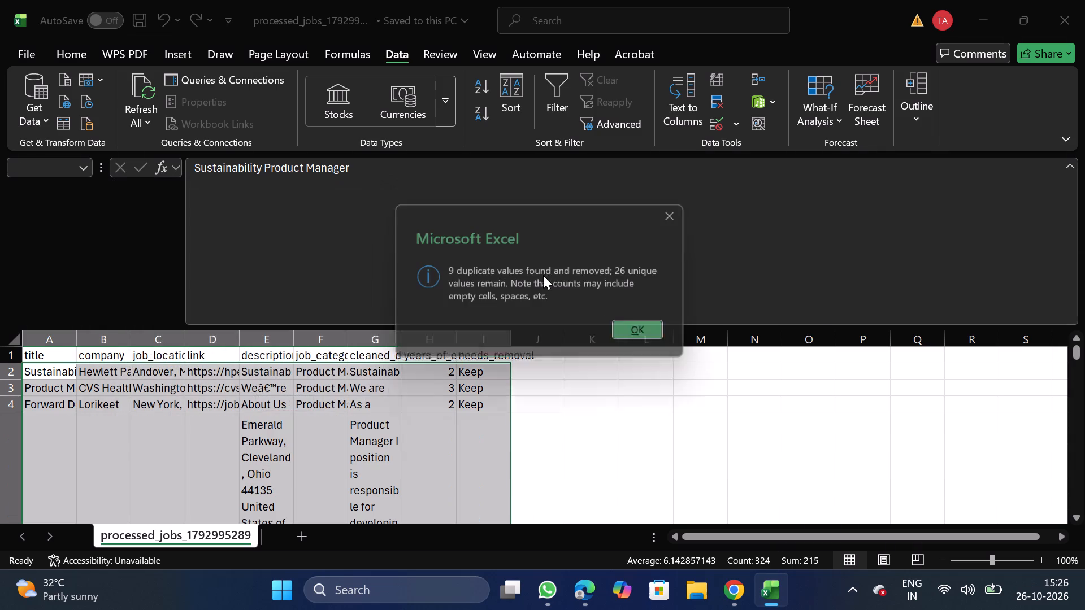
left_click(669, 330)
Filter the needs_removal column to Remove, delete the matching row and turn the filter off.
left_click(479, 353)
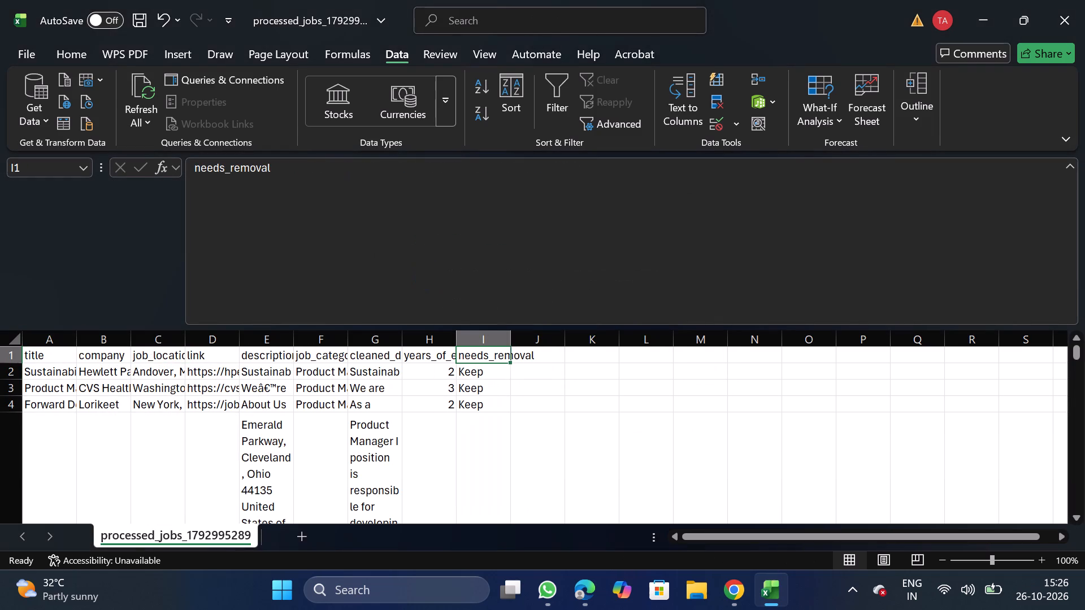
left_click_drag(479, 353, 562, 134)
left_click(540, 113)
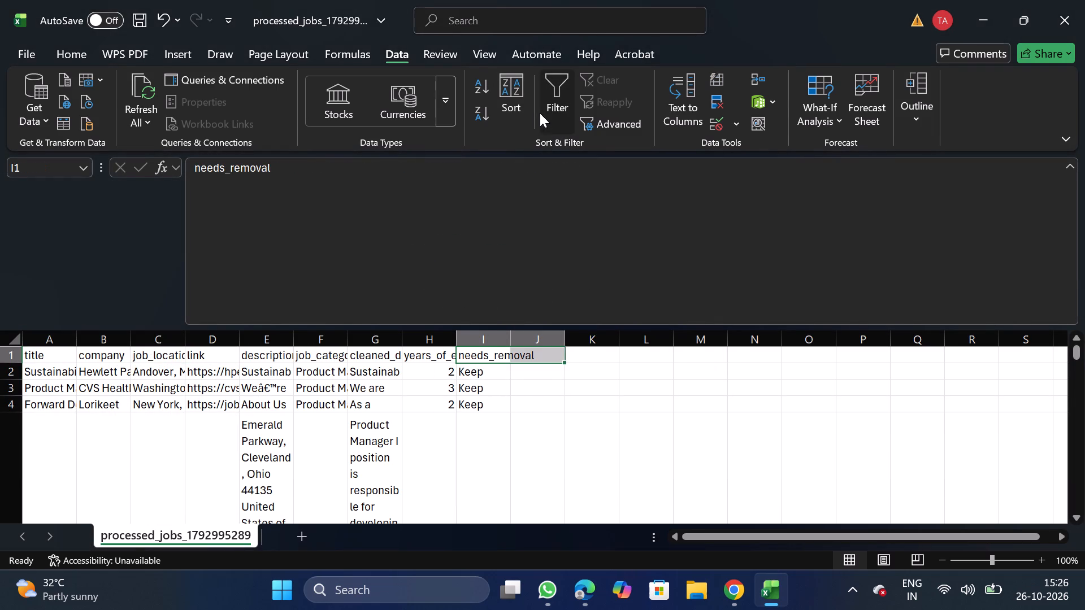
left_click(510, 356)
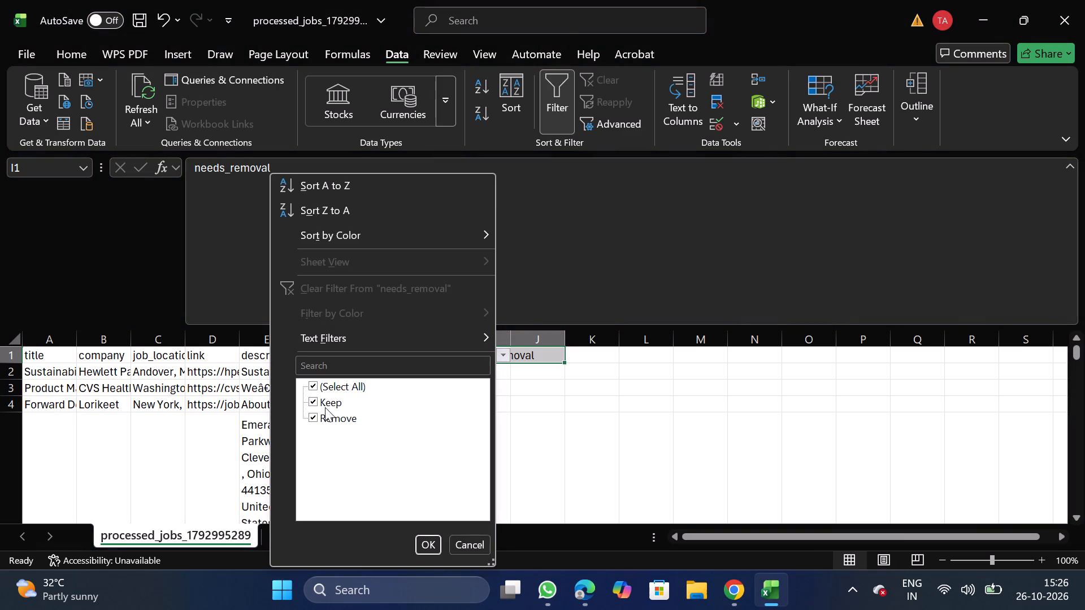
left_click(325, 407)
left_click(432, 544)
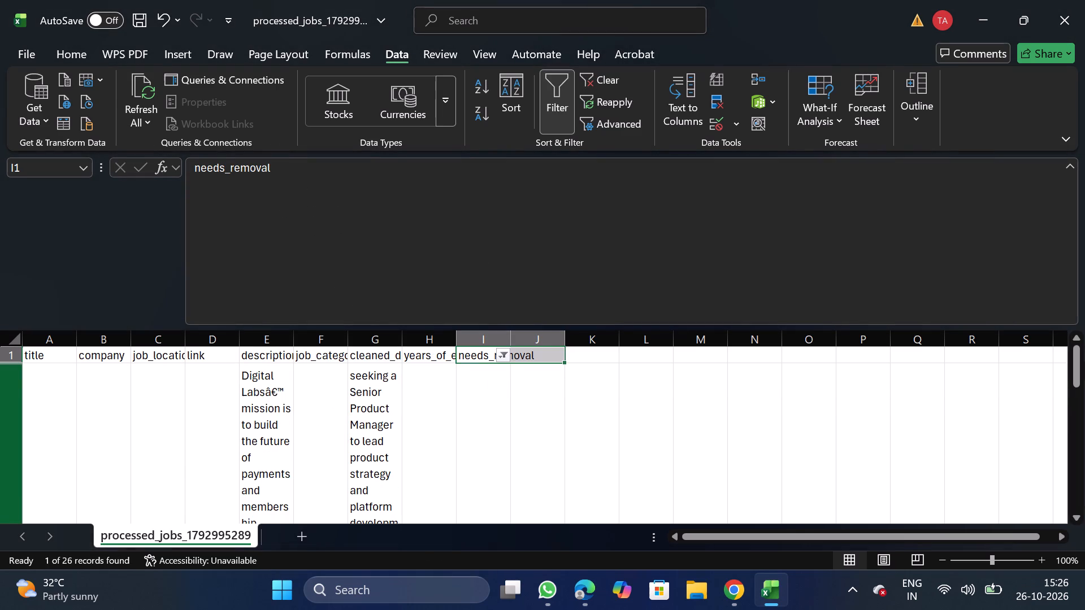
left_click(0, 386)
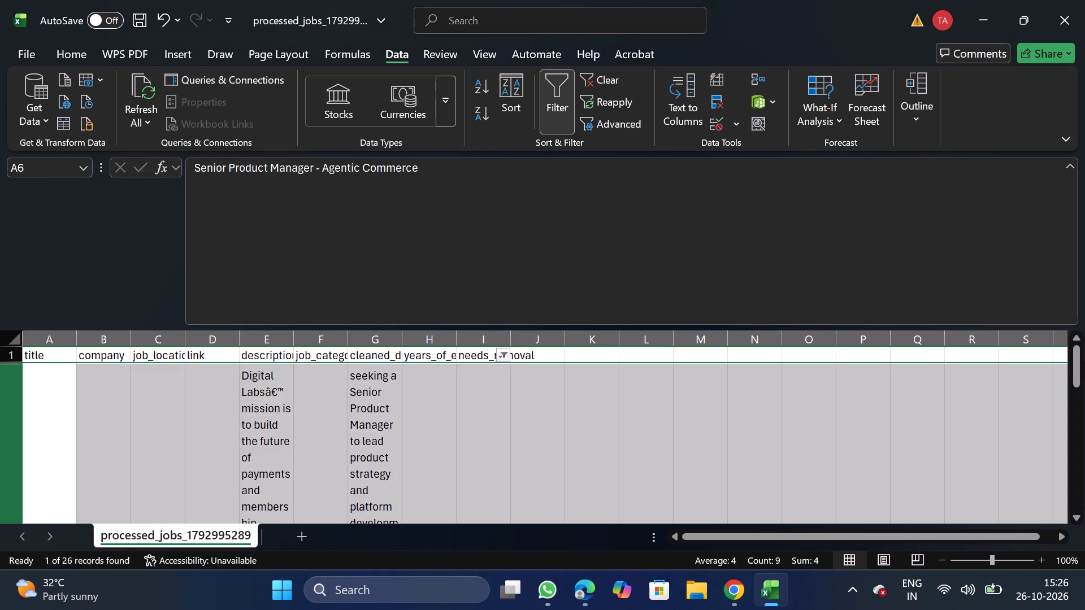
right_click(147, 465)
left_click(228, 325)
left_click(558, 106)
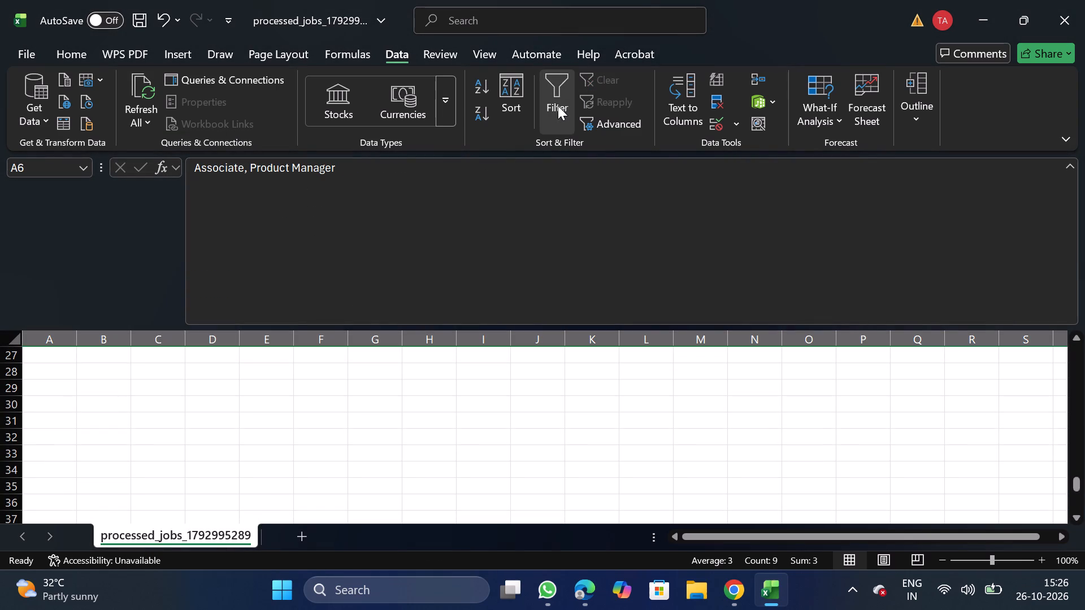
Filter years_of_experience to 8, 10 and 15, delete all matching rows and turn the filter off.
left_click_drag(1075, 500, 1084, 294)
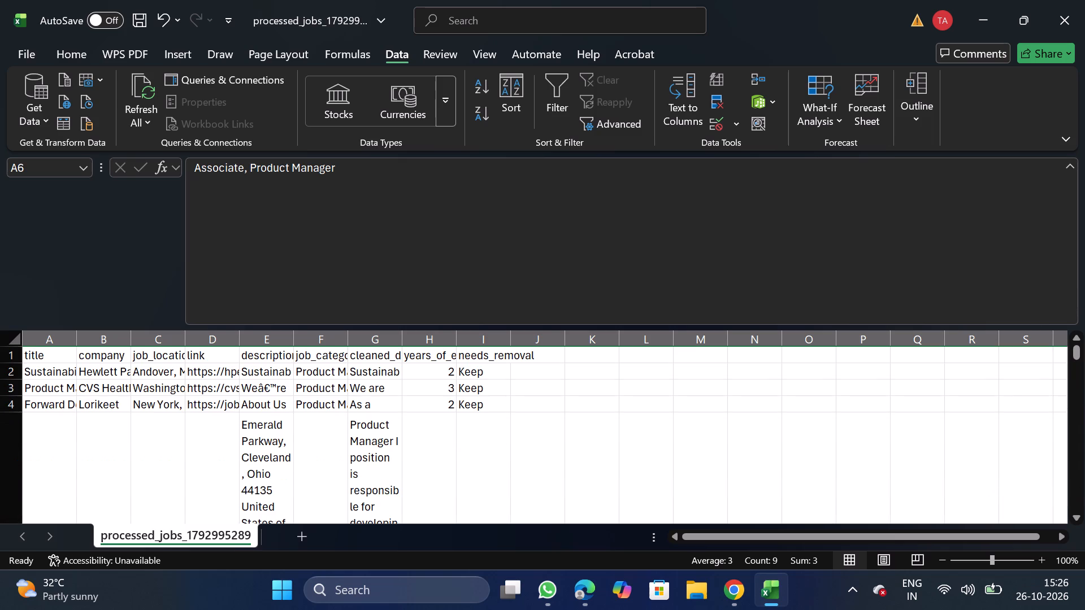
left_click(424, 353)
left_click(561, 108)
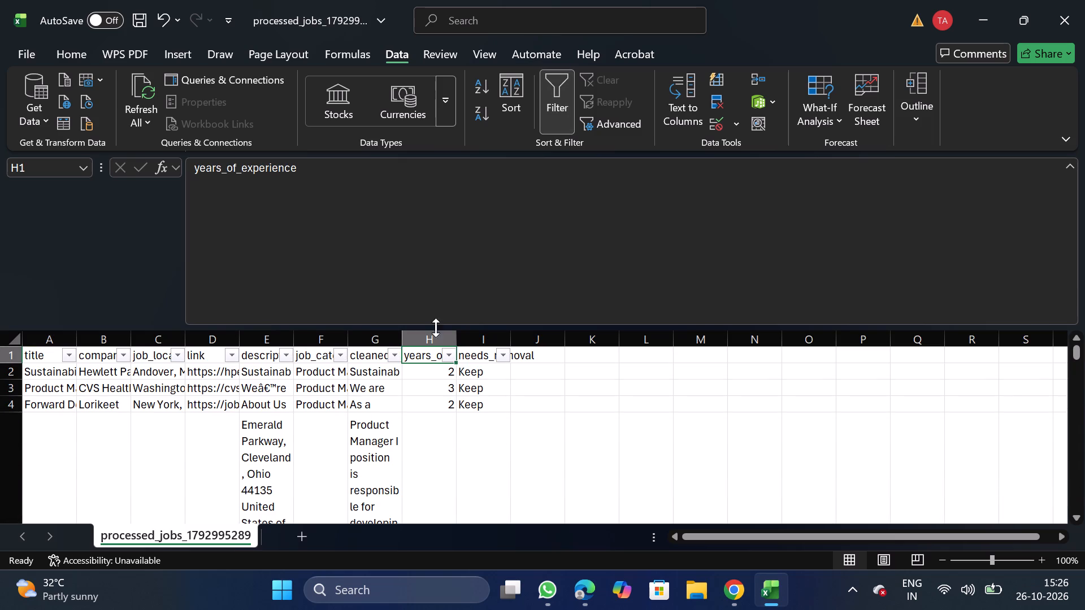
left_click(451, 356)
left_click(288, 388)
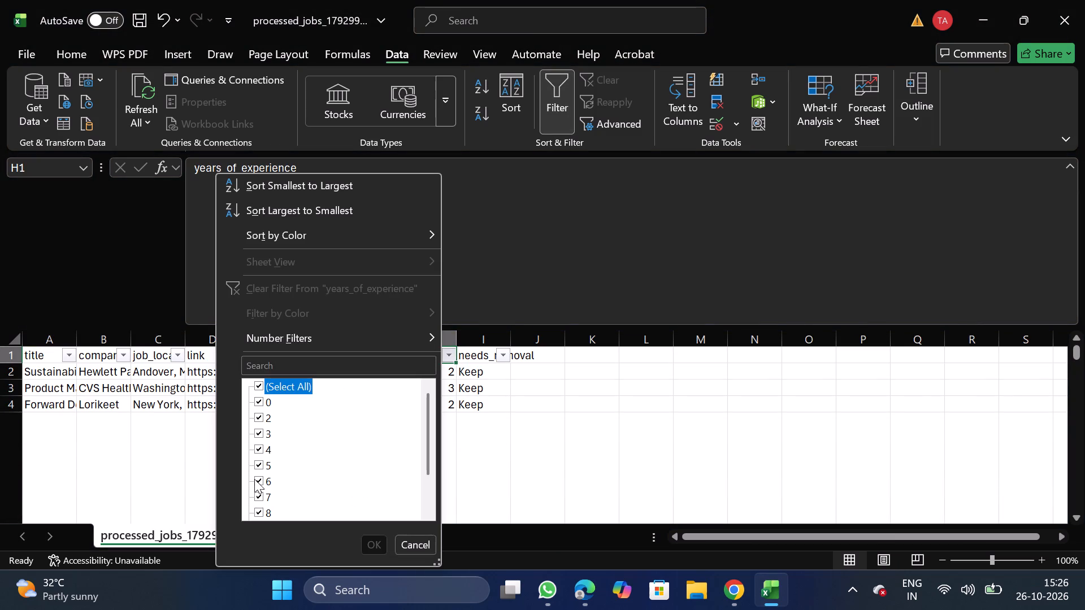
left_click(262, 509)
scroll(262, 509, "down", 1)
left_click(262, 480)
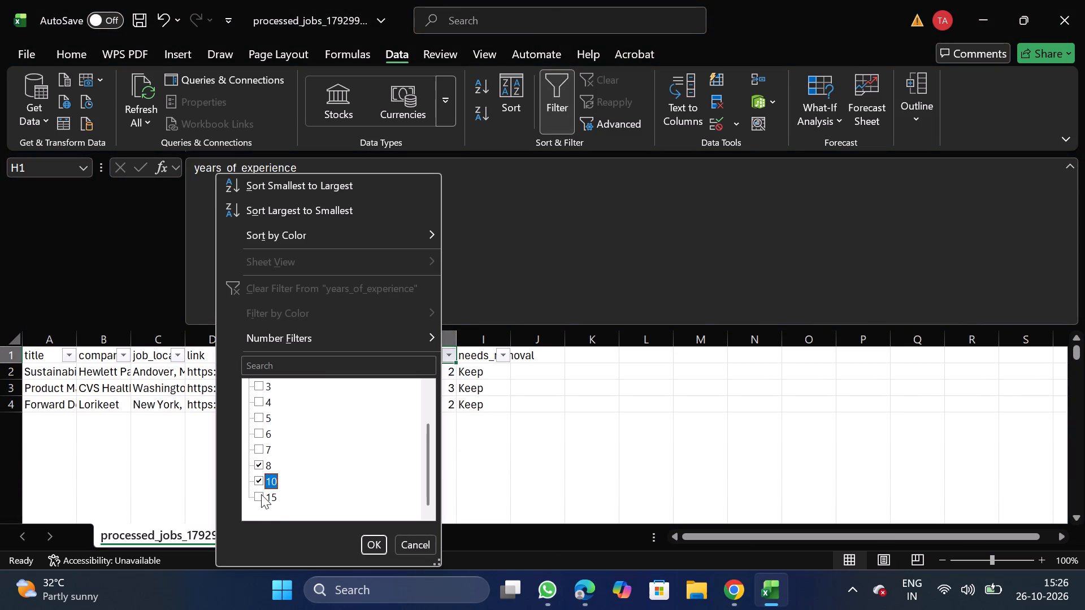
left_click(261, 494)
left_click(372, 547)
left_click(0, 386)
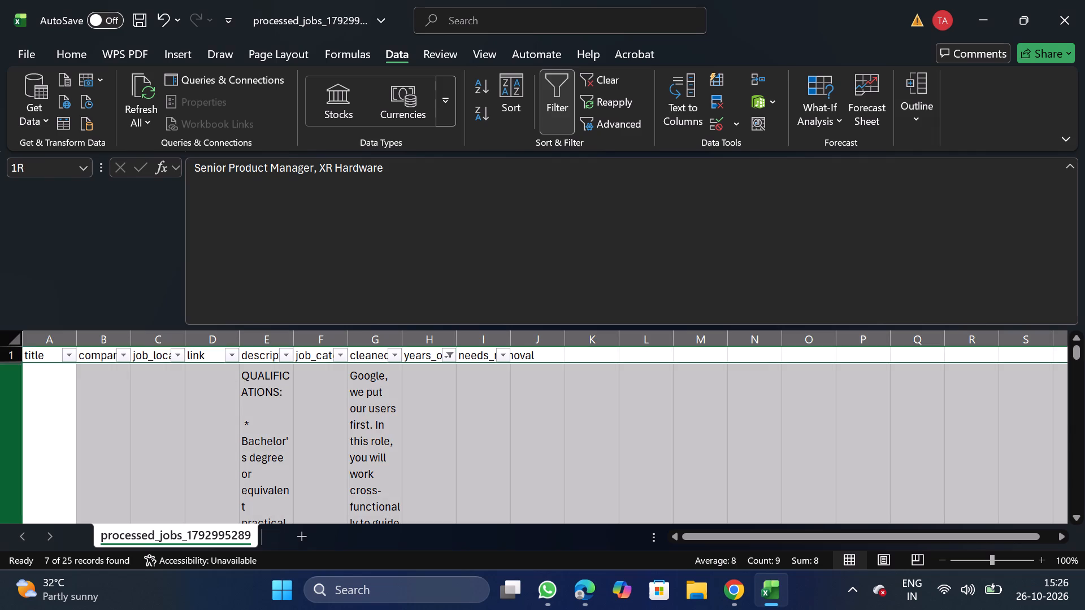
key("ctrl+shift+Down")
right_click(136, 490)
left_click(212, 360)
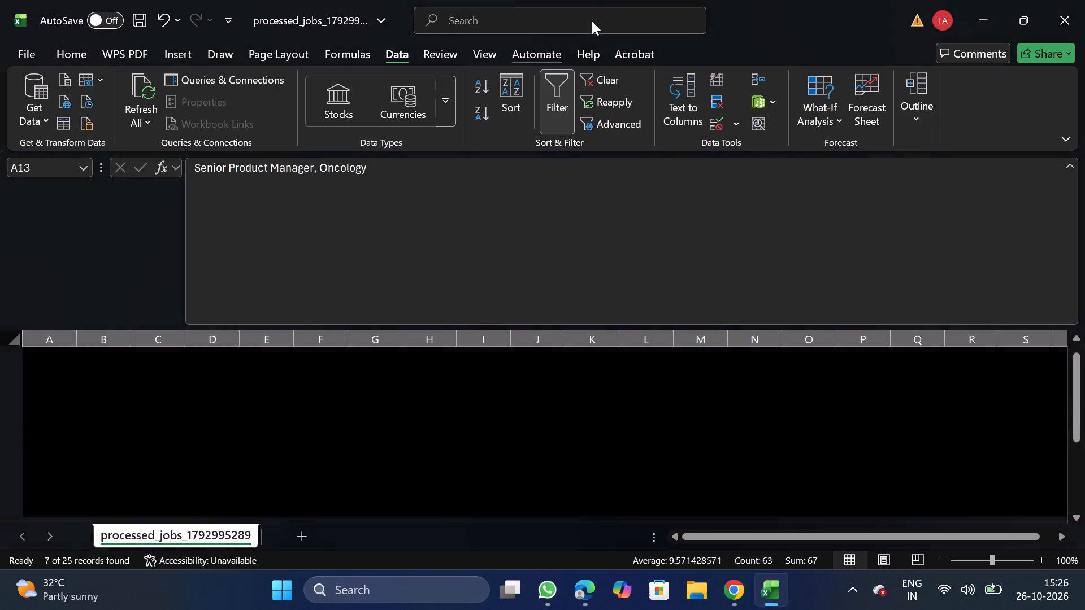
left_click(557, 109)
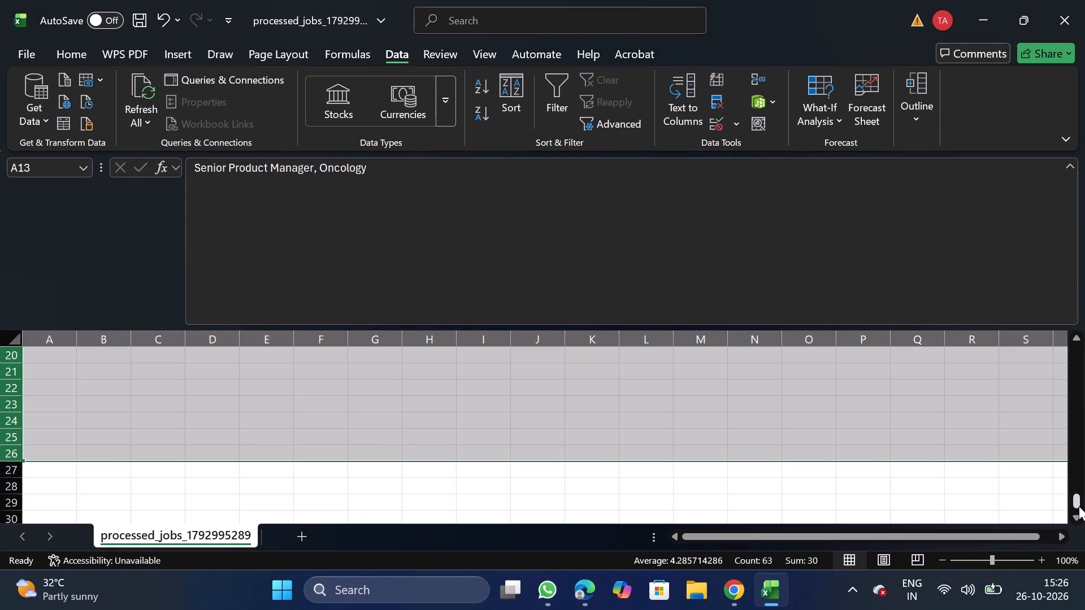
Delete the needs_removal column from the sheet.
left_click(1079, 502)
left_click_drag(1079, 502, 1082, 275)
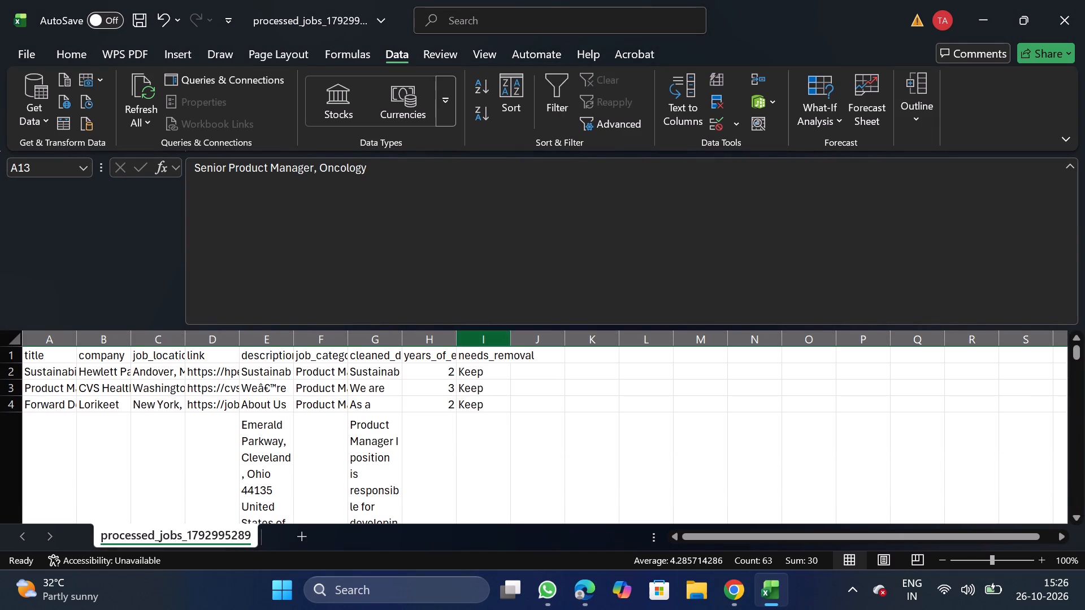
left_click(483, 343)
right_click(481, 408)
left_click(559, 271)
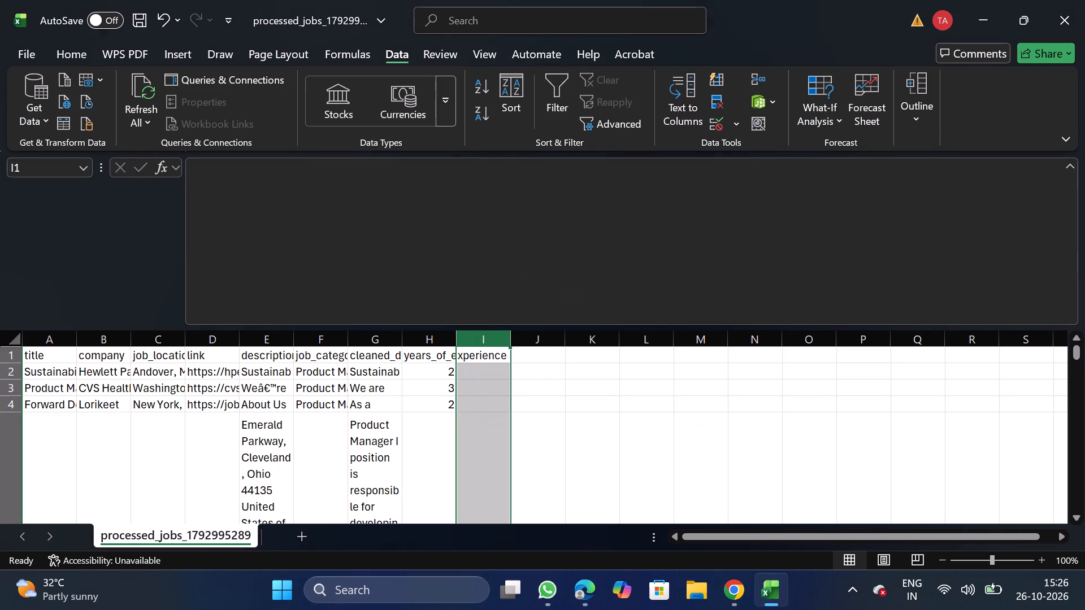
Move the job_category column to the start of the sheet, before title.
left_click(319, 341)
key("ctrl+x")
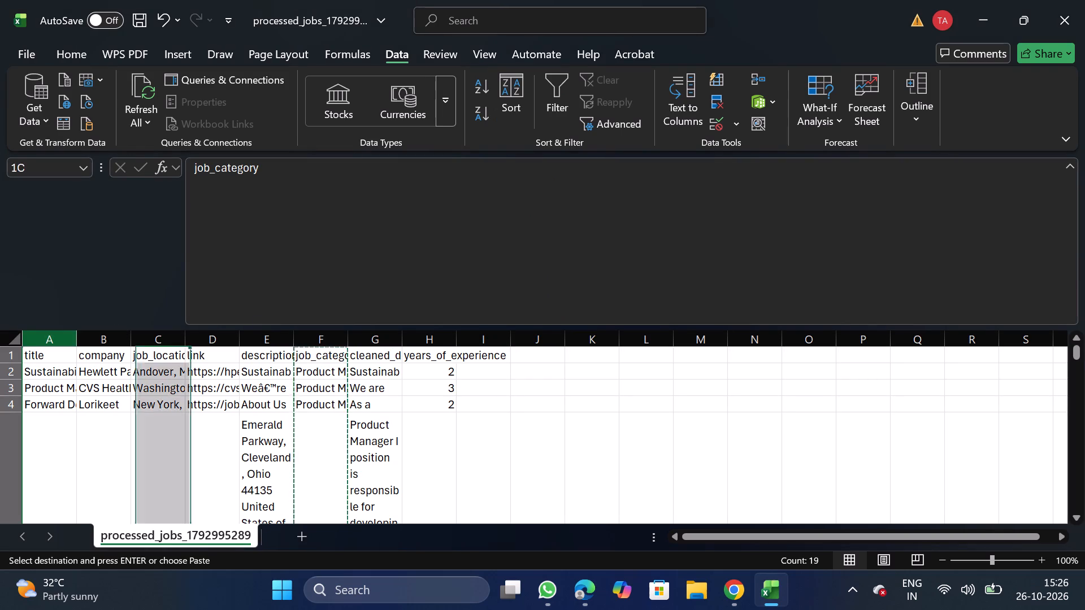
left_click(51, 342)
right_click(43, 432)
left_click(159, 277)
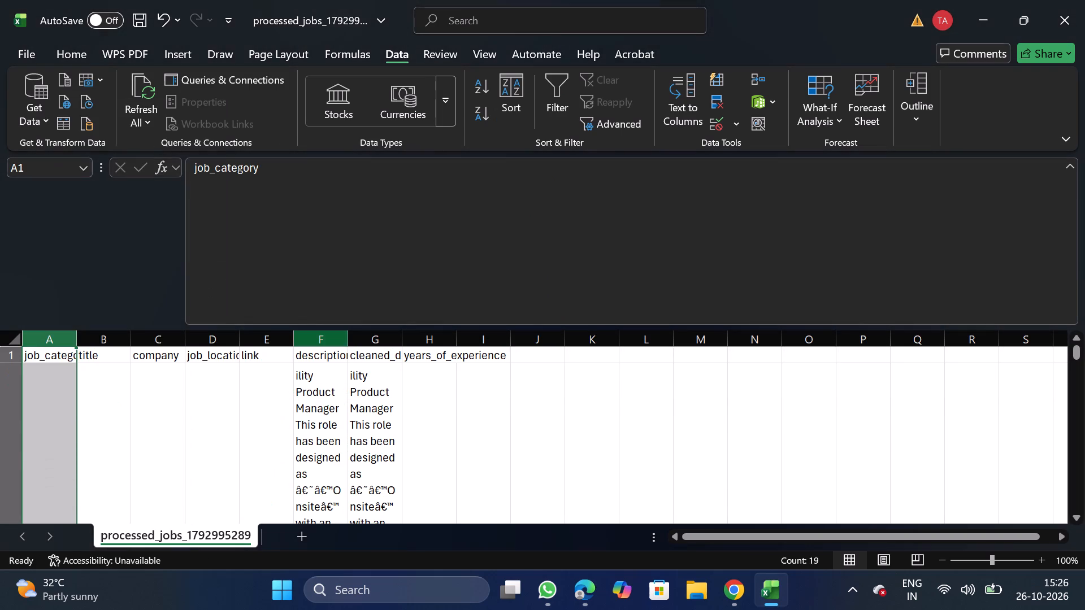
Turn off text wrapping for the description and cleaned_description columns.
left_click(321, 340)
key("shift+Right")
left_click(68, 43)
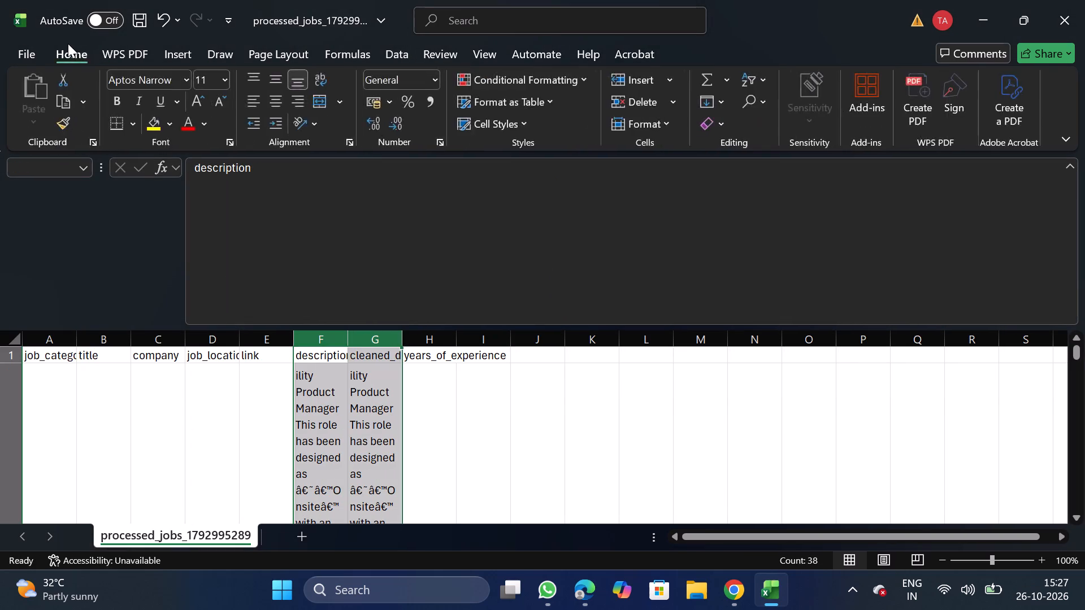
left_click(351, 145)
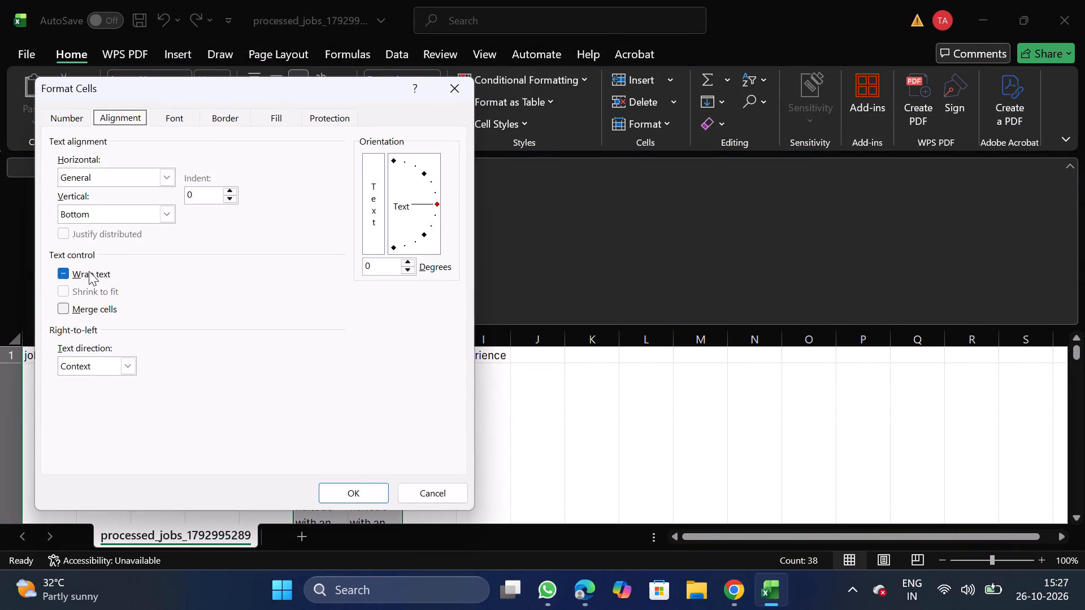
double_click(89, 271)
left_click(362, 485)
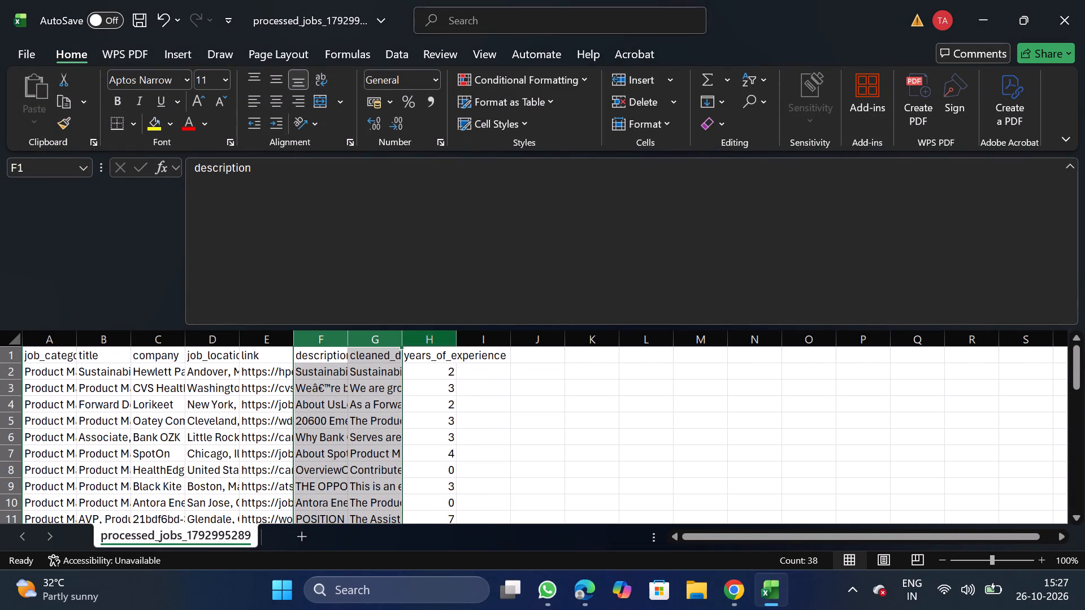
Move the link column to the end of the data, after years_of_experience.
left_click(262, 341)
key("ctrl+x")
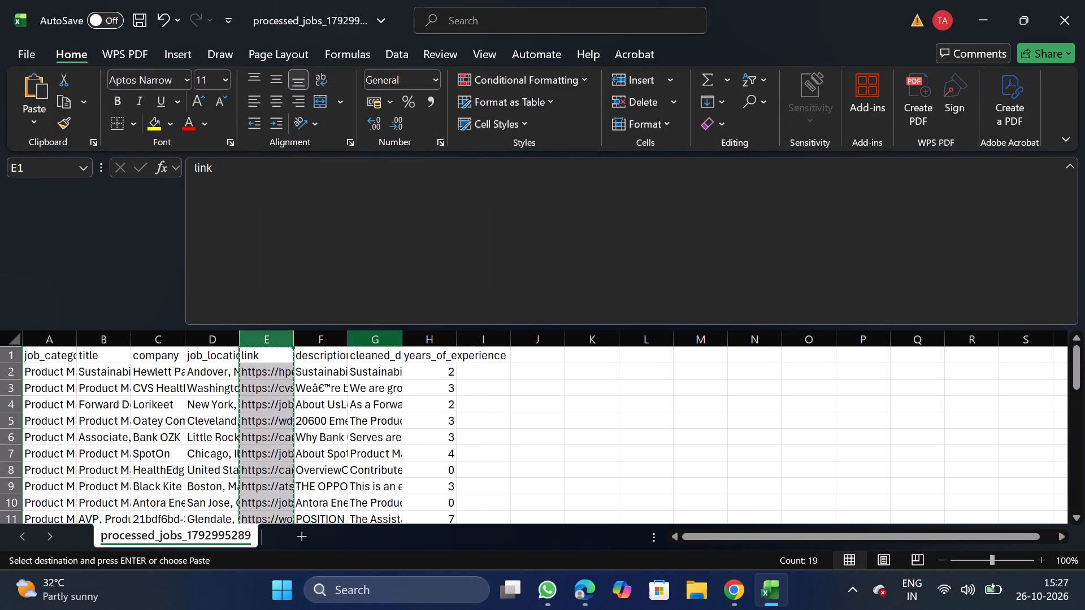
left_click(464, 342)
left_click_drag(479, 339, 479, 390)
right_click(479, 390)
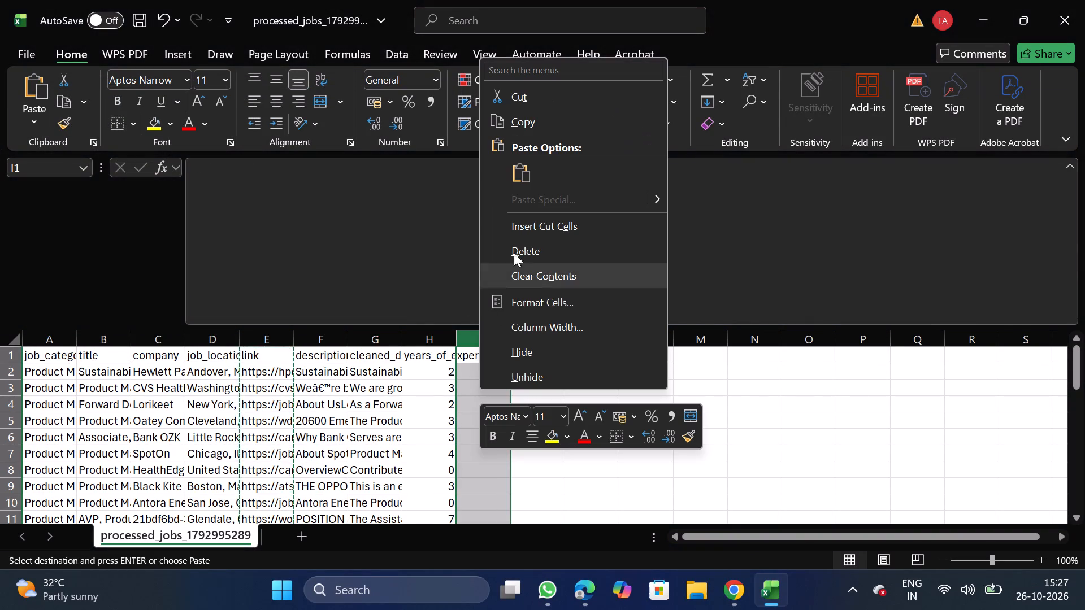
left_click(572, 228)
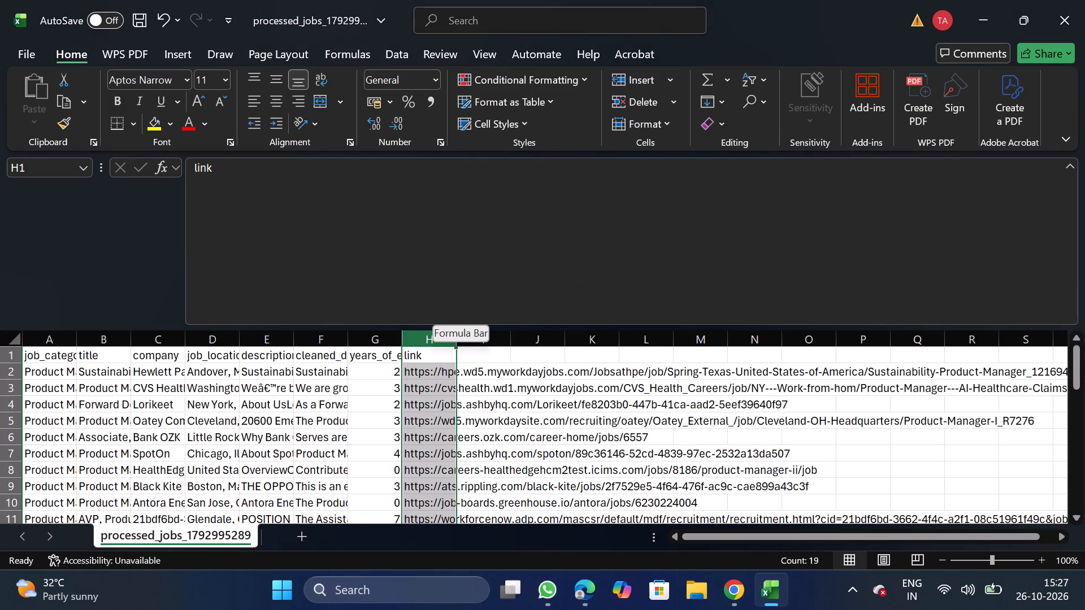
Move the years_of_experience column between job_location and description.
left_click(376, 341)
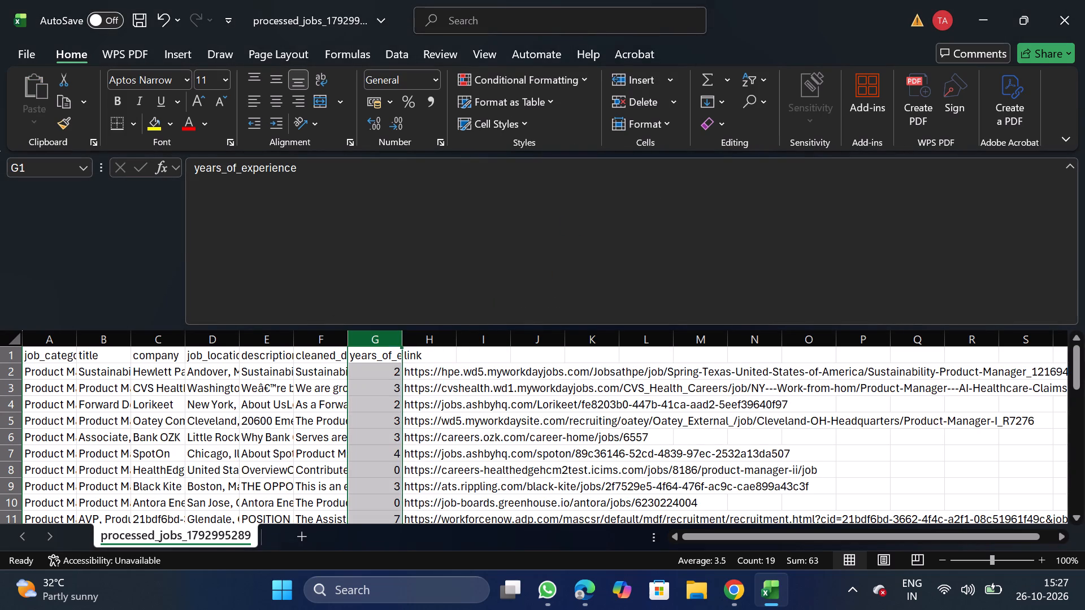
key("ctrl+x")
left_click(272, 337)
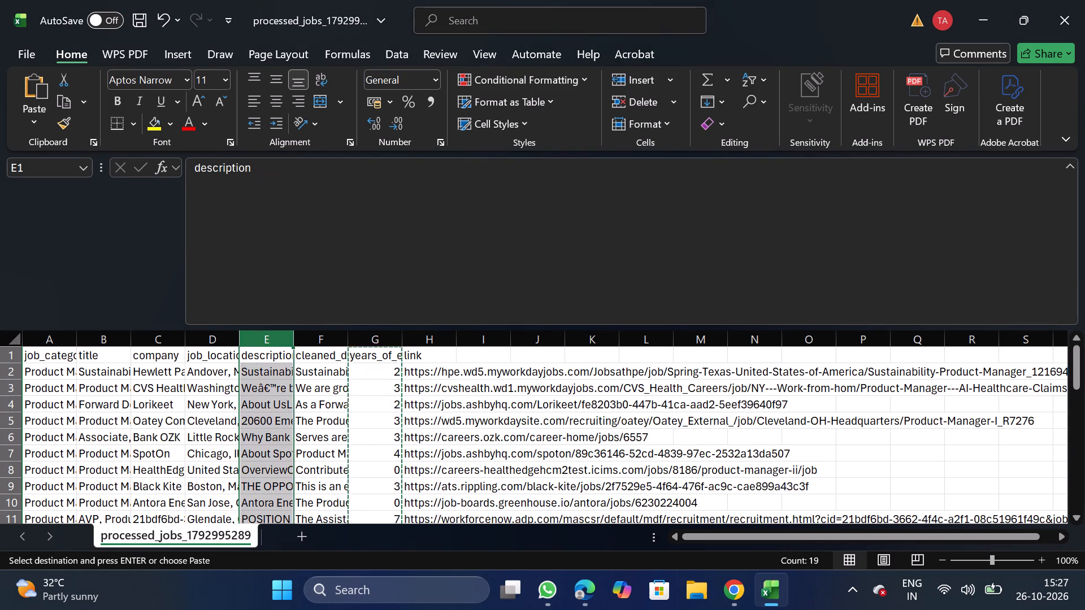
right_click(270, 367)
left_click(340, 196)
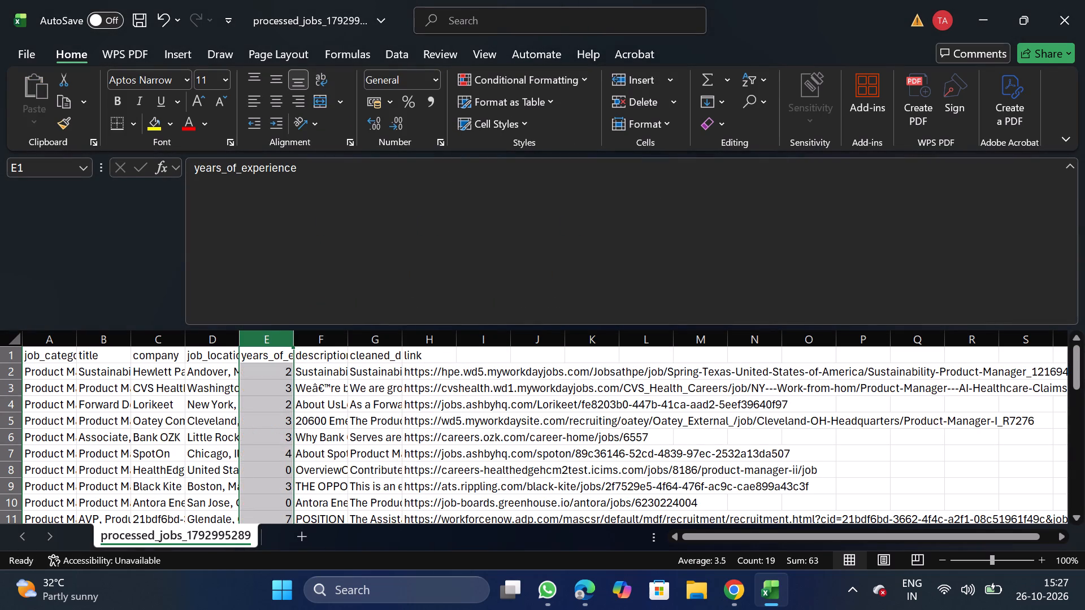
Rename the cleaned_description header in G1 as description, using the text copied from F1, with bold applied.
left_click(331, 356)
left_click_drag(192, 164, 298, 165)
key("ctrl+c")
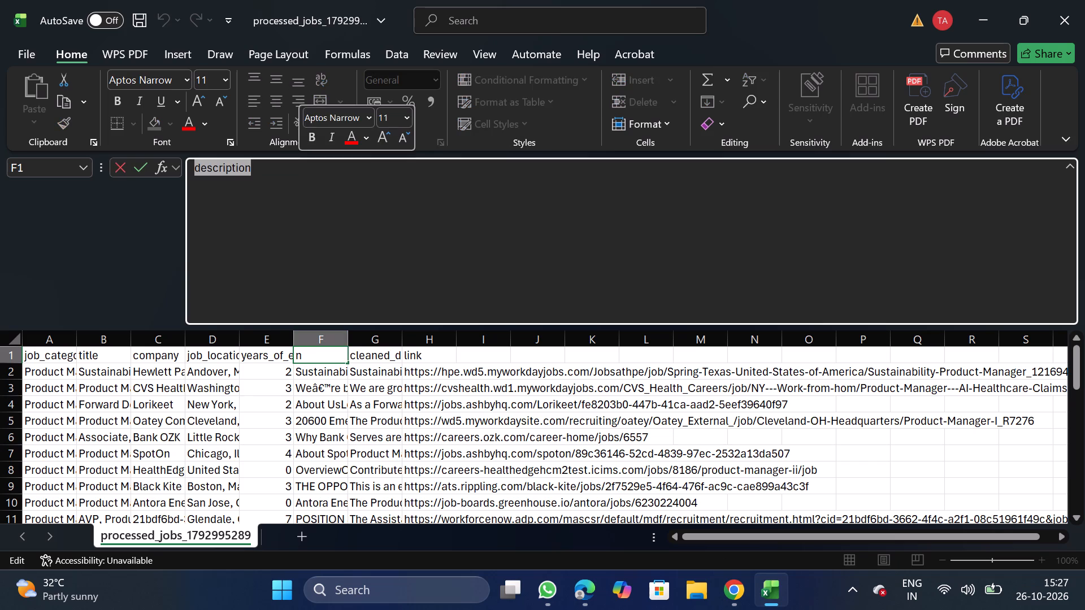
left_click(376, 355)
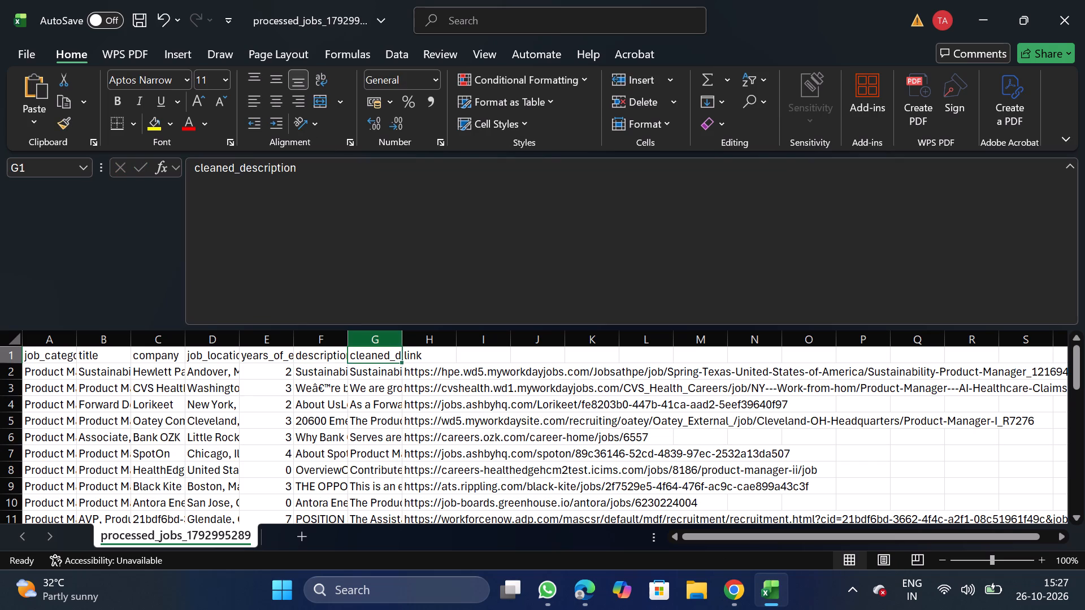
left_click(479, 297)
key("BackSpace")
key("BackSpace")
key("BackSpace")
key("BackSpace")
key("BackSpace")
key("BackSpace")
key("BackSpace")
key("BackSpace")
key("BackSpace")
key("BackSpace")
key("BackSpace")
key("BackSpace")
key("BackSpace")
key("BackSpace")
key("BackSpace")
key("BackSpace")
key("BackSpace")
key("BackSpace")
key("BackSpace")
key("BackSpace")
key("ctrl+b")
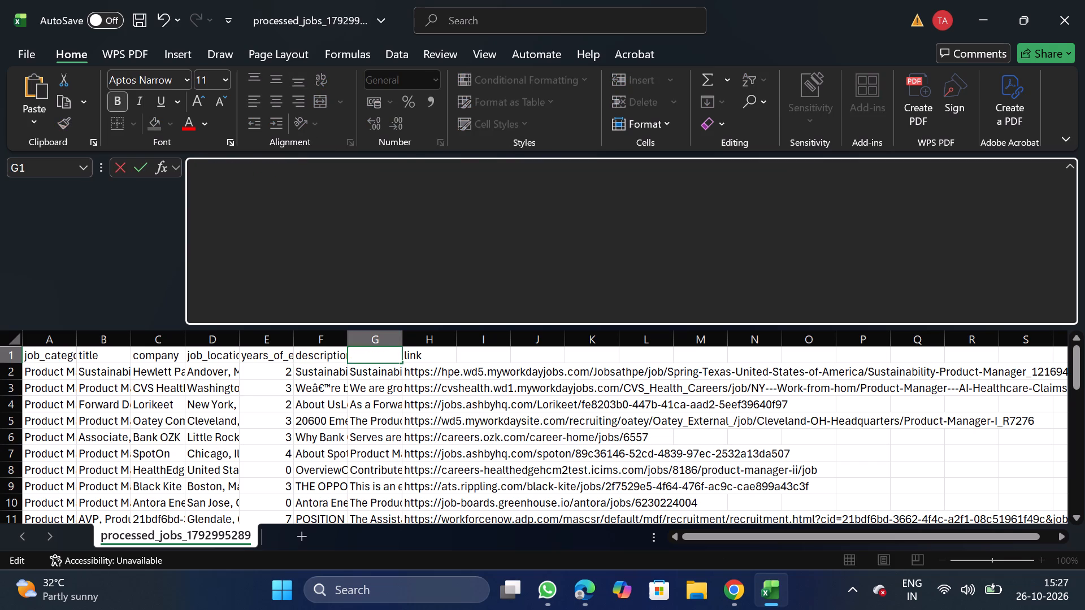
key("ctrl+v")
left_click(319, 368)
Rename the F1 header as original_description, copying the name from NextGenApply's bulk upload CSV requirements in Chrome and returning to Excel.
left_click(337, 346)
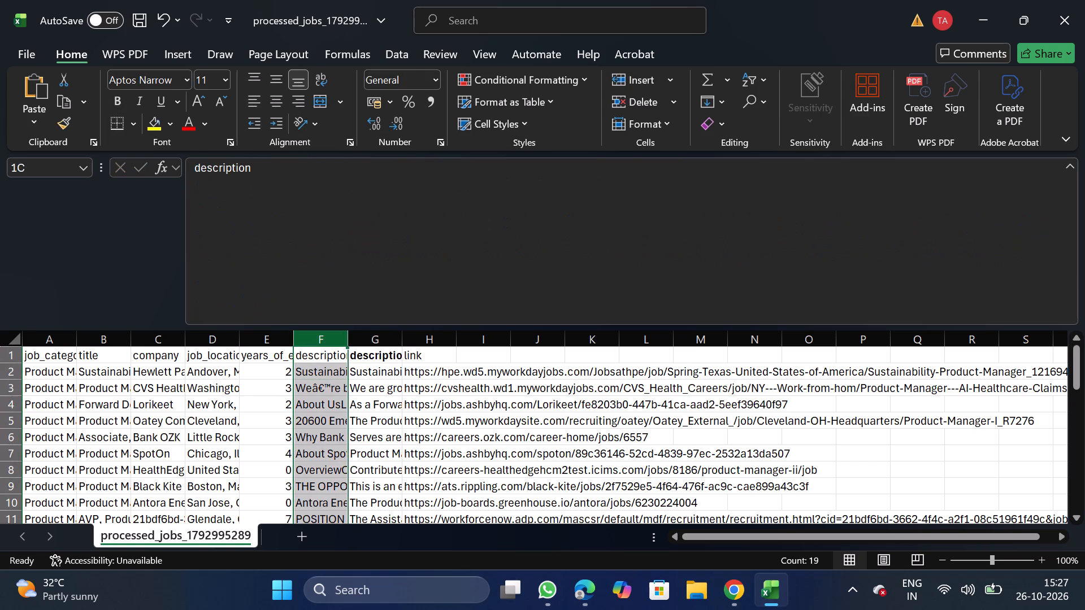
left_click(480, 254)
key("BackSpace")
key("BackSpace")
key("BackSpace")
key("BackSpace")
key("BackSpace")
key("BackSpace")
key("BackSpace")
key("BackSpace")
key("BackSpace")
key("BackSpace")
key("BackSpace")
key("BackSpace")
key("BackSpace")
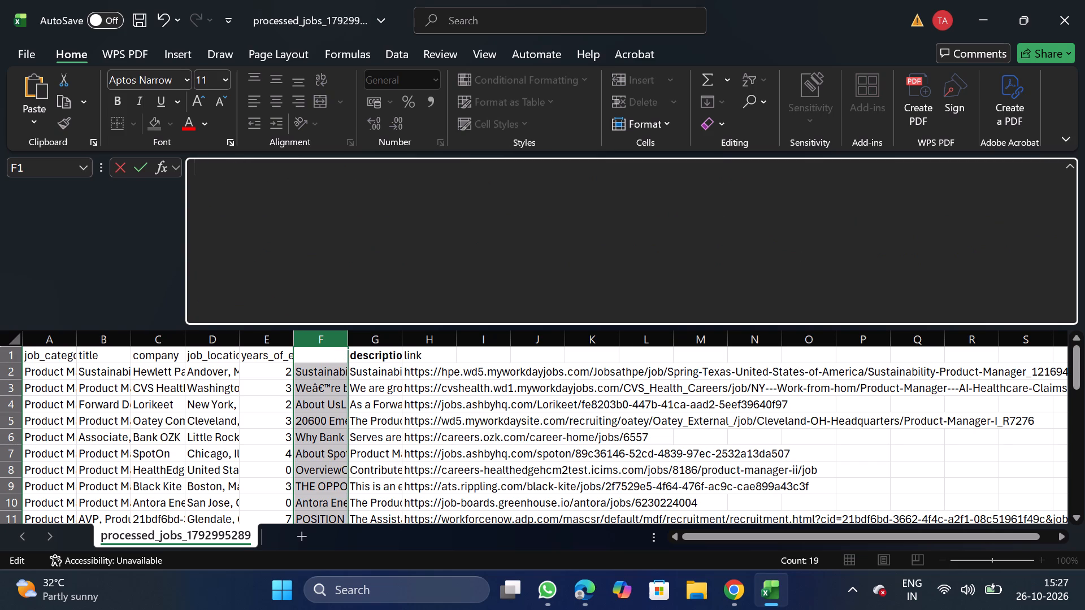
left_click(732, 592)
left_click(90, 164)
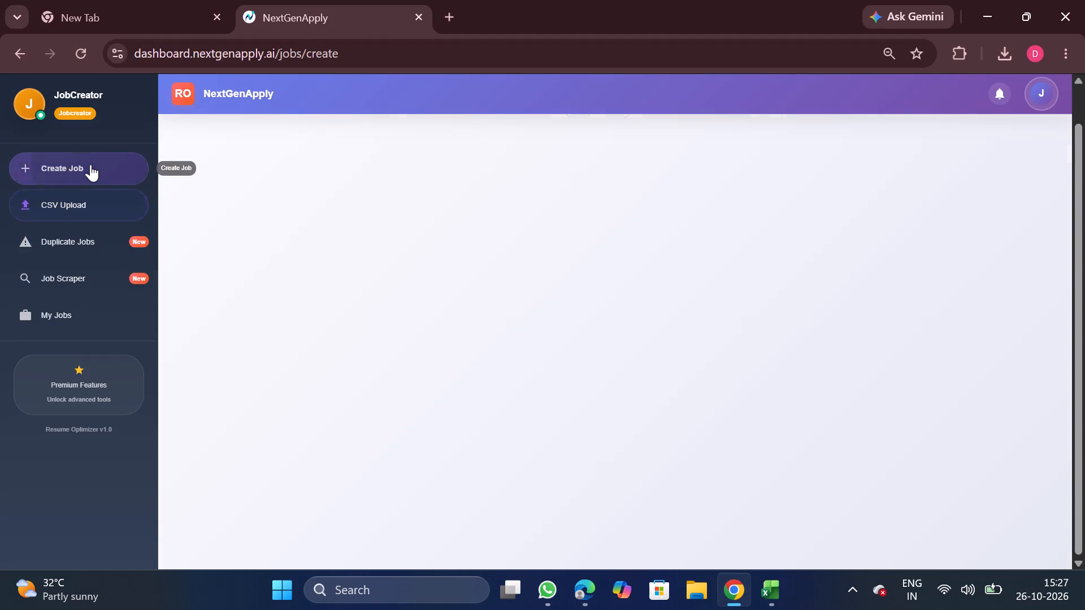
left_click(545, 141)
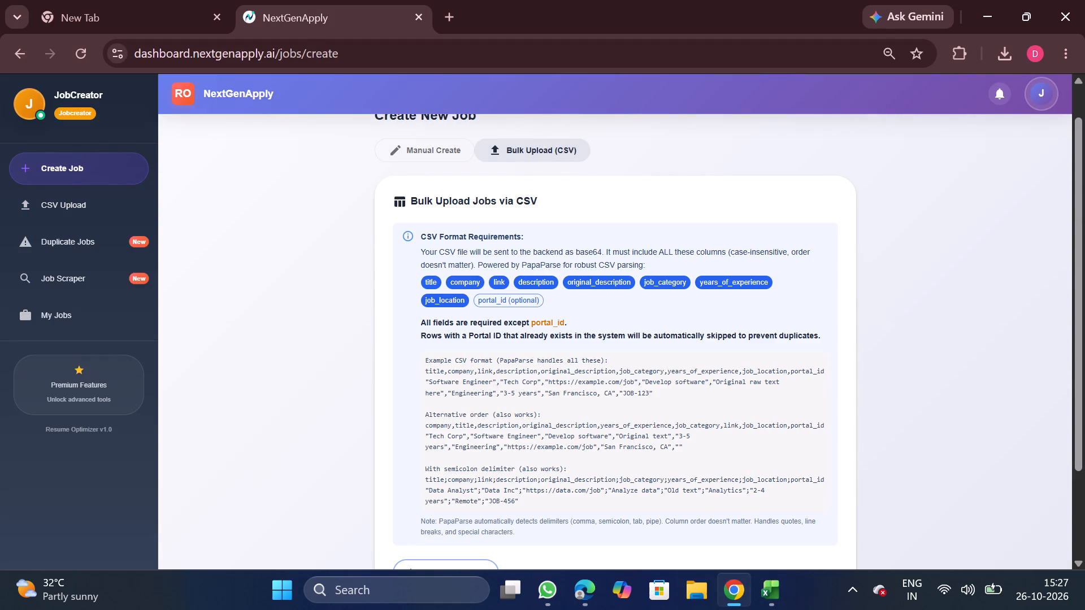
double_click(609, 280)
key("ctrl+c")
left_click(771, 596)
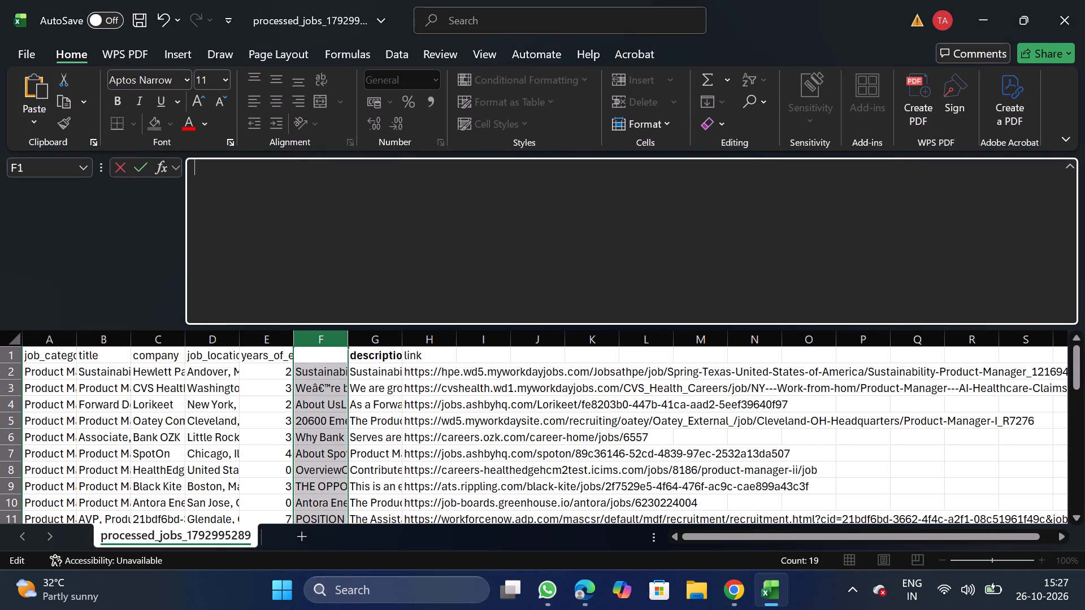
key("ctrl+v")
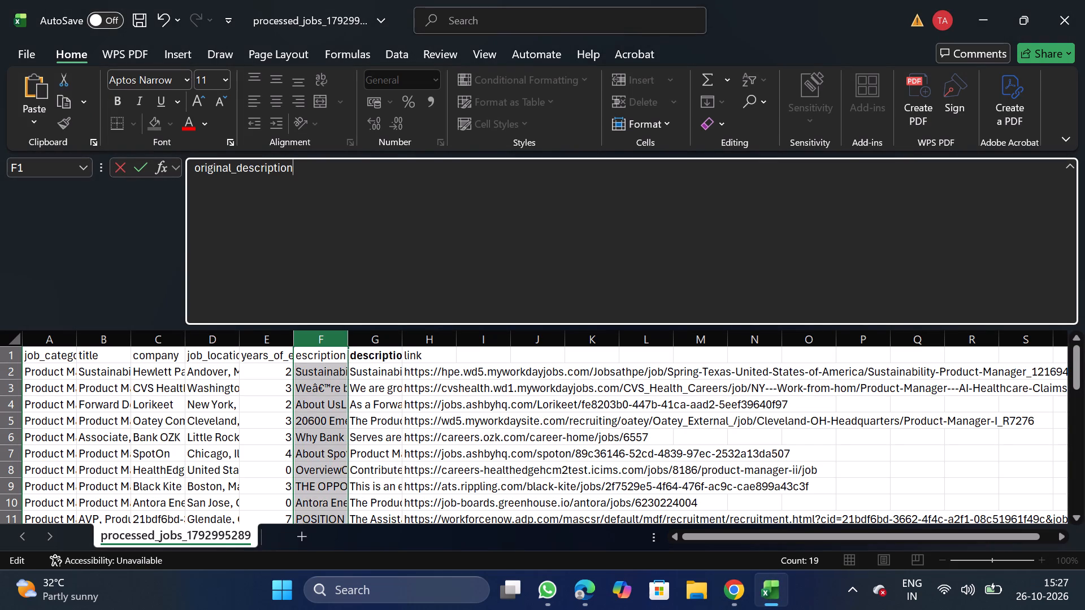
Finish the header edit, add a filter to the title column only, and enlarge its filter list so full titles are readable.
left_click(105, 348)
left_click(116, 339)
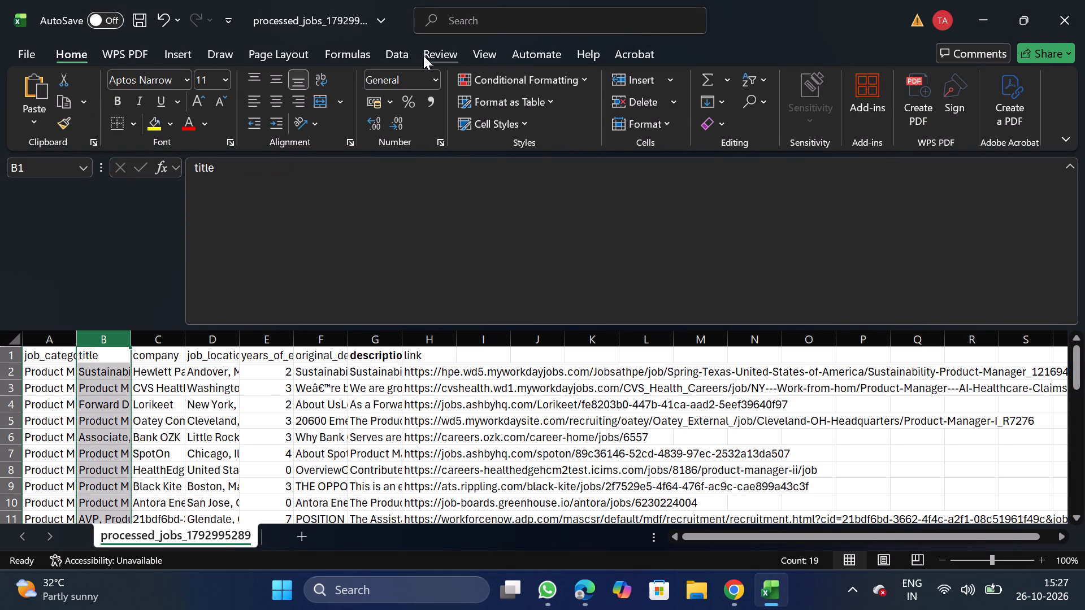
left_click(394, 50)
left_click(572, 98)
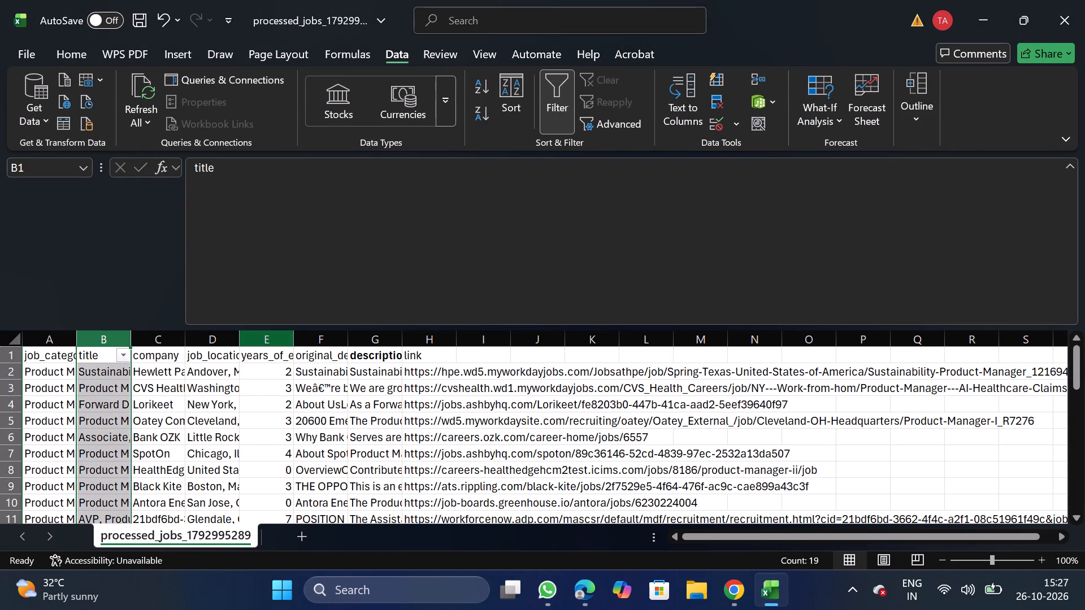
left_click(122, 356)
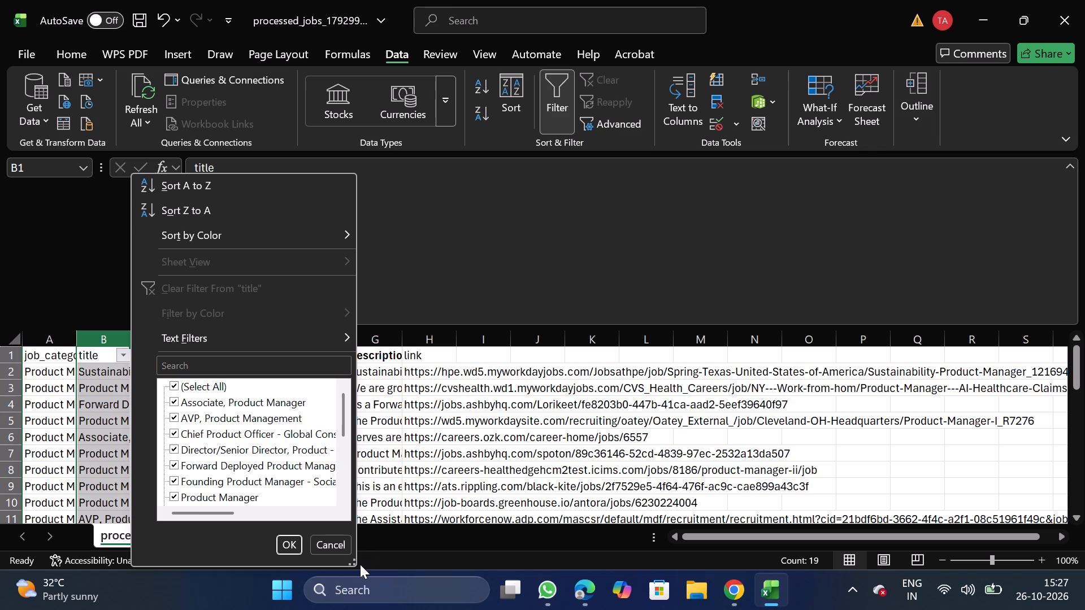
triple_click(351, 568)
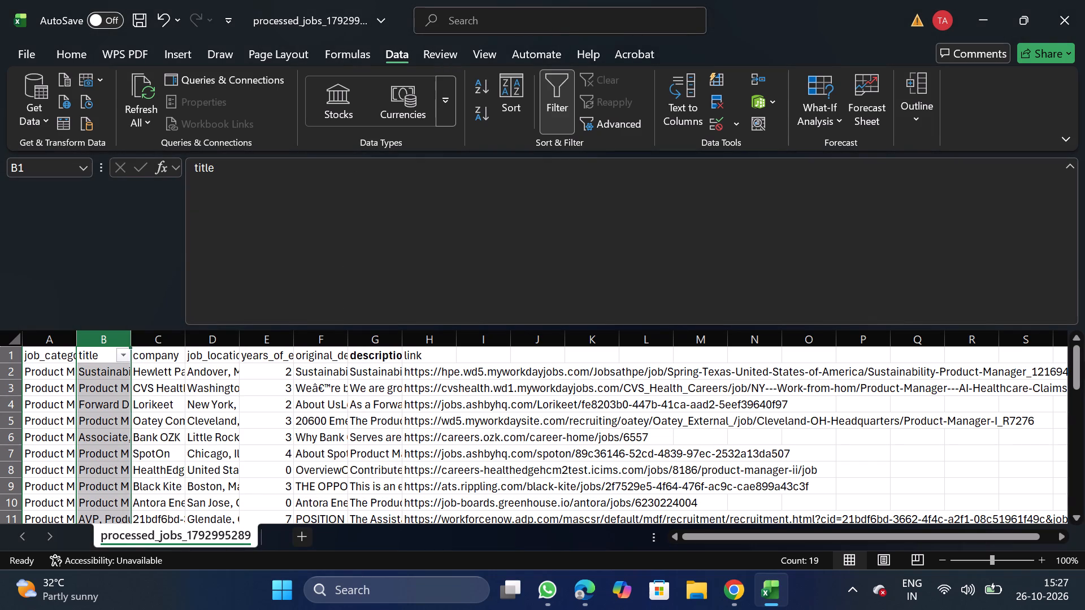
left_click(124, 358)
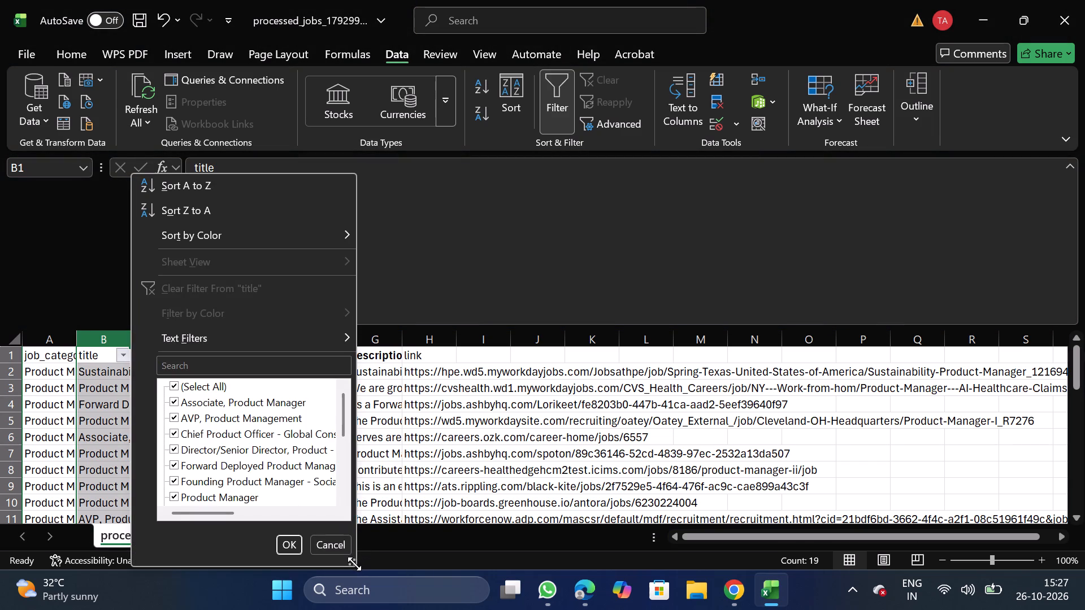
left_click_drag(354, 564, 349, 567)
left_click(349, 567)
left_click_drag(349, 567, 359, 564)
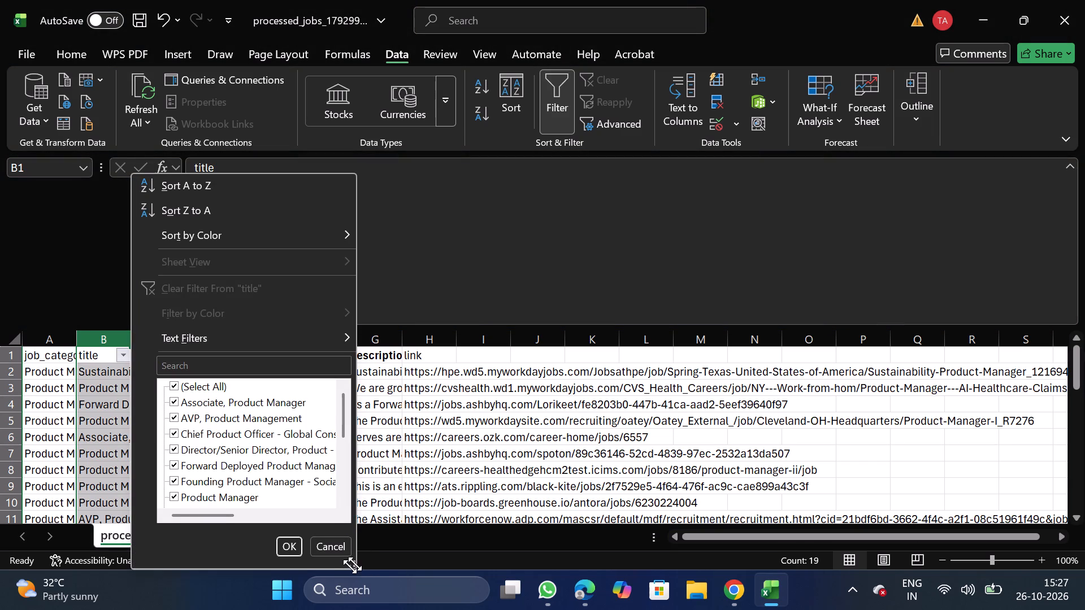
left_click(355, 564)
left_click_drag(355, 564, 657, 609)
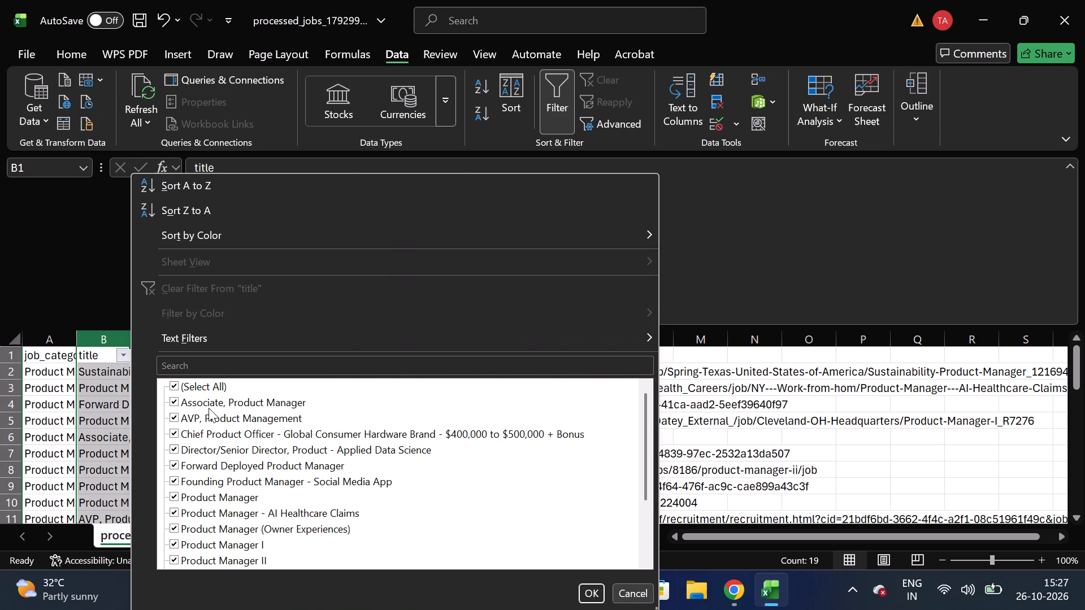
Filter titles to the Chief Product Officer, Director/Senior Director, Forward Deployed Product Manager and Senior Product Manager, Oncology jobs, plus blanks.
left_click(205, 384)
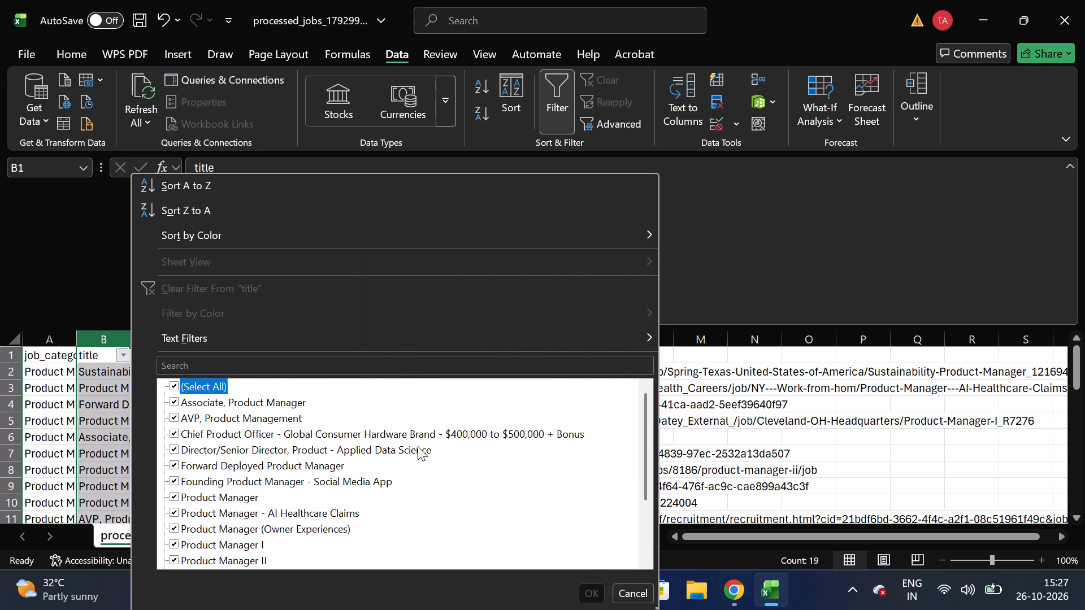
left_click(453, 437)
double_click(391, 448)
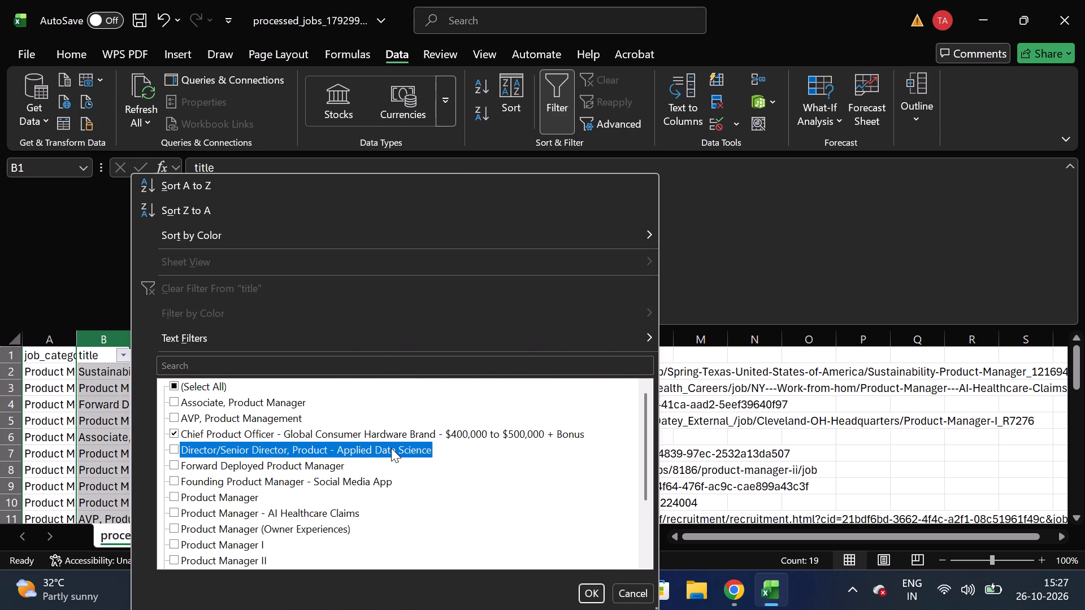
left_click(320, 460)
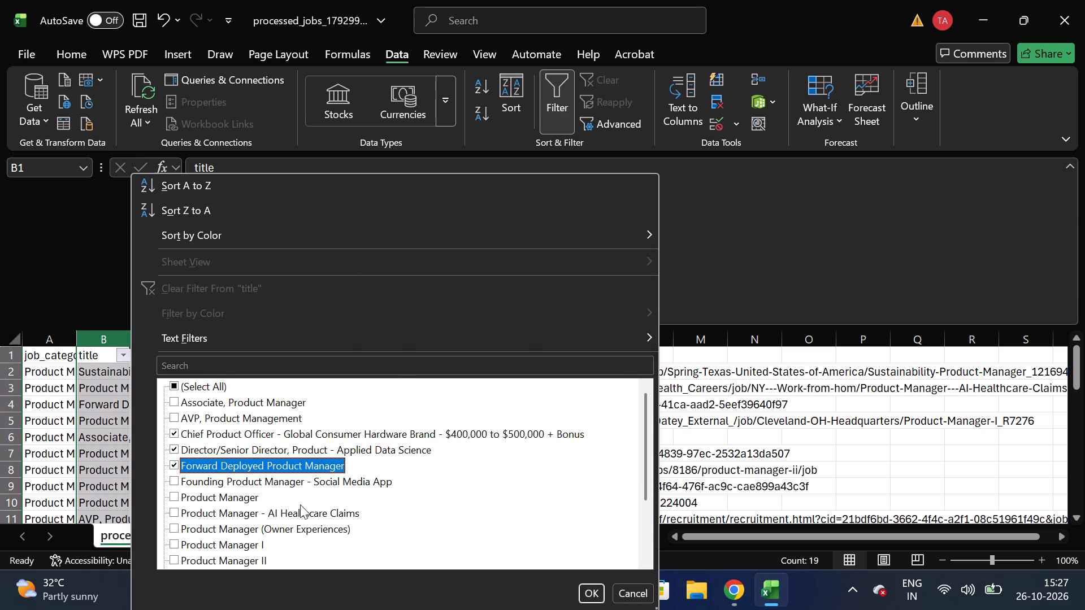
scroll(285, 543, "down", 1)
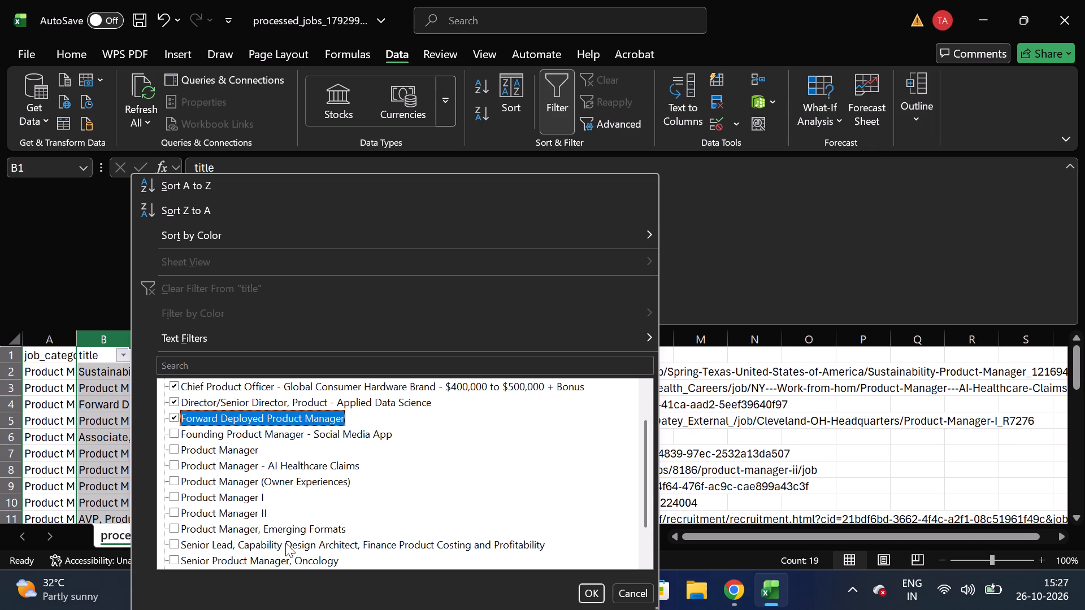
left_click(277, 543)
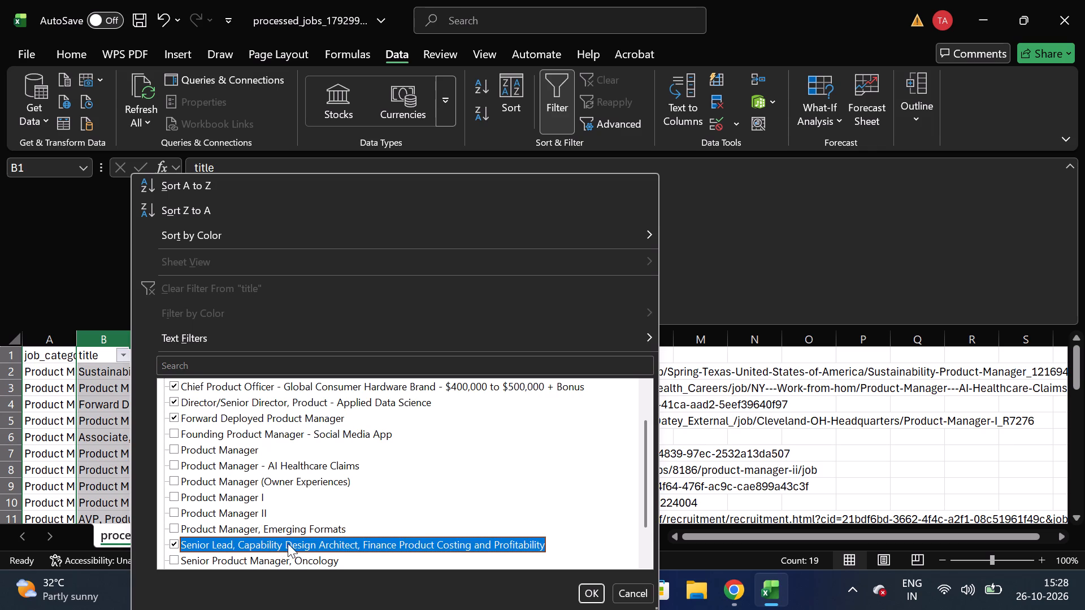
left_click(288, 543)
scroll(288, 543, "down", 1)
left_click(314, 513)
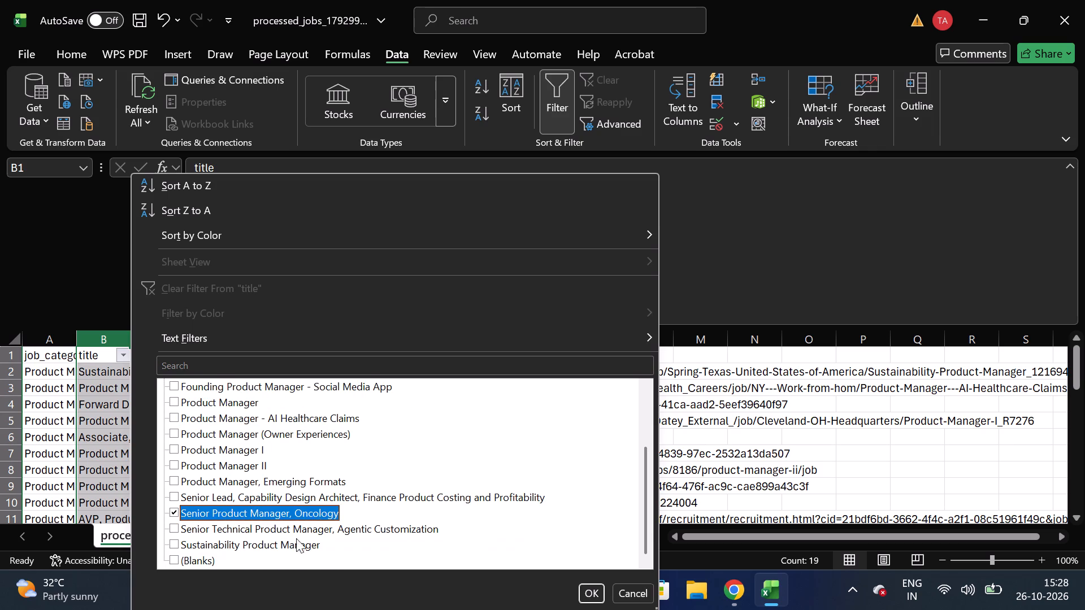
left_click(194, 560)
left_click(588, 591)
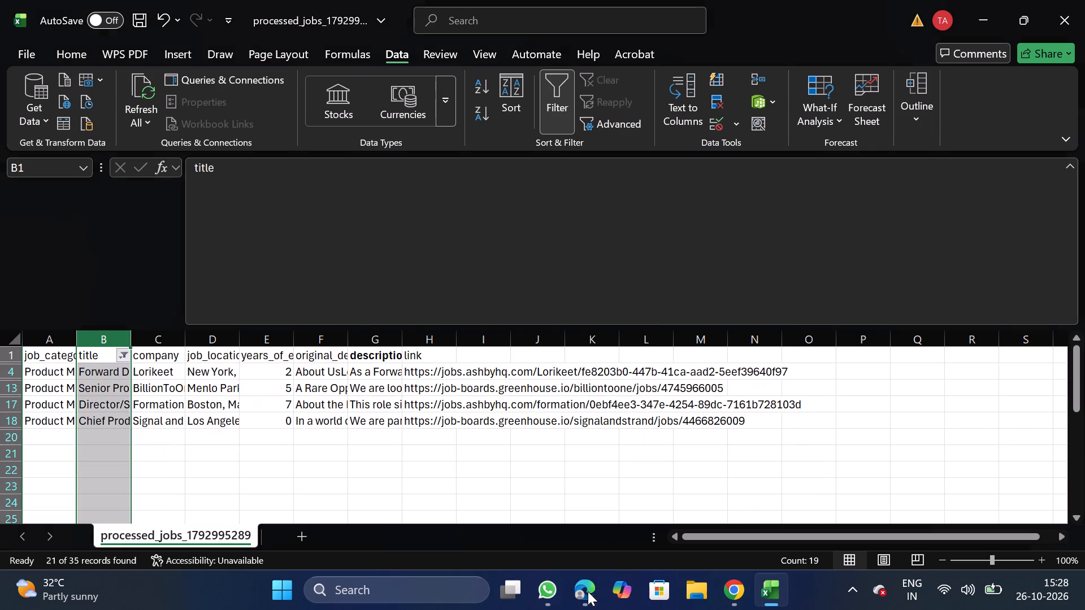
Delete the filtered job rows 4 through 18 and remove the filter from the title column.
left_click(0, 367)
left_click(0, 374)
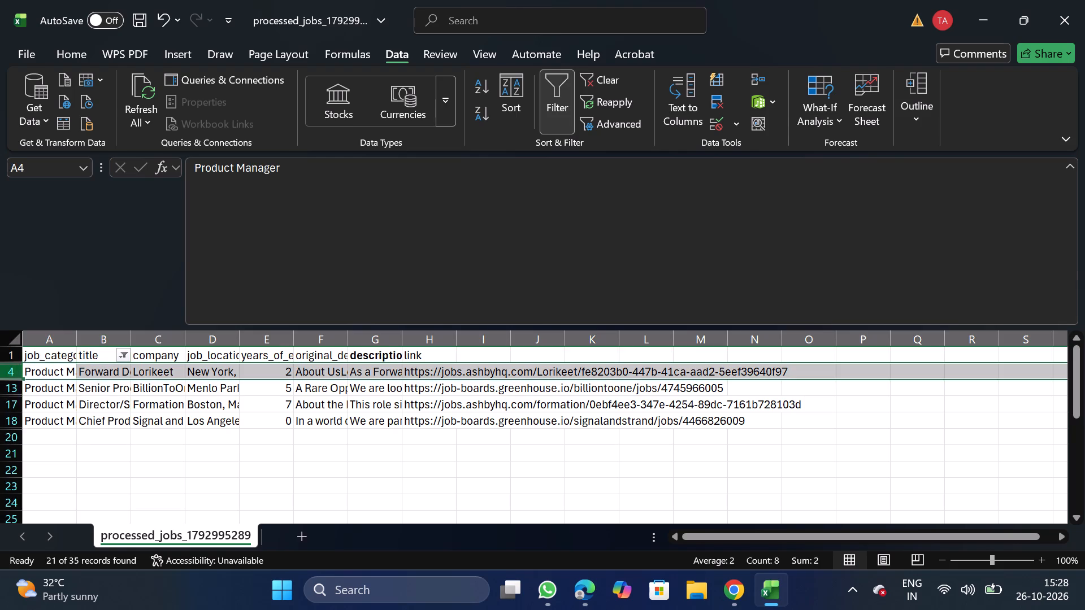
key("ctrl+shift+Down")
left_click(133, 406)
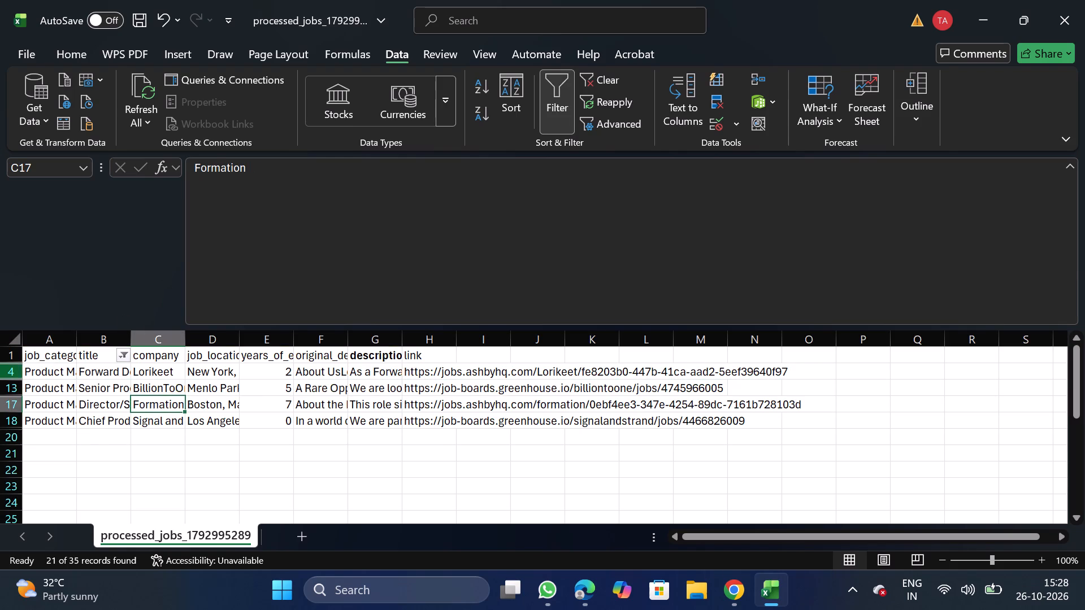
left_click(6, 375)
key("ctrl+shift+Down")
right_click(70, 399)
left_click(128, 258)
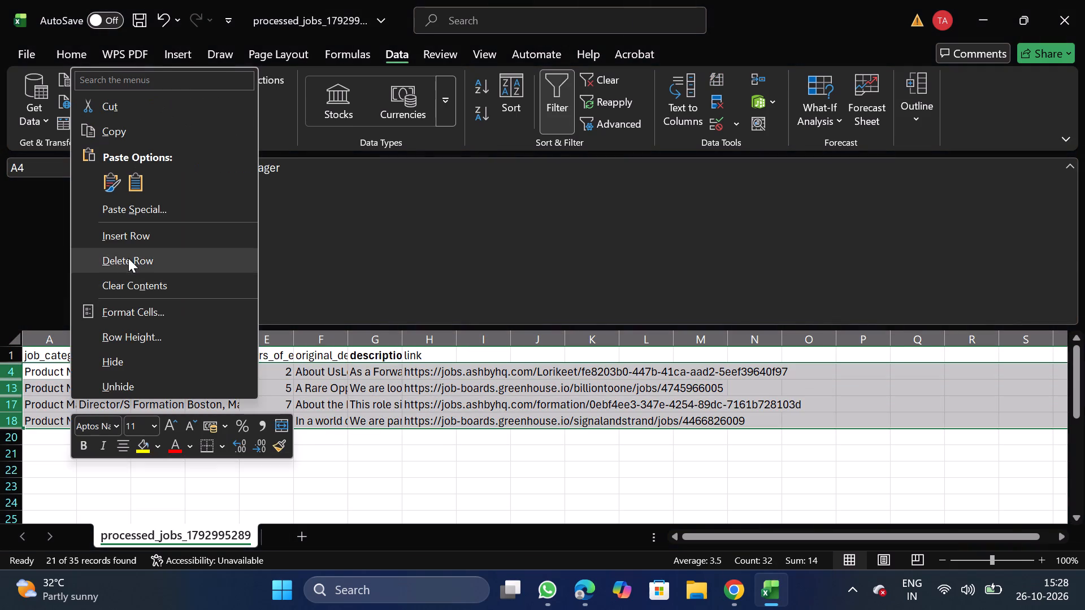
left_click(563, 105)
Filter the title column by "lead" to check the matching jobs, and remove the filter.
left_click(107, 354)
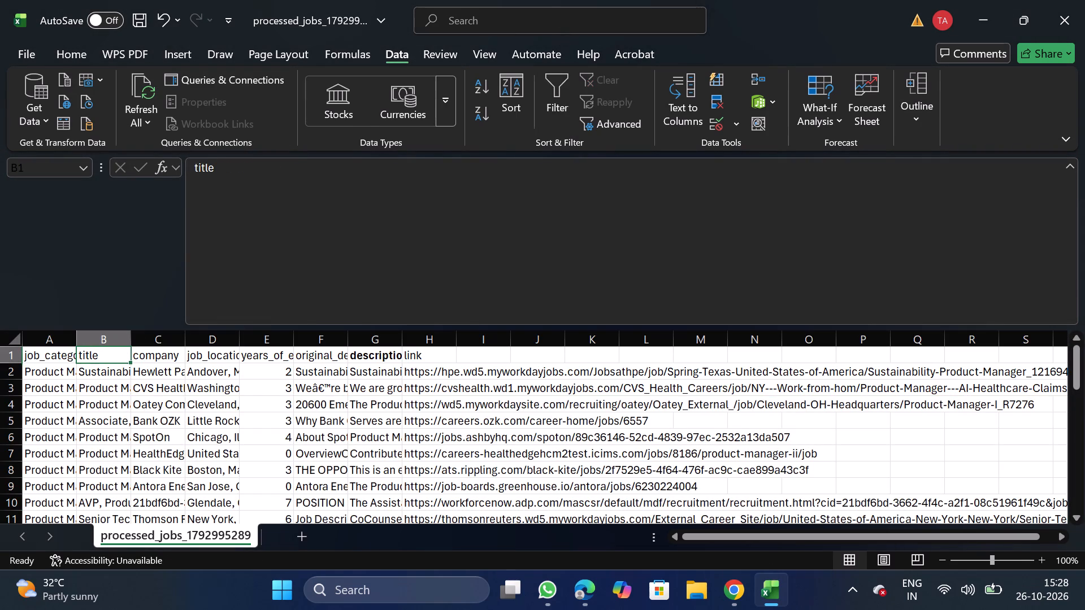
left_click(559, 120)
left_click(127, 356)
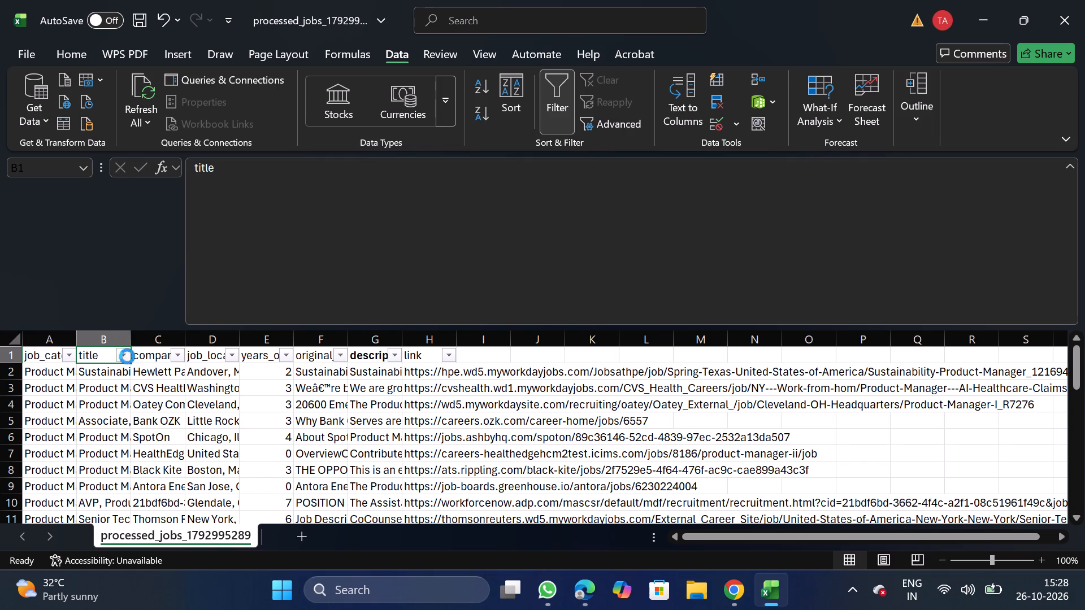
left_click(220, 367)
type("lead")
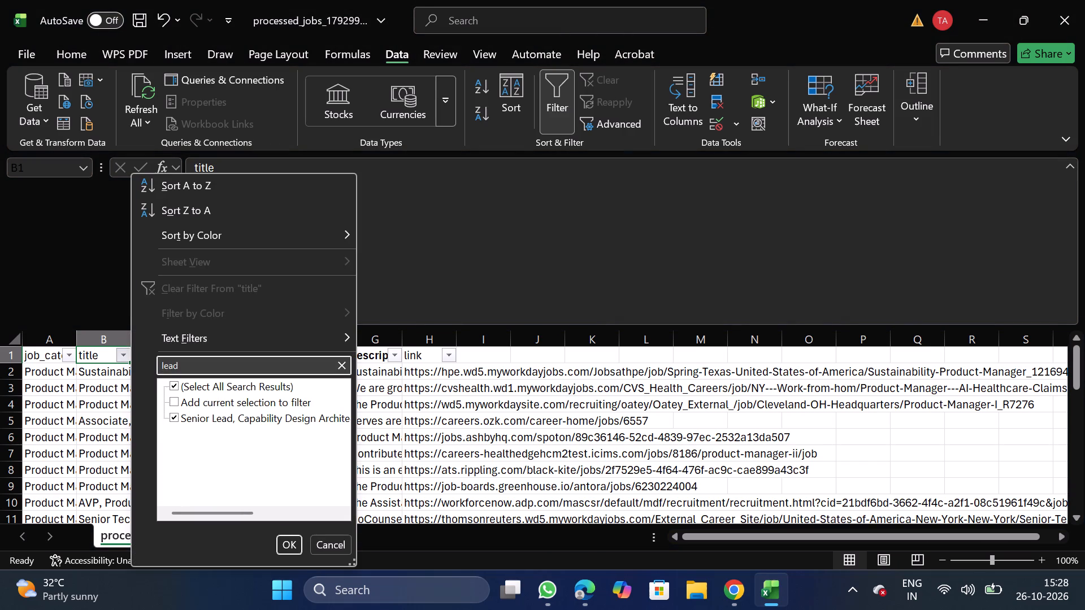
left_click(294, 545)
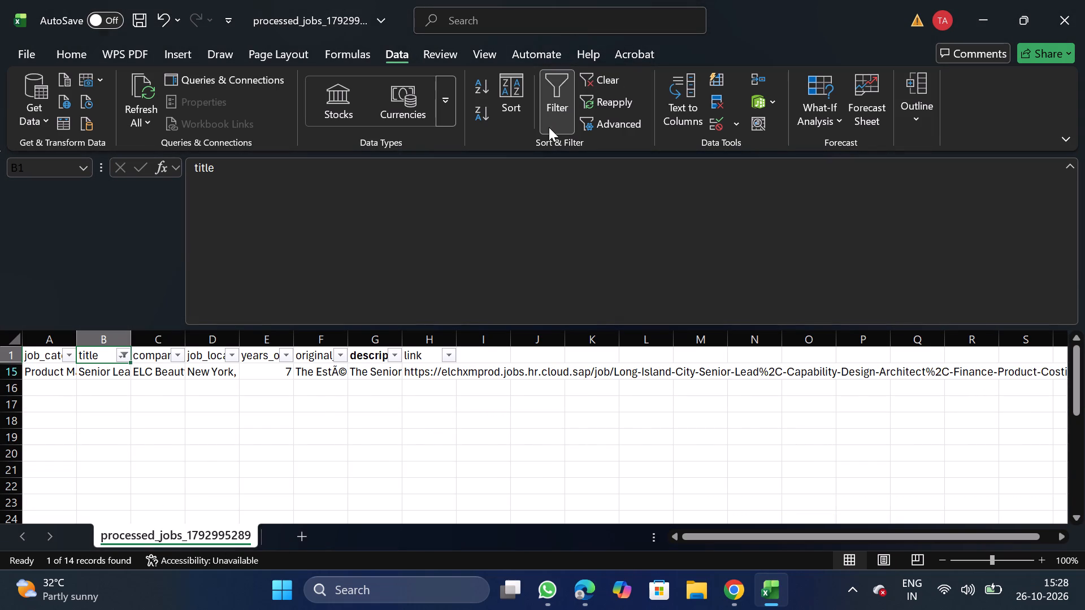
left_click(549, 127)
Add filters to the header row and search the company filter for "walmart", clearing the search term after checking.
left_click(163, 354)
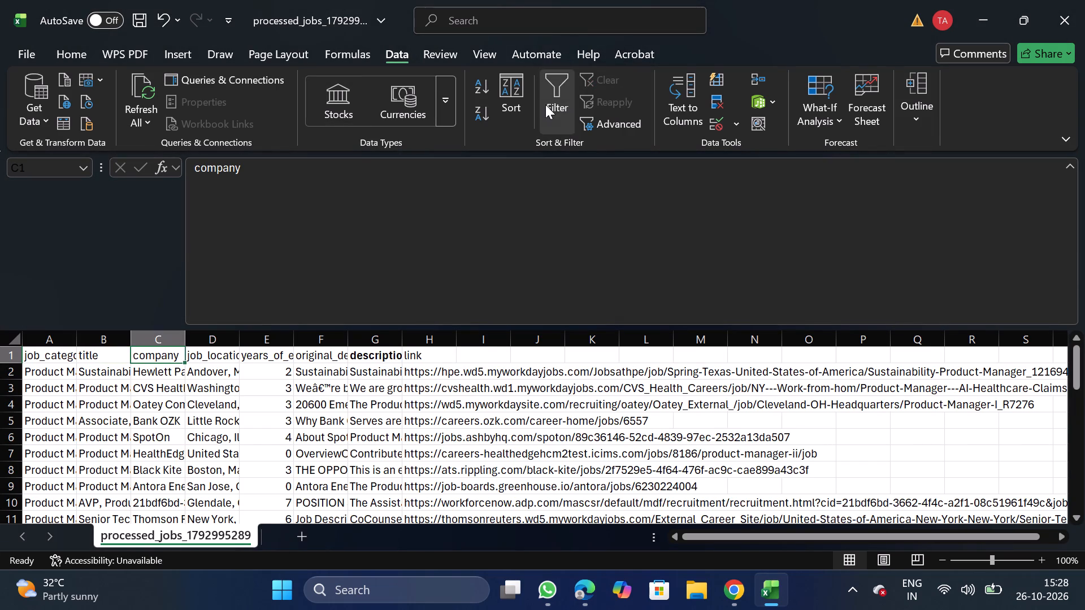
left_click(550, 109)
left_click(180, 360)
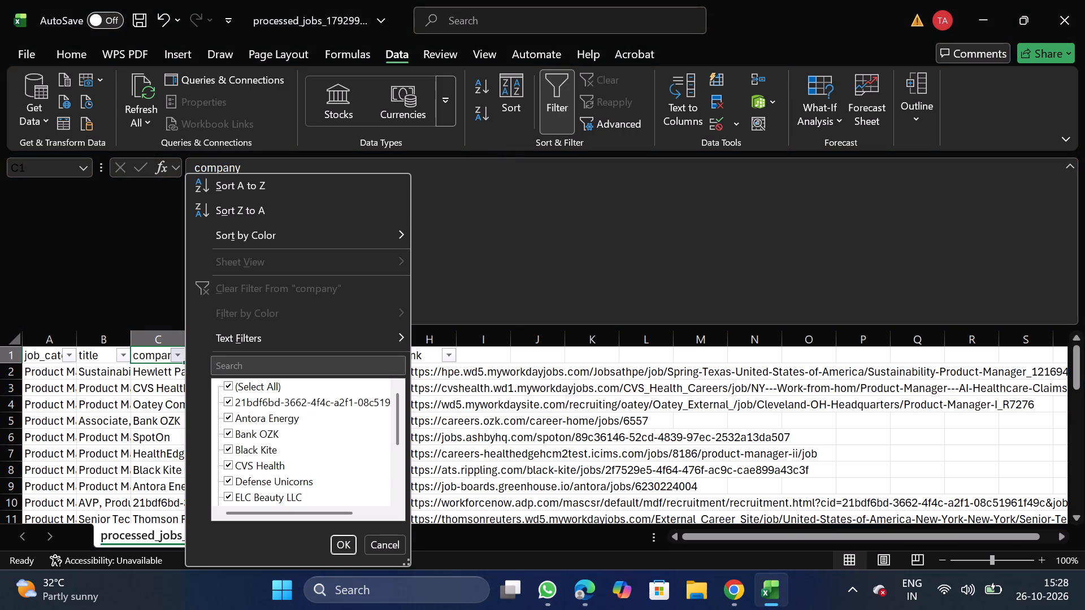
left_click(274, 367)
type("walmart")
key("BackSpace")
key("BackSpace")
key("BackSpace")
key("BackSpace")
key("BackSpace")
key("BackSpace")
key("BackSpace")
key("BackSpace")
key("BackSpace")
key("BackSpace")
key("BackSpace")
key("BackSpace")
key("BackSpace")
key("BackSpace")
key("BackSpace")
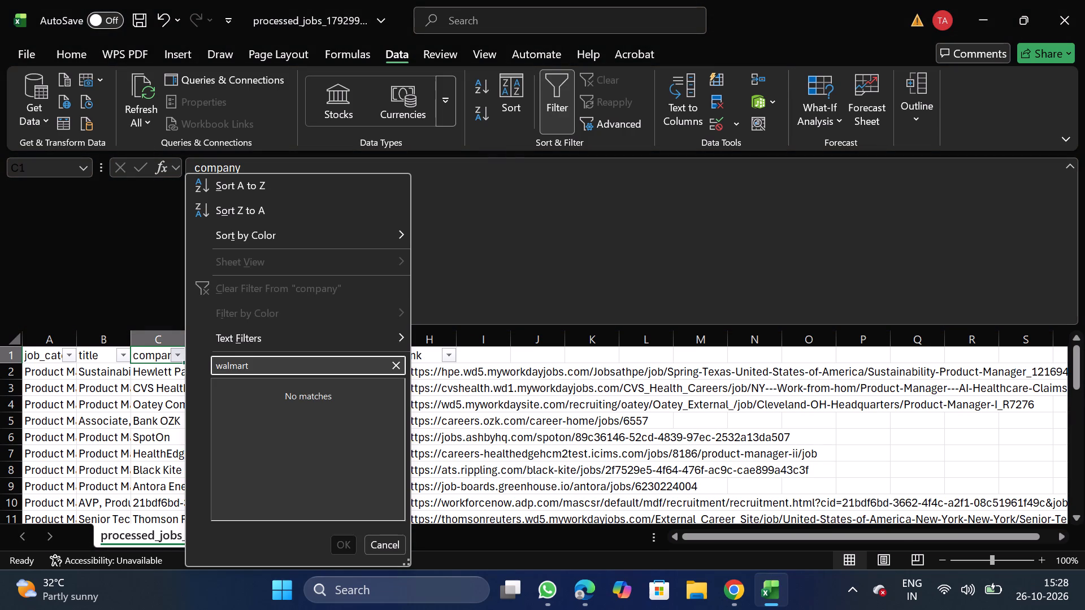
Search the company filter for "dried" and "capital", clearing each term after checking.
type("dried")
key("BackSpace")
key("BackSpace")
key("BackSpace")
key("BackSpace")
key("BackSpace")
key("BackSpace")
key("BackSpace")
key("BackSpace")
key("BackSpace")
key("BackSpace")
type("capital")
key("BackSpace")
key("BackSpace")
key("BackSpace")
key("BackSpace")
key("BackSpace")
key("BackSpace")
key("BackSpace")
key("BackSpace")
key("BackSpace")
key("BackSpace")
key("BackSpace")
key("BackSpace")
key("BackSpace")
key("BackSpace")
key("BackSpace")
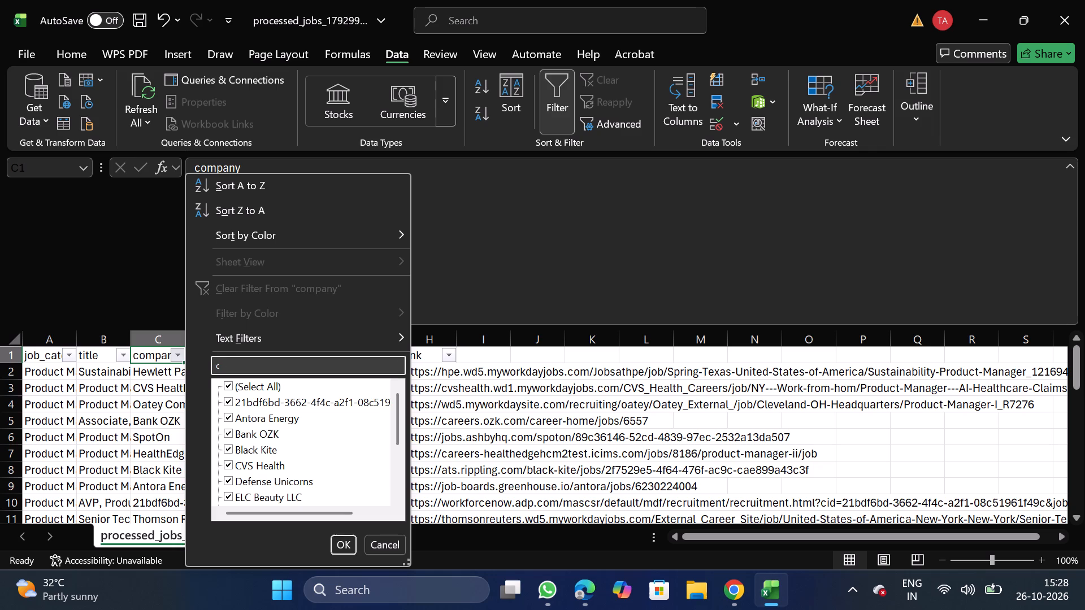
Search the company filter for "under" and "hunt", clearing each term after checking.
type("under")
key("BackSpace")
key("BackSpace")
key("BackSpace")
key("BackSpace")
key("BackSpace")
key("BackSpace")
key("BackSpace")
key("BackSpace")
key("BackSpace")
key("BackSpace")
key("BackSpace")
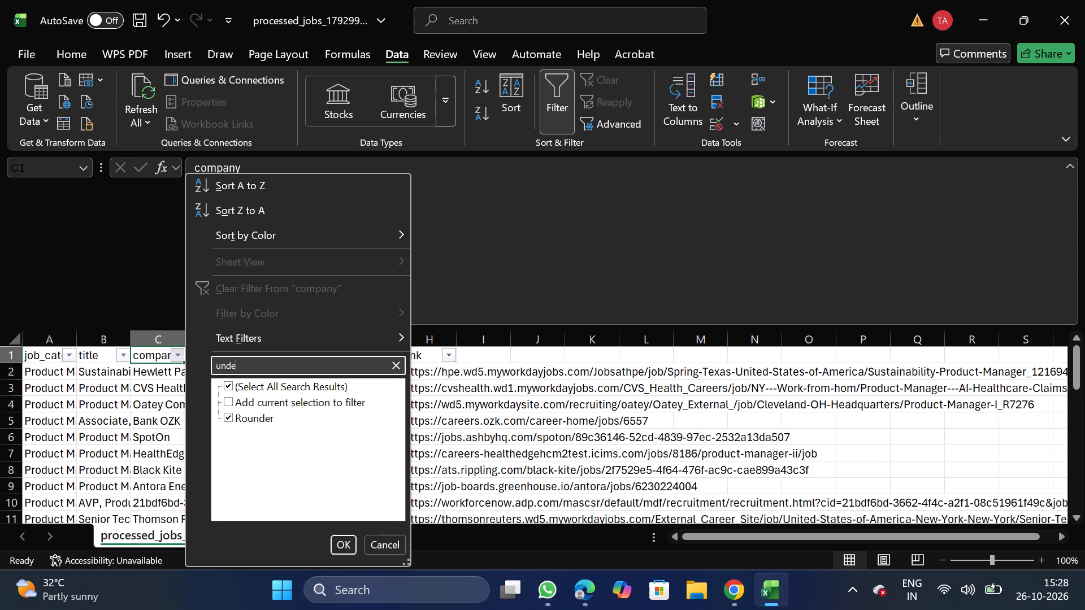
type("hunt")
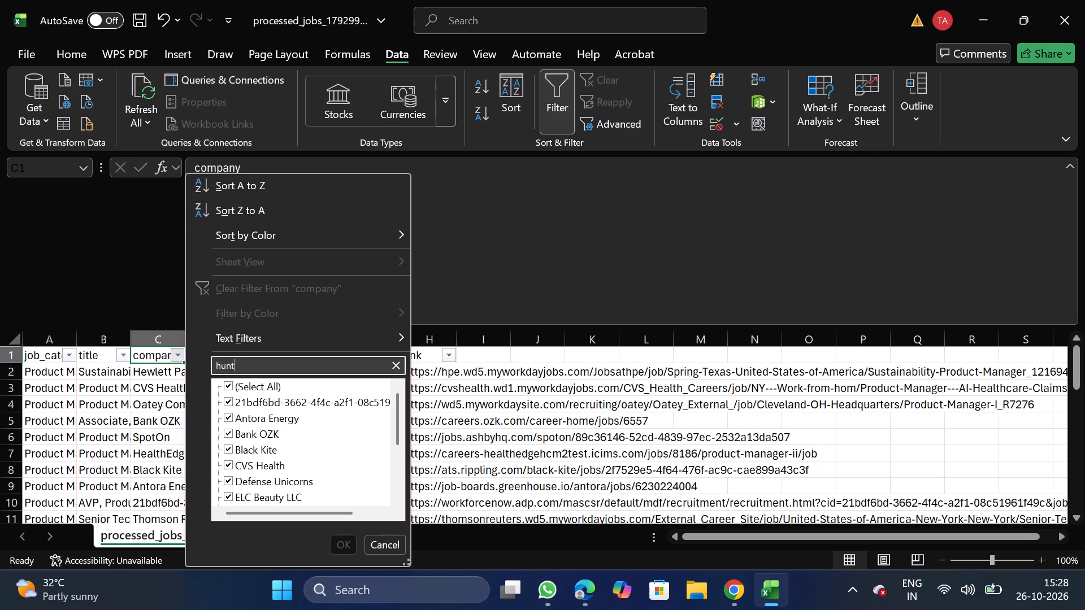
key("BackSpace")
key("BackSpace")
key("BackSpace")
key("BackSpace")
key("BackSpace")
key("BackSpace")
key("BackSpace")
key("BackSpace")
key("BackSpace")
key("BackSpace")
key("BackSpace")
key("BackSpace")
key("BackSpace")
key("BackSpace")
Search the company filter for "skims", "apex" and "in landem", and leave without applying, removing the header filters.
type("skims")
key("BackSpace")
key("BackSpace")
key("BackSpace")
key("BackSpace")
key("BackSpace")
key("BackSpace")
key("BackSpace")
key("BackSpace")
key("BackSpace")
key("BackSpace")
key("BackSpace")
key("BackSpace")
key("BackSpace")
key("BackSpace")
key("BackSpace")
type("apex")
key("BackSpace")
key("BackSpace")
key("BackSpace")
key("BackSpace")
key("BackSpace")
key("BackSpace")
key("BackSpace")
key("BackSpace")
key("BackSpace")
key("BackSpace")
type("in landem")
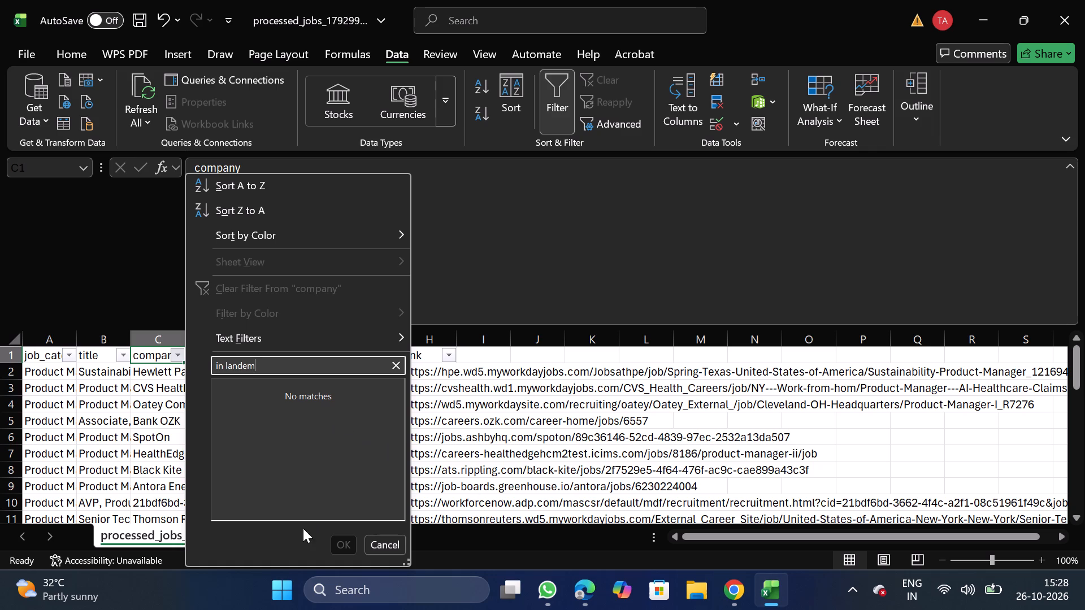
left_click(379, 542)
left_click(554, 78)
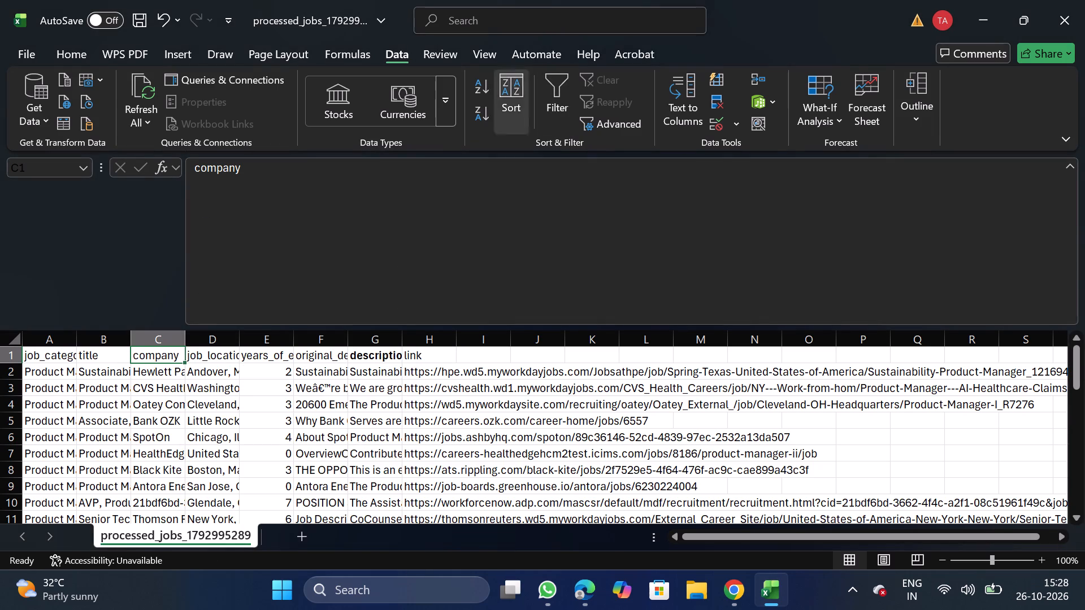
Filter the company column to the code starting 21bdf6bd-3662-4f4c-a2f1 and delete that job's row.
left_click(548, 94)
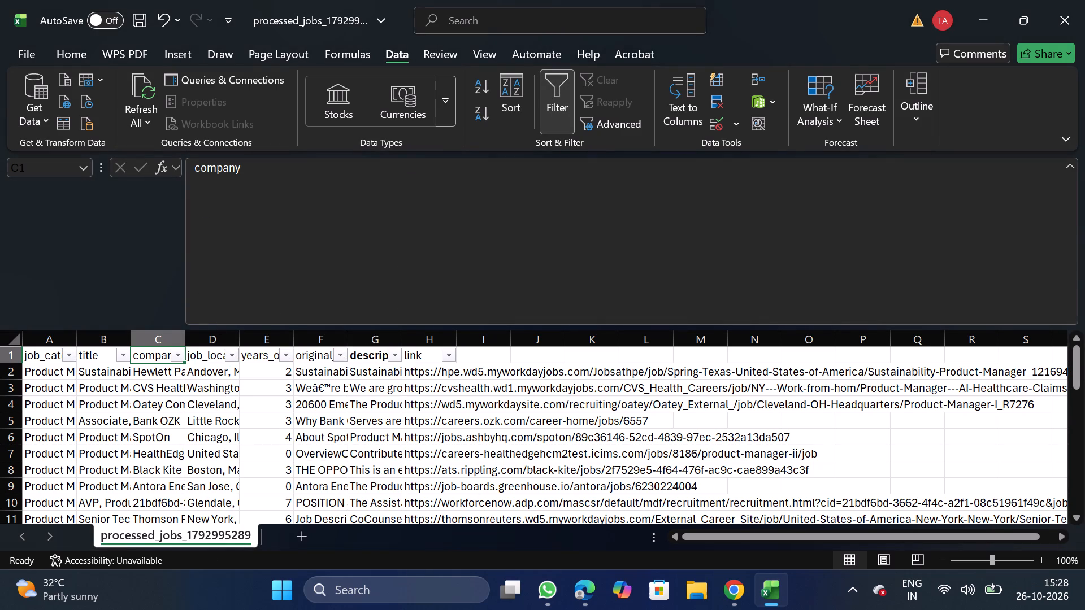
left_click(181, 358)
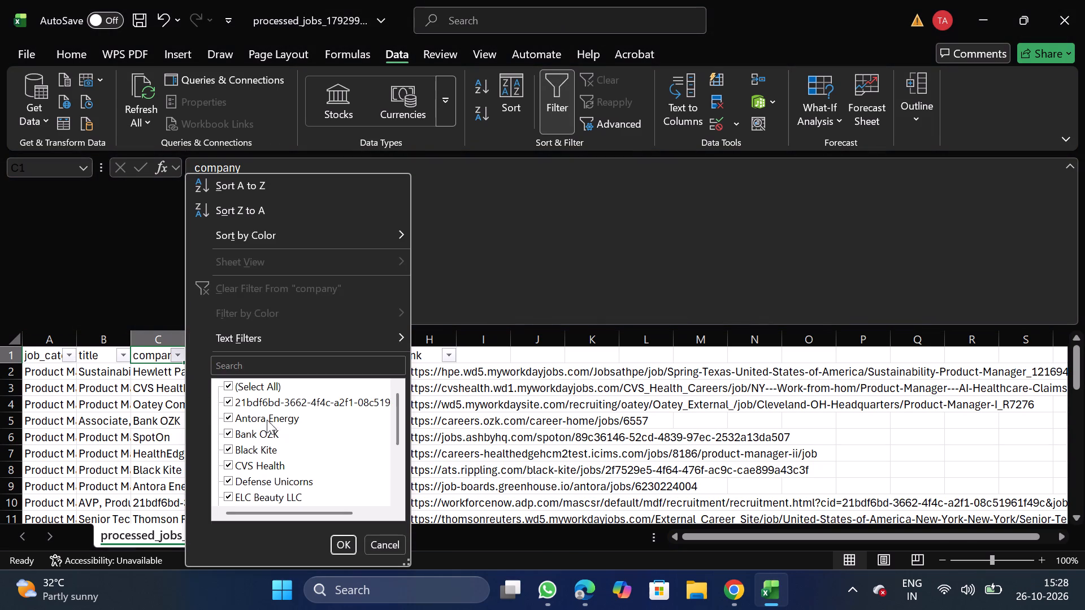
left_click(262, 384)
left_click(275, 400)
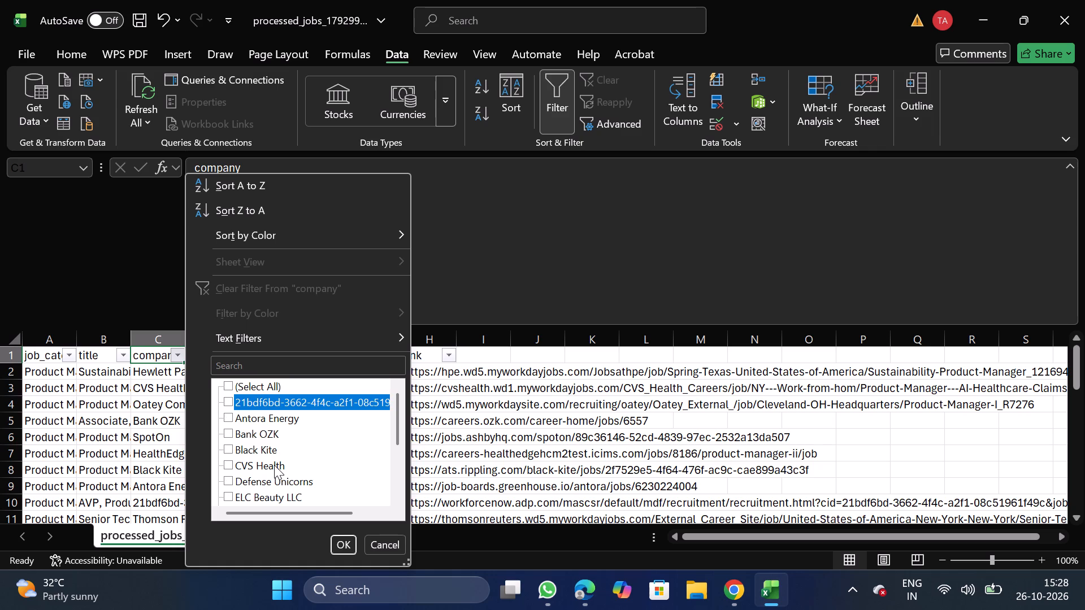
scroll(274, 465, "down", 3)
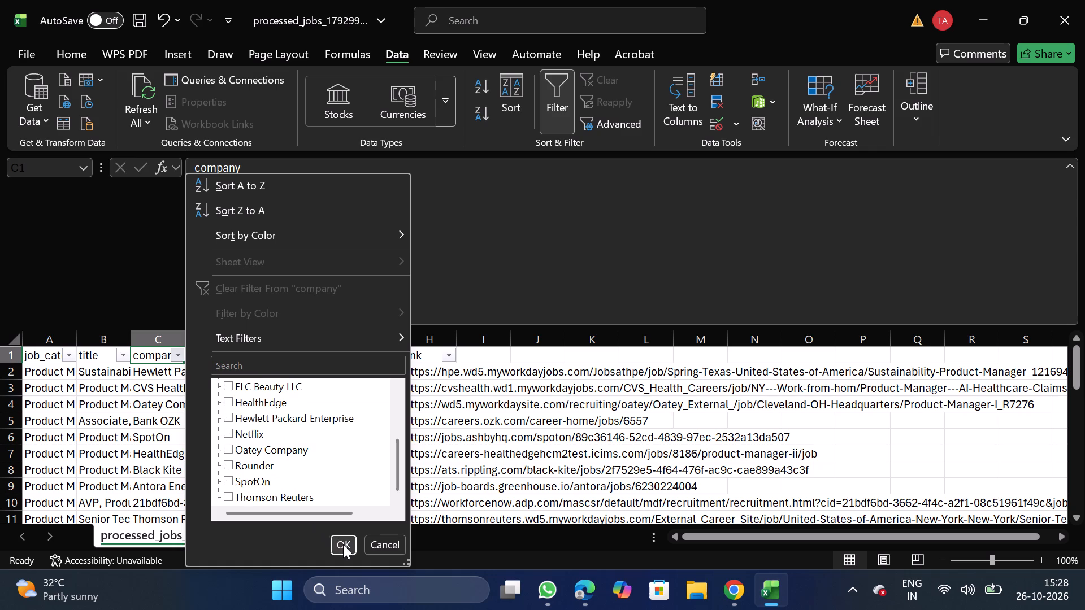
left_click(343, 544)
left_click(0, 377)
left_click(7, 371)
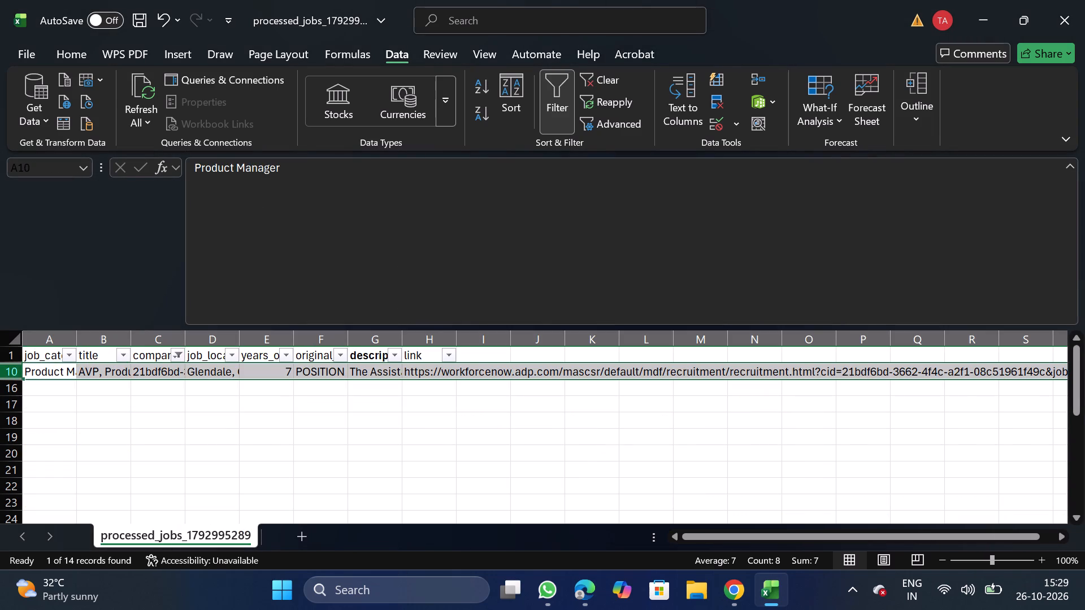
right_click(42, 367)
left_click(113, 232)
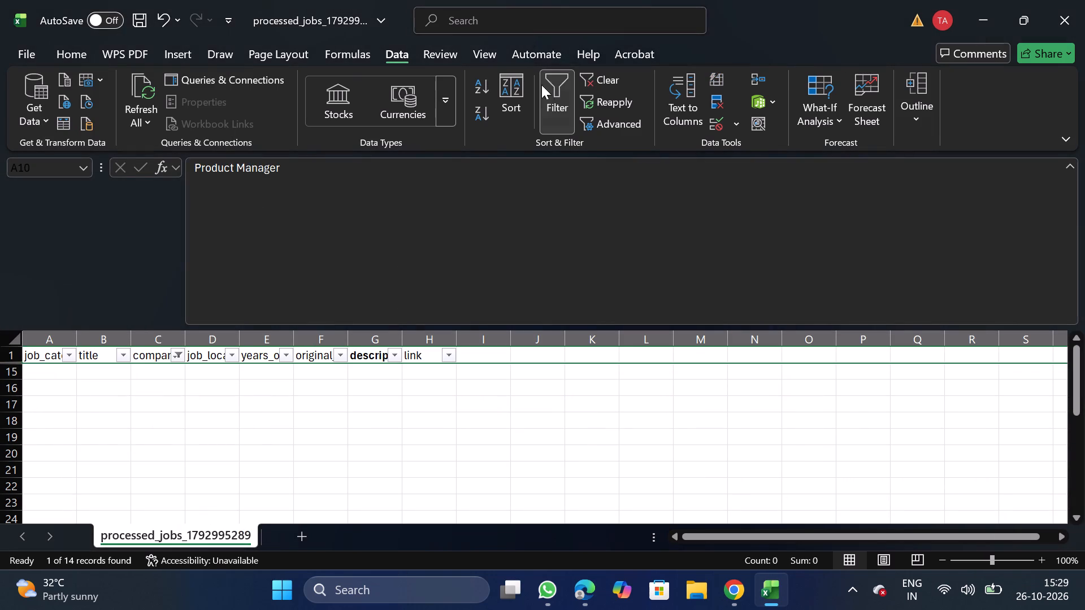
Remove the header filters and save the sheet as CSV named Product_10_26 in the Documents folder Daily Scraping jobs.
left_click(558, 102)
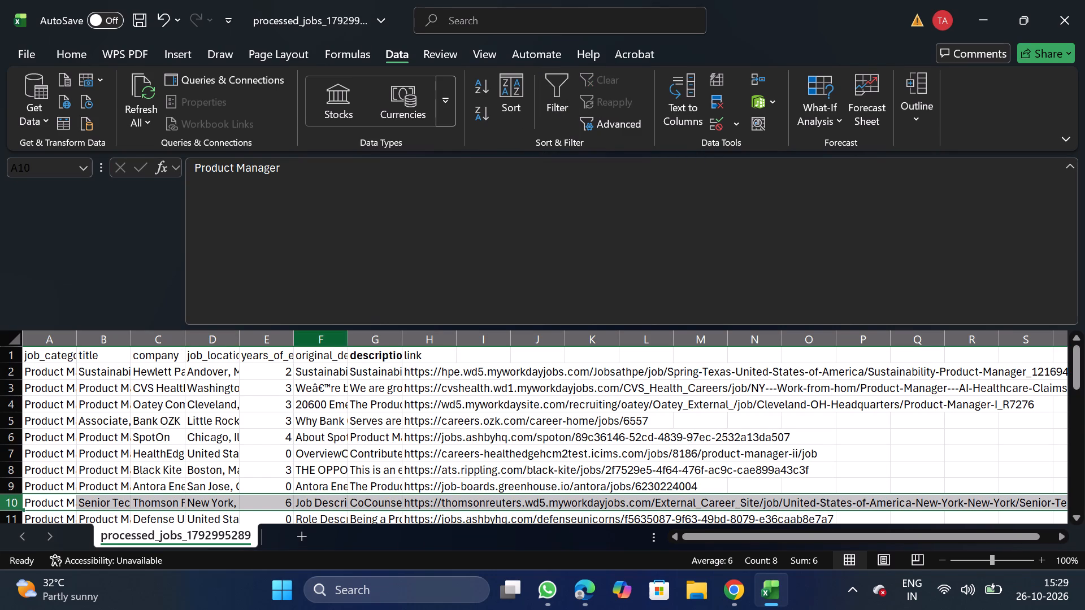
left_click(14, 57)
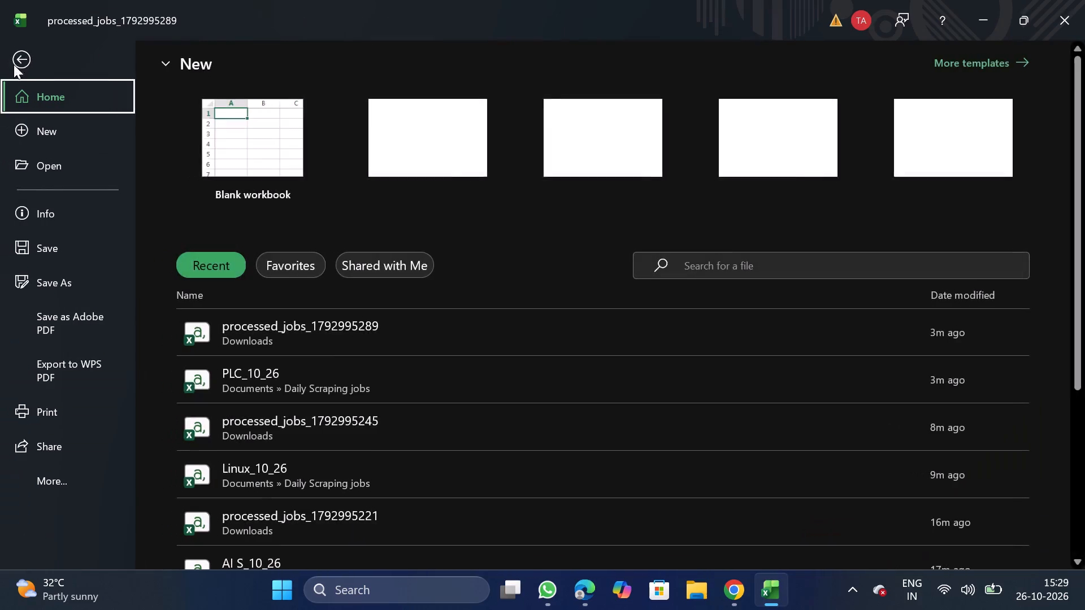
triple_click(47, 293)
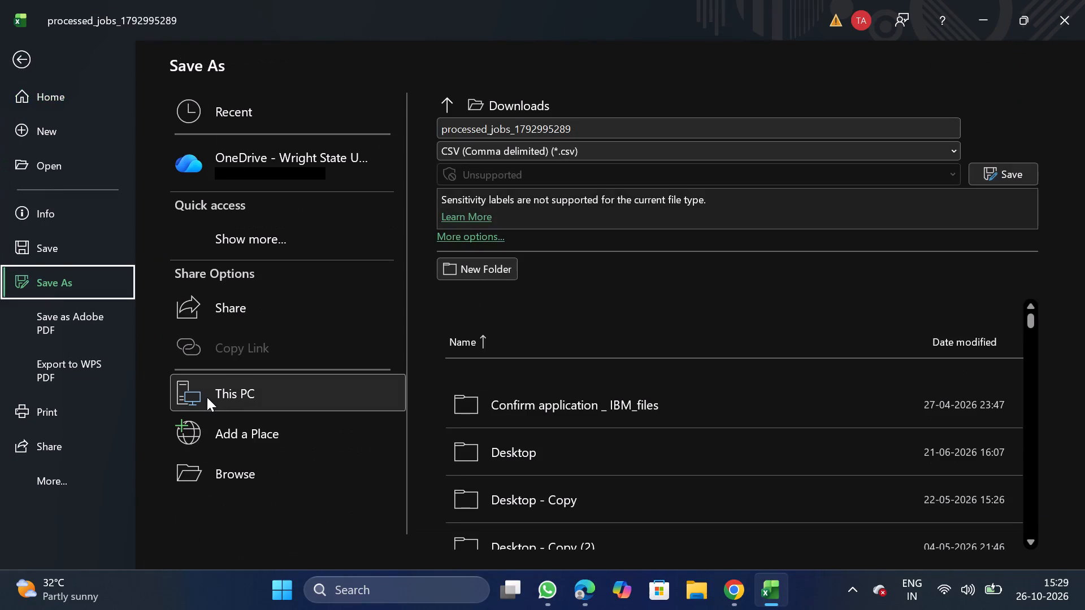
triple_click(296, 466)
left_click(296, 466)
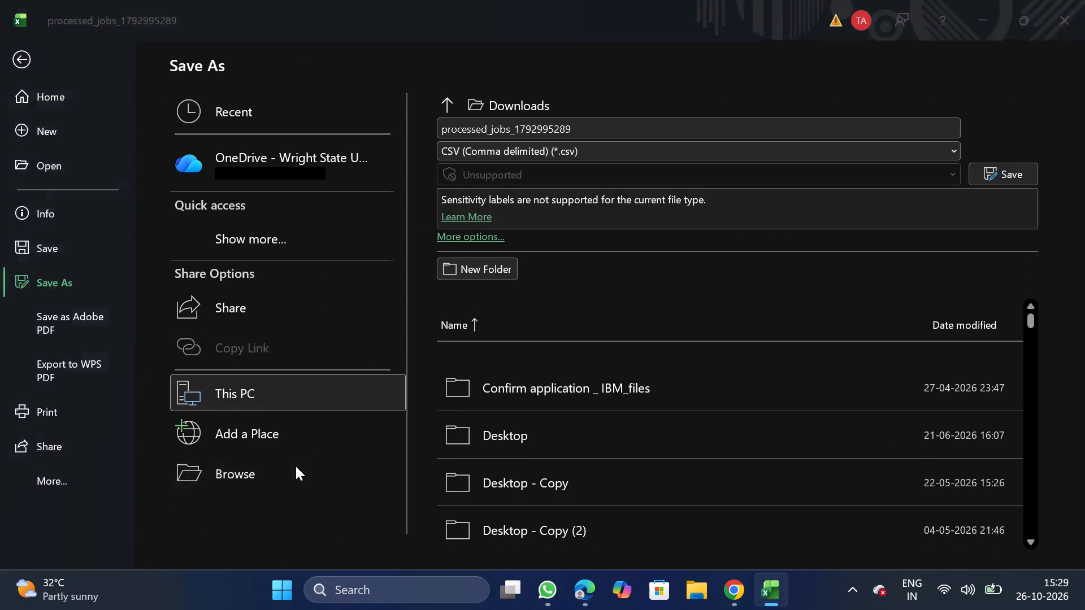
double_click(81, 151)
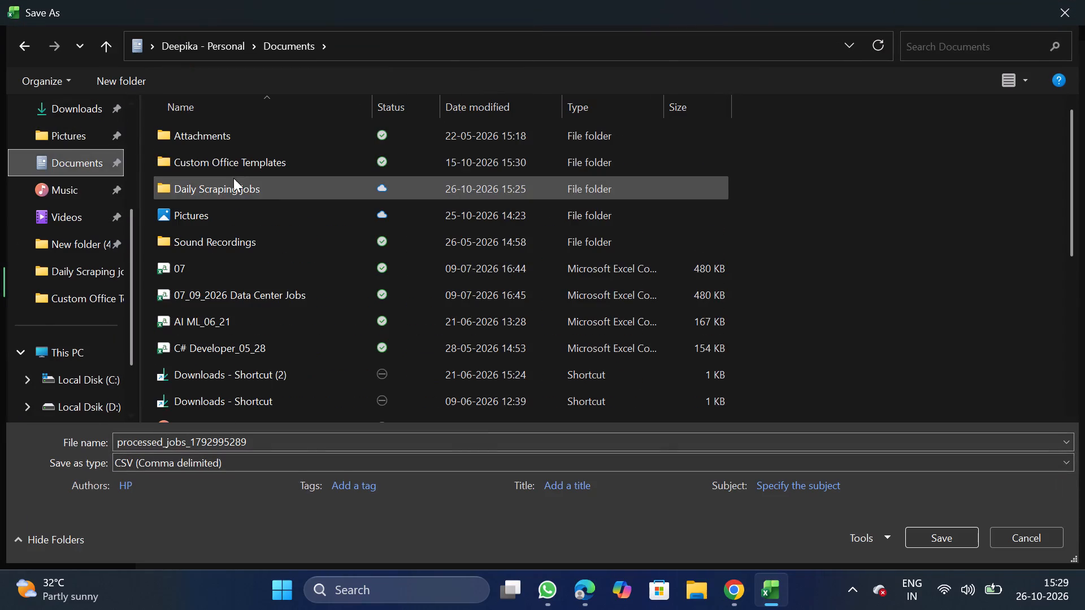
double_click(252, 185)
left_click(305, 442)
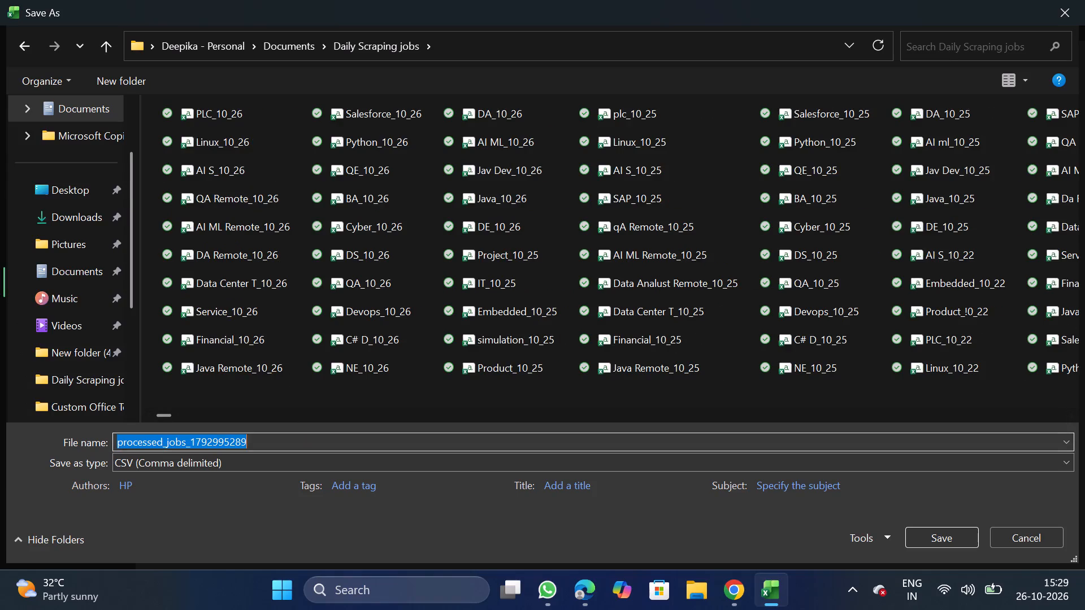
key("BackSpace")
type("roduct_10_26")
left_click(958, 543)
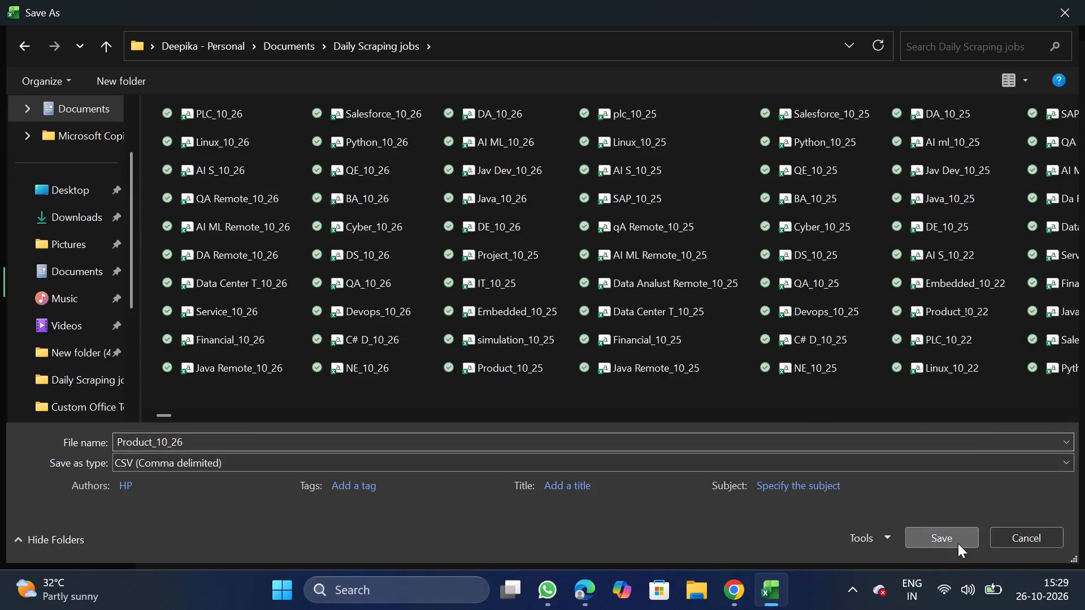
Switch to Chrome, bulk upload Product_10_26.csv to NextGenApply, and close its Excel workbook.
left_click(749, 605)
scroll(585, 500, "down", 1)
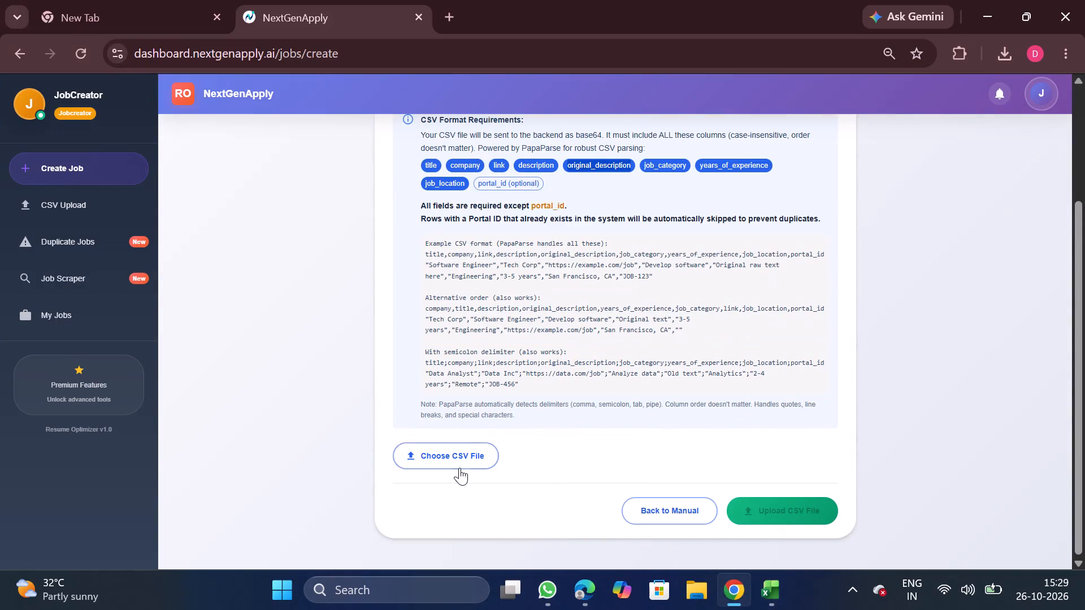
left_click(459, 468)
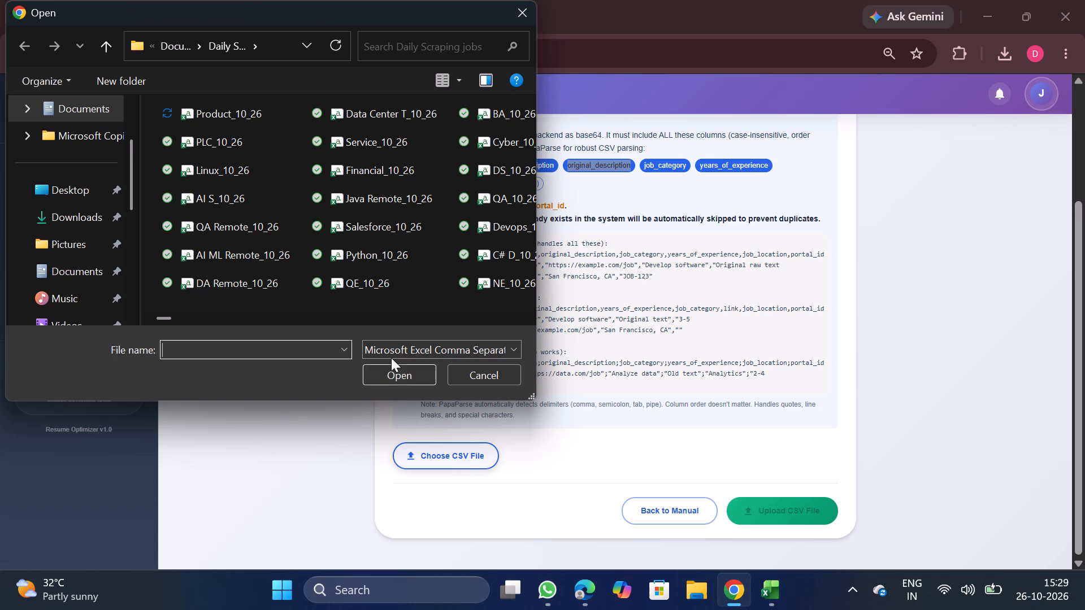
double_click(250, 120)
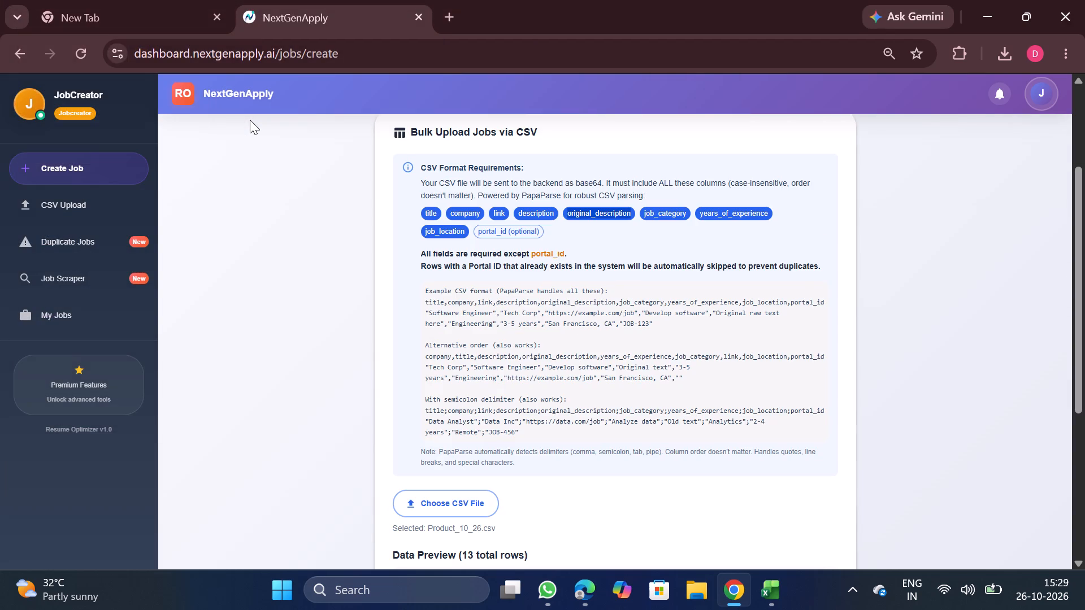
scroll(534, 339, "down", 2)
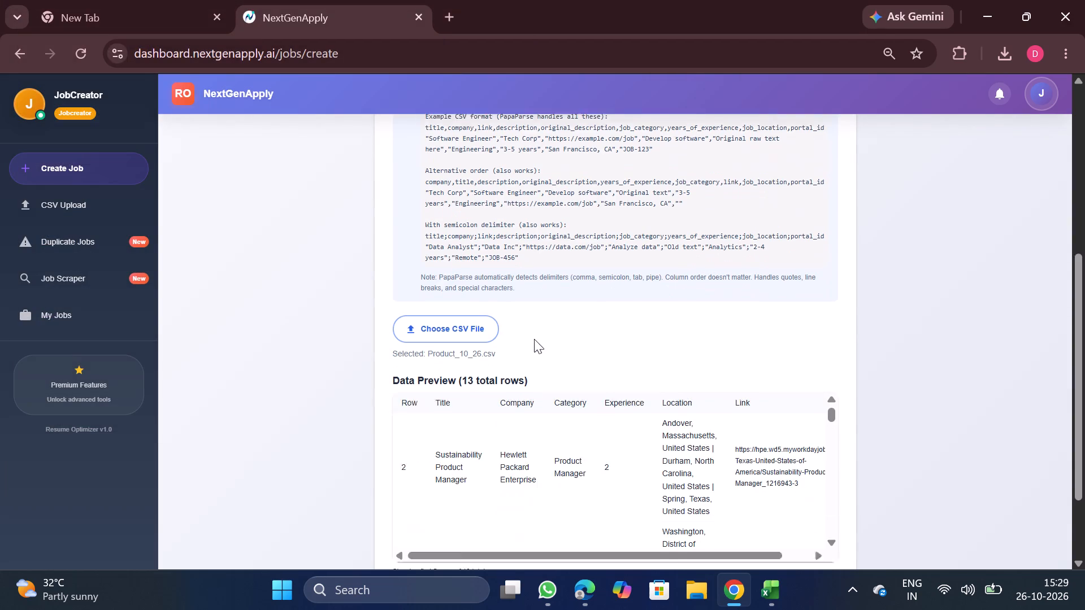
scroll(672, 402, "down", 7)
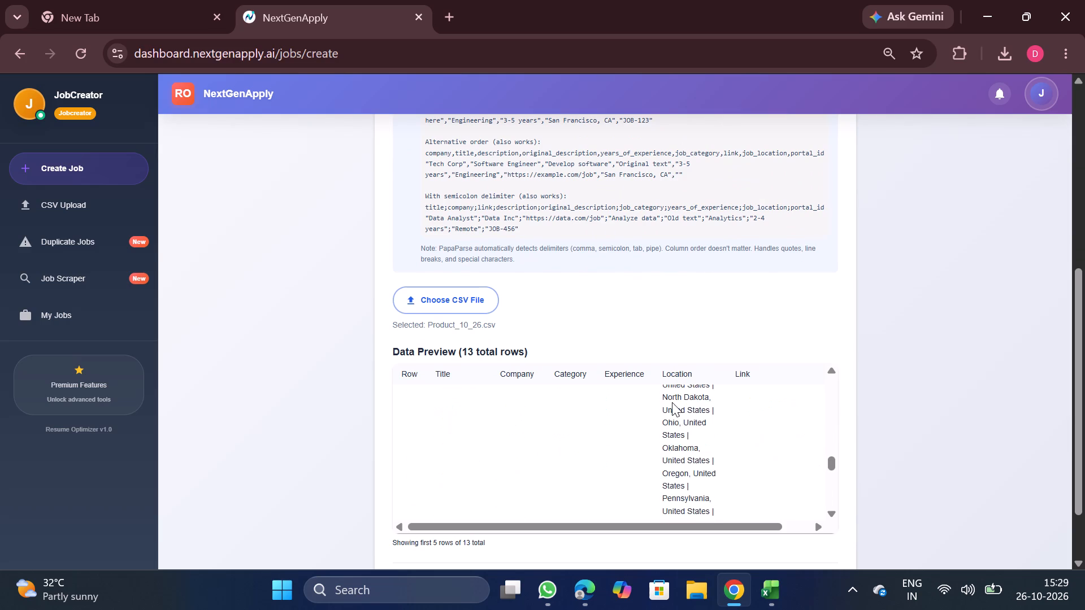
scroll(672, 402, "down", 1)
scroll(769, 472, "down", 3)
scroll(835, 470, "down", 2)
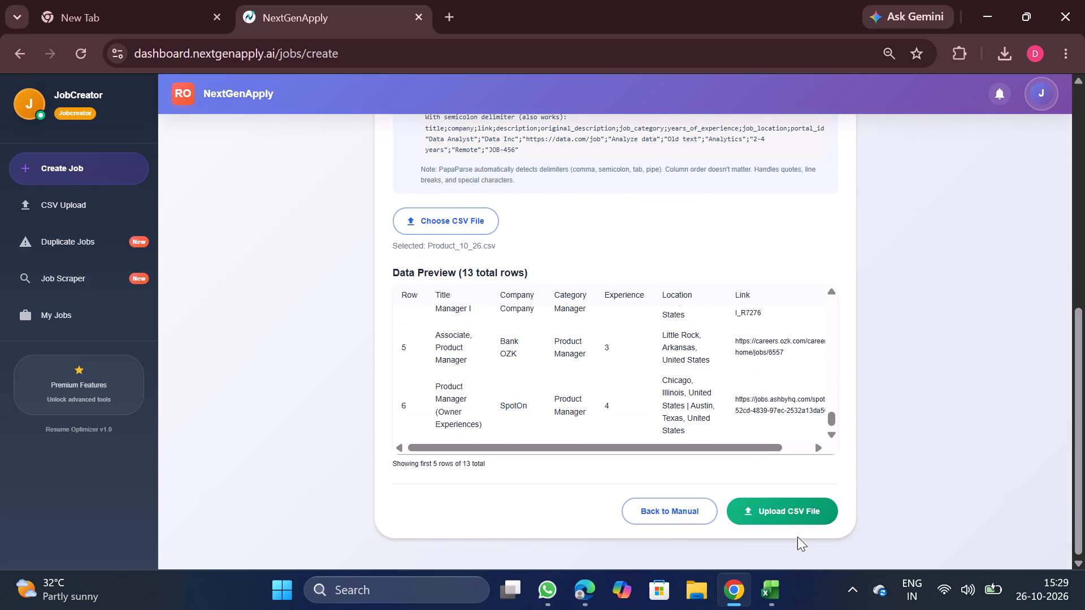
left_click(805, 520)
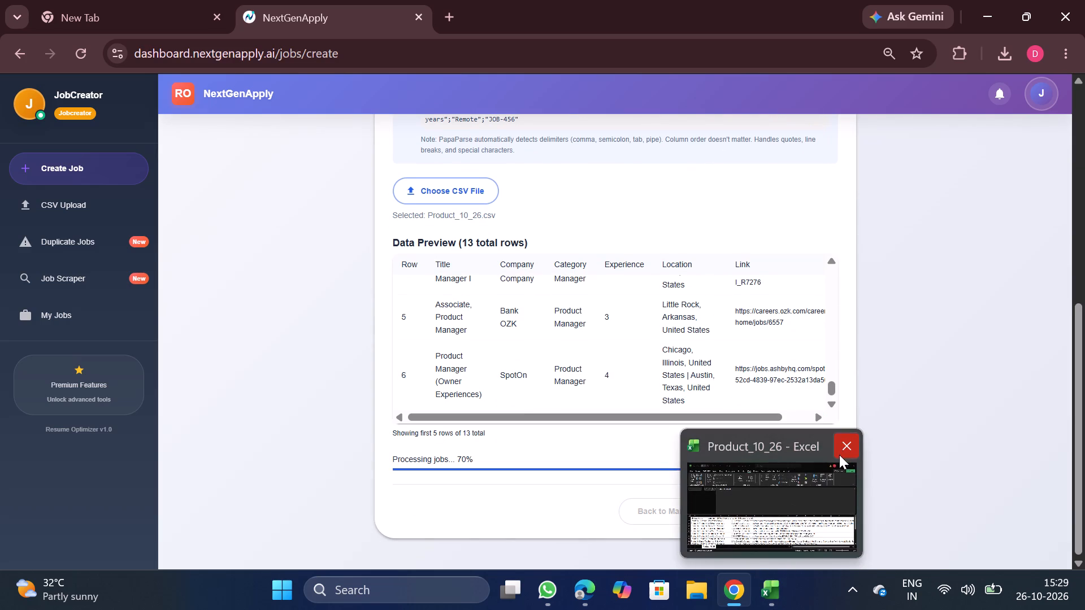
left_click(839, 455)
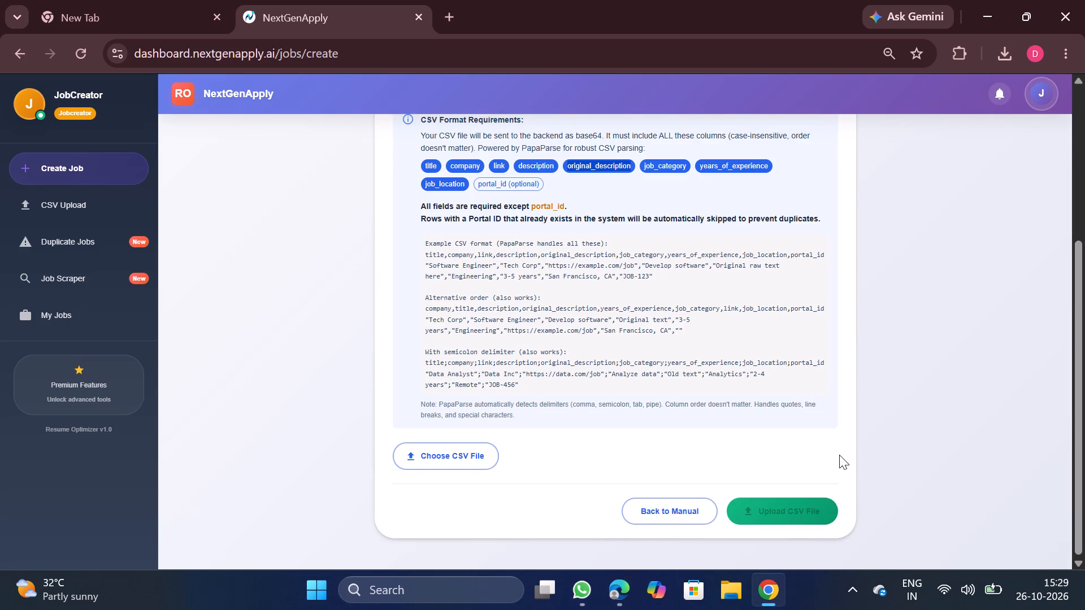
Download the processed CSV of the Simulation Software Engineer entry #4551 from the CSV upload history and open it in Excel.
scroll(687, 329, "up", 4)
left_click(57, 206)
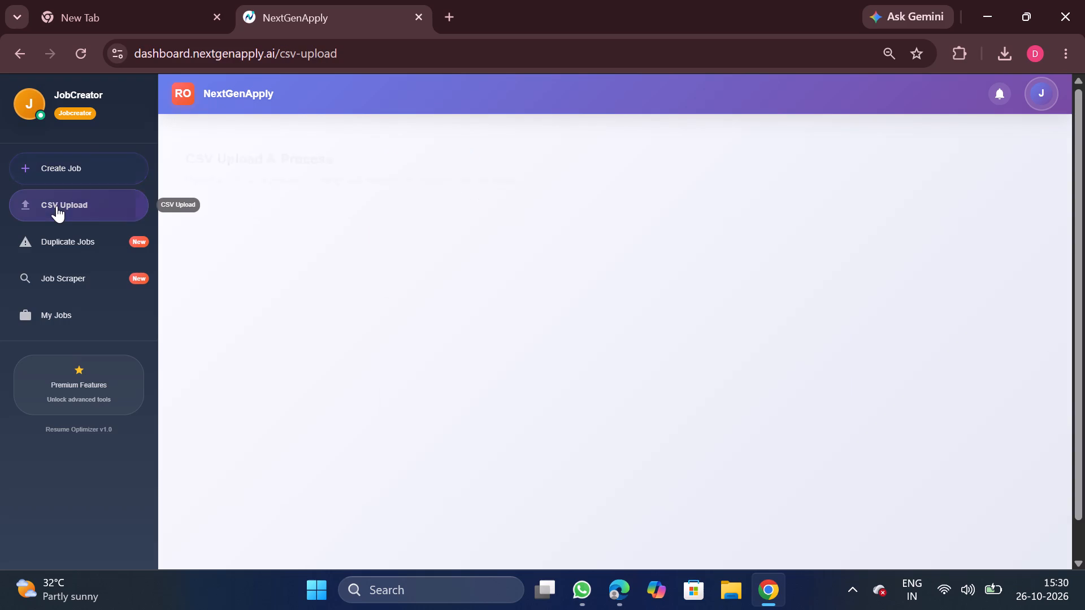
scroll(519, 311, "up", 4)
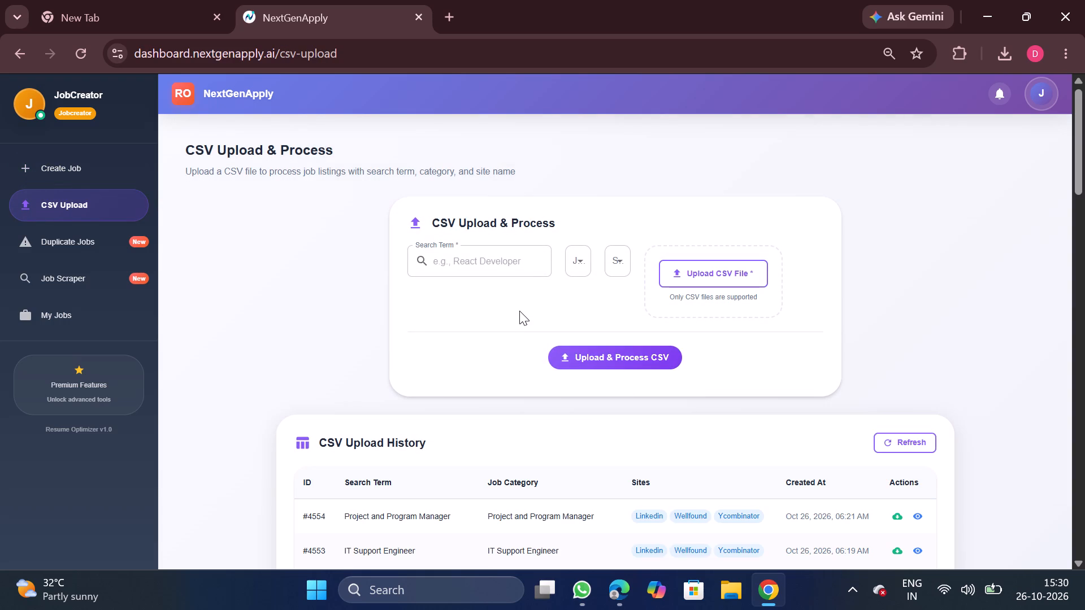
scroll(583, 355, "down", 1)
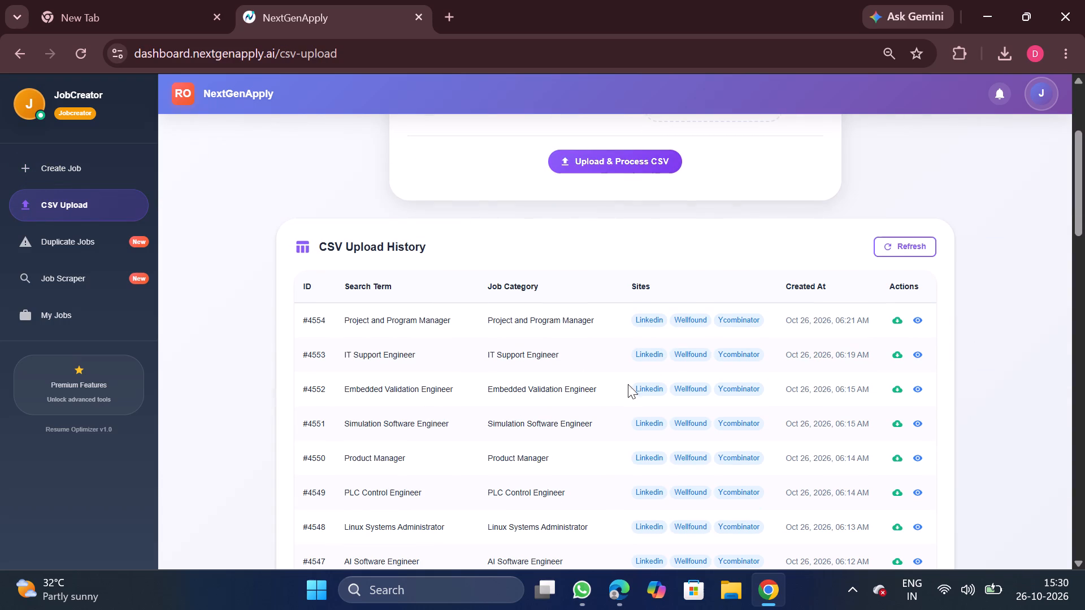
left_click(897, 423)
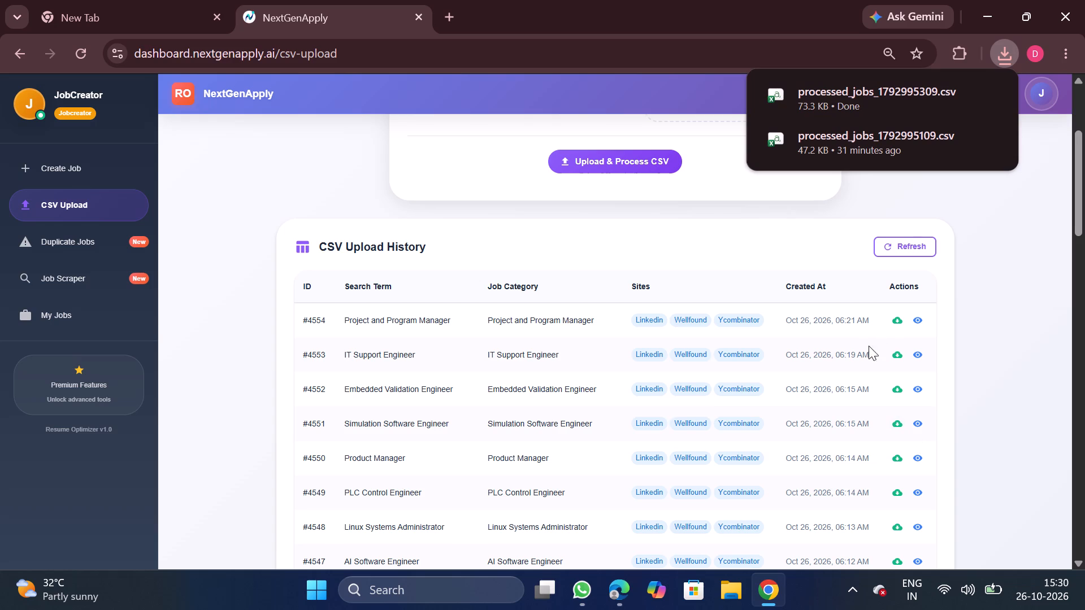
left_click(858, 103)
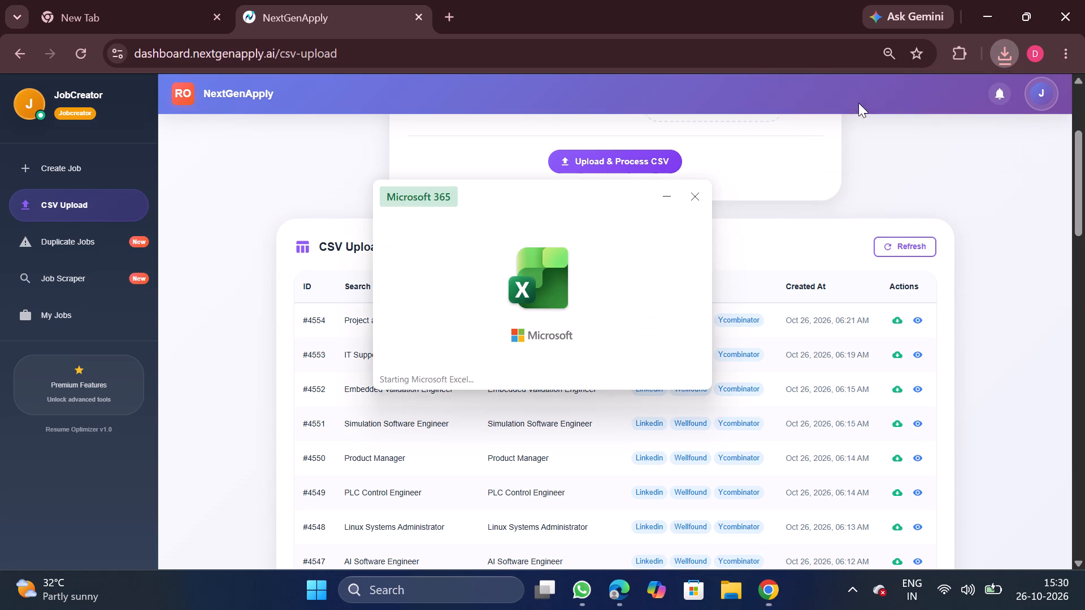
Remove duplicate rows from the whole table, comparing only the company column.
left_click(274, 432)
key("ctrl+a")
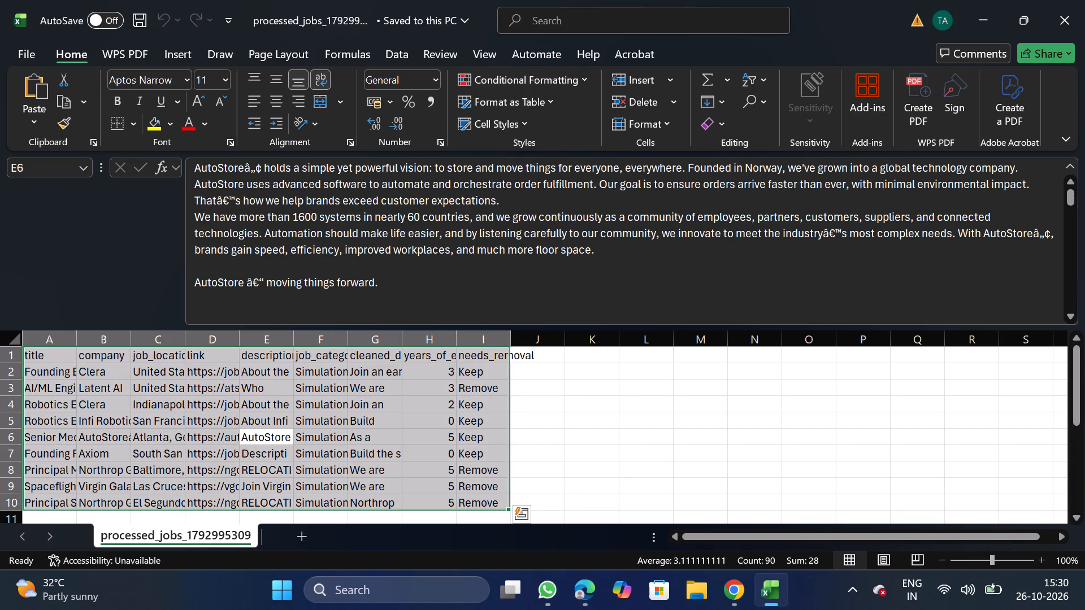
left_click(400, 53)
left_click(724, 101)
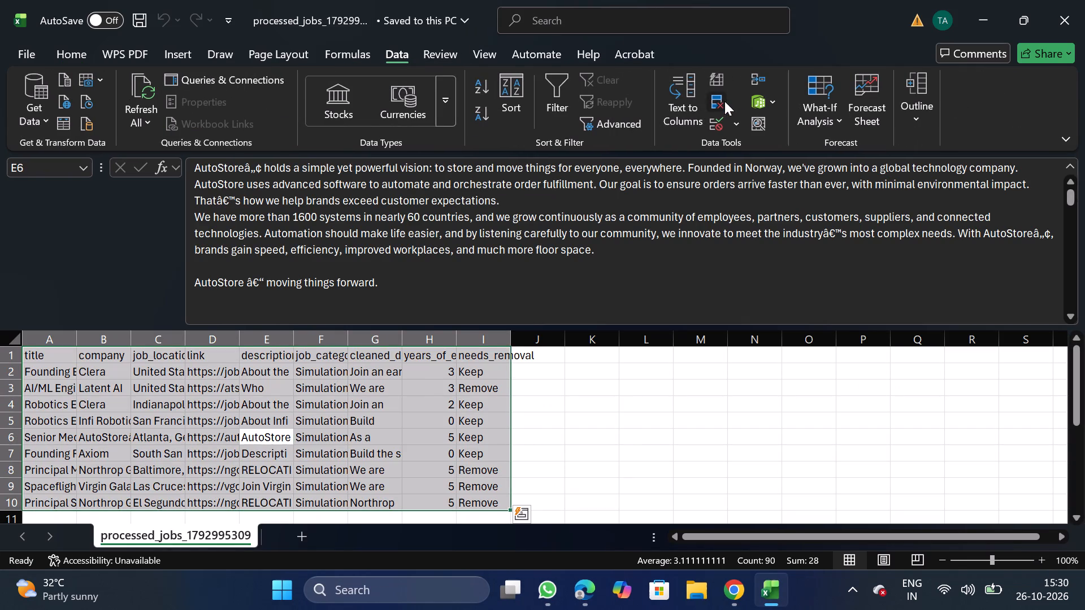
left_click(232, 260)
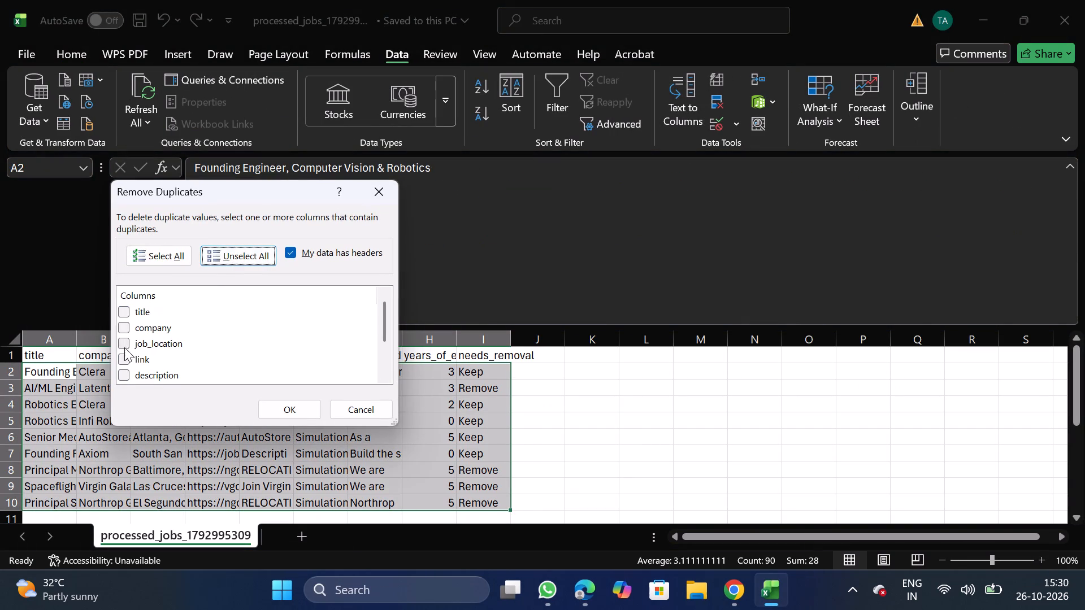
left_click(123, 330)
left_click(303, 407)
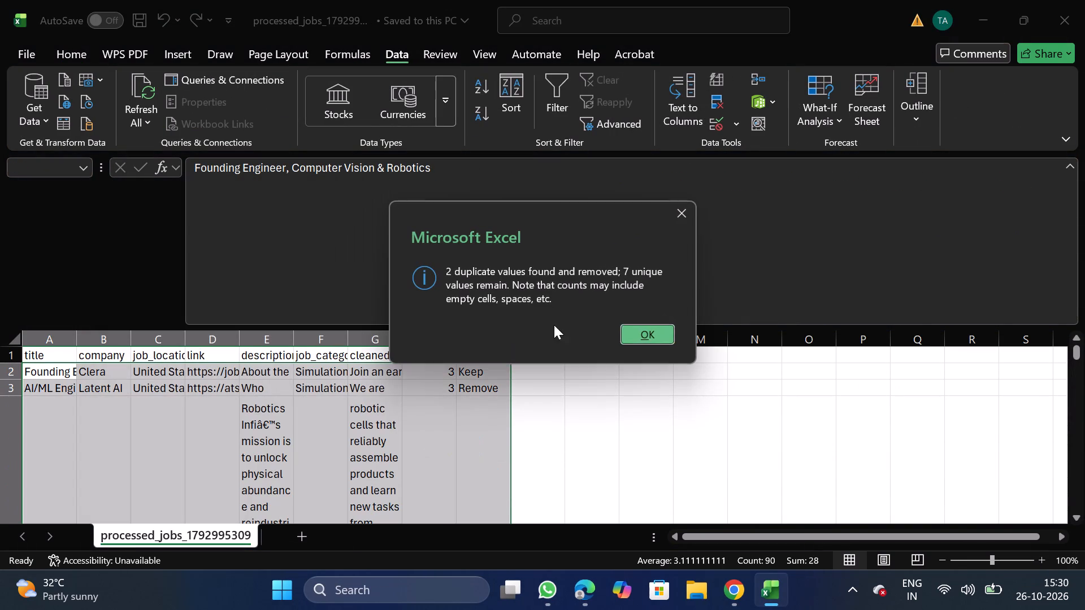
left_click(650, 324)
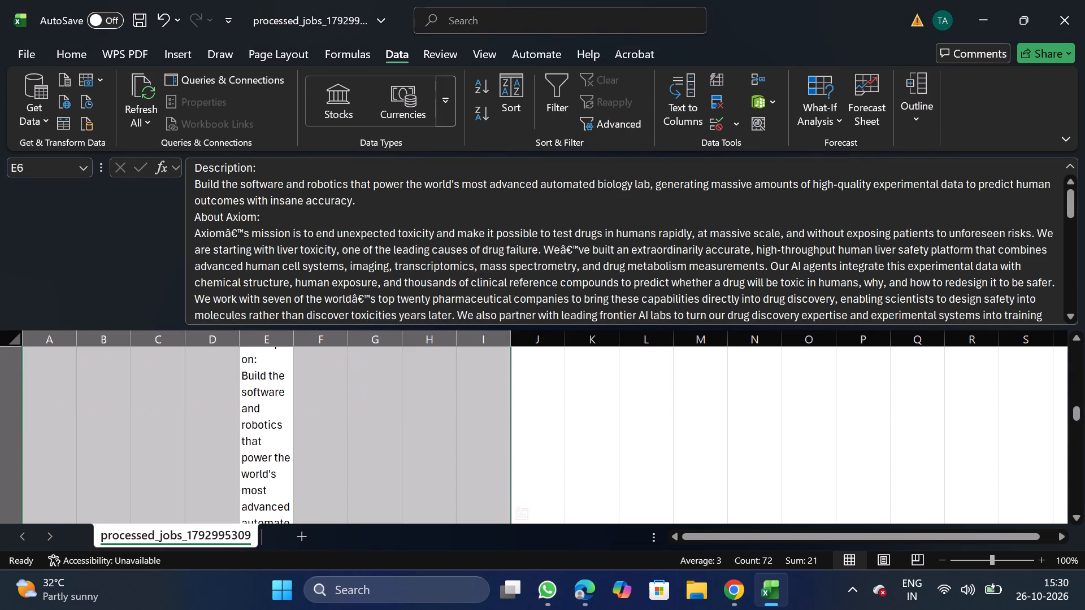
Filter the needs_removal column to Remove, delete all those rows, and remove the header filters.
left_click_drag(1081, 416, 1066, 226)
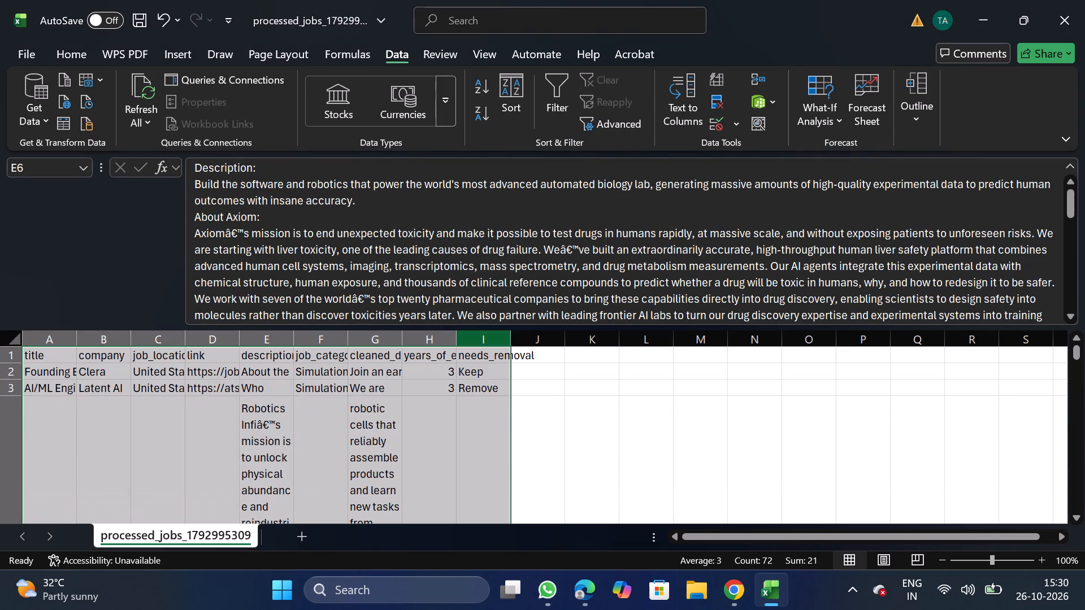
left_click(488, 351)
left_click(565, 91)
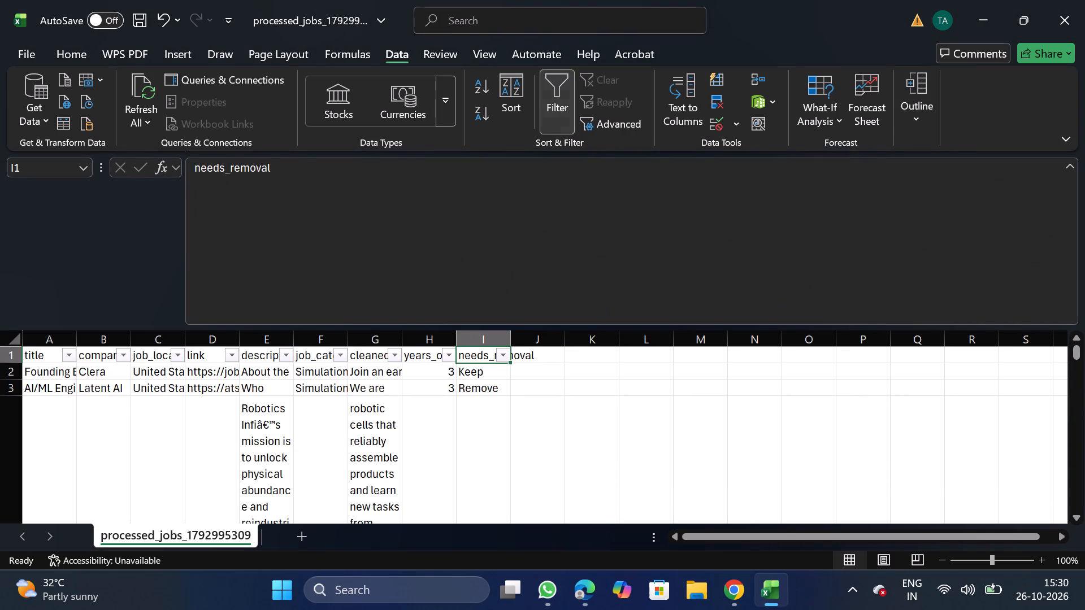
left_click(501, 357)
left_click(331, 405)
left_click(435, 544)
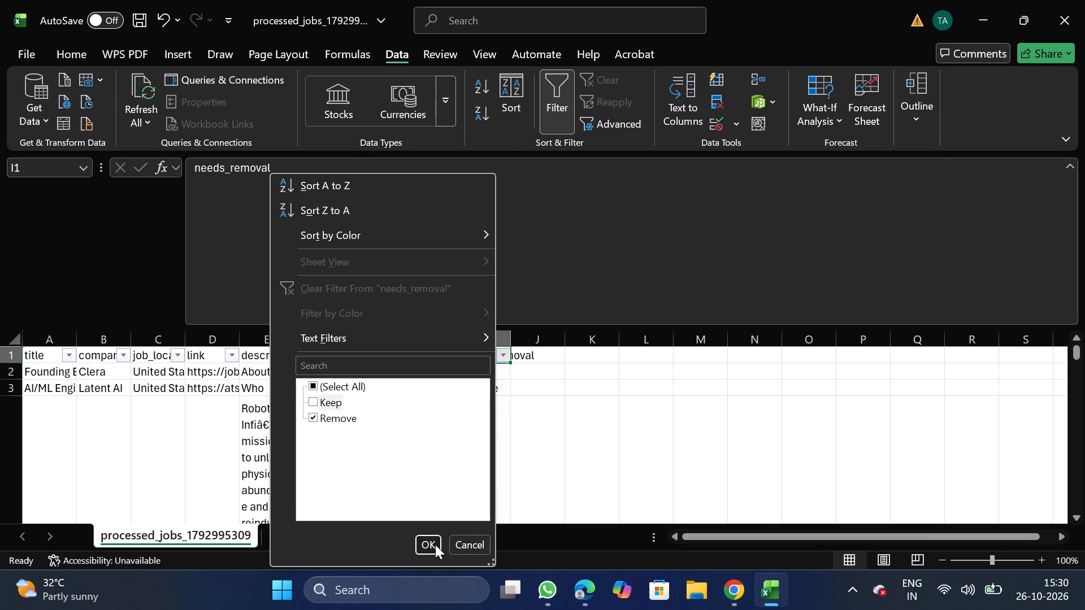
left_click(0, 372)
key("ctrl+shift+Down")
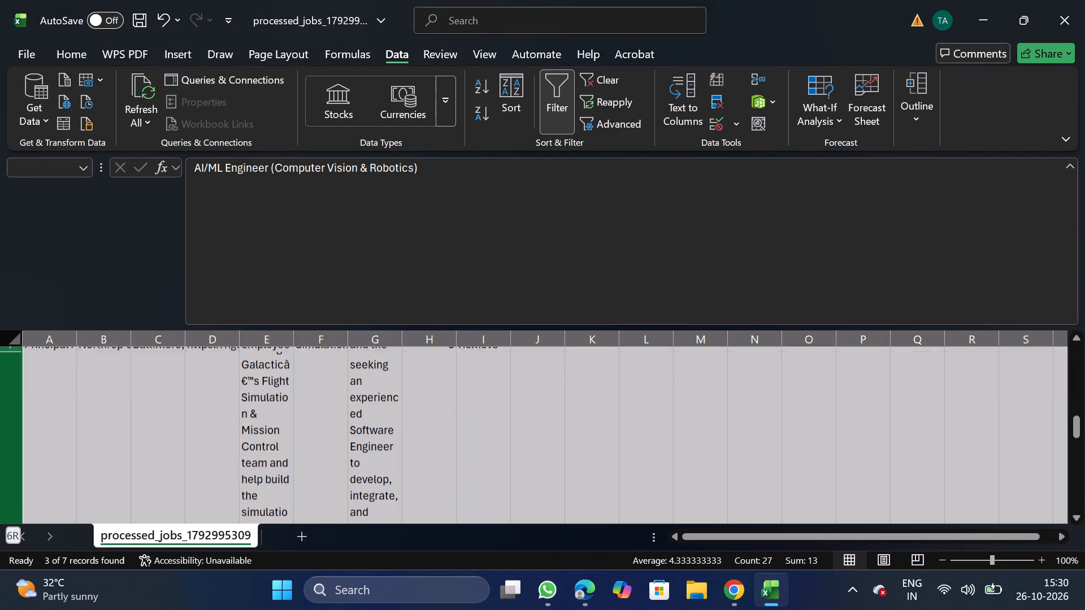
right_click(102, 418)
left_click(194, 287)
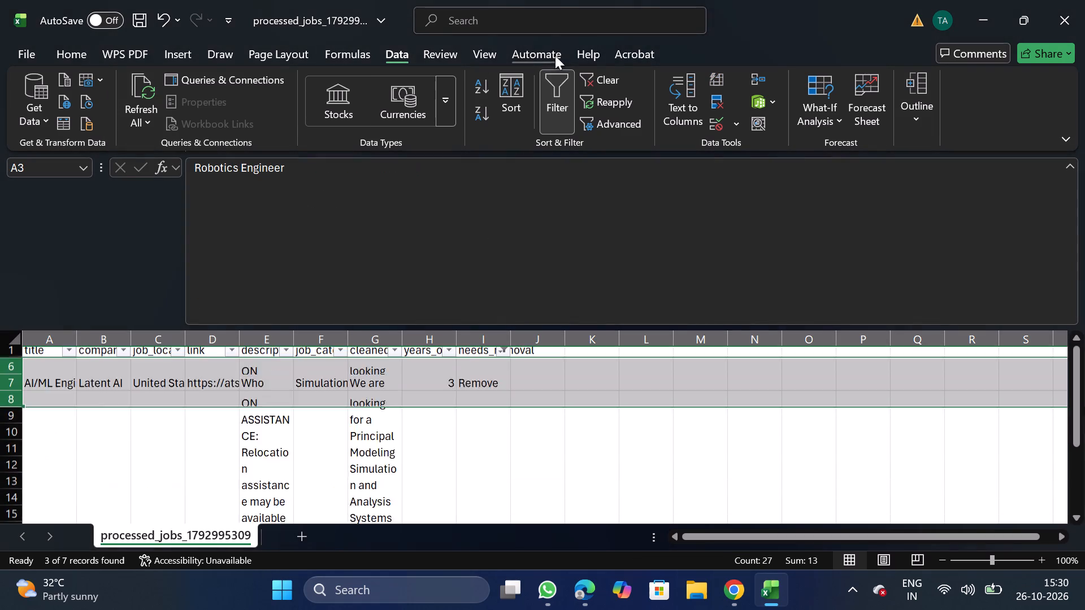
left_click(561, 105)
Check the values in the years_of_experience filter and leave without applying, removing the header filters.
left_click(432, 358)
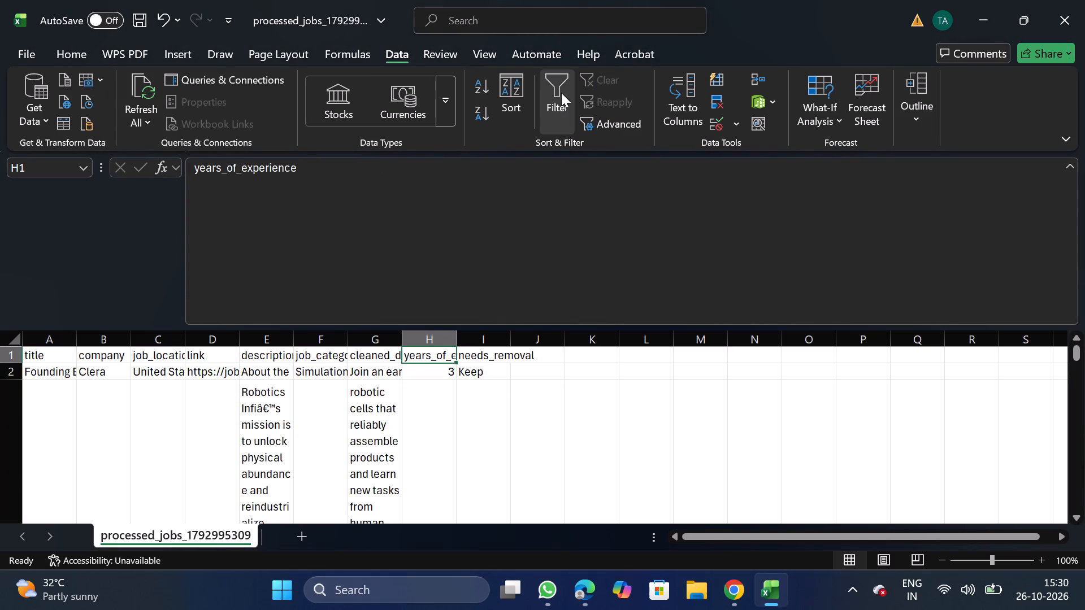
left_click(561, 93)
left_click(452, 360)
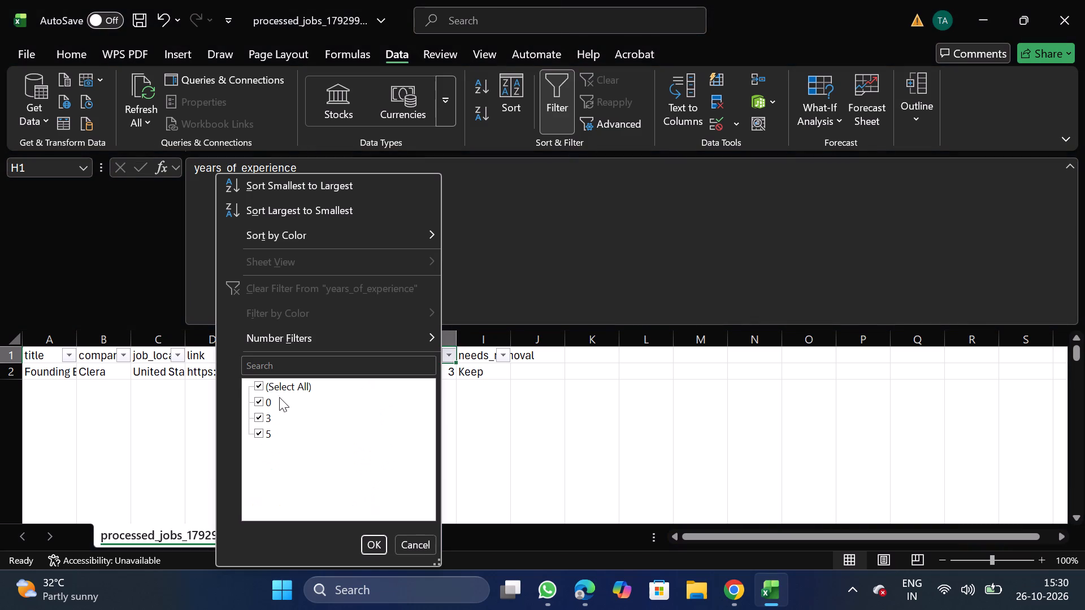
left_click(541, 434)
left_click(556, 116)
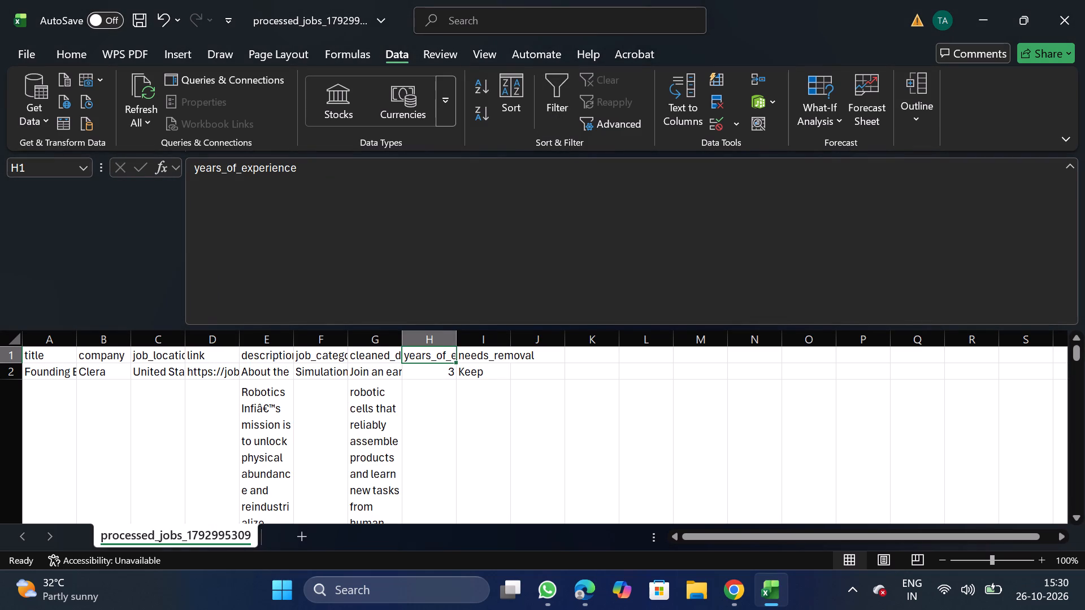
Delete the needs_removal column.
left_click_drag(475, 336, 476, 442)
right_click(476, 442)
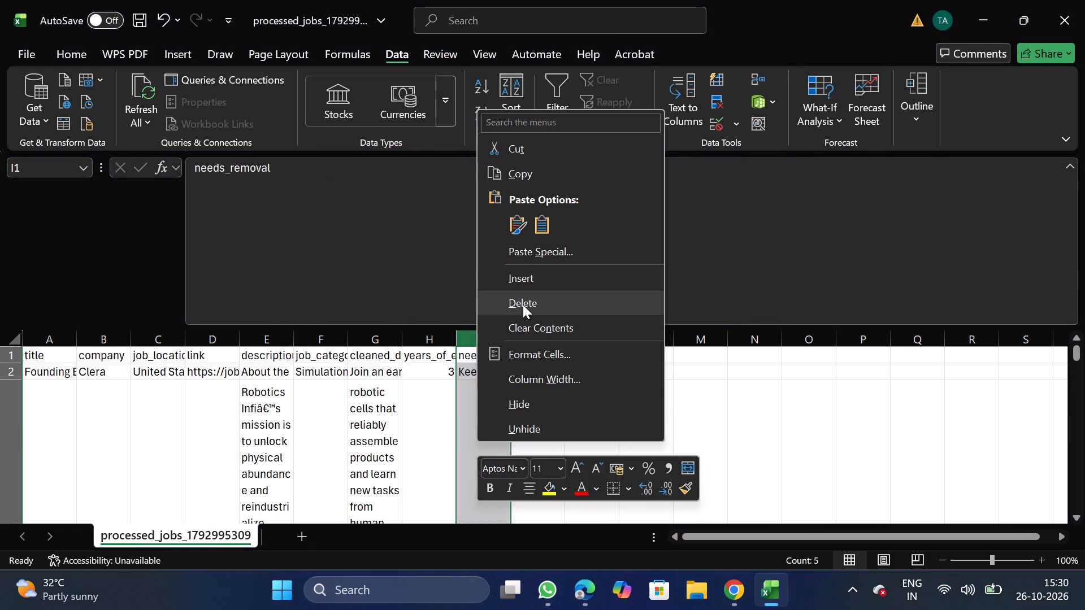
left_click(523, 304)
Move the job_category column to the start of the table, before the title column.
left_click(328, 340)
key("ctrl+x")
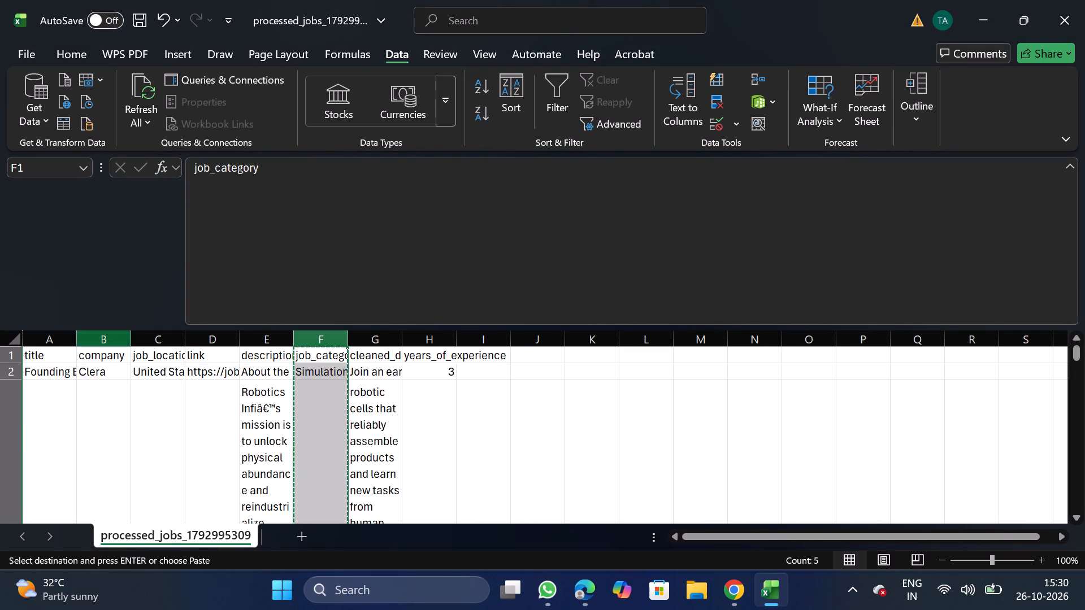
left_click(40, 345)
right_click(41, 422)
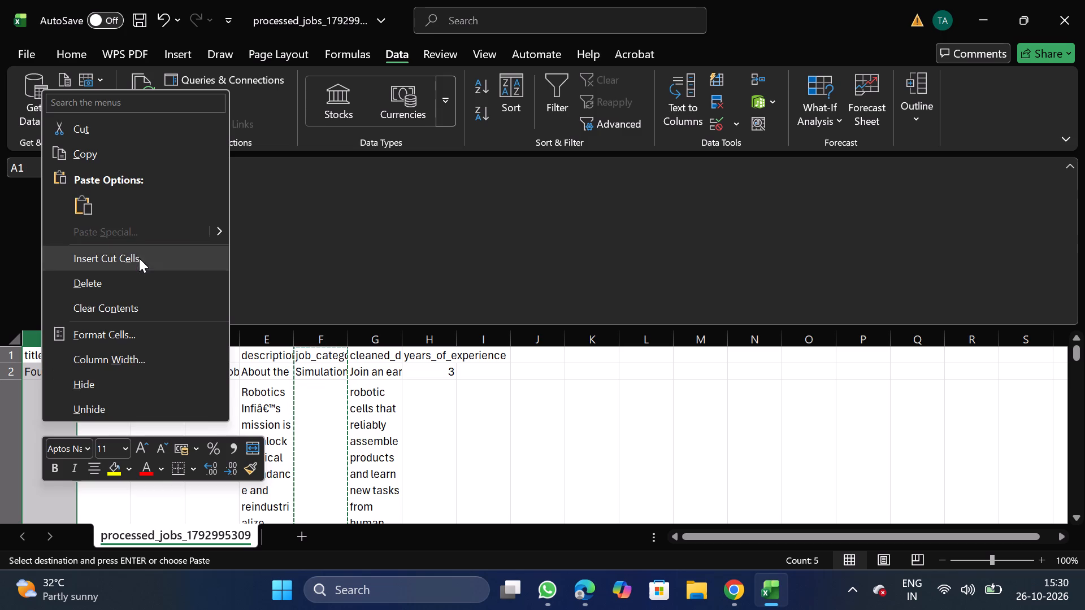
left_click(139, 258)
Turn off text wrapping for the description, cleaned_description and years_of_experience columns.
left_click(325, 340)
key("shift+Right")
key("shift+Right")
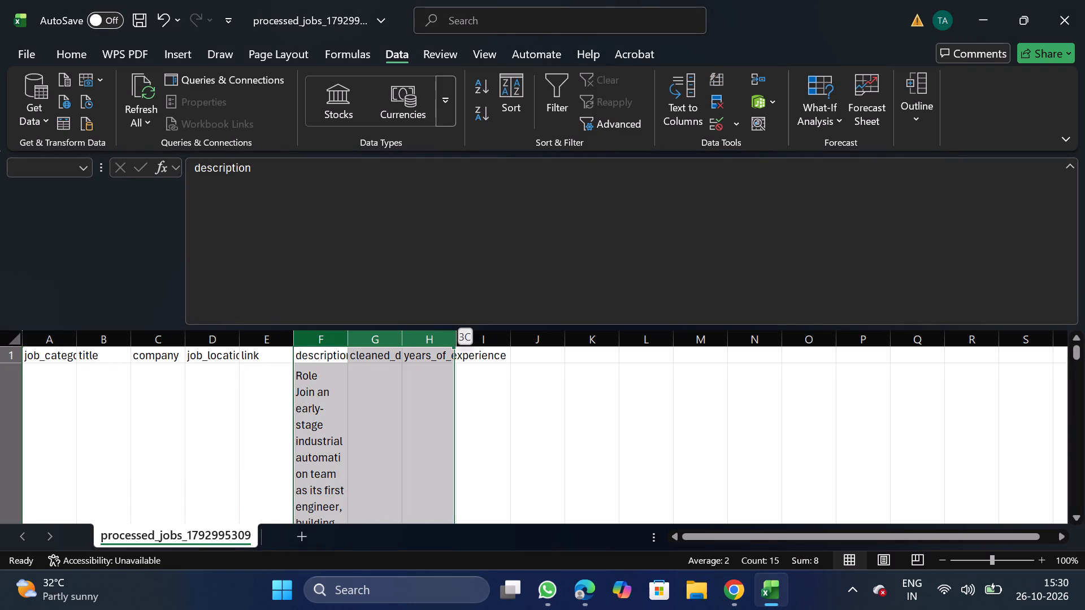
left_click(74, 56)
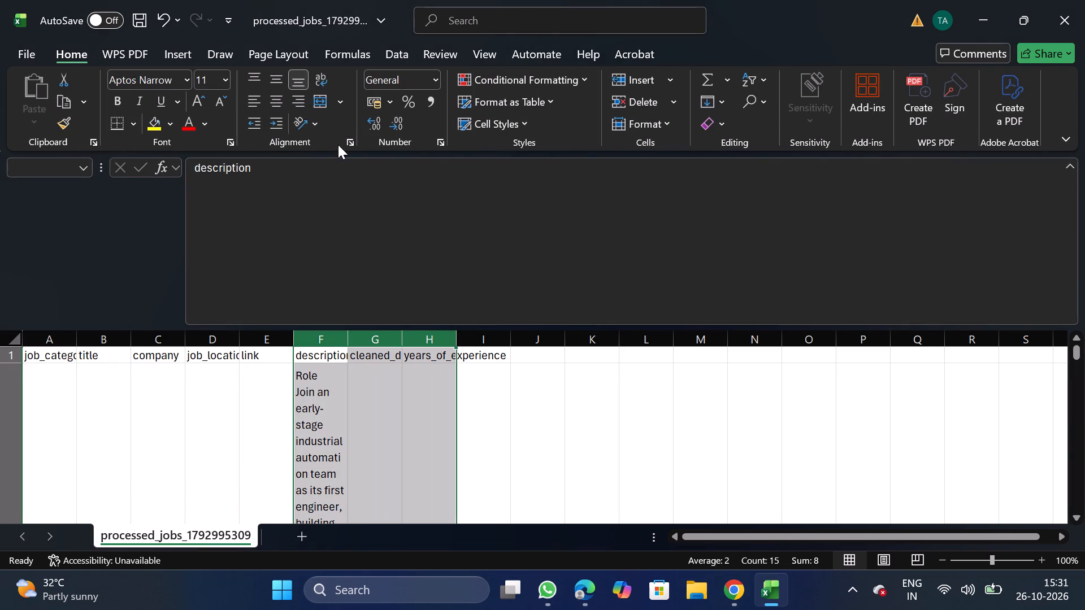
left_click(348, 145)
double_click(90, 275)
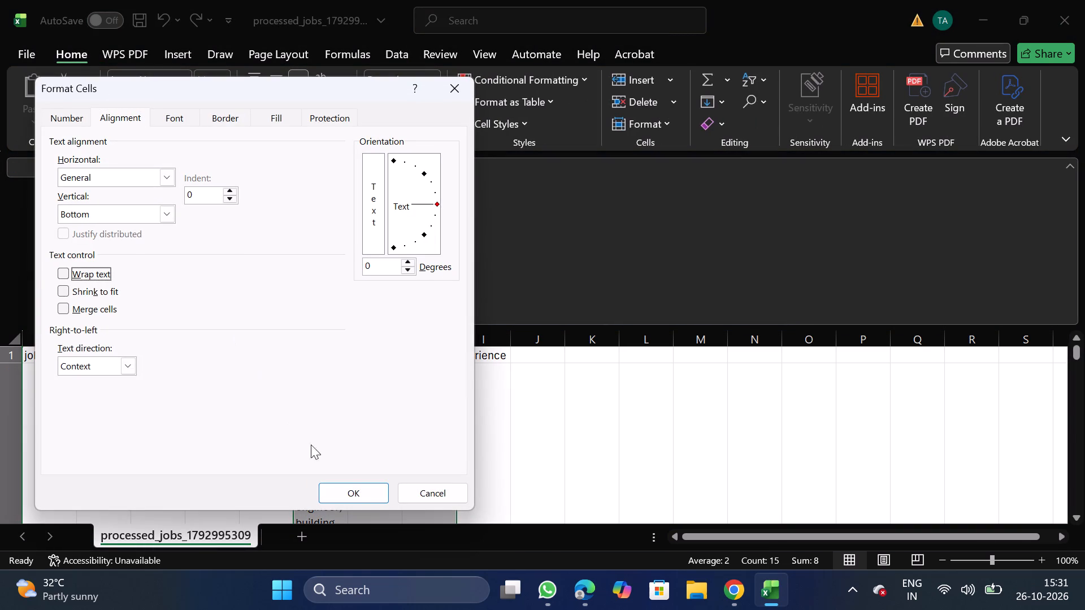
left_click(356, 494)
Move the link column to the end of the table, after years_of_experience.
left_click(258, 332)
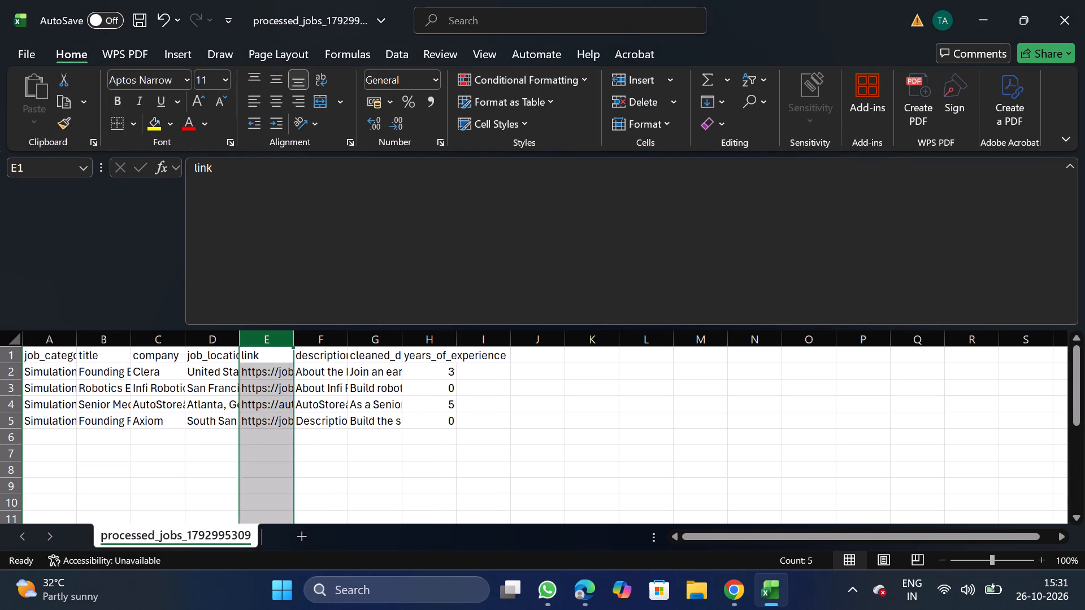
key("ctrl+x")
left_click_drag(478, 338, 478, 404)
right_click(478, 404)
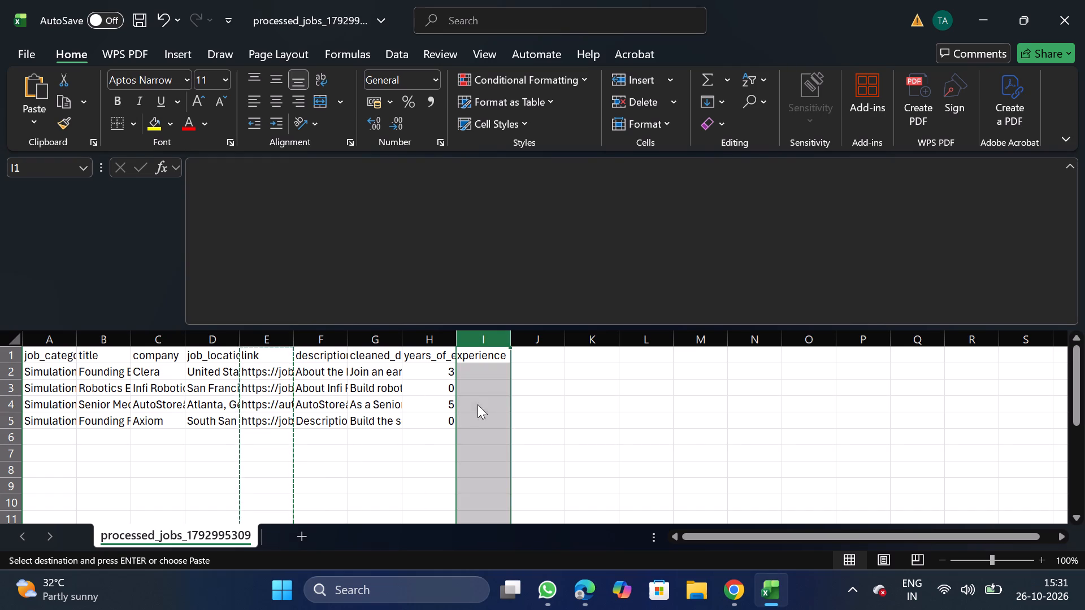
left_click(540, 240)
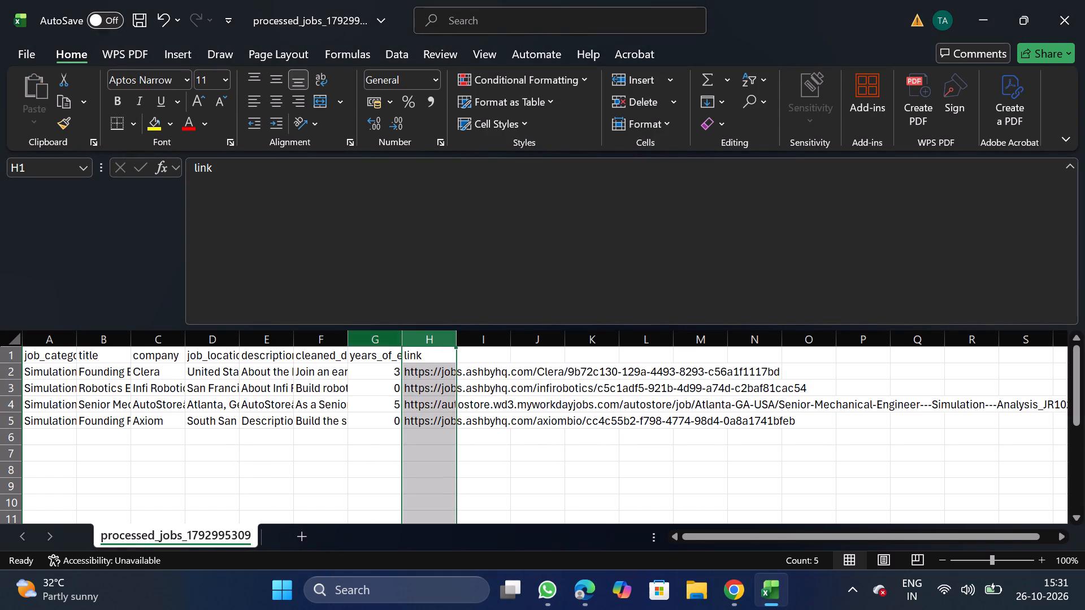
Move the years_of_experience column in front of the description column.
left_click(363, 333)
key("ctrl+x")
left_click(270, 334)
right_click(270, 415)
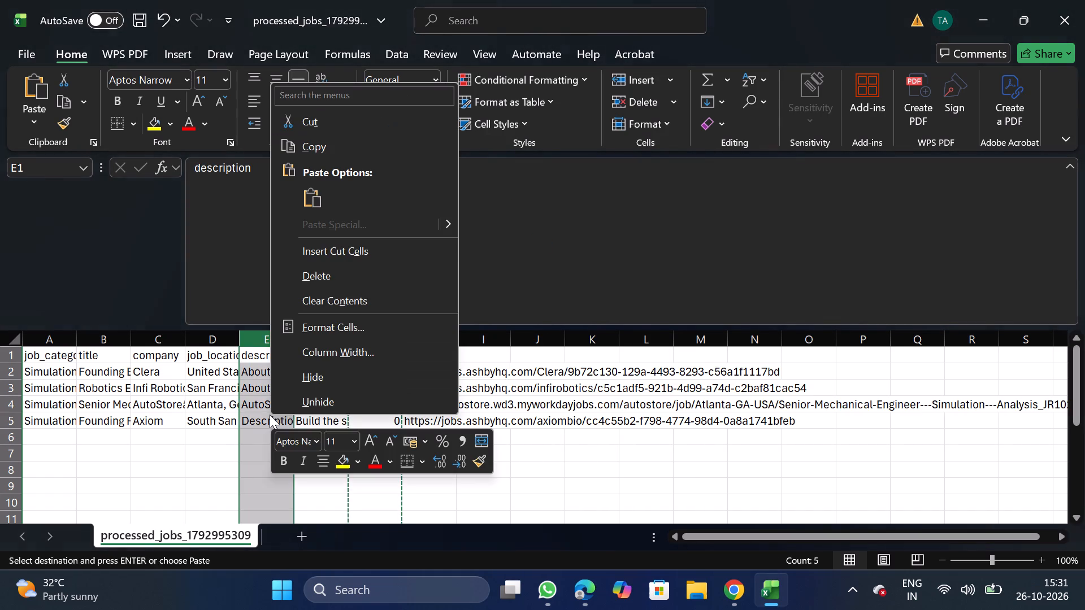
left_click(355, 244)
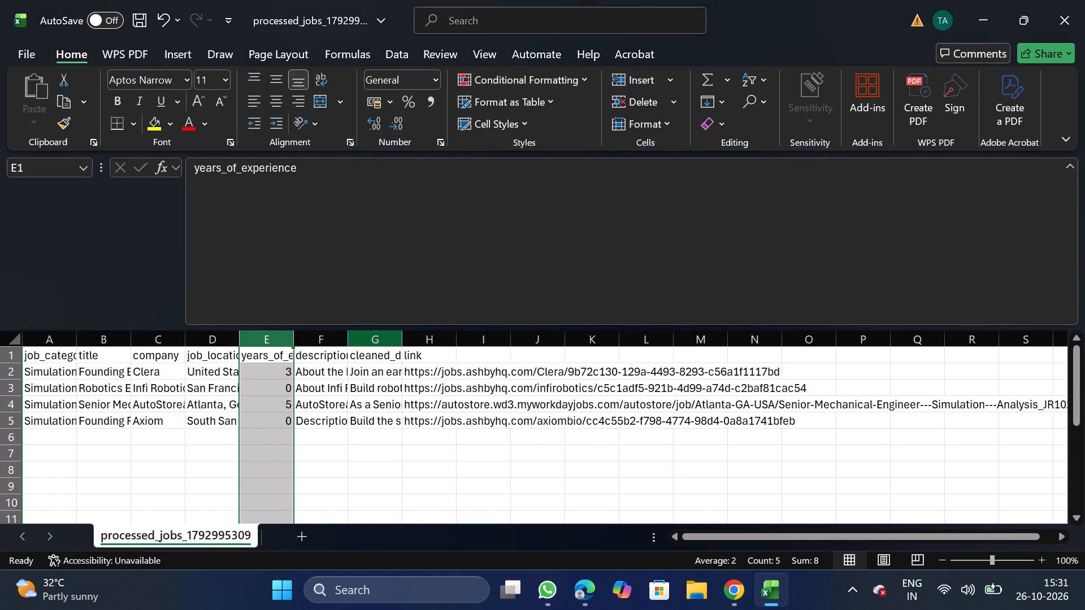
Rename the cleaned_description header to description, copying the text from the existing description header.
left_click(332, 355)
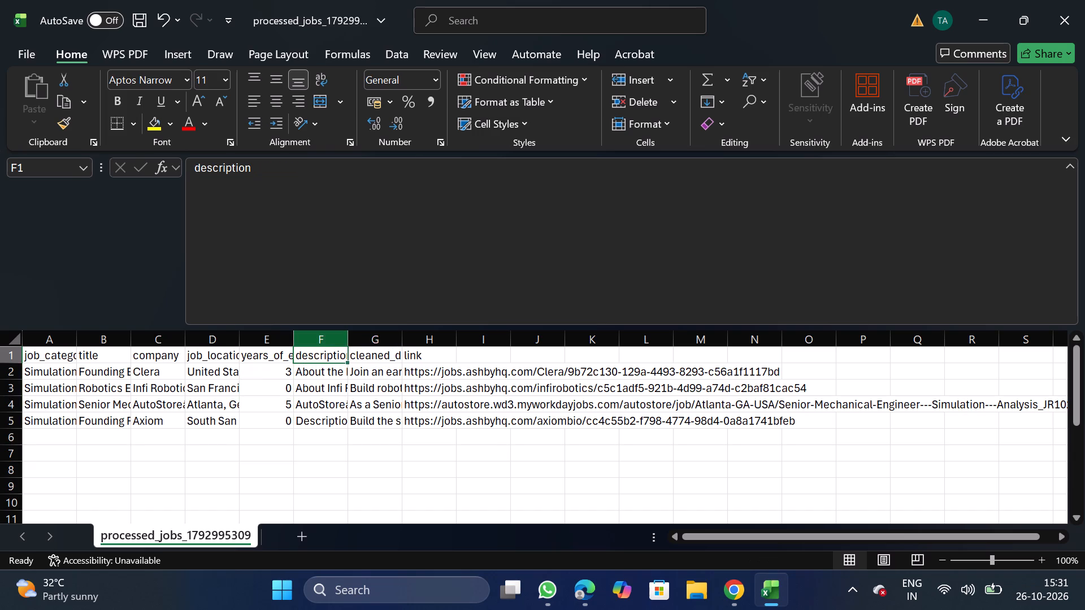
left_click_drag(193, 168, 277, 166)
key("ctrl+c")
left_click(394, 353)
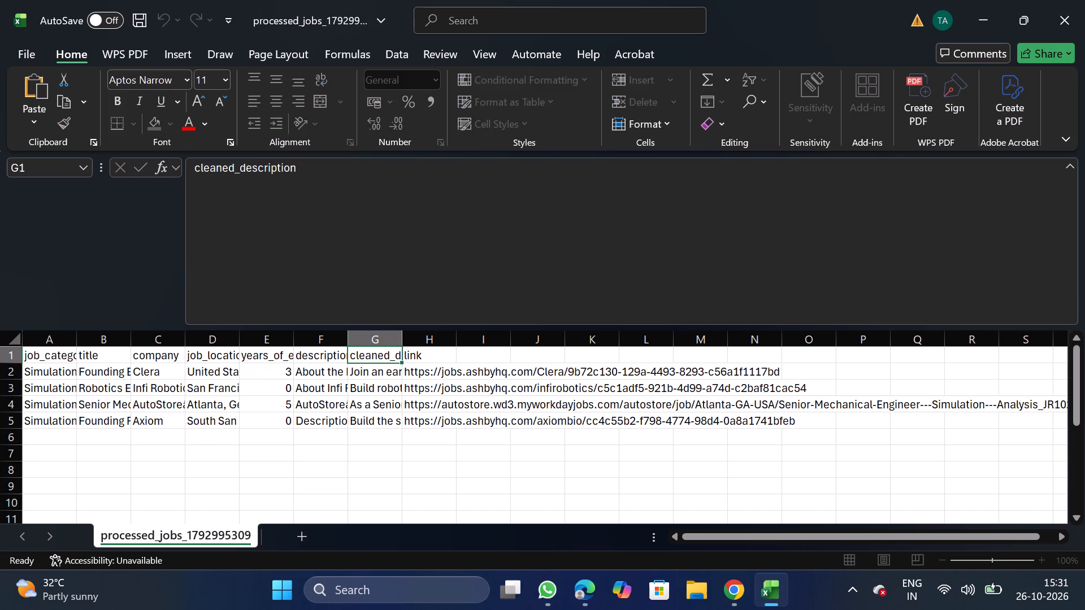
left_click(488, 278)
key("BackSpace")
key("BackSpace")
key("BackSpace")
key("BackSpace")
key("BackSpace")
key("BackSpace")
key("BackSpace")
key("BackSpace")
key("BackSpace")
key("BackSpace")
key("BackSpace")
key("BackSpace")
key("BackSpace")
key("BackSpace")
key("BackSpace")
key("BackSpace")
key("BackSpace")
key("BackSpace")
key("BackSpace")
key("BackSpace")
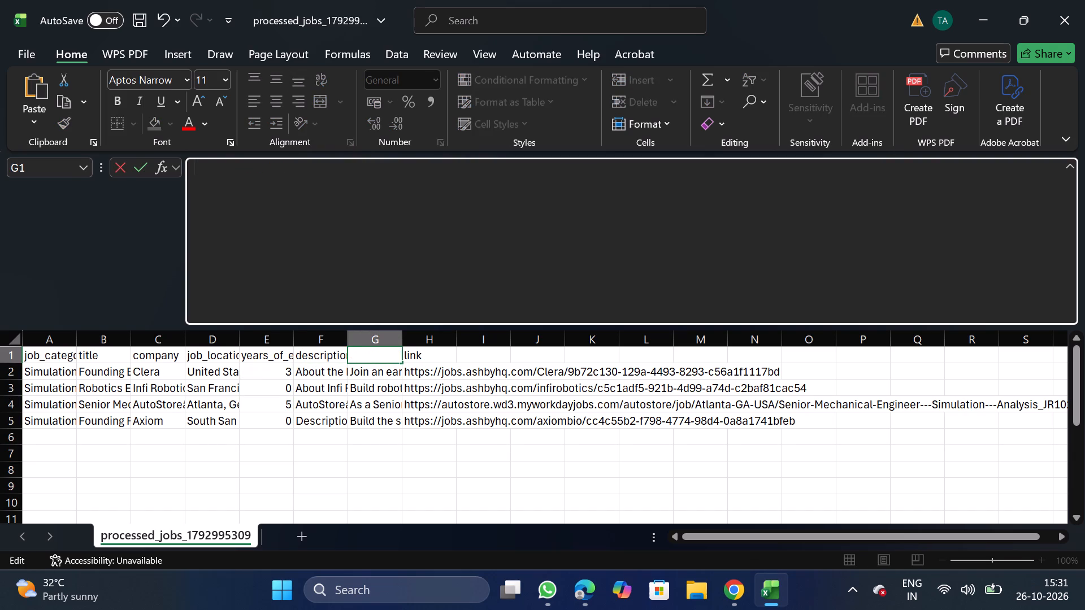
key("ctrl+v")
Rename the first description header, in F1, to original_description, copying the name from NextGenApply's bulk upload column requirements in Chrome.
left_click(327, 360)
left_click(429, 285)
key("BackSpace")
key("BackSpace")
key("BackSpace")
key("BackSpace")
key("BackSpace")
key("BackSpace")
key("BackSpace")
key("BackSpace")
key("BackSpace")
key("BackSpace")
key("BackSpace")
key("BackSpace")
key("BackSpace")
key("BackSpace")
key("BackSpace")
key("BackSpace")
key("BackSpace")
key("BackSpace")
key("BackSpace")
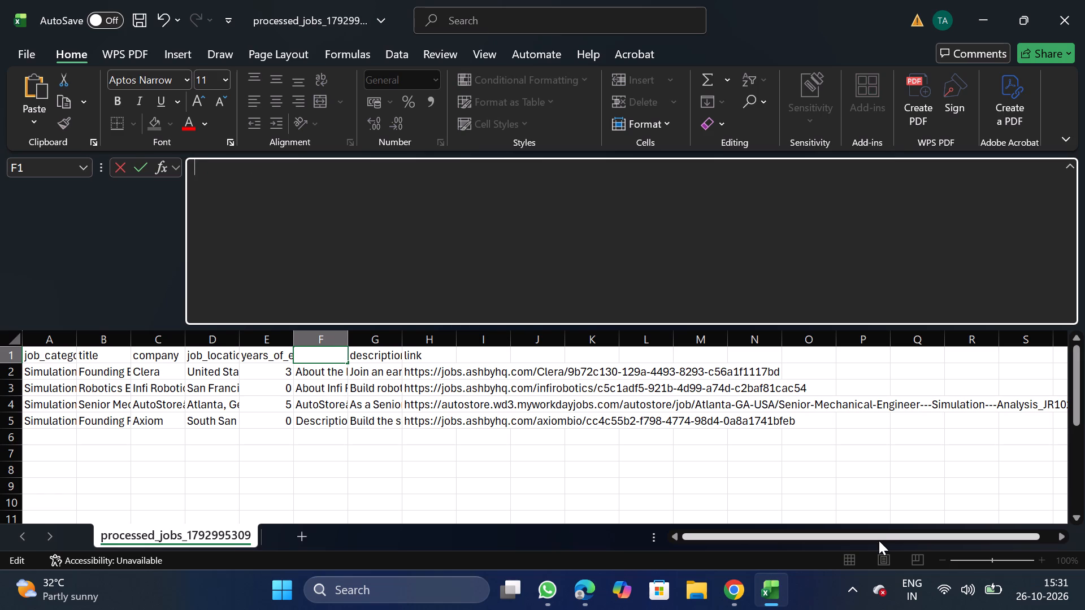
left_click(725, 587)
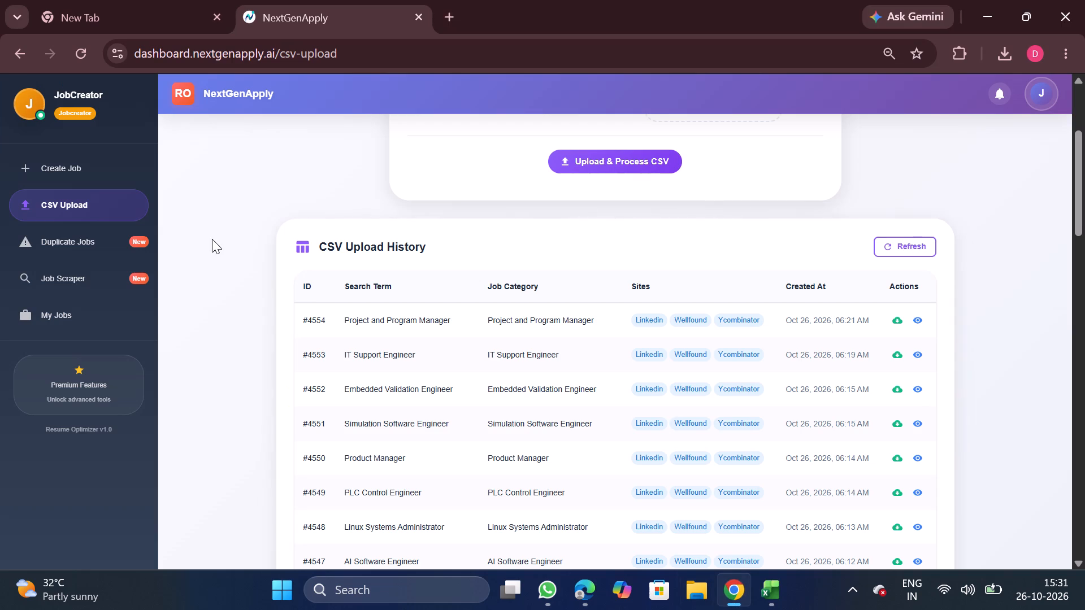
left_click(68, 165)
left_click(520, 141)
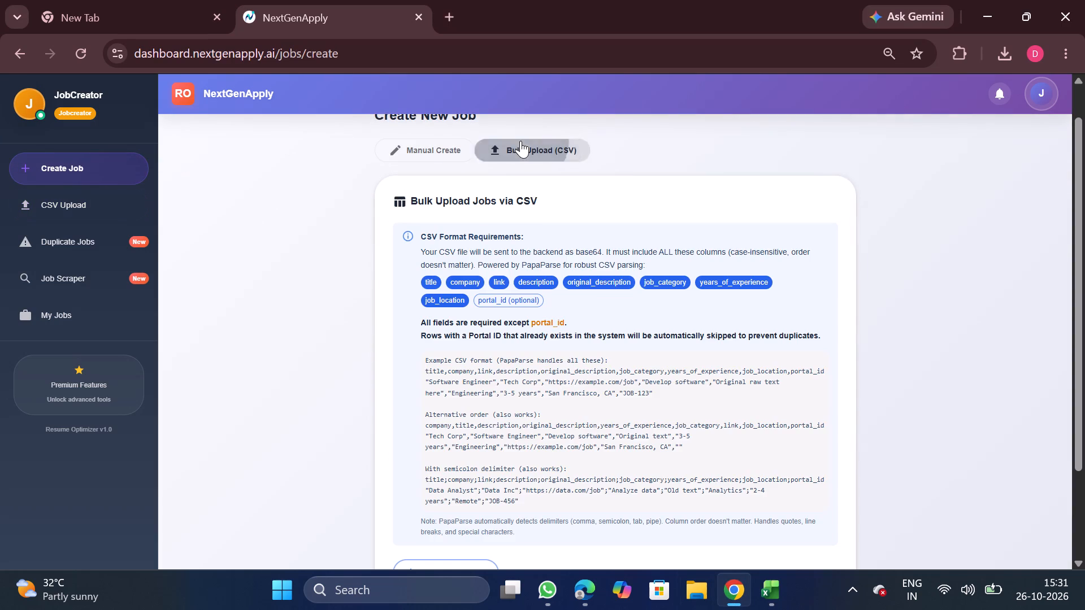
double_click(614, 290)
double_click(600, 285)
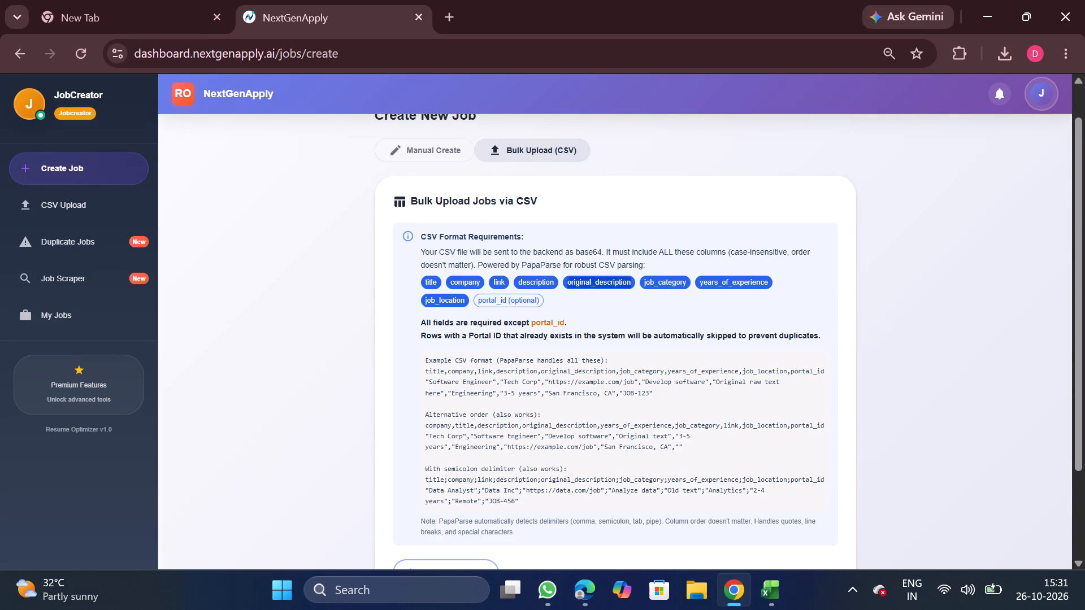
key("ctrl+c")
left_click(777, 590)
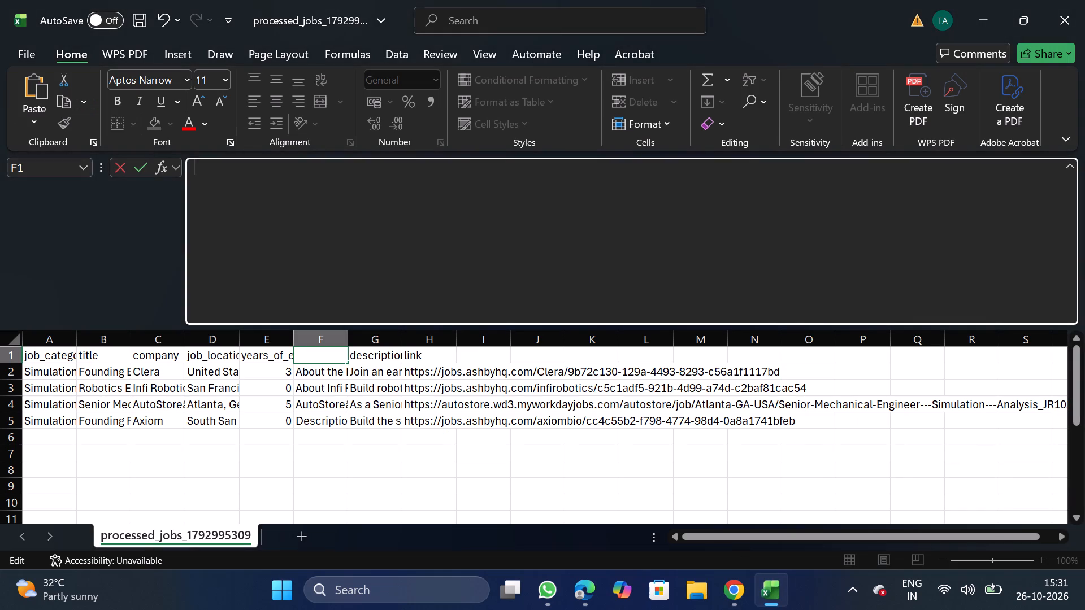
key("ctrl+v")
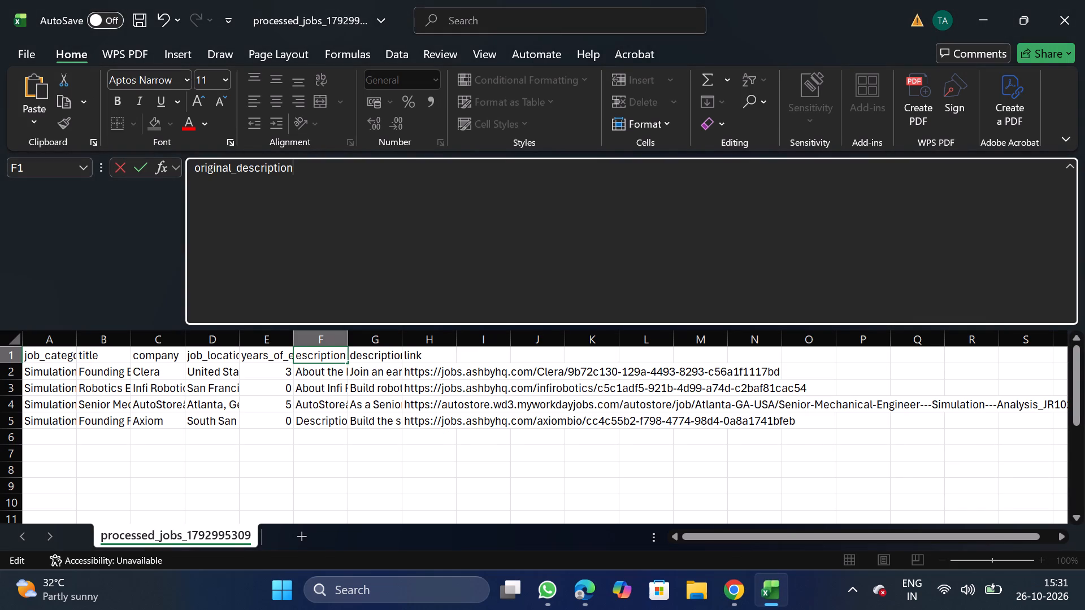
Review the job titles and delete the Senior Mechanical Engineer – Simulation & Analysis row.
left_click(100, 374)
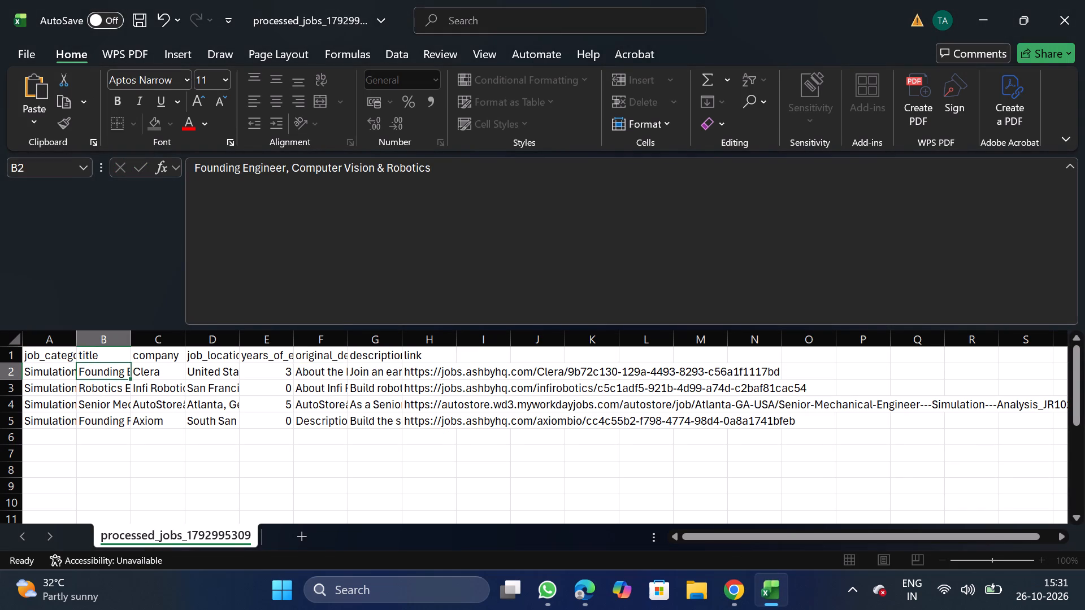
left_click(103, 389)
left_click(102, 405)
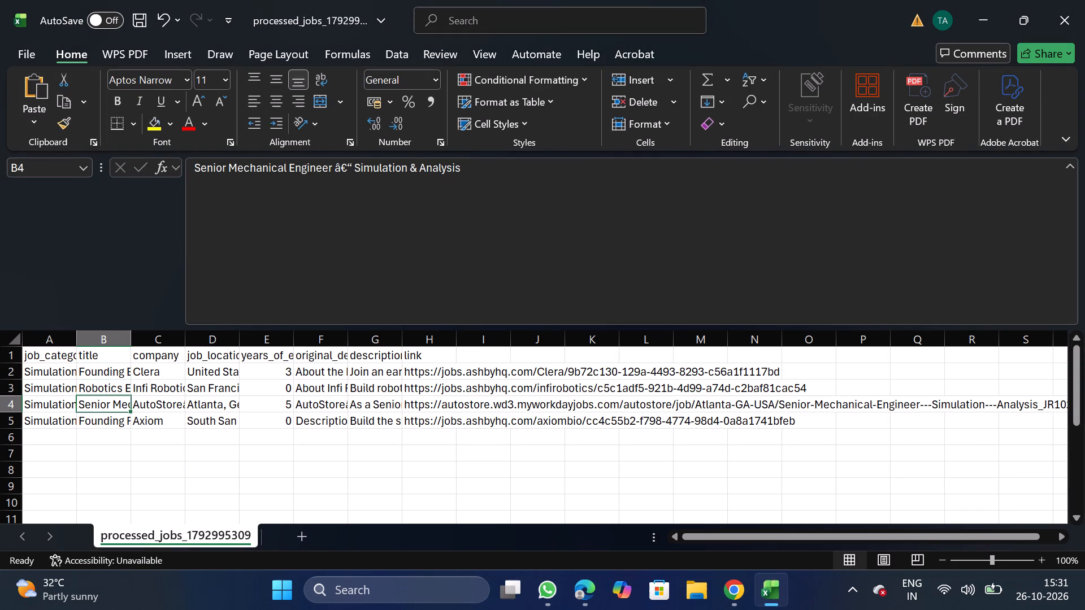
left_click_drag(10, 404, 41, 403)
right_click(41, 403)
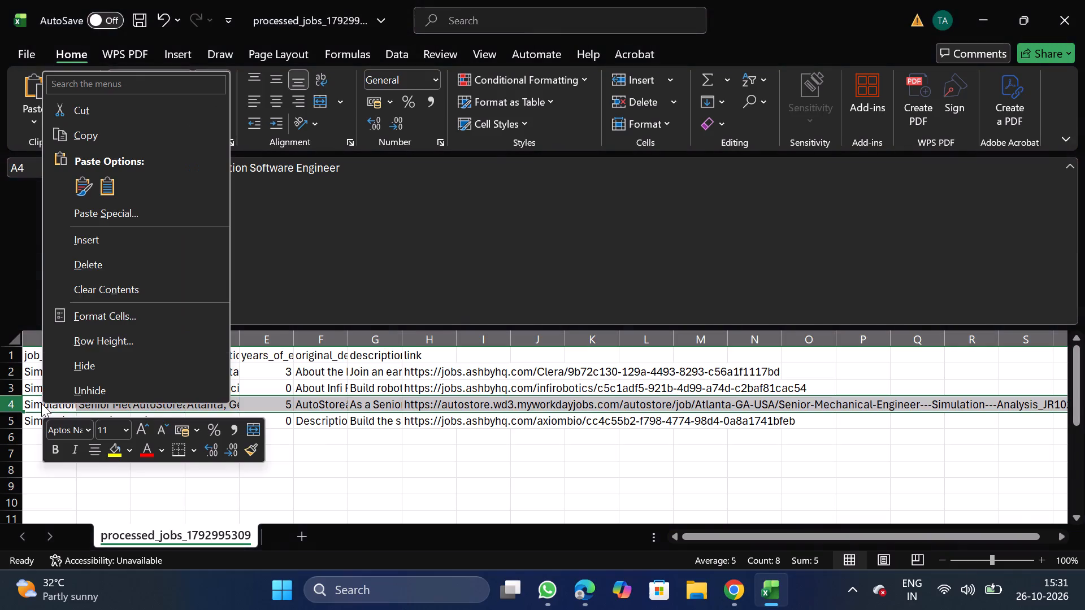
left_click(102, 272)
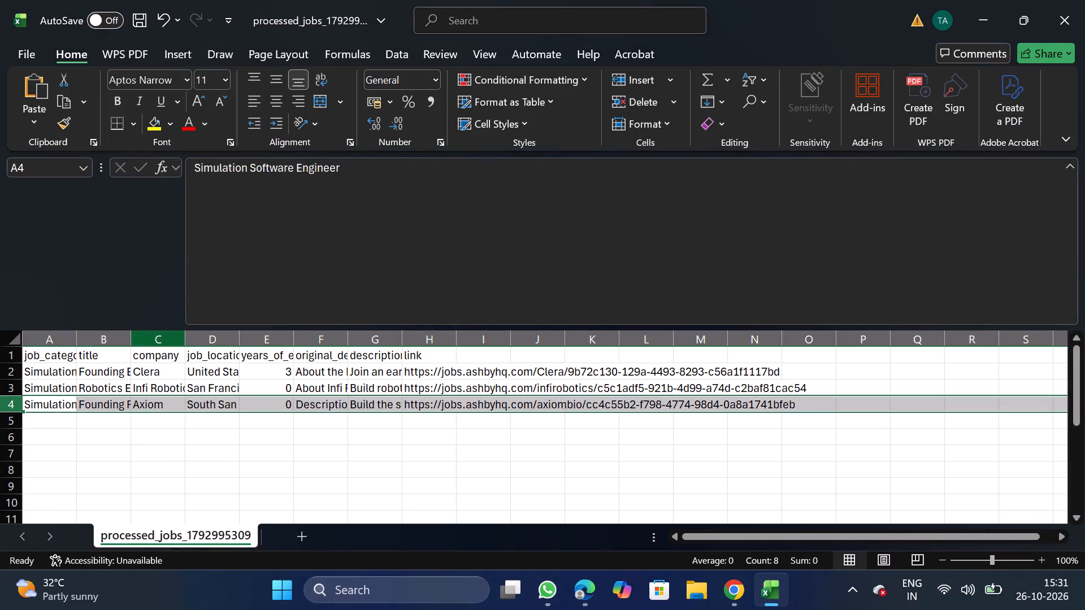
Save the file as the comma-delimited CSV Simulation_10_26 in the Daily Scraping jobs folder in Documents.
left_click(25, 50)
triple_click(69, 273)
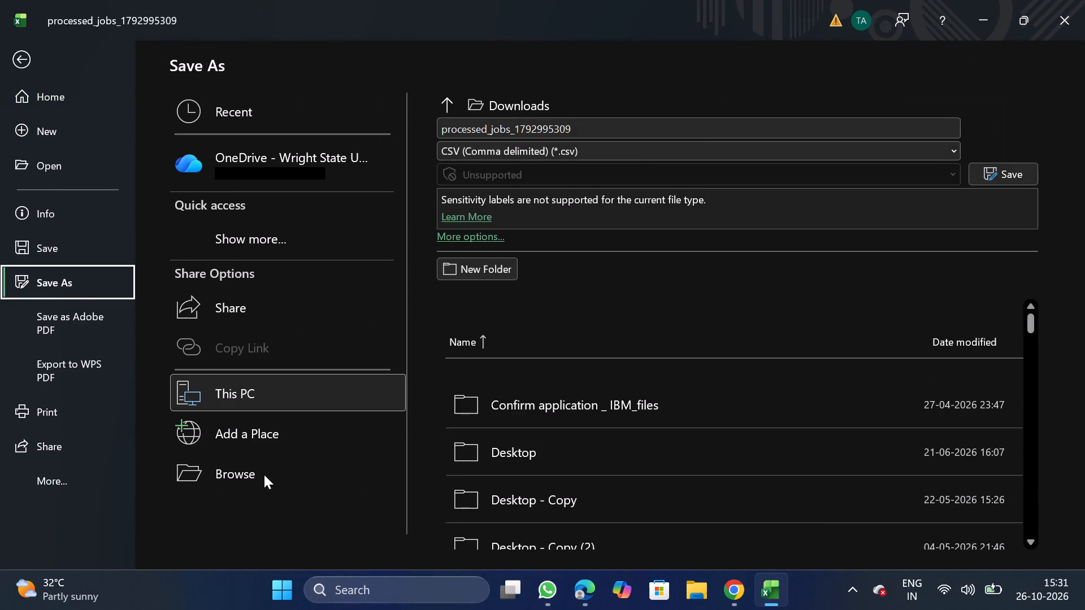
triple_click(267, 477)
double_click(267, 477)
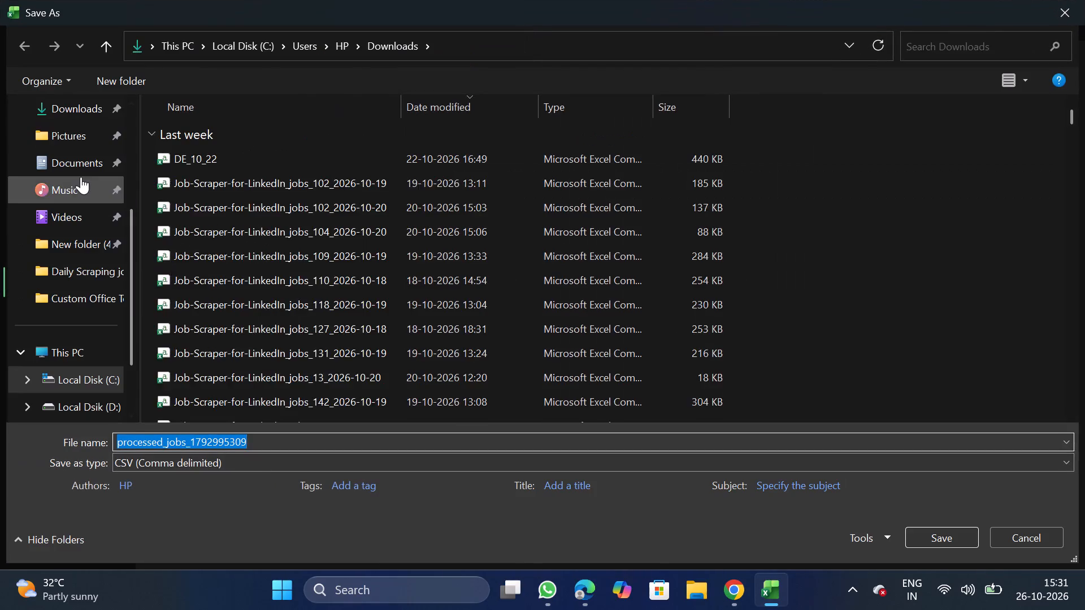
double_click(85, 159)
double_click(216, 187)
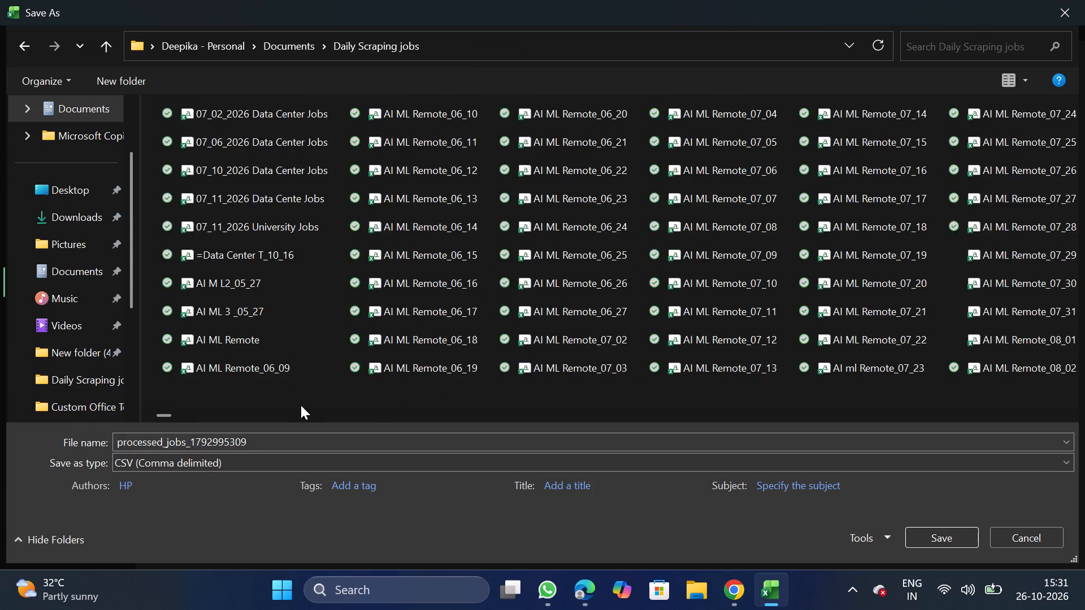
left_click(309, 441)
key("BackSpace")
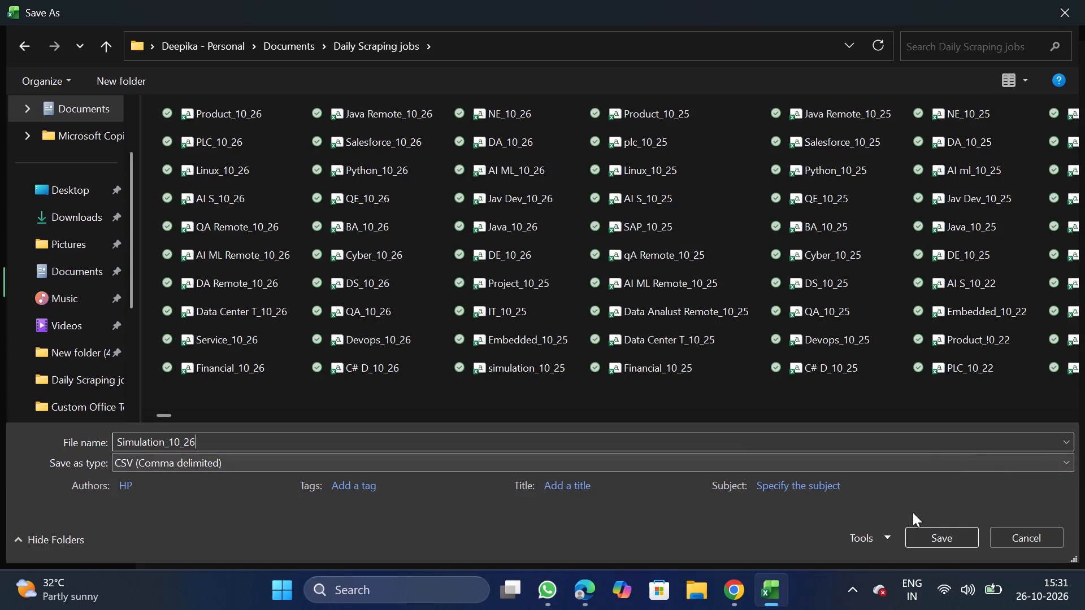
left_click(932, 538)
Switch to NextGenApply in Chrome and bulk upload the Simulation_10_26 CSV file.
left_click(735, 595)
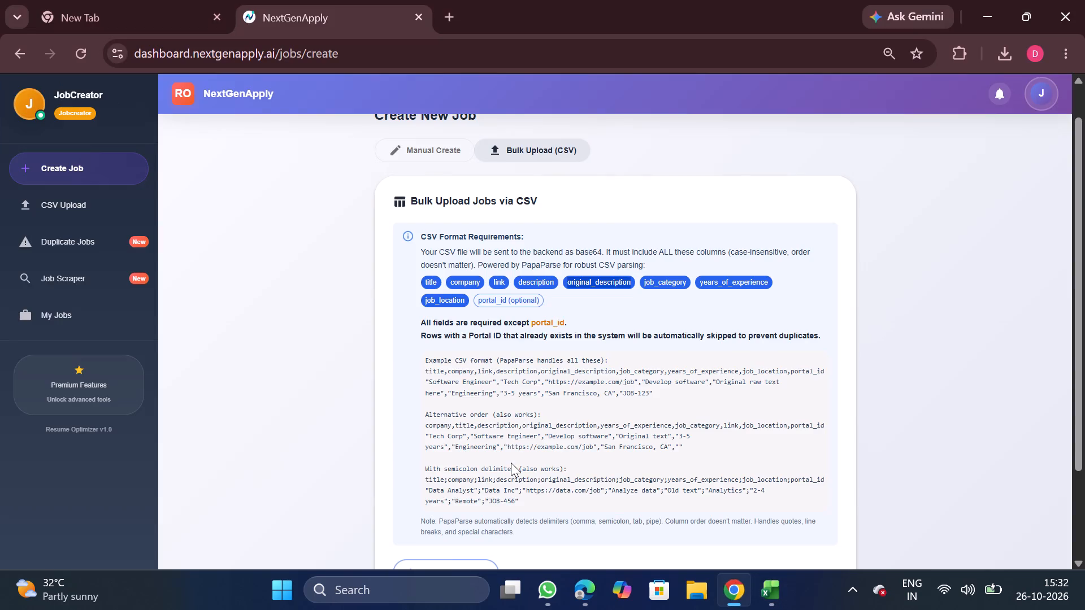
scroll(511, 463, "down", 2)
left_click(450, 459)
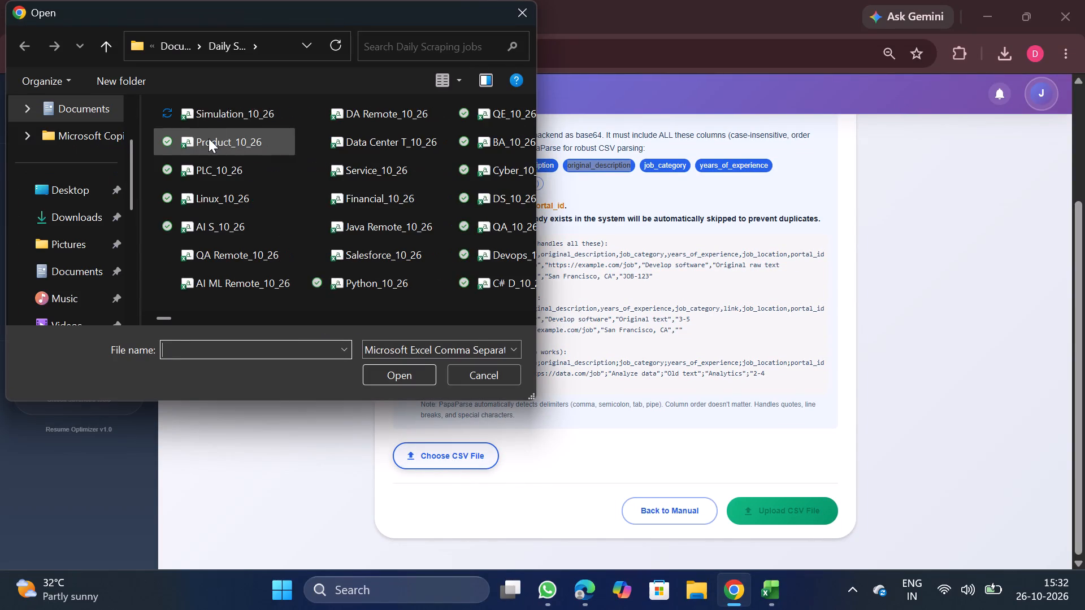
double_click(229, 116)
scroll(559, 383, "down", 3)
scroll(675, 384, "down", 2)
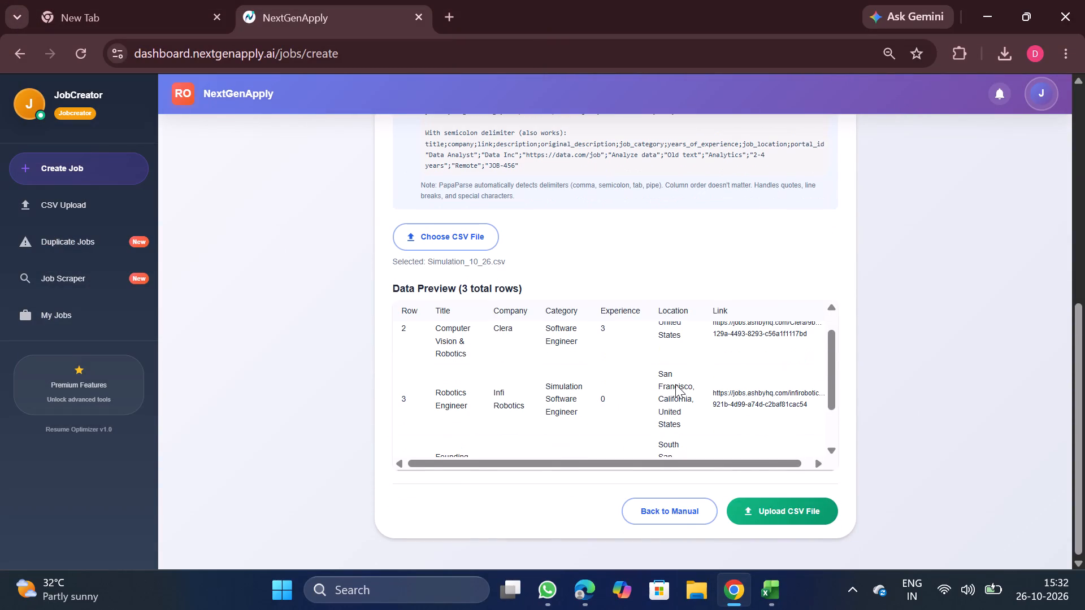
scroll(675, 384, "down", 2)
left_click(769, 509)
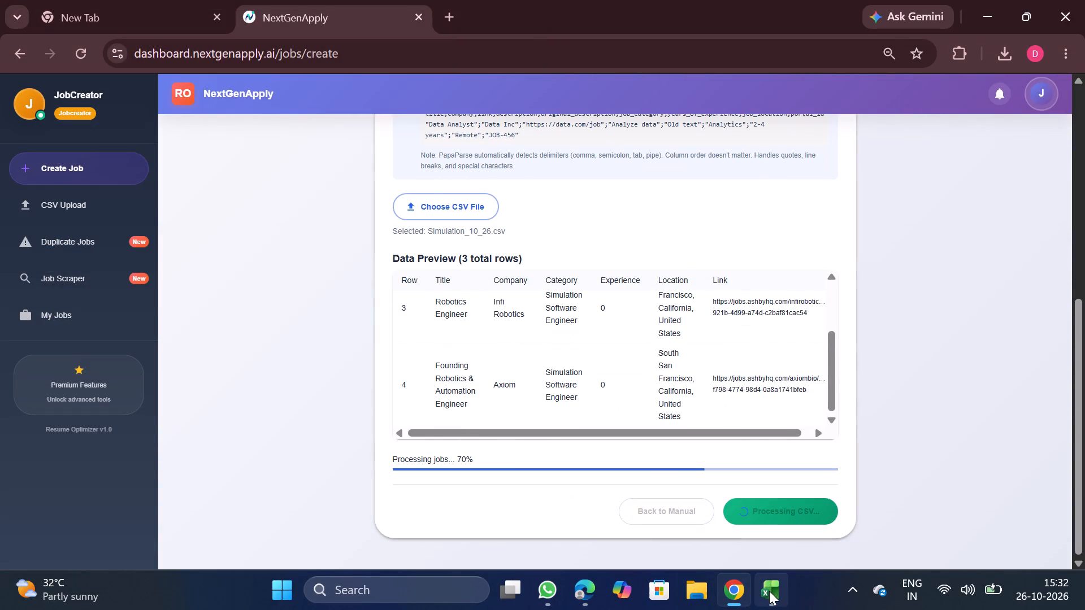
Close the Simulation_10_26 workbook in Excel.
left_click(837, 456)
Download the processed Embedded Validation Engineer CSV, entry #4552, from the CSV upload history and open it in Excel.
scroll(623, 398, "up", 2)
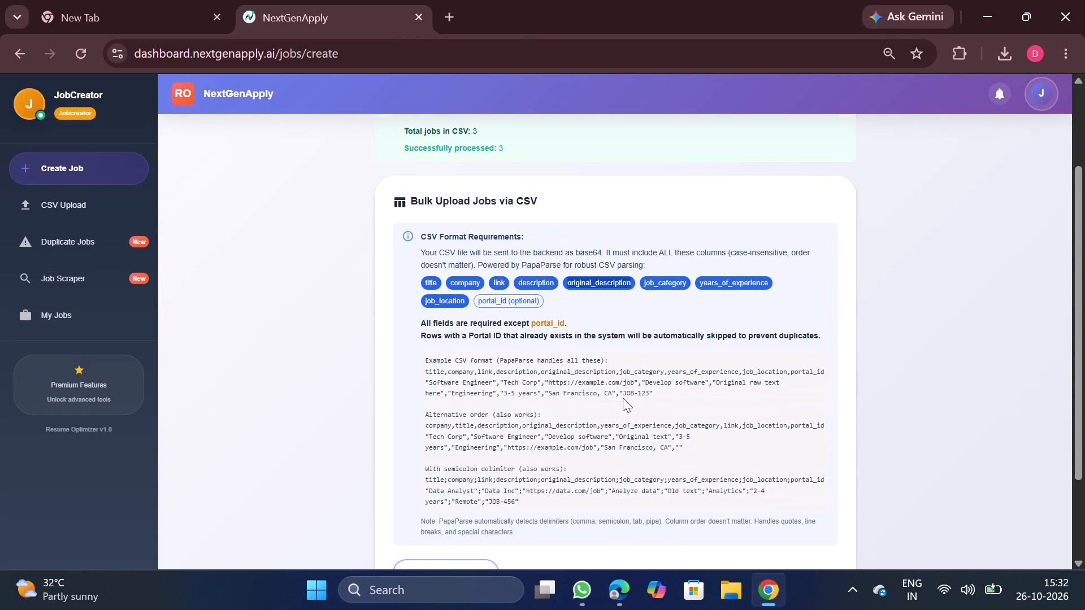
scroll(623, 398, "up", 2)
left_click(86, 198)
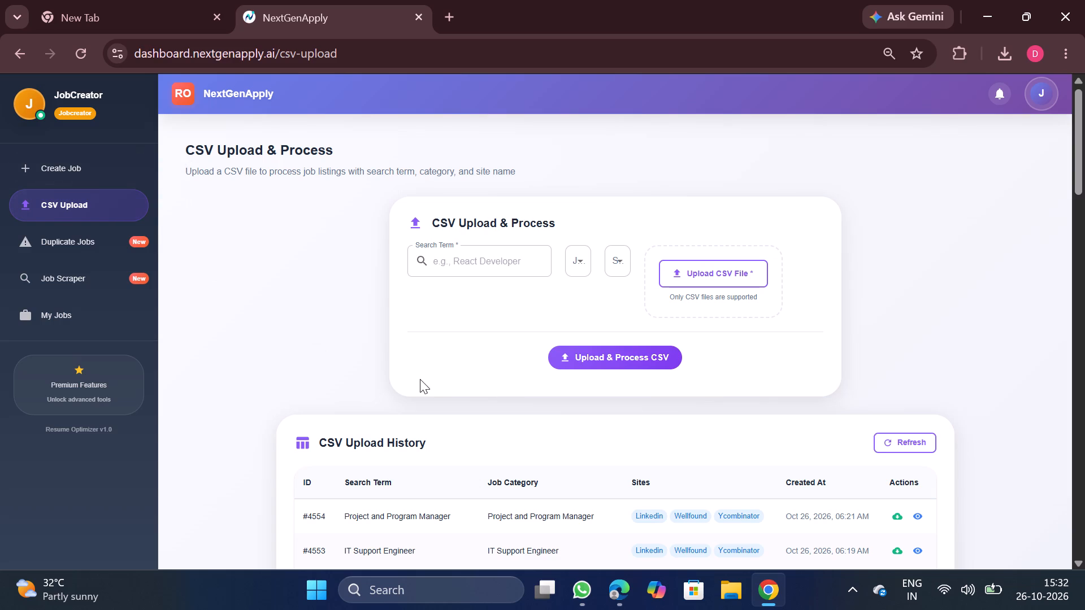
scroll(493, 425, "down", 1)
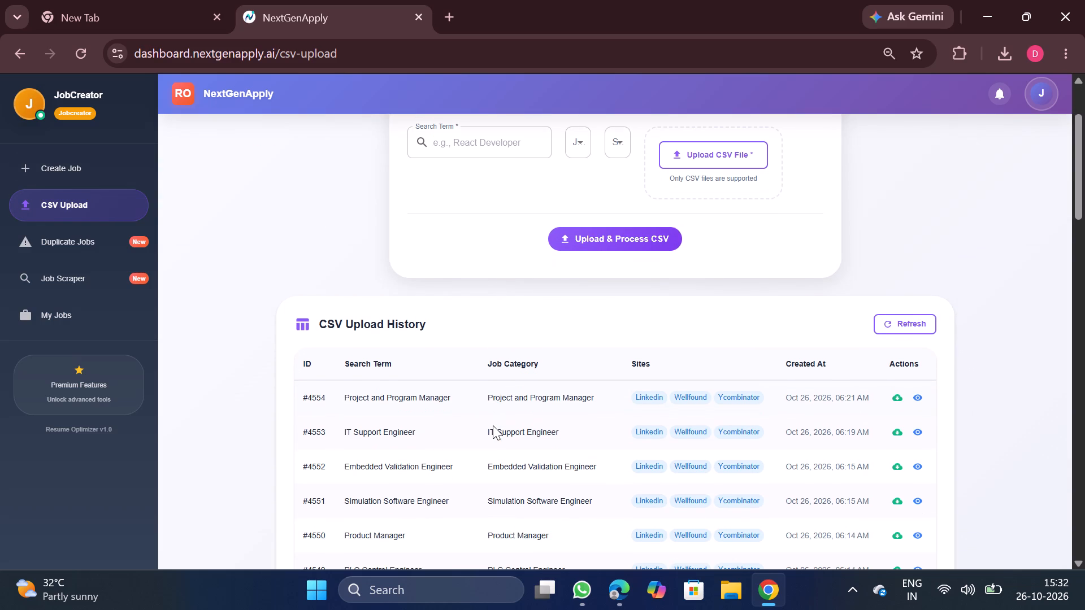
scroll(493, 425, "down", 1)
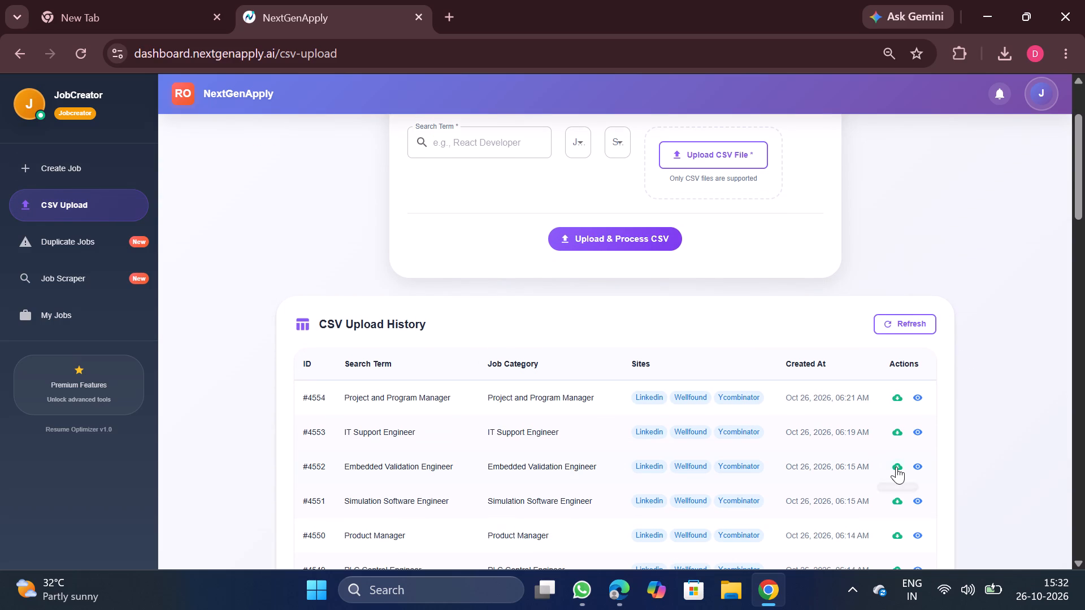
left_click(896, 467)
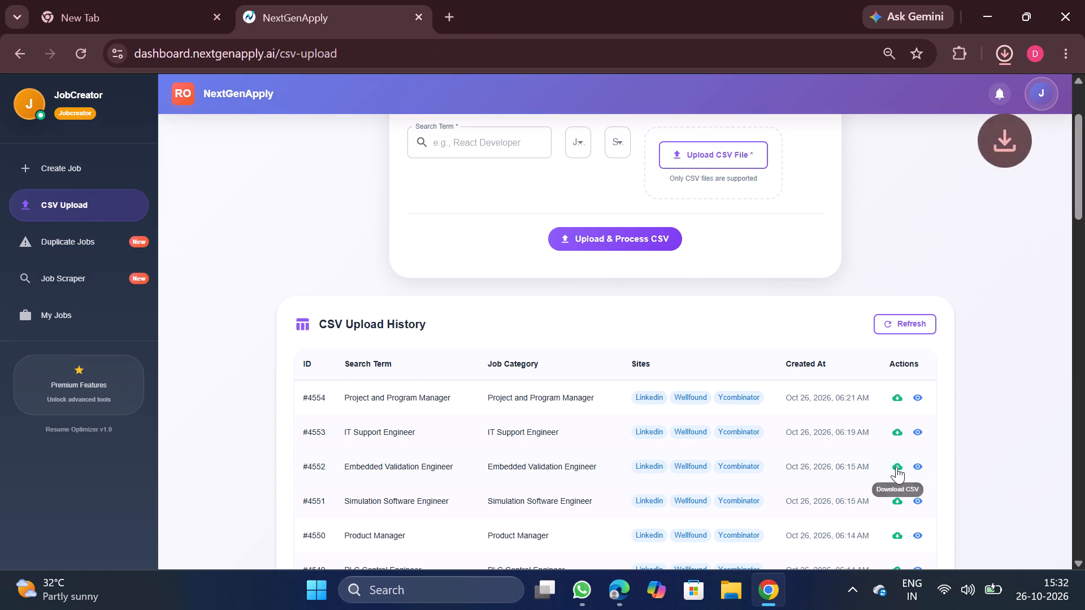
left_click(856, 106)
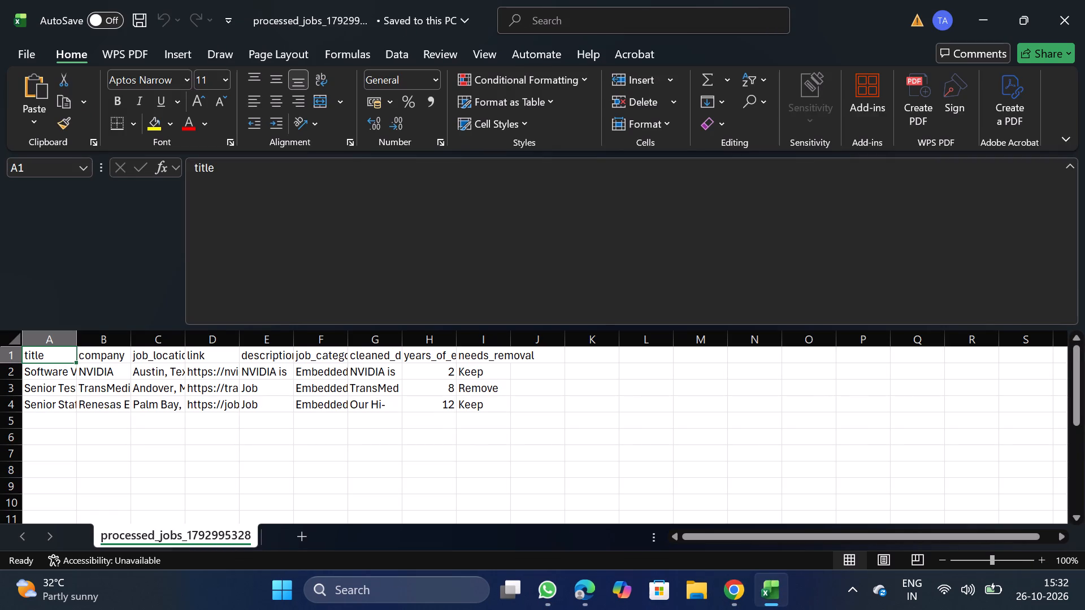
Run Remove Duplicates on the whole jobs table, comparing a single column.
left_click(170, 385)
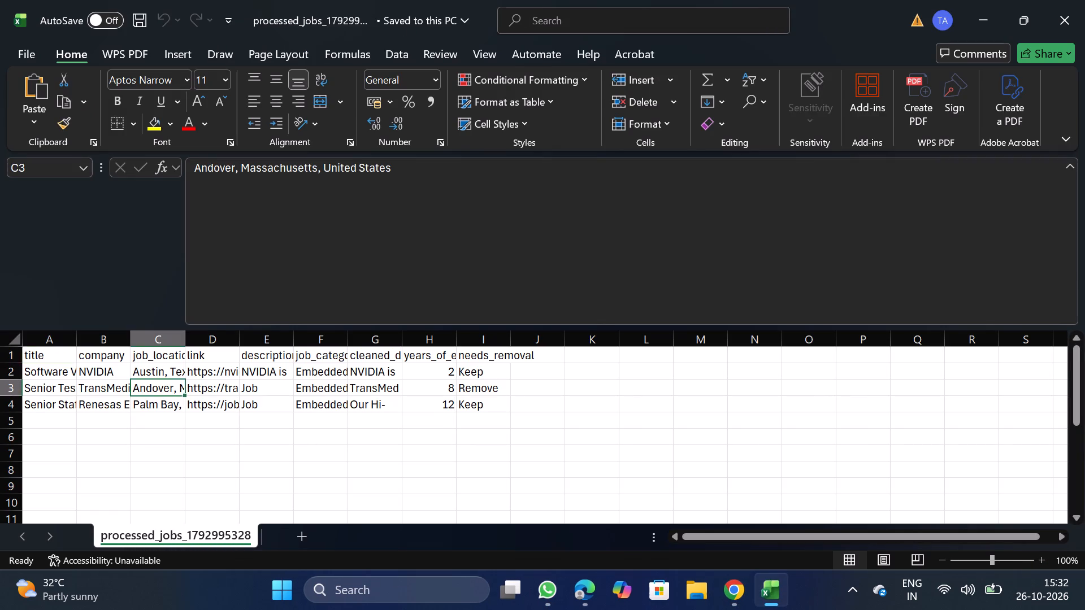
key("ctrl+a")
left_click(409, 56)
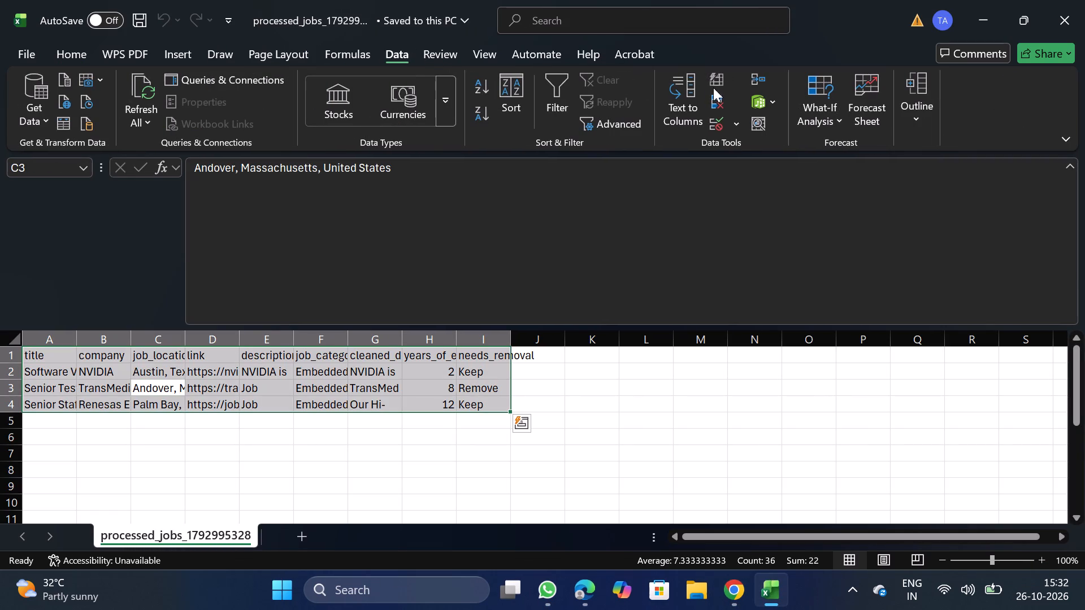
left_click(720, 97)
left_click(227, 254)
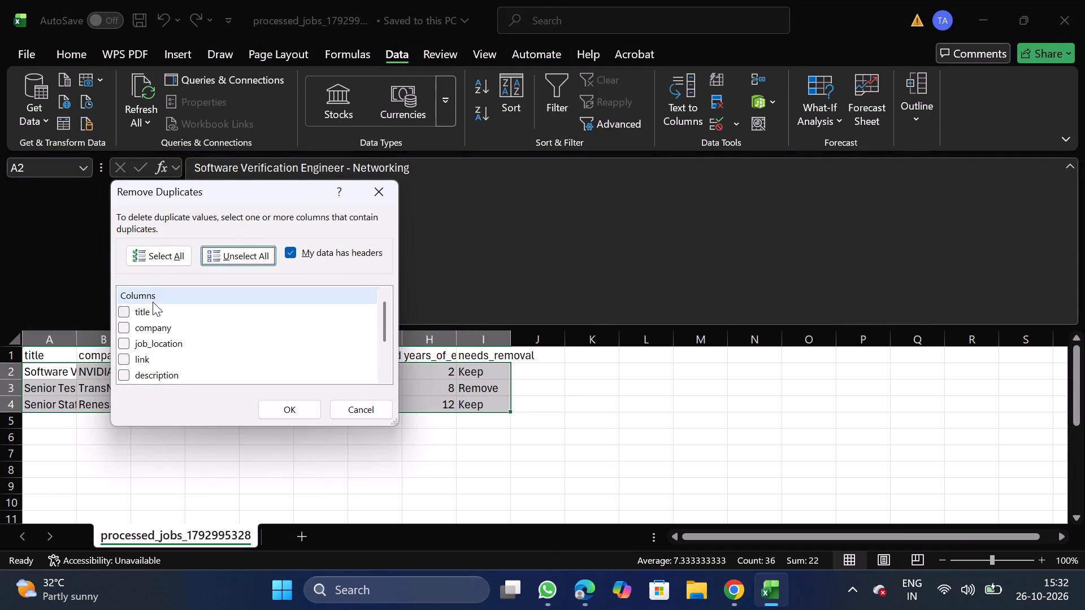
left_click(127, 321)
left_click(293, 406)
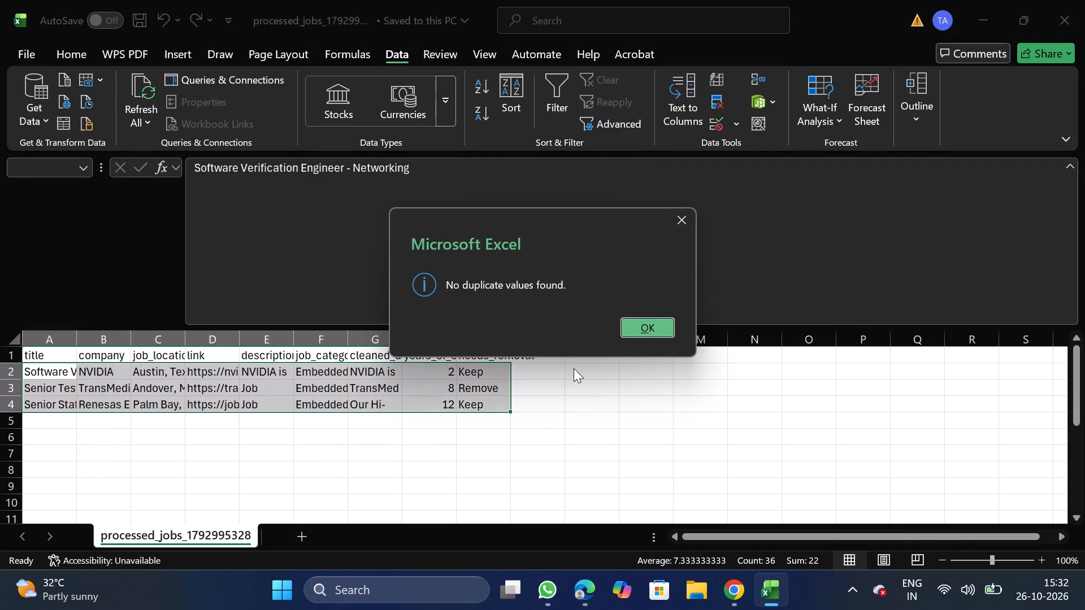
left_click(635, 332)
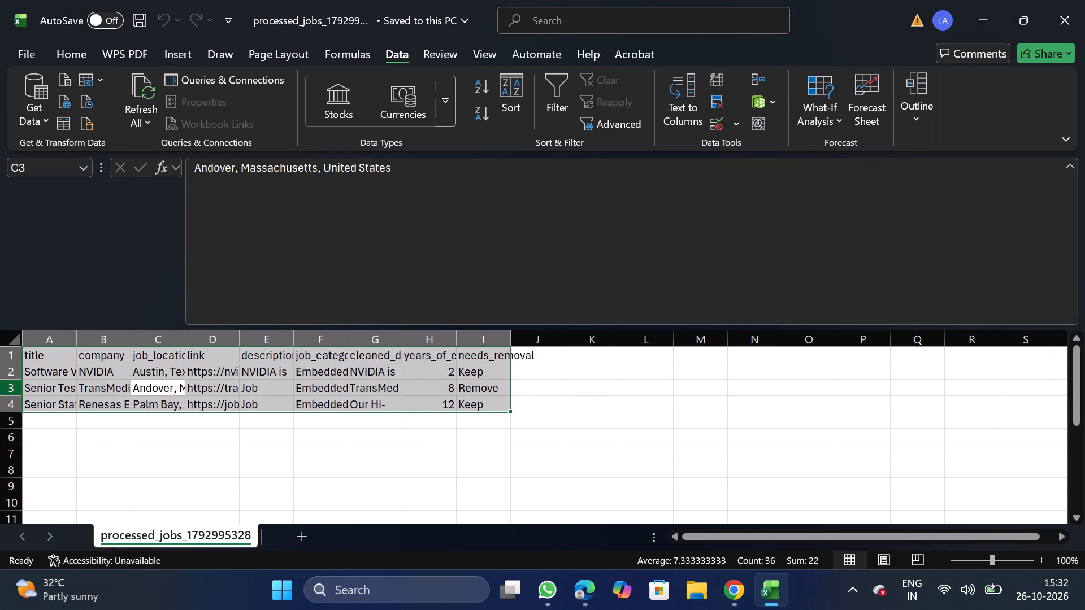
Delete the TransMedics row marked Remove and the Renesas Senior Staff Test Engineer row.
left_click_drag(3, 387, 51, 387)
right_click(51, 387)
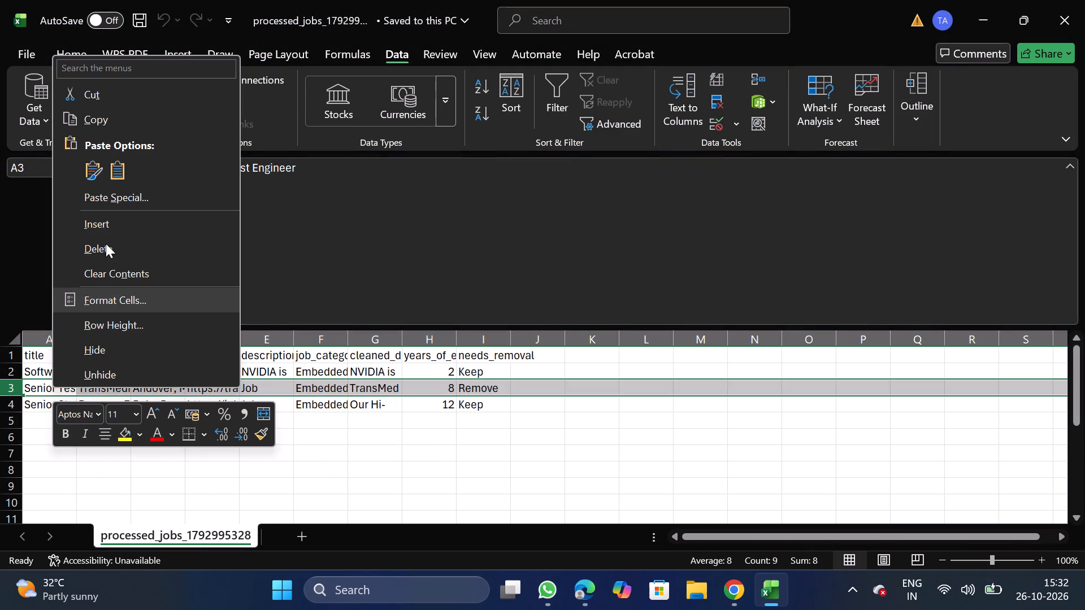
left_click(106, 243)
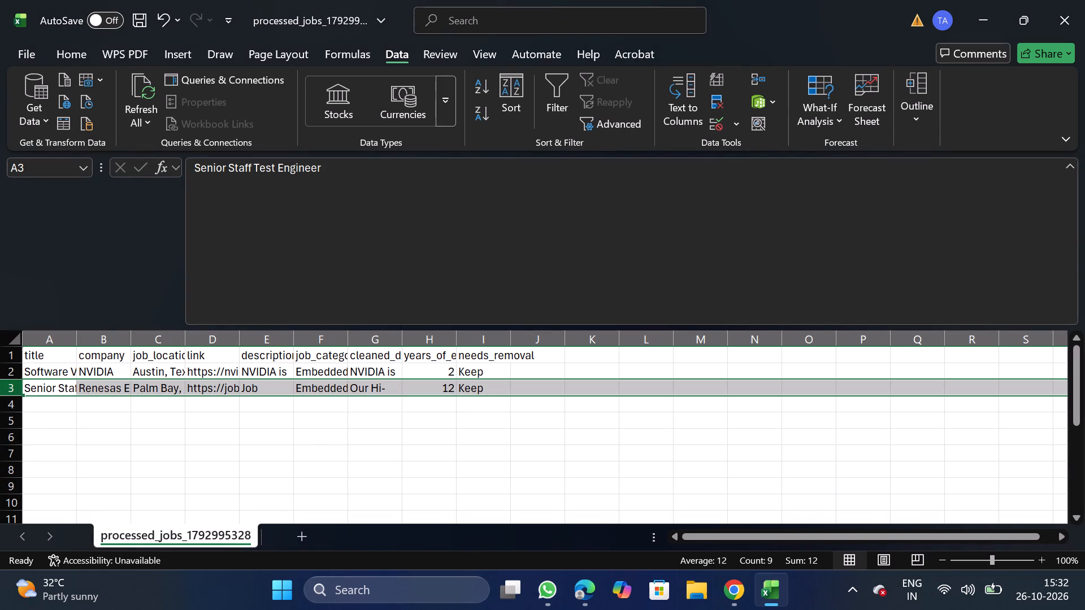
right_click(57, 387)
left_click(158, 244)
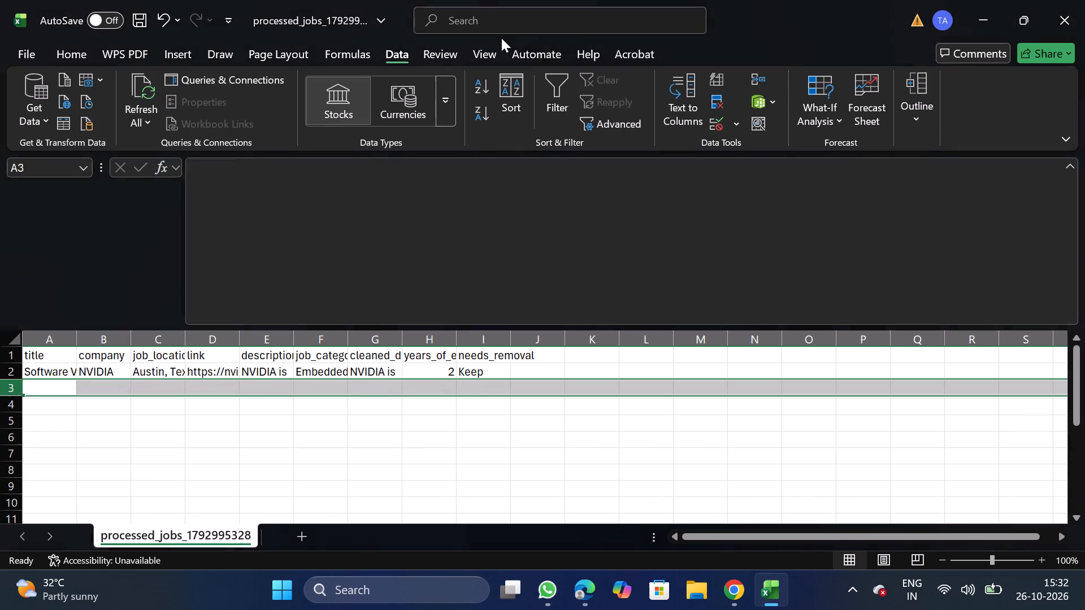
Delete the needs_removal column.
left_click_drag(494, 333, 481, 393)
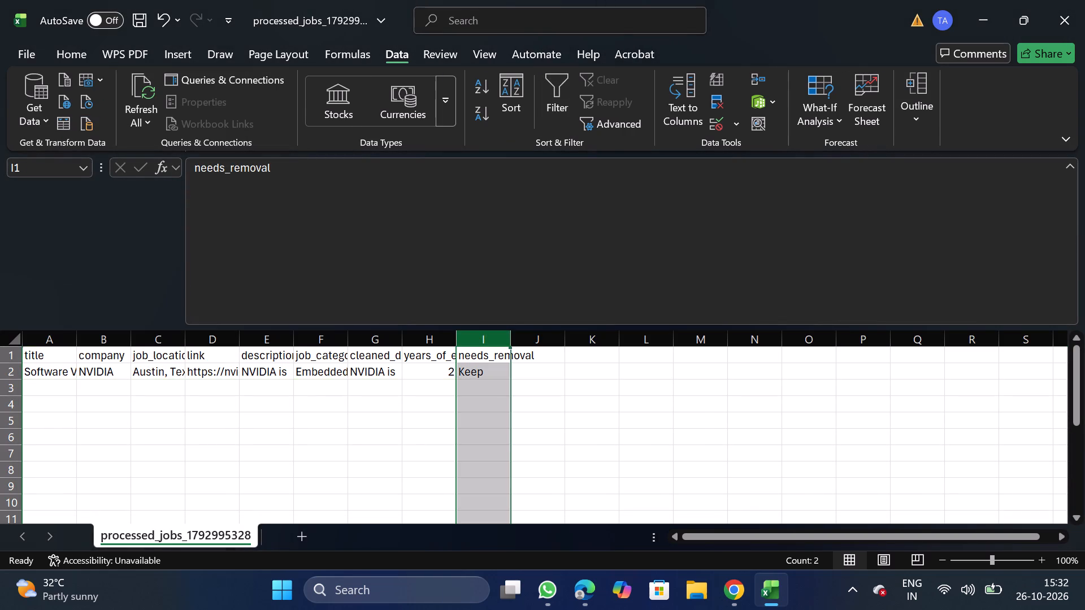
right_click(481, 393)
left_click(554, 251)
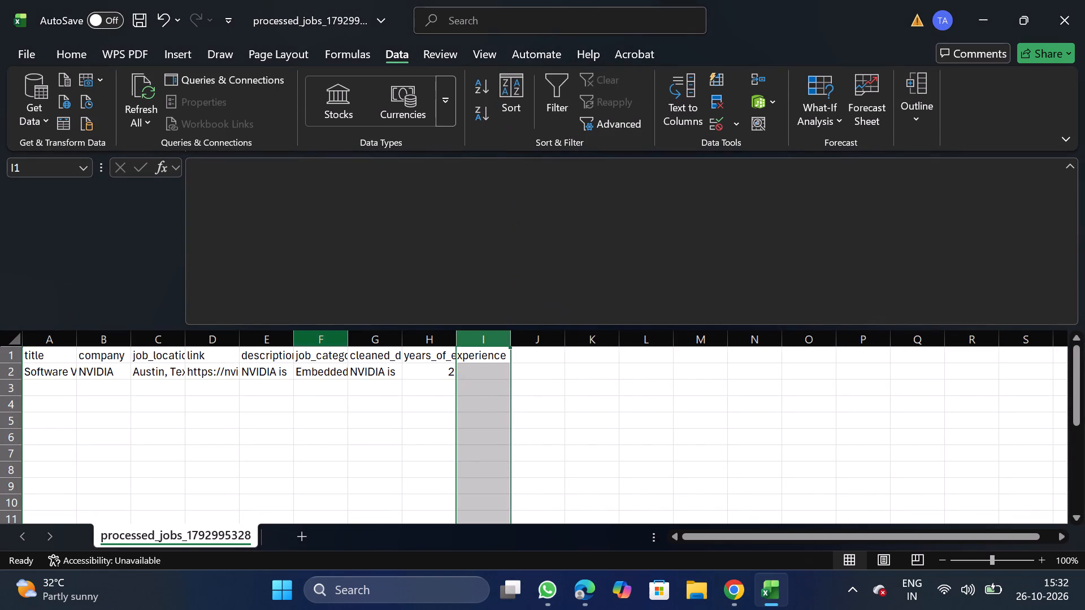
Move the job_category column in front of the title column.
left_click(306, 340)
key("ctrl+x")
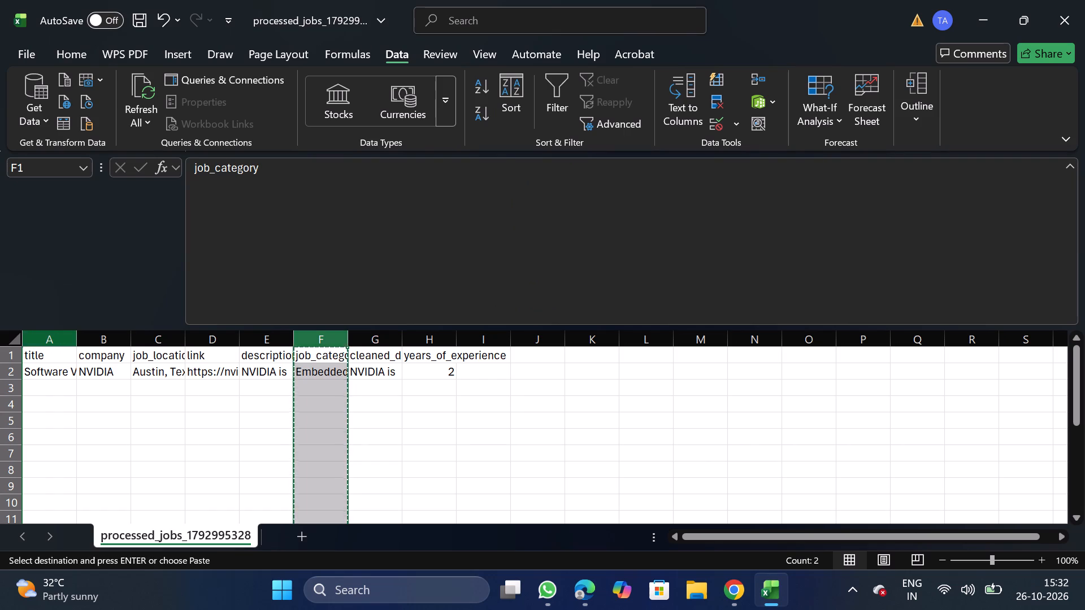
left_click(50, 338)
right_click(46, 390)
left_click(121, 232)
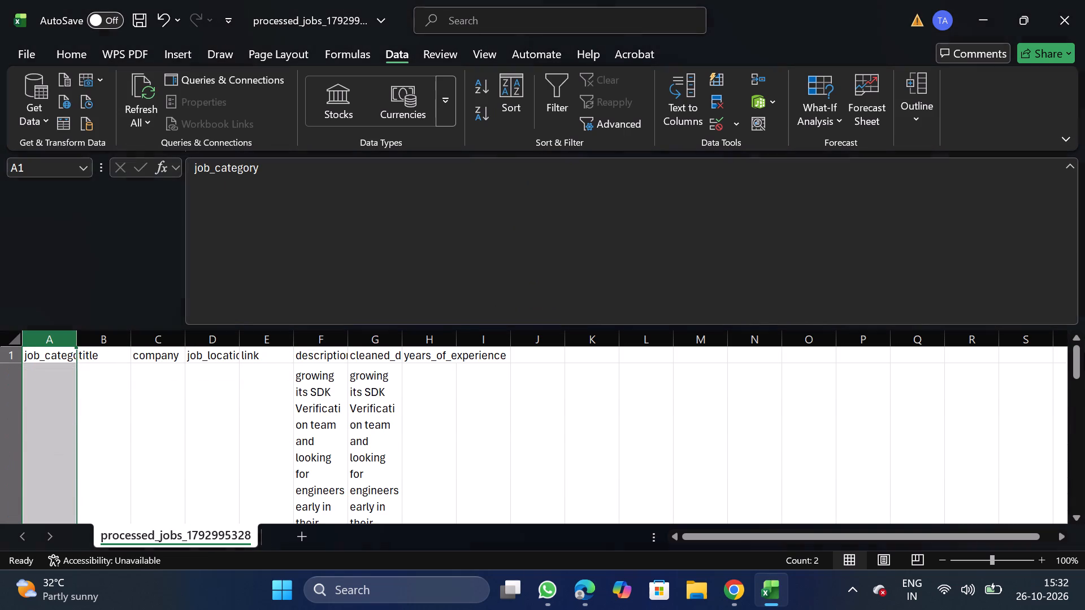
Turn off text wrapping for the description and cleaned description columns.
left_click(321, 335)
key("shift+Right")
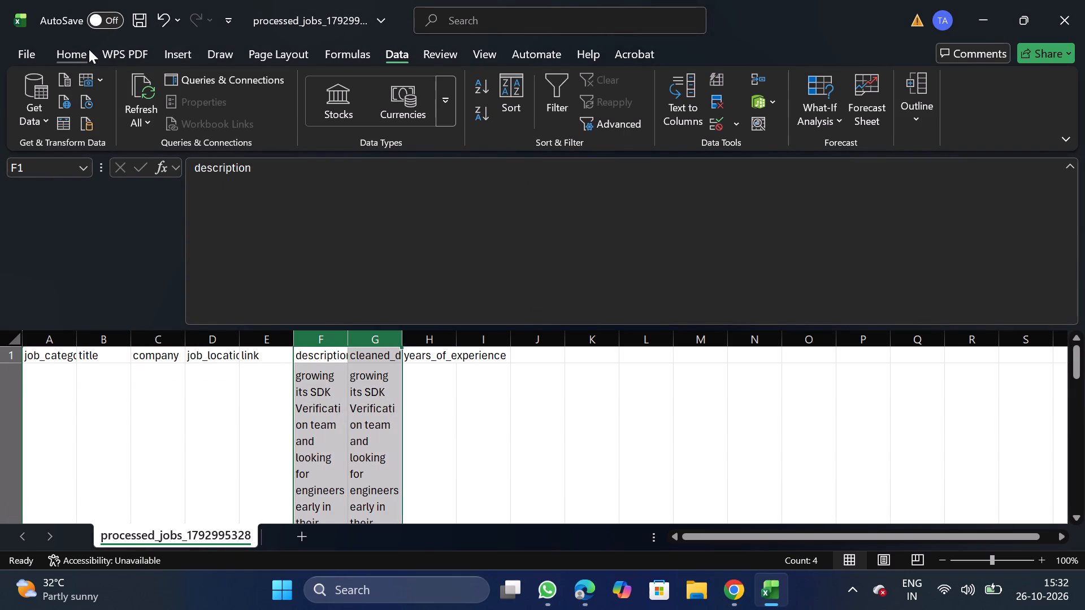
left_click(89, 49)
left_click(349, 142)
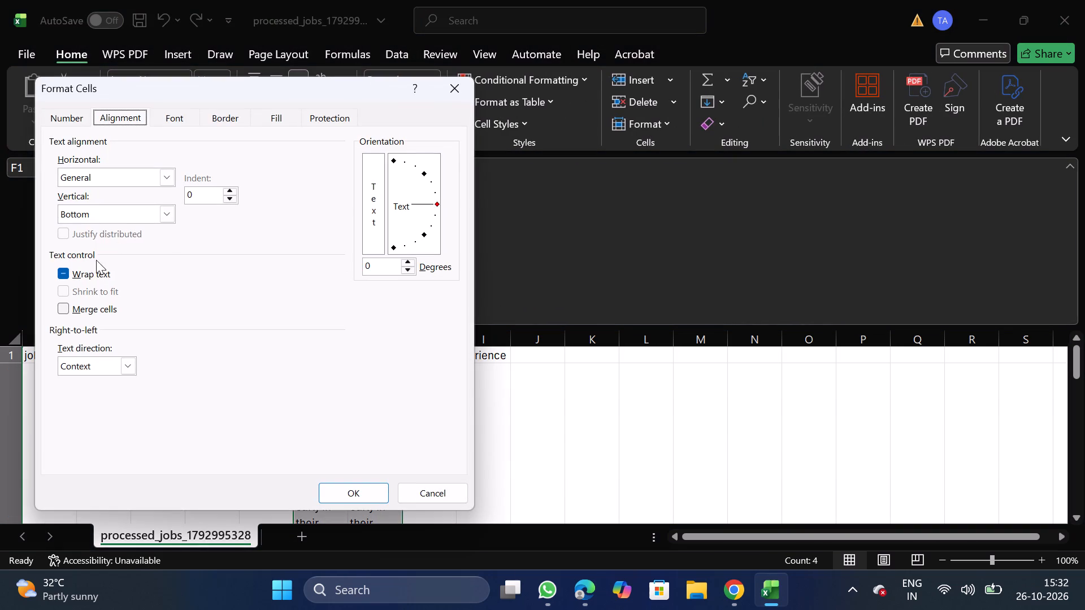
double_click(91, 279)
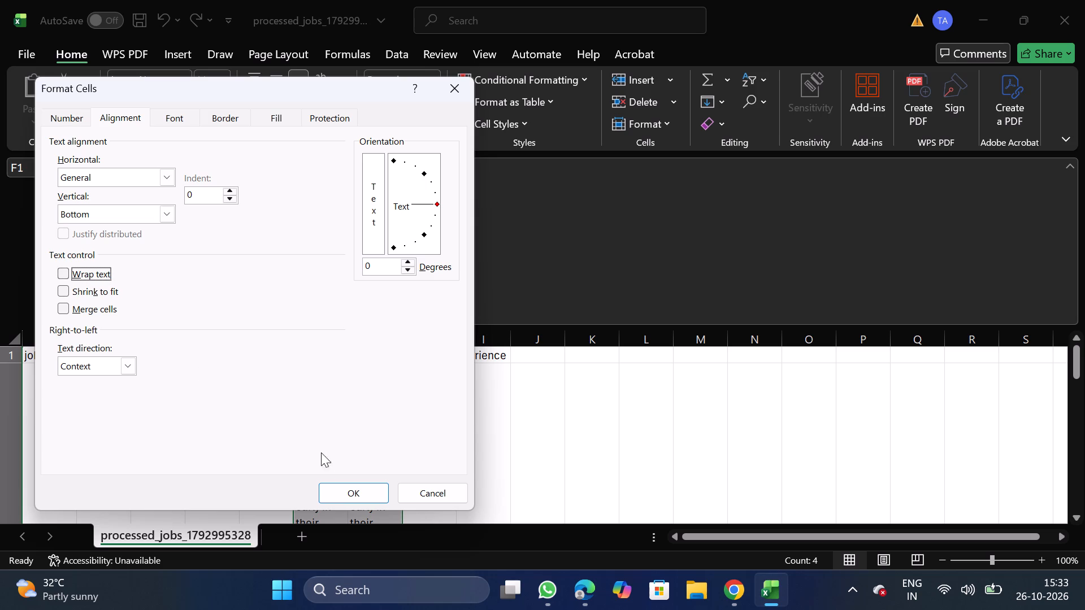
left_click(340, 490)
Move the link column to the end of the table, after years_of_experience.
left_click(267, 335)
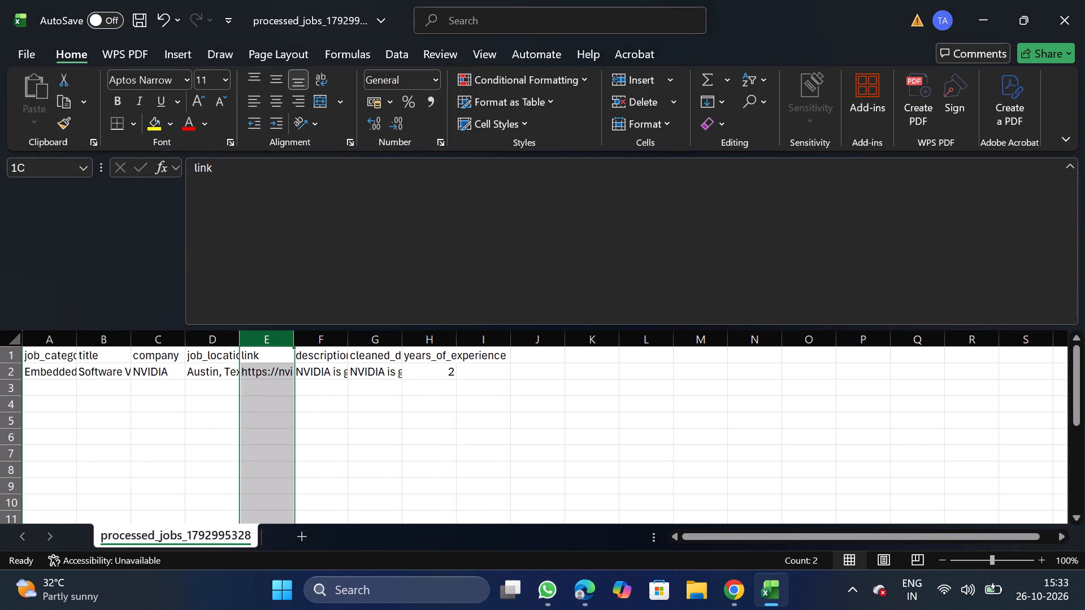
key("ctrl+x")
left_click(491, 336)
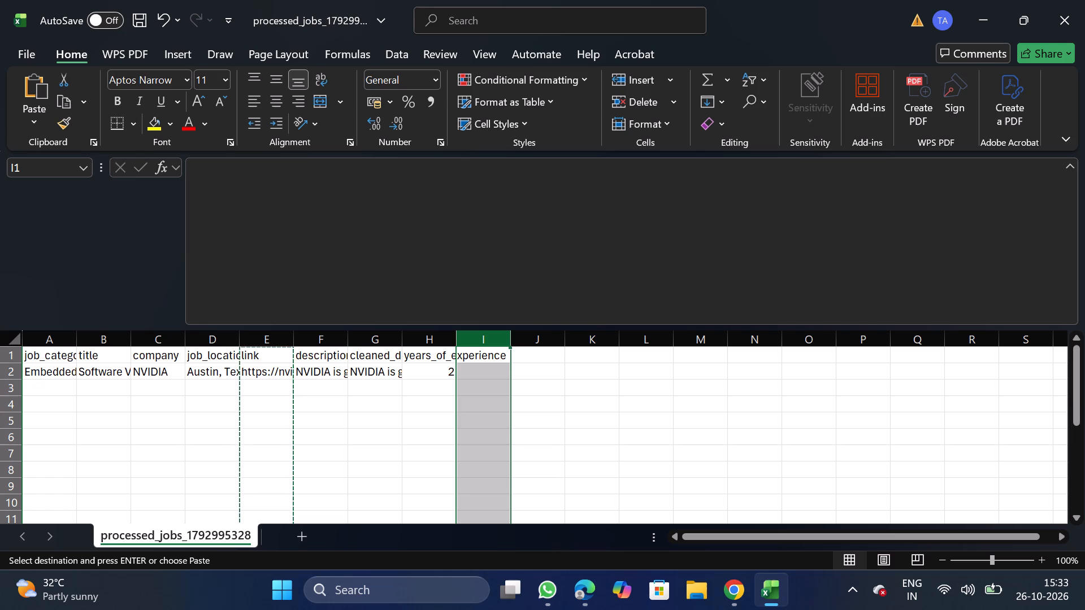
right_click(489, 413)
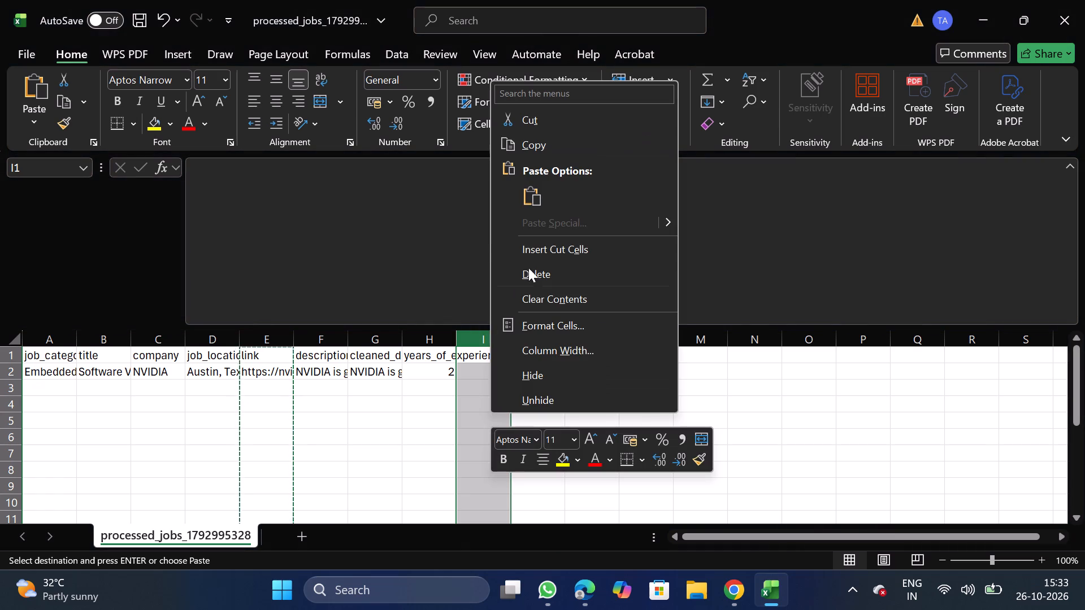
left_click(563, 248)
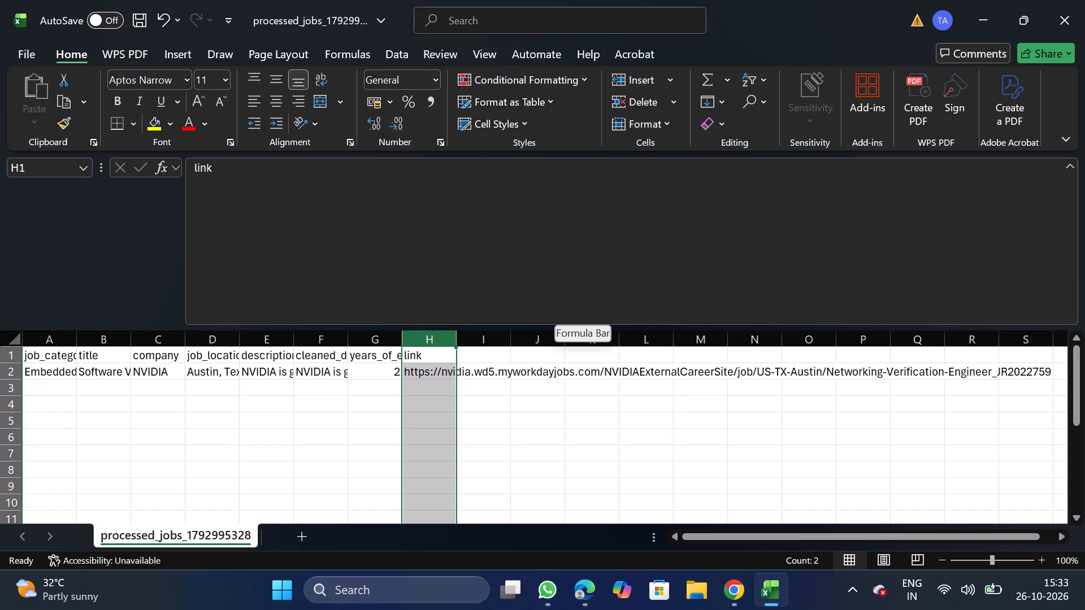
Move the years_of_experience column between job_location and description.
left_click(370, 335)
key("ctrl+x")
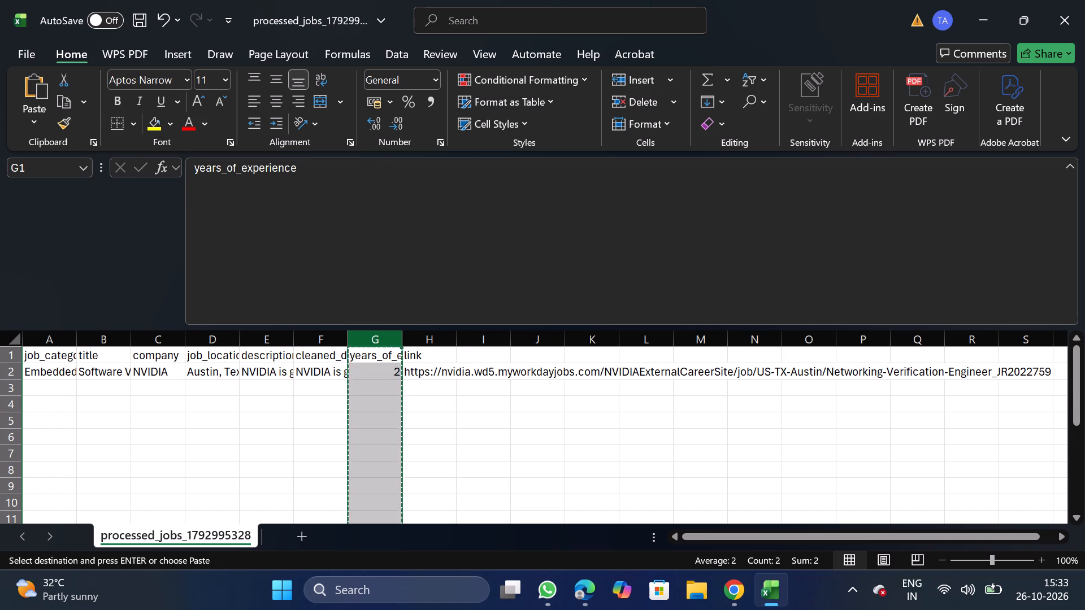
left_click(272, 342)
left_click(252, 403)
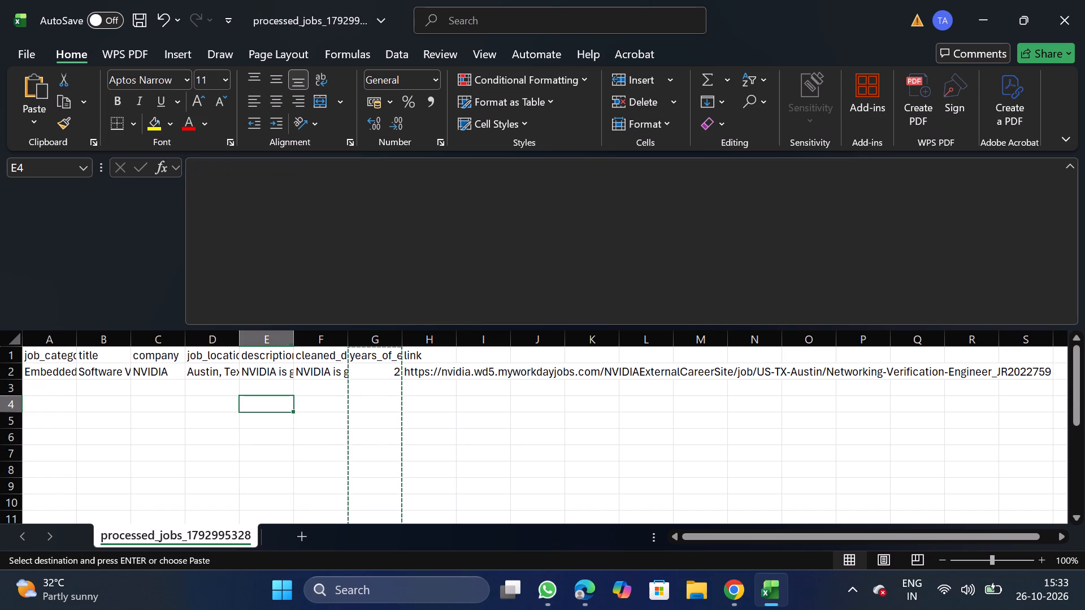
left_click(261, 334)
right_click(272, 402)
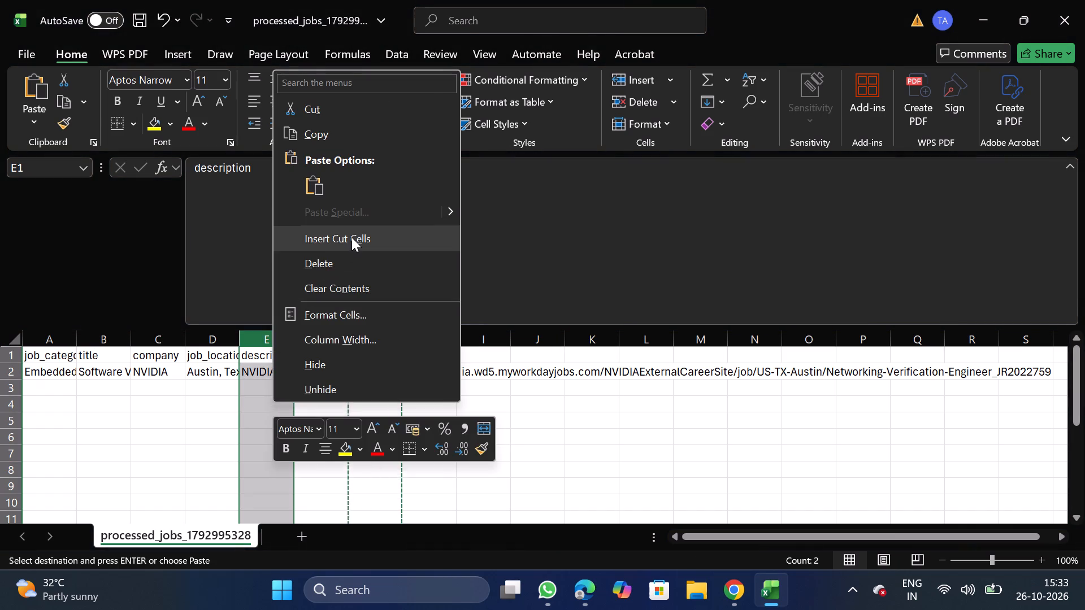
left_click(351, 237)
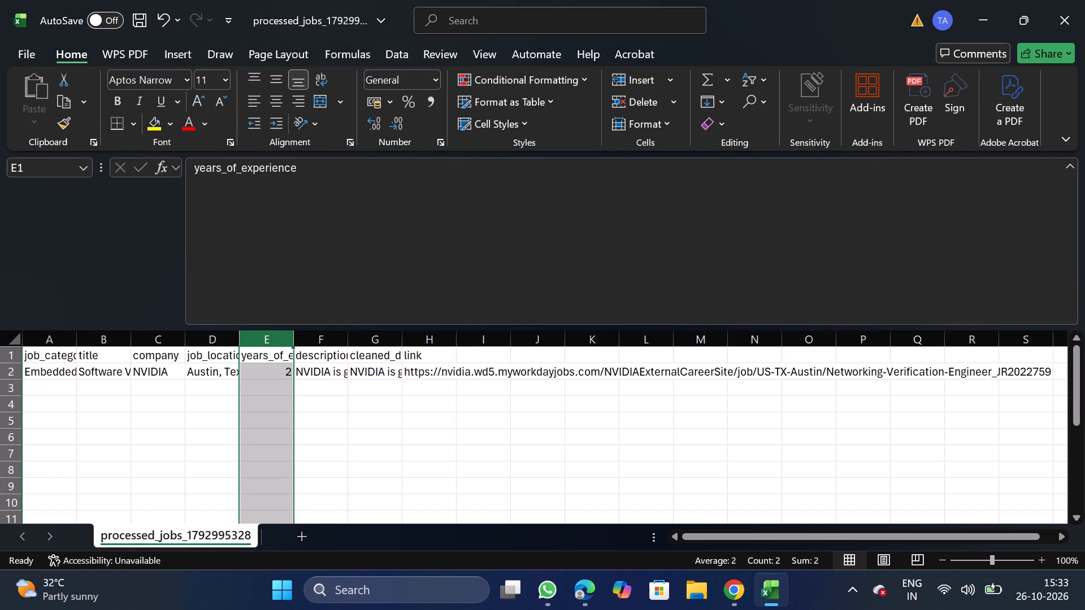
Rename the cleaned description column header in G1 as description, reusing the text of the neighbouring header.
left_click(341, 350)
left_click_drag(190, 167, 261, 172)
key("ctrl+c")
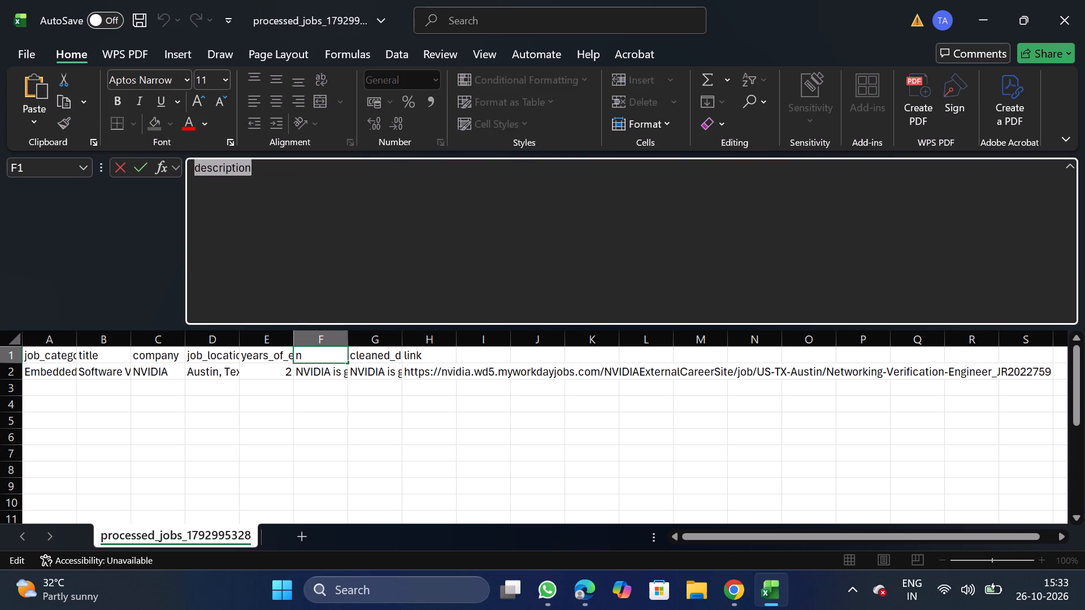
left_click(384, 356)
left_click(481, 262)
key("BackSpace")
key("BackSpace")
key("BackSpace")
key("BackSpace")
key("BackSpace")
key("BackSpace")
key("BackSpace")
key("BackSpace")
key("BackSpace")
key("BackSpace")
key("BackSpace")
key("BackSpace")
key("BackSpace")
key("BackSpace")
key("BackSpace")
key("BackSpace")
key("BackSpace")
key("BackSpace")
key("BackSpace")
key("BackSpace")
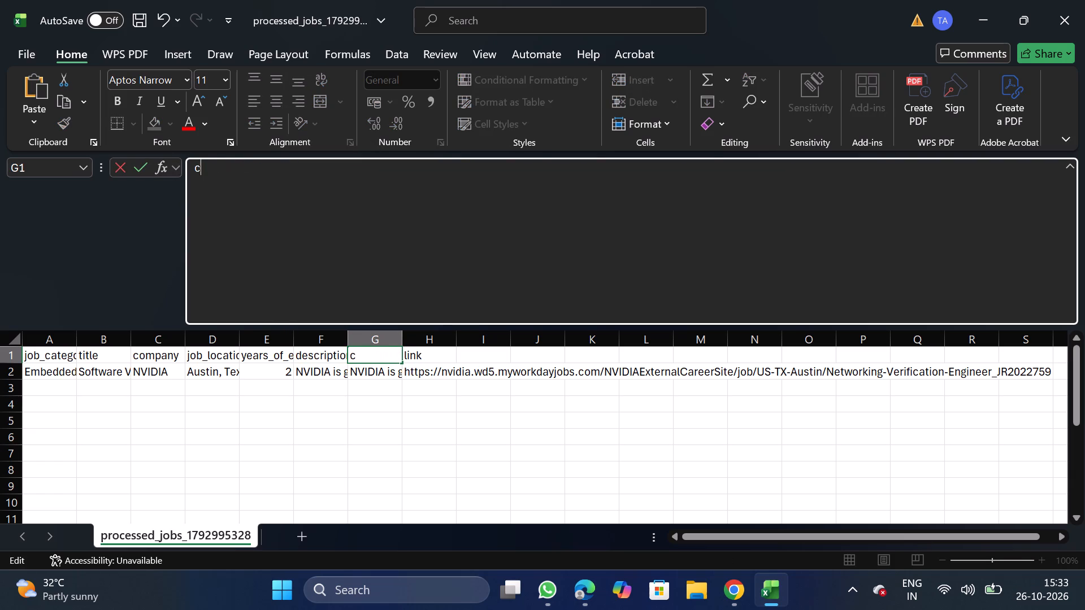
key("ctrl+v")
Rename the F1 header as original_description, copying the column name from NextGenApply's bulk upload format requirements.
left_click(341, 339)
left_click(402, 275)
key("BackSpace")
key("BackSpace")
key("BackSpace")
key("BackSpace")
key("BackSpace")
key("BackSpace")
key("BackSpace")
key("BackSpace")
key("BackSpace")
key("BackSpace")
key("BackSpace")
key("BackSpace")
key("BackSpace")
key("BackSpace")
key("BackSpace")
key("BackSpace")
key("BackSpace")
key("BackSpace")
key("BackSpace")
key("BackSpace")
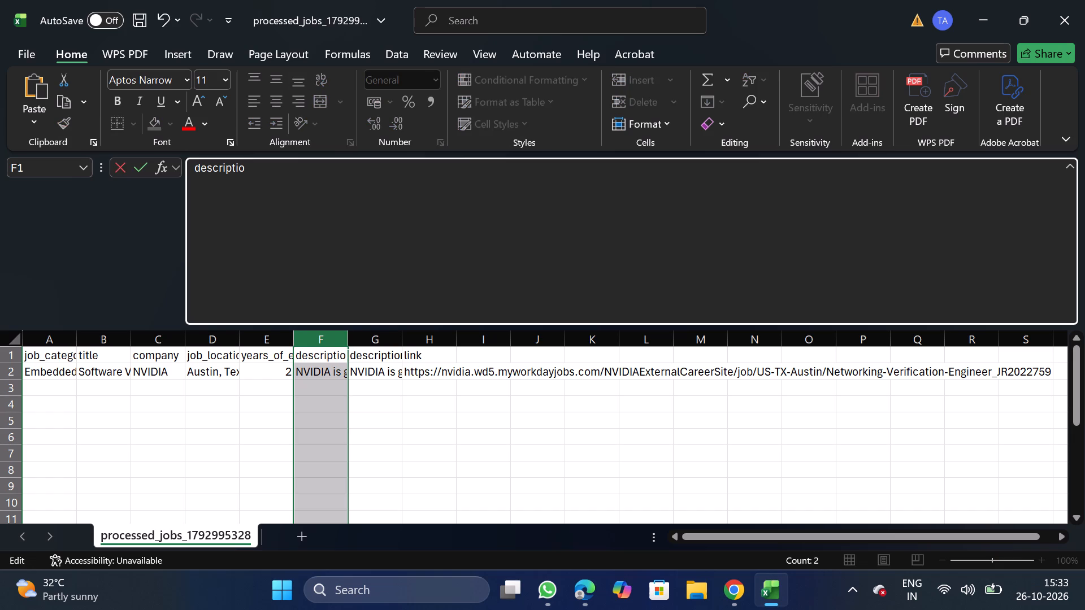
left_click(744, 591)
left_click(86, 176)
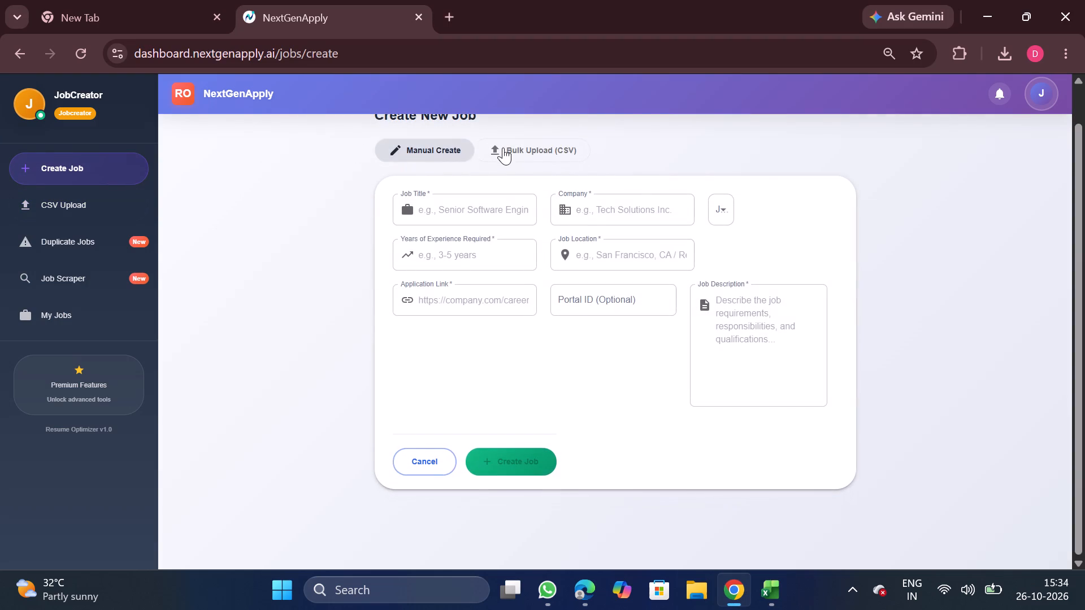
left_click(507, 146)
double_click(602, 280)
key("ctrl+c")
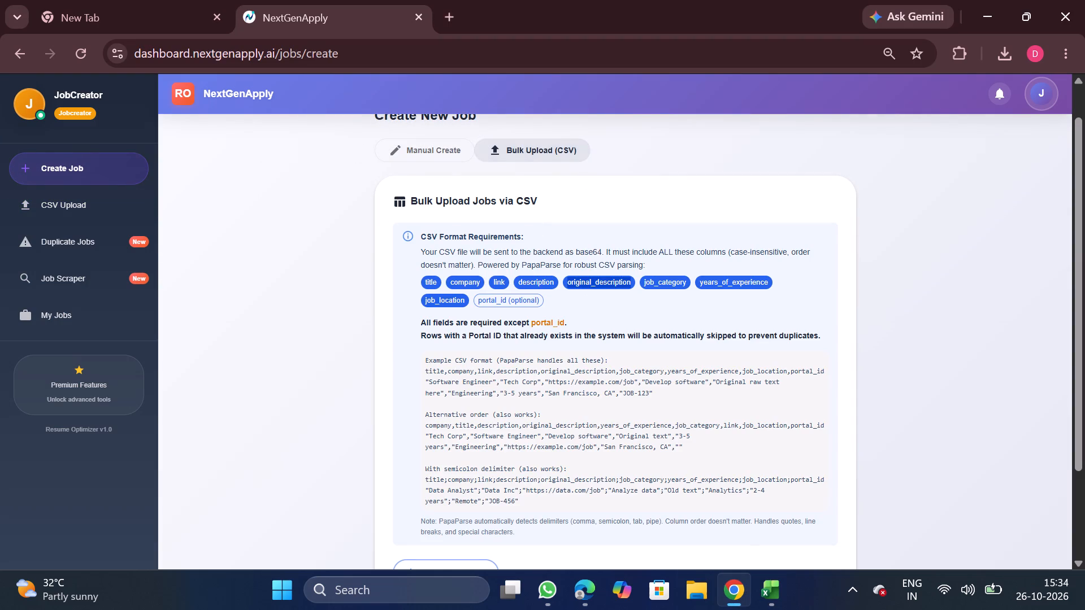
left_click(779, 598)
key("ctrl+v")
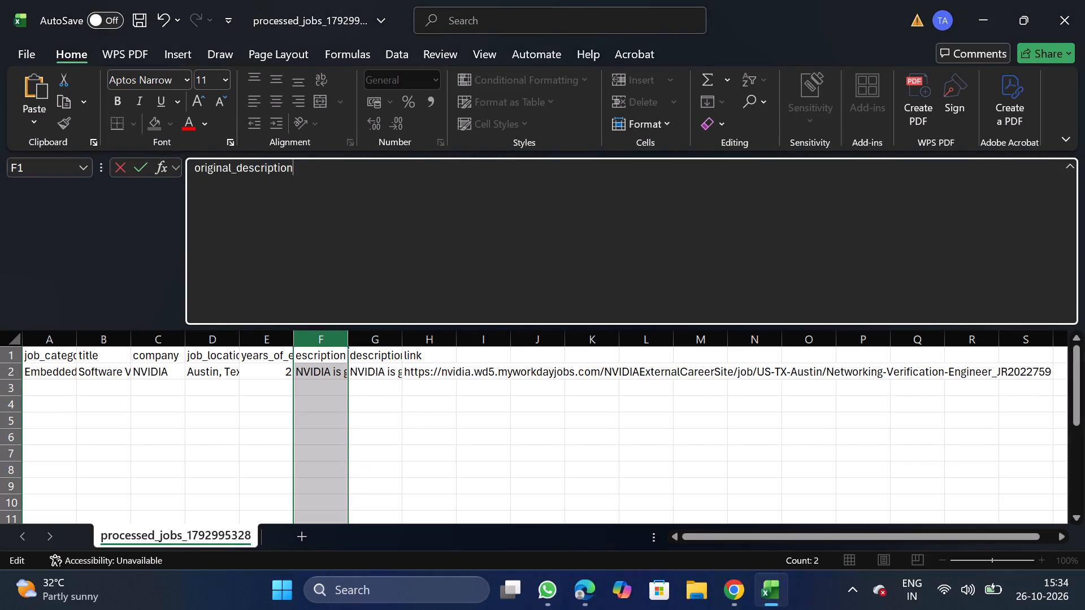
Save the file as the comma-delimited CSV Embedded_10_26 in the Daily Scraping jobs folder under Documents.
left_click(21, 57)
double_click(75, 281)
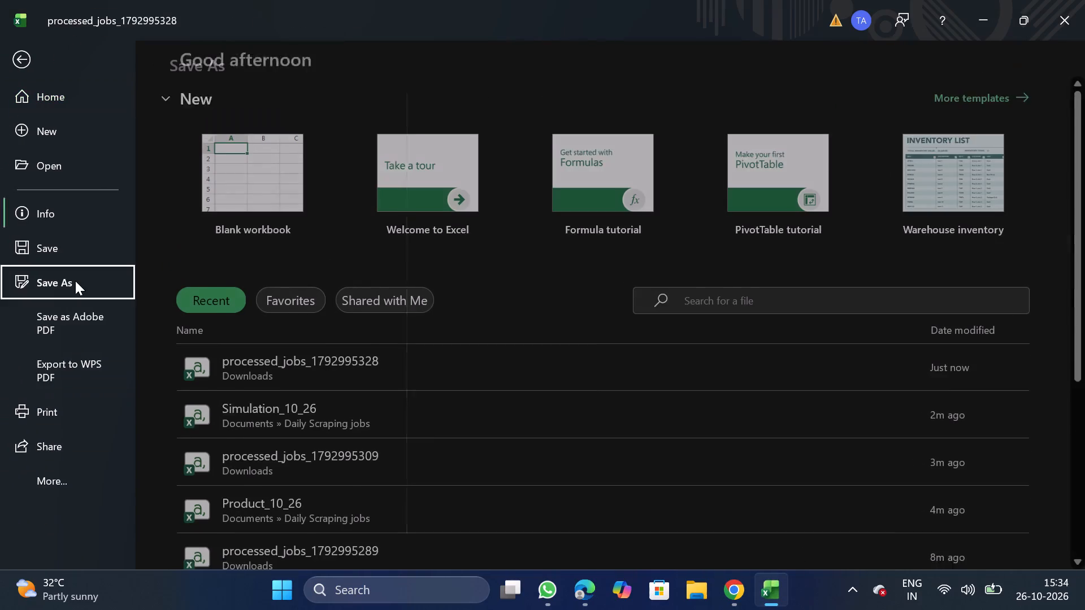
triple_click(243, 477)
double_click(243, 477)
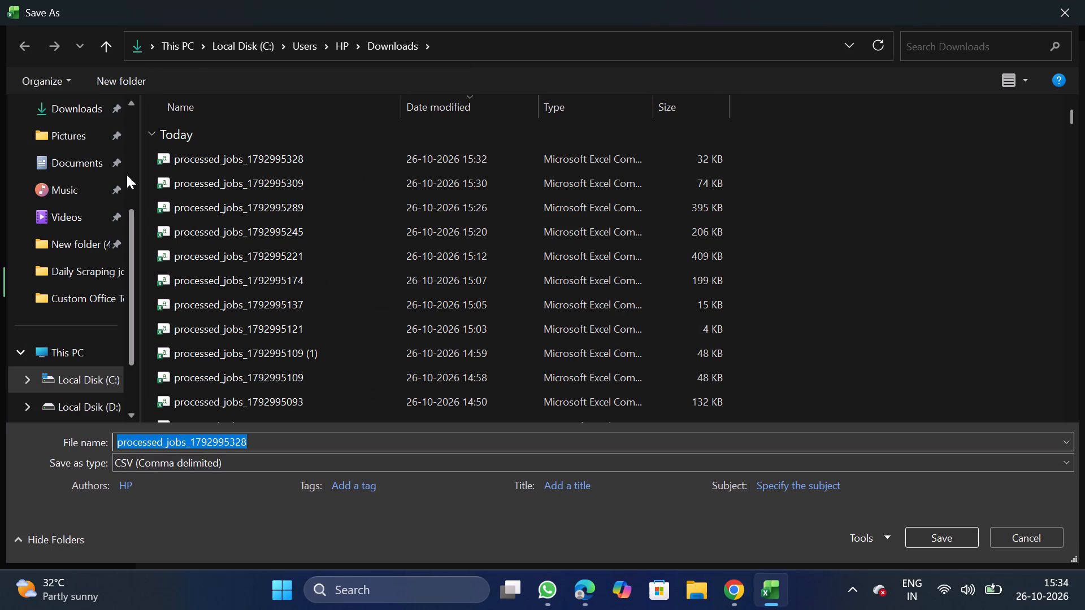
double_click(79, 170)
left_click(268, 178)
double_click(266, 183)
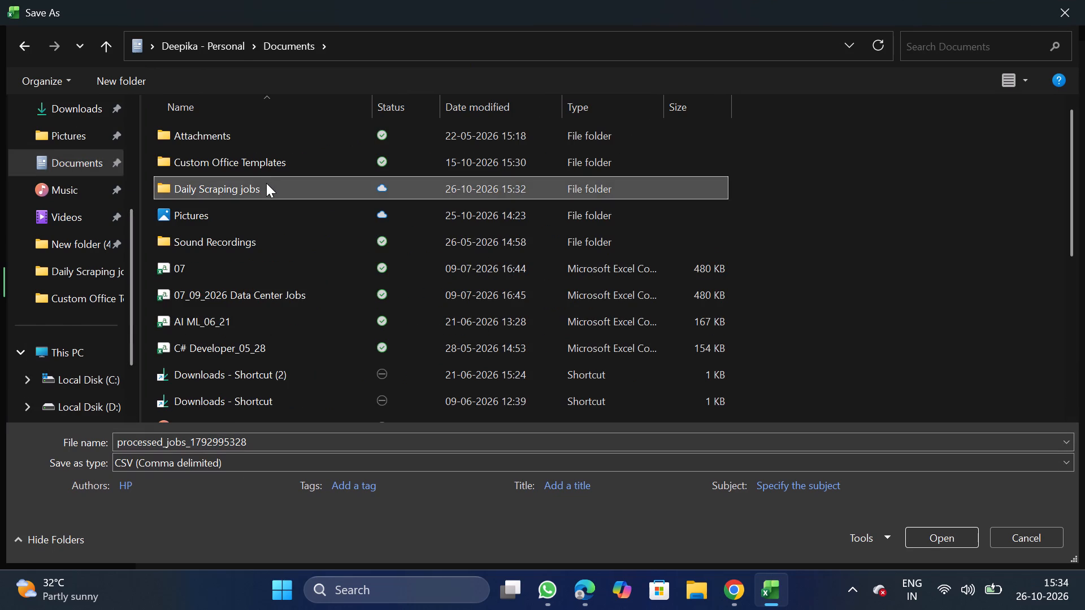
left_click(301, 440)
key("BackSpace")
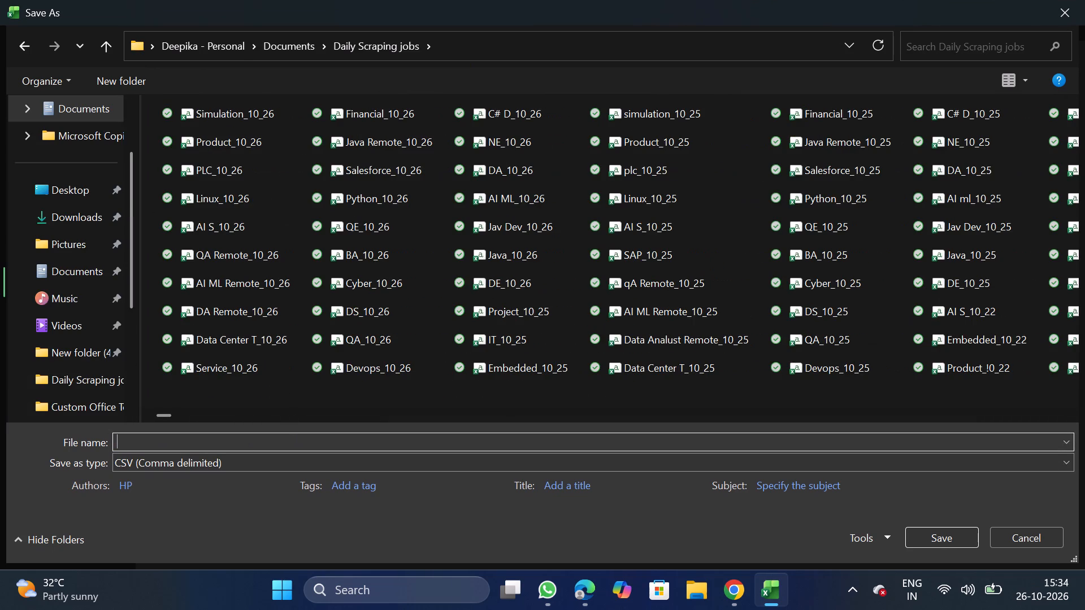
key("e")
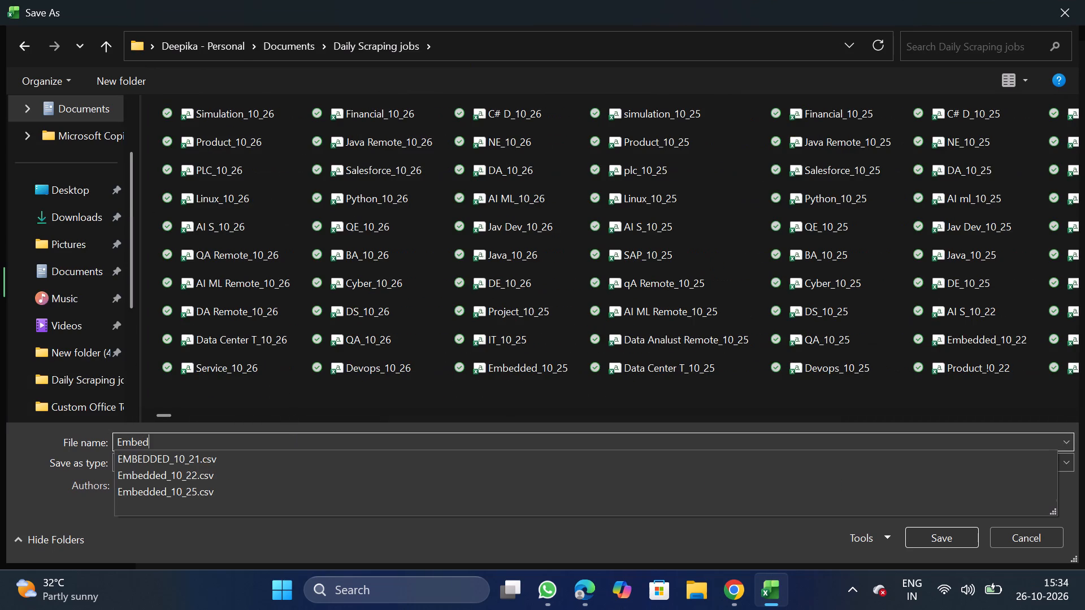
type("ded_10_25")
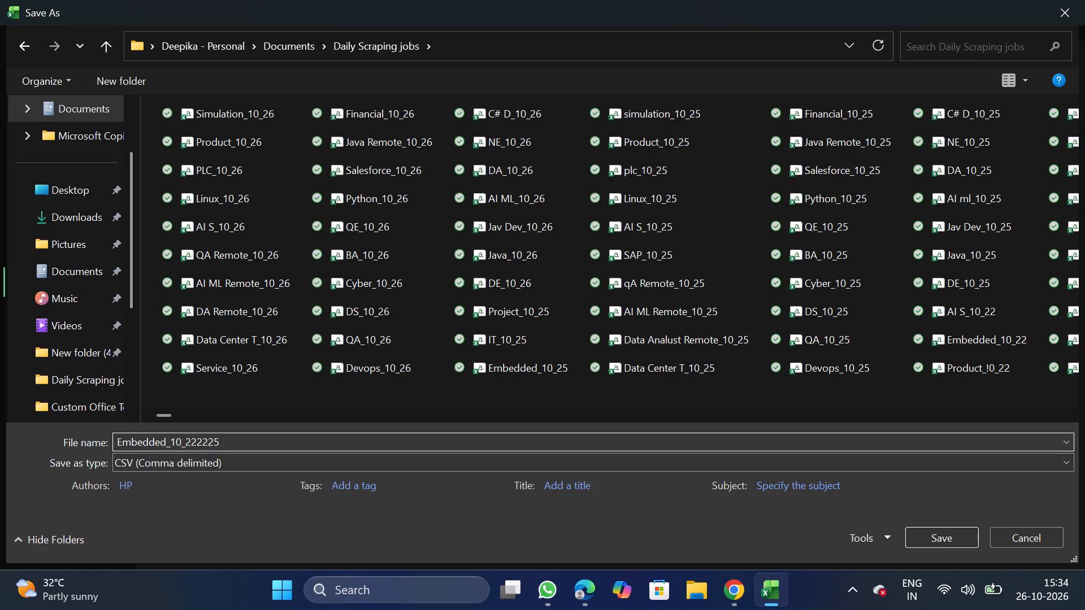
key("BackSpace")
key("BackSpace")
key("BackSpace")
key("BackSpace")
key("BackSpace")
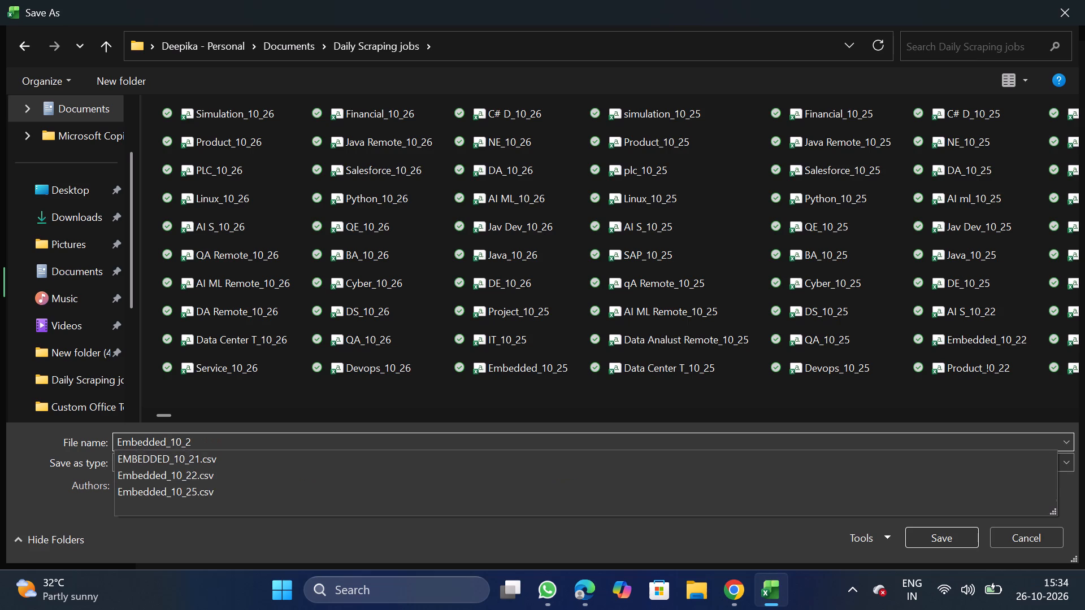
key("5")
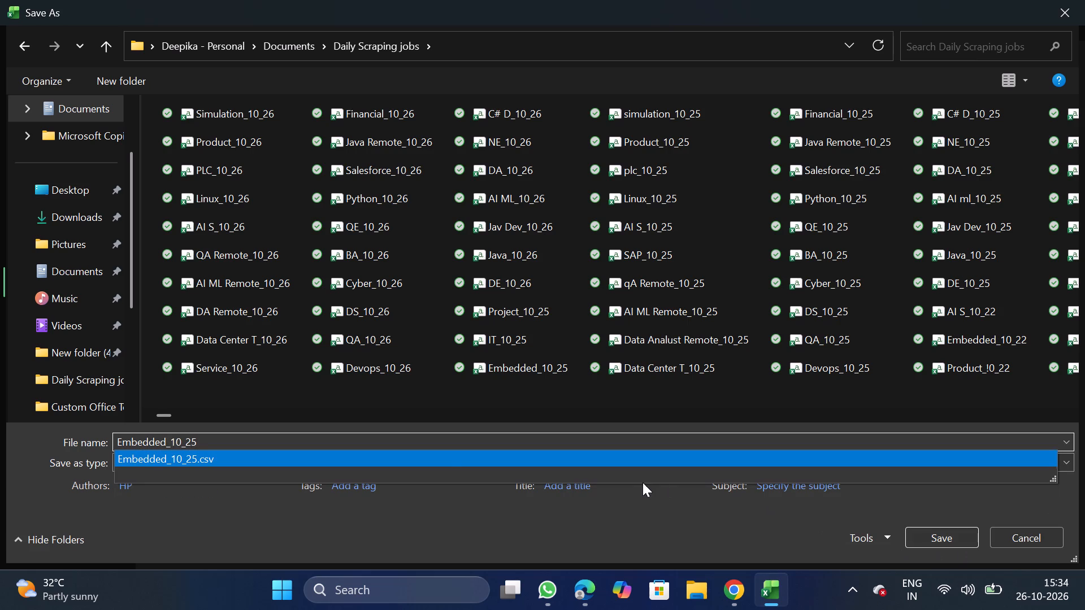
key("BackSpace")
key("6")
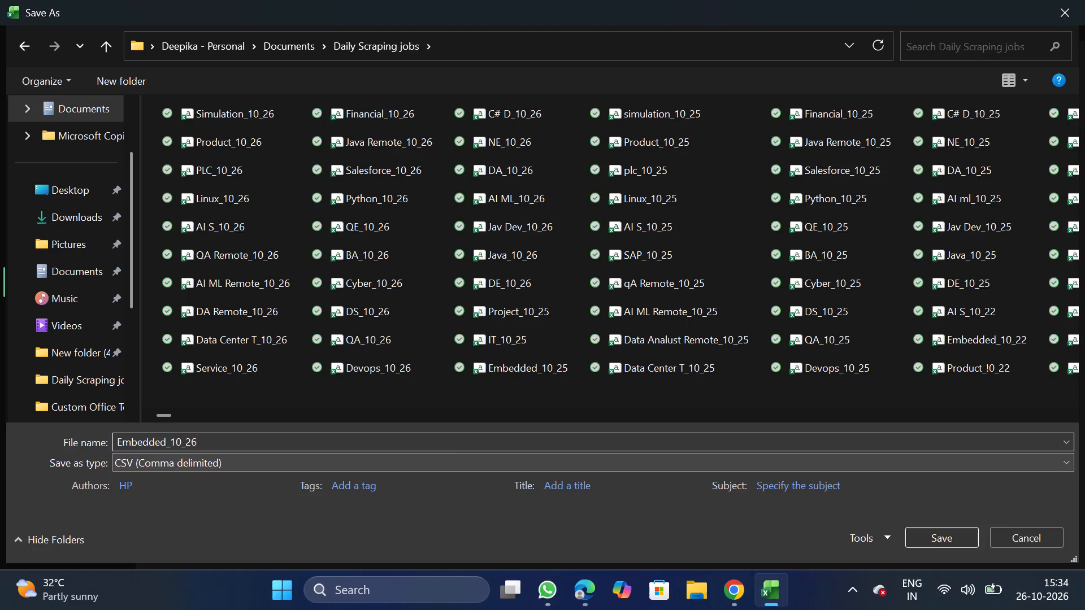
left_click(931, 534)
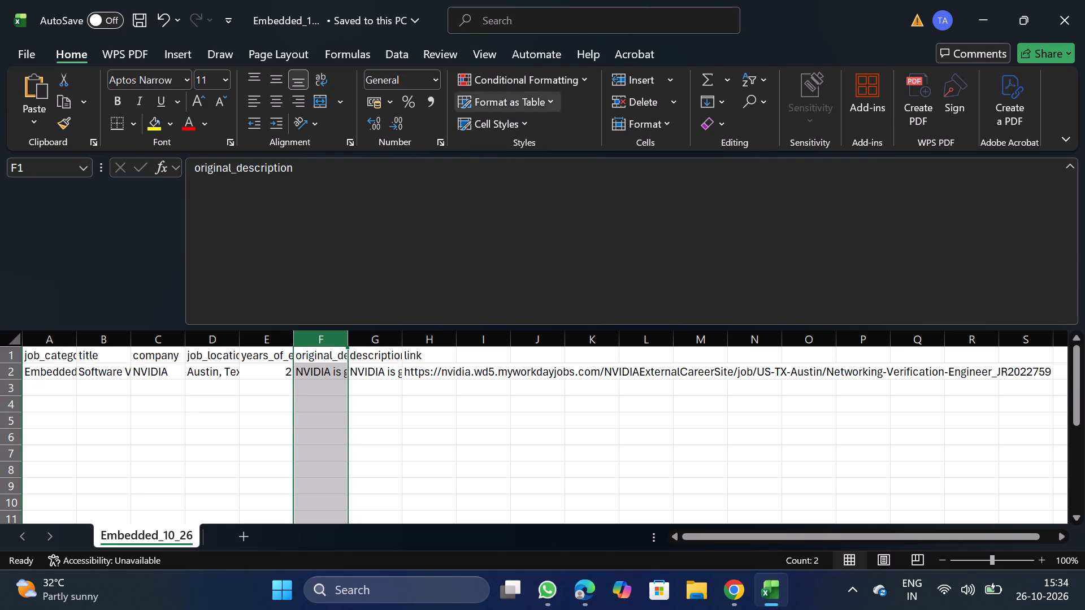
Switch to NextGenApply in Chrome and bulk upload Embedded_10_26.csv from the Daily Scraping jobs folder.
left_click(744, 597)
scroll(559, 459, "down", 2)
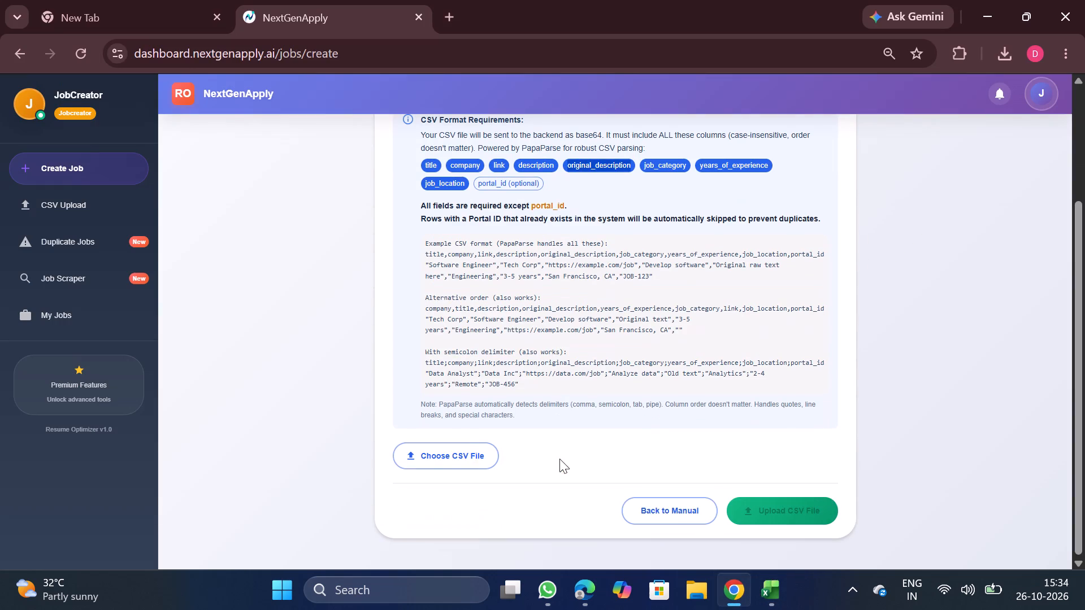
left_click(458, 435)
left_click(452, 449)
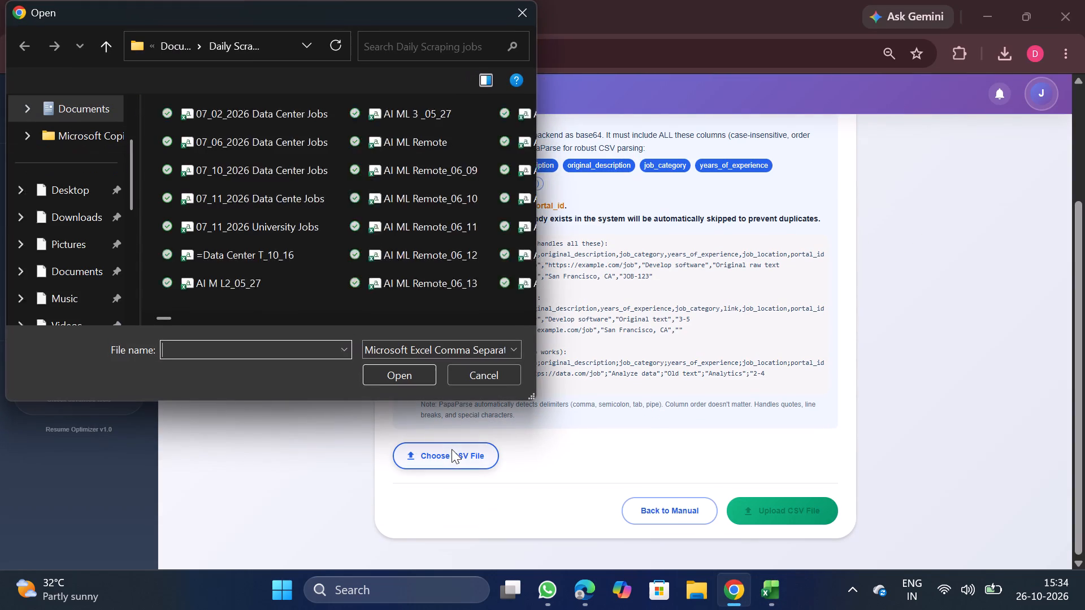
triple_click(246, 120)
scroll(550, 402, "down", 3)
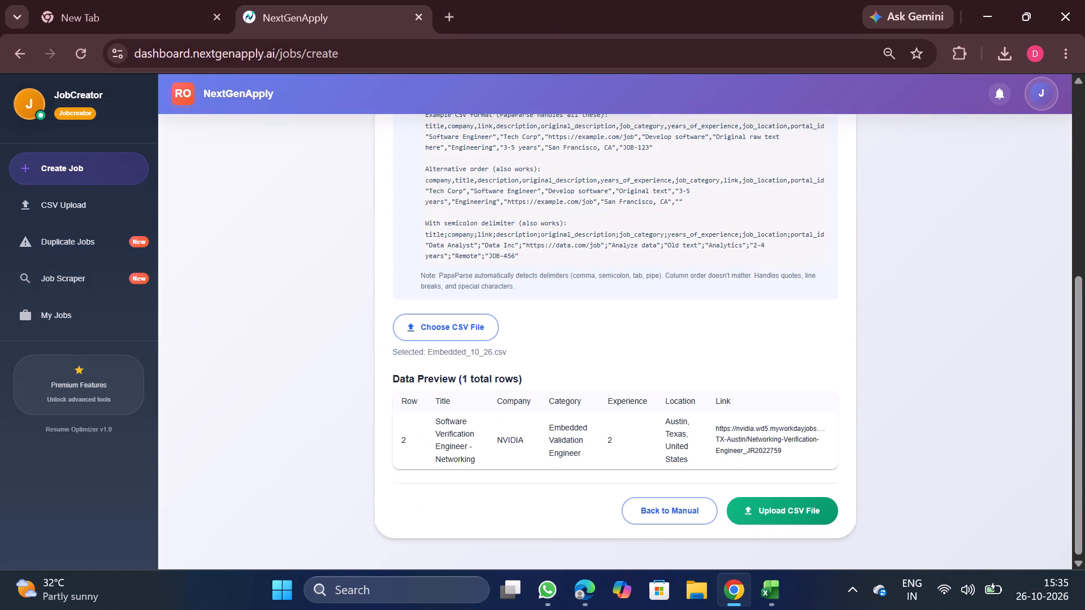
scroll(653, 411, "down", 2)
left_click(758, 499)
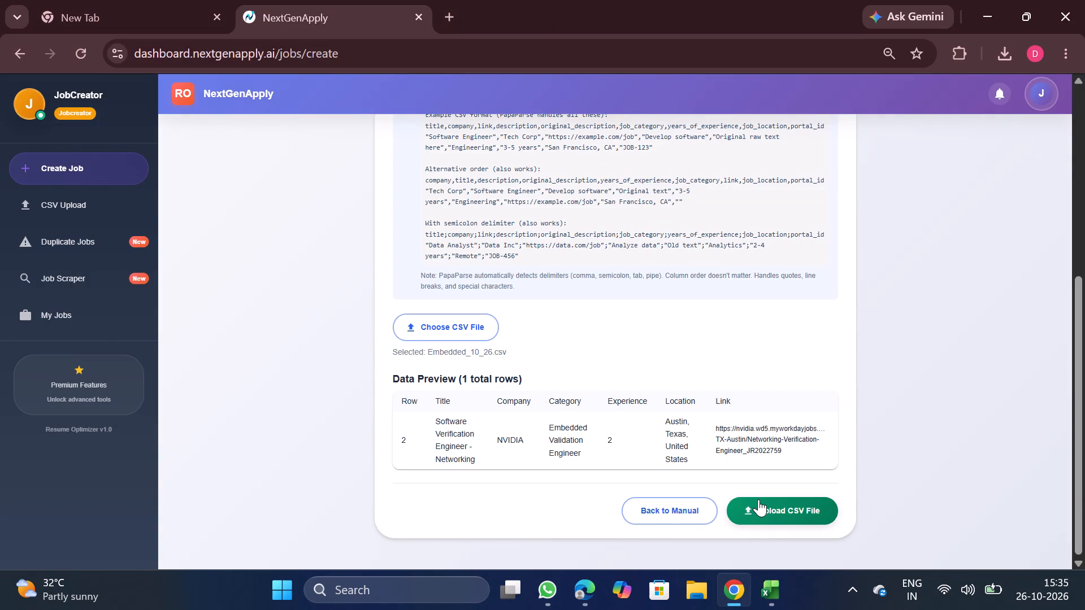
Close the Embedded_10_26 workbook.
left_click(852, 451)
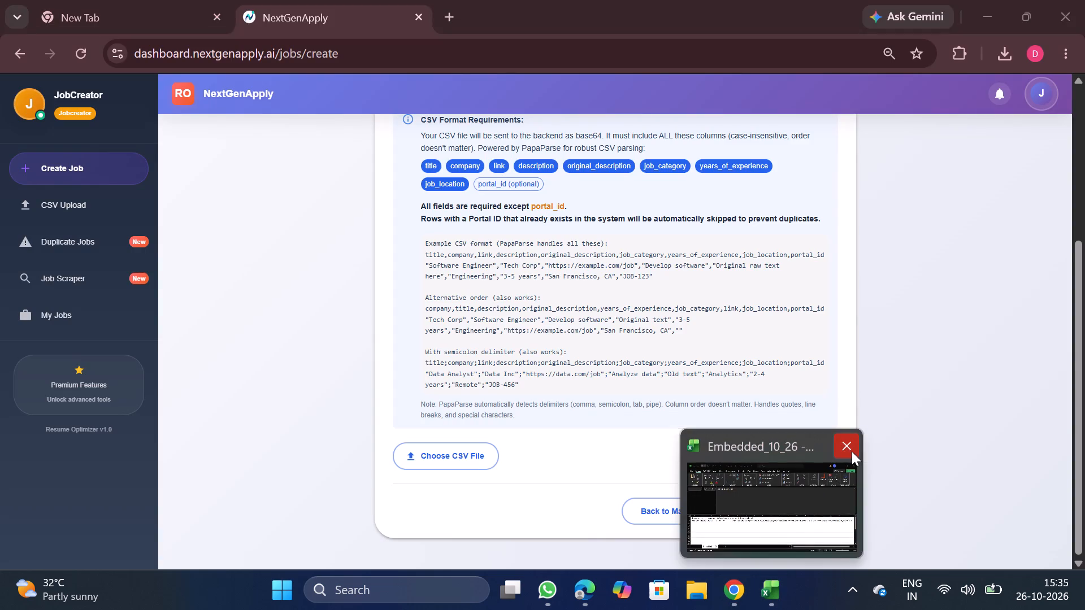
Download the processed IT Support Engineer CSV, entry #4553 in the CSV upload history, and open it in Excel.
scroll(621, 363, "up", 5)
left_click(97, 211)
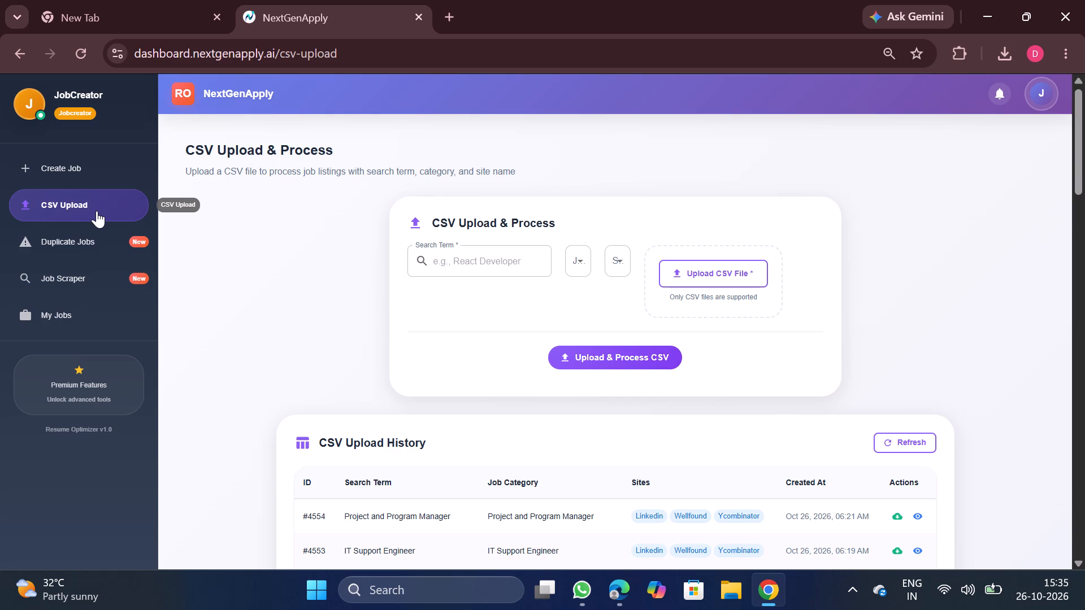
scroll(222, 229, "down", 1)
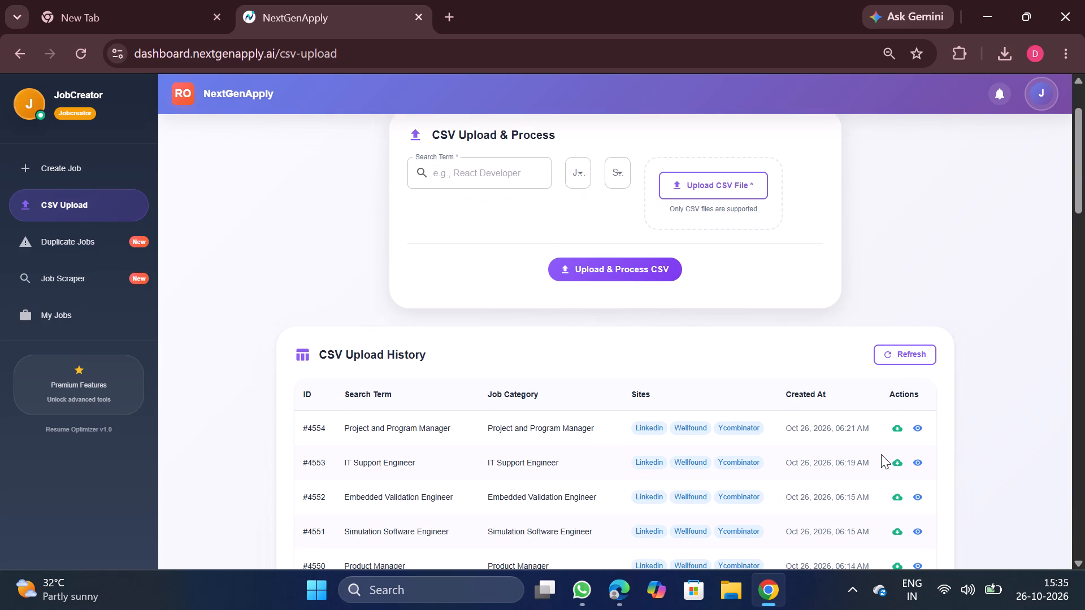
left_click(901, 464)
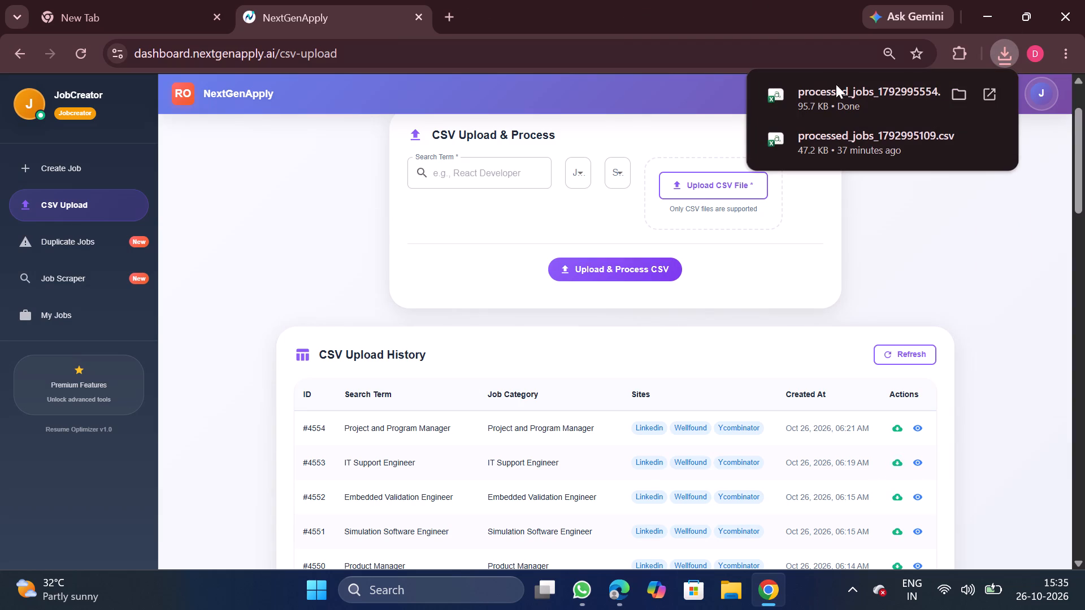
left_click(860, 99)
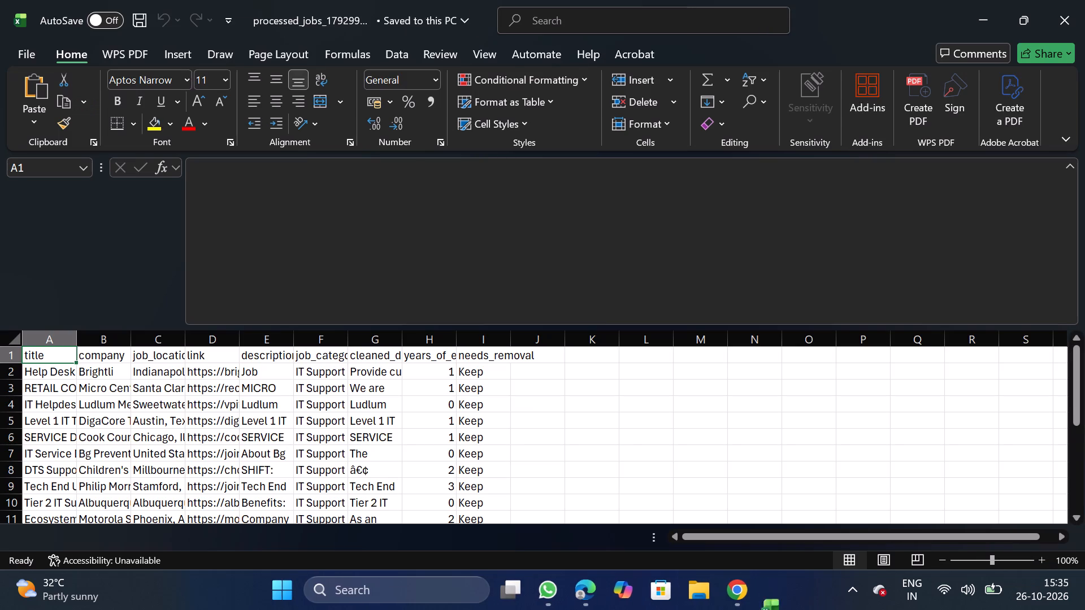
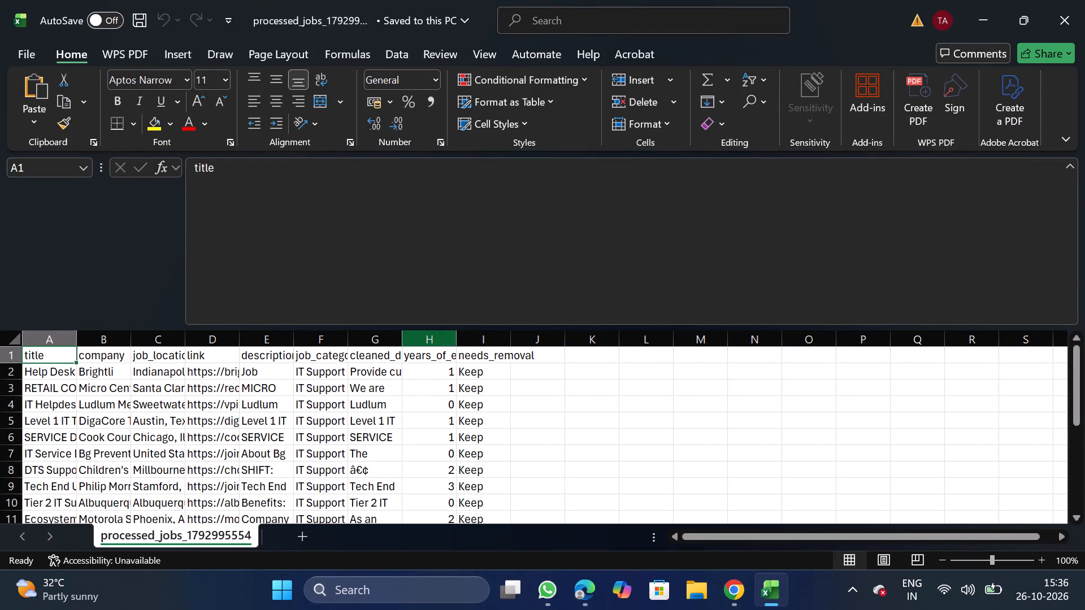
Remove duplicate rows from the whole data range, comparing only the company column and treating the first row as headers.
scroll(312, 417, "down", 1)
scroll(312, 417, "up", 1)
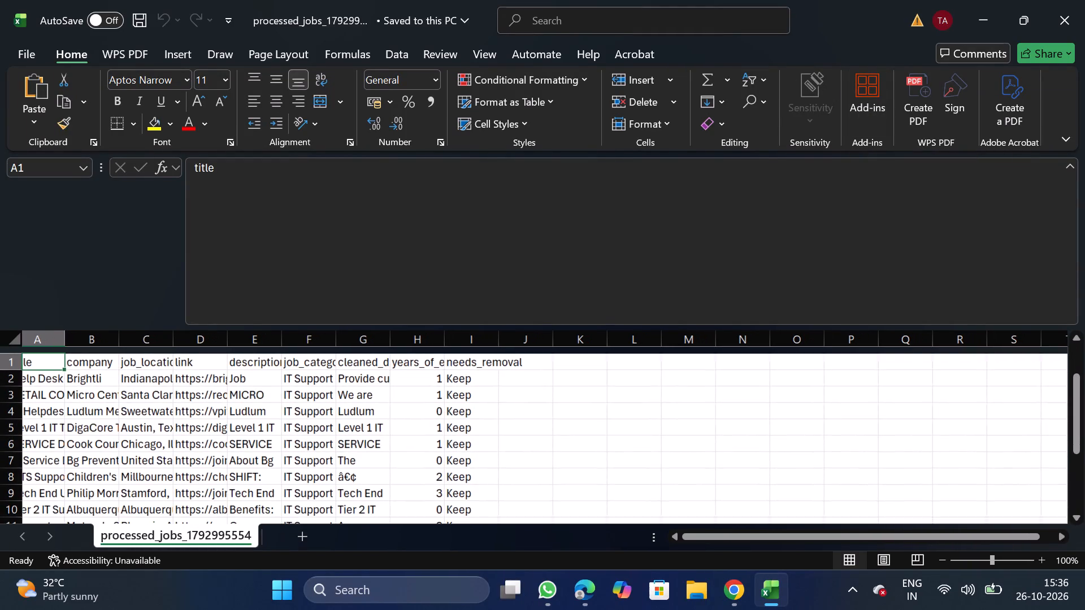
left_click(185, 451)
key("ctrl+a")
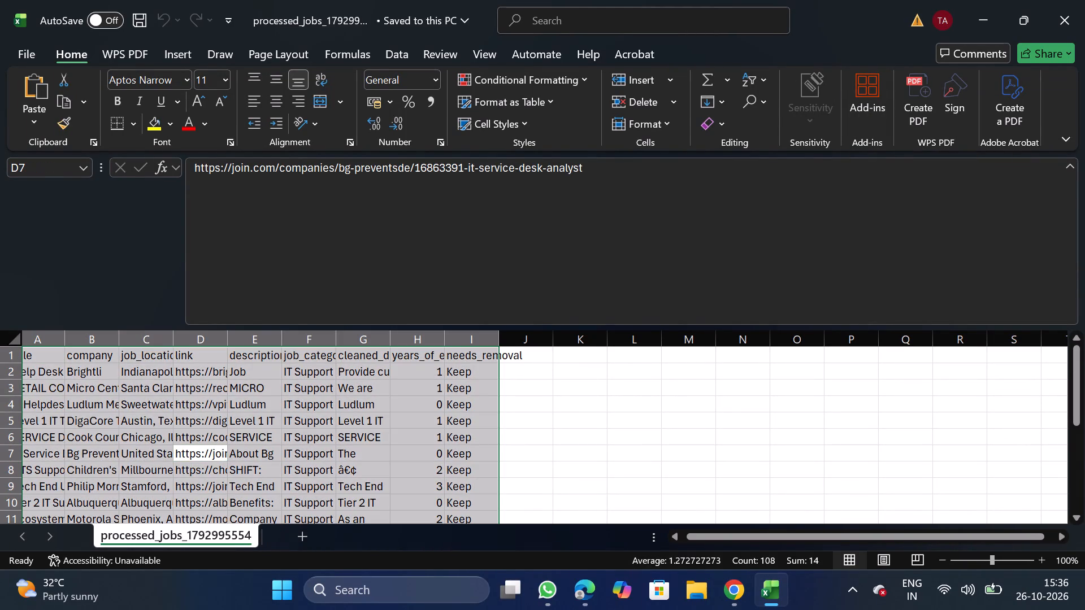
left_click(395, 59)
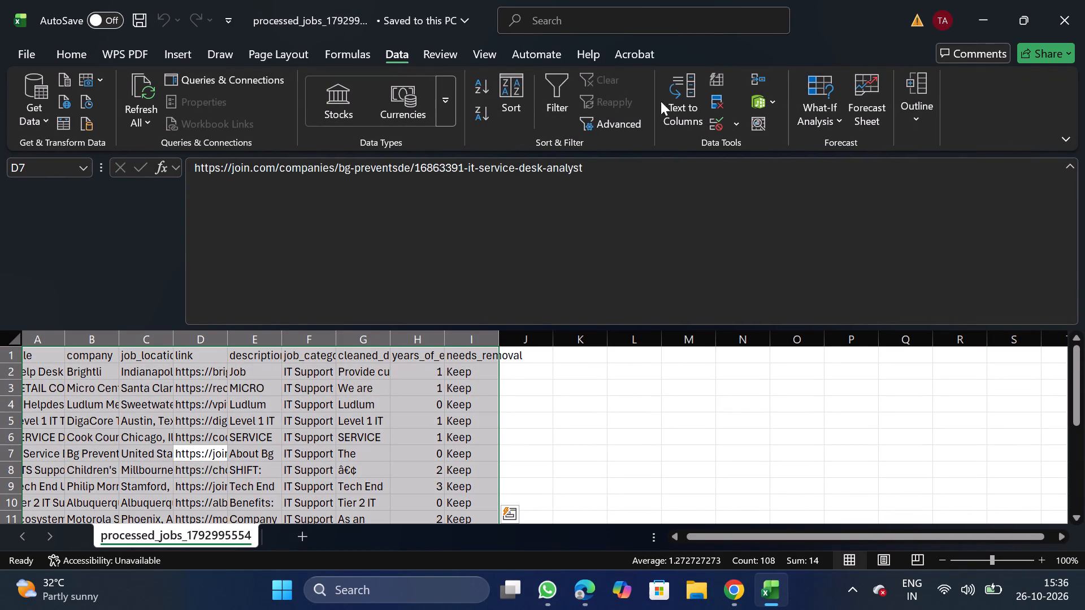
left_click(714, 99)
left_click(220, 259)
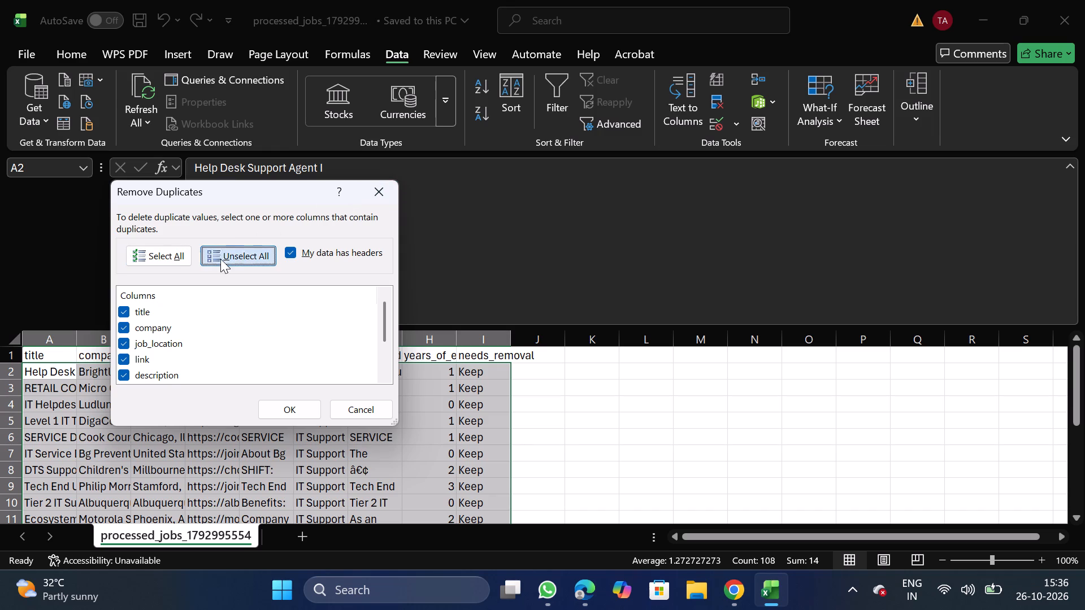
left_click(125, 331)
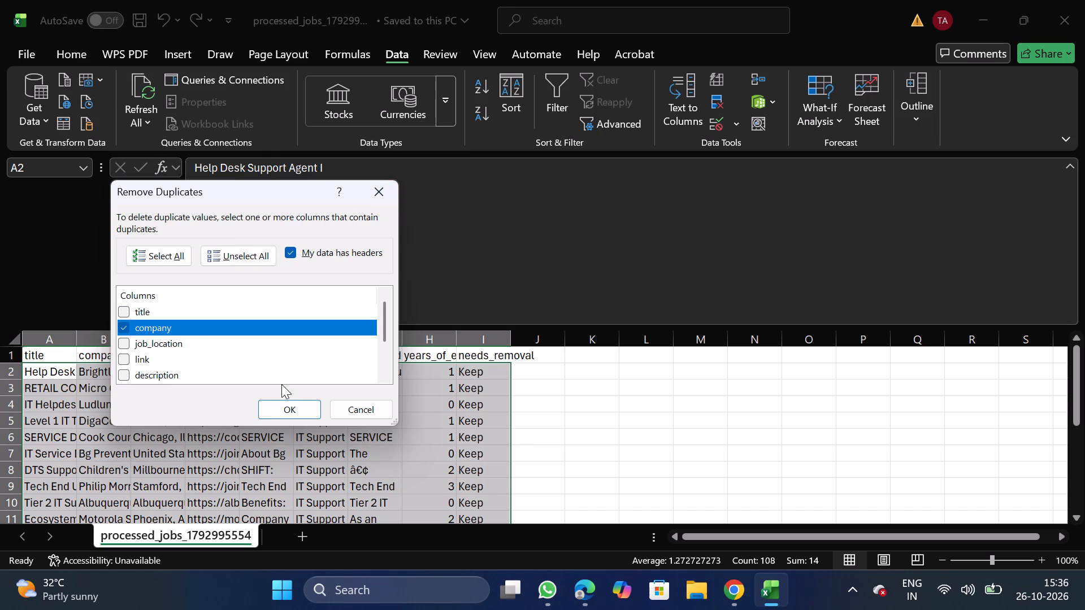
left_click(293, 408)
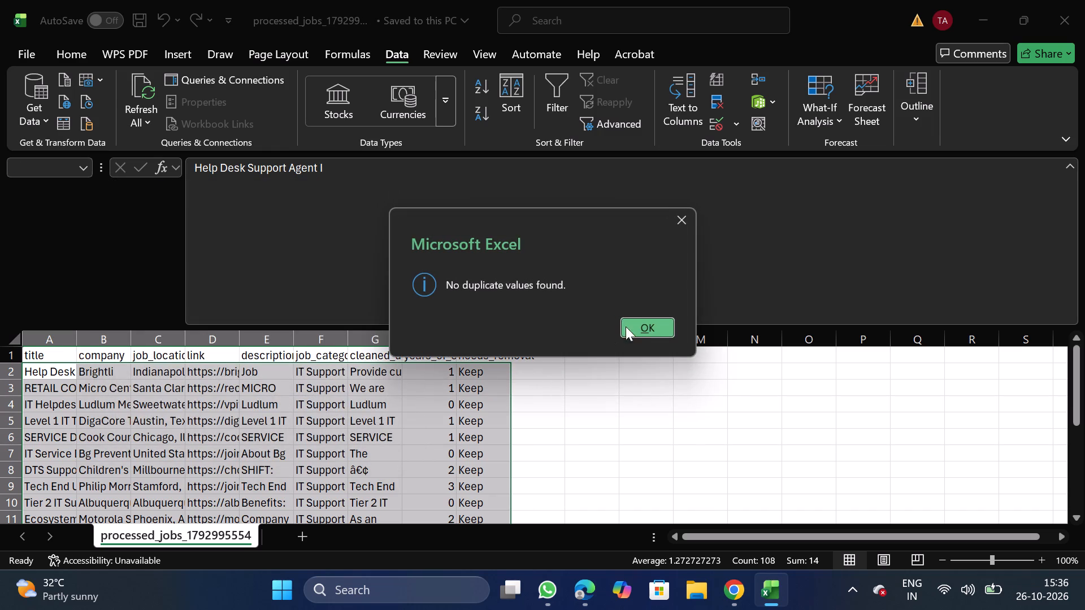
left_click(637, 326)
Check the filter values of the needs_removal and years_of_experience columns, and turn filtering back off.
left_click(486, 358)
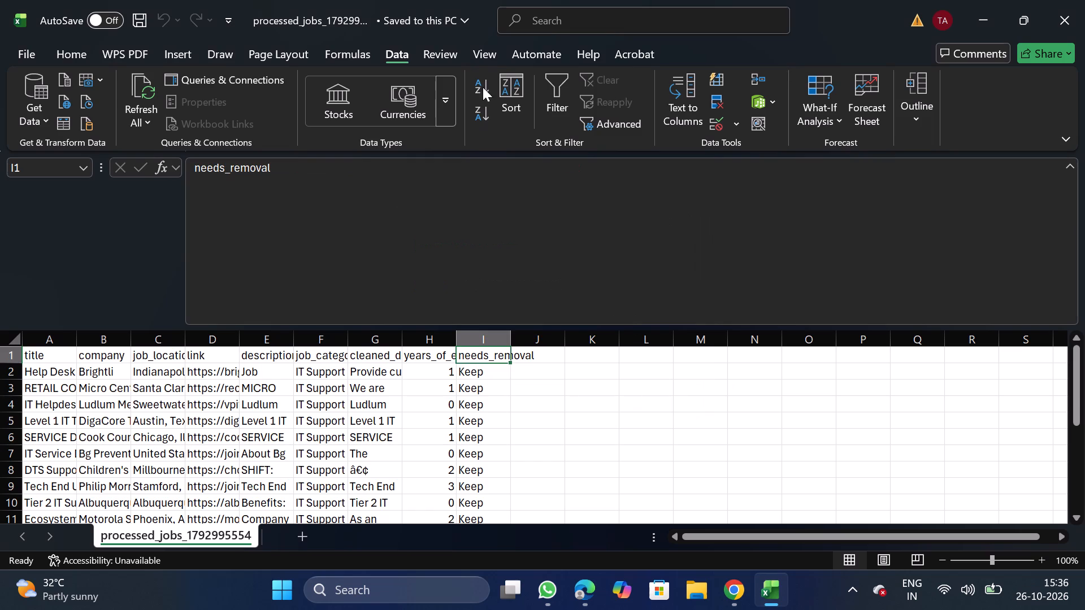
left_click(550, 95)
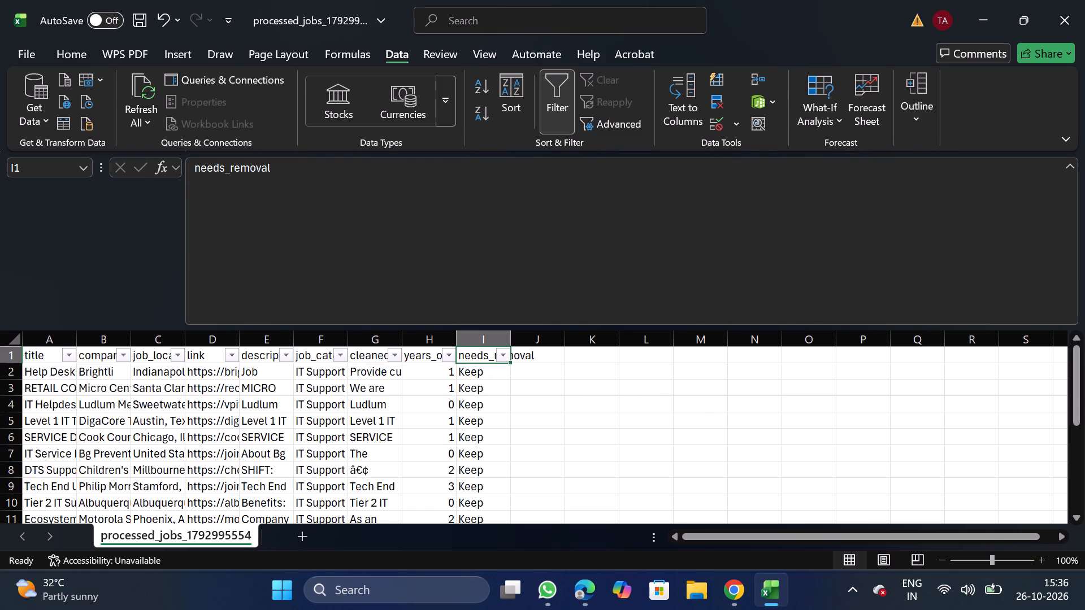
left_click(504, 359)
left_click(537, 408)
left_click(547, 106)
left_click(428, 351)
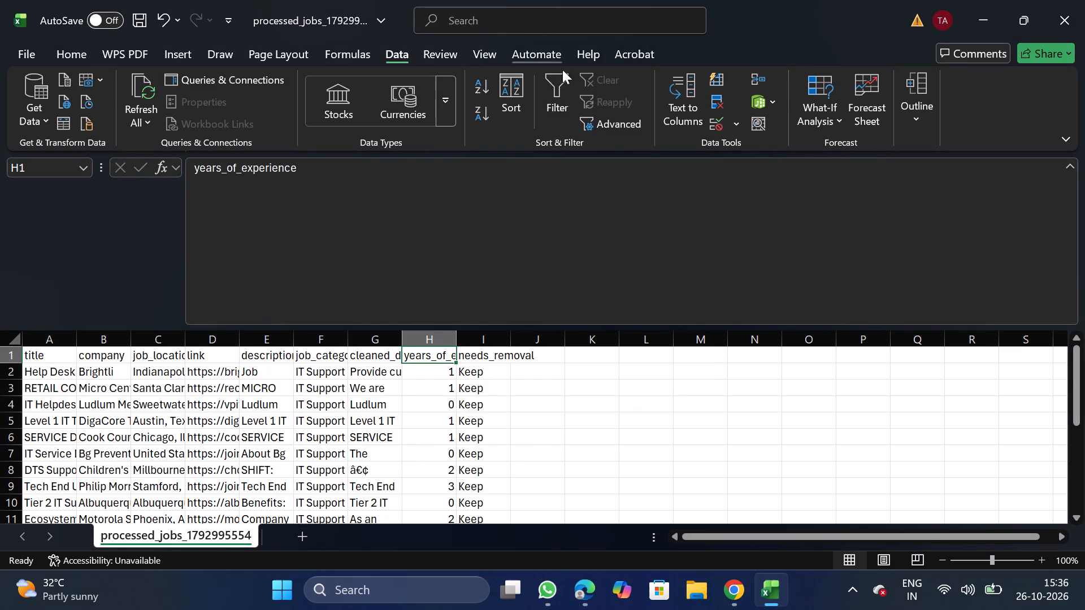
left_click(557, 97)
left_click(453, 353)
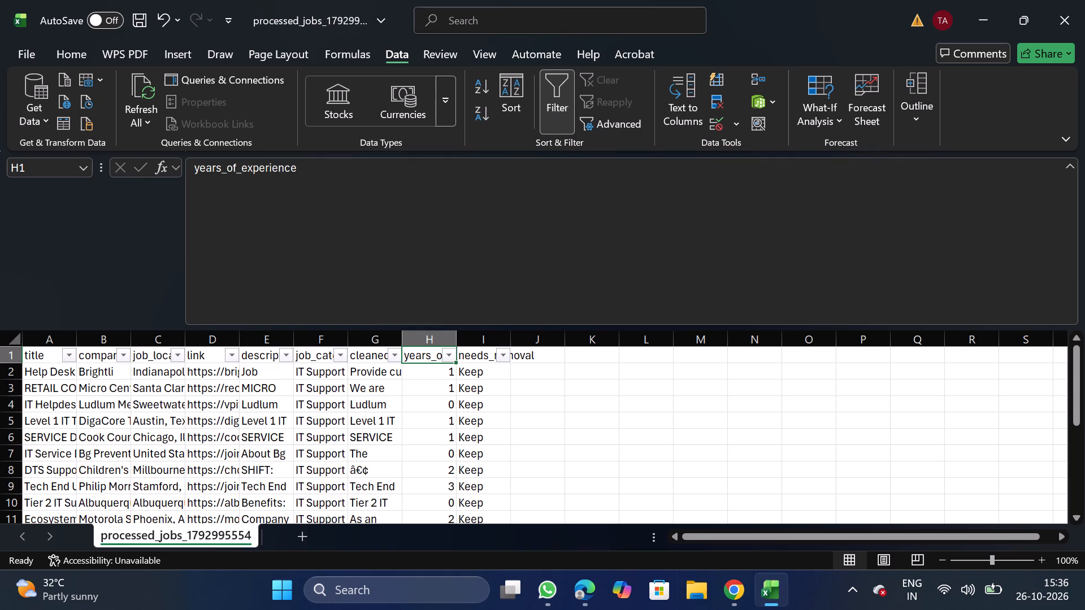
left_click(561, 407)
left_click(550, 112)
Delete the needs_removal column.
left_click(482, 347)
left_click_drag(491, 335, 476, 433)
right_click(476, 433)
left_click(521, 297)
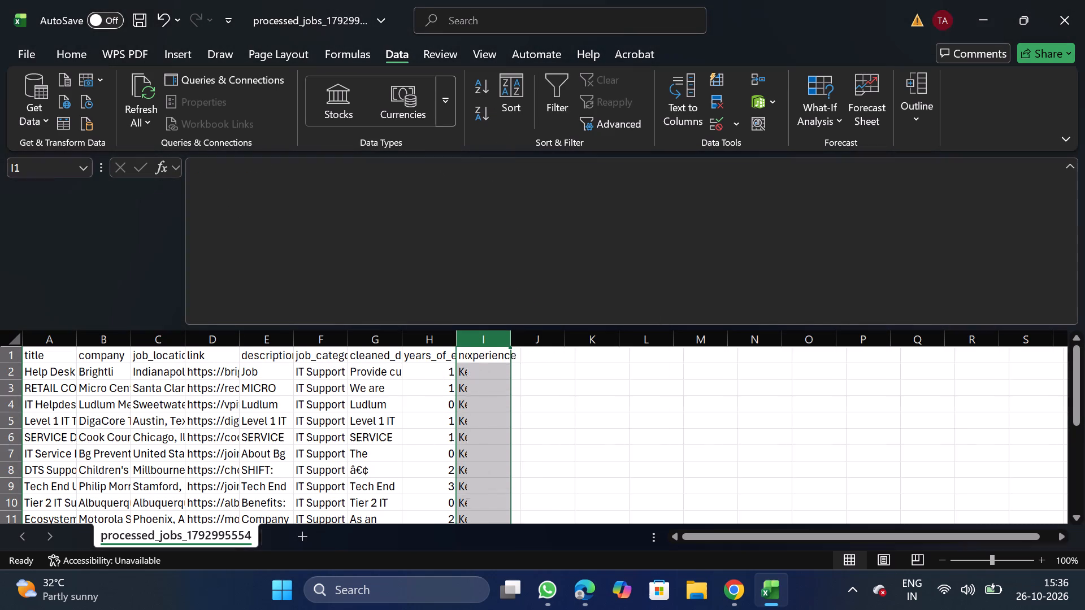
Move the job_category column in front of the title column so it is column A.
left_click(331, 338)
key("ctrl+x")
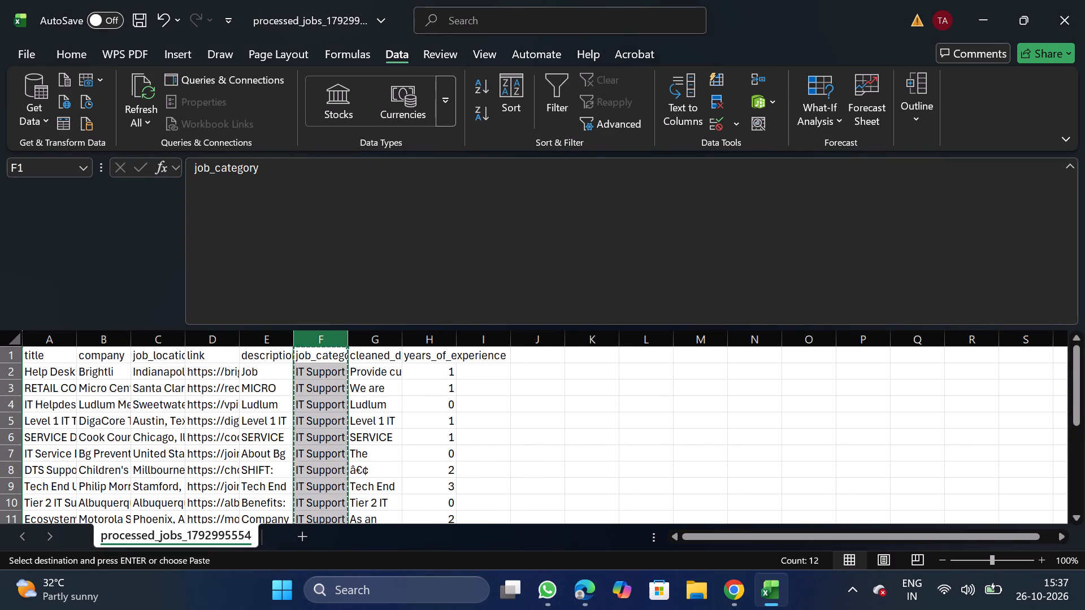
left_click(64, 340)
left_click(51, 441)
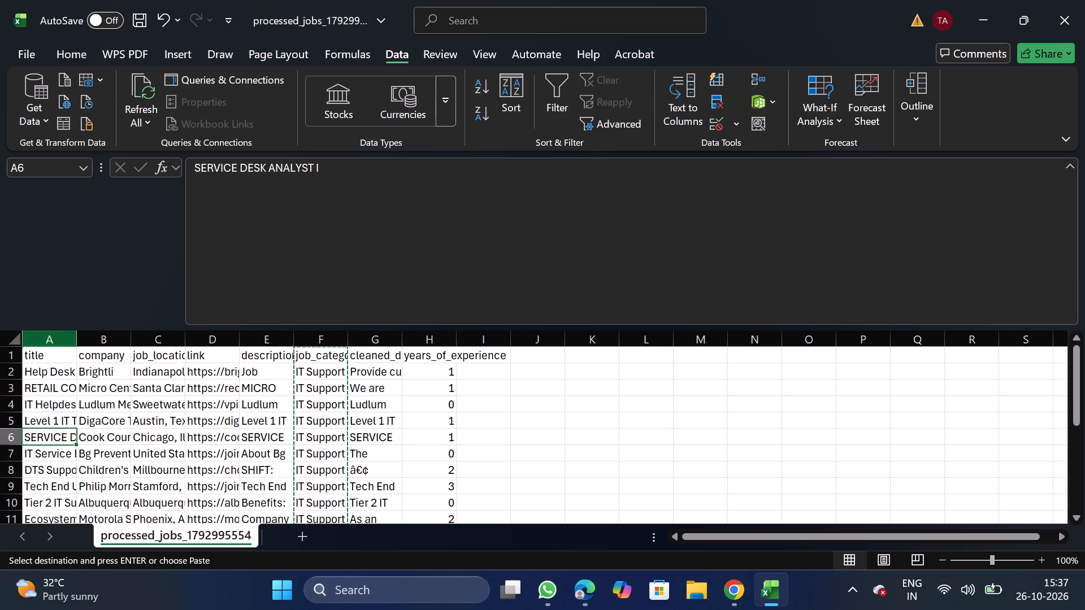
left_click_drag(53, 339, 62, 435)
right_click(62, 435)
left_click(162, 268)
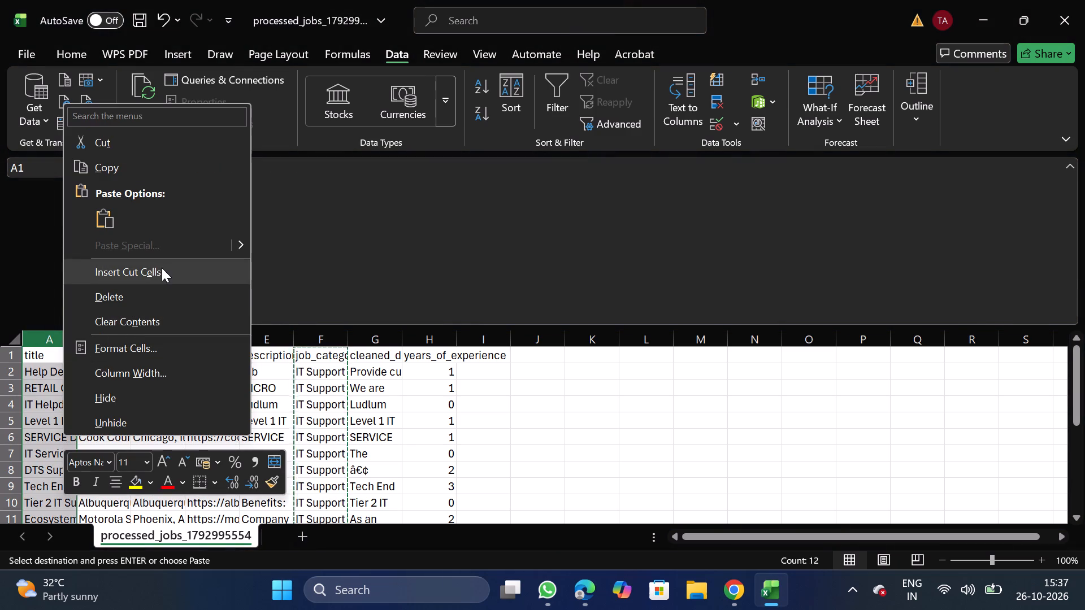
Turn off text wrapping for the description and cleaned description columns, F and G.
left_click(328, 338)
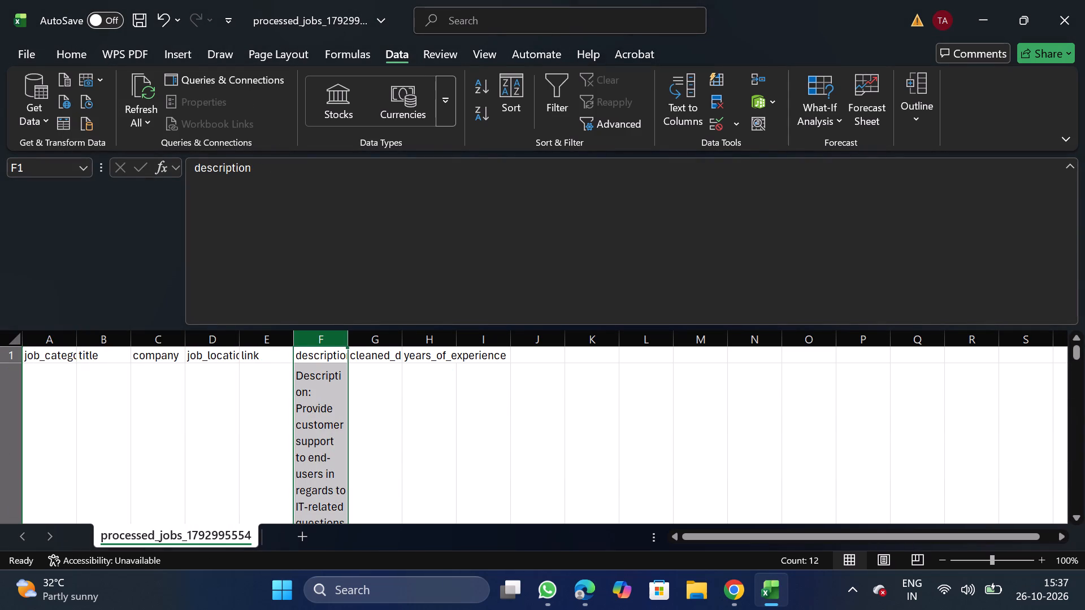
key("shift+Right")
left_click(79, 53)
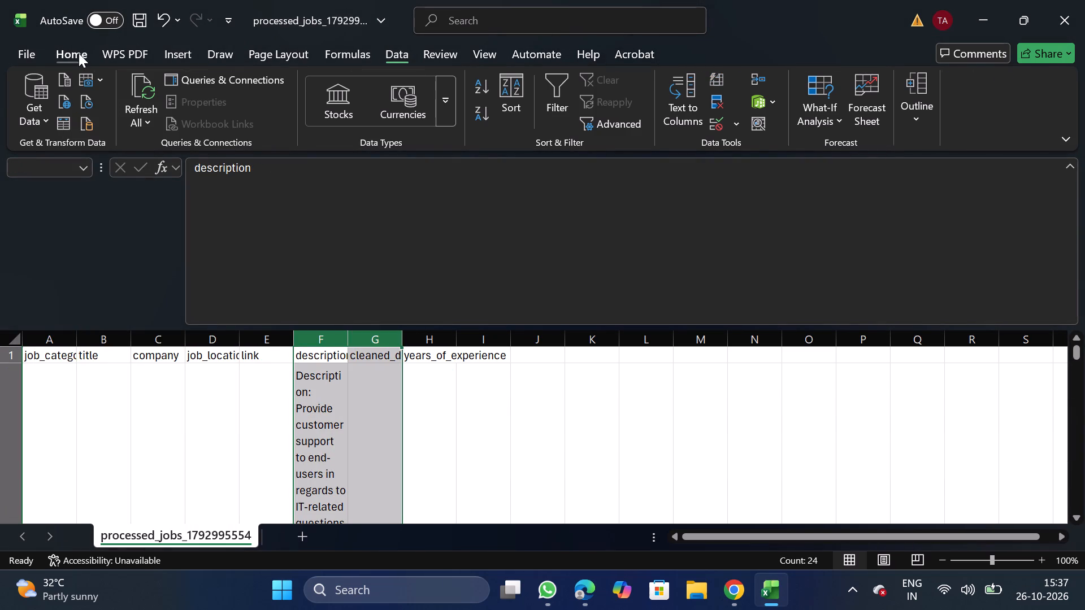
left_click(350, 144)
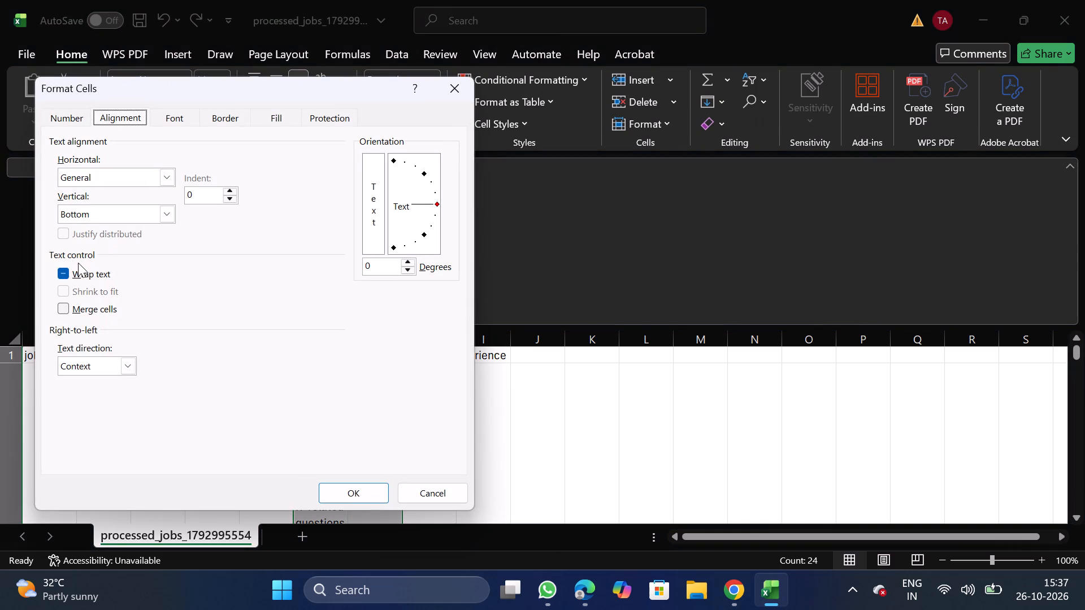
double_click(77, 268)
left_click(348, 485)
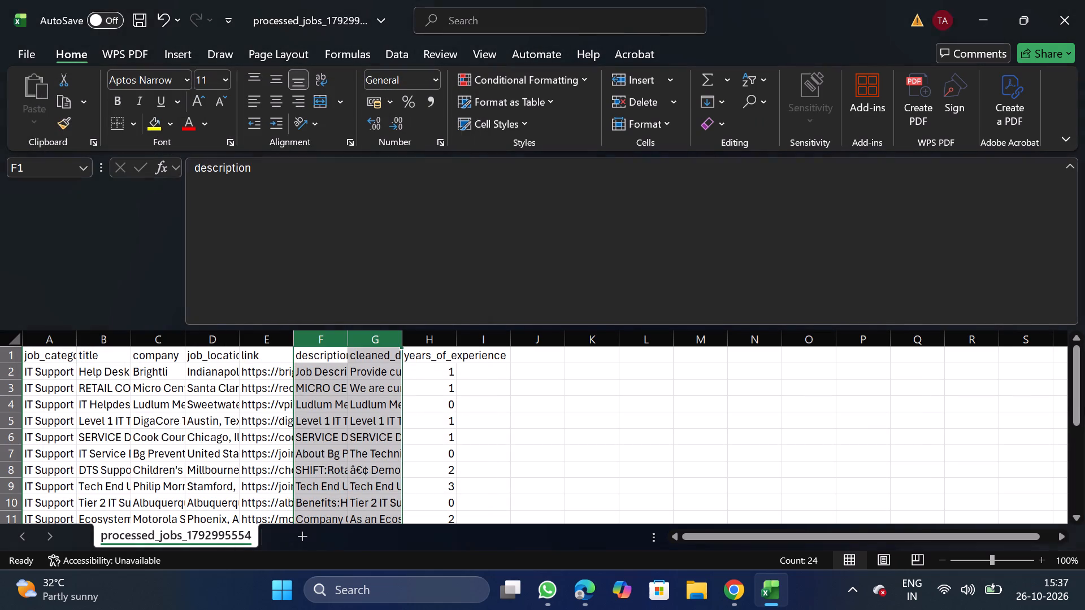
Move the link column to the end of the table, after years_of_experience.
left_click(258, 336)
key("ctrl+x")
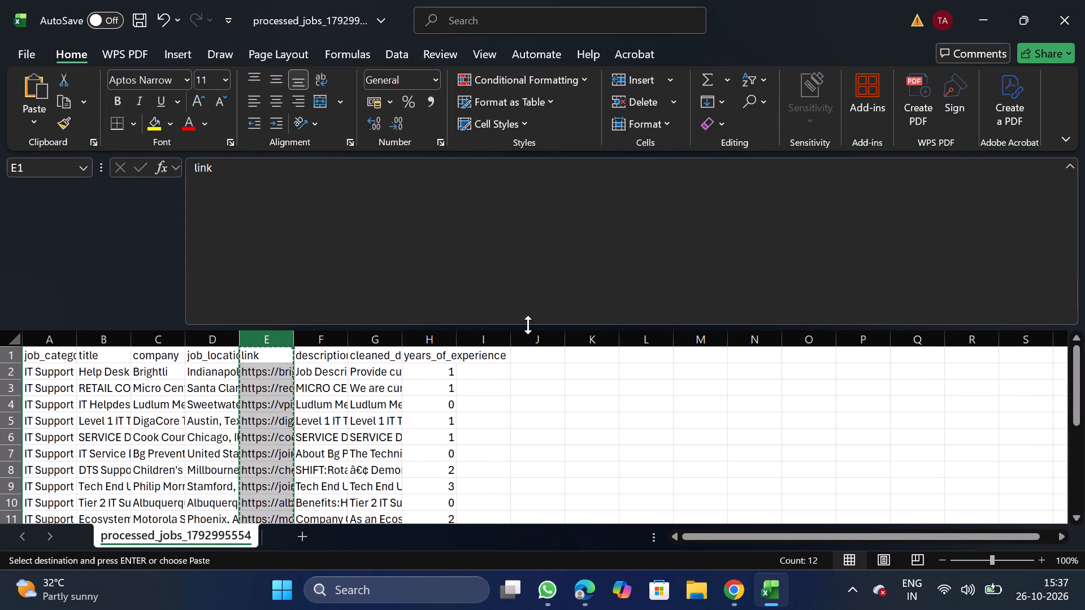
left_click(501, 337)
right_click(499, 428)
left_click(548, 254)
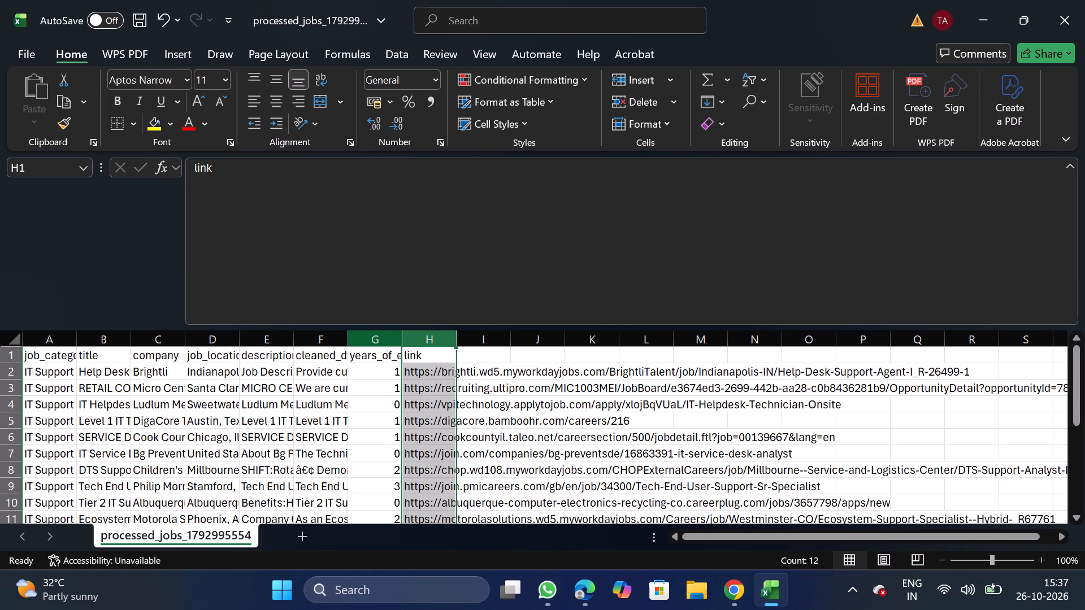
Move the years_of_experience column between job_location and description.
left_click(379, 339)
key("ctrl+x")
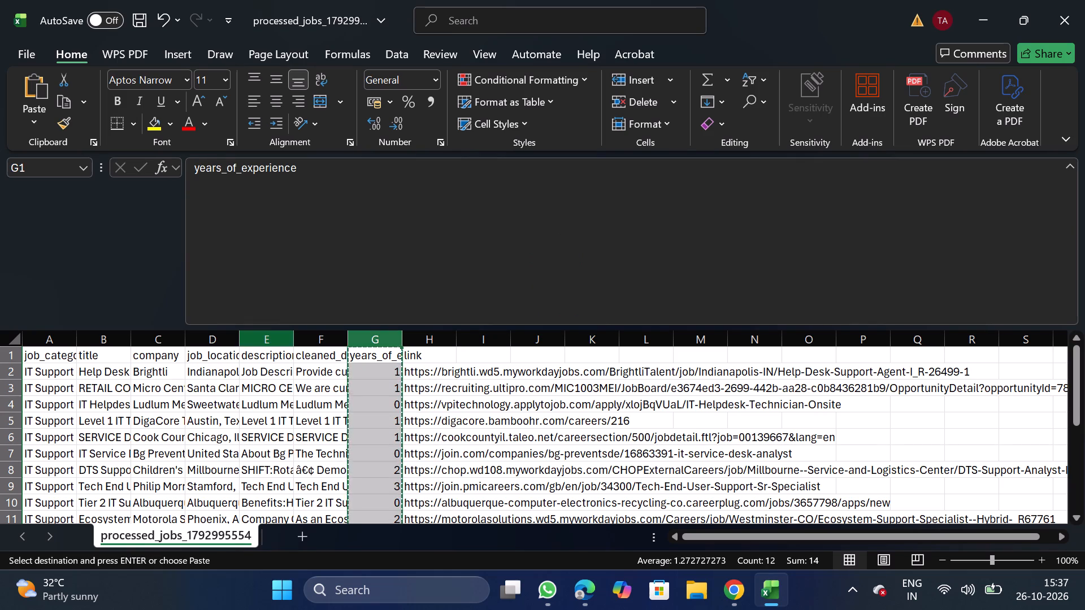
left_click_drag(257, 340, 257, 485)
right_click(257, 485)
left_click(344, 319)
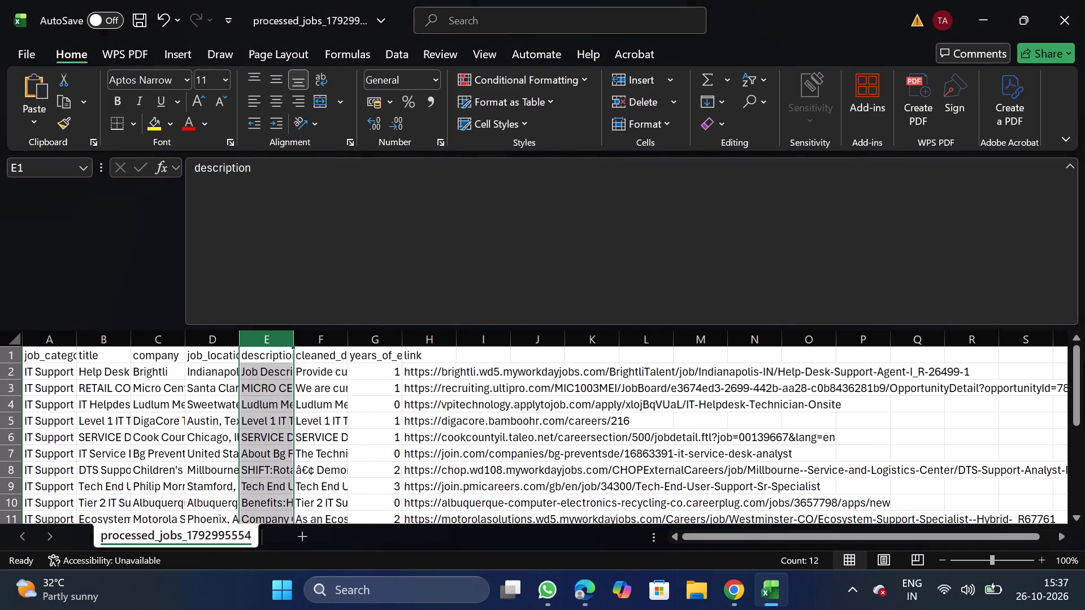
Rename the cleaned description header in G1 as description, reusing the header text from F1.
left_click(324, 351)
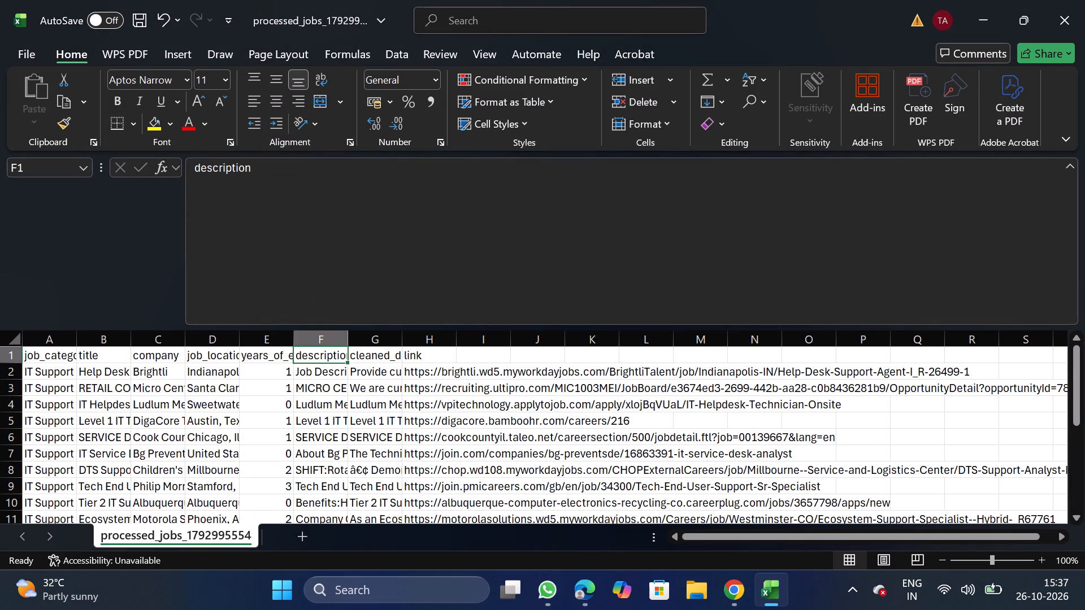
left_click_drag(187, 162, 260, 168)
key("ctrl+c")
left_click(375, 352)
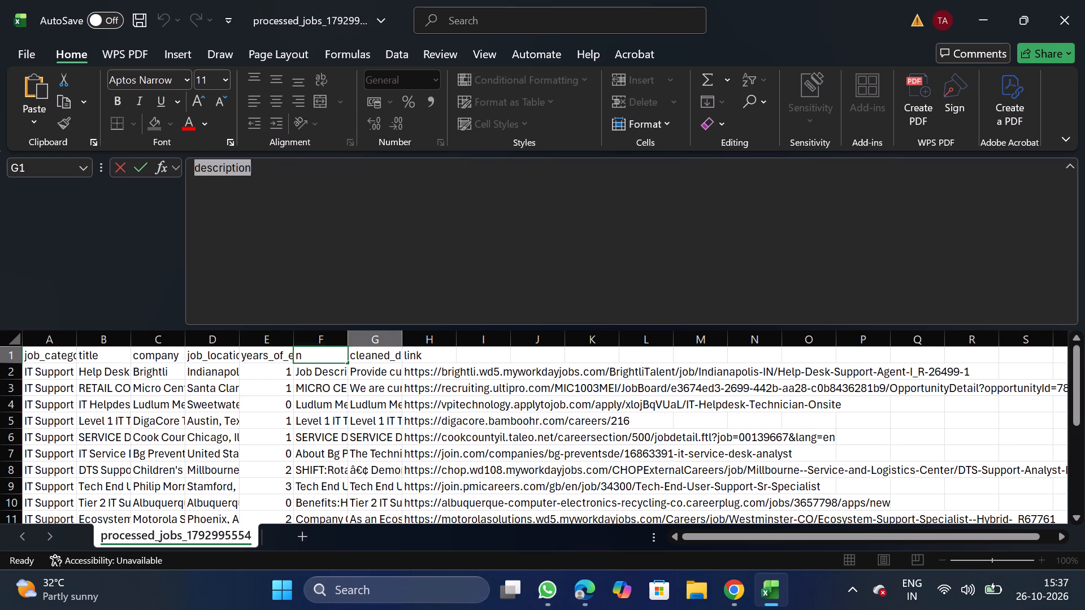
left_click(445, 293)
key("BackSpace")
key("BackSpace")
key("BackSpace")
key("BackSpace")
key("BackSpace")
key("BackSpace")
key("BackSpace")
key("BackSpace")
key("BackSpace")
key("BackSpace")
key("BackSpace")
key("BackSpace")
key("BackSpace")
key("BackSpace")
key("BackSpace")
key("BackSpace")
key("BackSpace")
key("BackSpace")
key("BackSpace")
key("BackSpace")
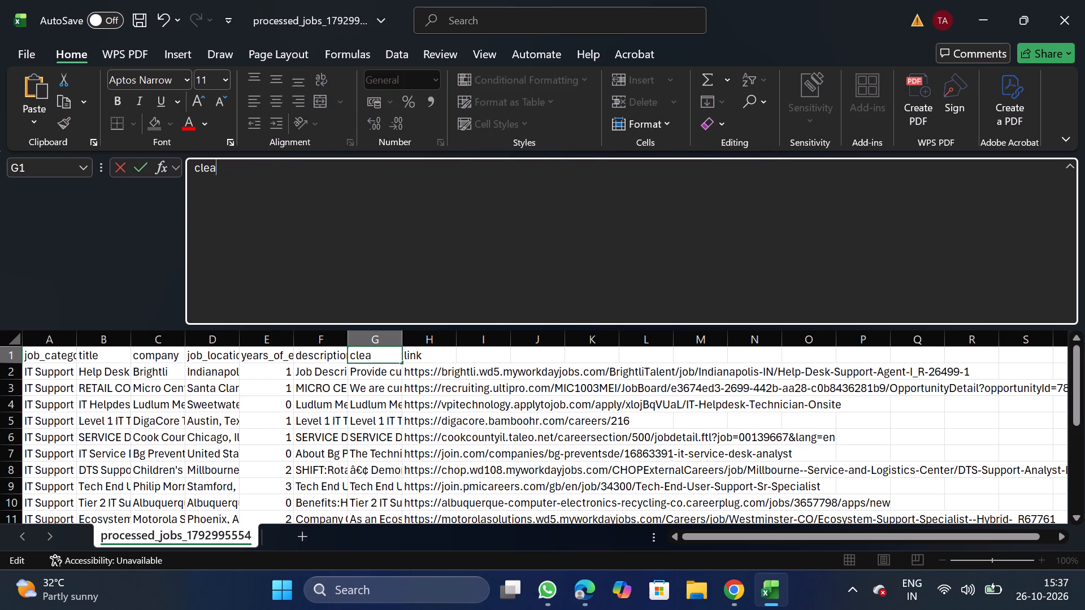
key("ctrl+v")
Rename the header in F1 as original_description, copying the name from NextGenApply's bulk upload CSV requirements in Chrome.
left_click(317, 357)
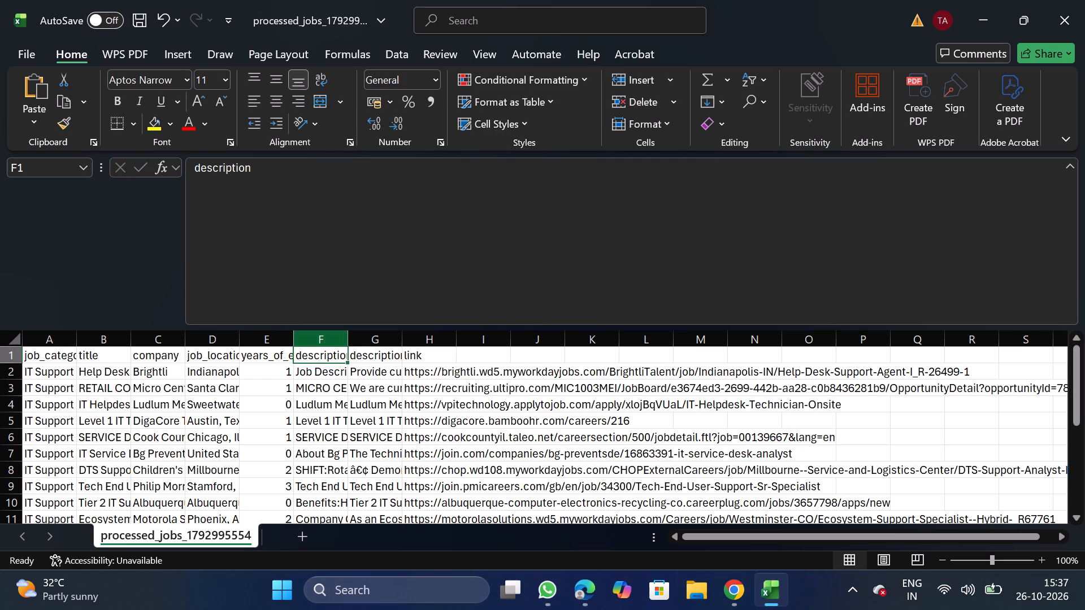
left_click(404, 290)
key("BackSpace")
key("BackSpace")
key("BackSpace")
key("BackSpace")
key("BackSpace")
key("BackSpace")
key("BackSpace")
key("BackSpace")
key("BackSpace")
key("BackSpace")
key("BackSpace")
key("BackSpace")
key("BackSpace")
key("BackSpace")
key("BackSpace")
key("BackSpace")
key("BackSpace")
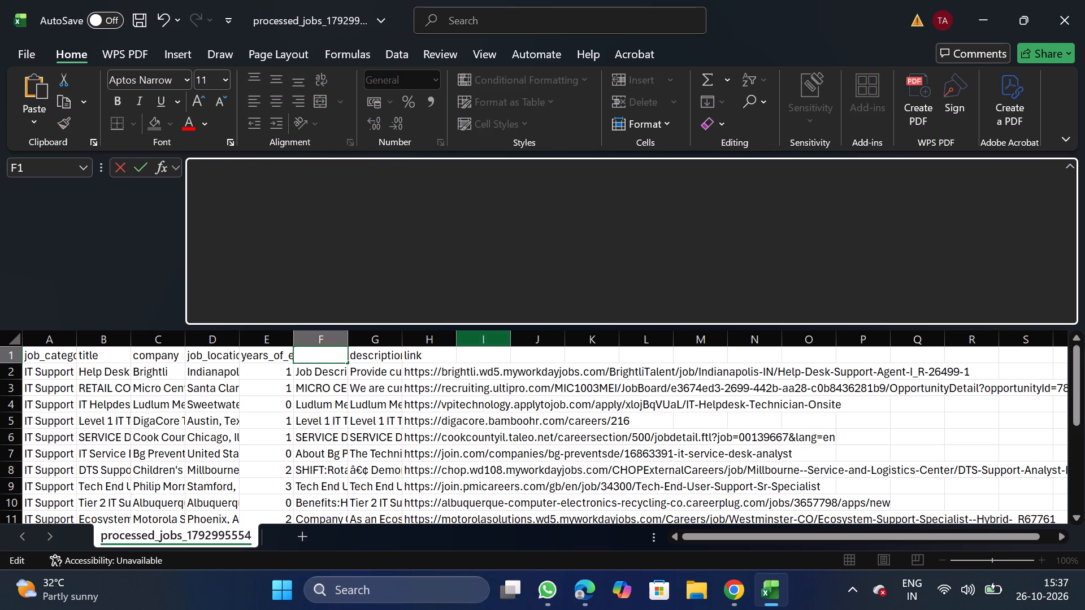
left_click(733, 604)
left_click(88, 154)
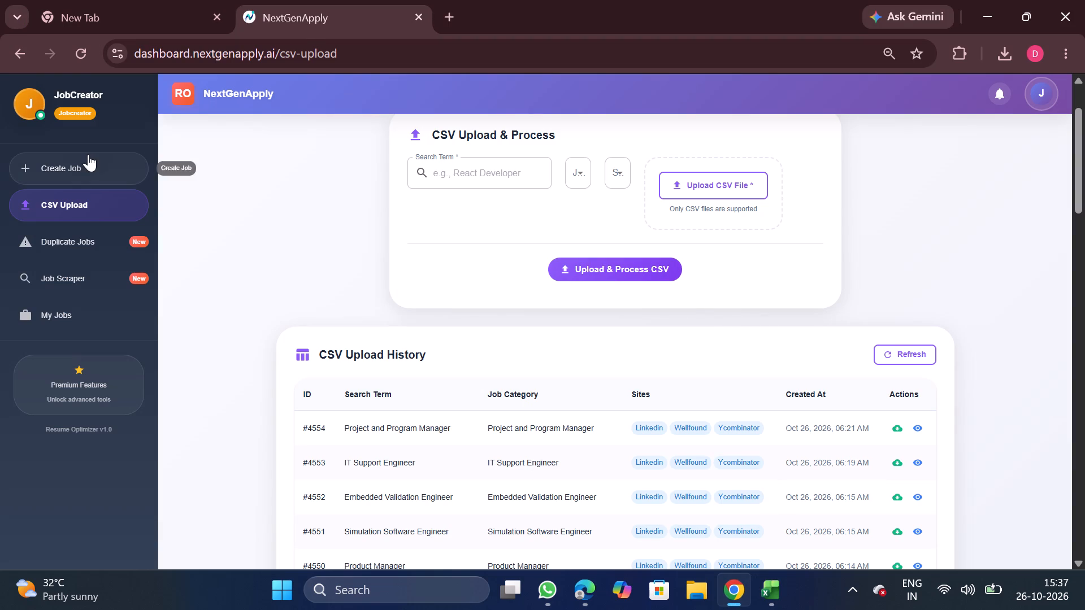
left_click(565, 144)
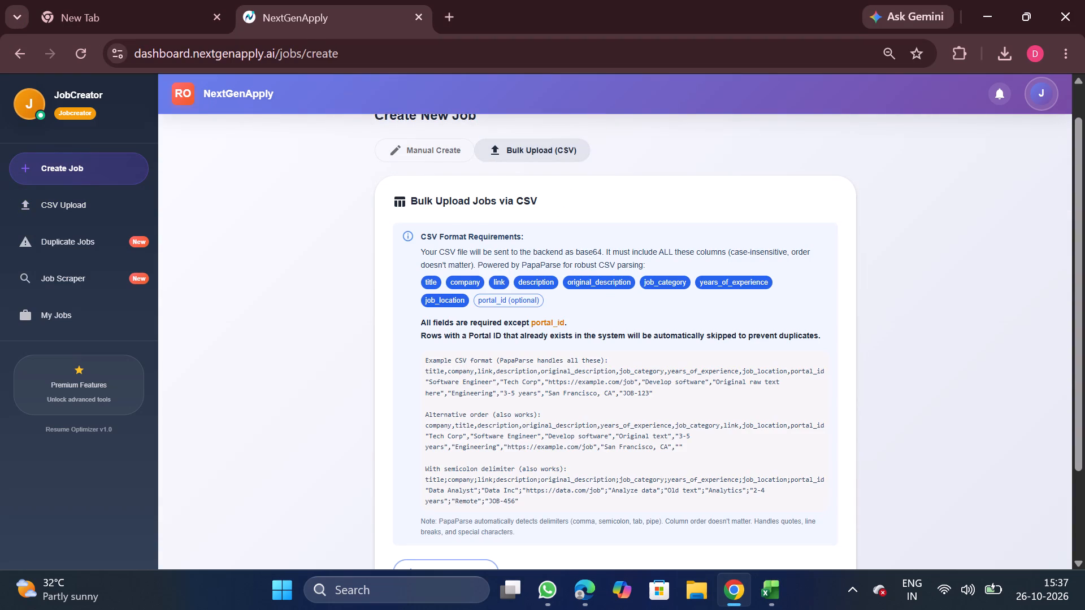
double_click(606, 280)
key("ctrl+c")
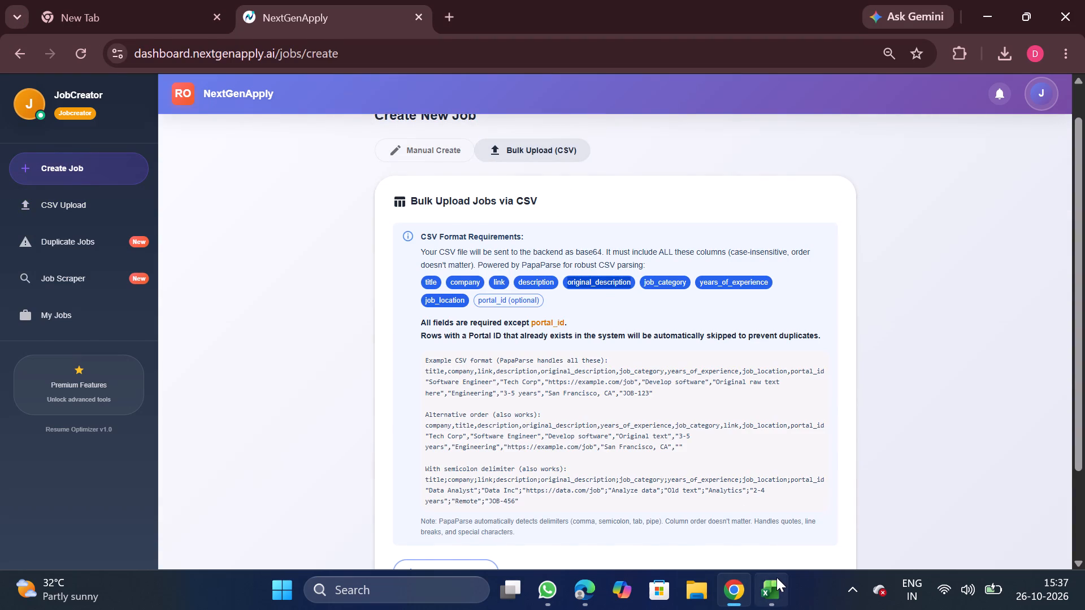
left_click(776, 577)
key("ctrl+v")
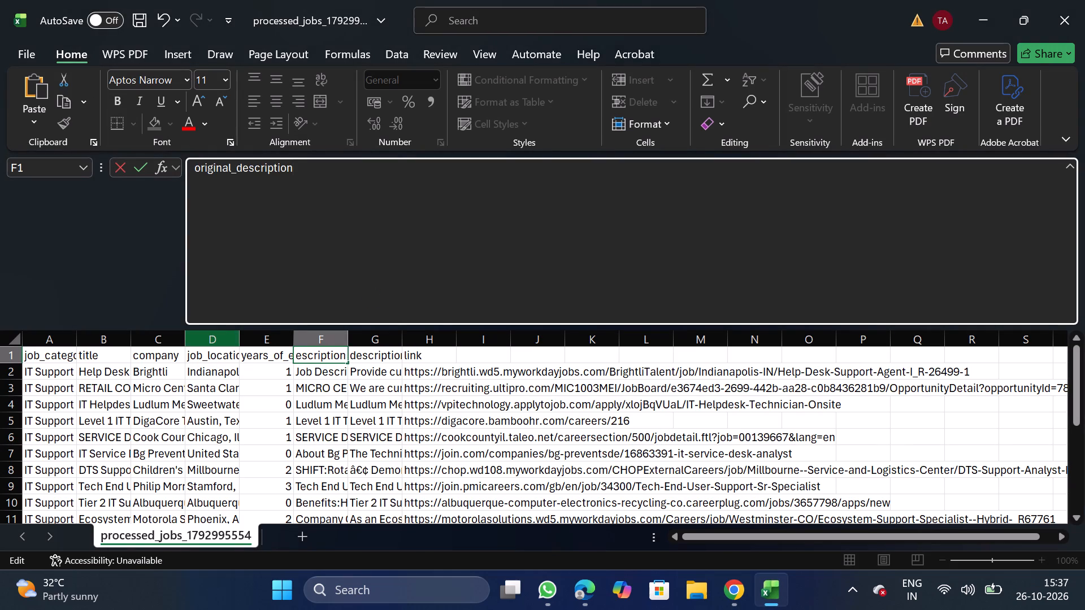
Delete the Ecosystem Support Specialist (Hybrid) job row, isolating it with a temporary filter on the title column.
left_click(98, 343)
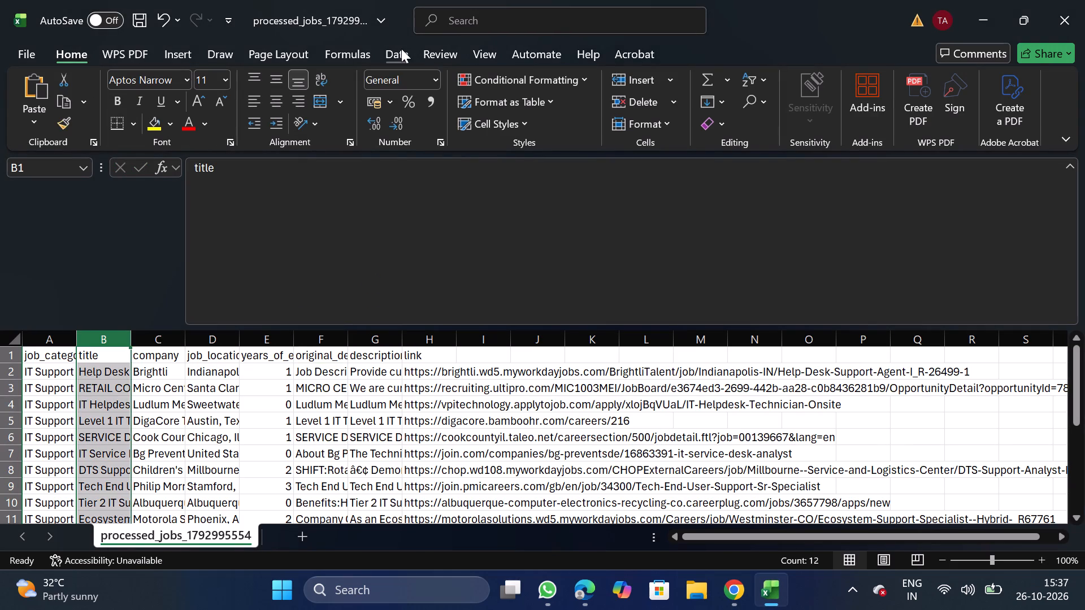
left_click(401, 49)
left_click(552, 103)
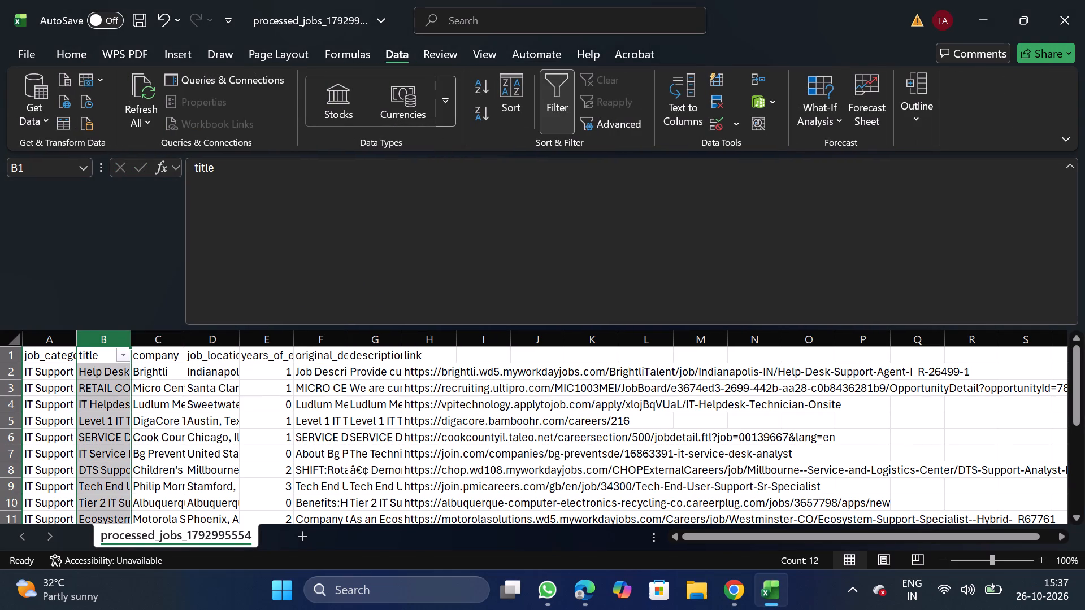
left_click(122, 358)
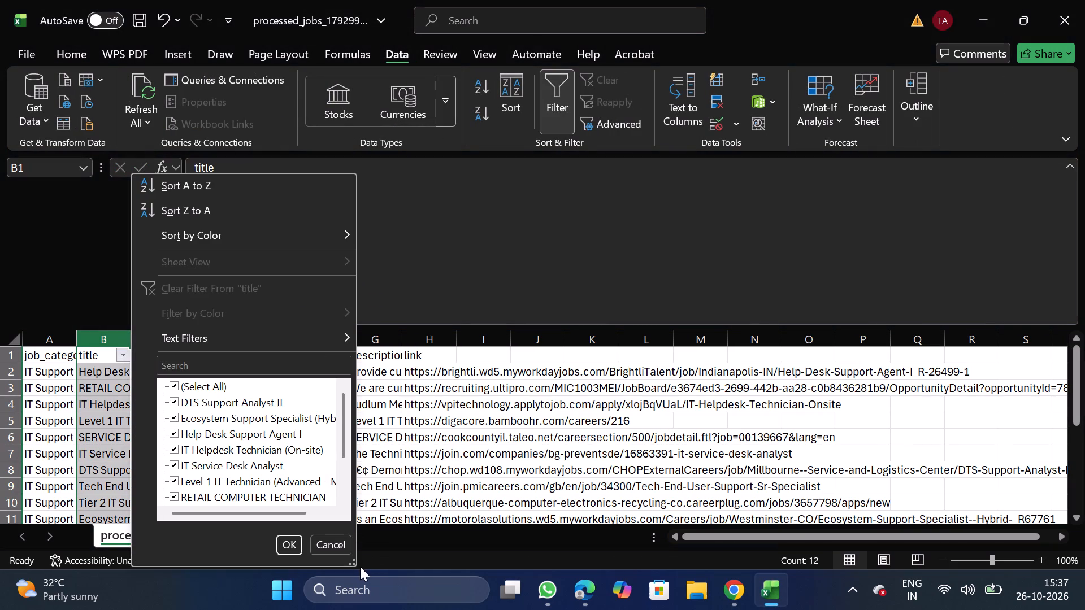
double_click(355, 565)
left_click_drag(355, 565, 640, 609)
left_click(198, 384)
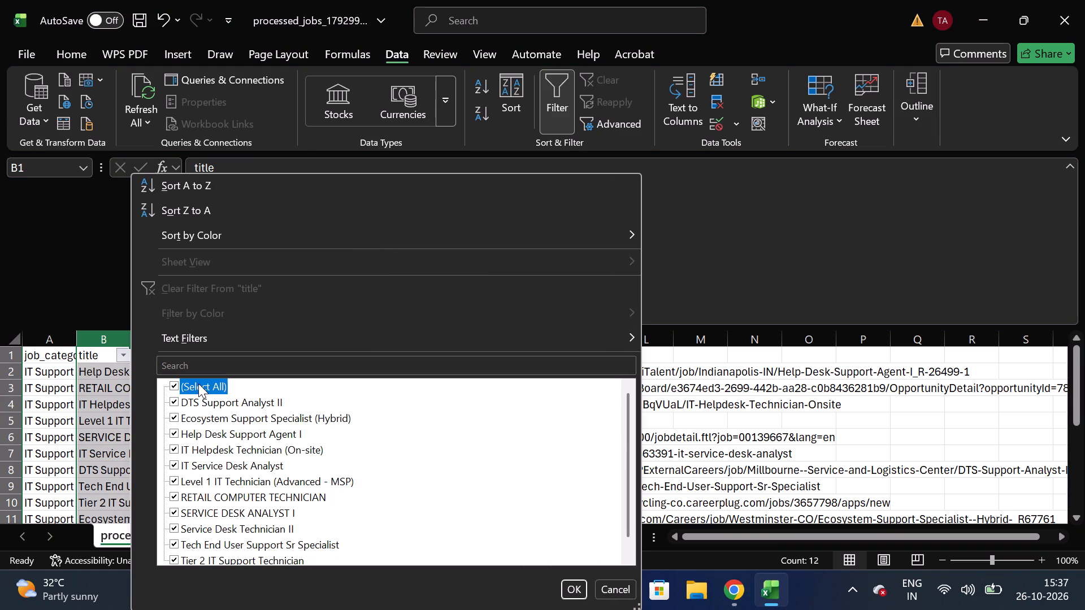
left_click(289, 415)
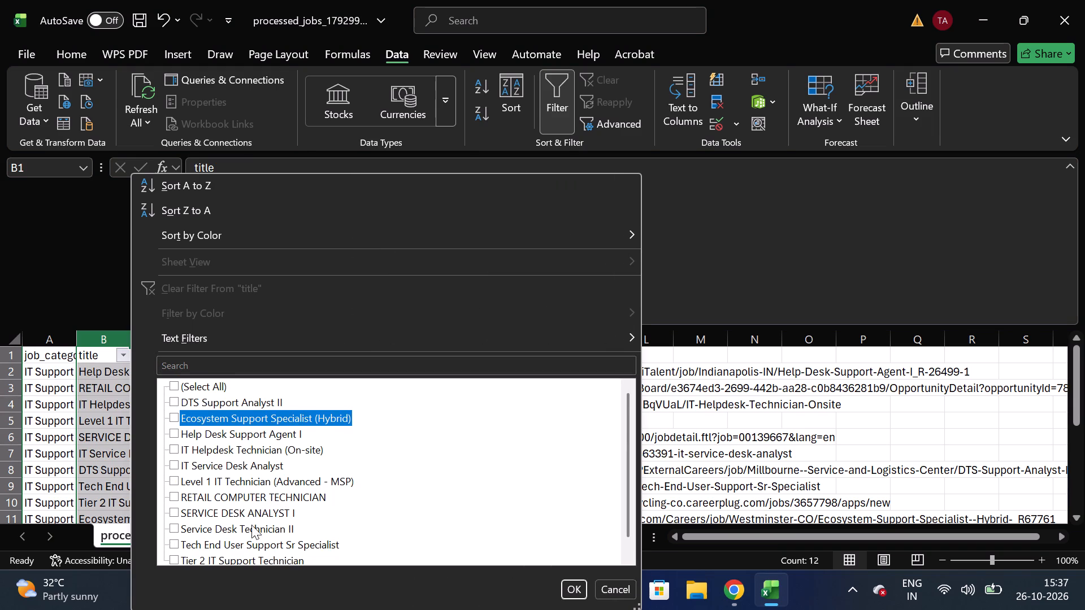
scroll(245, 548, "down", 1)
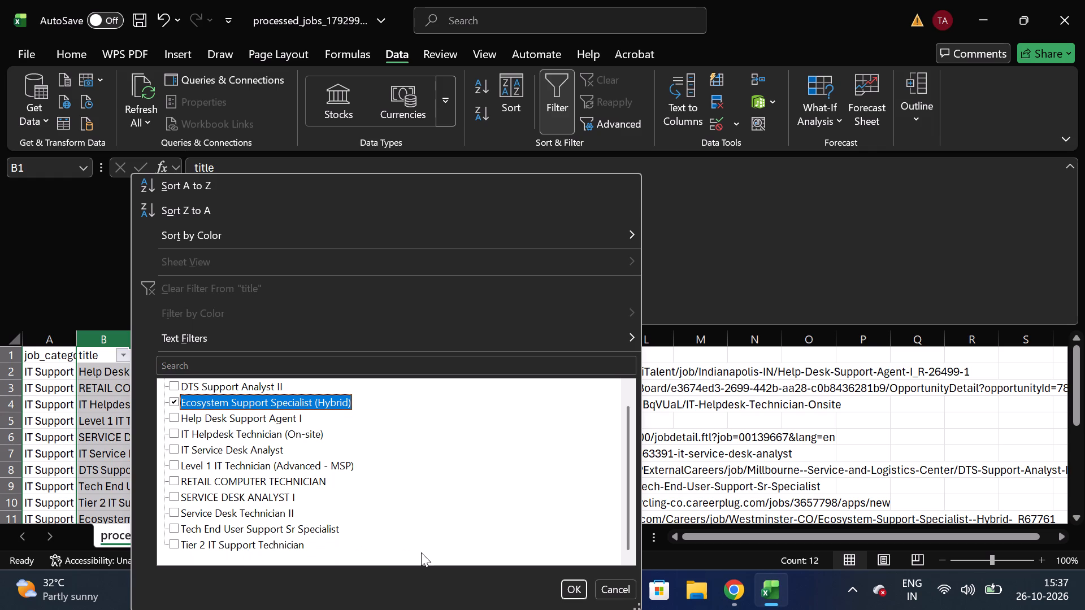
left_click(581, 586)
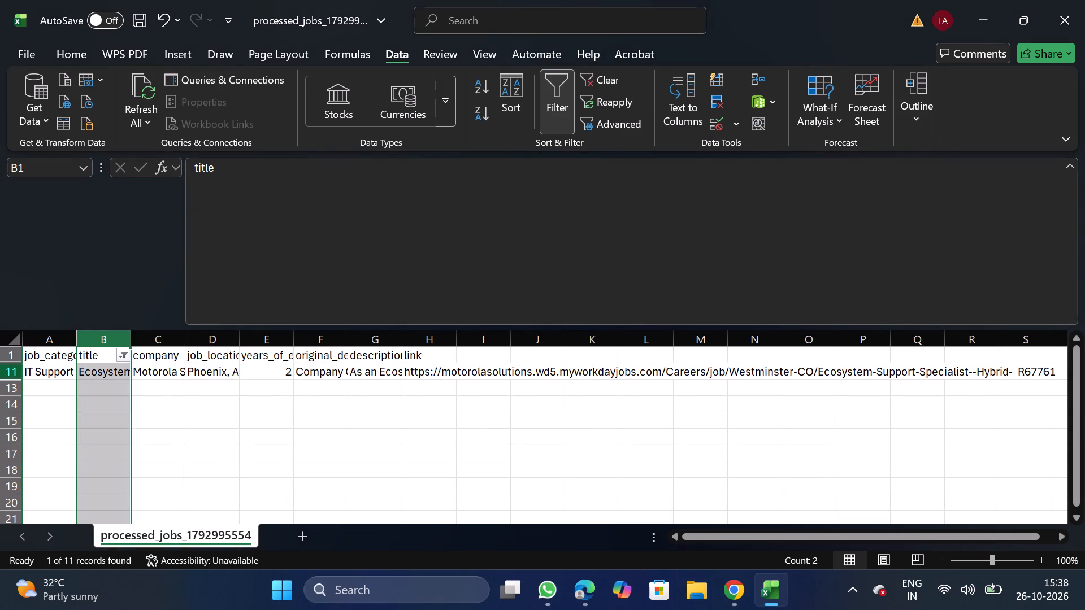
left_click_drag(0, 372, 41, 368)
right_click(41, 368)
left_click(107, 225)
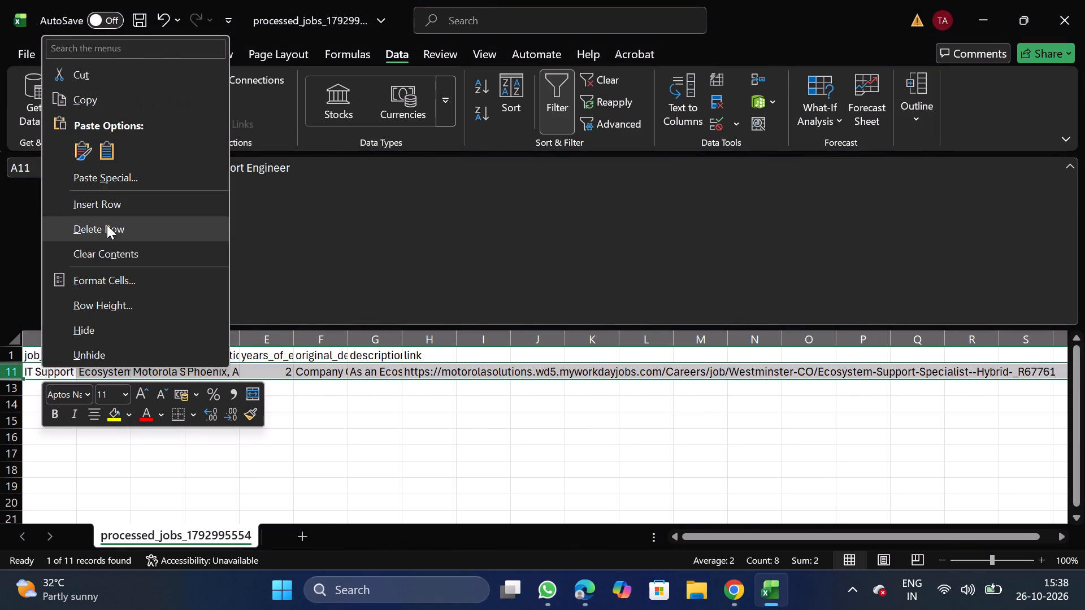
left_click(559, 98)
Add a filter to the company column and search its values for walmart and dried.
left_click(162, 339)
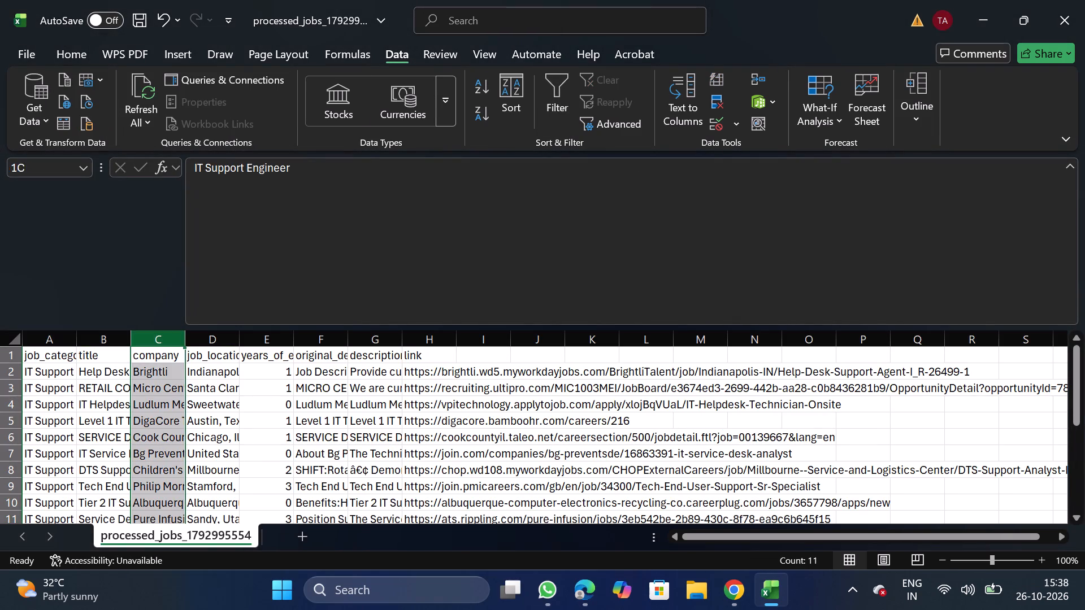
left_click(554, 107)
left_click(176, 357)
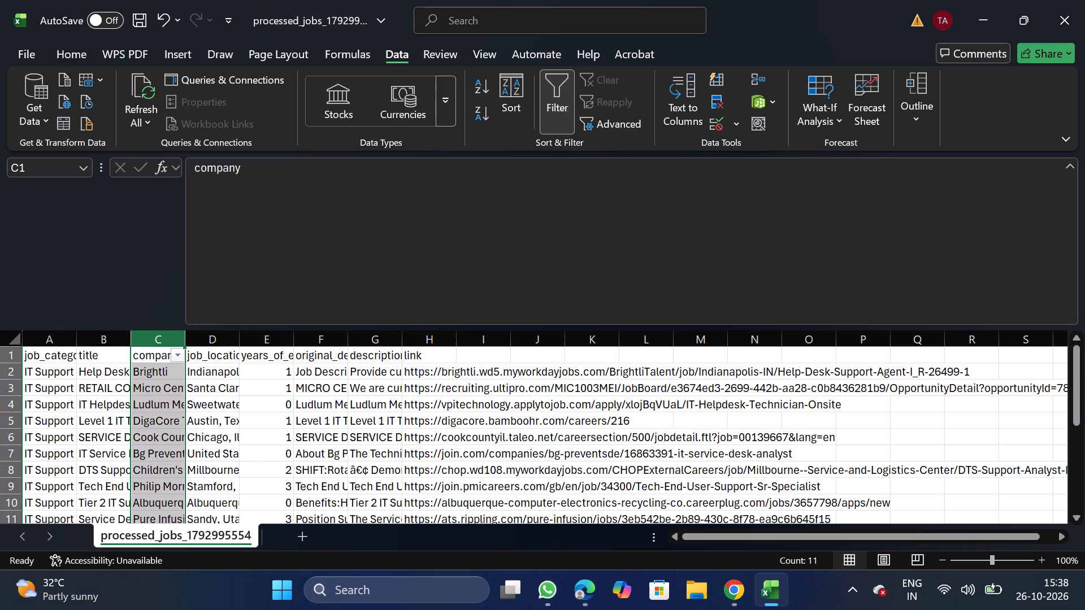
left_click(275, 368)
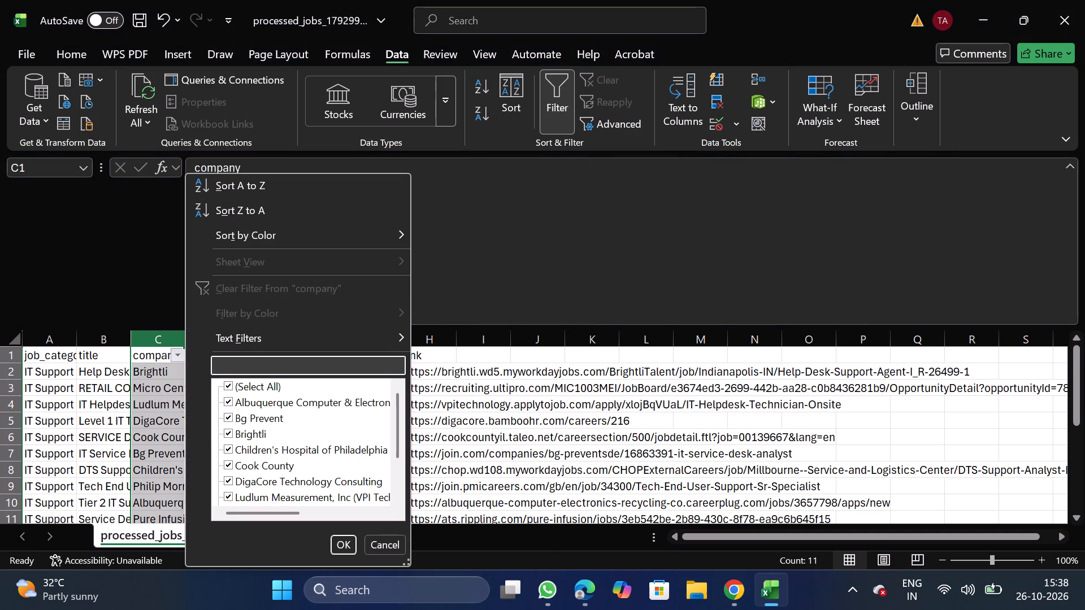
type("walmart")
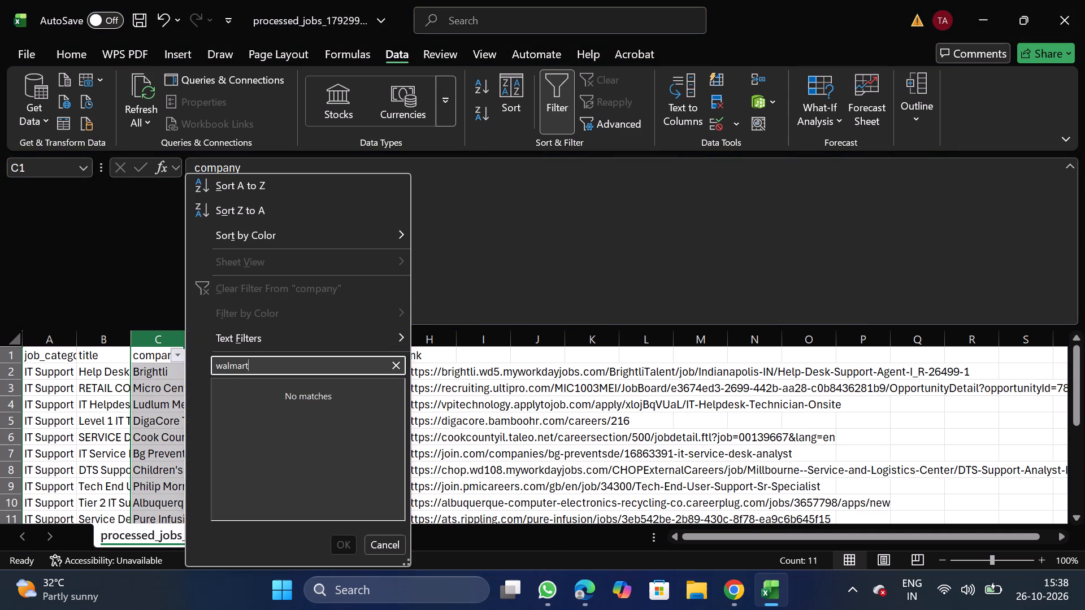
key("BackSpace")
key("BackSpace")
key("BackSpace")
key("BackSpace")
key("BackSpace")
key("BackSpace")
key("BackSpace")
key("BackSpace")
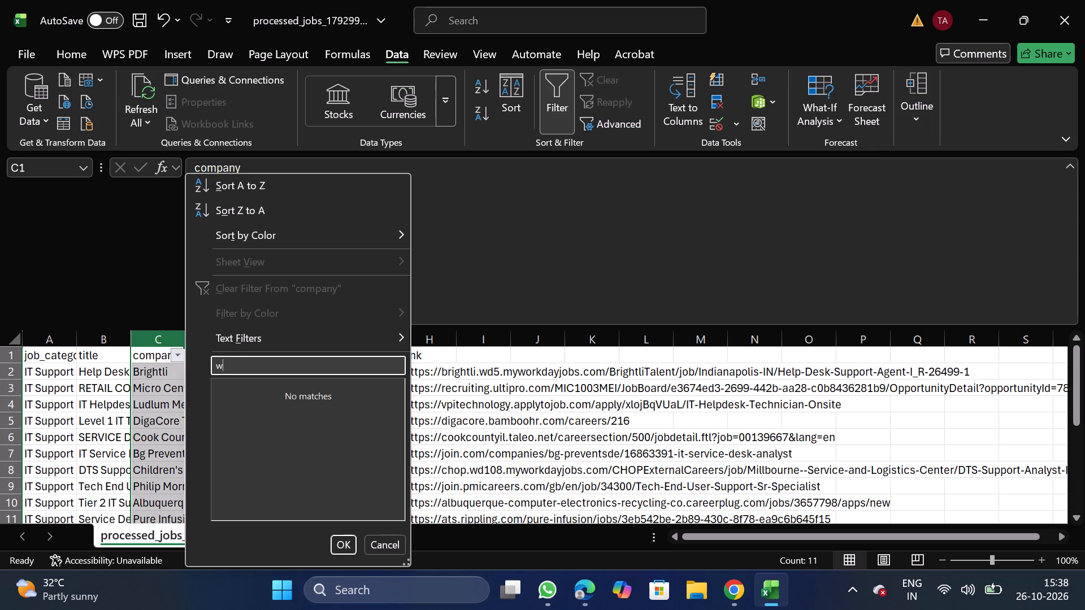
key("BackSpace")
key("BackSpace")
key("BackSpace")
key("BackSpace")
type("dried")
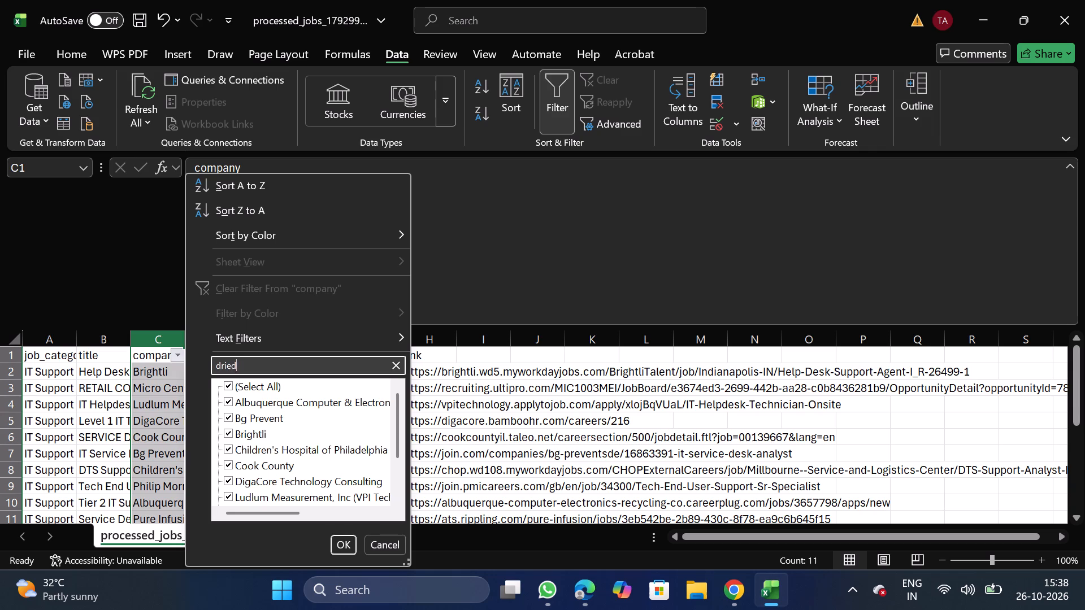
key("BackSpace")
key("BackSpace")
key("BackSpace")
key("BackSpace")
key("BackSpace")
key("BackSpace")
key("BackSpace")
key("BackSpace")
key("BackSpace")
key("BackSpace")
key("BackSpace")
key("BackSpace")
key("BackSpace")
key("BackSpace")
key("BackSpace")
Search the company filter values for capital and under.
type("capital")
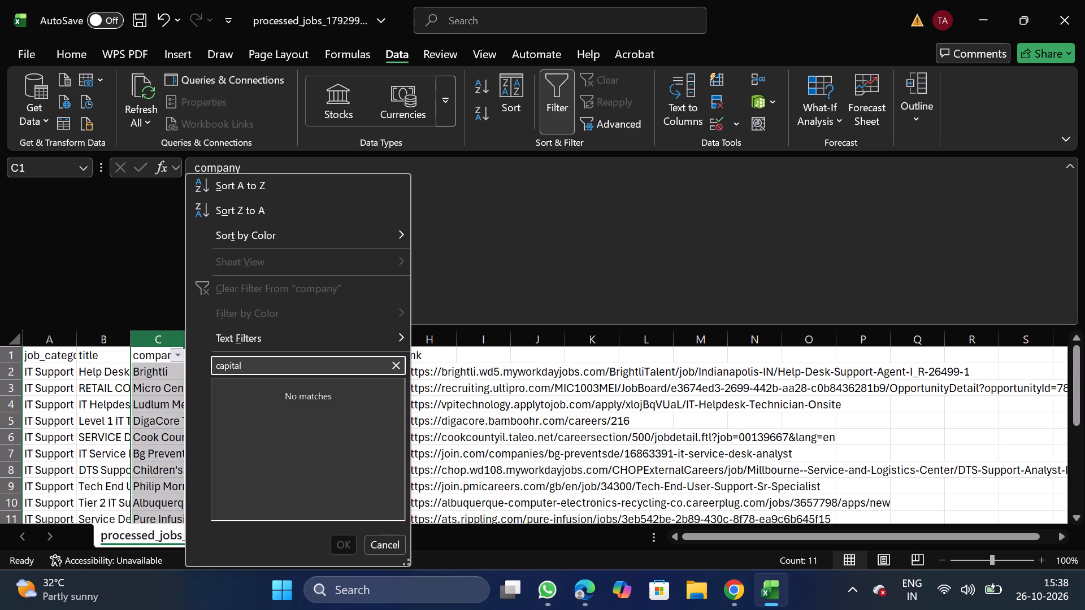
key("BackSpace")
key("BackSpace")
key("BackSpace")
key("BackSpace")
key("BackSpace")
key("BackSpace")
key("BackSpace")
key("BackSpace")
key("BackSpace")
key("BackSpace")
key("BackSpace")
key("BackSpace")
key("BackSpace")
key("BackSpace")
key("BackSpace")
key("BackSpace")
key("BackSpace")
key("BackSpace")
key("BackSpace")
key("BackSpace")
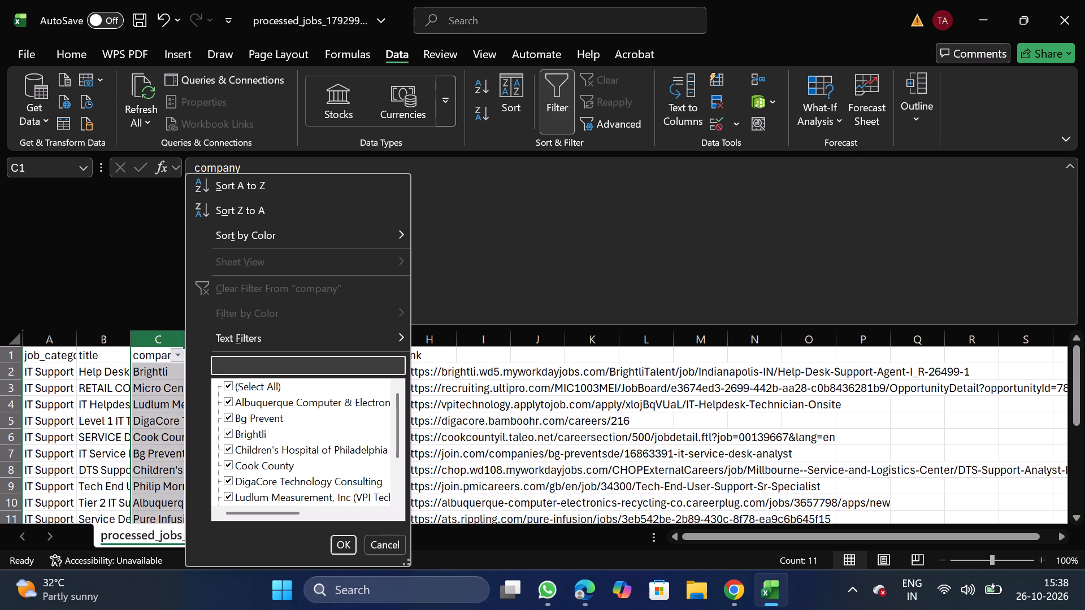
type("under")
key("BackSpace")
key("BackSpace")
key("BackSpace")
key("BackSpace")
key("BackSpace")
key("BackSpace")
key("BackSpace")
key("BackSpace")
key("BackSpace")
key("BackSpace")
key("BackSpace")
Search the company filter values for hunt and skim.
type("hunt")
key("BackSpace")
key("BackSpace")
key("BackSpace")
key("BackSpace")
key("BackSpace")
key("BackSpace")
key("BackSpace")
key("BackSpace")
key("BackSpace")
key("BackSpace")
key("BackSpace")
key("BackSpace")
key("BackSpace")
key("BackSpace")
key("BackSpace")
key("BackSpace")
key("BackSpace")
key("BackSpace")
key("BackSpace")
key("BackSpace")
type("skim")
key("BackSpace")
key("BackSpace")
key("BackSpace")
key("BackSpace")
key("BackSpace")
key("BackSpace")
key("BackSpace")
key("BackSpace")
key("BackSpace")
key("BackSpace")
key("BackSpace")
key("BackSpace")
key("BackSpace")
key("BackSpace")
Search the company filter values for apex and in landem, and remove the filter without applying it.
type("apex")
key("BackSpace")
key("BackSpace")
key("BackSpace")
key("BackSpace")
key("BackSpace")
key("BackSpace")
key("BackSpace")
key("BackSpace")
key("BackSpace")
key("BackSpace")
key("BackSpace")
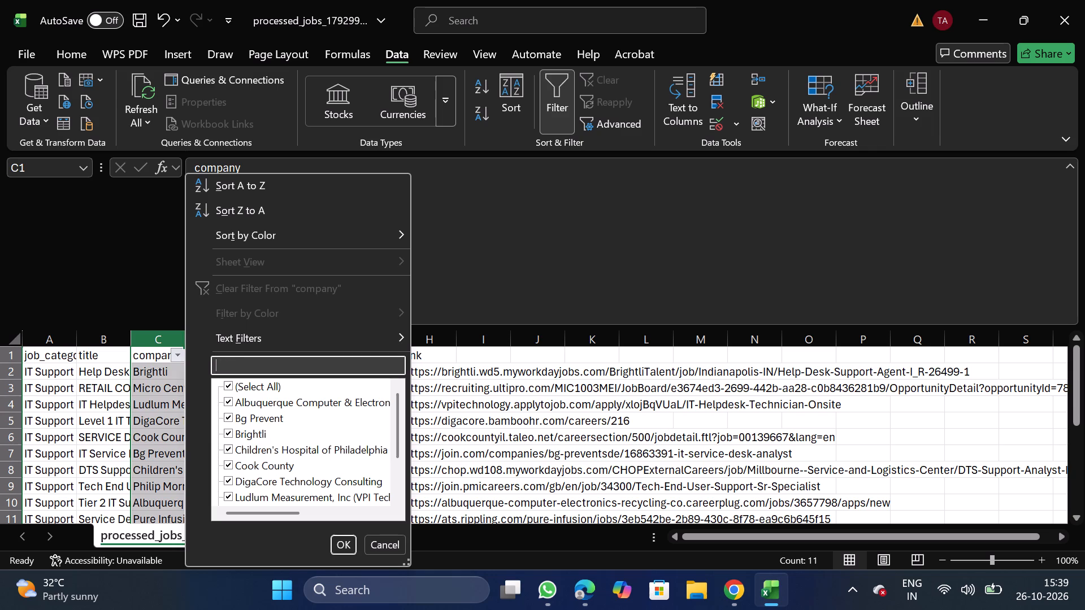
type("in landem")
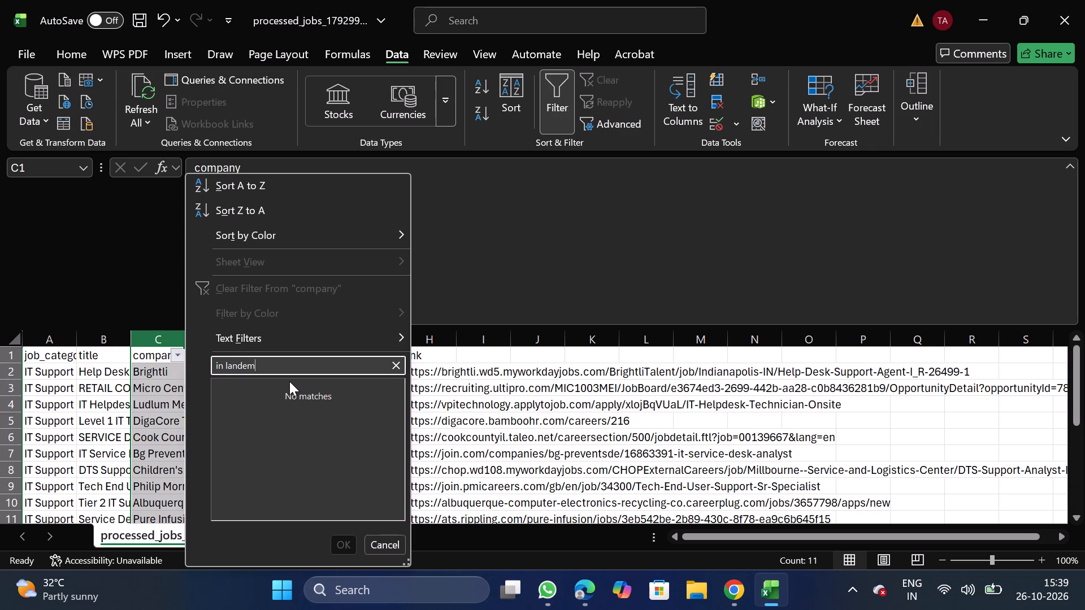
left_click(394, 544)
left_click(553, 115)
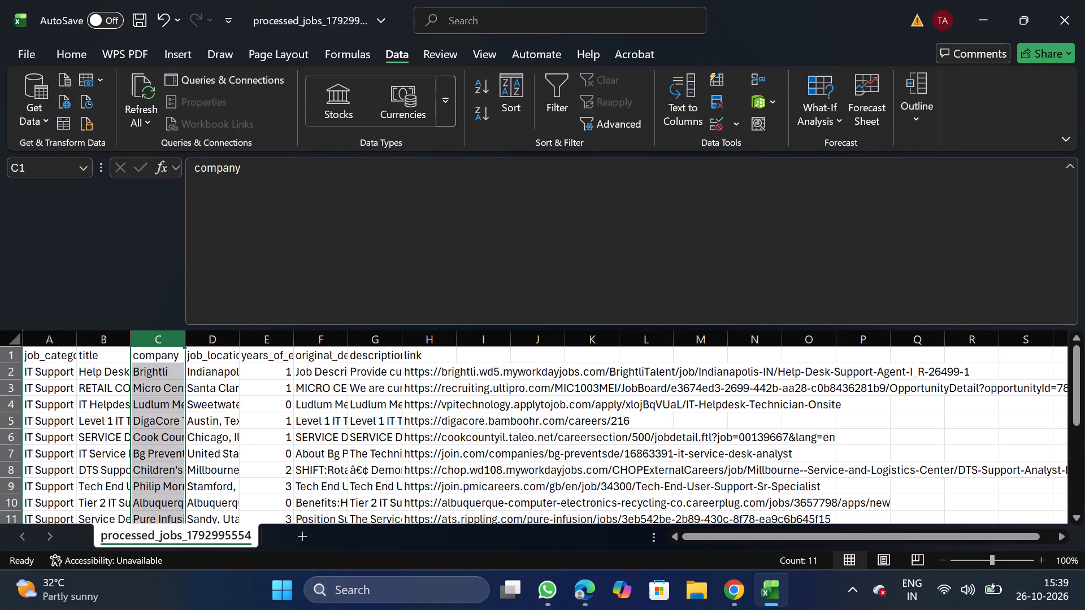
Save the cleaned file as a comma-delimited CSV named IT_10_26 in the Daily Scraping jobs folder under Documents.
left_click(22, 48)
double_click(68, 283)
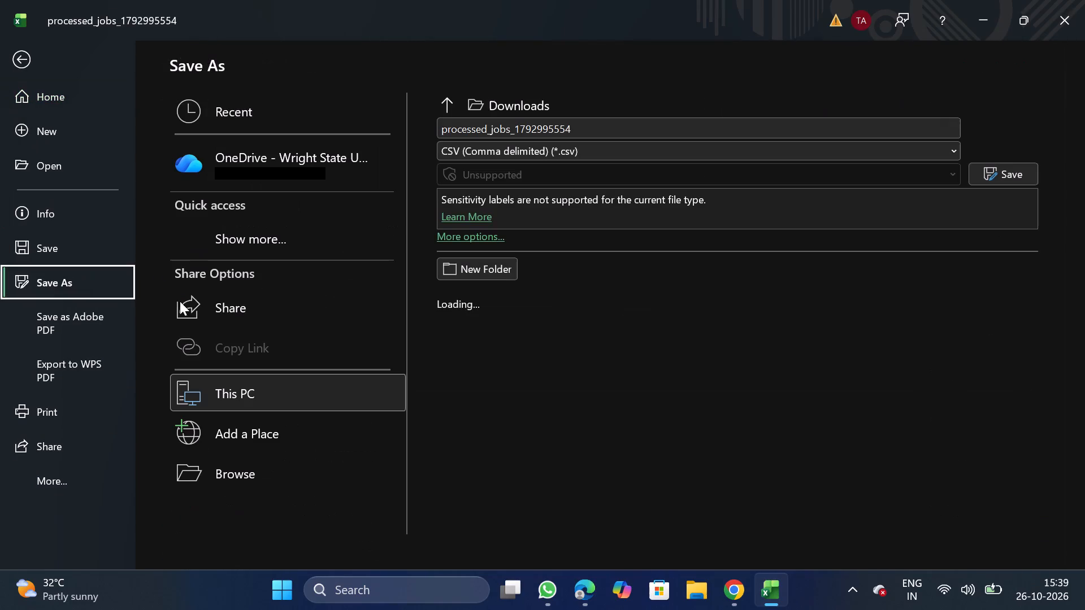
triple_click(259, 461)
double_click(259, 461)
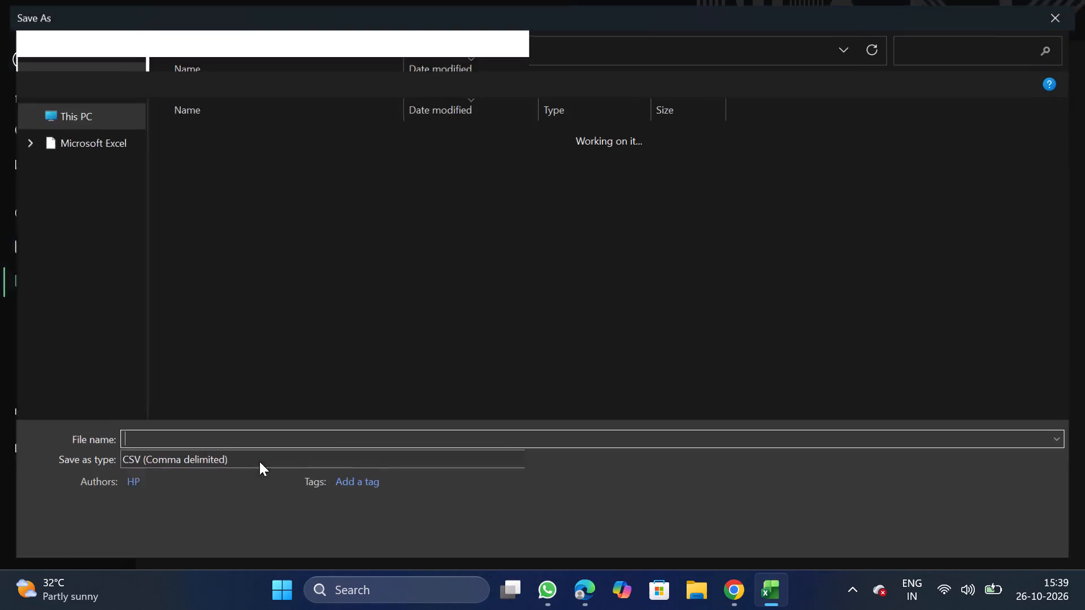
double_click(85, 167)
double_click(245, 195)
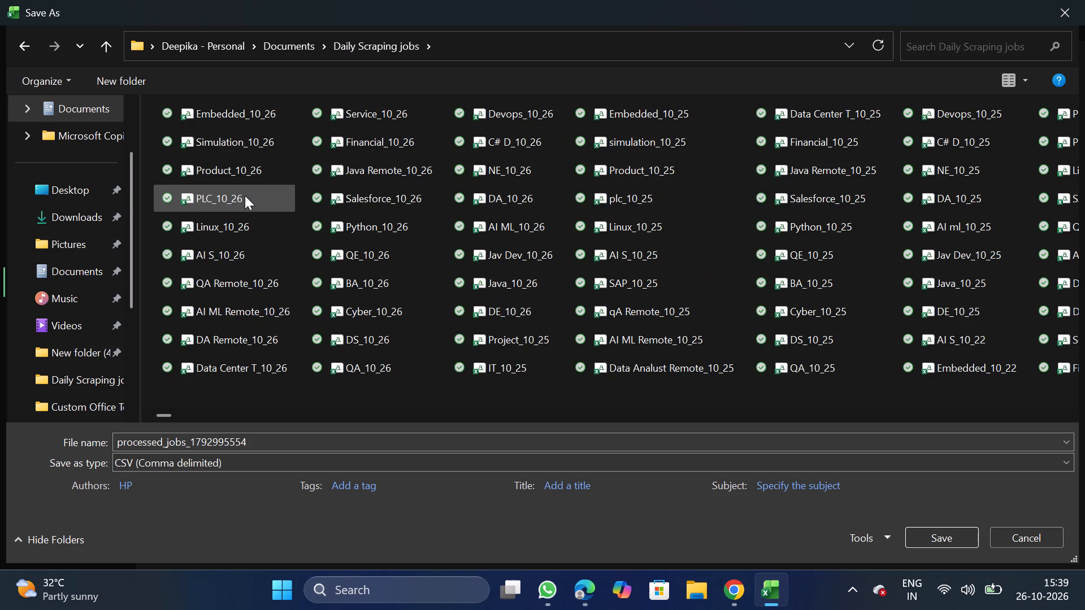
left_click(287, 443)
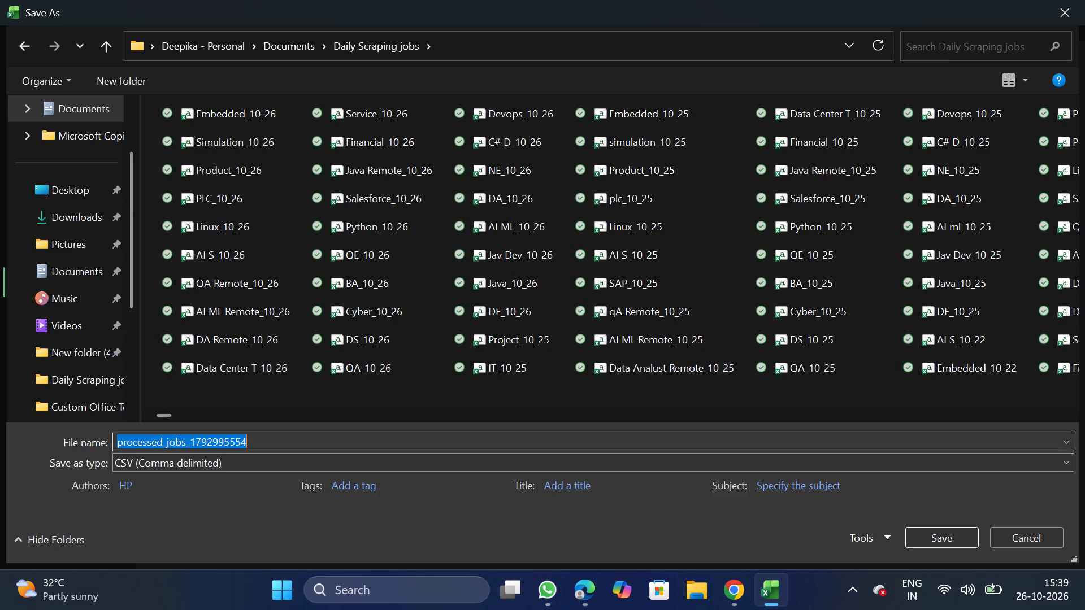
key("BackSpace")
type("IT")
type("_10_26")
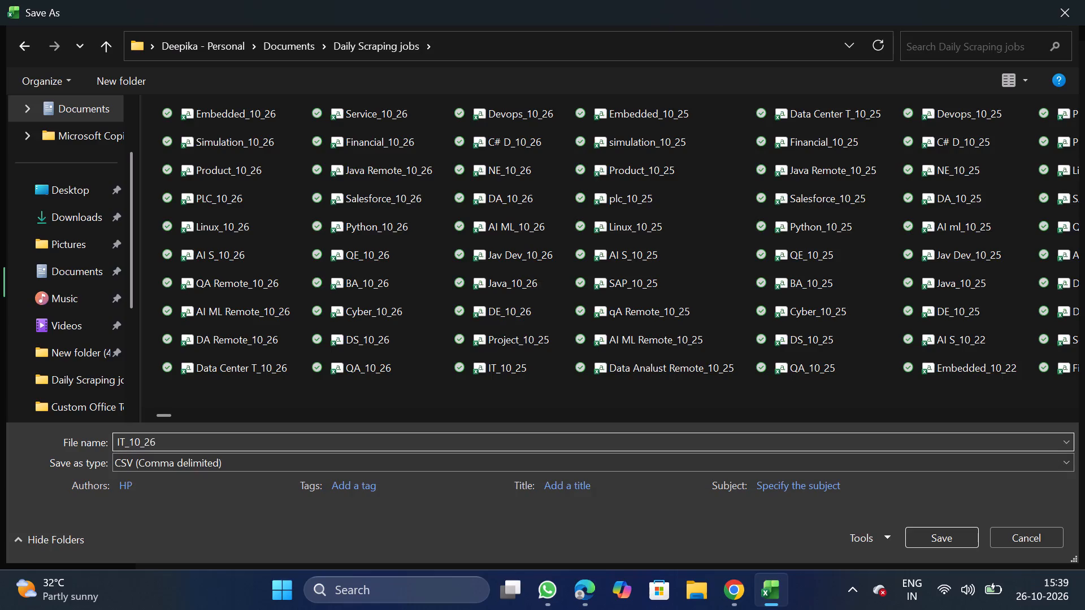
left_click(956, 536)
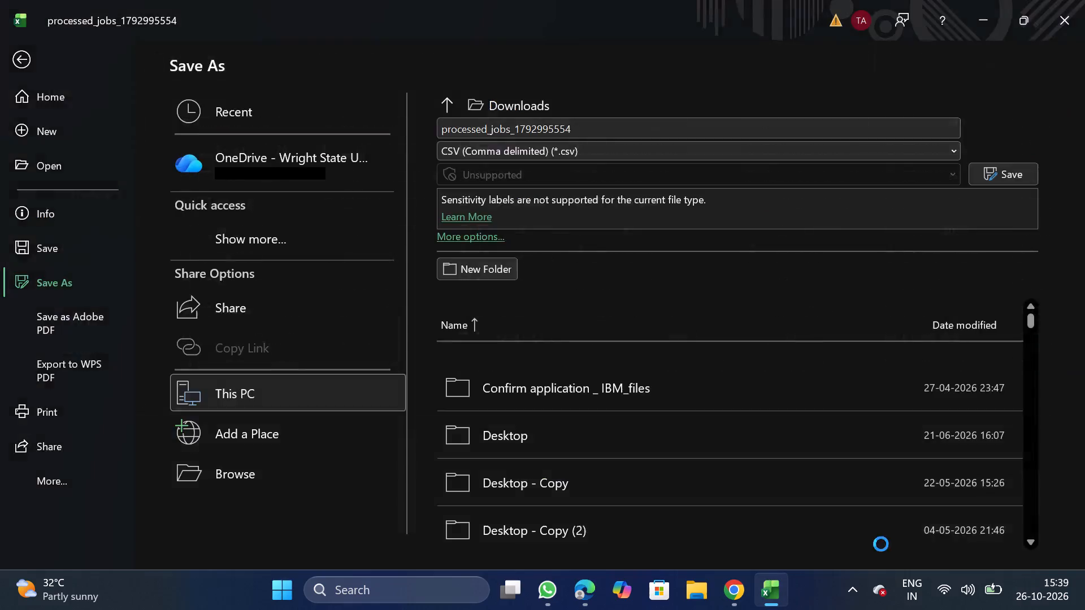
Switch to Chrome and bulk upload the IT_10_26 CSV from the Daily Scraping jobs folder to NextGenApply.
left_click(732, 607)
scroll(536, 472, "down", 2)
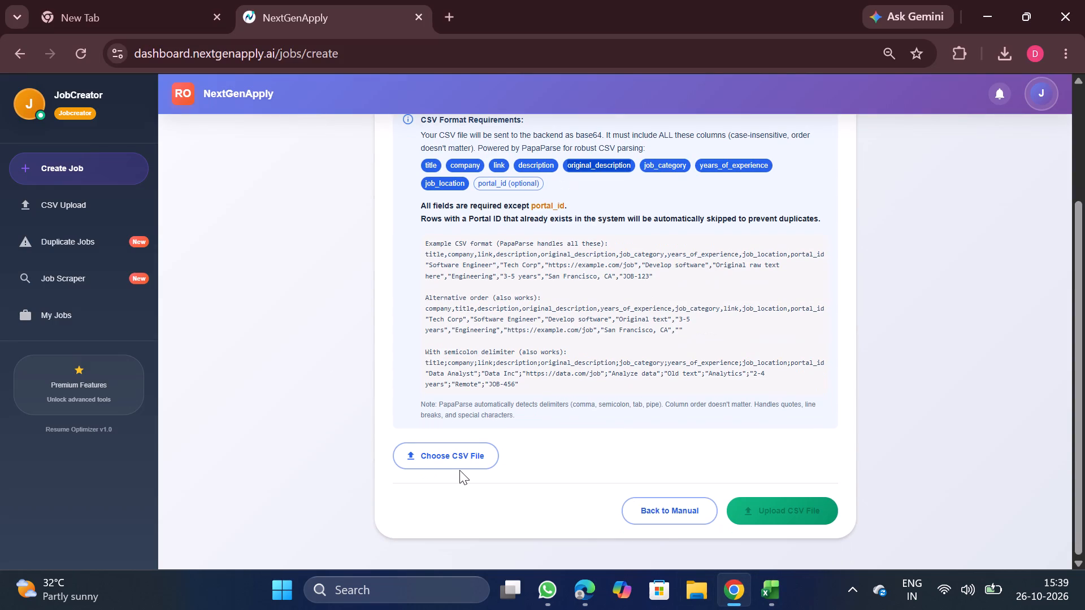
left_click(435, 450)
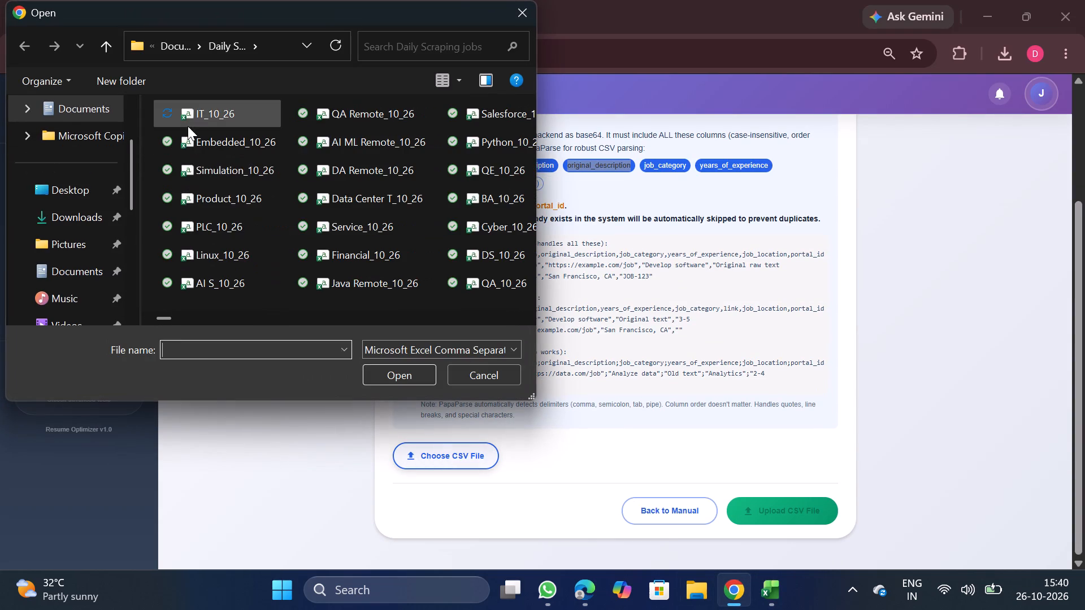
double_click(224, 112)
scroll(445, 326, "down", 2)
scroll(562, 385, "down", 1)
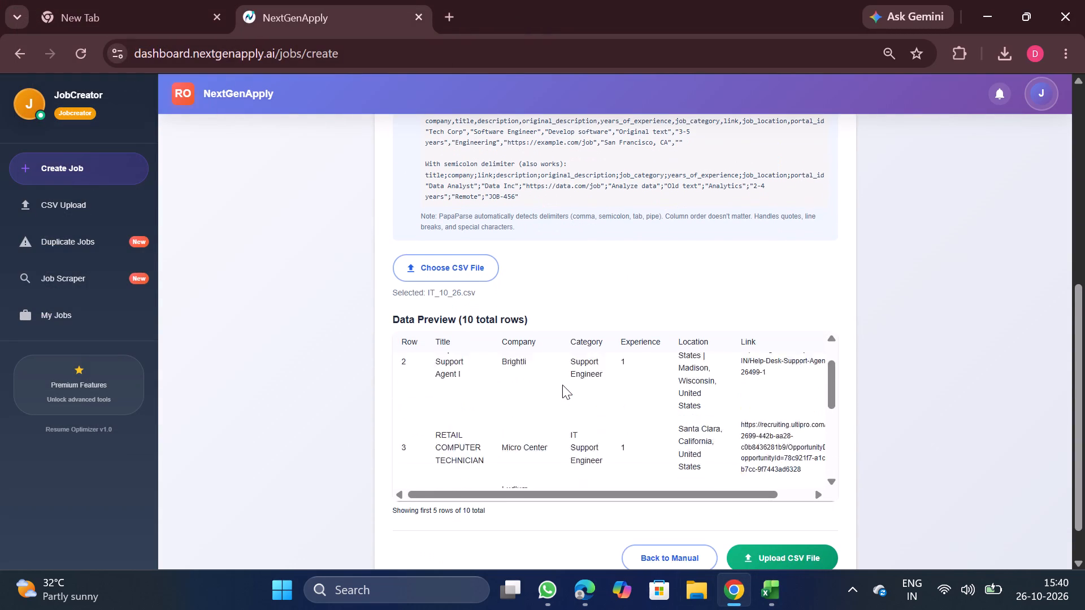
scroll(562, 385, "down", 4)
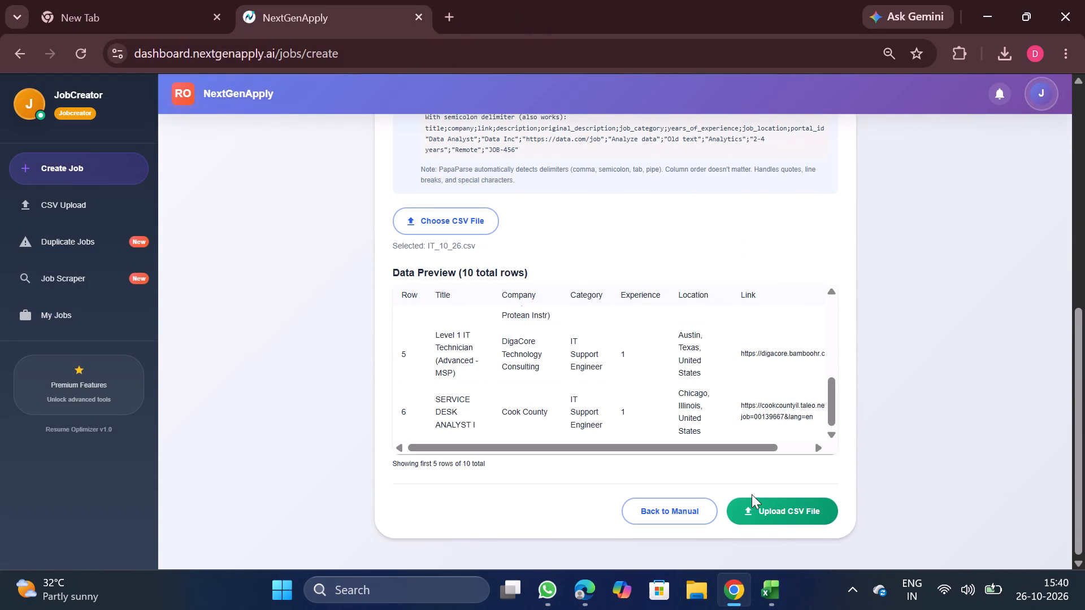
left_click(752, 494)
left_click(776, 526)
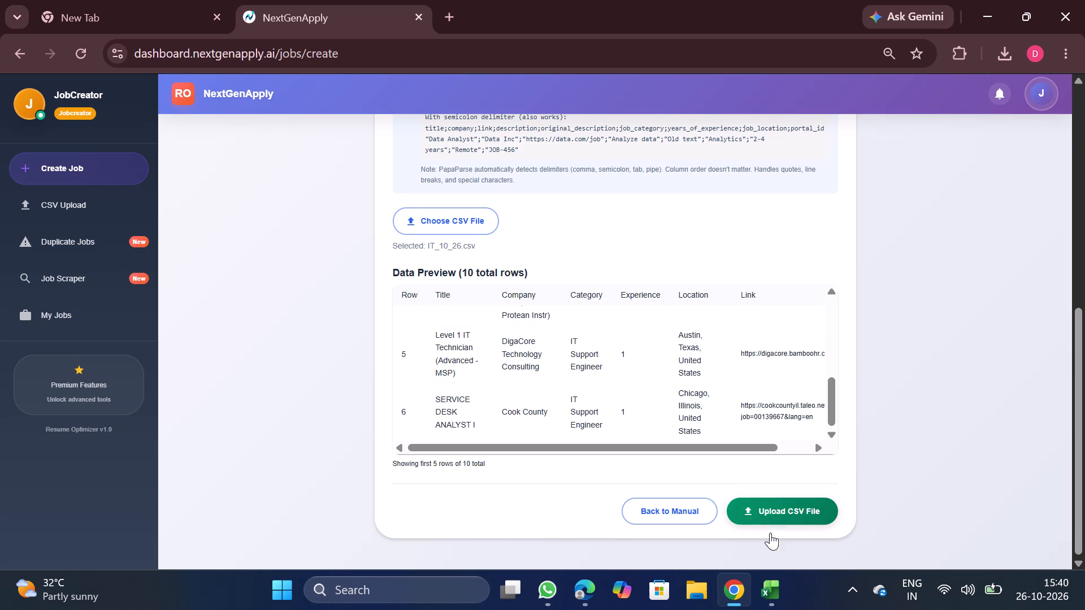
left_click(777, 508)
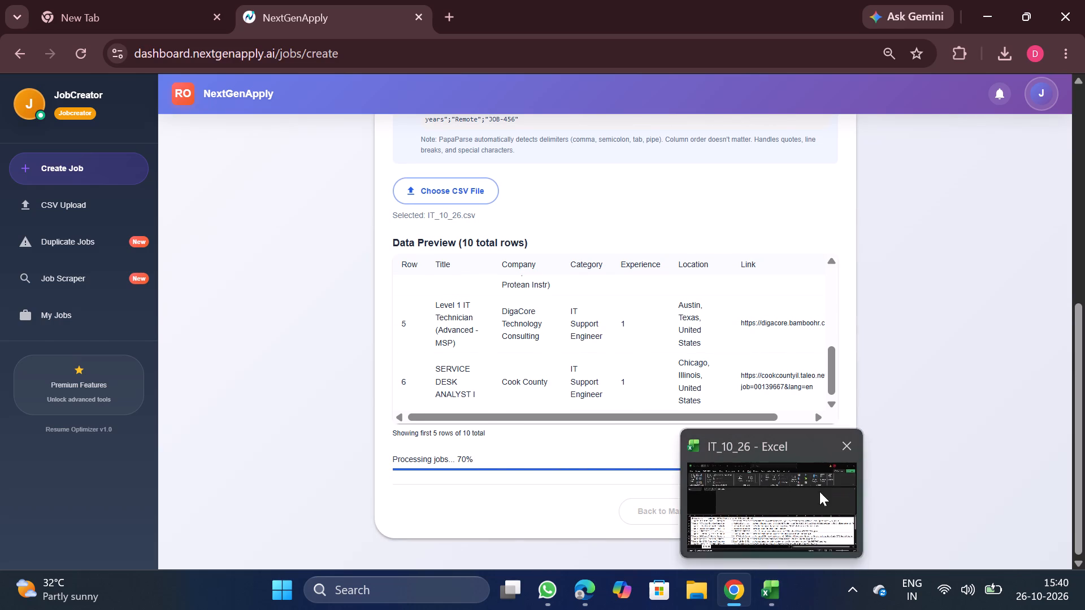
Close the IT_10_26 workbook in Excel.
left_click(843, 456)
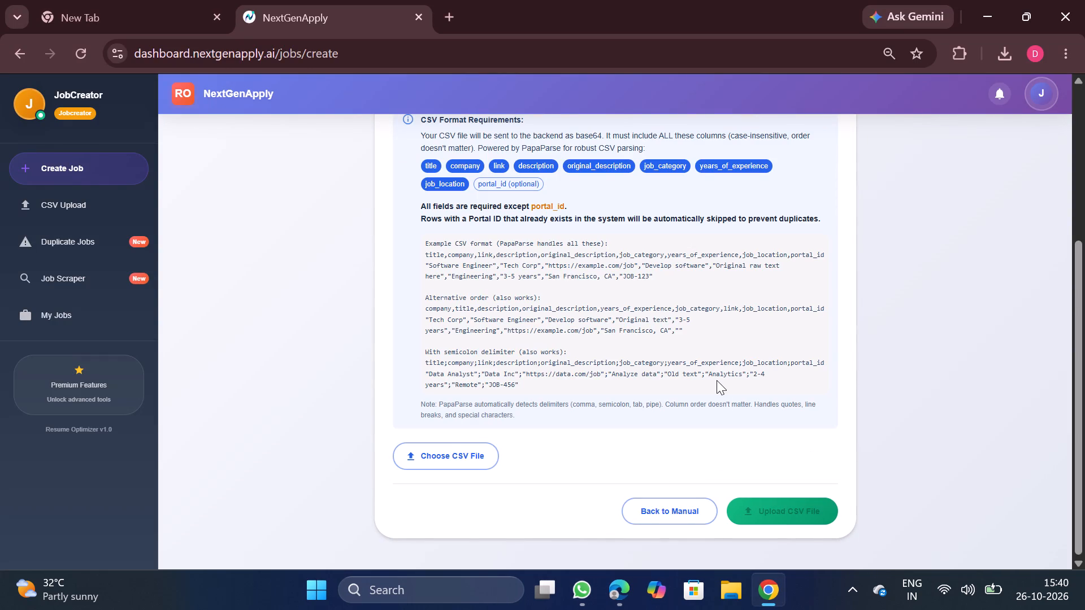
Download the processed CSV for Project and Program Manager from the CSV upload history and open it in Excel.
scroll(717, 380, "up", 3)
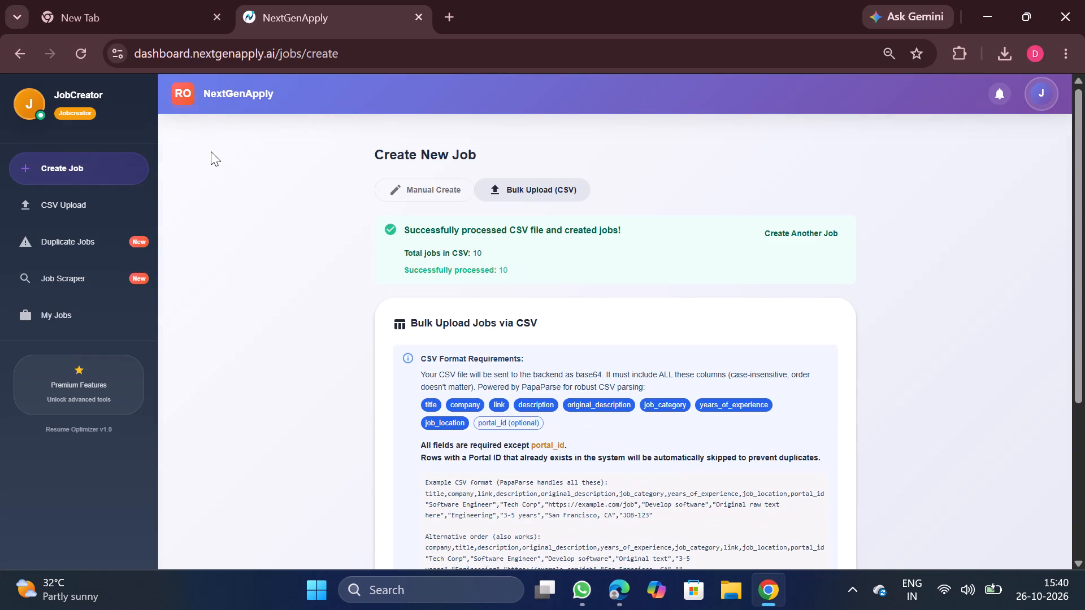
left_click(92, 188)
left_click(90, 199)
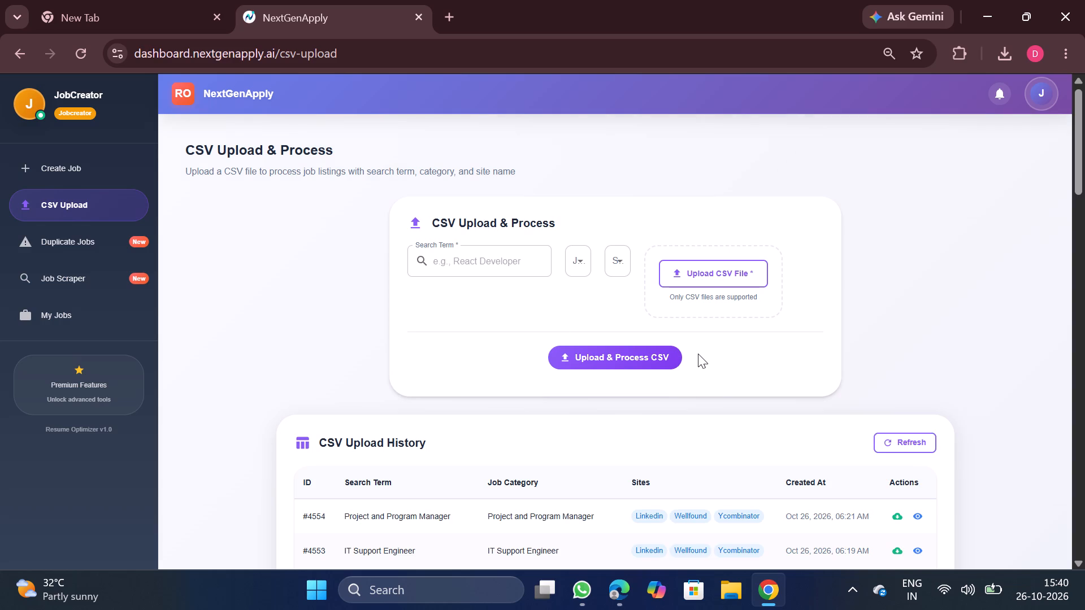
scroll(752, 362, "down", 1)
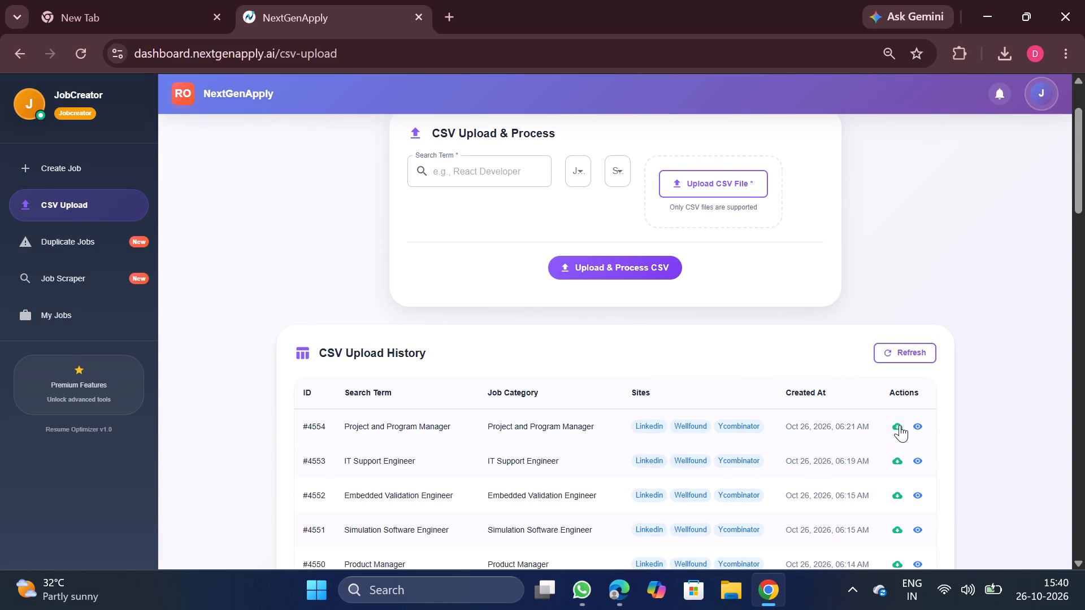
left_click(901, 425)
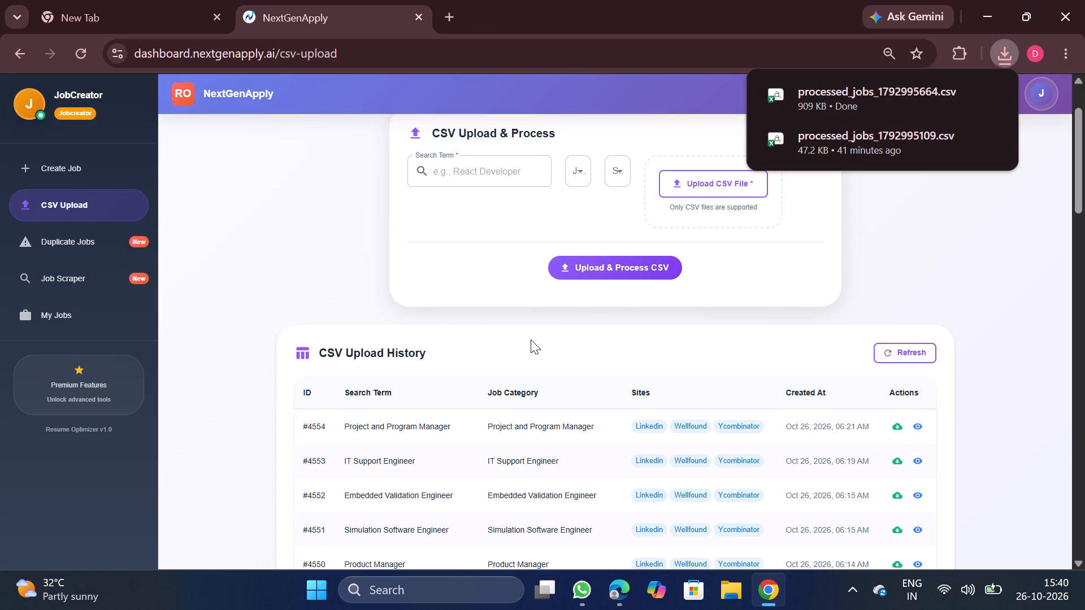
left_click(880, 97)
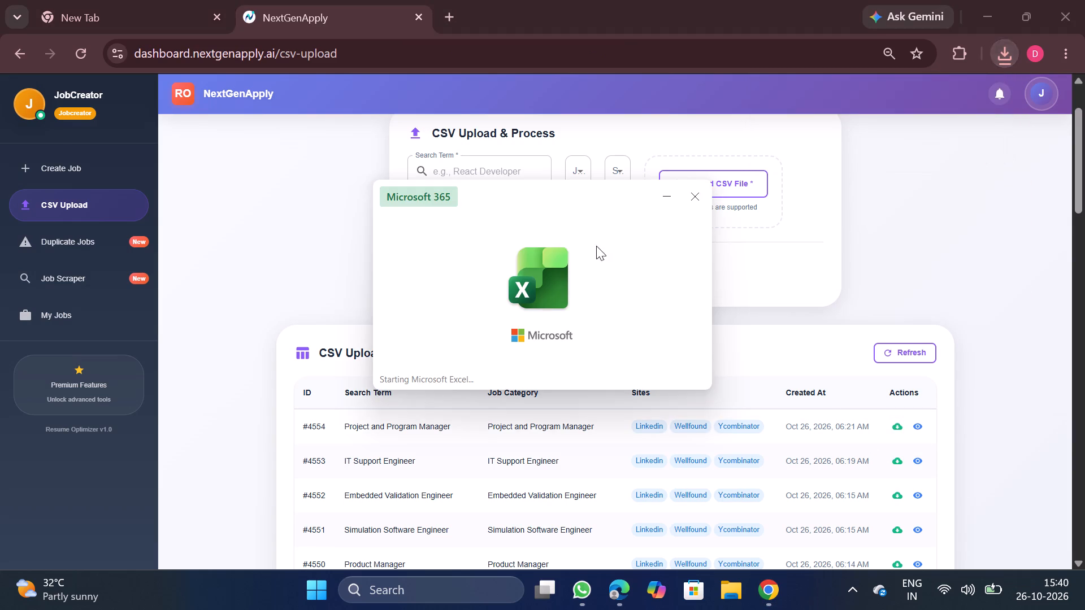
Remove duplicate rows from the whole sheet based on the company column only.
left_click(305, 443)
key("ctrl+a")
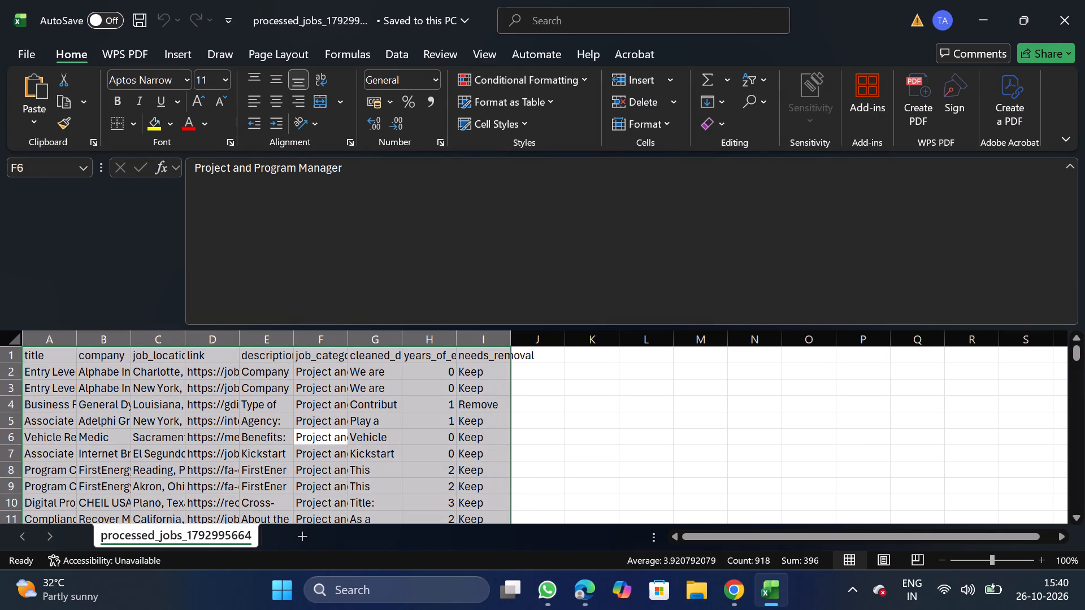
left_click(399, 54)
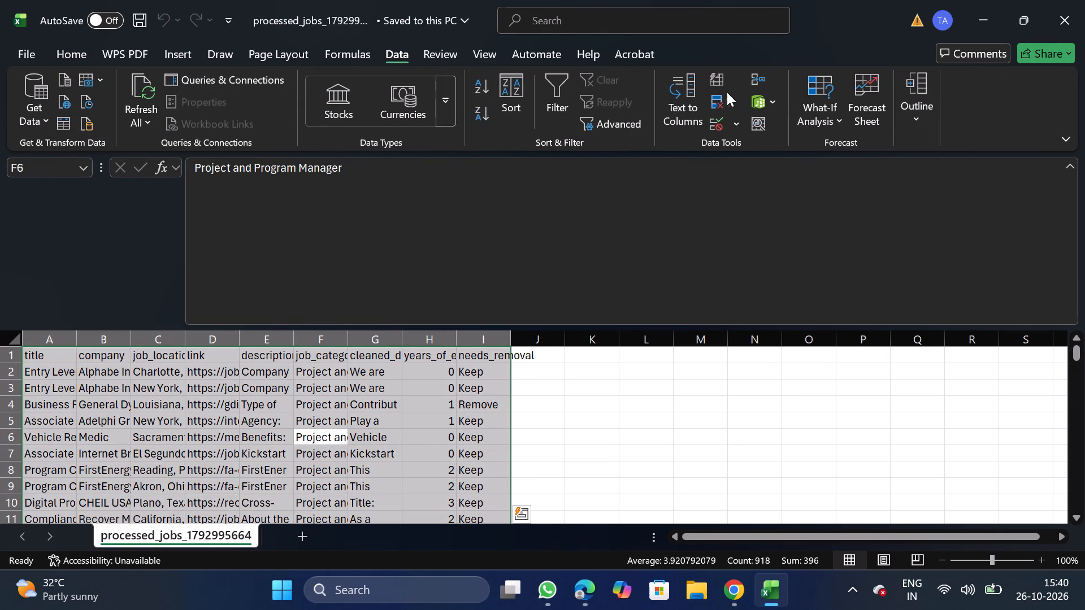
left_click(713, 102)
left_click(240, 257)
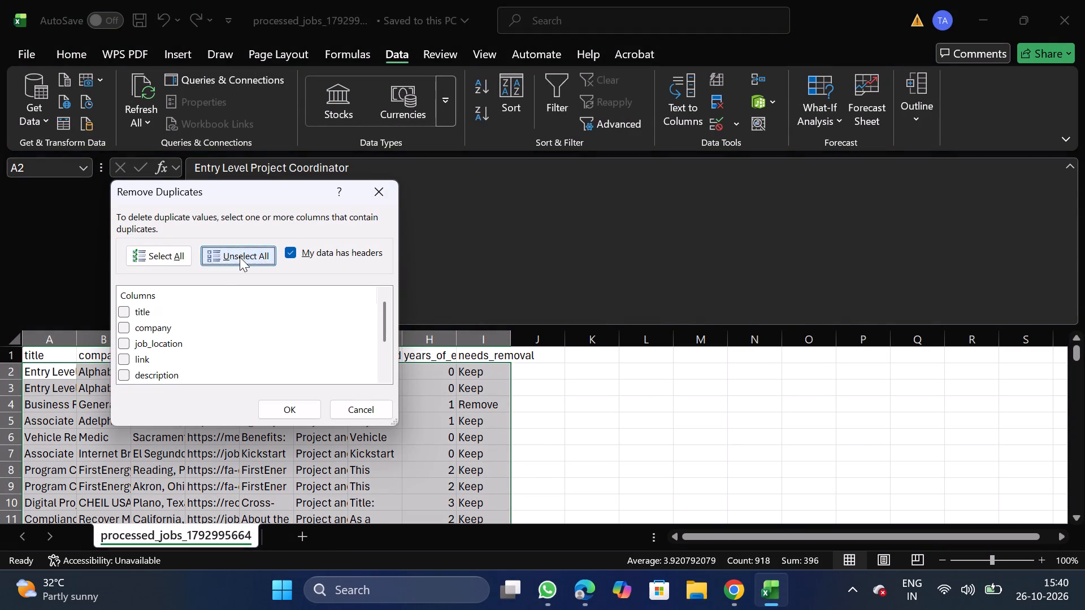
left_click(124, 328)
left_click(300, 409)
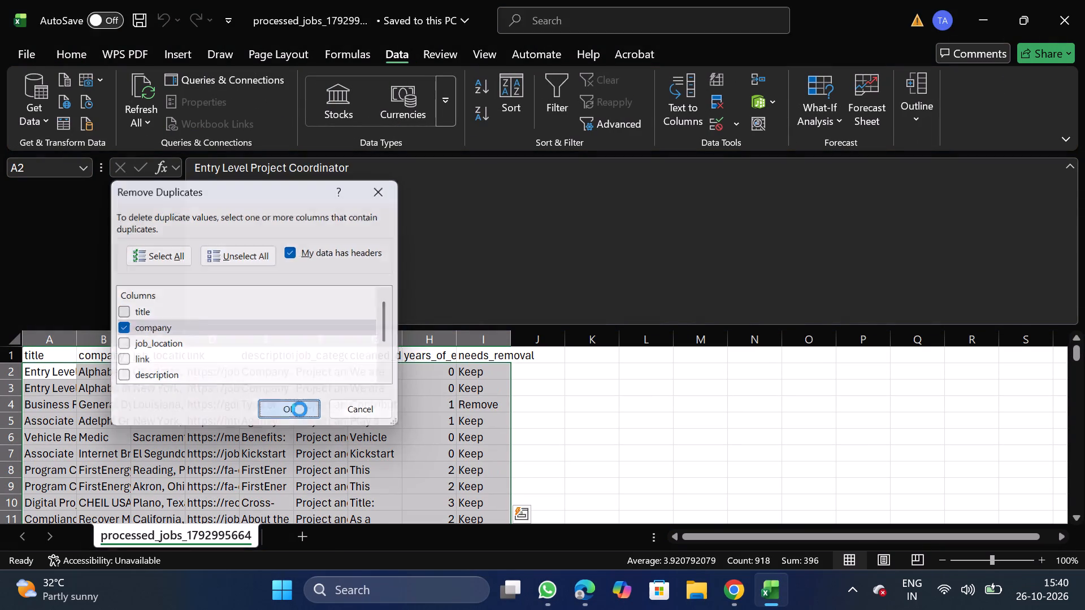
left_click(637, 334)
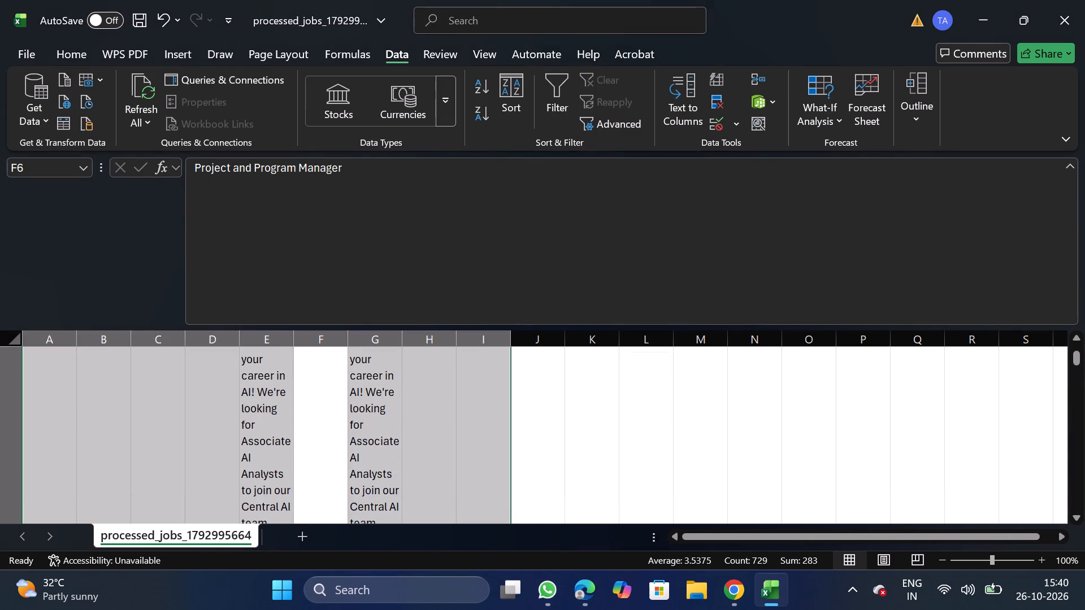
Filter the needs_removal column to Remove, delete all matching rows, and turn the filter off.
left_click_drag(1077, 361, 1065, 264)
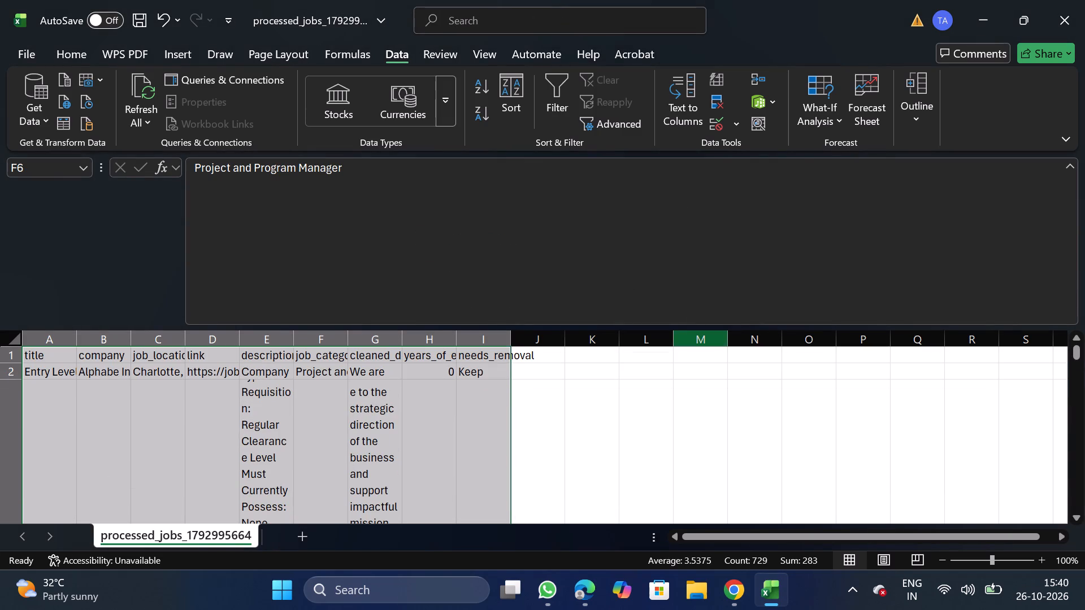
left_click(492, 352)
left_click(539, 90)
left_click(559, 102)
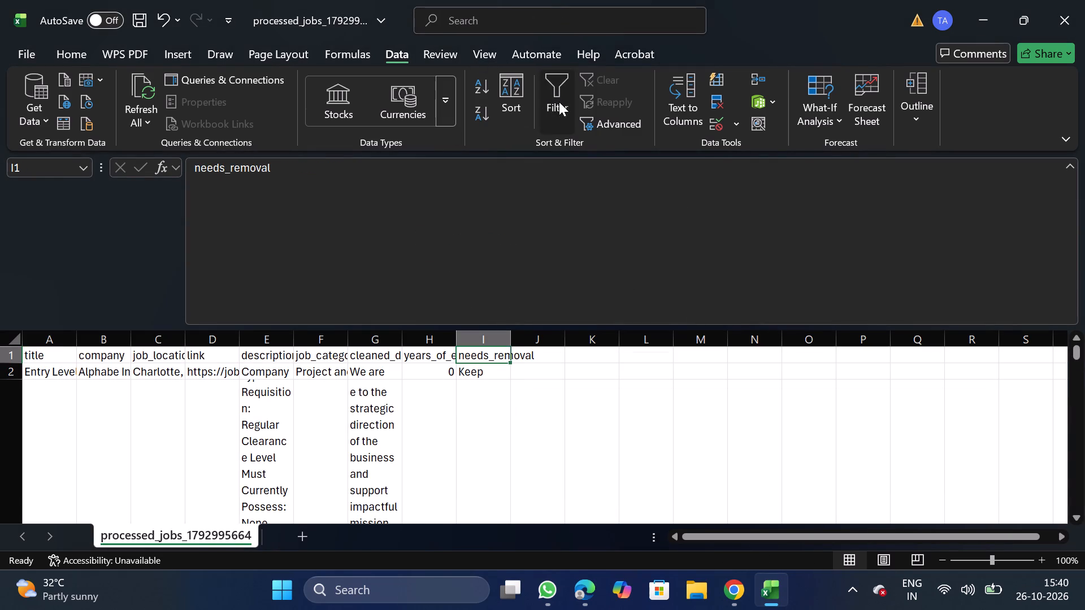
left_click(503, 355)
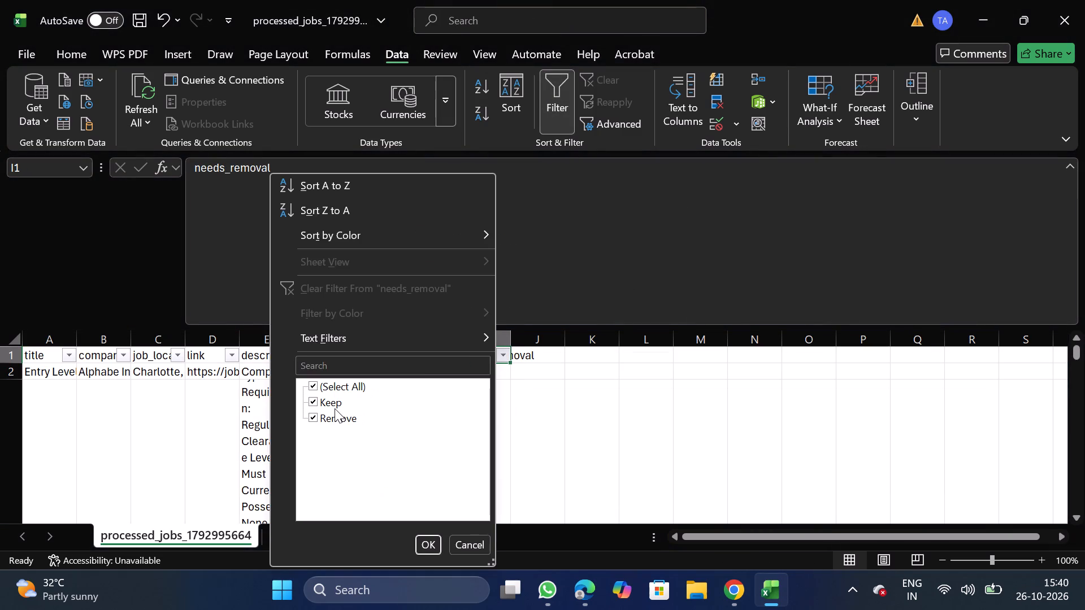
left_click(331, 403)
left_click(427, 542)
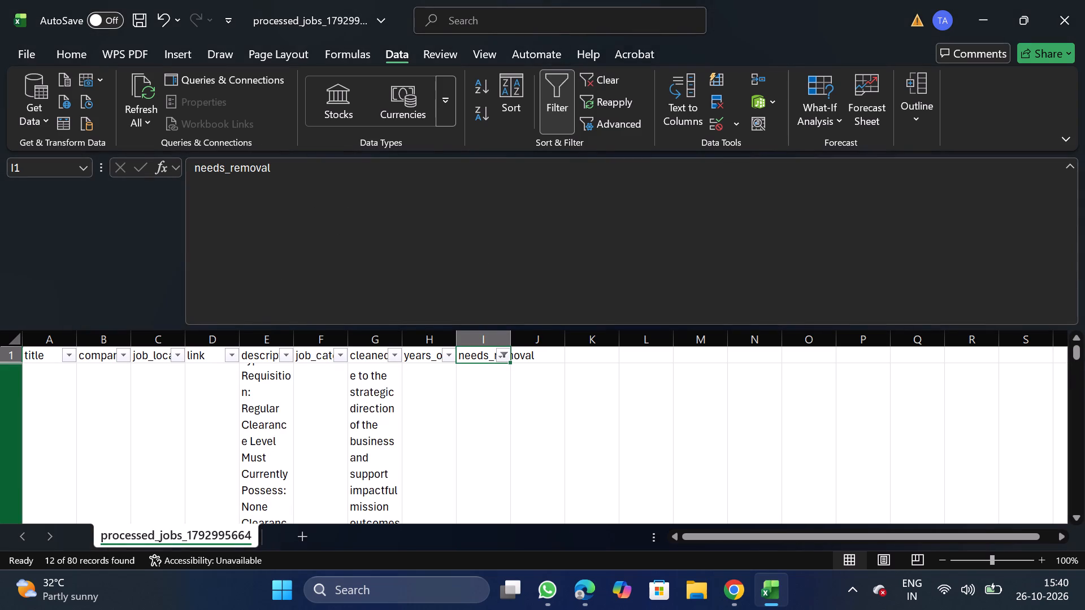
left_click(5, 387)
key("ctrl+shift+Down")
right_click(118, 444)
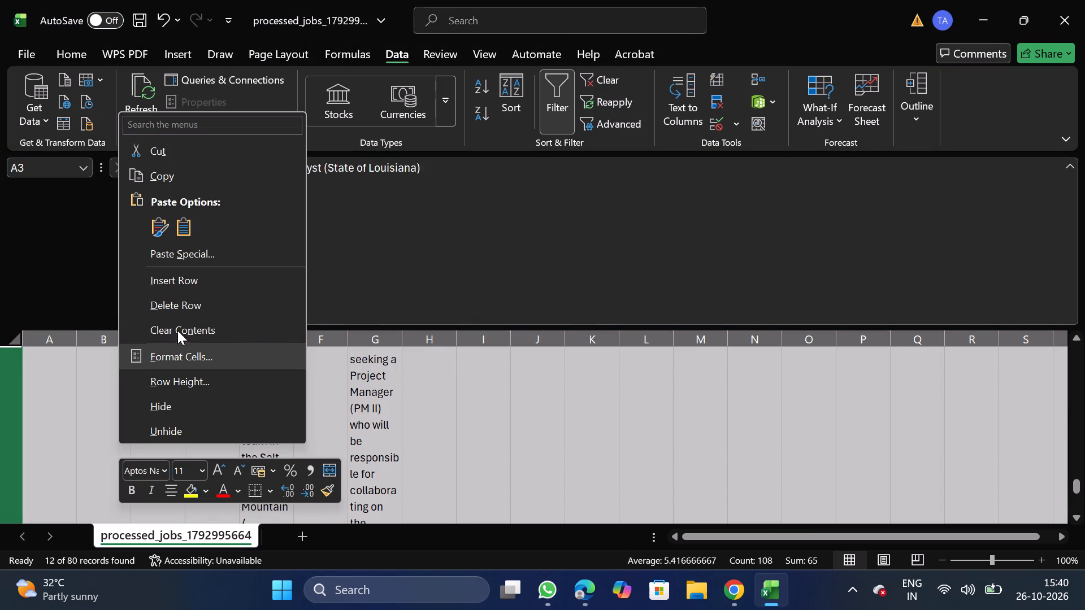
left_click(198, 315)
left_click(552, 104)
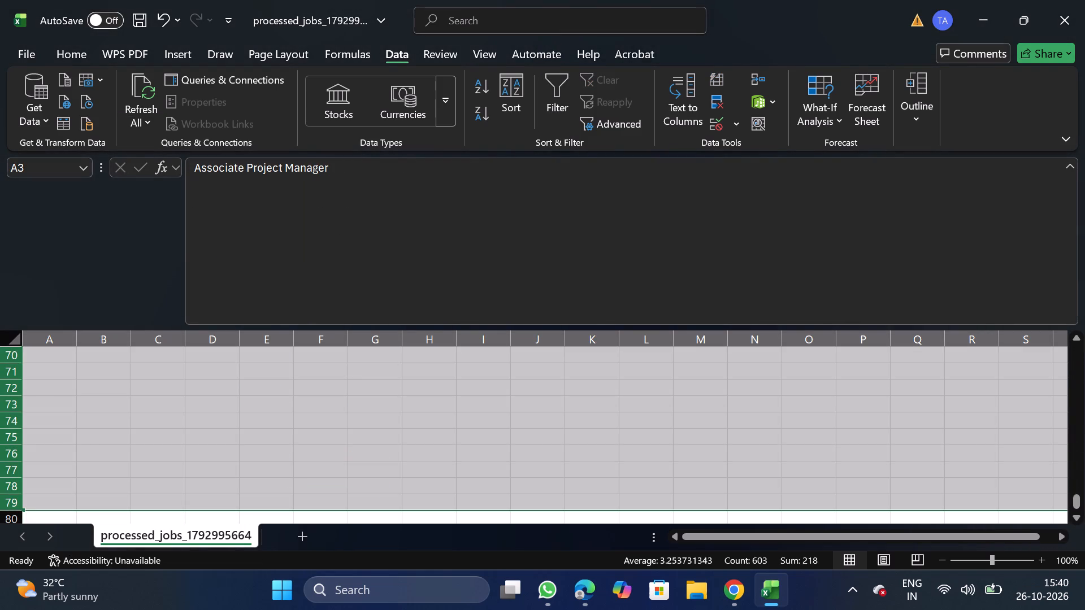
Check the remaining filter values in the needs_removal column and turn the filter off again.
left_click_drag(1077, 498, 1079, 285)
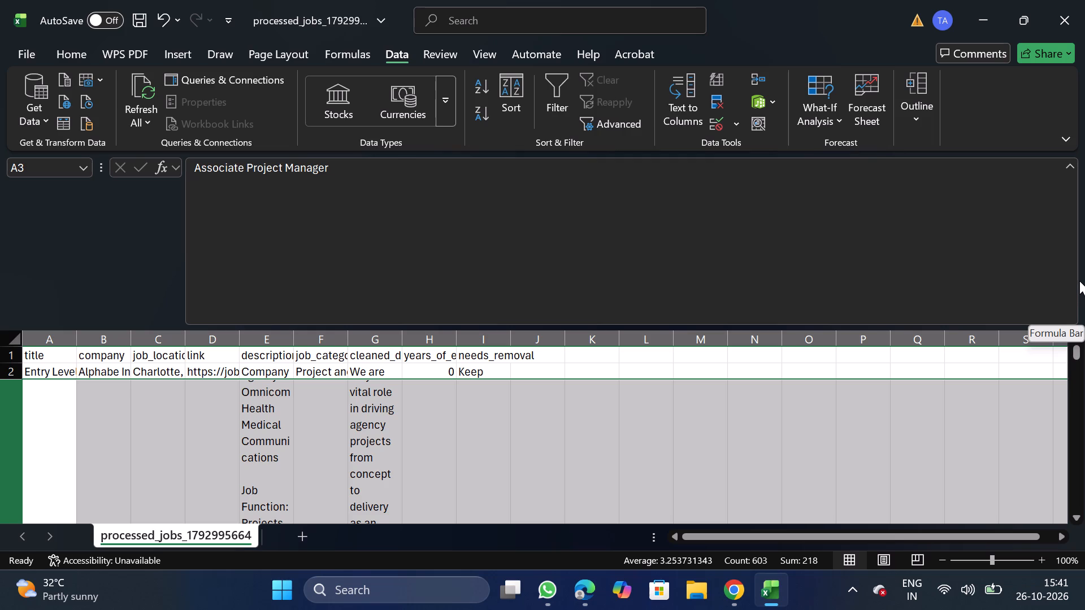
left_click(1079, 281)
left_click(488, 357)
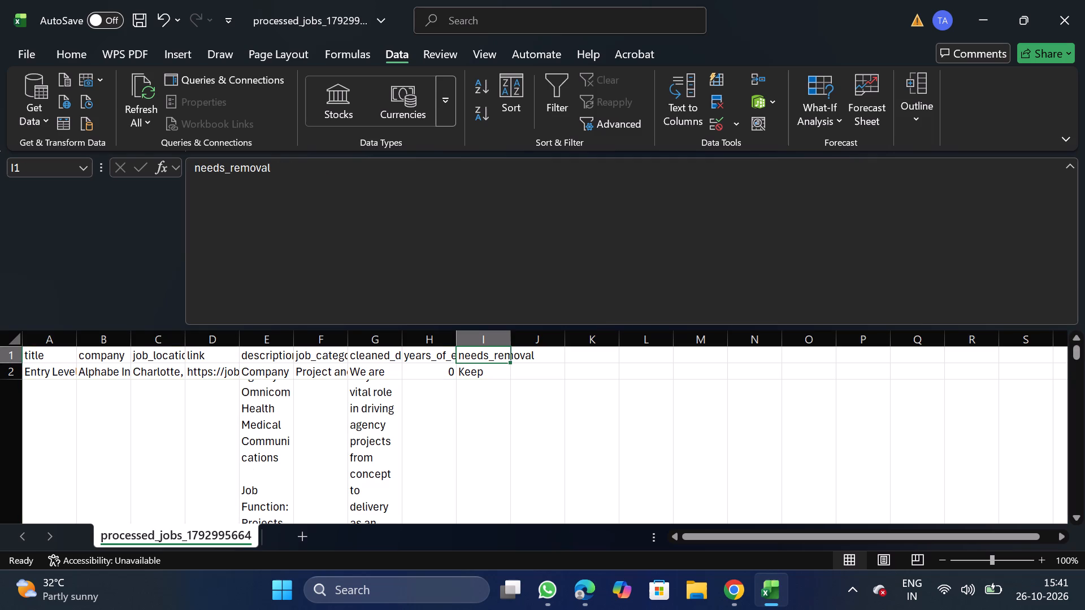
left_click(559, 120)
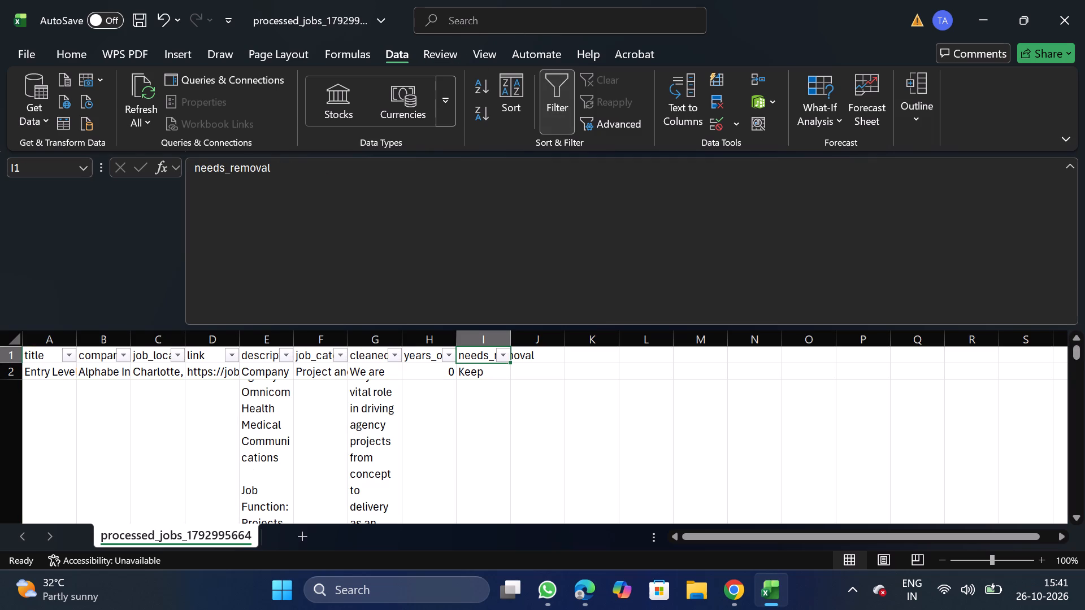
left_click(503, 354)
left_click(568, 433)
left_click(556, 117)
Filter years_of_experience to 8, 9, 10 and 15, delete all matching rows, and turn the filter off.
left_click(429, 355)
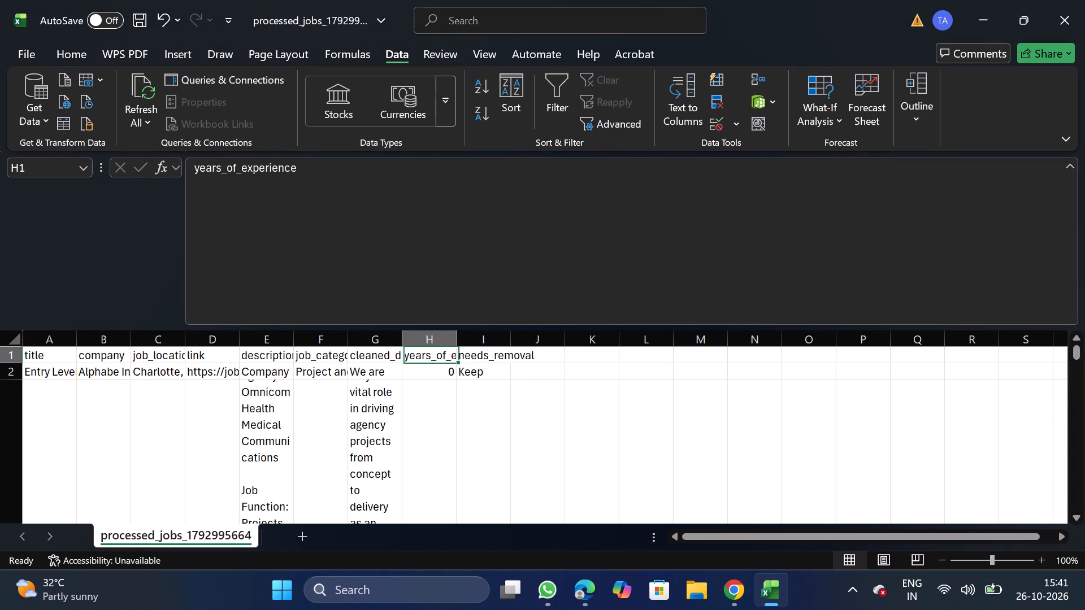
left_click(555, 95)
left_click(449, 351)
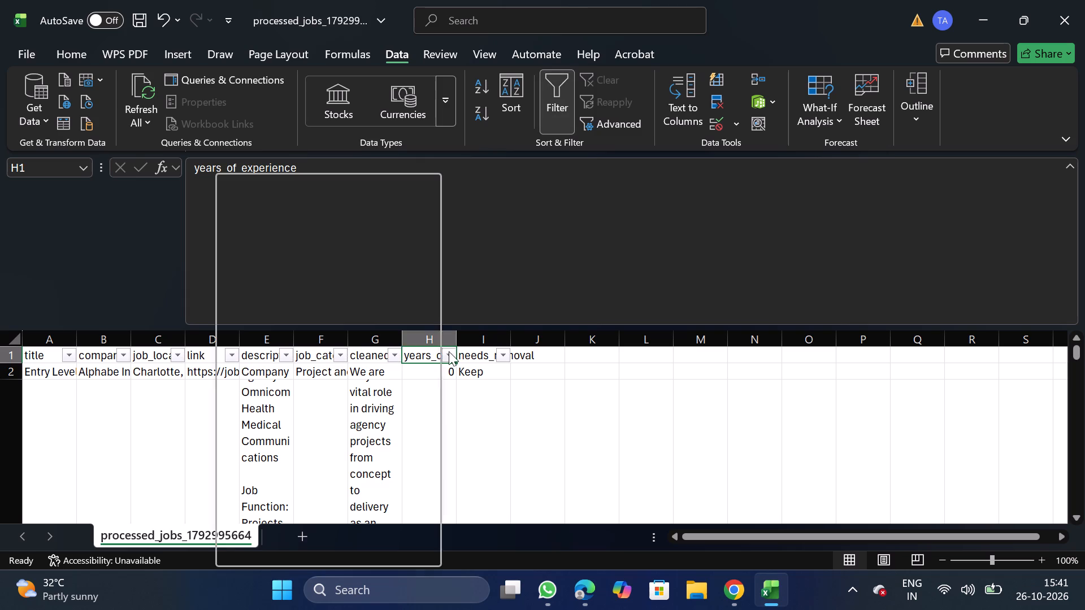
left_click(288, 389)
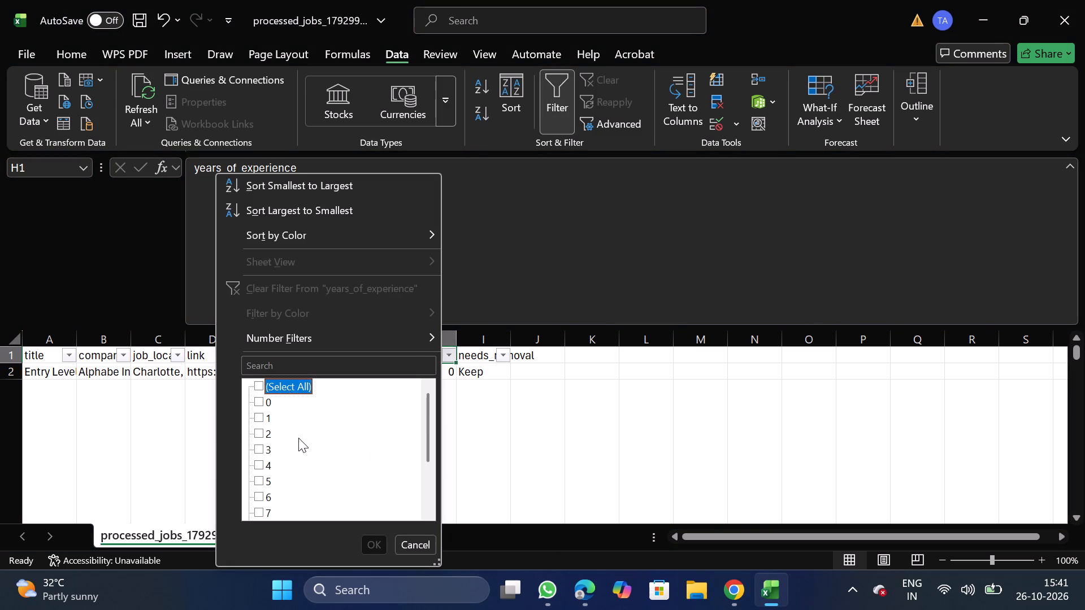
scroll(298, 438, "down", 2)
left_click(259, 453)
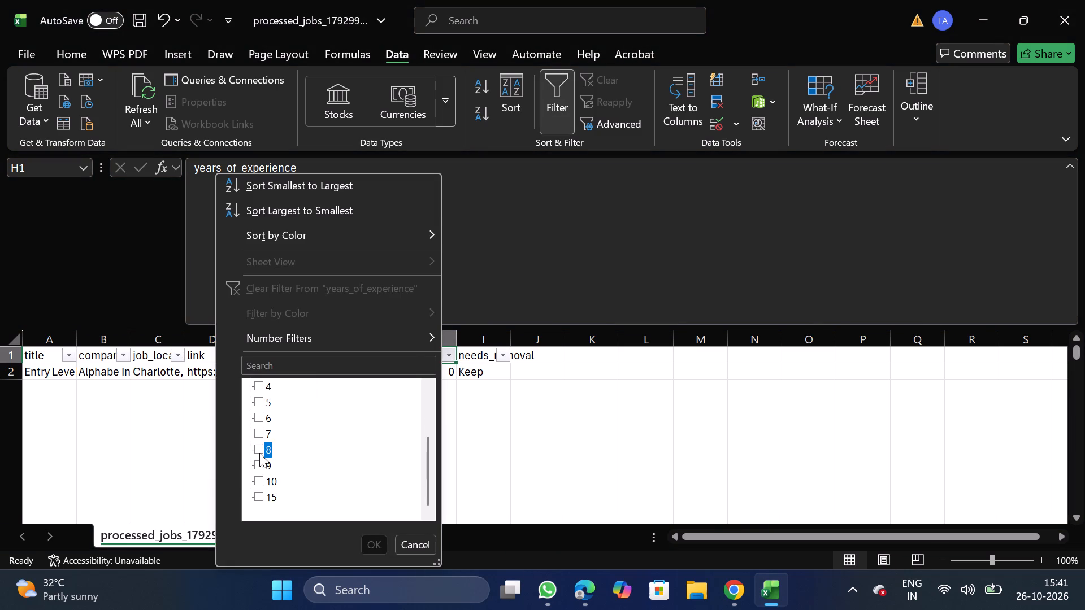
left_click(259, 465)
left_click(259, 485)
left_click(259, 500)
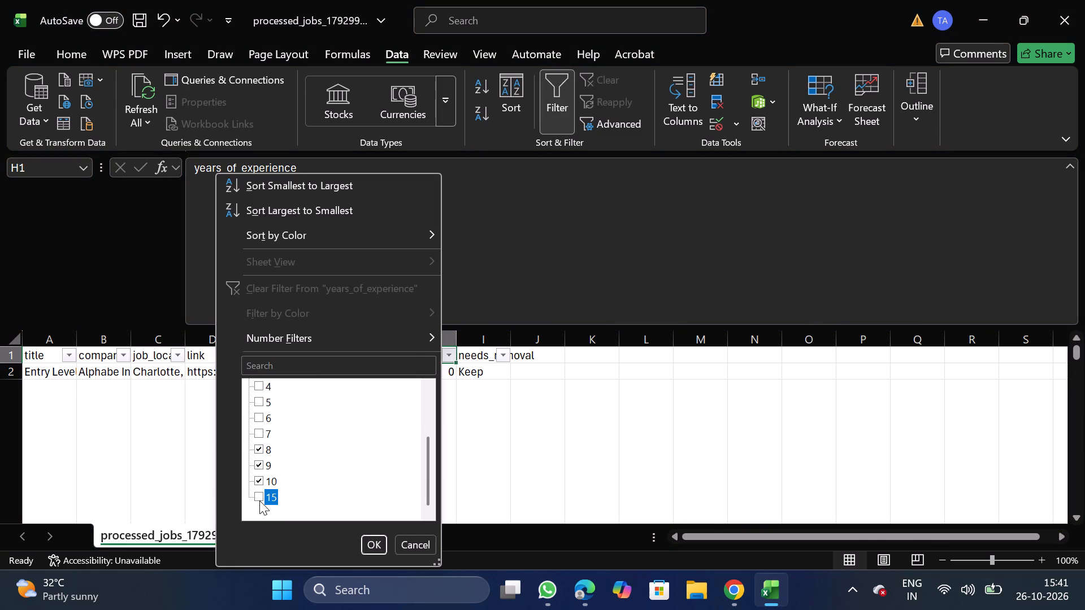
left_click(377, 548)
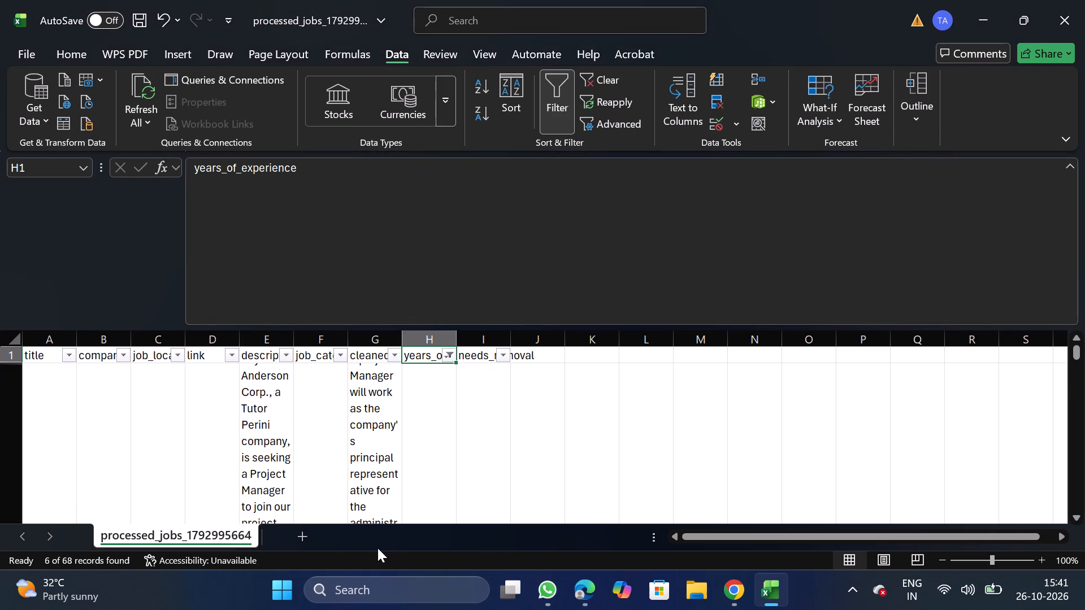
left_click(0, 382)
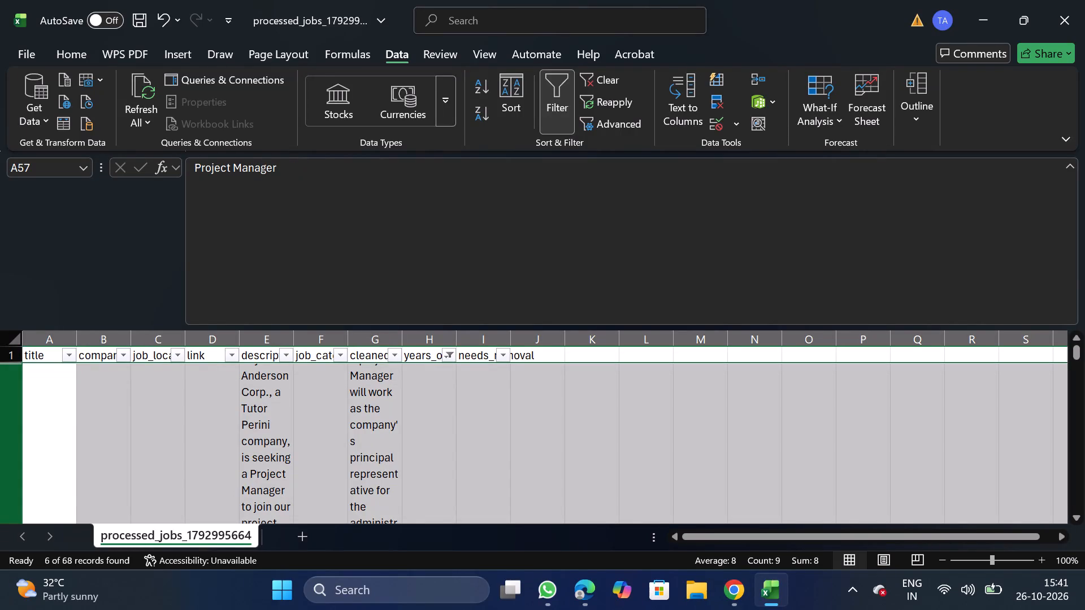
key("ctrl+shift+Down")
right_click(123, 410)
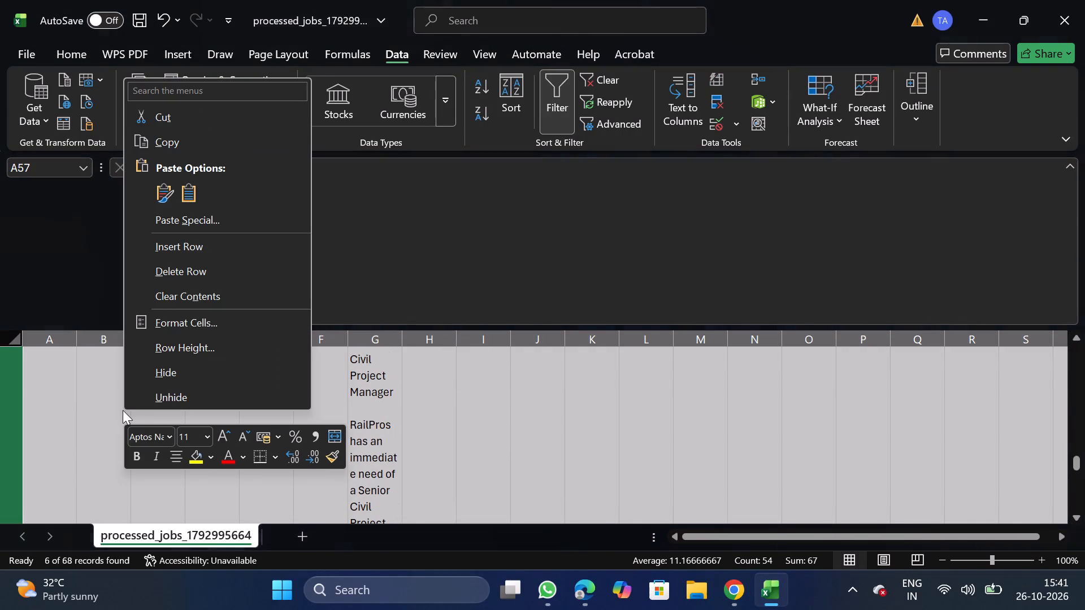
left_click(215, 281)
double_click(553, 106)
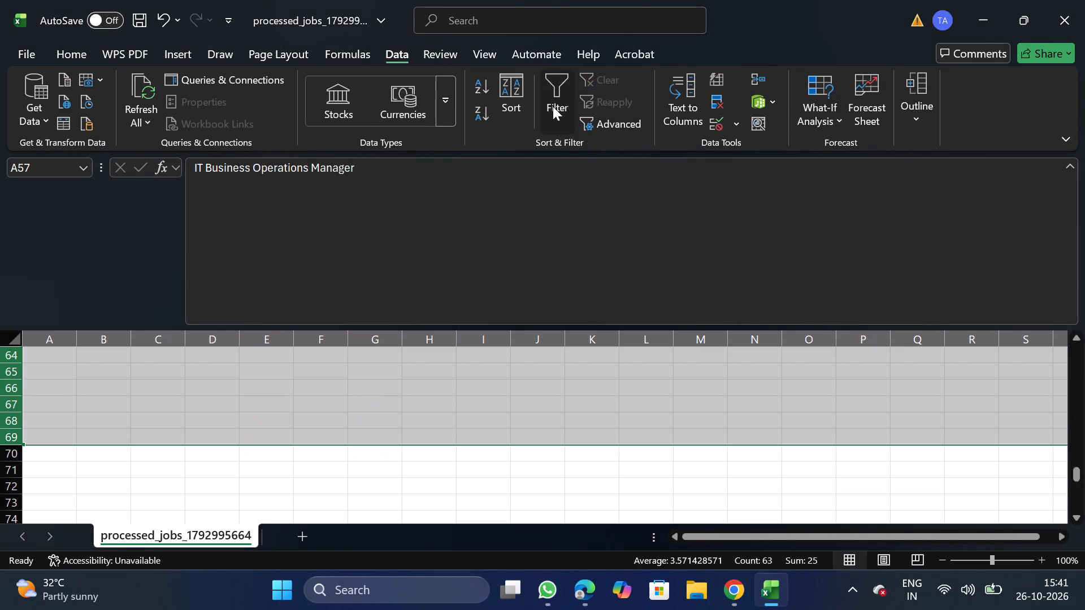
Delete the needs_removal column.
left_click_drag(1078, 497, 1083, 332)
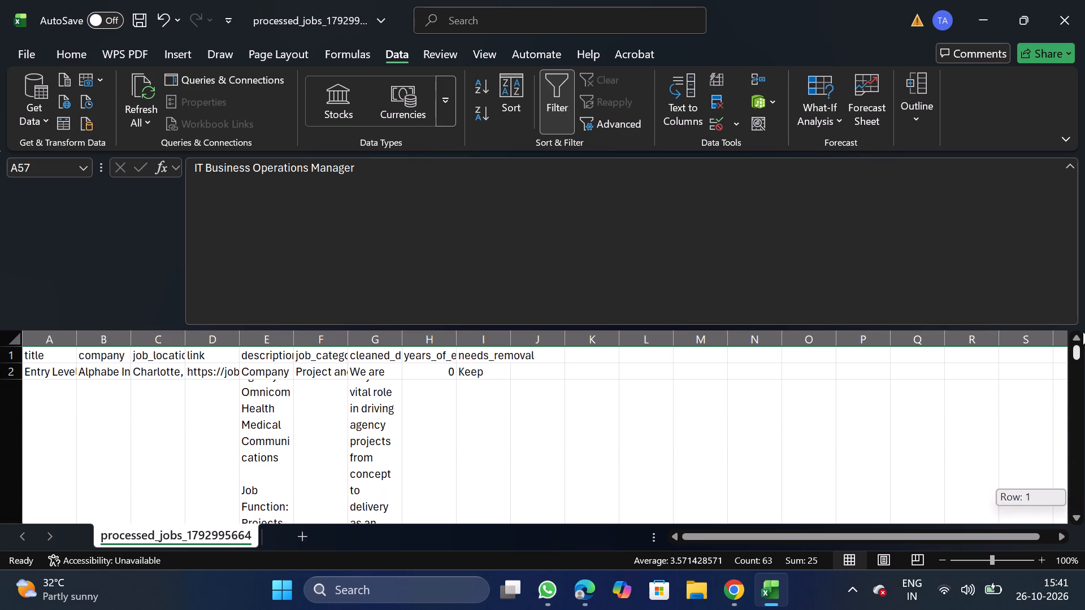
left_click_drag(1083, 332, 1058, 232)
left_click(498, 346)
right_click(487, 398)
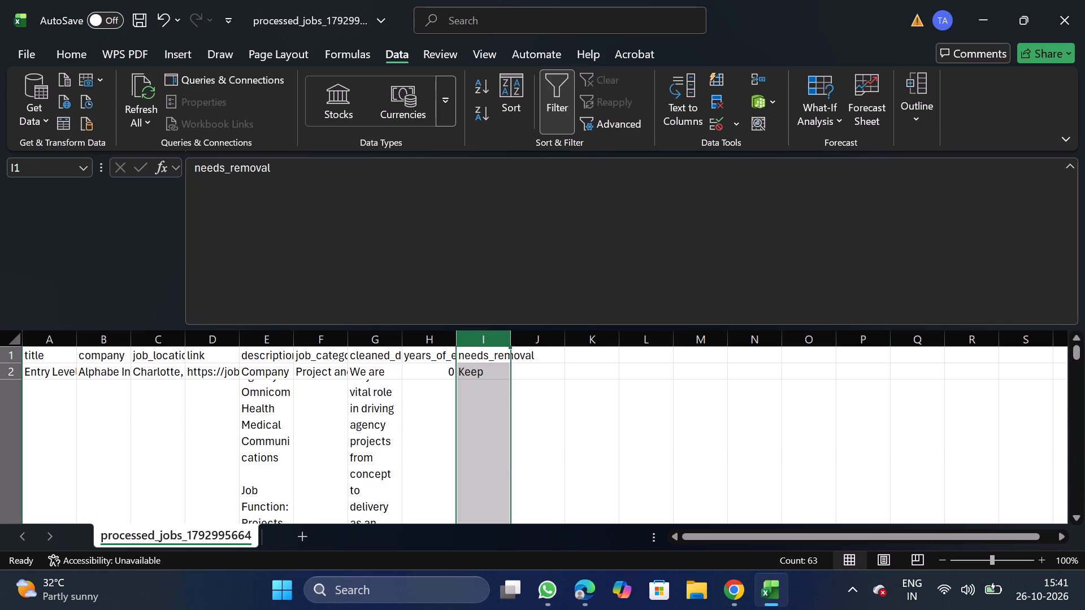
left_click(487, 398)
right_click(497, 456)
left_click(571, 329)
left_click(440, 347)
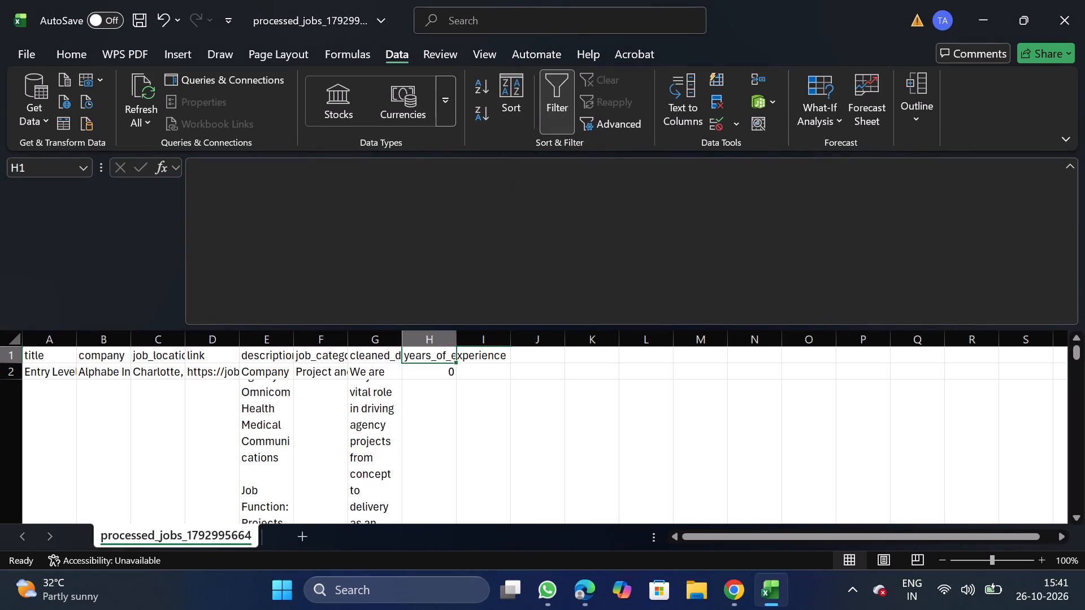
Check the remaining filter values in the years_of_experience column and turn the filter off again.
left_click(543, 101)
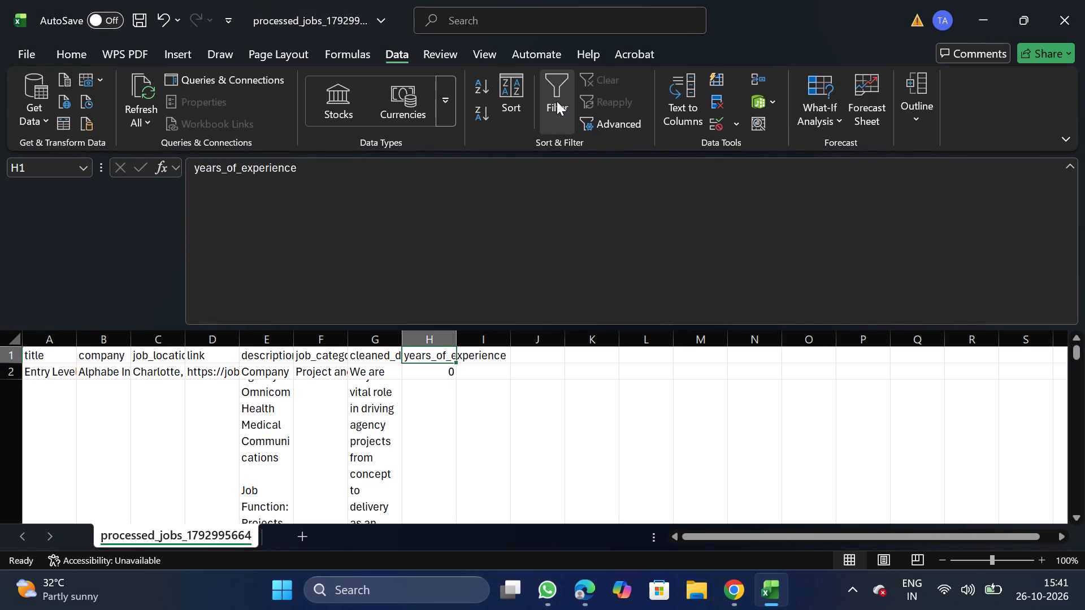
left_click(550, 109)
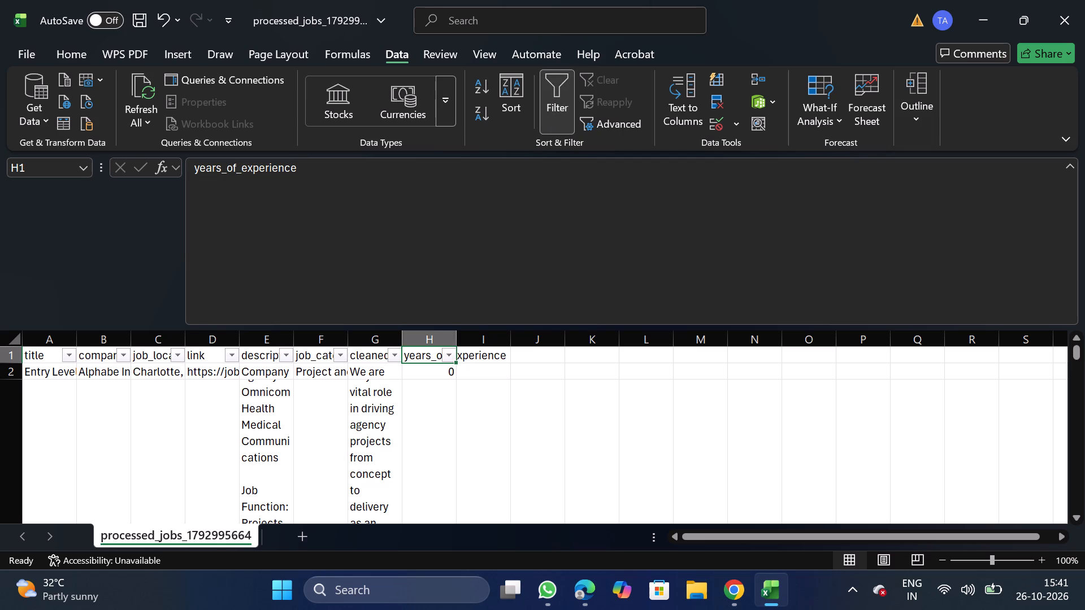
left_click(450, 355)
scroll(381, 447, "down", 2)
left_click(519, 395)
left_click(558, 98)
Move the job_category column to the front of the sheet, before the title column.
left_click(328, 339)
key("ctrl+x")
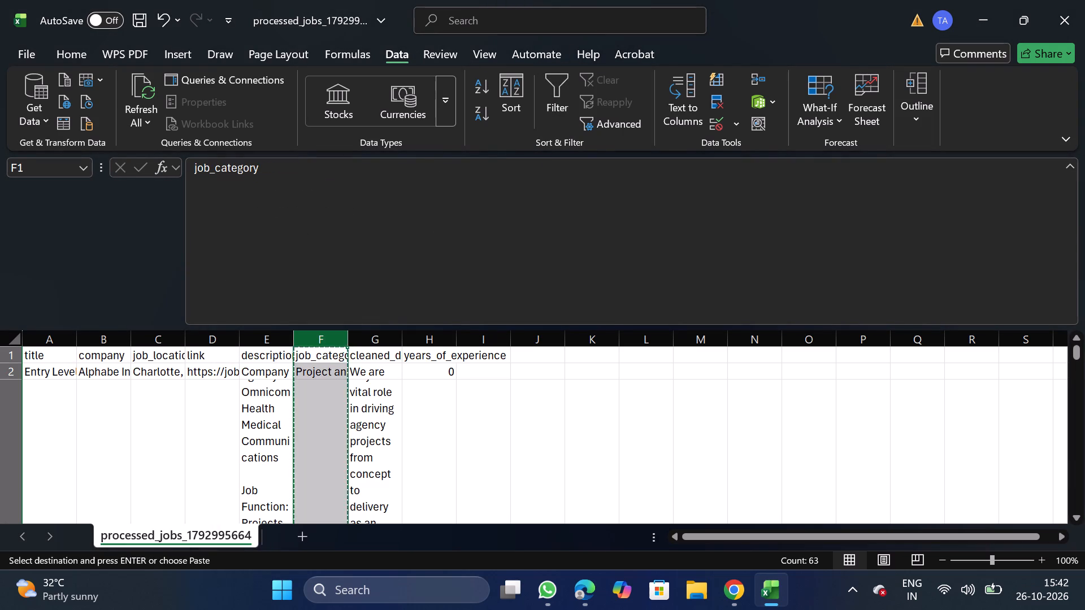
left_click(32, 329)
left_click_drag(42, 334, 45, 400)
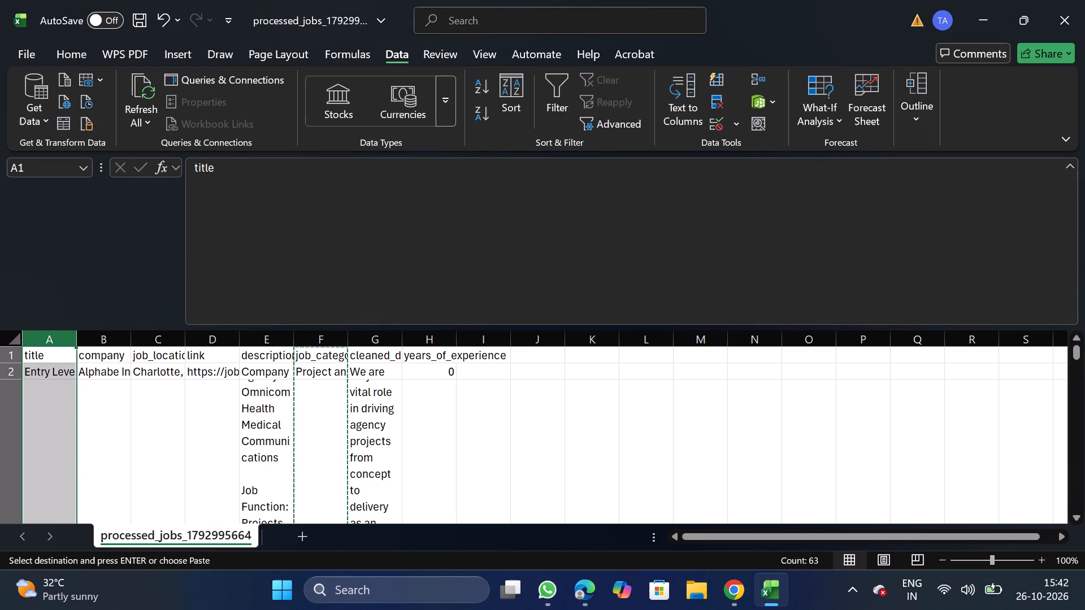
right_click(45, 400)
left_click(132, 234)
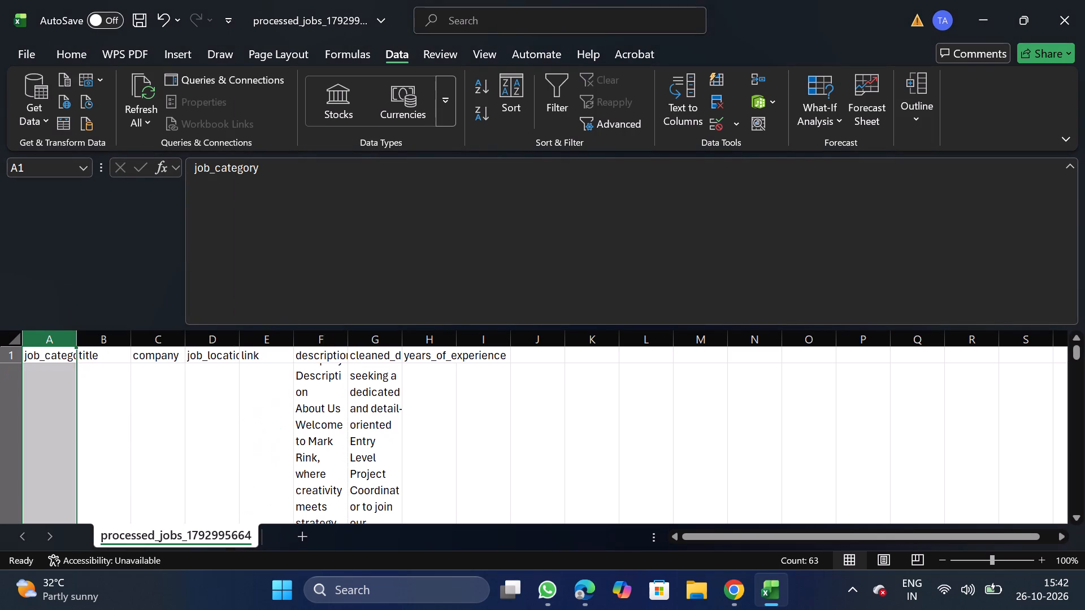
Turn off text wrapping for the description and cleaned_description columns.
left_click(320, 348)
left_click(335, 338)
key("shift+Right")
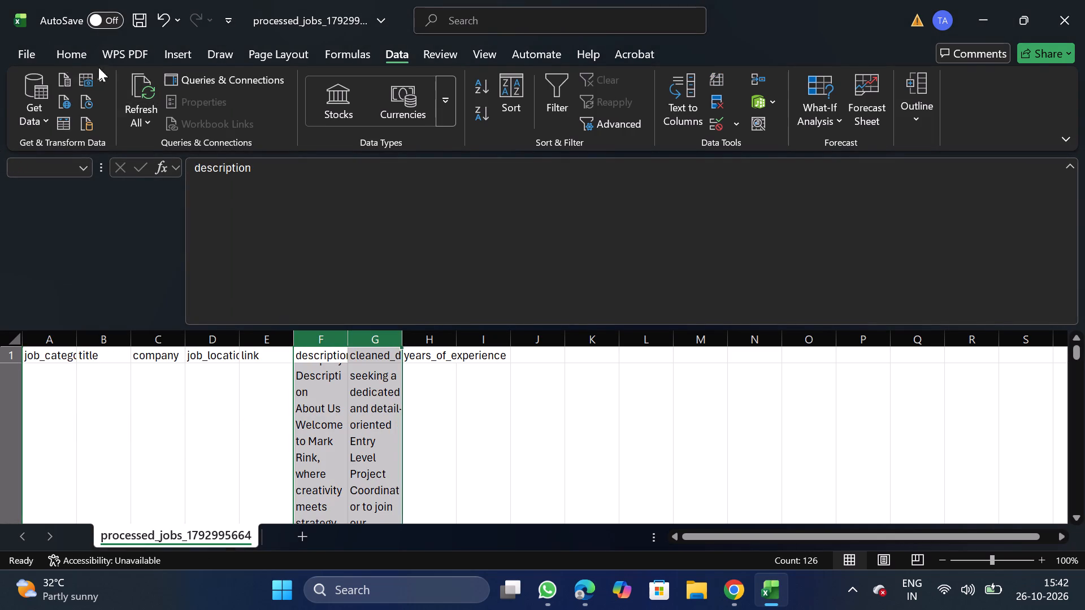
left_click(60, 54)
left_click(349, 140)
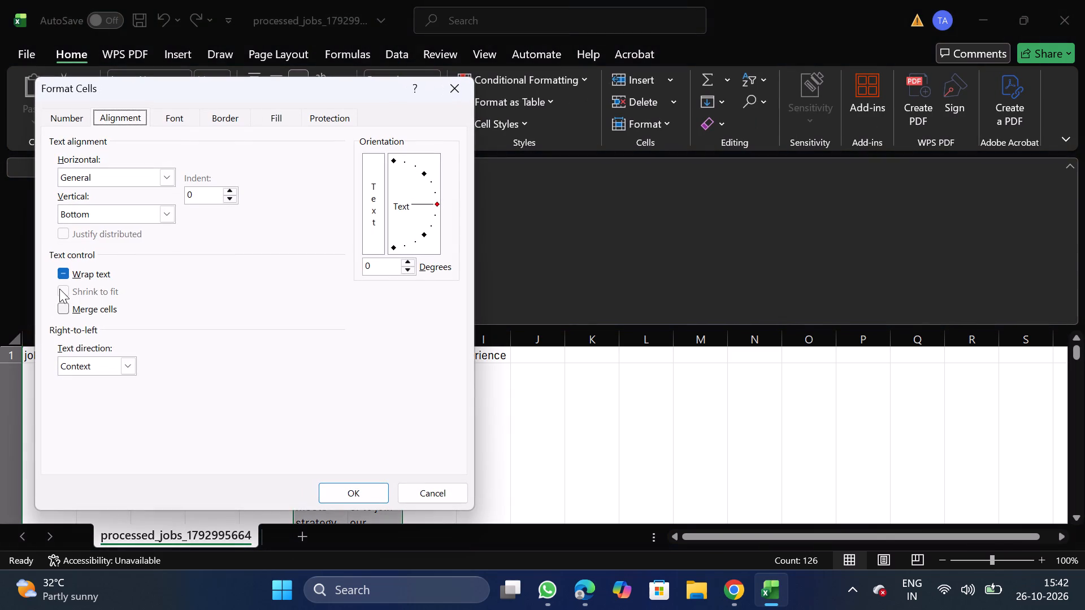
double_click(98, 281)
left_click(361, 491)
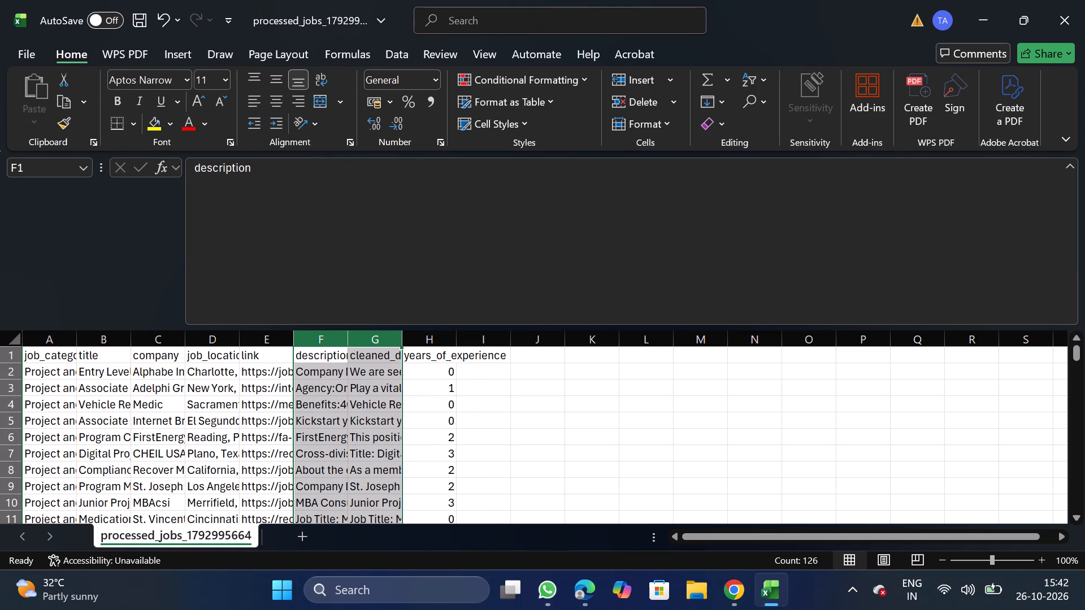
Move the link column to the end of the table, after years_of_experience.
left_click(263, 340)
key("ctrl+x")
left_click_drag(482, 341, 483, 384)
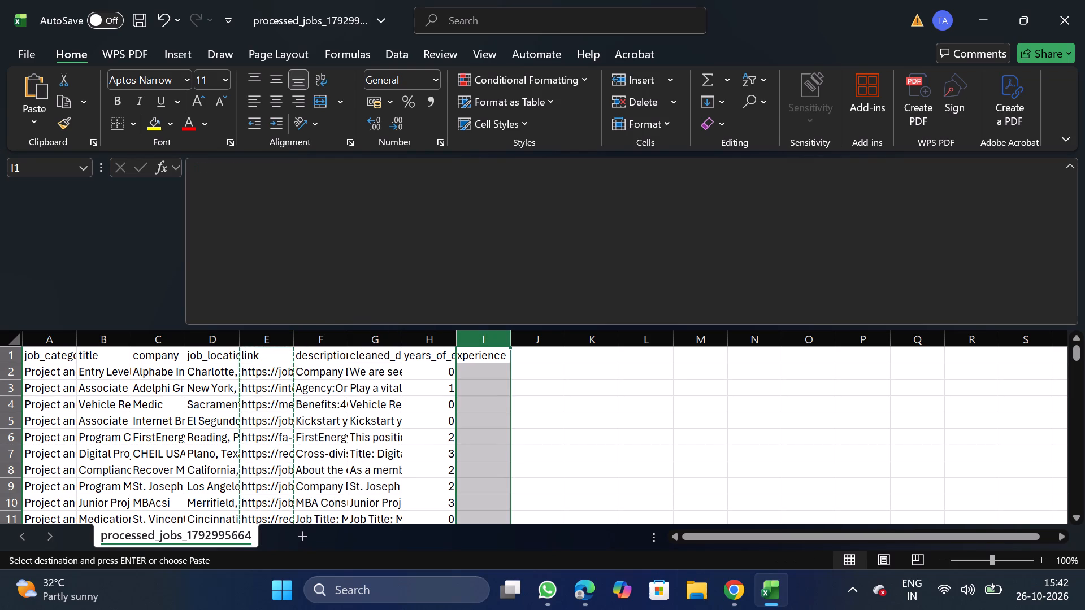
right_click(483, 384)
left_click(555, 214)
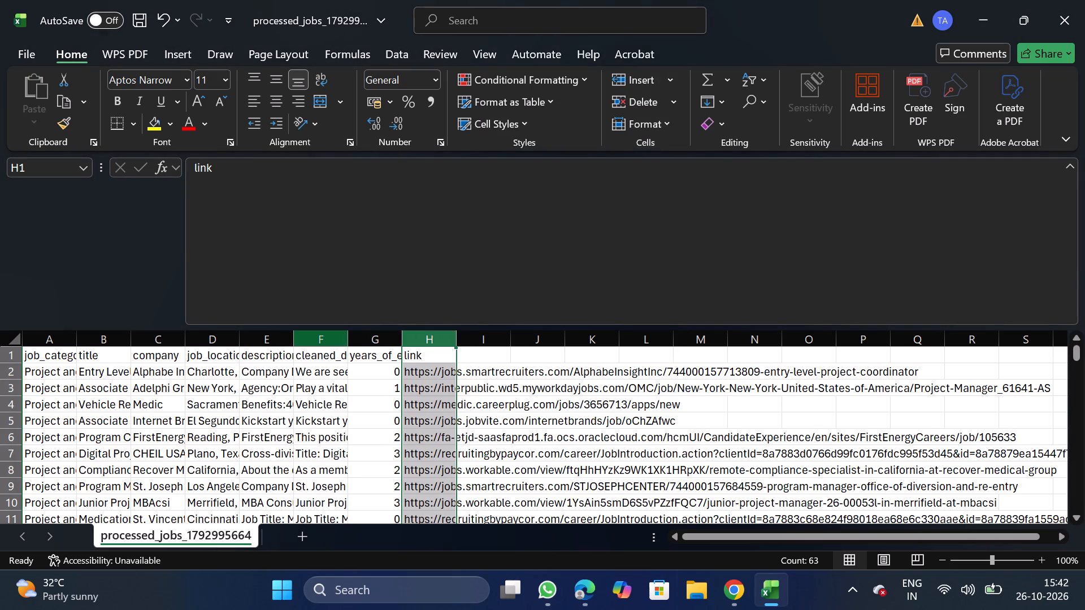
Move the years_of_experience column between job_location and description.
left_click(384, 337)
key("ctrl+x")
left_click_drag(257, 339, 262, 351)
right_click(262, 351)
left_click(342, 177)
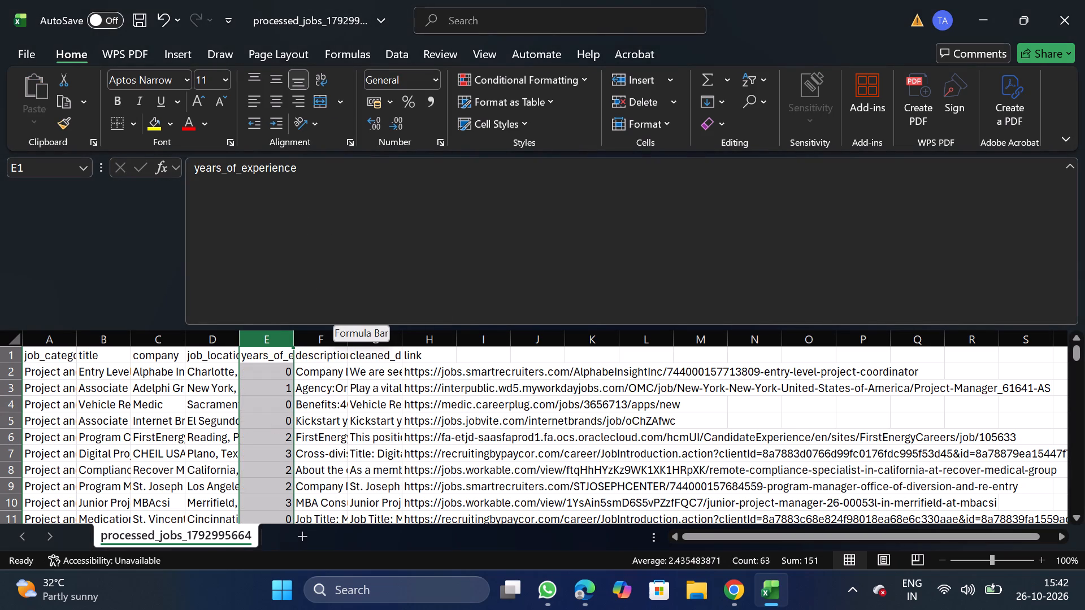
Rename the cleaned_description header in G1 as description, reusing the header text copied from F1.
left_click(322, 356)
left_click_drag(188, 165, 263, 162)
key("ctrl+c")
left_click(375, 362)
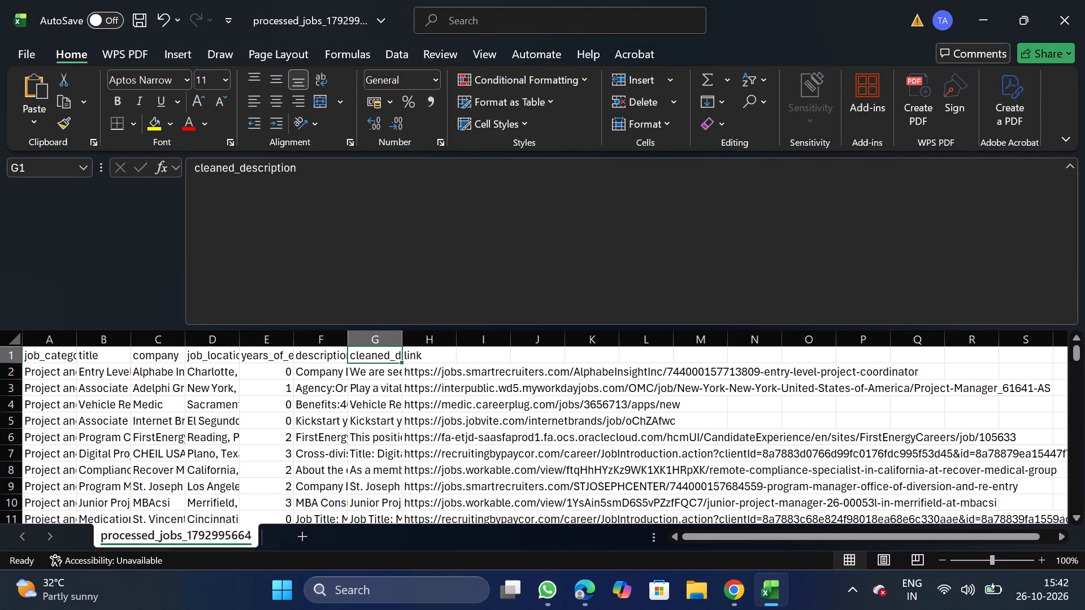
left_click(489, 285)
key("BackSpace")
key("BackSpace")
key("BackSpace")
key("BackSpace")
key("BackSpace")
key("BackSpace")
key("BackSpace")
key("BackSpace")
key("BackSpace")
key("BackSpace")
key("BackSpace")
key("BackSpace")
key("BackSpace")
key("BackSpace")
key("BackSpace")
key("BackSpace")
key("BackSpace")
key("BackSpace")
key("BackSpace")
key("BackSpace")
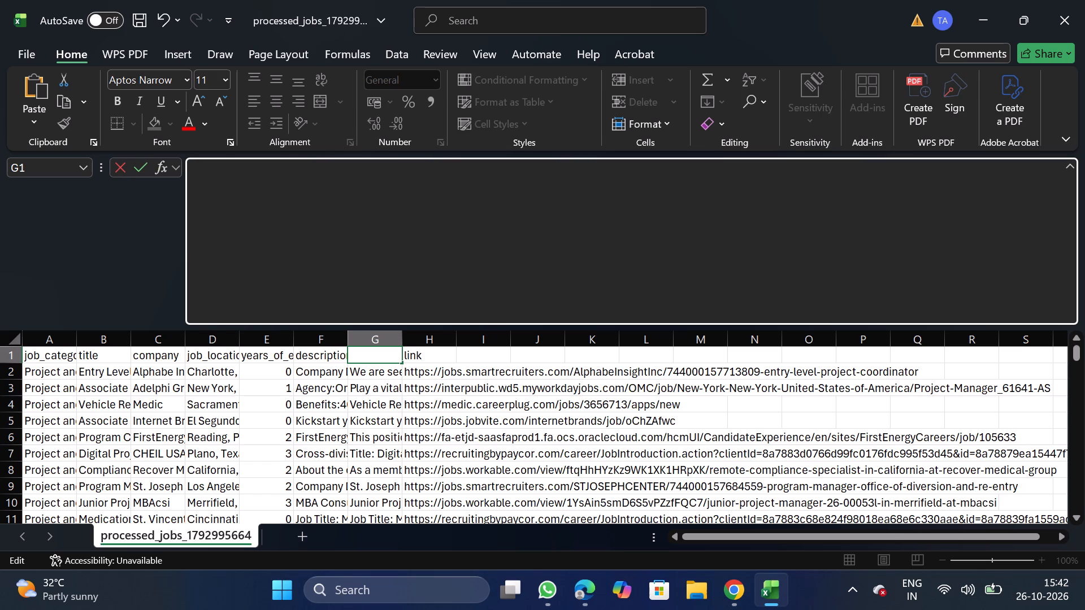
key("ctrl+v")
Clear the header text of the original description column in F1.
left_click(329, 354)
left_click(476, 268)
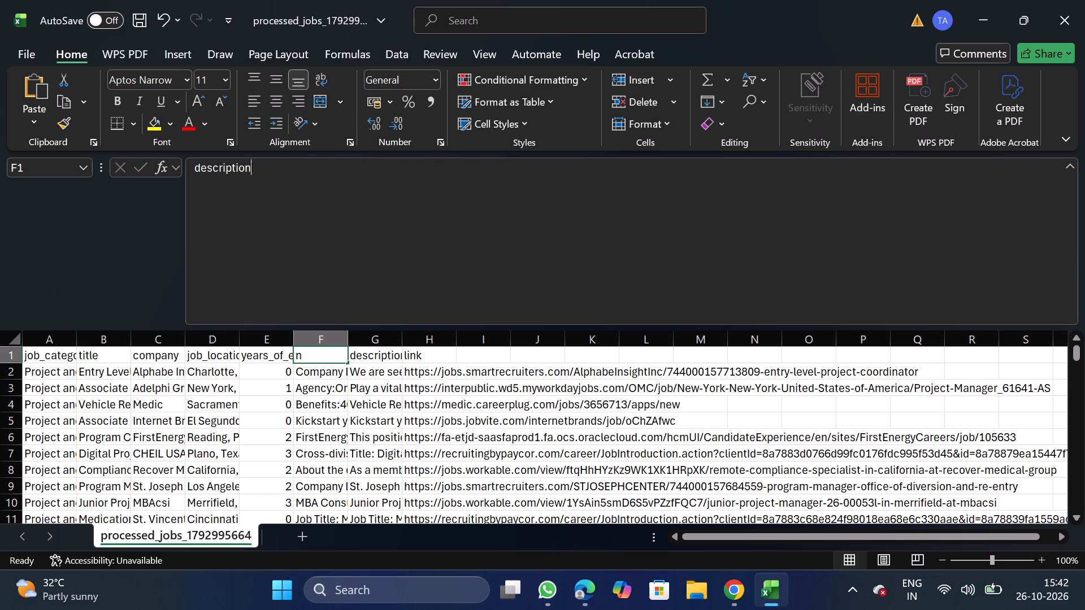
key("BackSpace")
key("BackSpace")
key("BackSpace")
key("BackSpace")
key("BackSpace")
key("BackSpace")
key("BackSpace")
key("BackSpace")
key("BackSpace")
key("BackSpace")
key("BackSpace")
key("BackSpace")
key("BackSpace")
key("BackSpace")
key("BackSpace")
key("BackSpace")
key("BackSpace")
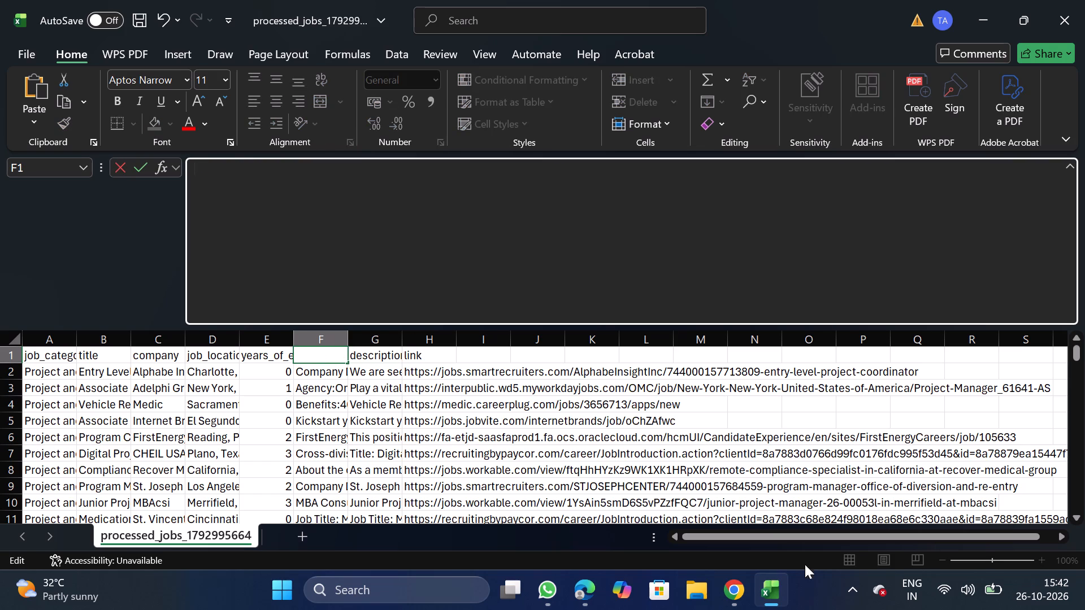
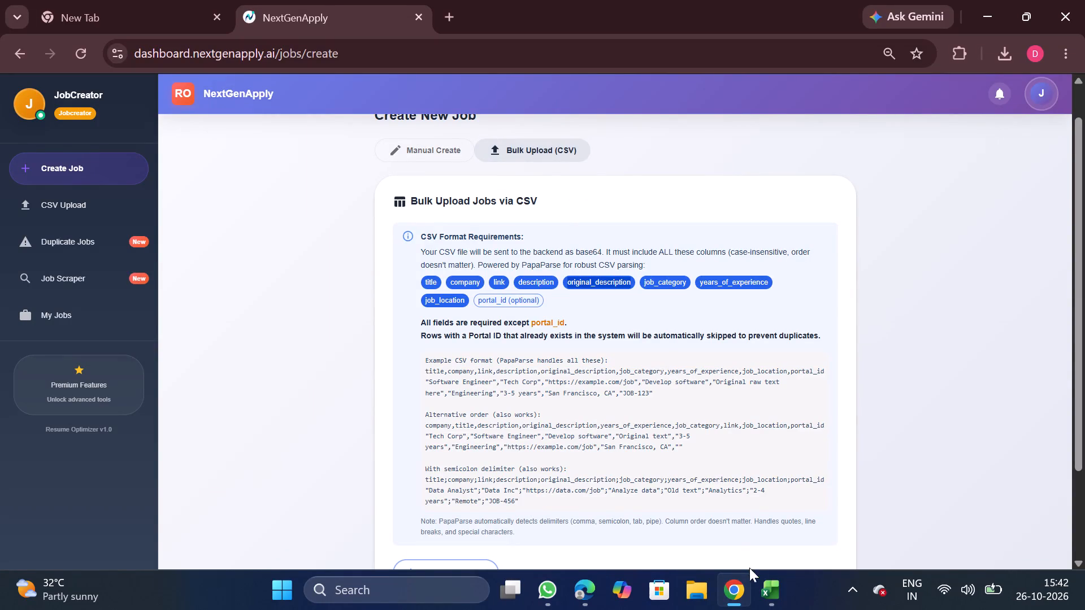
Switch to the Excel workbook and name the header in F1 original_description, using the copied column name.
left_click(769, 593)
key("ctrl+v")
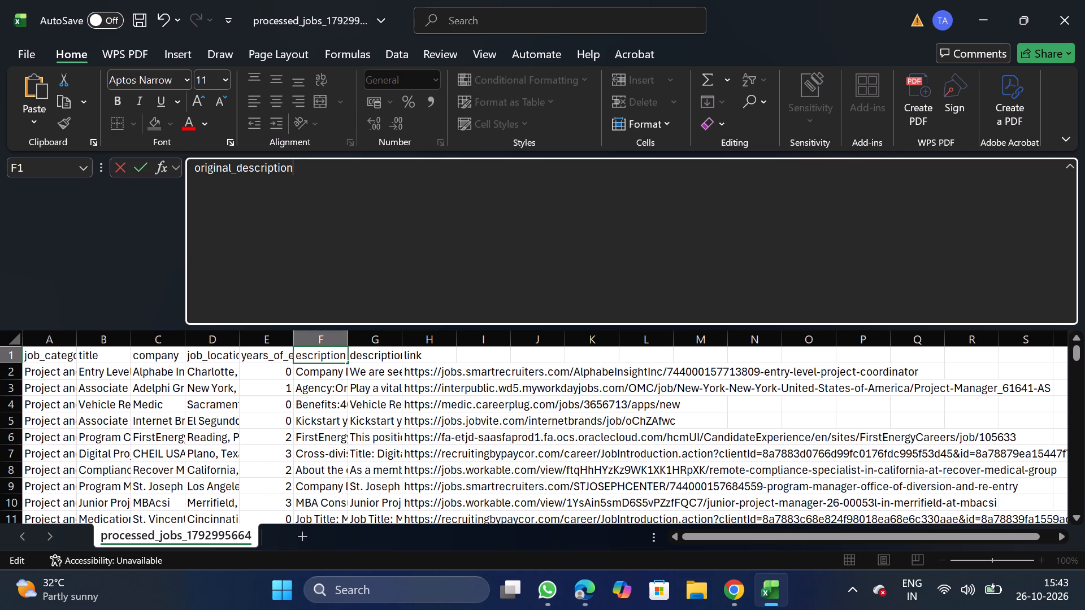
Add a filter to the title column and open its list of values, enlarged to show the full job titles.
left_click(92, 339)
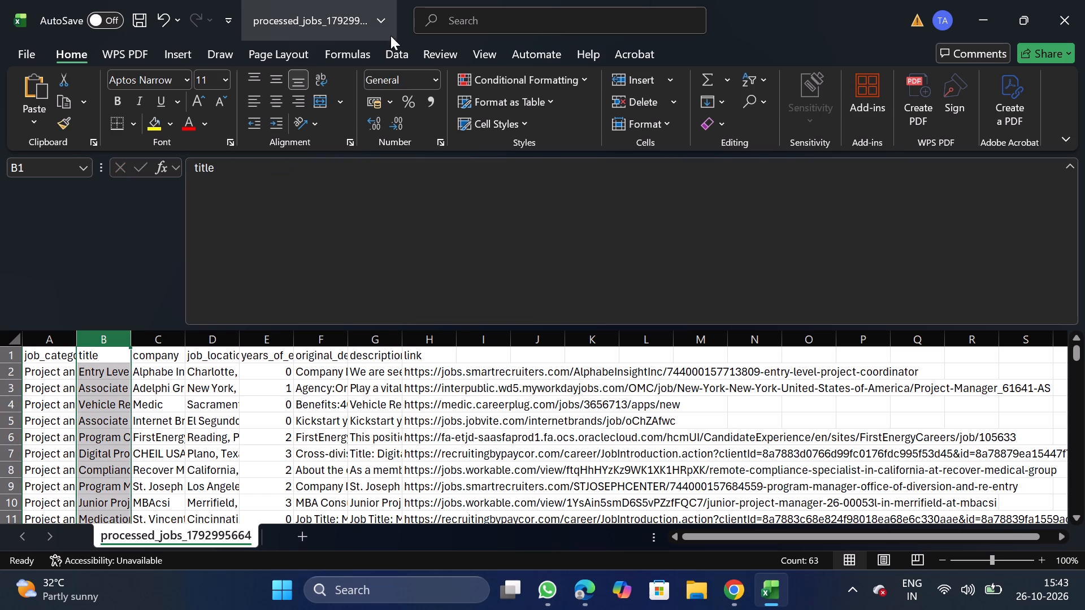
left_click(392, 59)
left_click(392, 59)
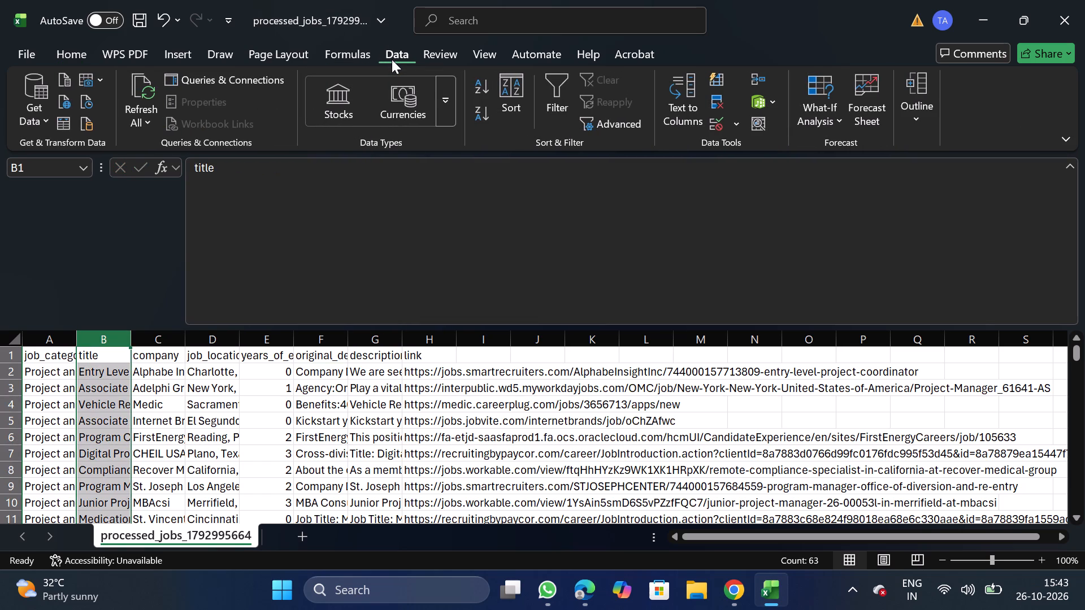
left_click(566, 98)
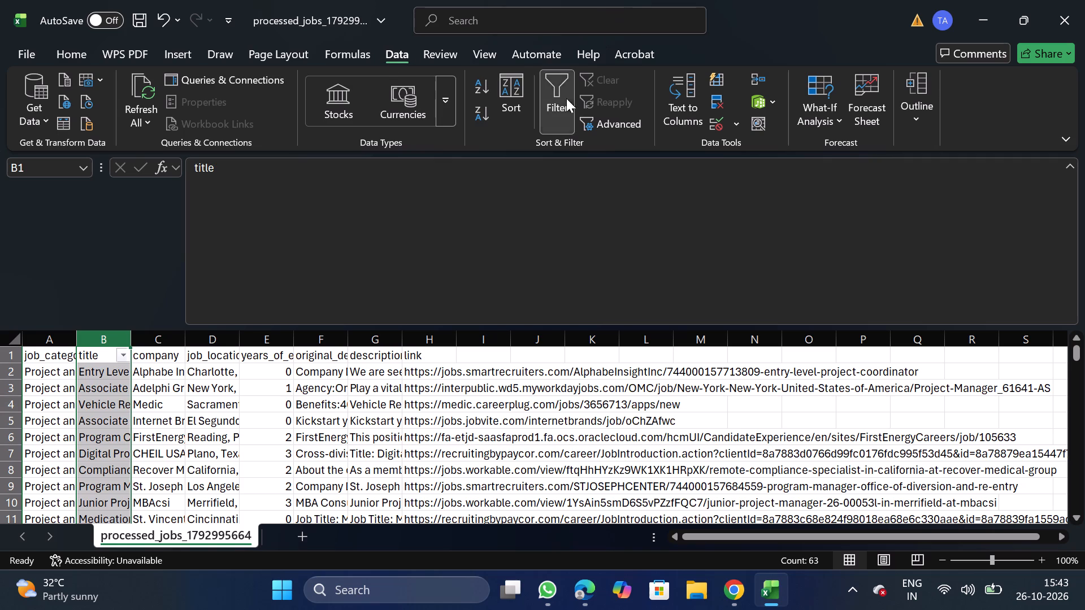
left_click(124, 360)
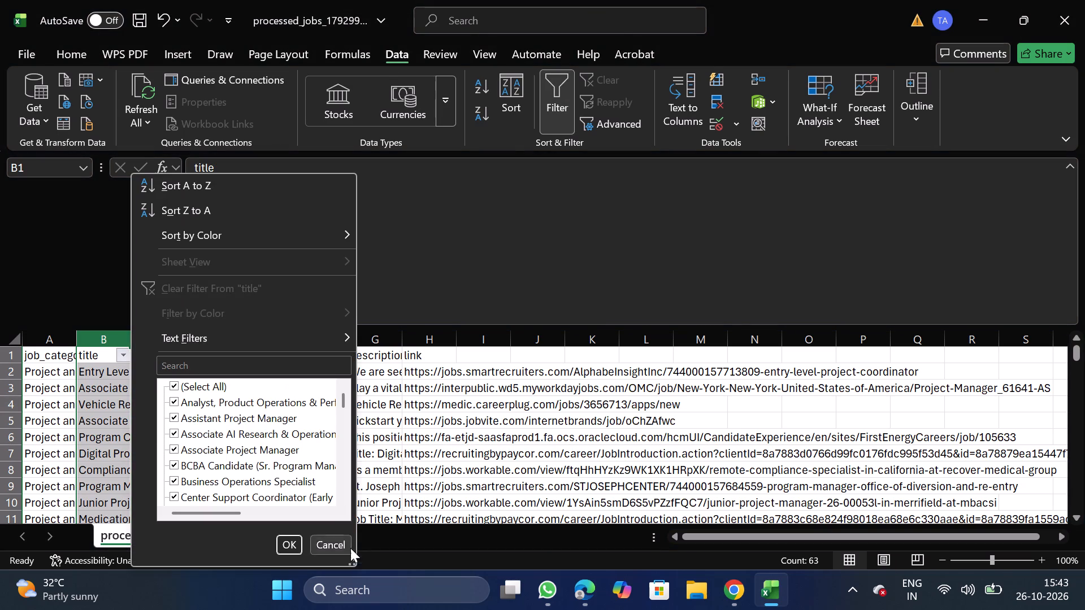
double_click(351, 567)
left_click_drag(351, 567, 611, 609)
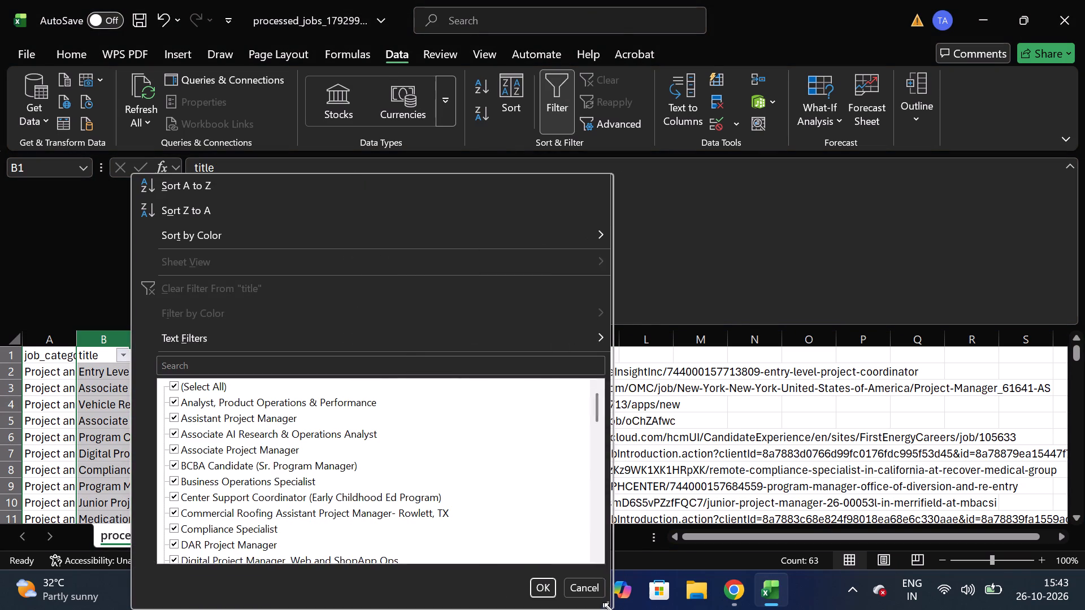
left_click_drag(611, 609, 646, 602)
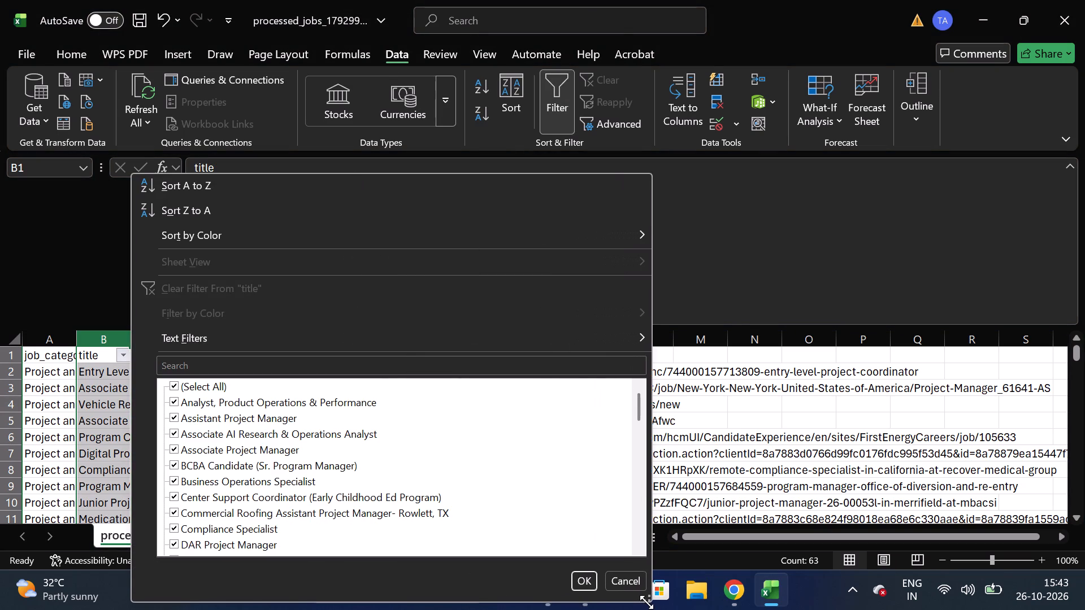
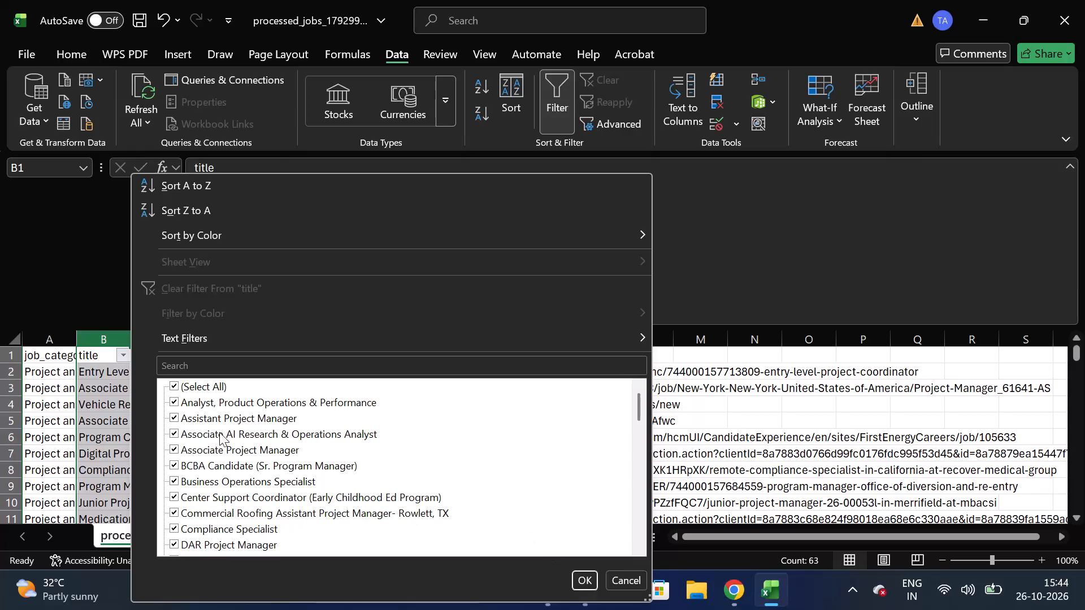
Clear all titles in the title filter and tick Electrical Project Manager, Government Project Coordinator, and Labs Strategy and Operations Program Specialist (Milpitas, CA).
left_click(213, 385)
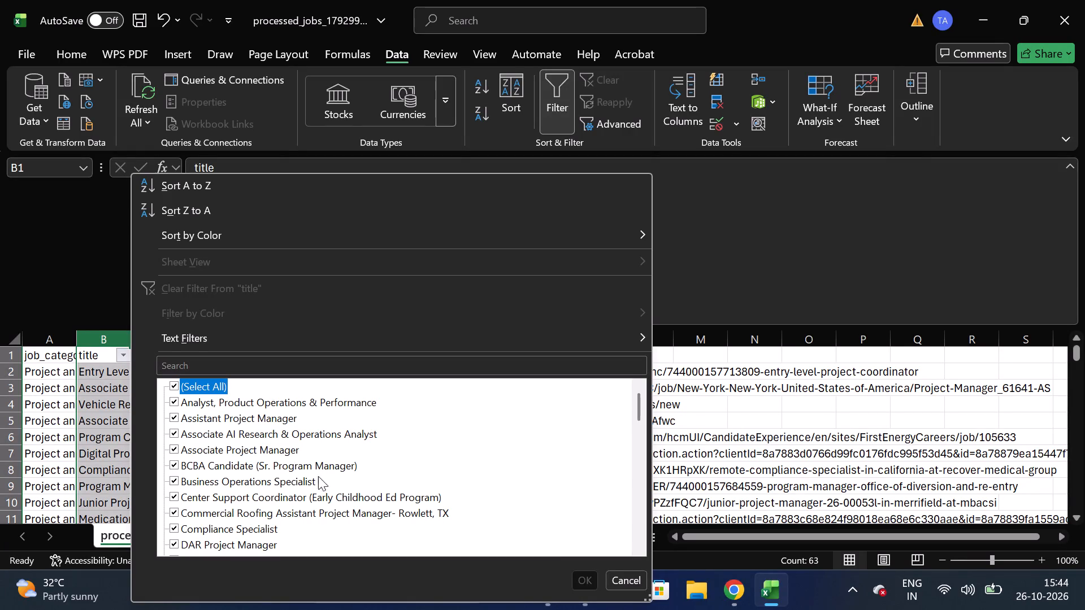
scroll(298, 529, "down", 1)
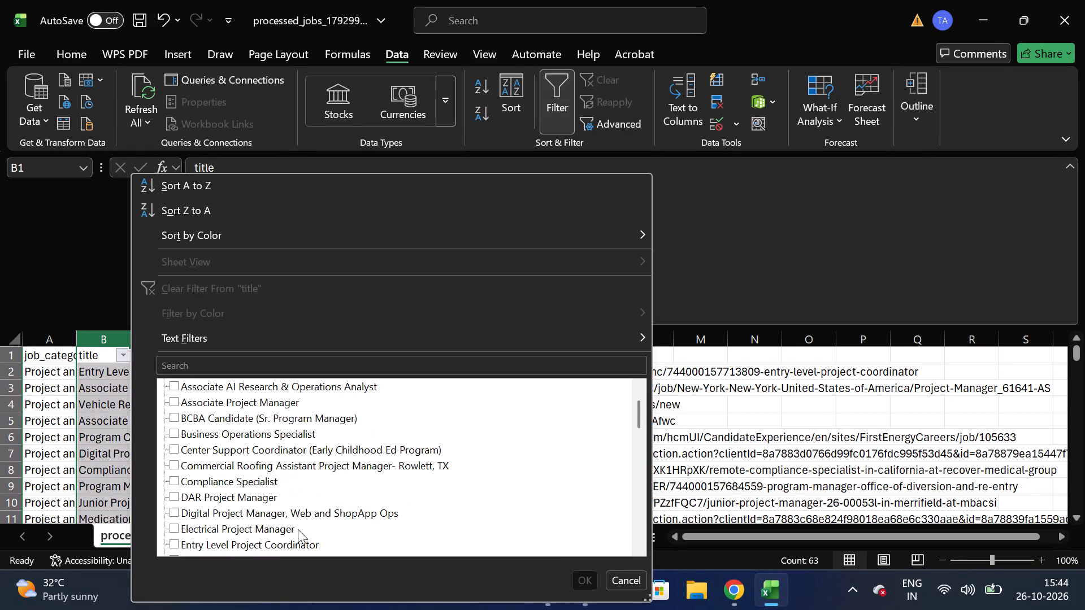
scroll(298, 529, "down", 1)
left_click(255, 527)
scroll(255, 527, "down", 2)
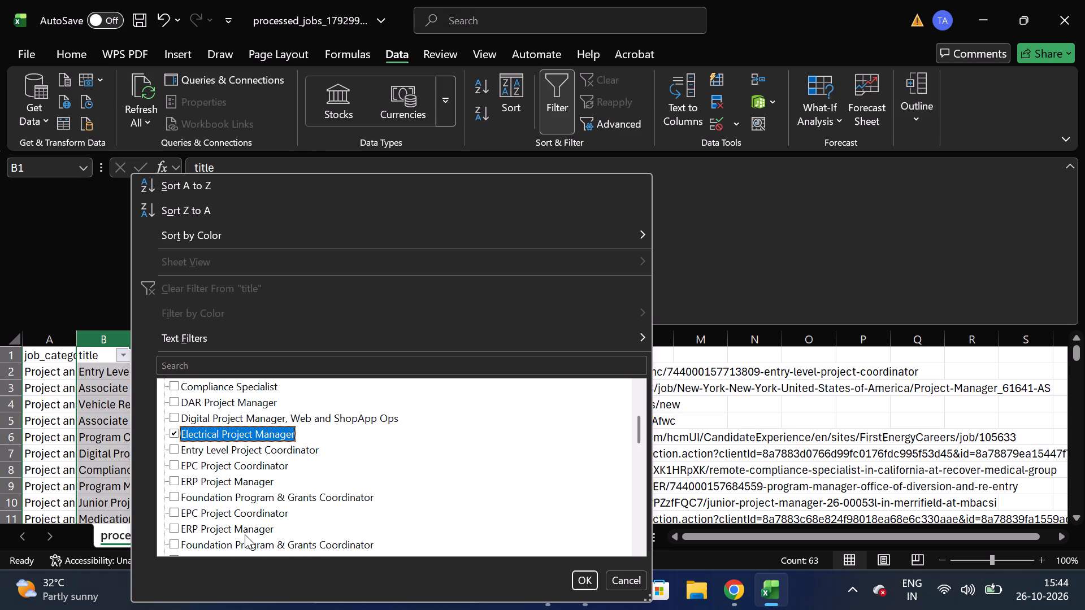
left_click(255, 531)
scroll(255, 531, "down", 1)
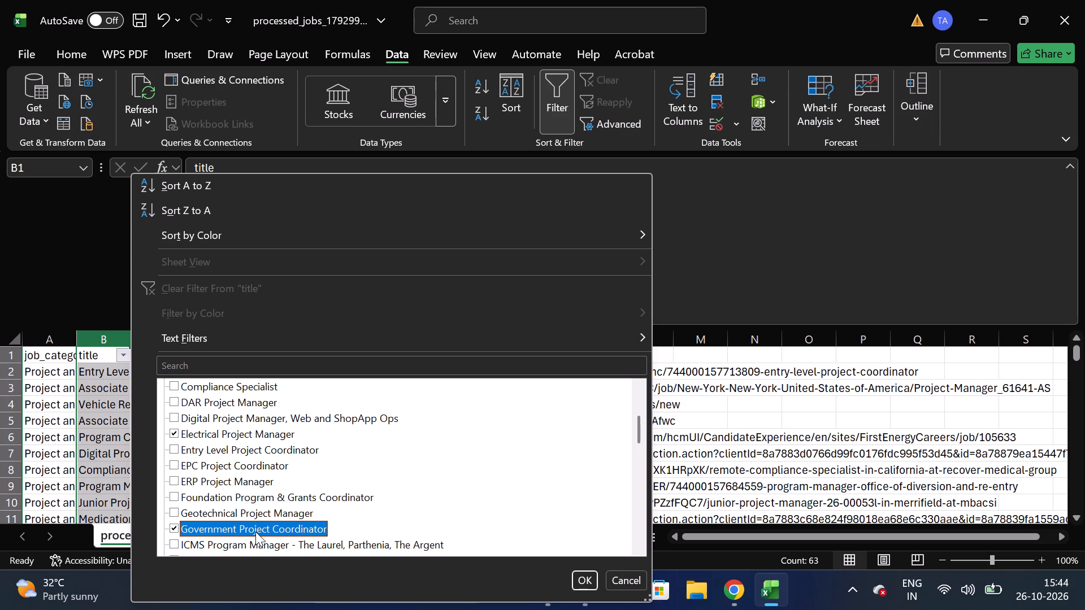
scroll(255, 531, "down", 2)
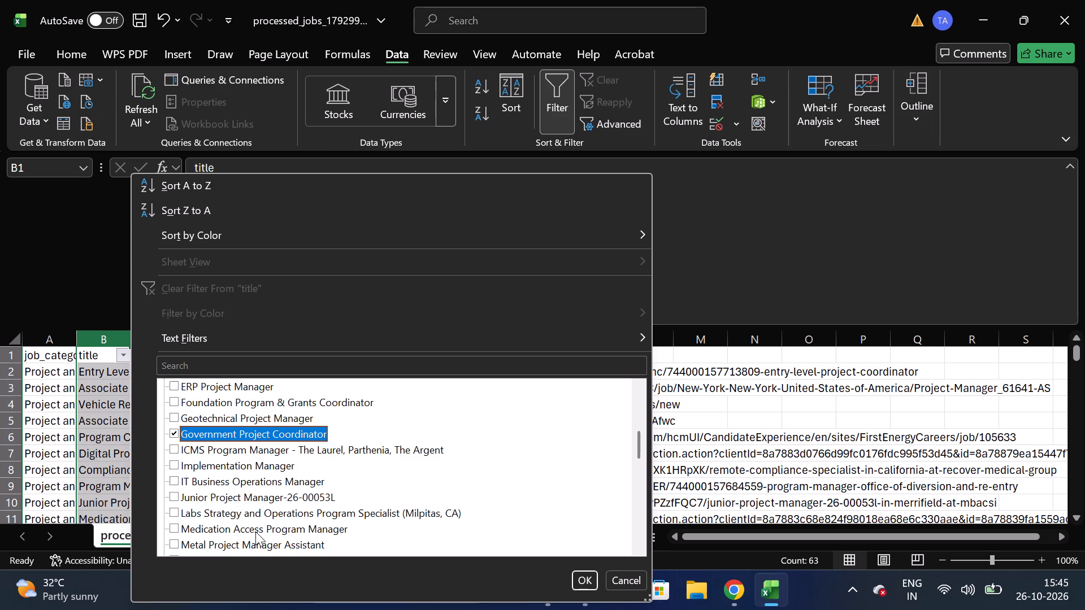
scroll(255, 531, "down", 1)
left_click(277, 515)
scroll(277, 515, "down", 1)
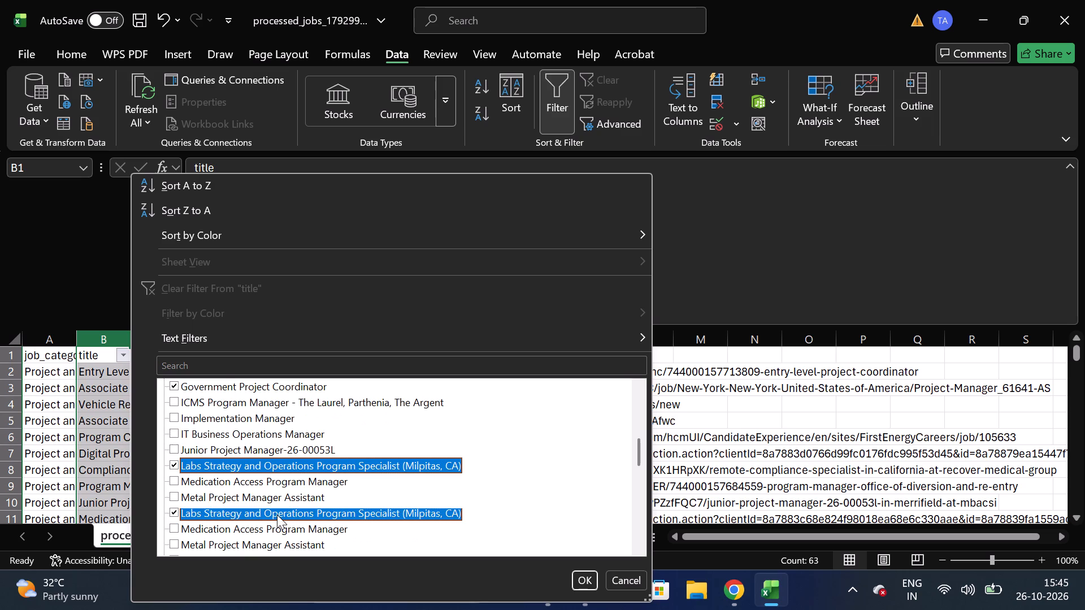
Also tick Salesforce Business Analyst - Remote; Senior Project Manager, UK; Vehicle Registration & DOT Compliance Coordinator; and the blanks, and apply the title filter.
scroll(277, 515, "down", 4)
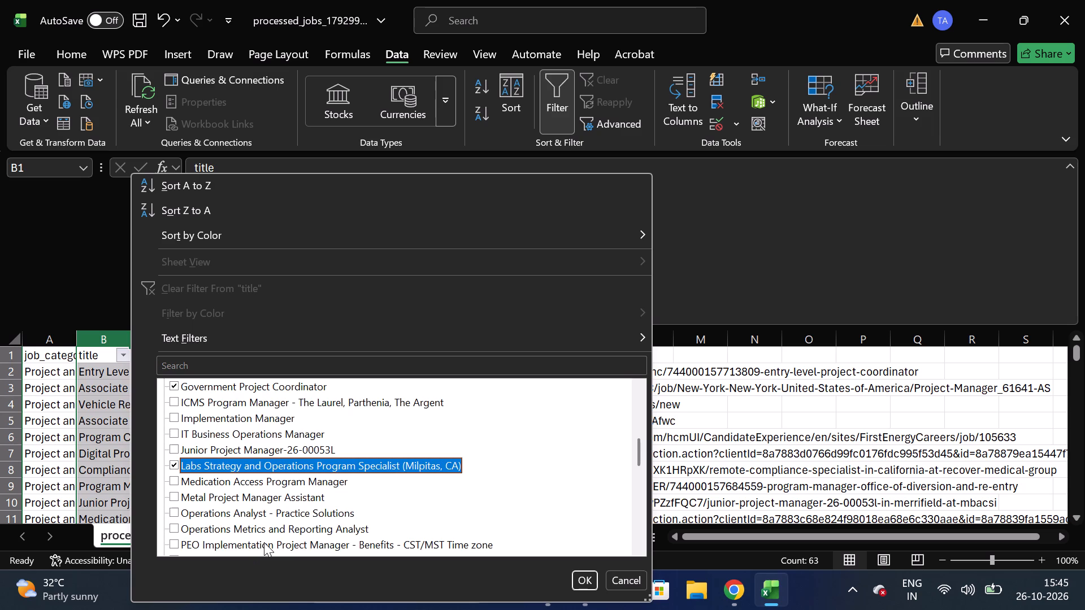
scroll(264, 542, "down", 2)
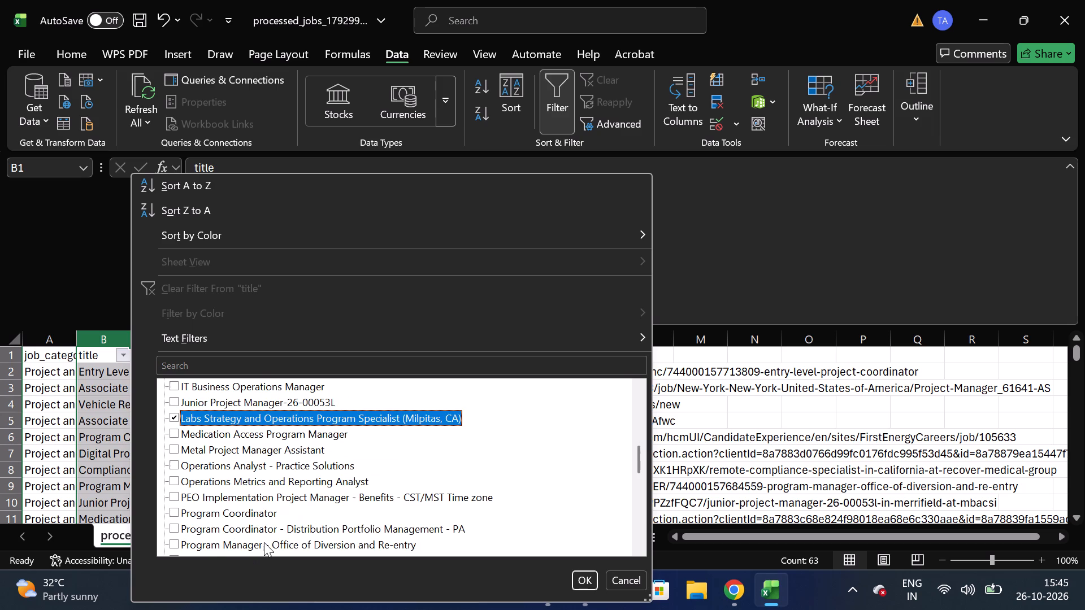
scroll(264, 542, "down", 1)
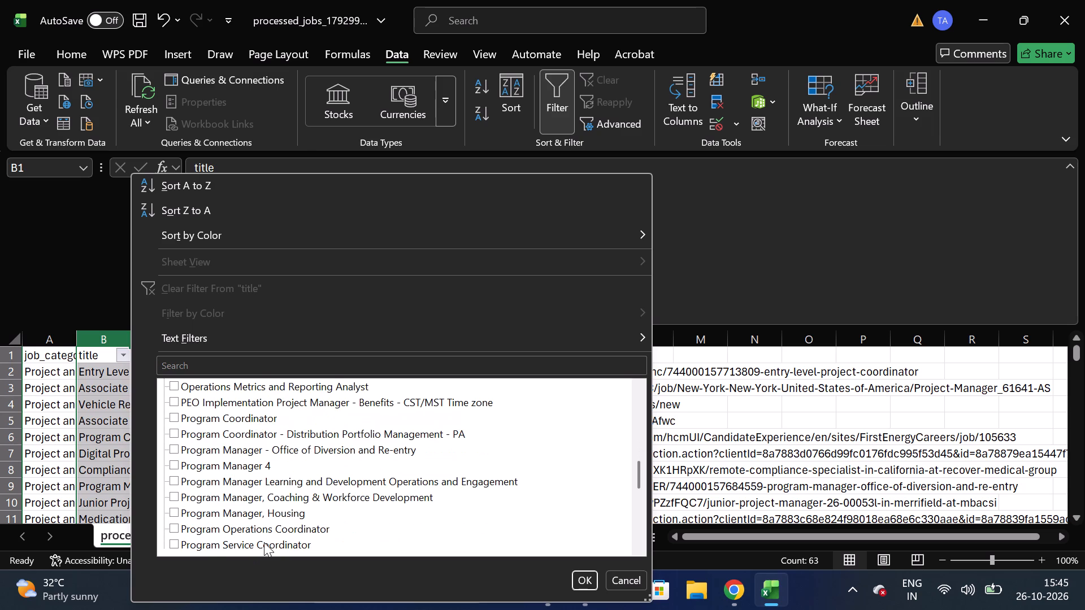
scroll(264, 542, "down", 1)
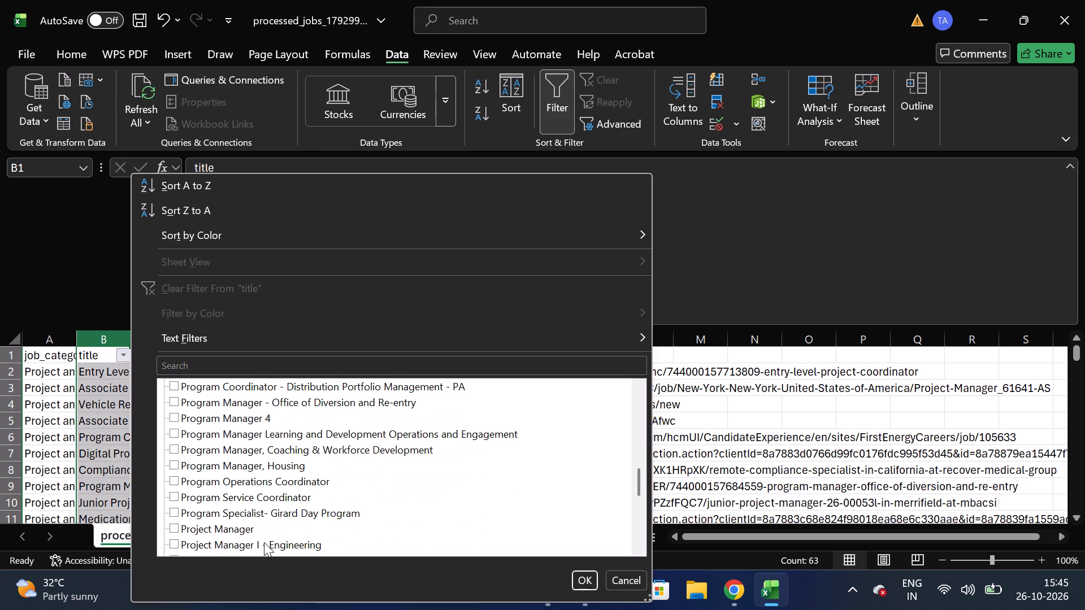
scroll(244, 539, "down", 1)
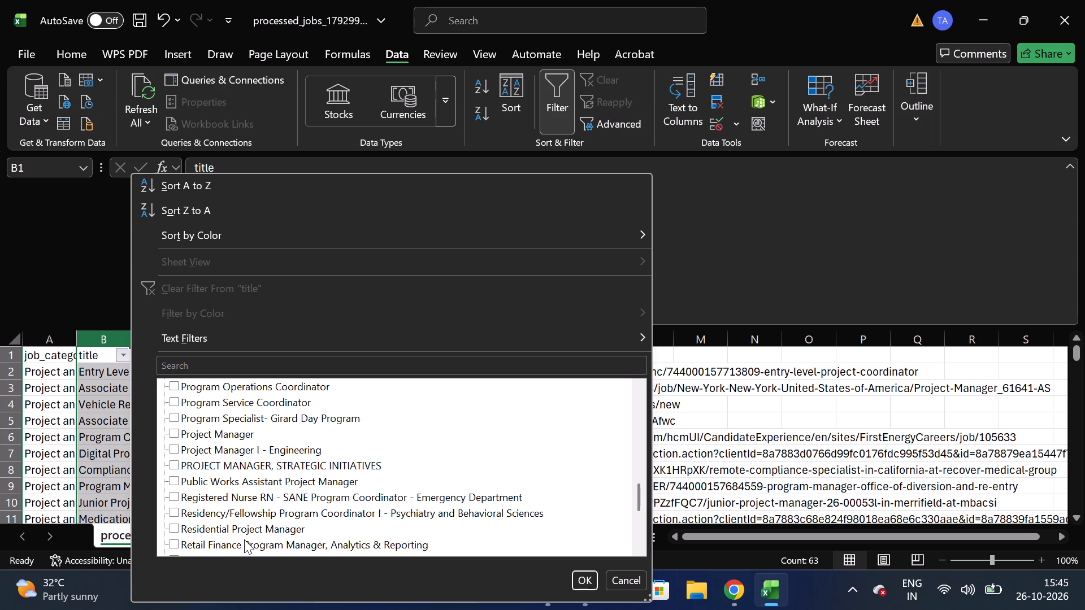
scroll(293, 528, "down", 1)
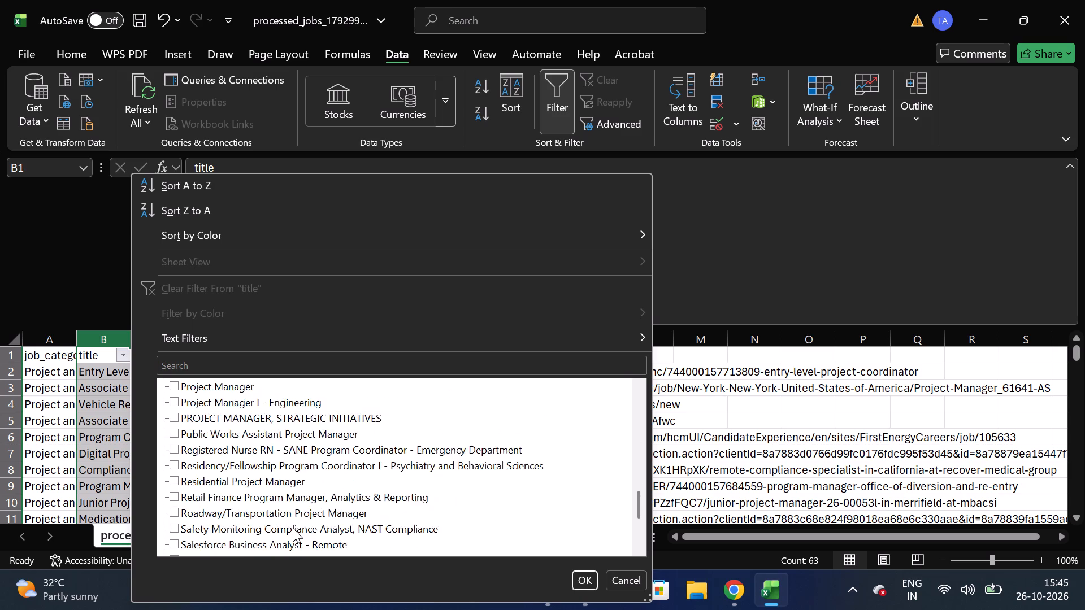
scroll(293, 528, "down", 1)
left_click(266, 499)
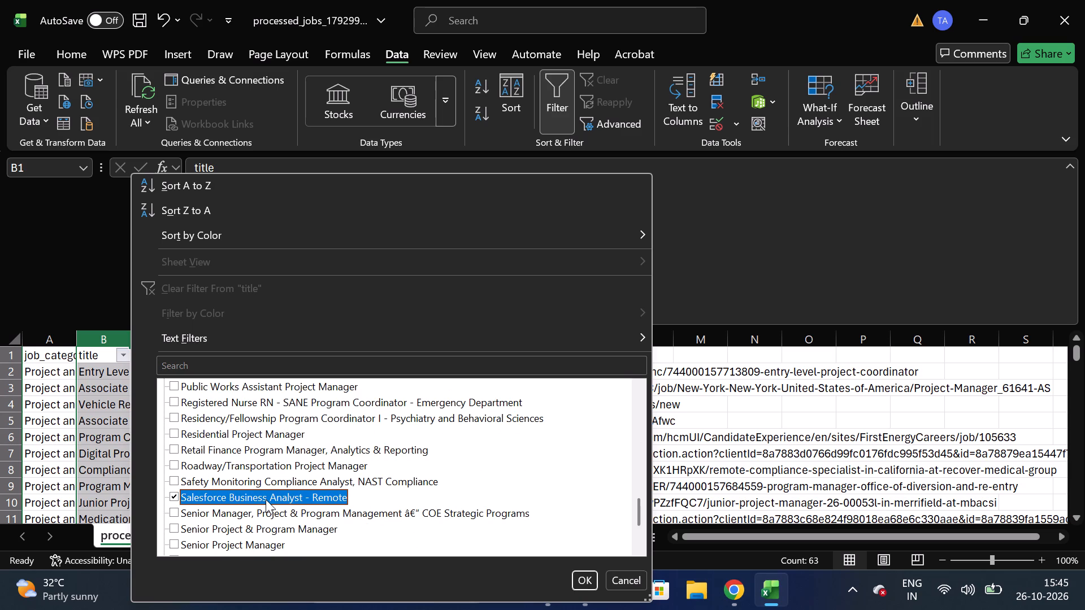
scroll(275, 488, "down", 1)
scroll(327, 510, "down", 1)
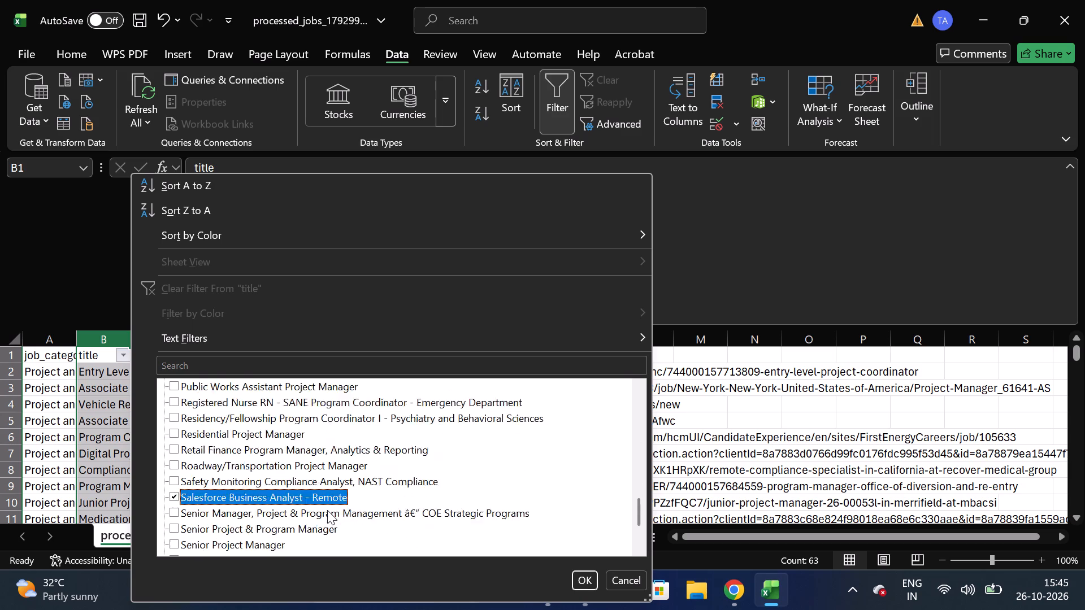
scroll(327, 510, "down", 1)
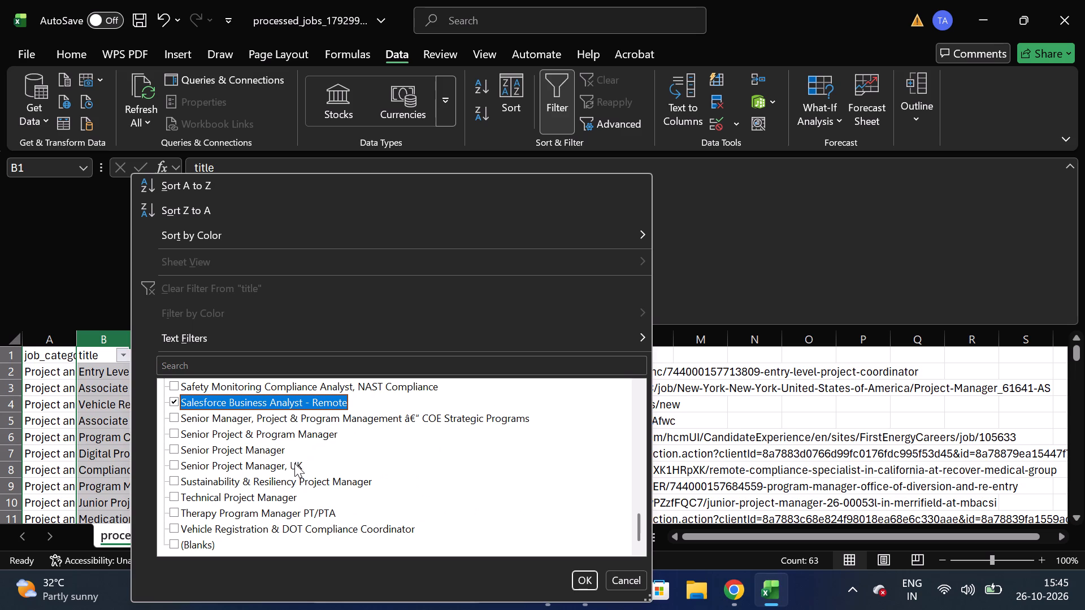
left_click(294, 466)
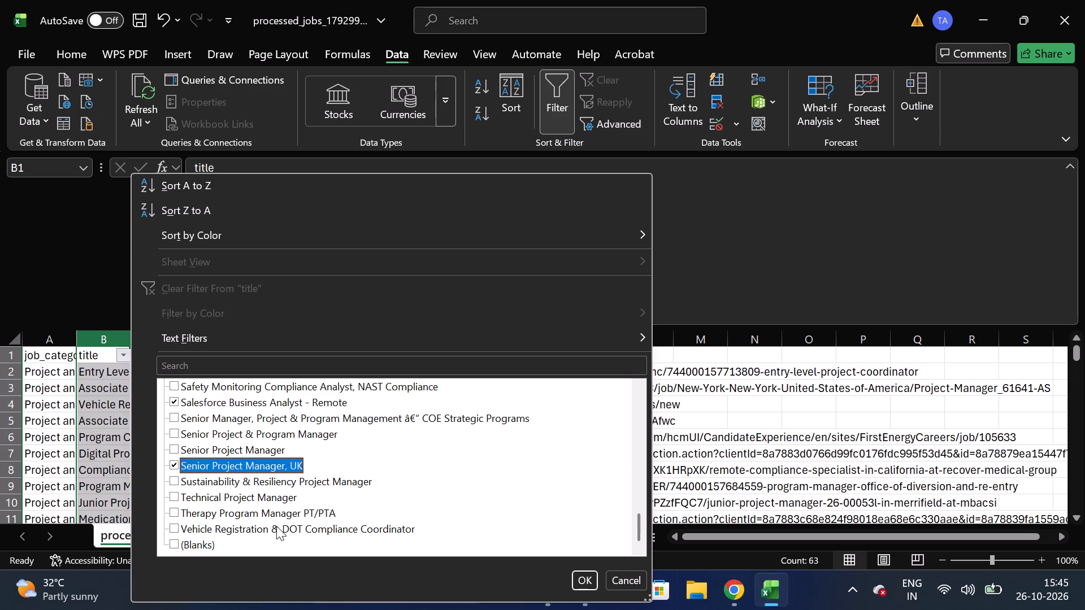
left_click(276, 526)
left_click(202, 548)
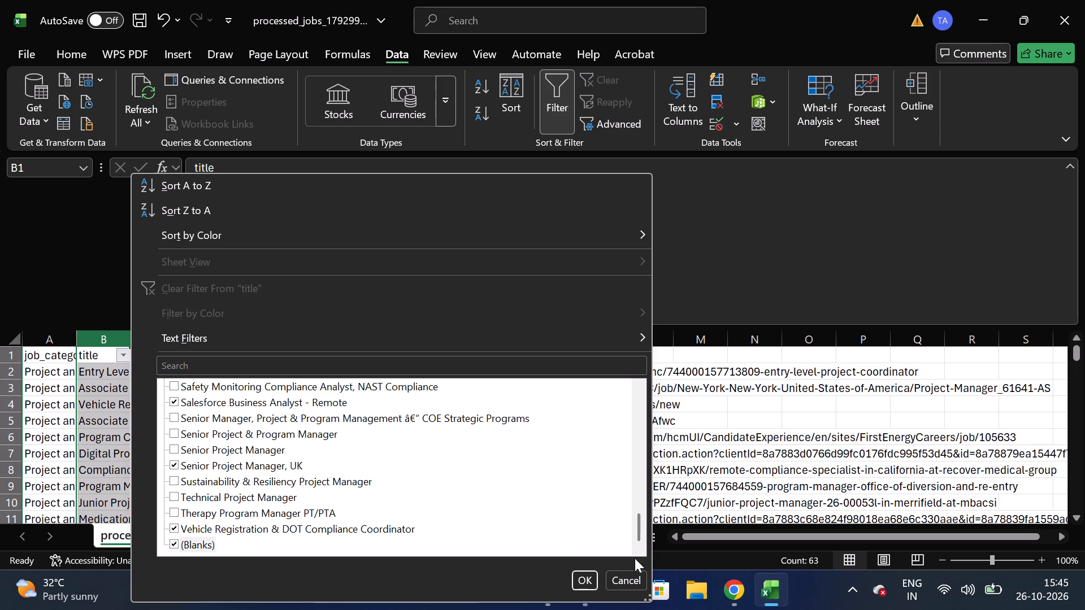
left_click(592, 583)
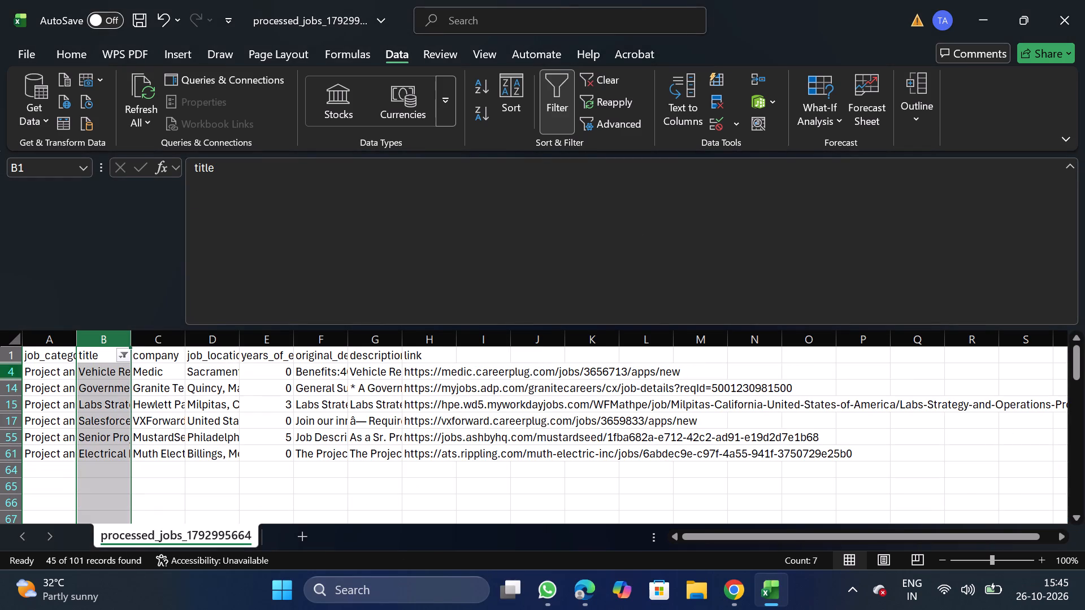
Delete all the job rows left by the title filter and remove the filter from the title column.
left_click(3, 372)
key("ctrl+shift+Down")
right_click(93, 406)
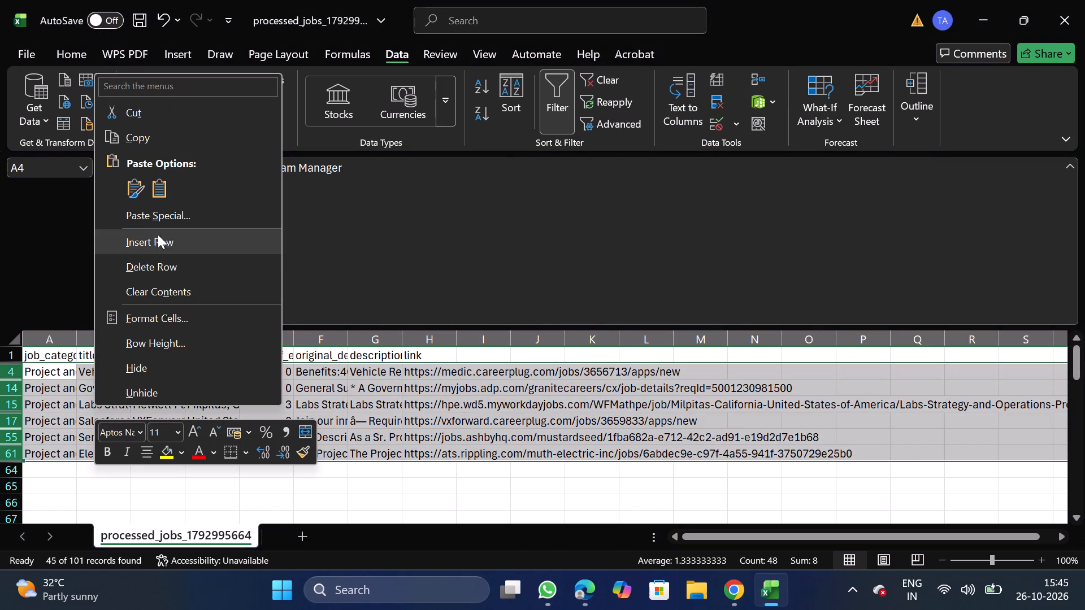
left_click(181, 266)
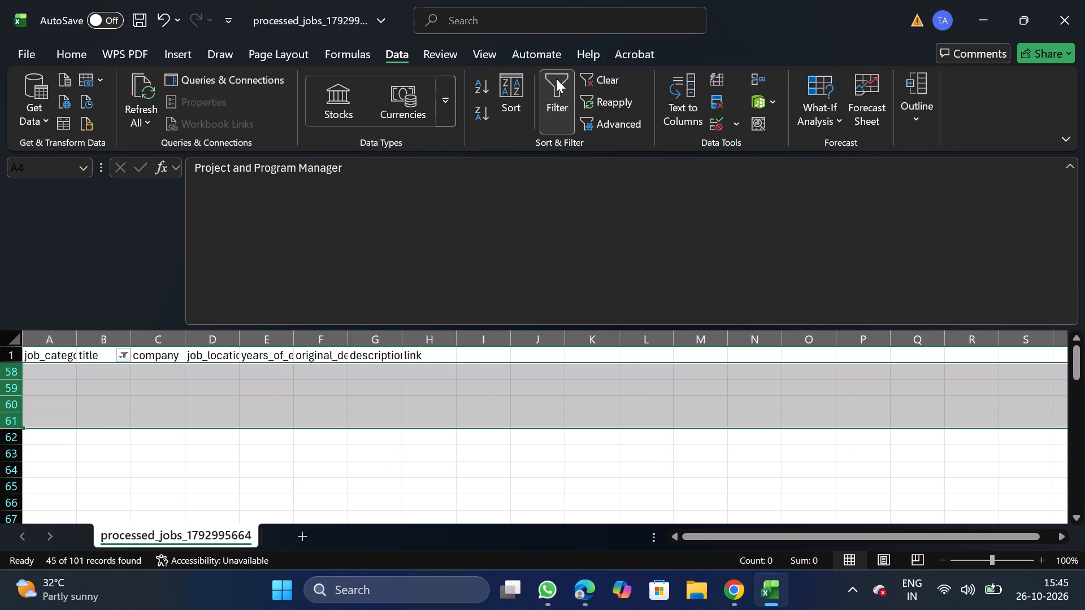
left_click(563, 101)
Add a filter to the company column and open its list of values.
left_click(160, 336)
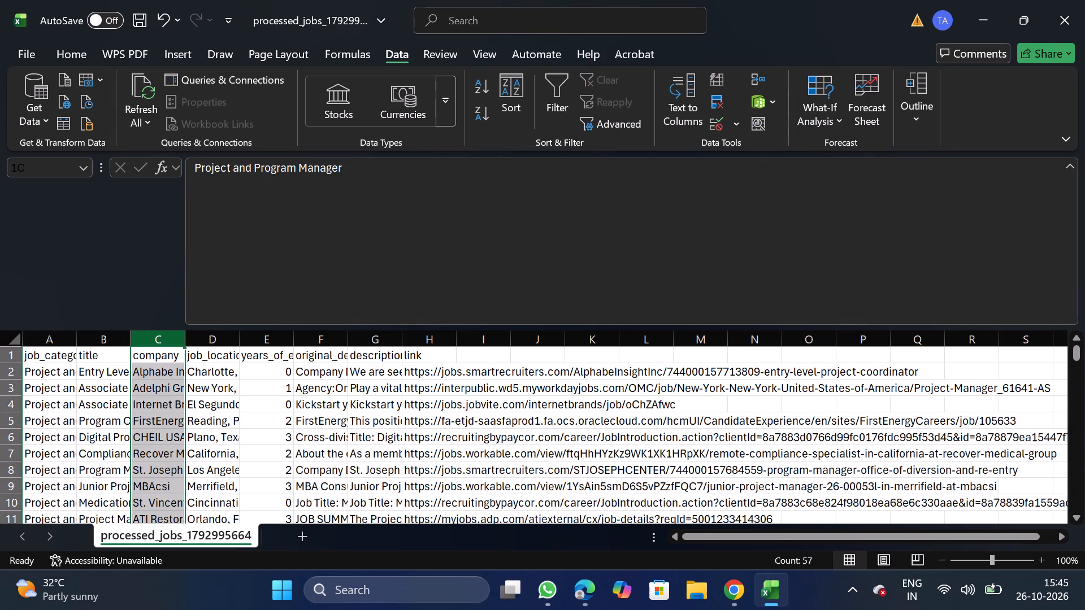
left_click(567, 102)
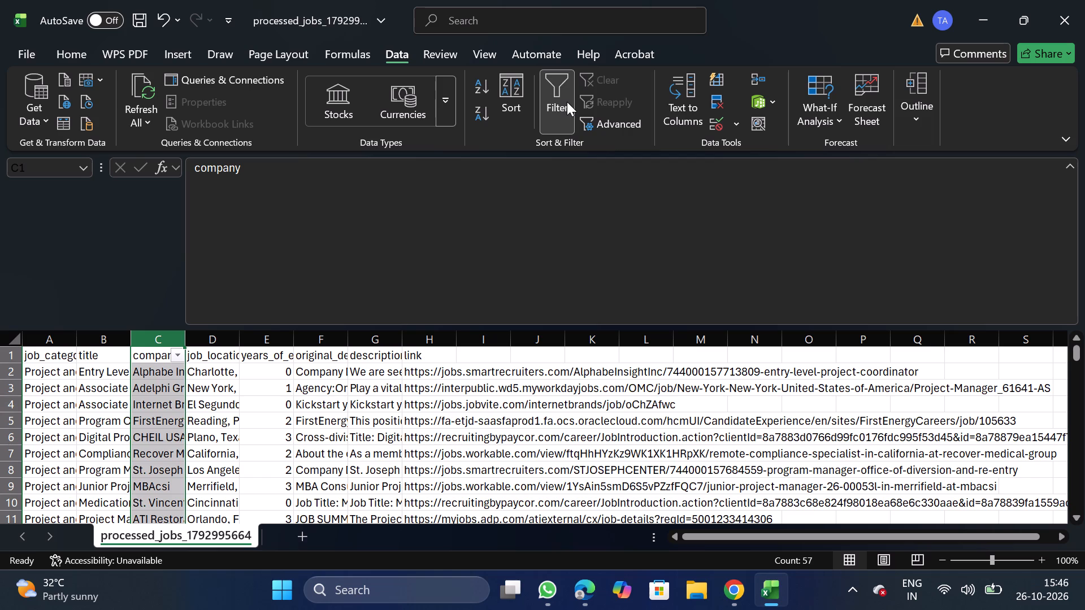
left_click(179, 357)
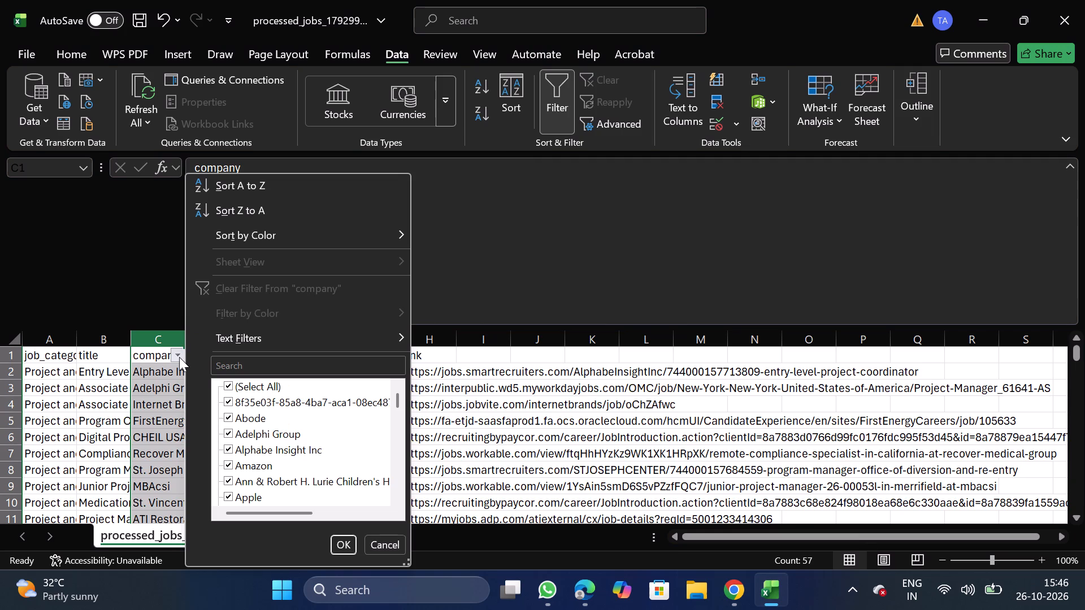
Search the company filter's values for walmart and for dried, clearing each search term.
left_click(278, 358)
left_click(271, 363)
type("walmart")
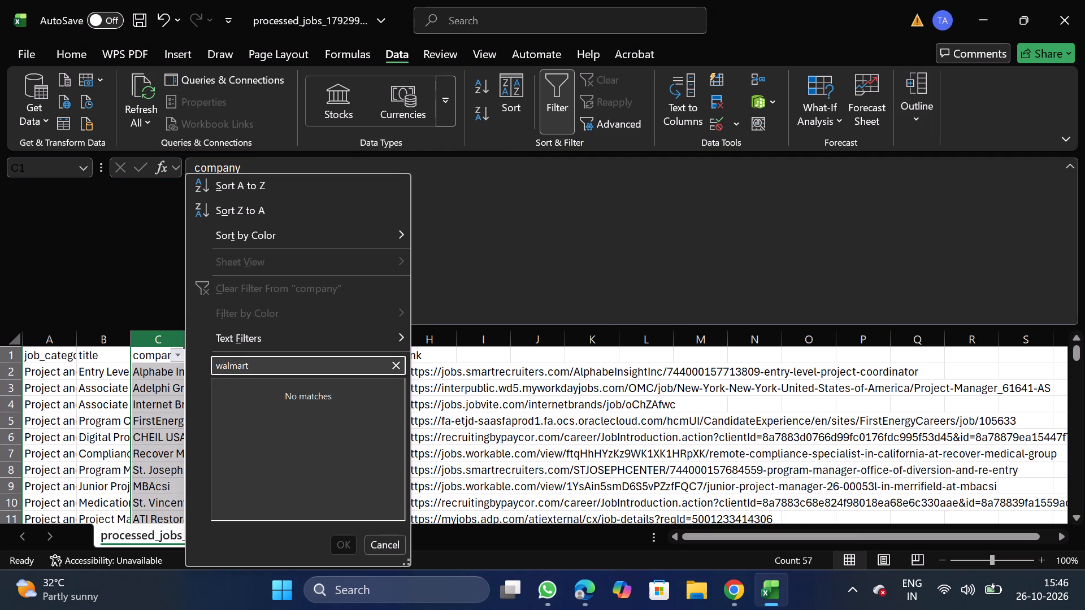
key("BackSpace")
key("BackSpace")
key("BackSpace")
key("BackSpace")
key("BackSpace")
key("BackSpace")
key("BackSpace")
key("BackSpace")
key("BackSpace")
key("BackSpace")
key("BackSpace")
key("BackSpace")
key("BackSpace")
key("BackSpace")
key("BackSpace")
key("BackSpace")
key("BackSpace")
key("BackSpace")
key("BackSpace")
key("BackSpace")
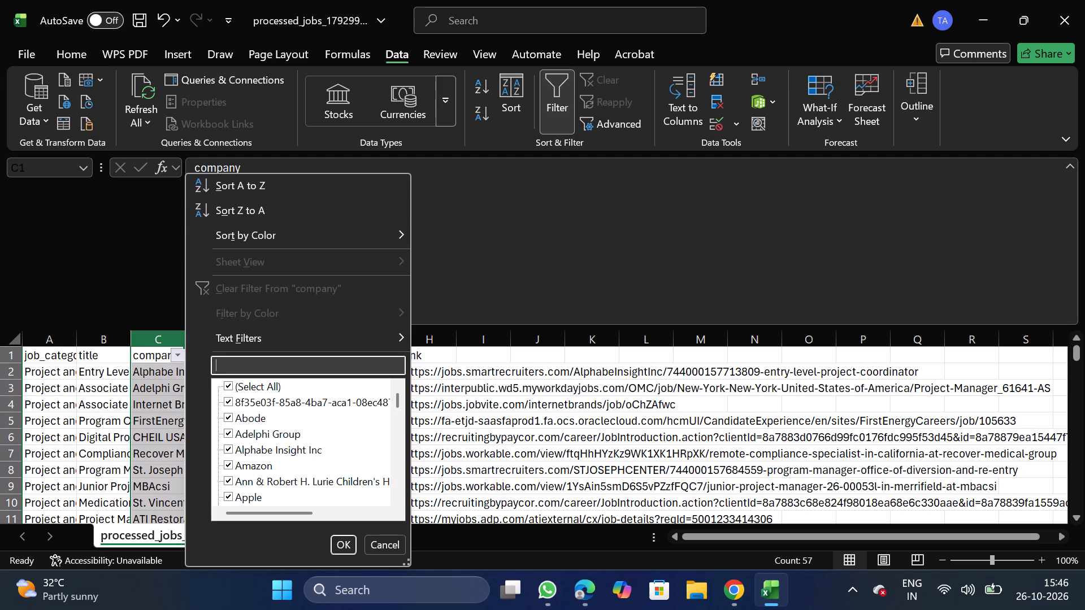
type("drid")
key("BackSpace")
type("ed")
key("BackSpace")
key("BackSpace")
key("BackSpace")
key("BackSpace")
key("BackSpace")
key("BackSpace")
key("BackSpace")
key("BackSpace")
key("BackSpace")
key("BackSpace")
key("BackSpace")
key("BackSpace")
key("BackSpace")
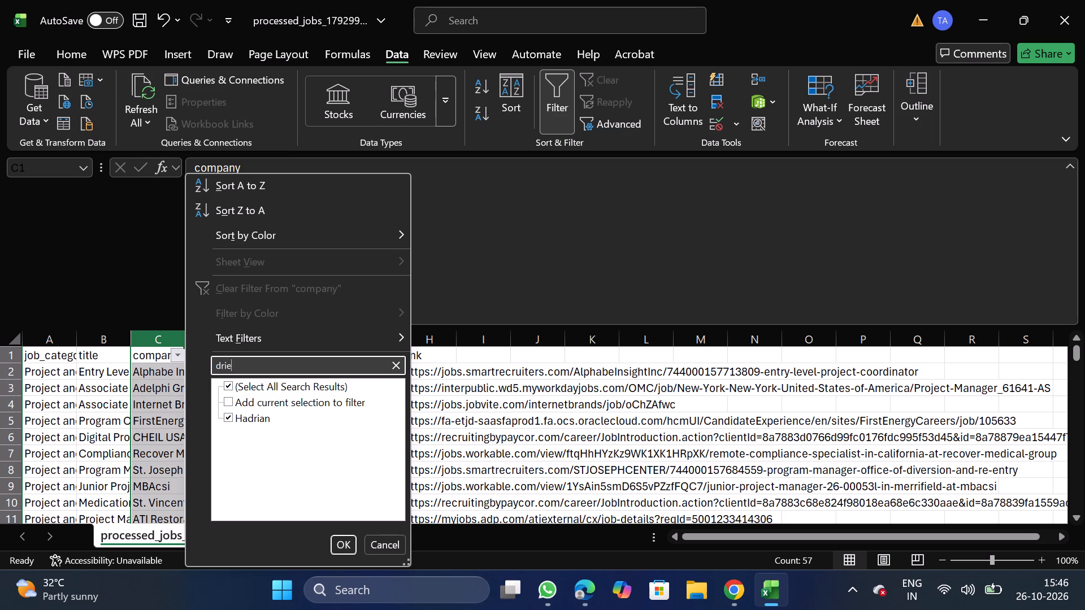
Search the company filter's values for capital and for under, clearing each search term.
type("capital")
key("BackSpace")
key("BackSpace")
key("BackSpace")
key("BackSpace")
key("BackSpace")
key("BackSpace")
key("BackSpace")
key("BackSpace")
key("BackSpace")
key("BackSpace")
key("BackSpace")
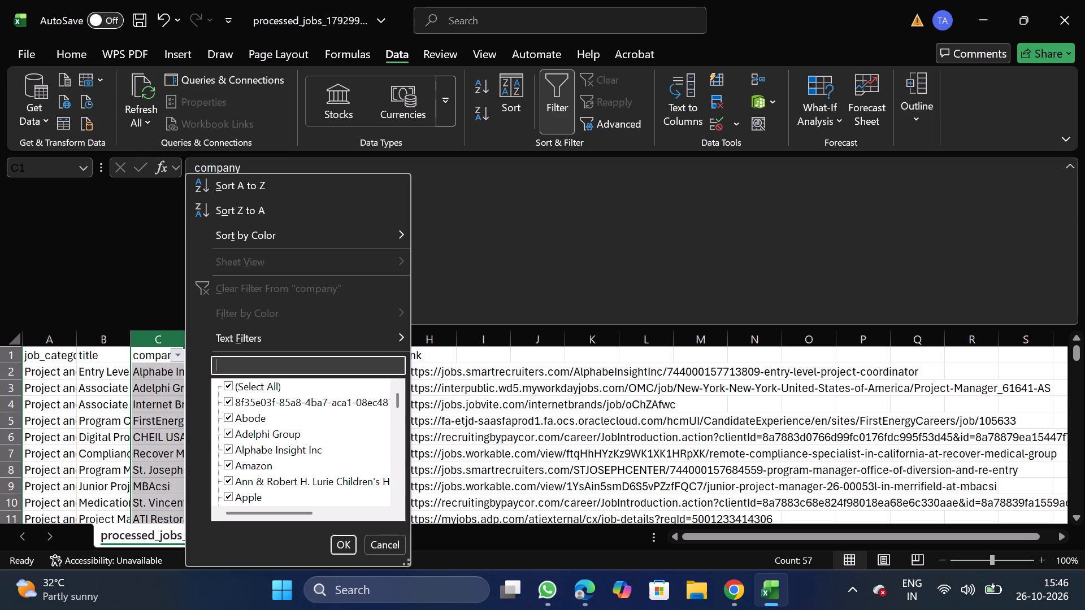
type("under")
key("BackSpace")
key("BackSpace")
key("BackSpace")
key("BackSpace")
key("BackSpace")
key("BackSpace")
key("BackSpace")
key("BackSpace")
key("BackSpace")
key("BackSpace")
key("BackSpace")
key("BackSpace")
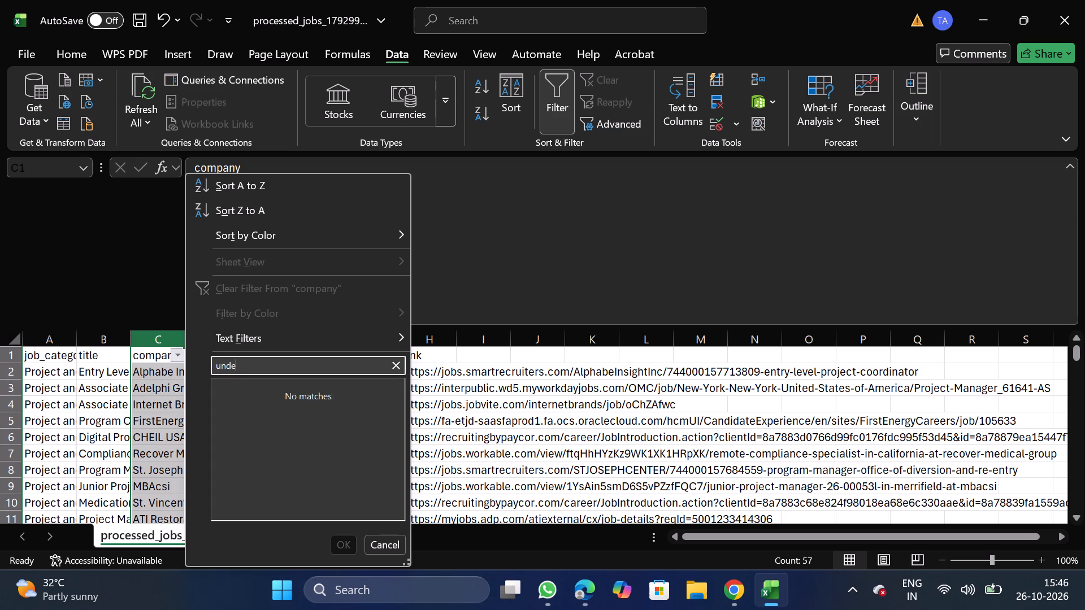
Search the company filter's values for hunt and for skim, clearing each search term.
type("hunt")
key("BackSpace")
key("BackSpace")
key("BackSpace")
key("BackSpace")
key("BackSpace")
key("BackSpace")
key("BackSpace")
key("BackSpace")
key("BackSpace")
key("BackSpace")
key("BackSpace")
key("BackSpace")
key("BackSpace")
key("BackSpace")
key("BackSpace")
type("skim")
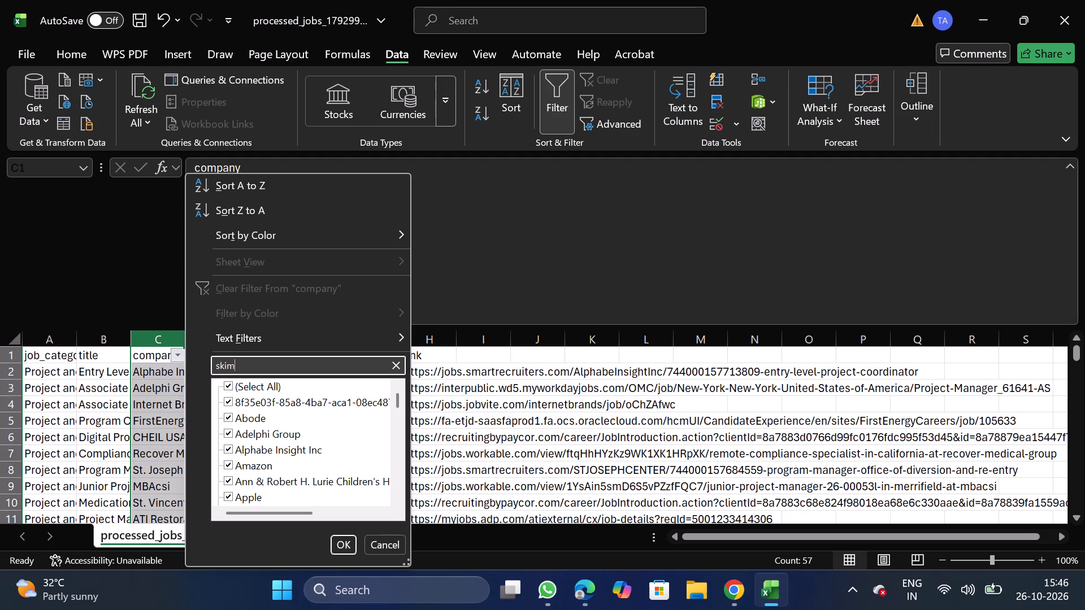
key("BackSpace")
key("BackSpace")
key("BackSpace")
key("BackSpace")
key("BackSpace")
key("BackSpace")
key("BackSpace")
key("BackSpace")
key("BackSpace")
key("BackSpace")
key("BackSpace")
key("BackSpace")
key("BackSpace")
key("BackSpace")
Search the company filter's values for ape and for in landem, and close the list without applying a filter.
type("ape")
key("BackSpace")
key("BackSpace")
key("BackSpace")
key("BackSpace")
key("BackSpace")
key("BackSpace")
key("BackSpace")
key("BackSpace")
type("in landem")
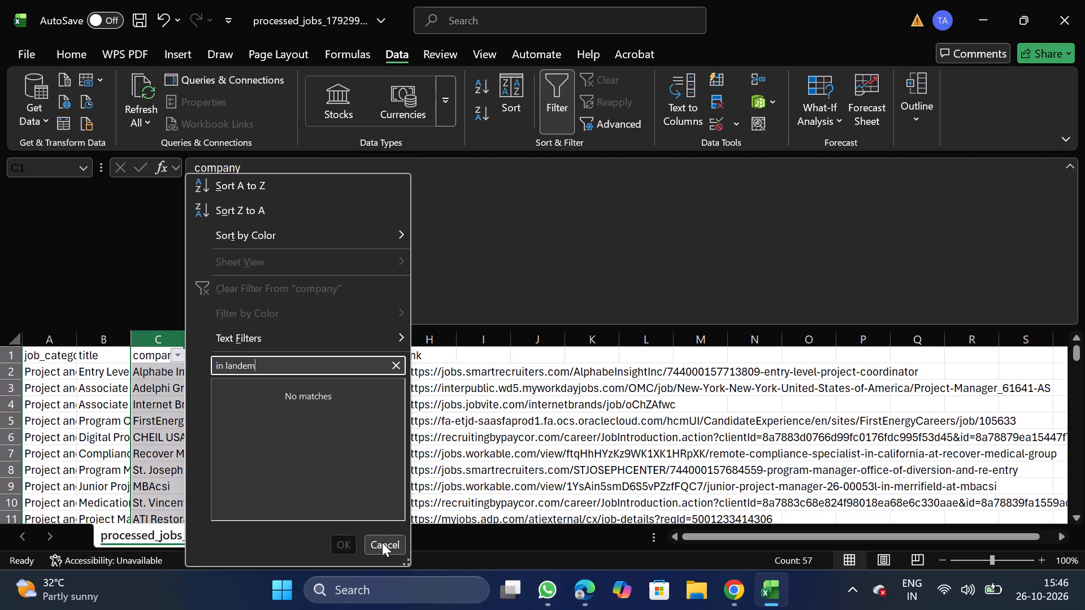
left_click(382, 542)
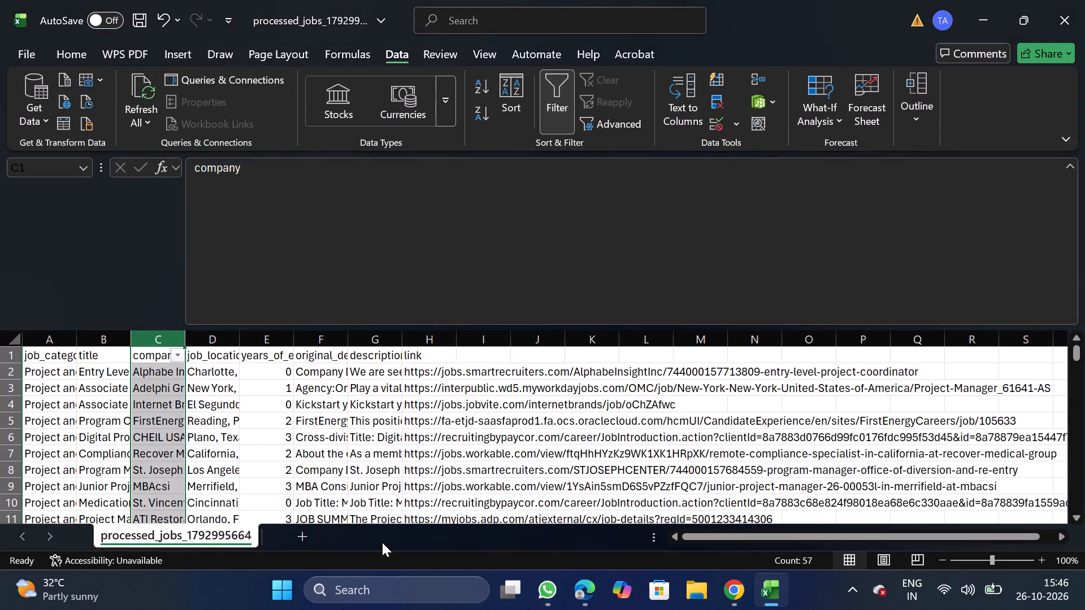
Remove the filter from the company column.
left_click(559, 104)
Save the cleaned CSV as Project_10_26 in the Daily Scraping jobs folder under Documents.
left_click(22, 60)
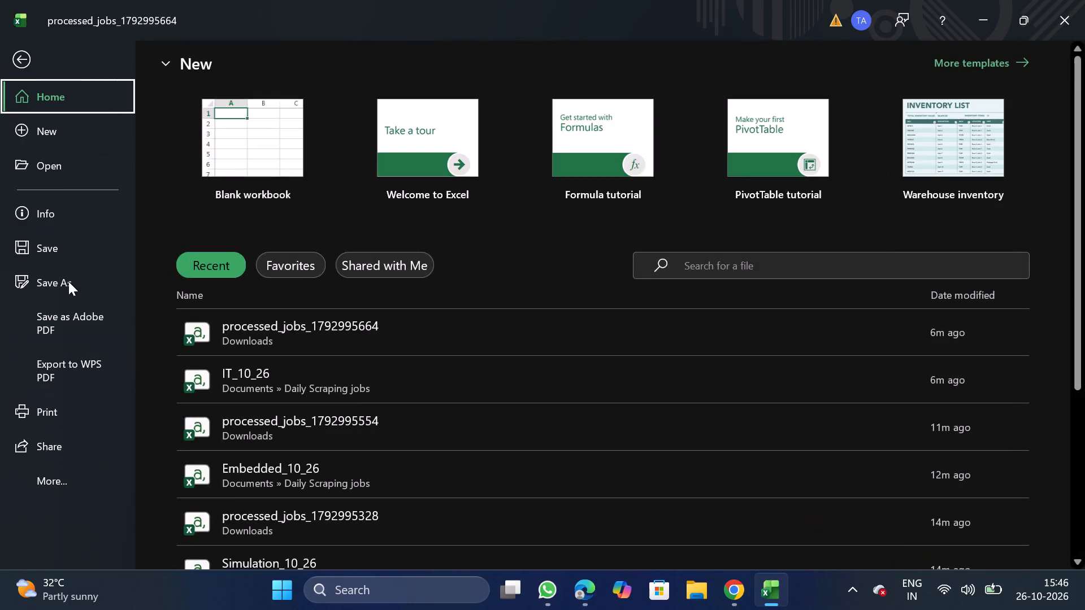
triple_click(68, 281)
triple_click(258, 479)
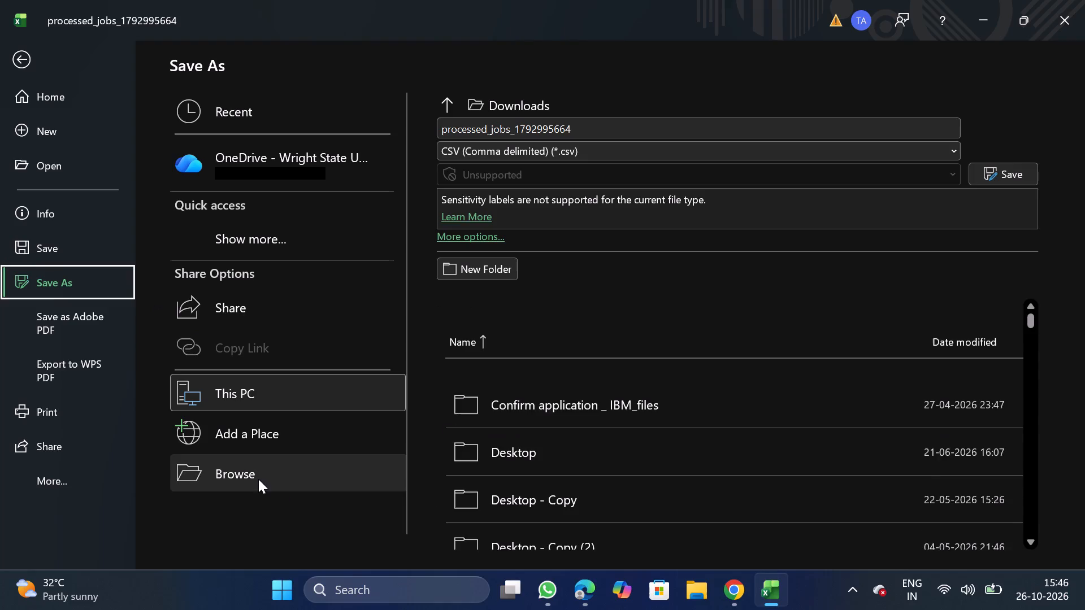
double_click(258, 479)
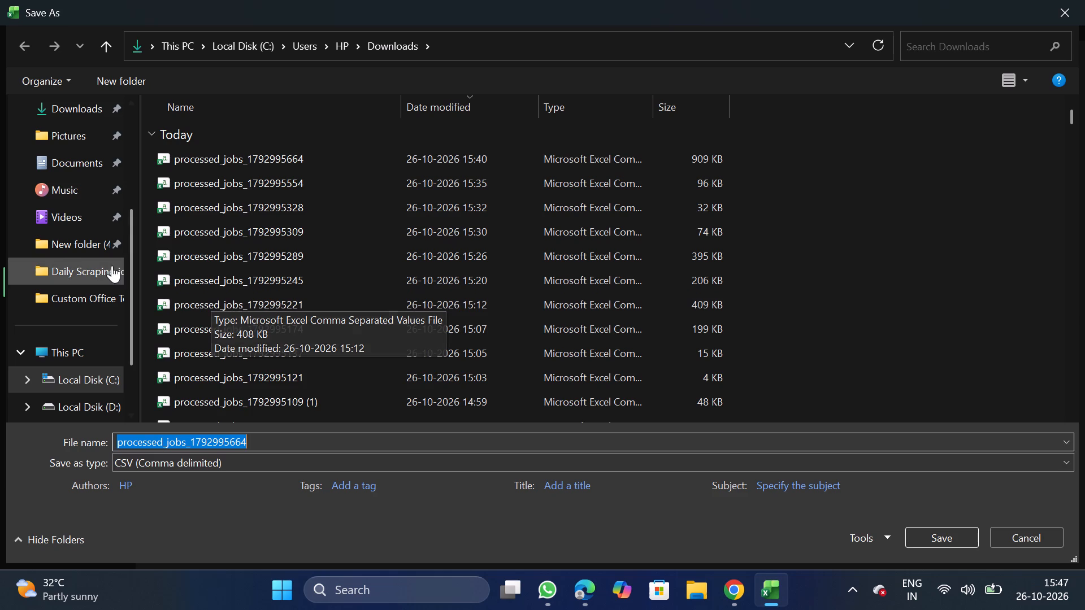
double_click(72, 162)
double_click(233, 188)
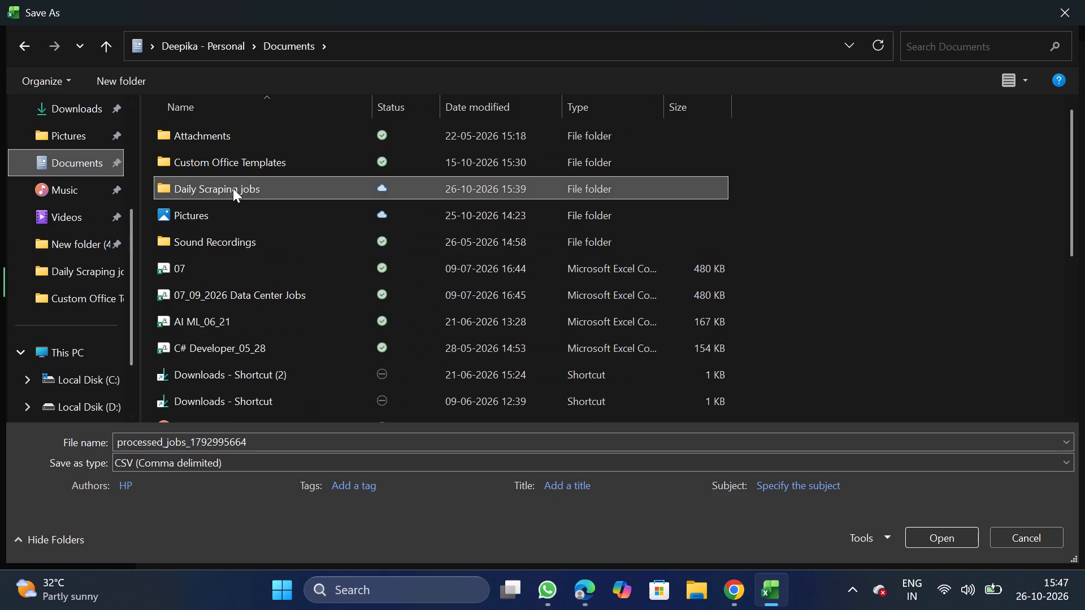
left_click(281, 441)
key("BackSpace")
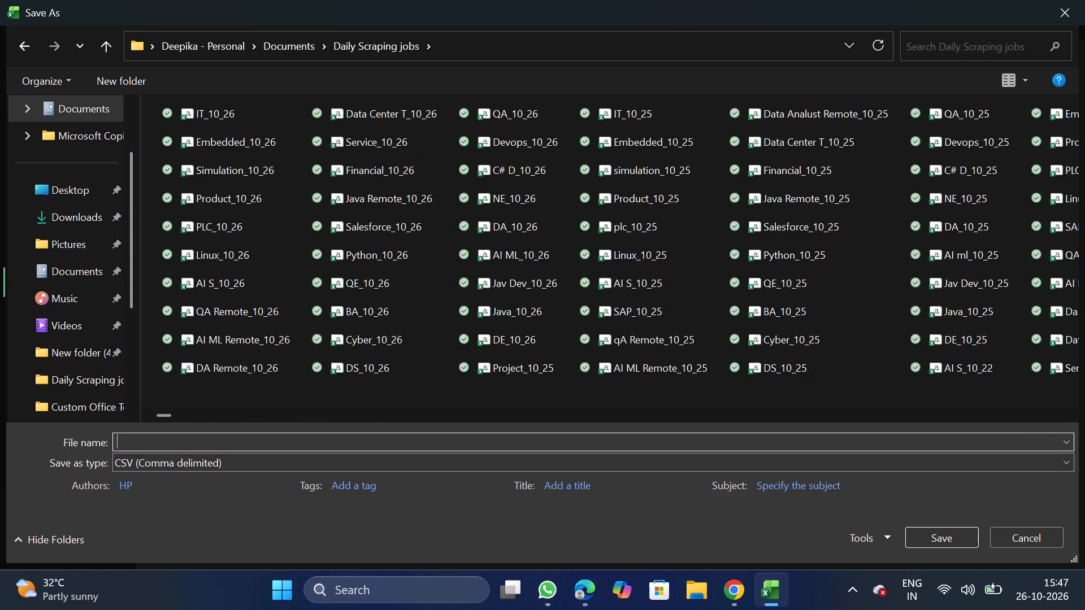
key("r")
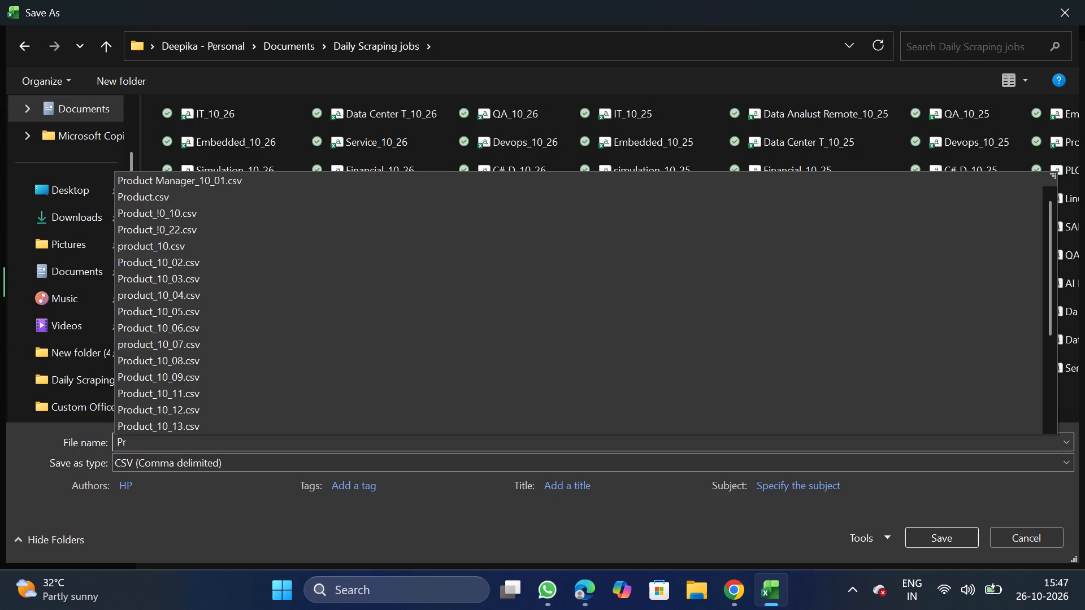
key("BackSpace")
type("roject")
type("_10_25")
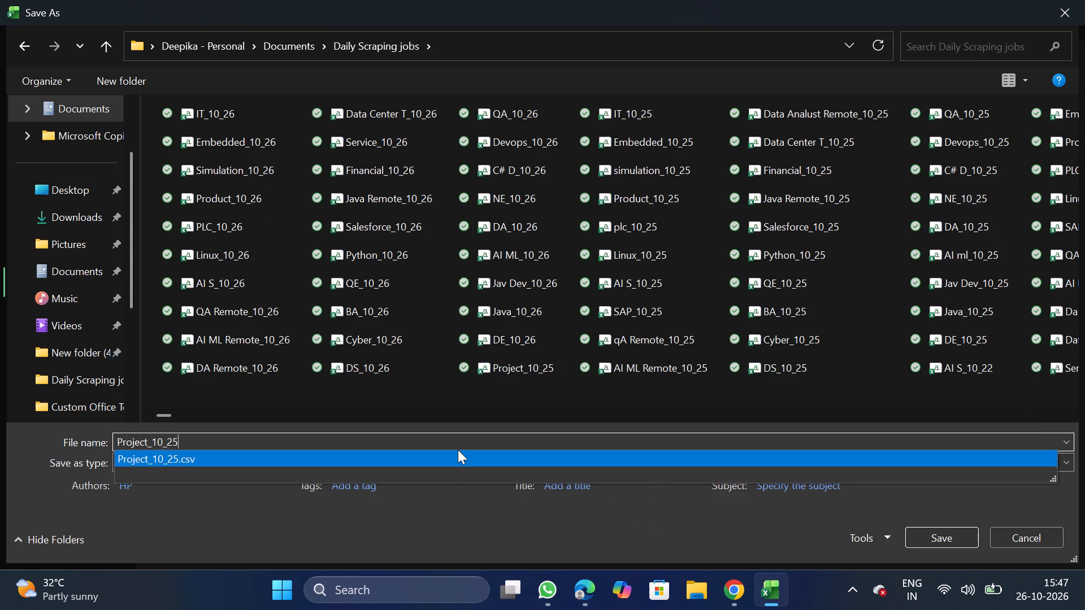
key("BackSpace")
key("6")
left_click(963, 541)
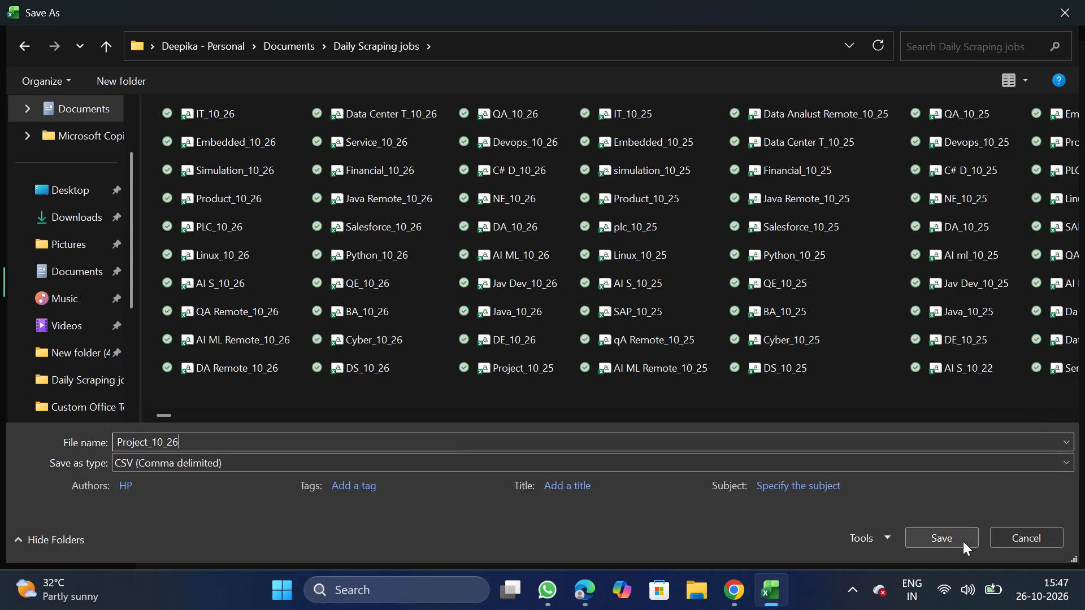
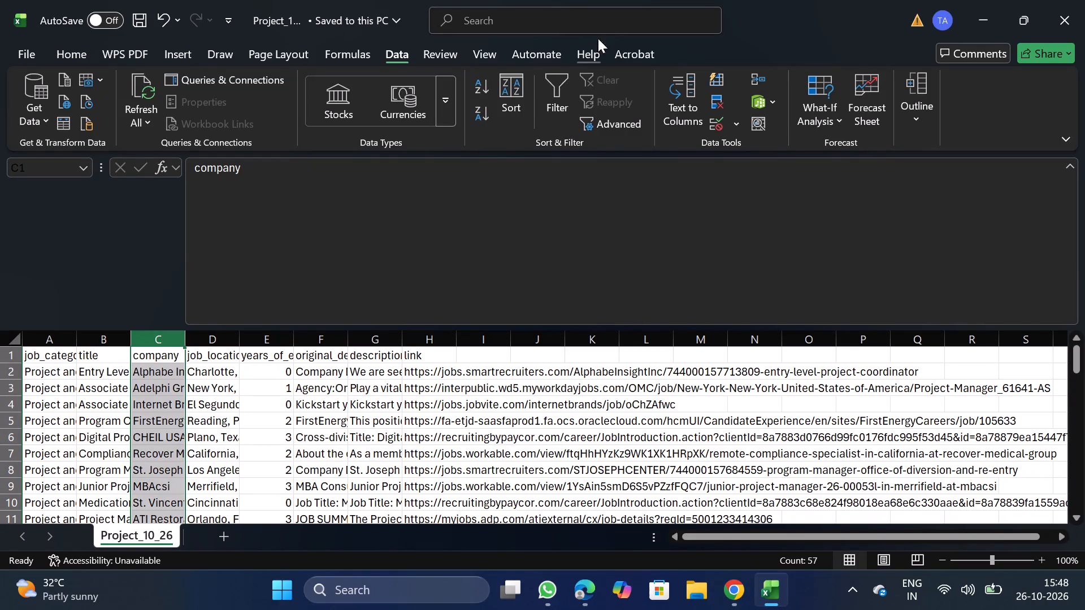
Turn on filtering for the company column.
left_click(550, 91)
Look through the company names in the company column's filter list for invalid entries.
left_click(177, 358)
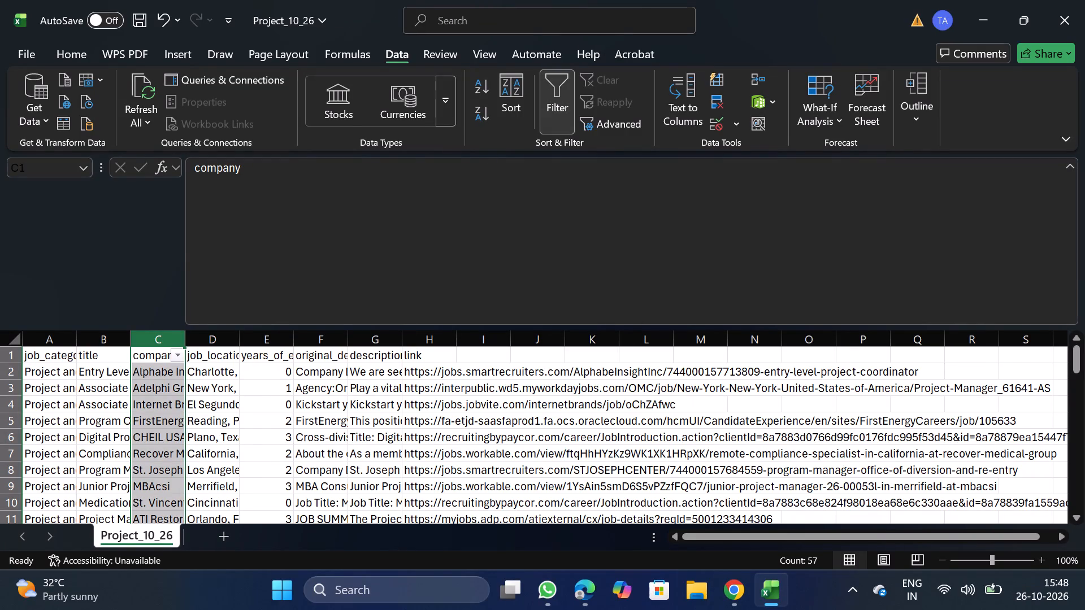
left_click(257, 382)
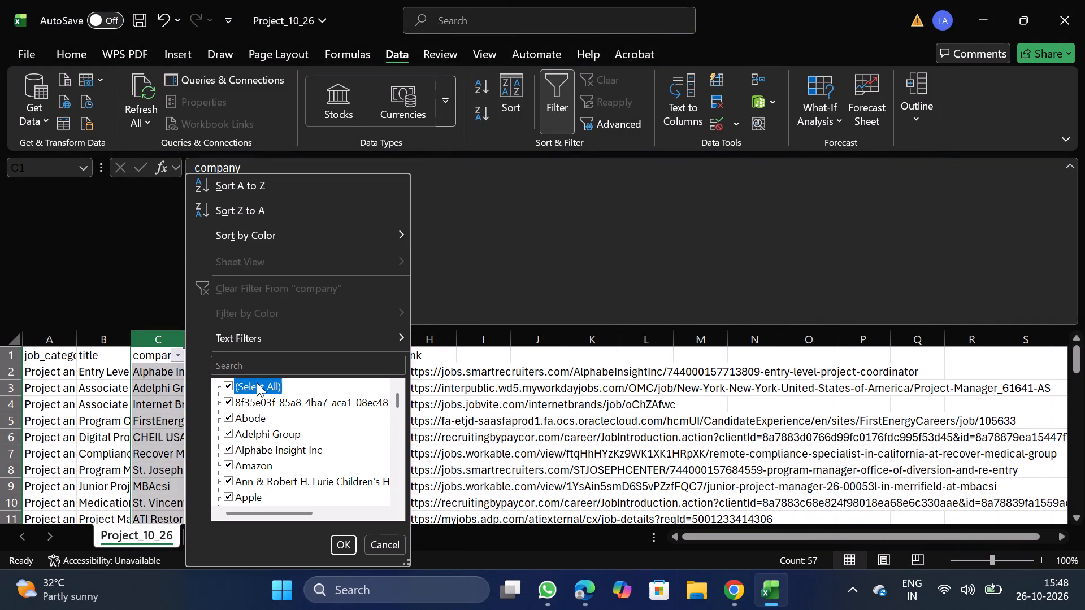
left_click(291, 400)
scroll(287, 452, "down", 1)
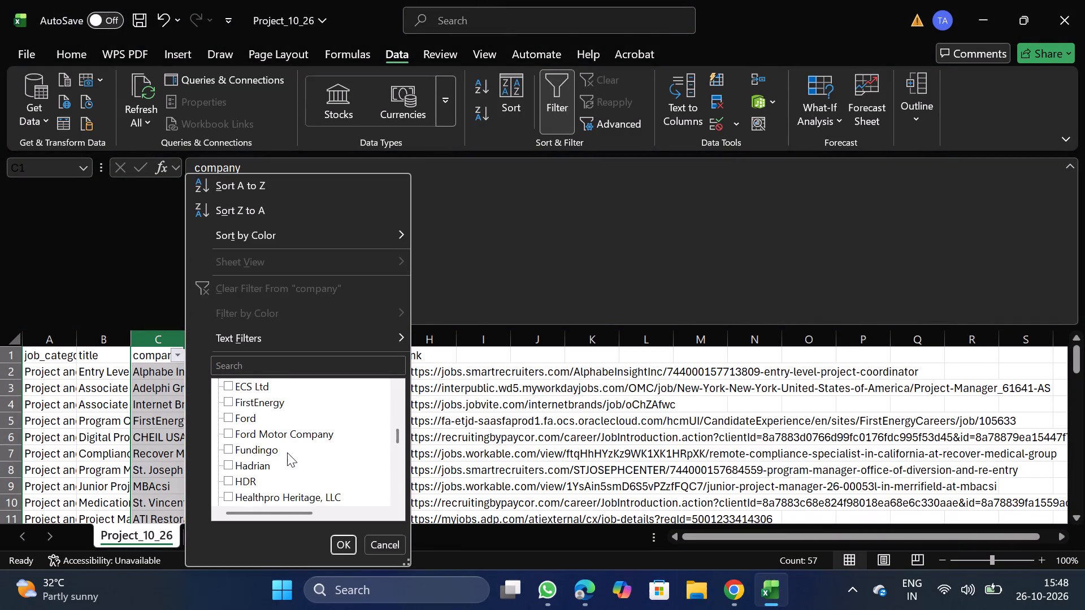
scroll(287, 452, "down", 5)
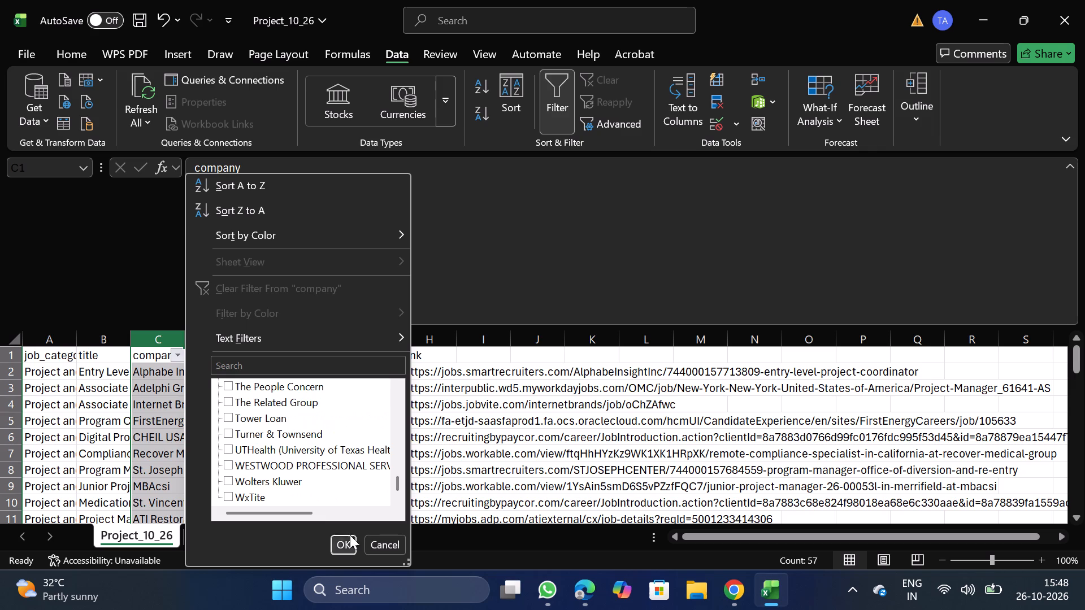
left_click(380, 535)
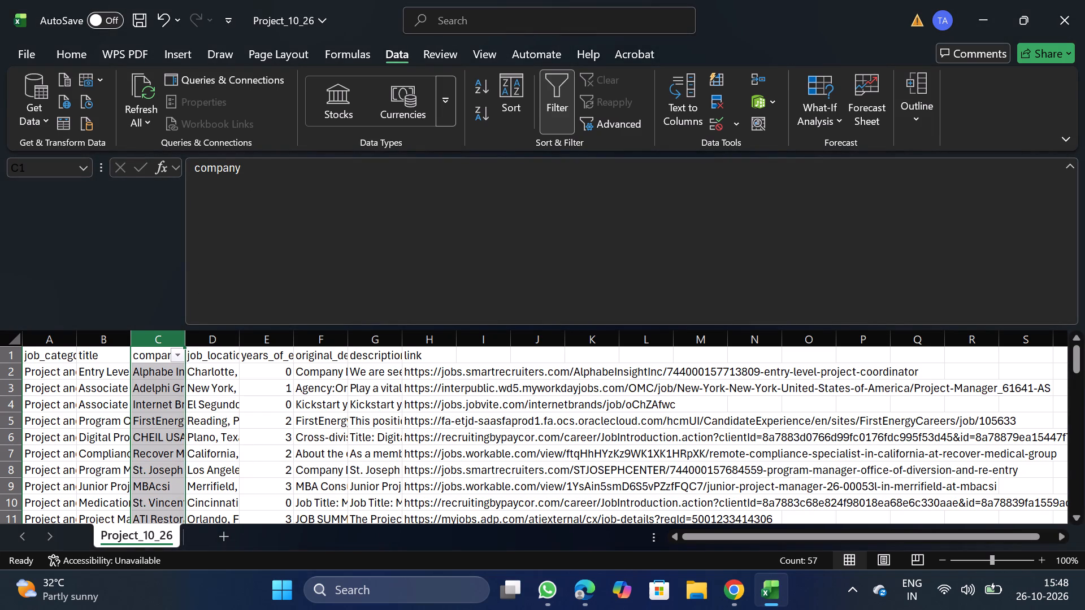
Filter the company column to show only the code-like entry beginning with 8f35e03f.
left_click(180, 355)
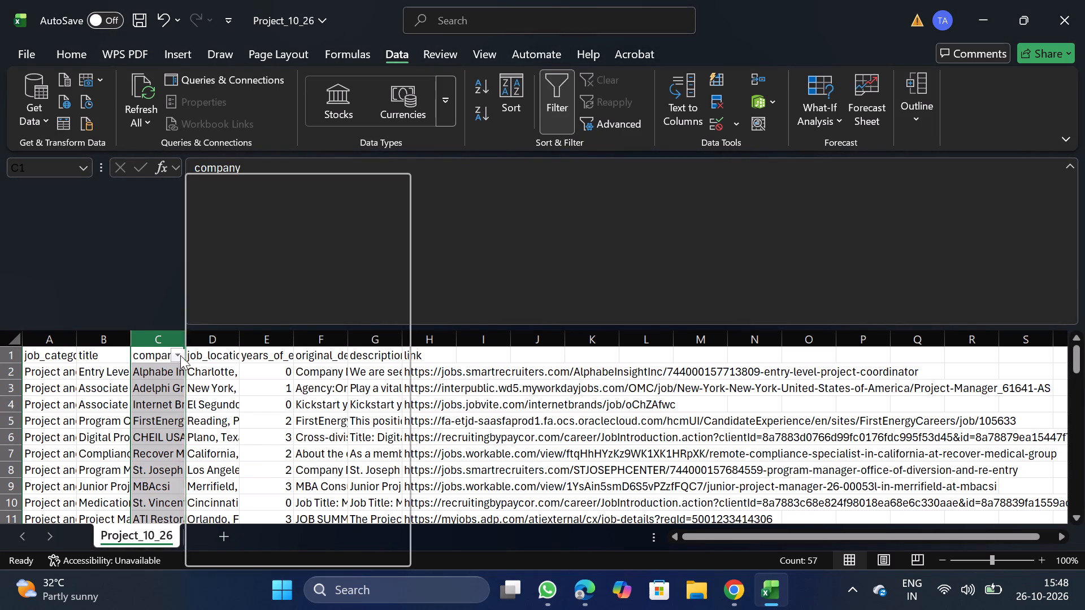
left_click(241, 385)
left_click(261, 396)
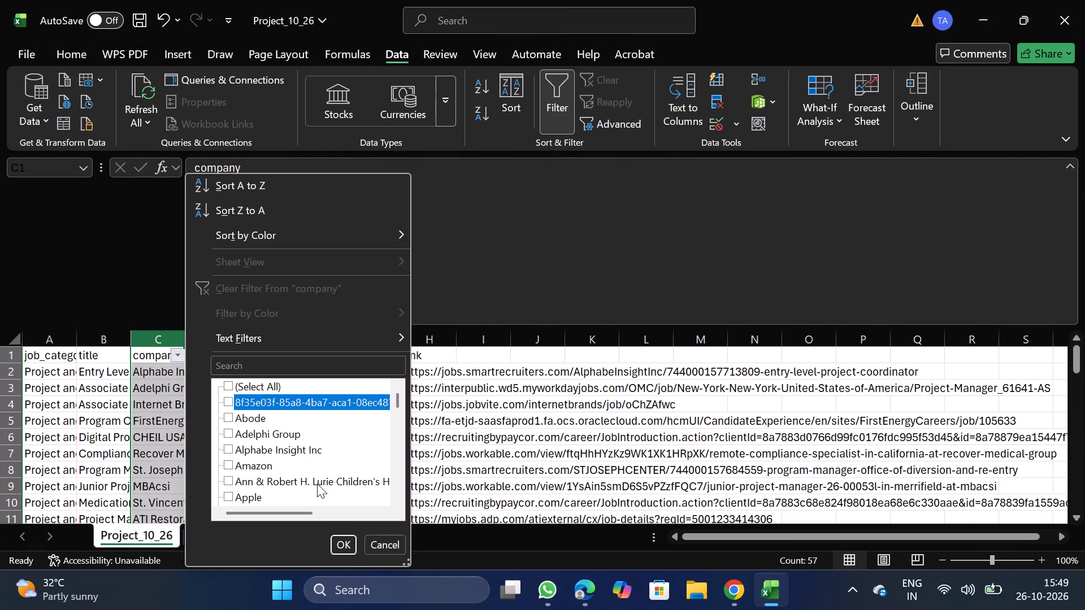
left_click(341, 543)
Delete the filtered record with the code-like company name and remove the column filter.
left_click(4, 374)
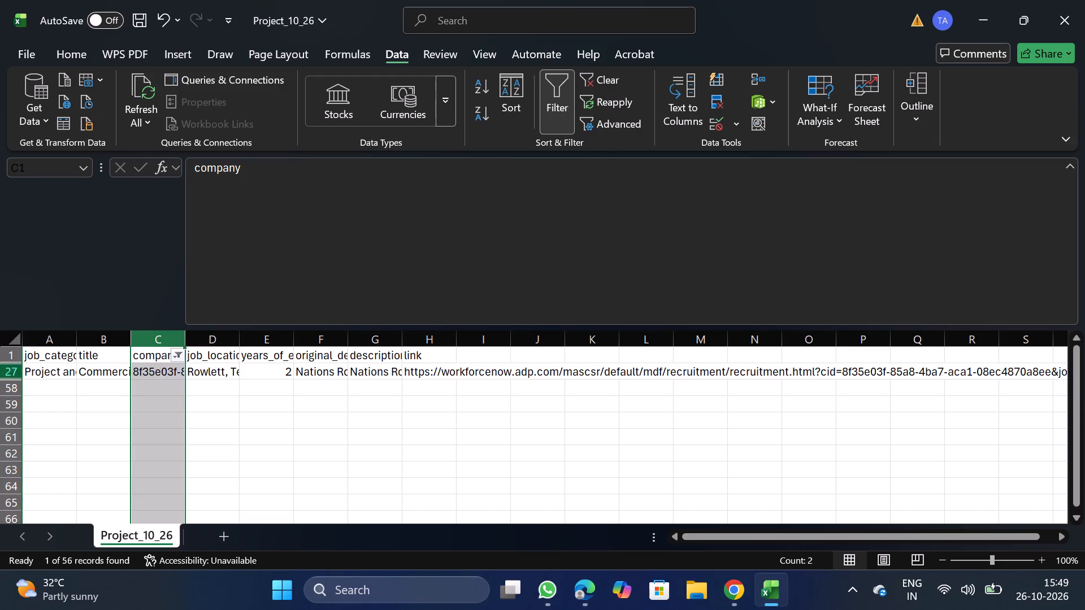
right_click(51, 376)
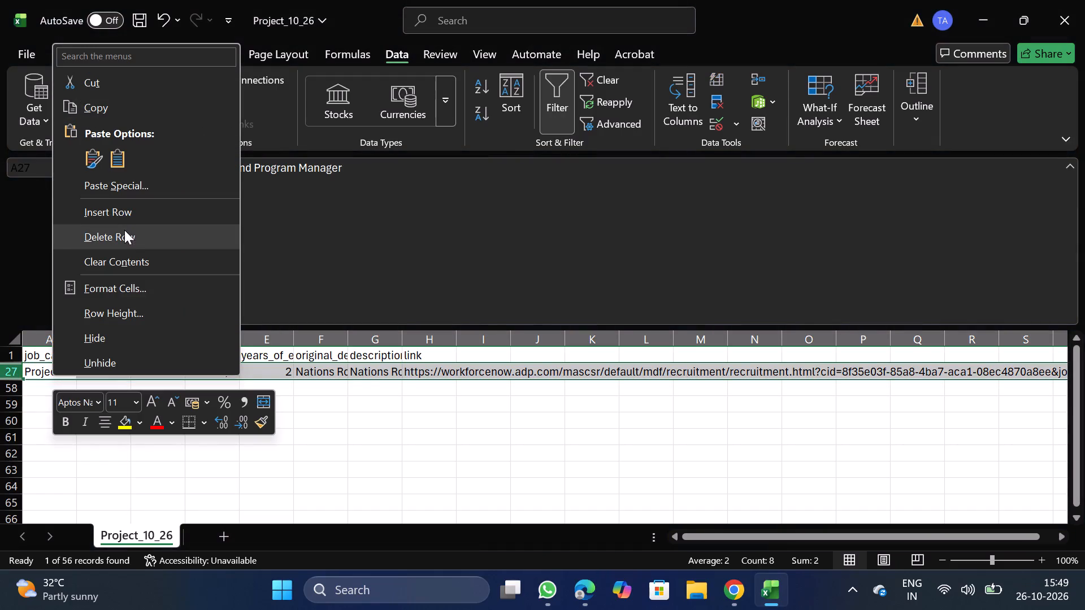
left_click(124, 230)
left_click(557, 94)
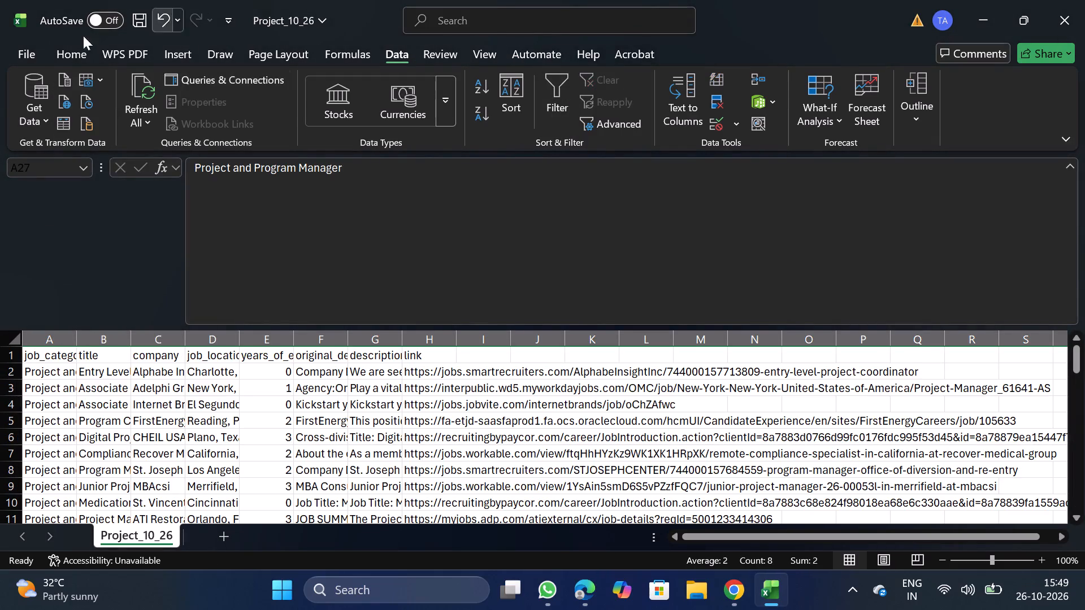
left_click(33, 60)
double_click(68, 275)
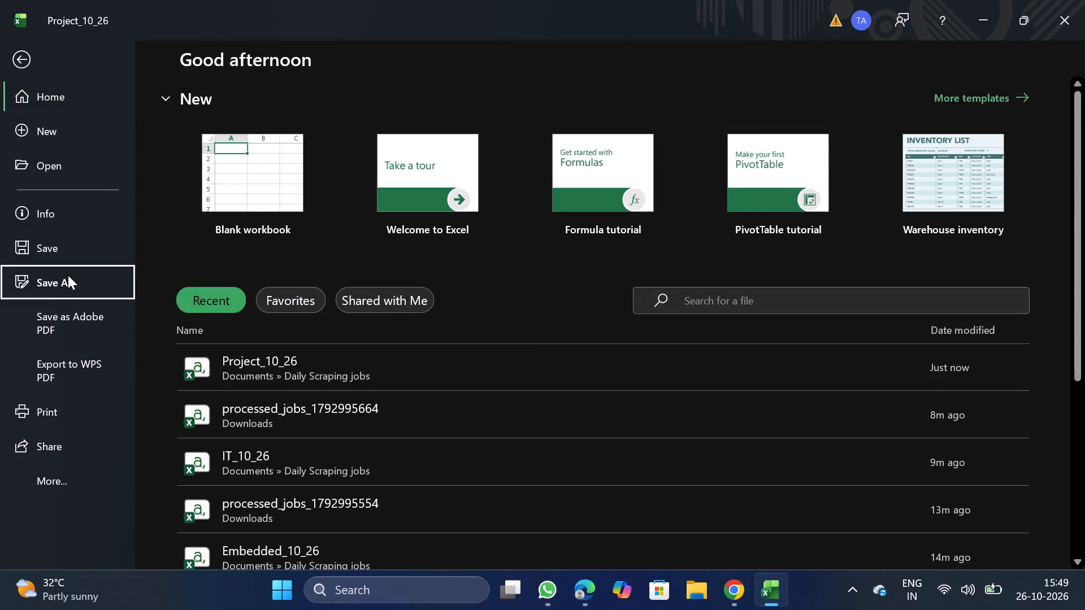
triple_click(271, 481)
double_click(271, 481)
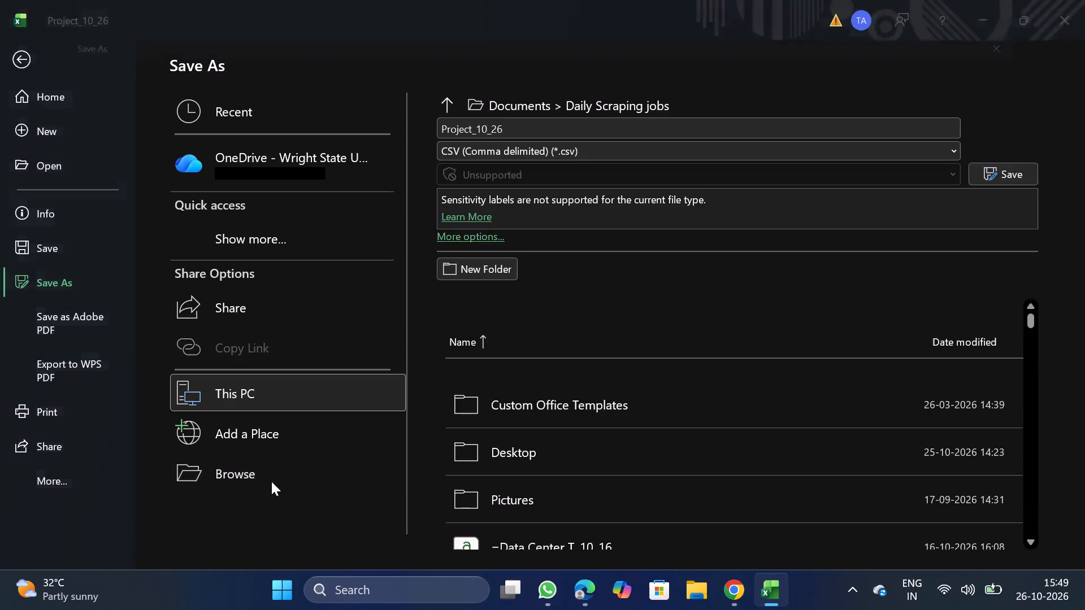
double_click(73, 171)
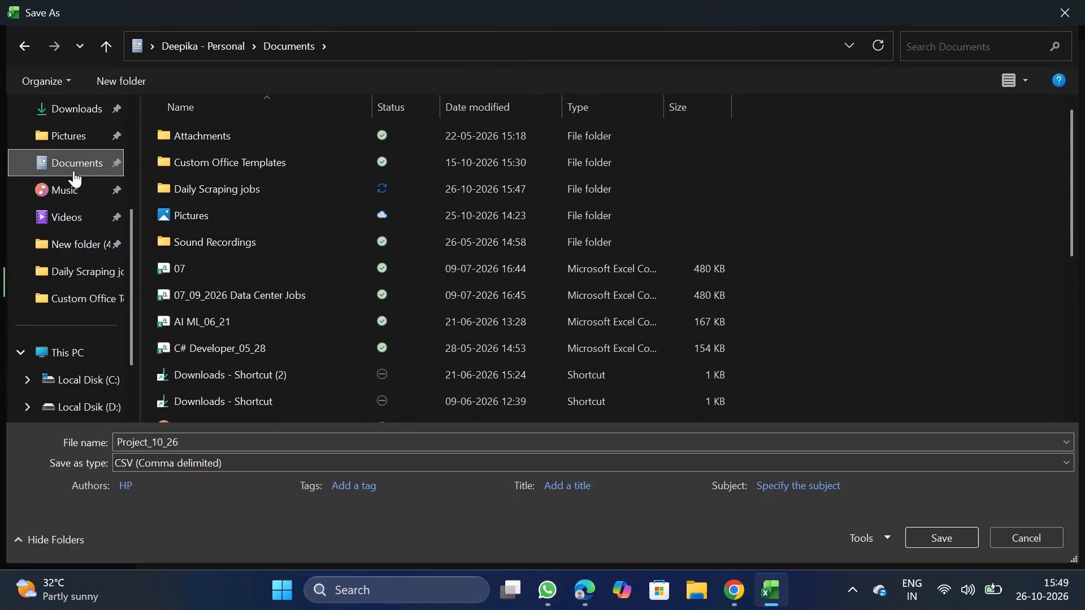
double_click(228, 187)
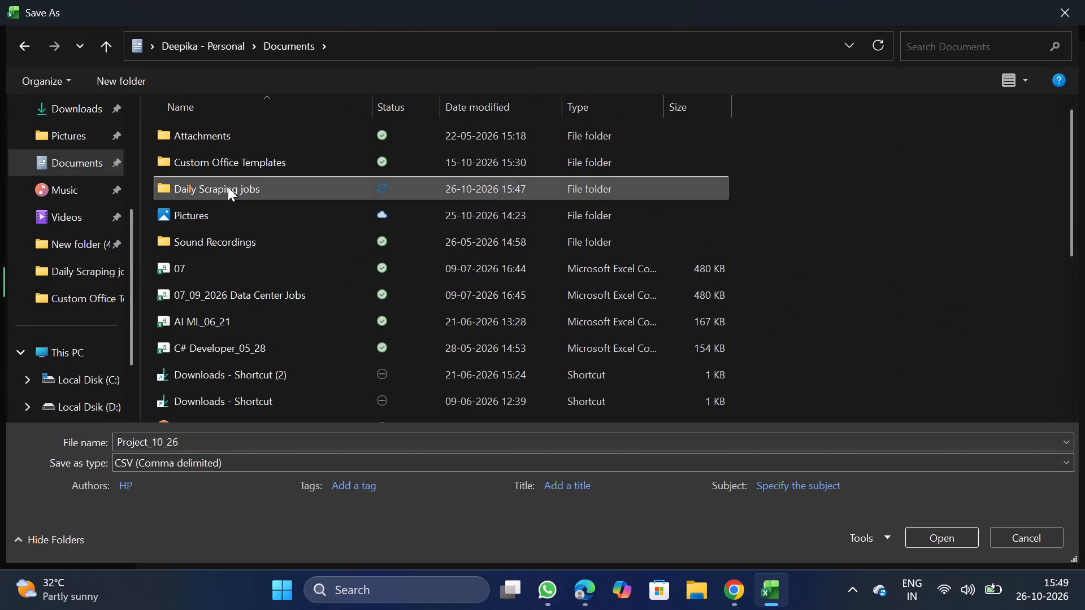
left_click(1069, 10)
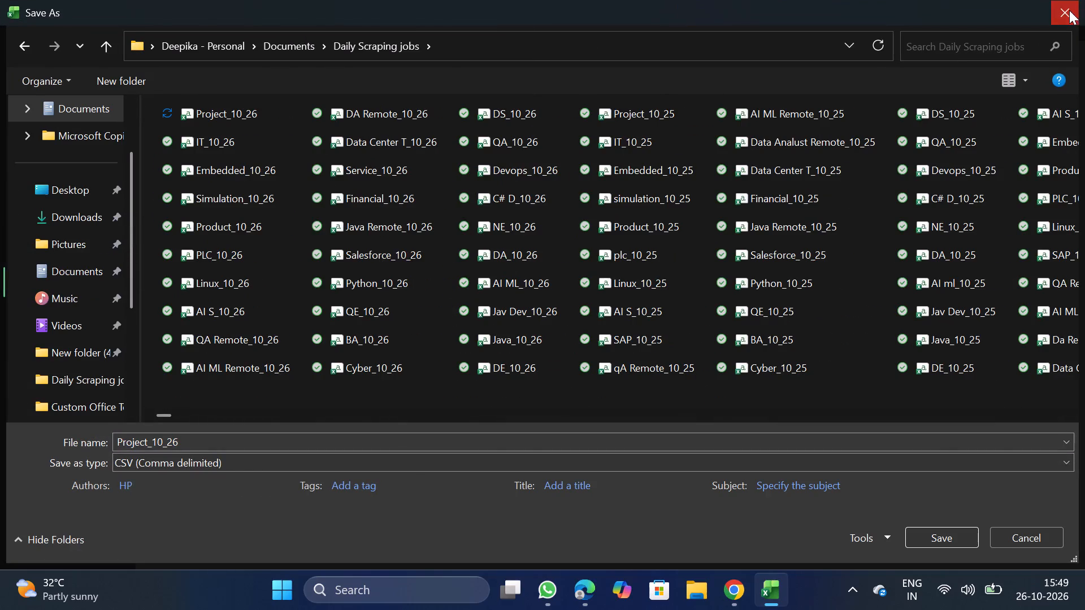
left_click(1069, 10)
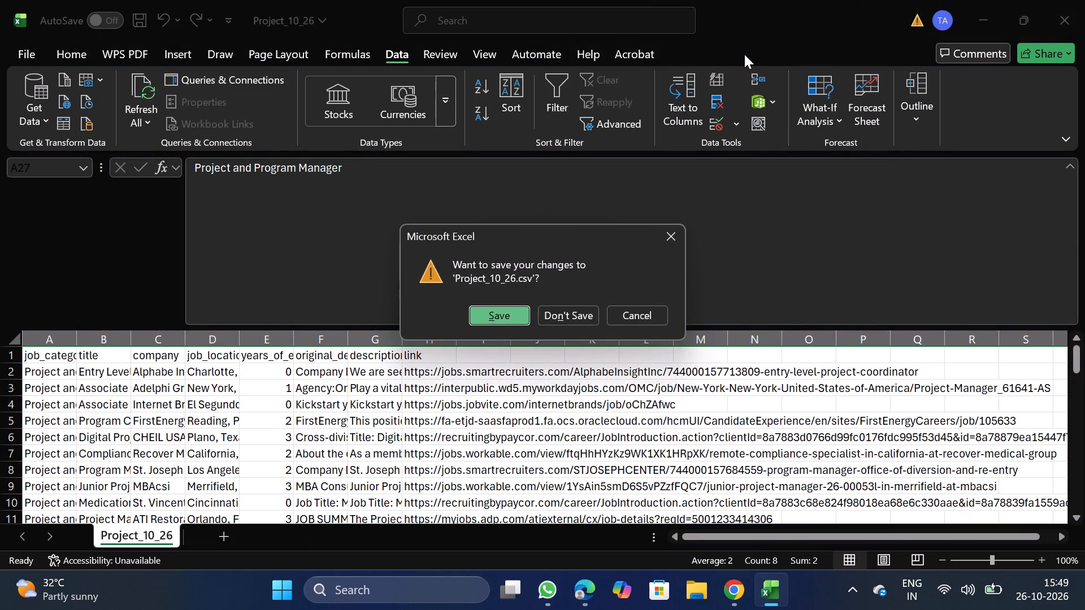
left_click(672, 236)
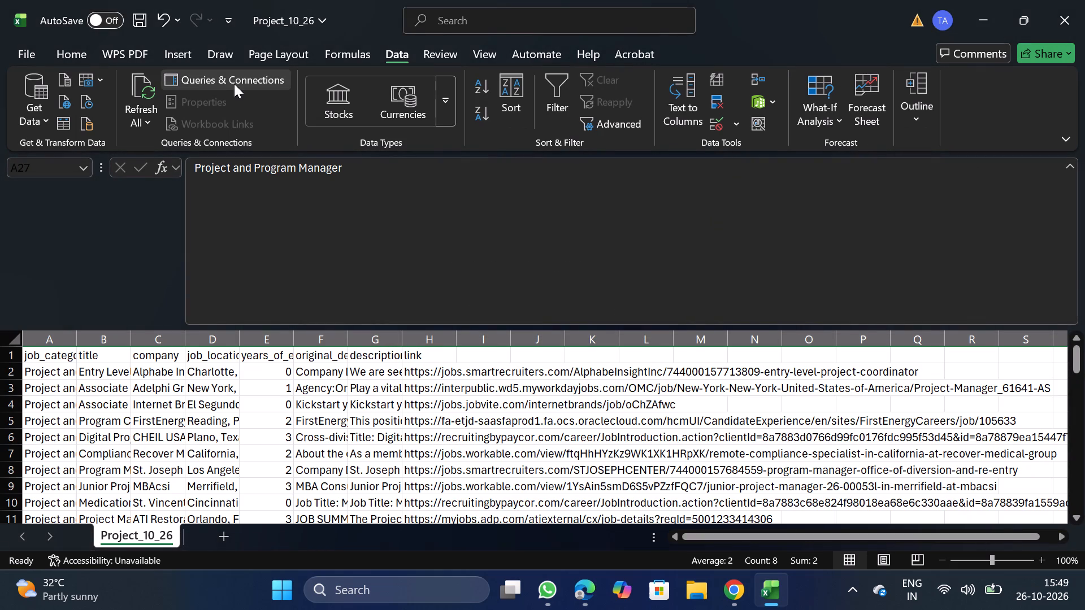
Save the changes to the Project_10_26 CSV file.
left_click(140, 18)
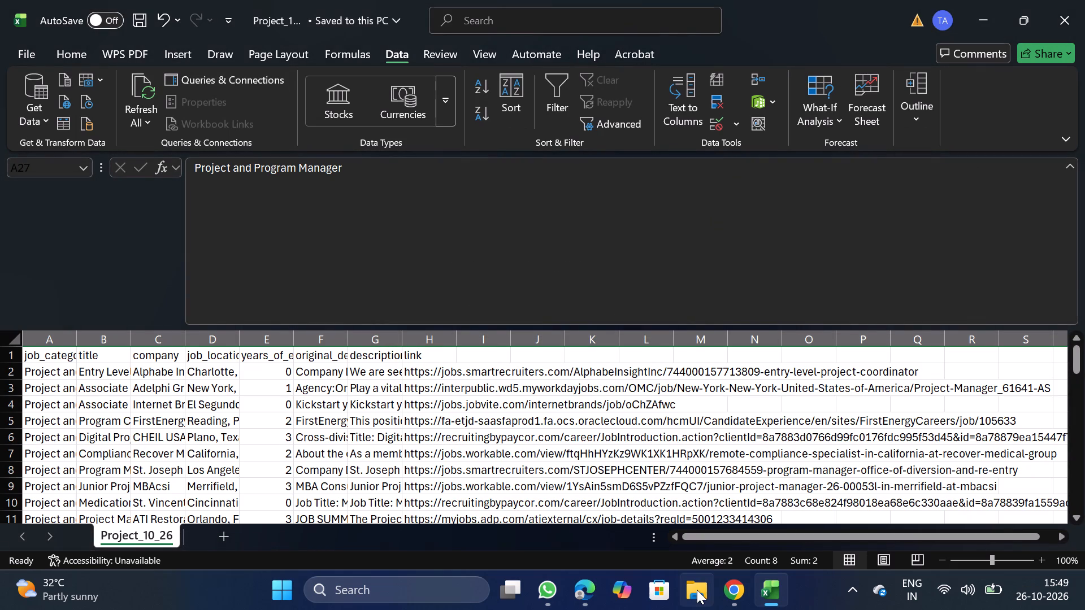
Switch to Chrome and go to the CSV file selection on the NextGenApply job creation page.
left_click(724, 583)
scroll(532, 442, "down", 2)
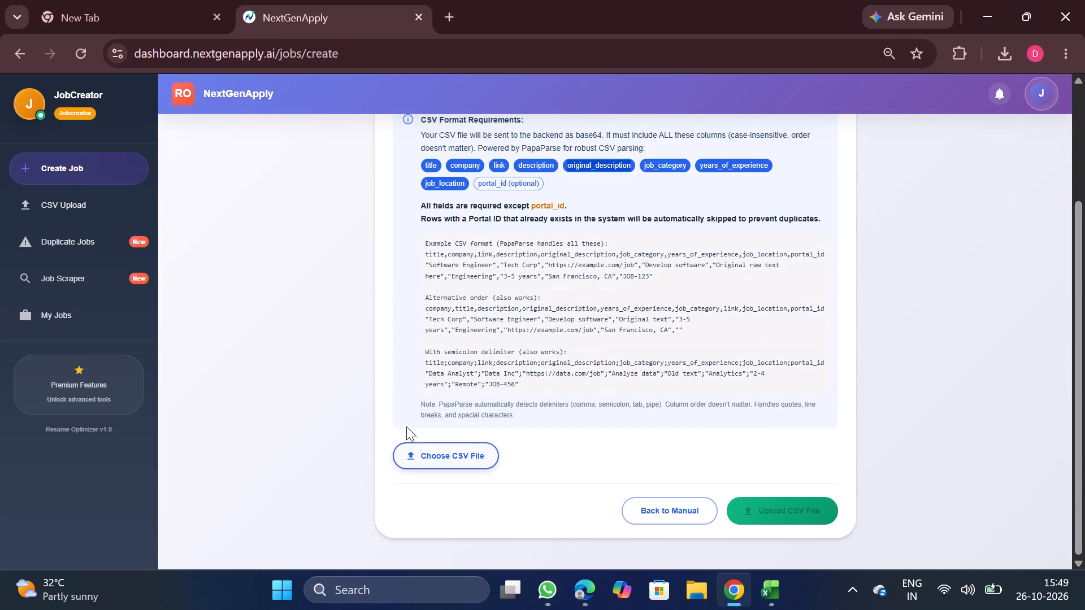
left_click(286, 378)
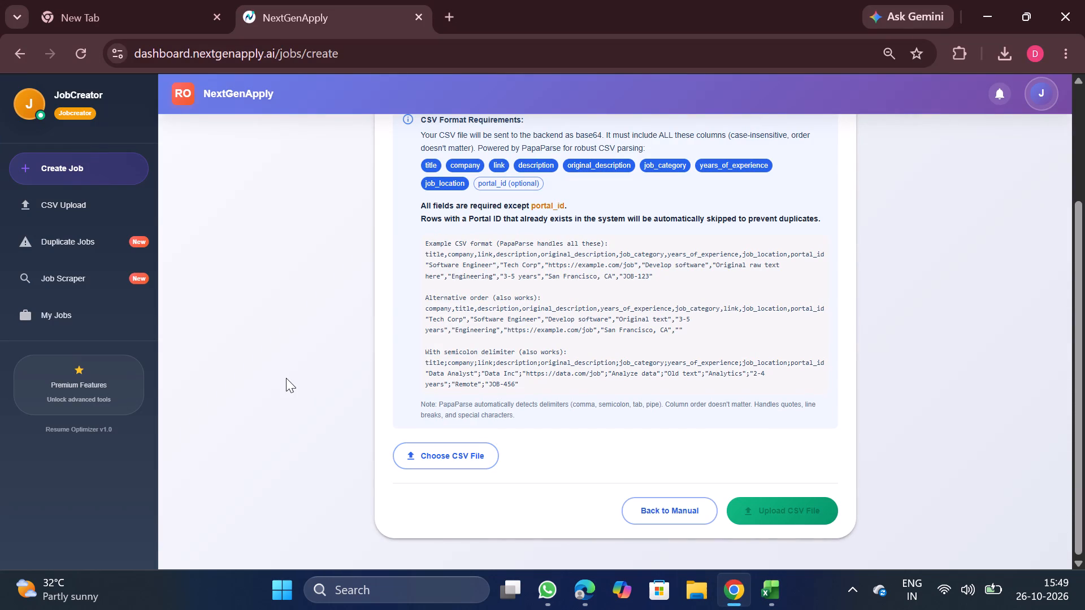
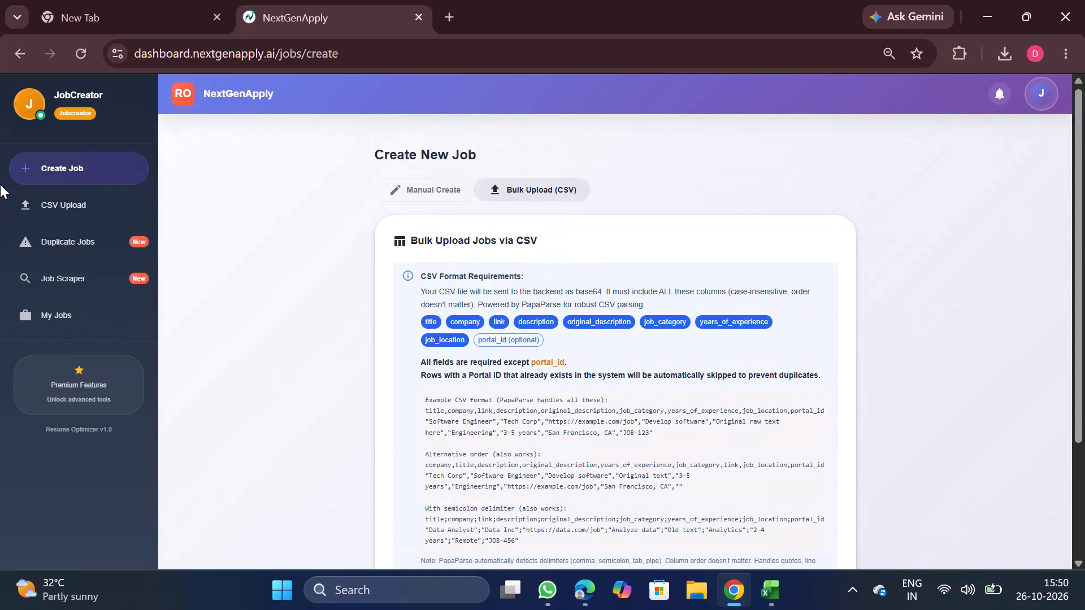
Open the My Jobs page and check the created job counts by category and for today.
left_click(97, 317)
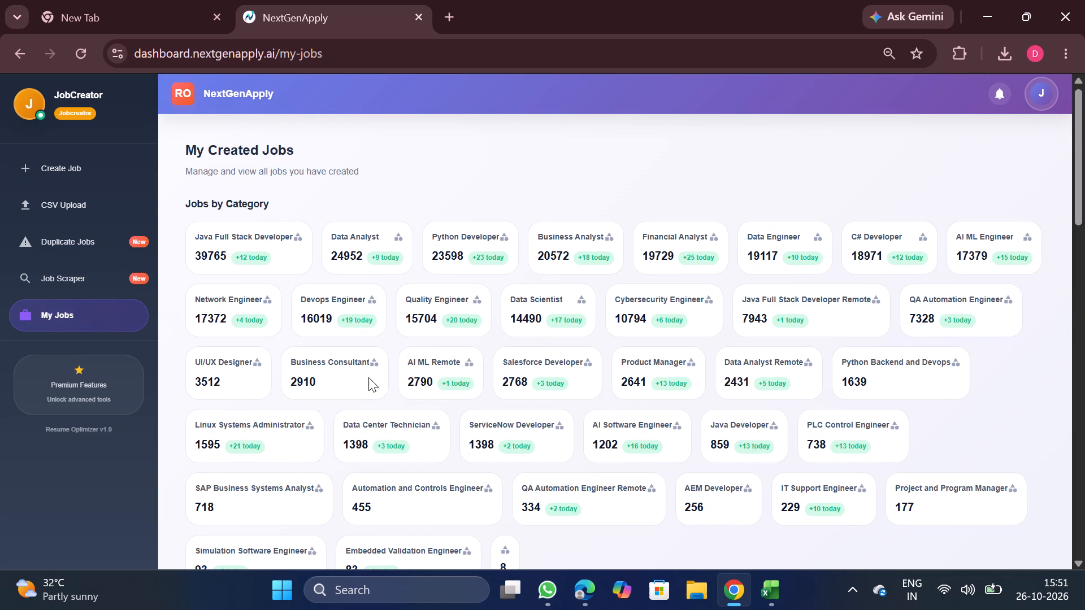
scroll(368, 377, "down", 3)
scroll(368, 377, "up", 10)
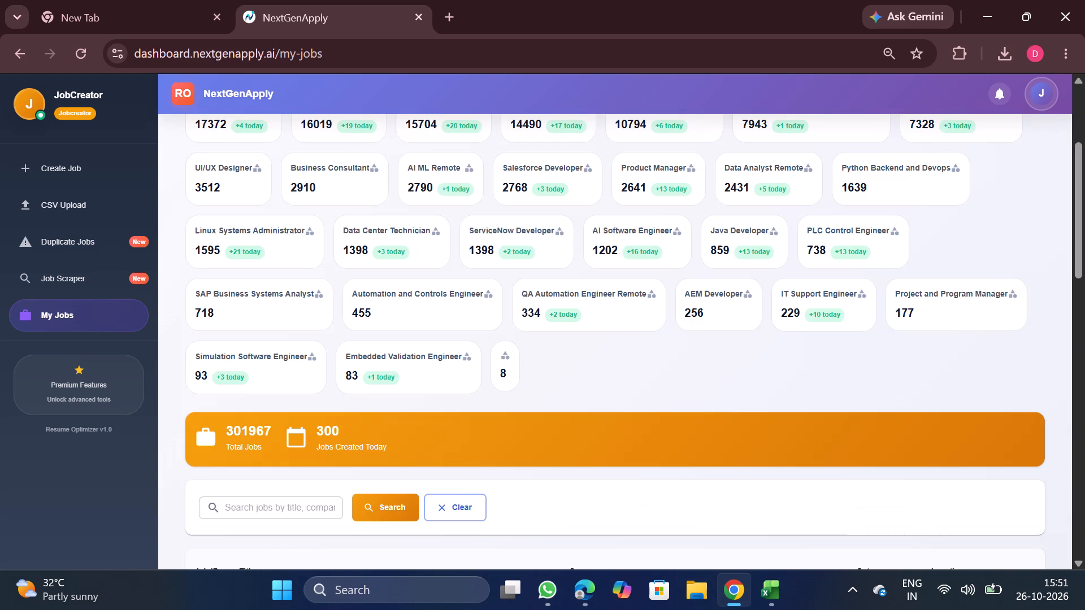
Return to bulk CSV job creation, choose Project_10_26.csv as the upload file, and look through its data preview.
left_click(75, 162)
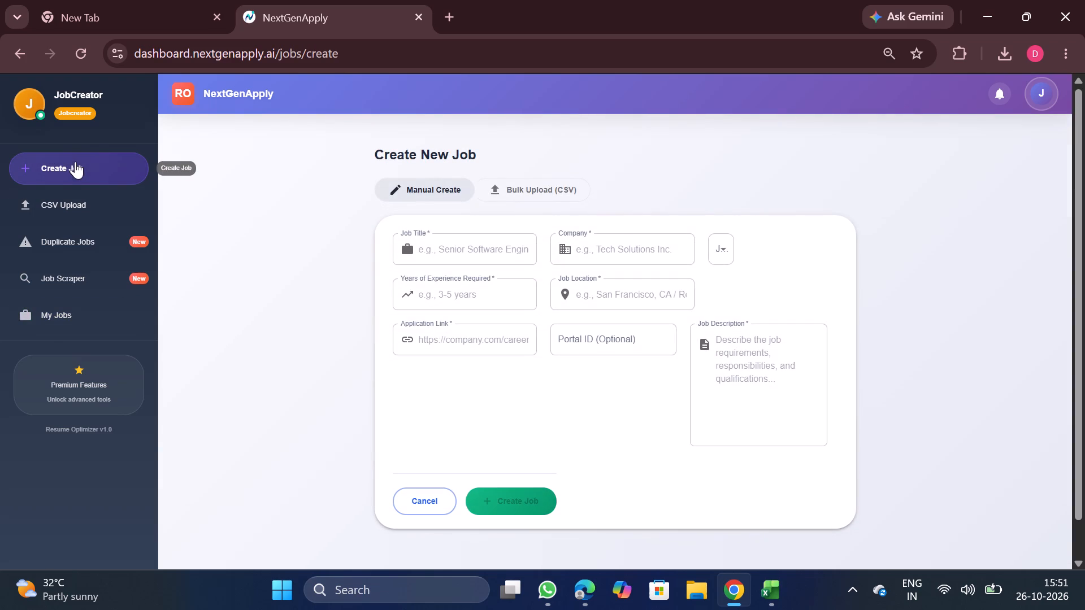
left_click(550, 194)
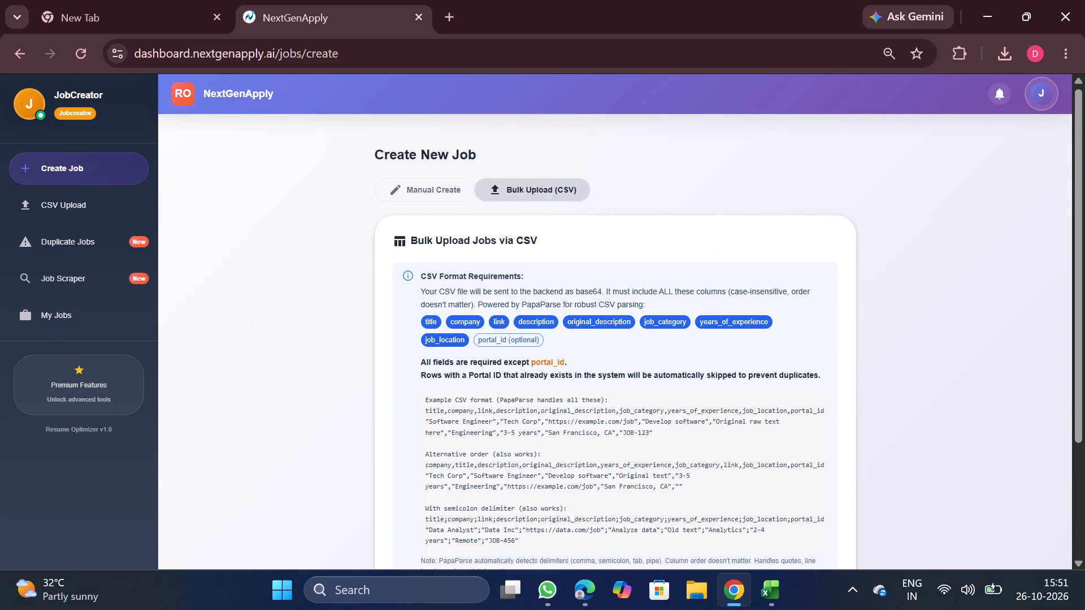
scroll(567, 398, "down", 3)
left_click(473, 460)
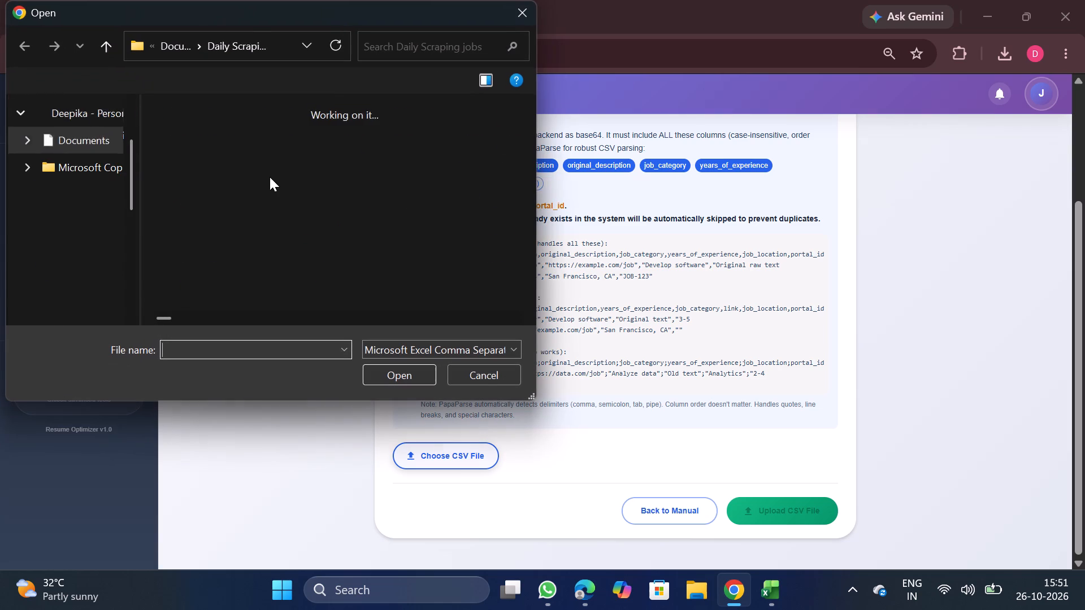
double_click(233, 110)
scroll(514, 288, "down", 1)
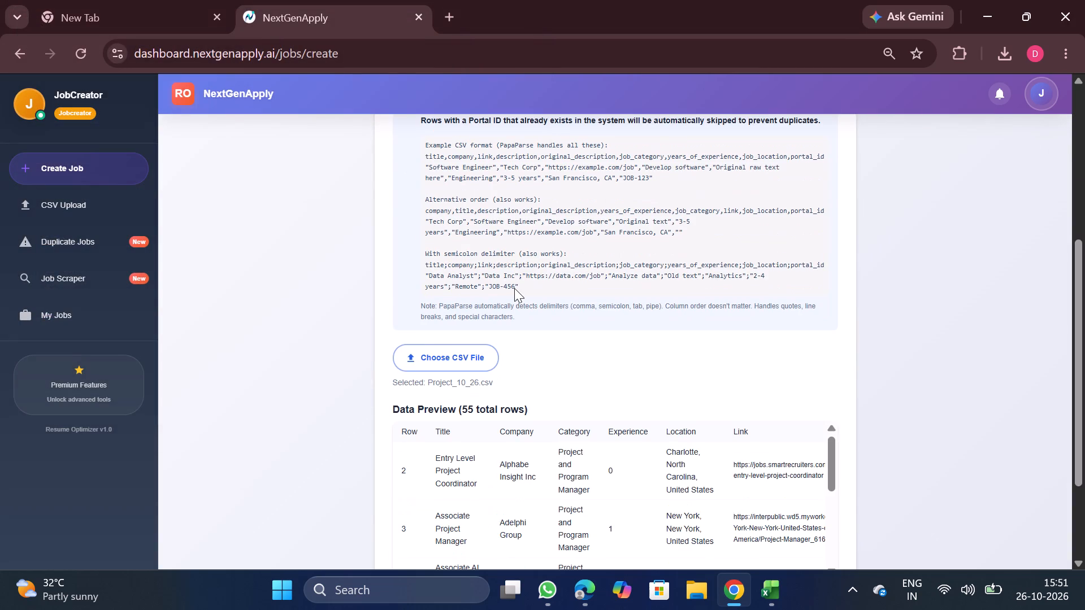
scroll(705, 465, "down", 1)
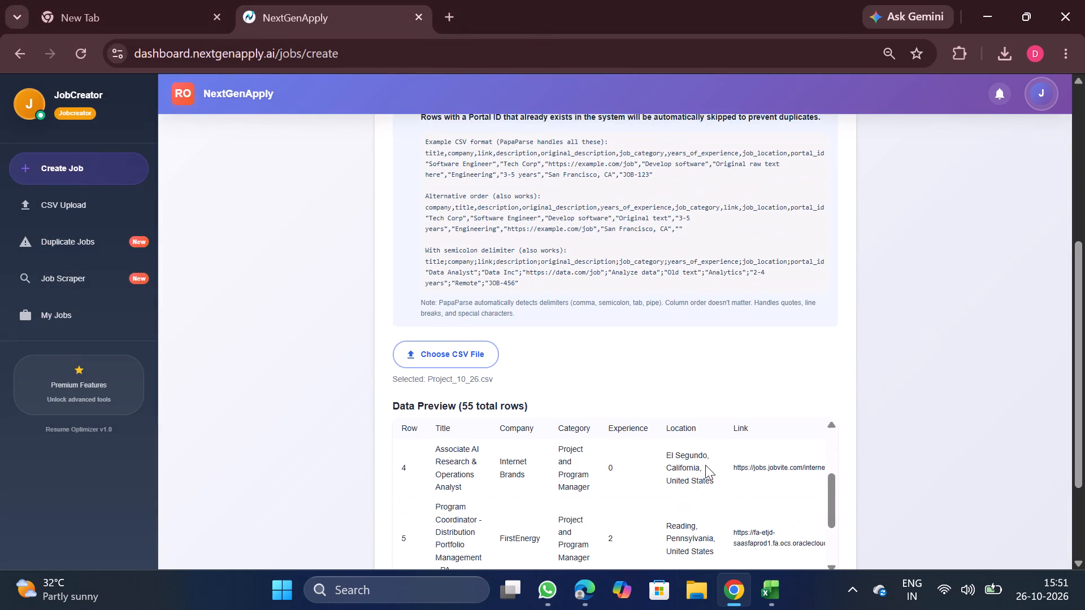
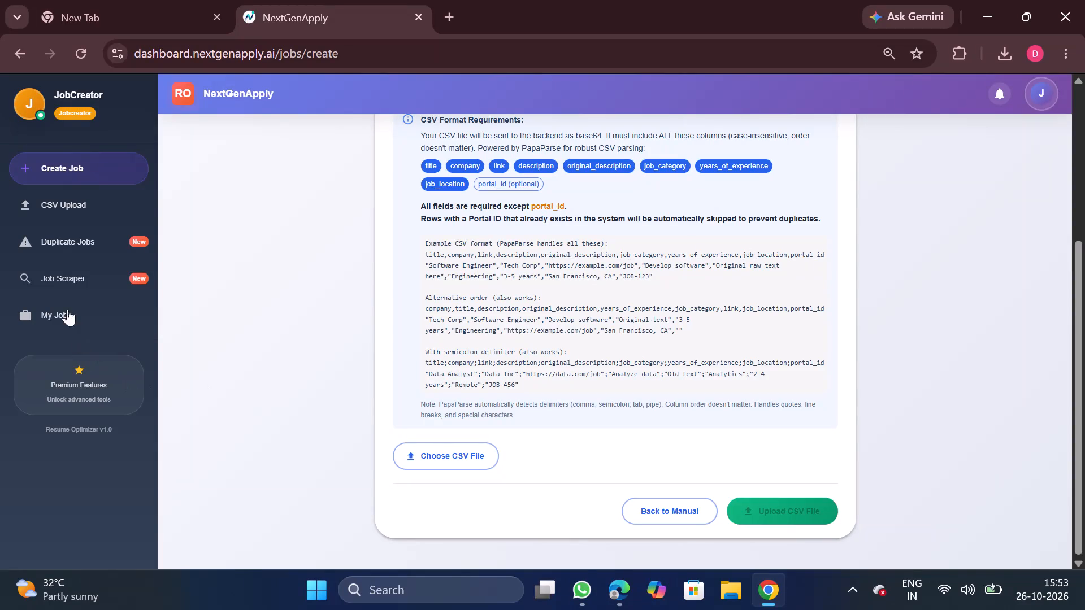
Open the CSV Upload page and look at its upload history for the Project and Program Manager entry.
left_click(105, 211)
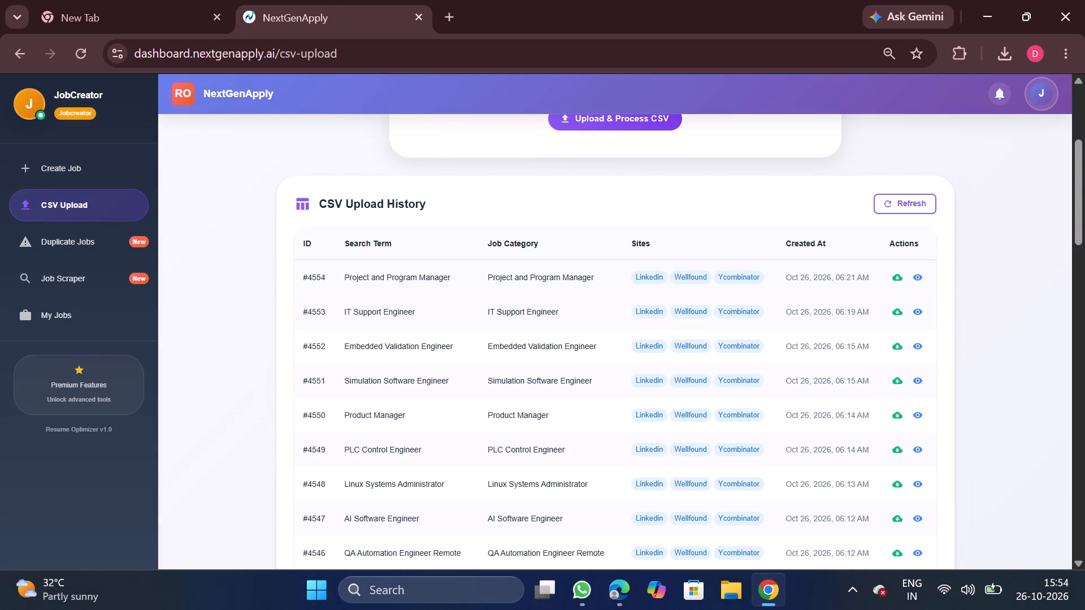
left_click(400, 280)
scroll(390, 271, "up", 3)
Open the My Jobs page and check the created job counts by category, including today's additions.
left_click(66, 311)
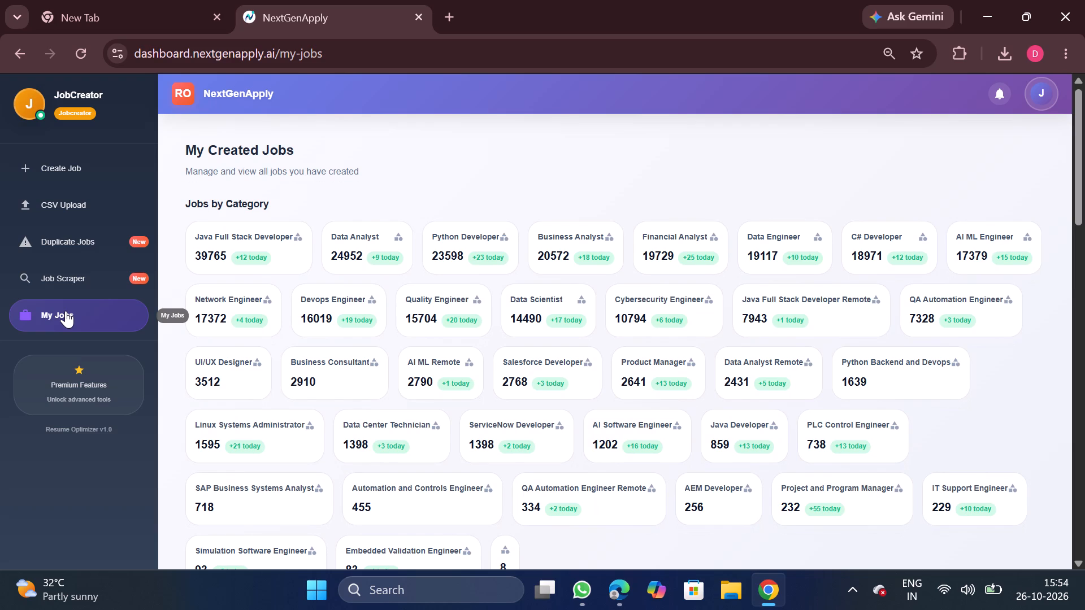
scroll(66, 311, "down", 1)
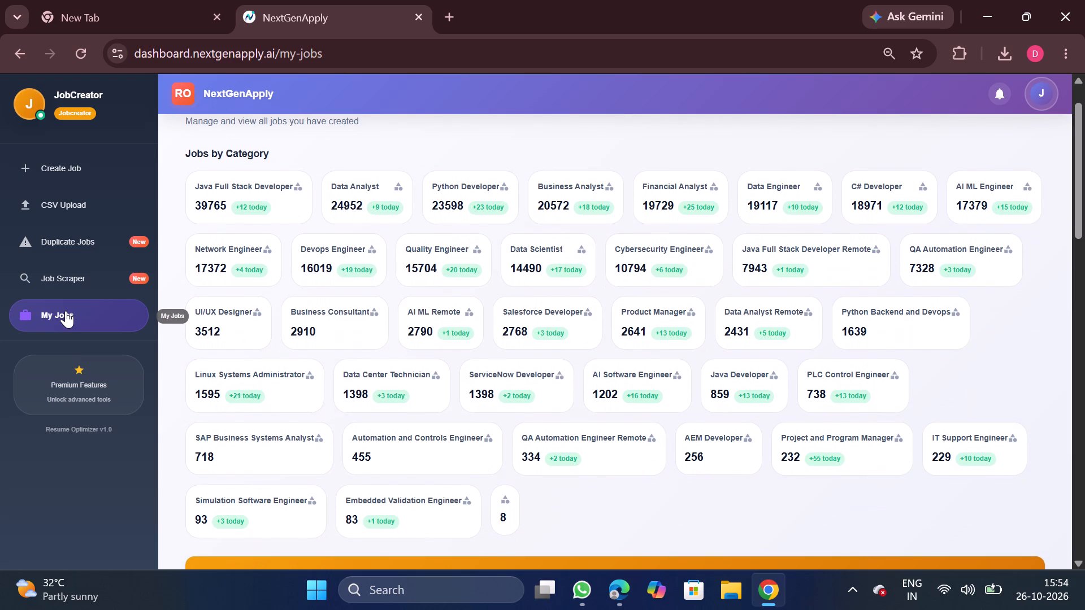